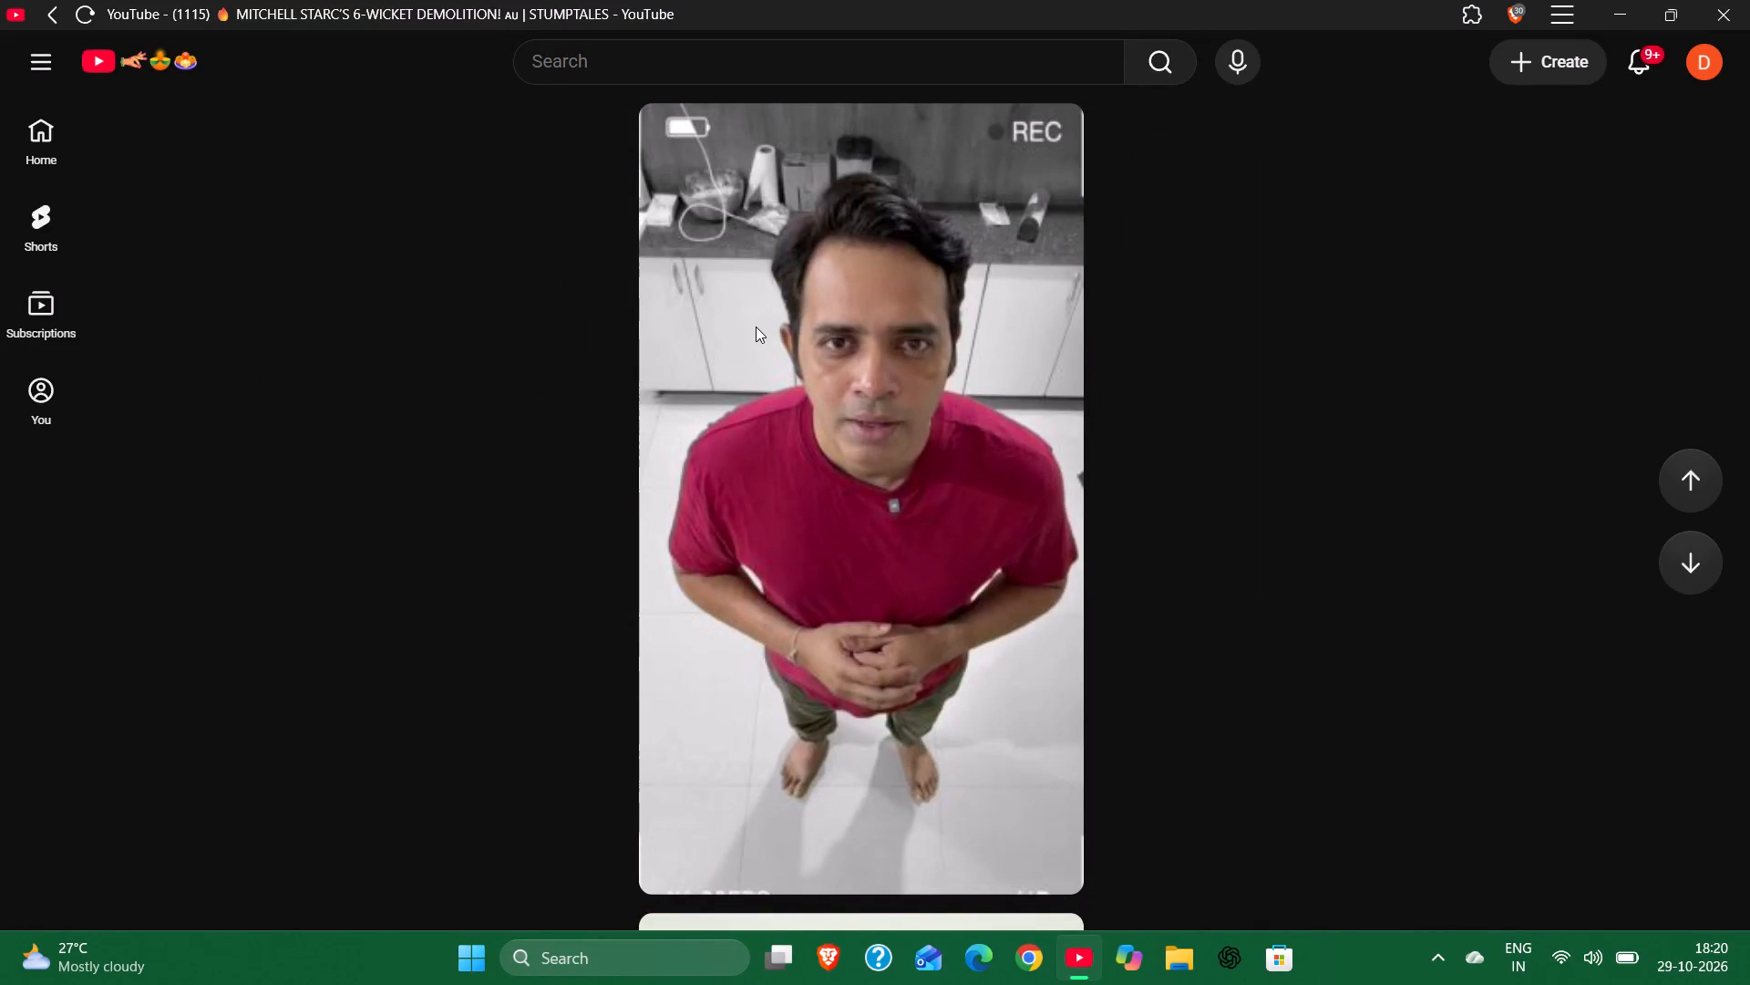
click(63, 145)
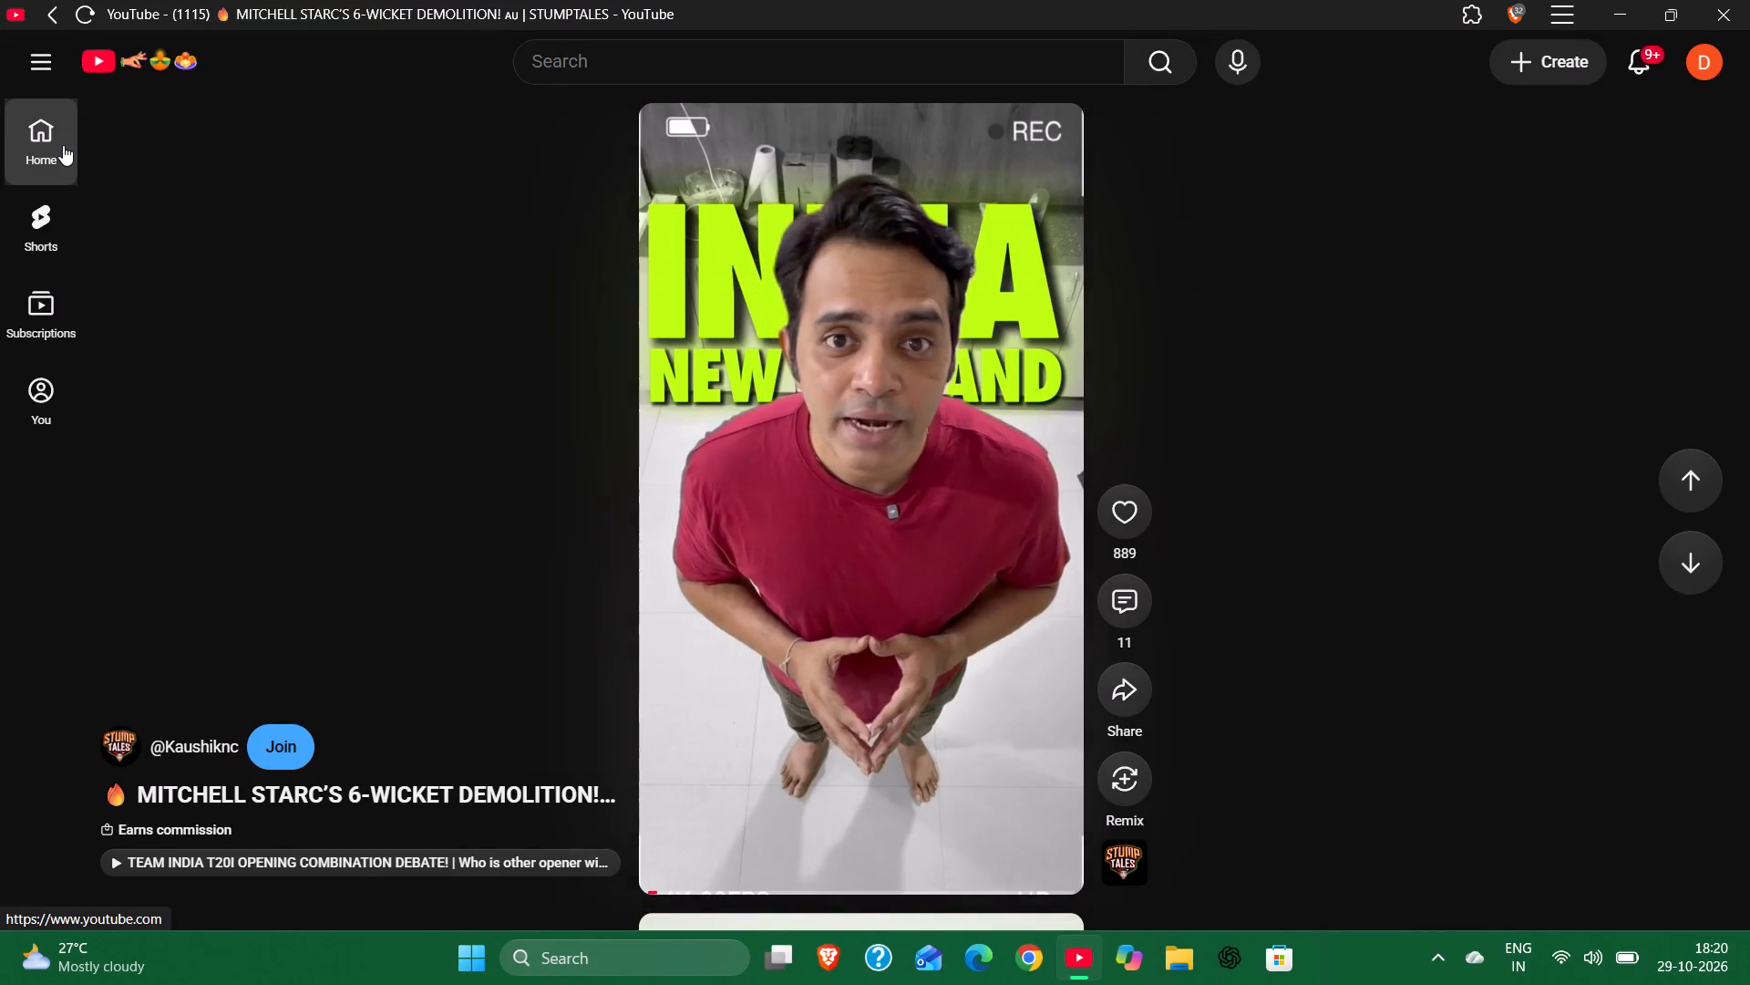
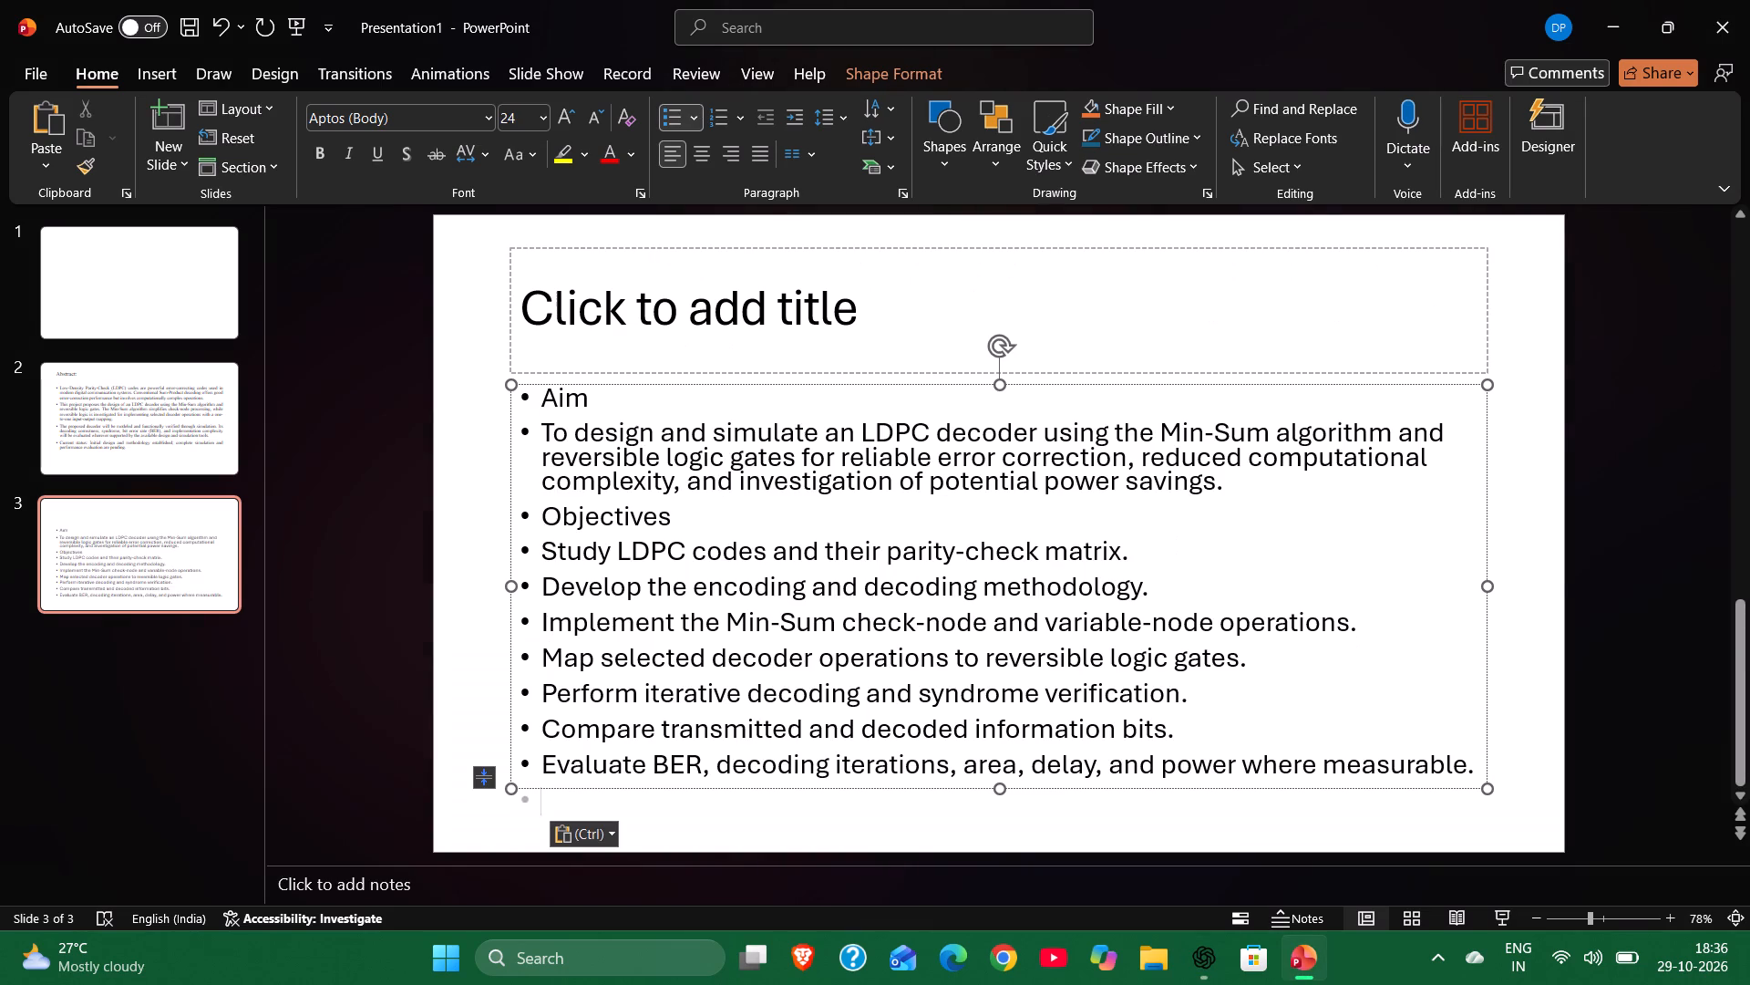
Move the word "Aim" from the first bullet of slide 3's body text into the title placeholder.
drag(589, 400, 510, 405)
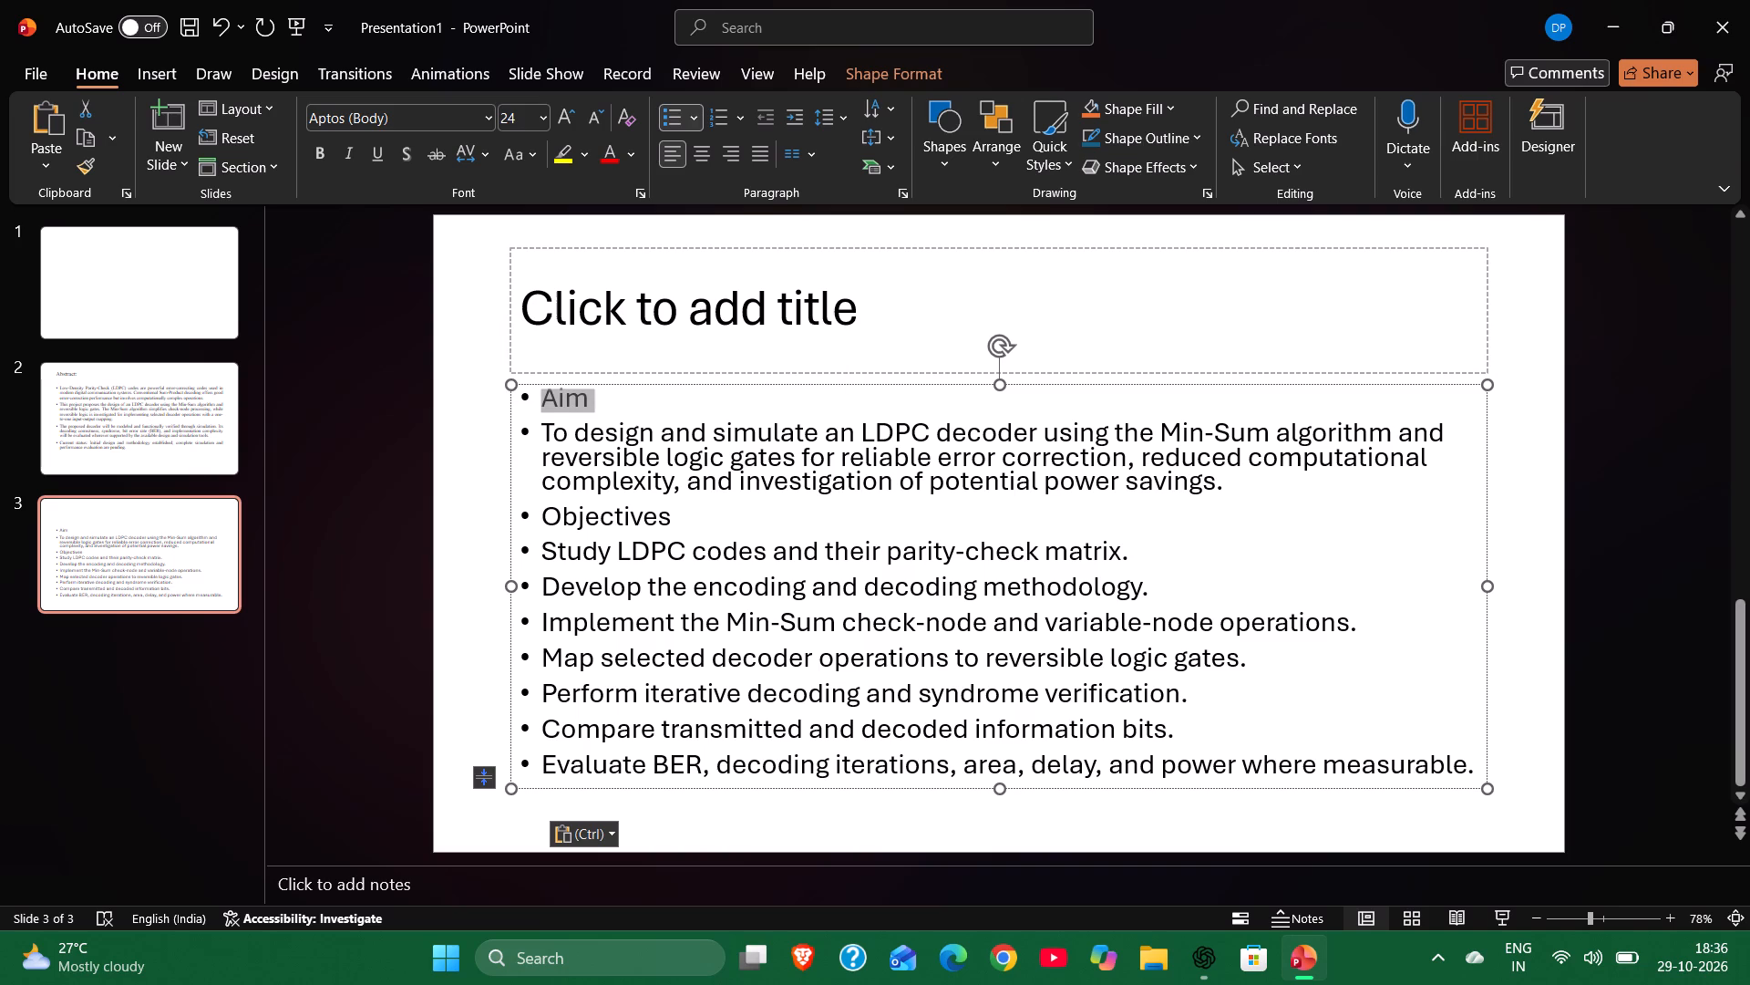
key(ctrl+x)
click(574, 349)
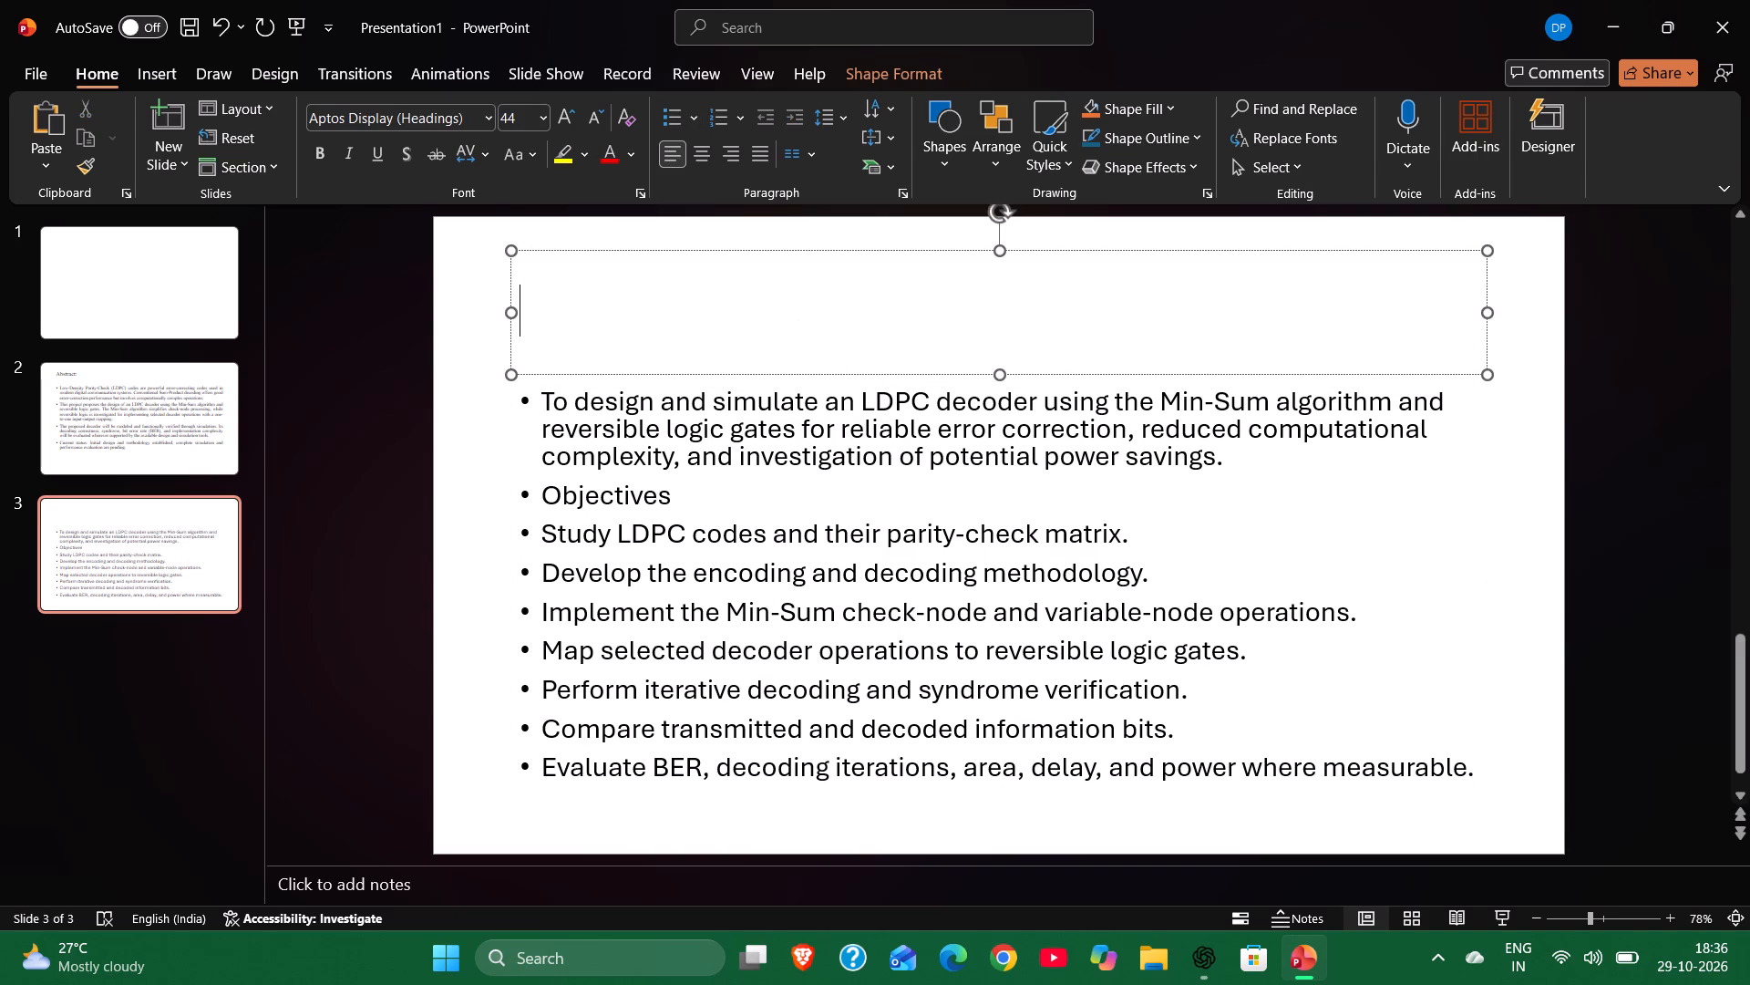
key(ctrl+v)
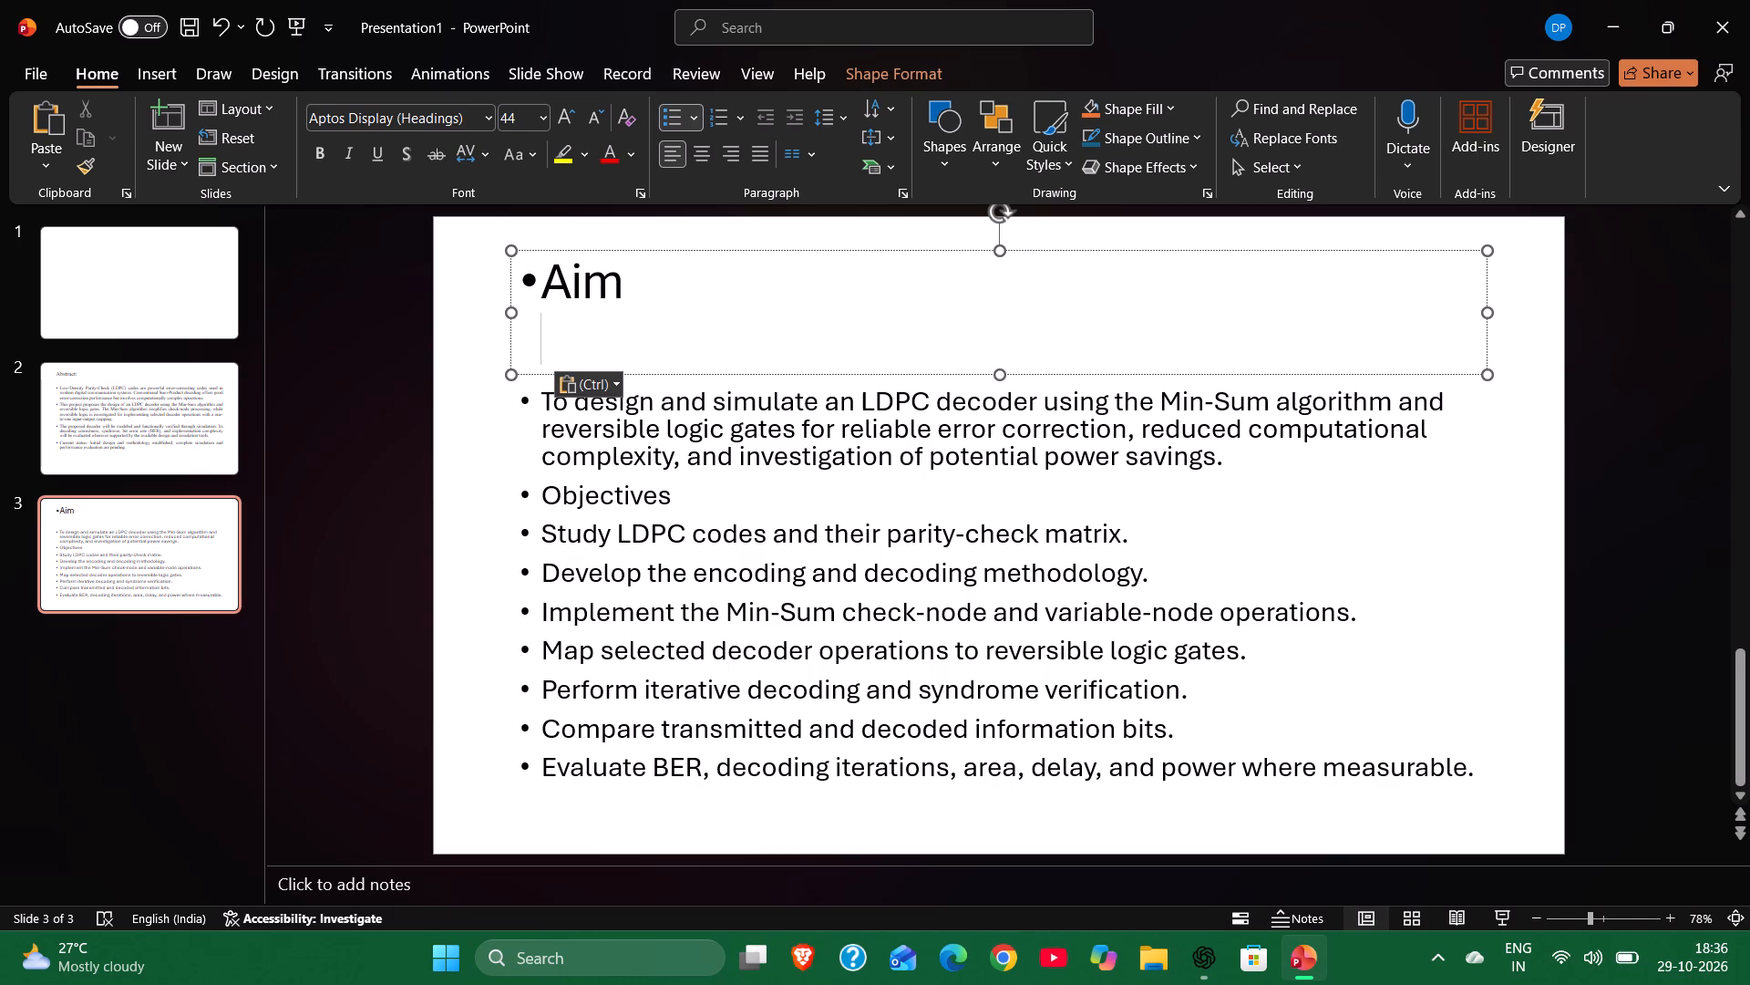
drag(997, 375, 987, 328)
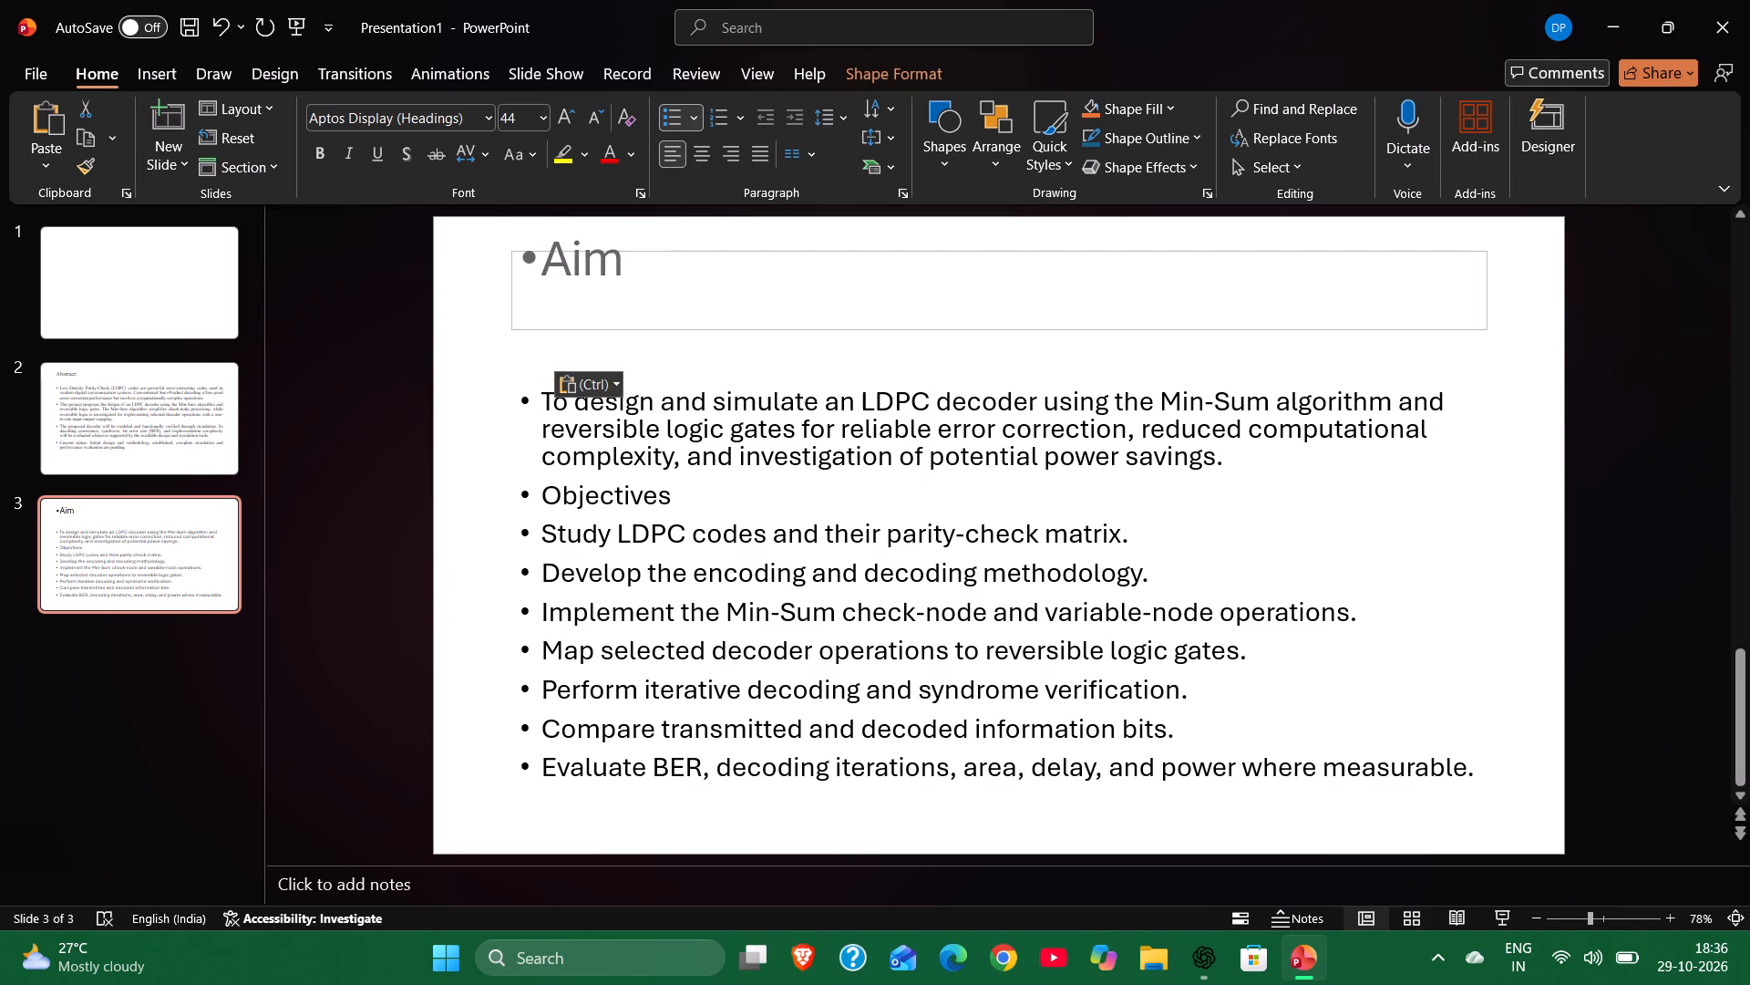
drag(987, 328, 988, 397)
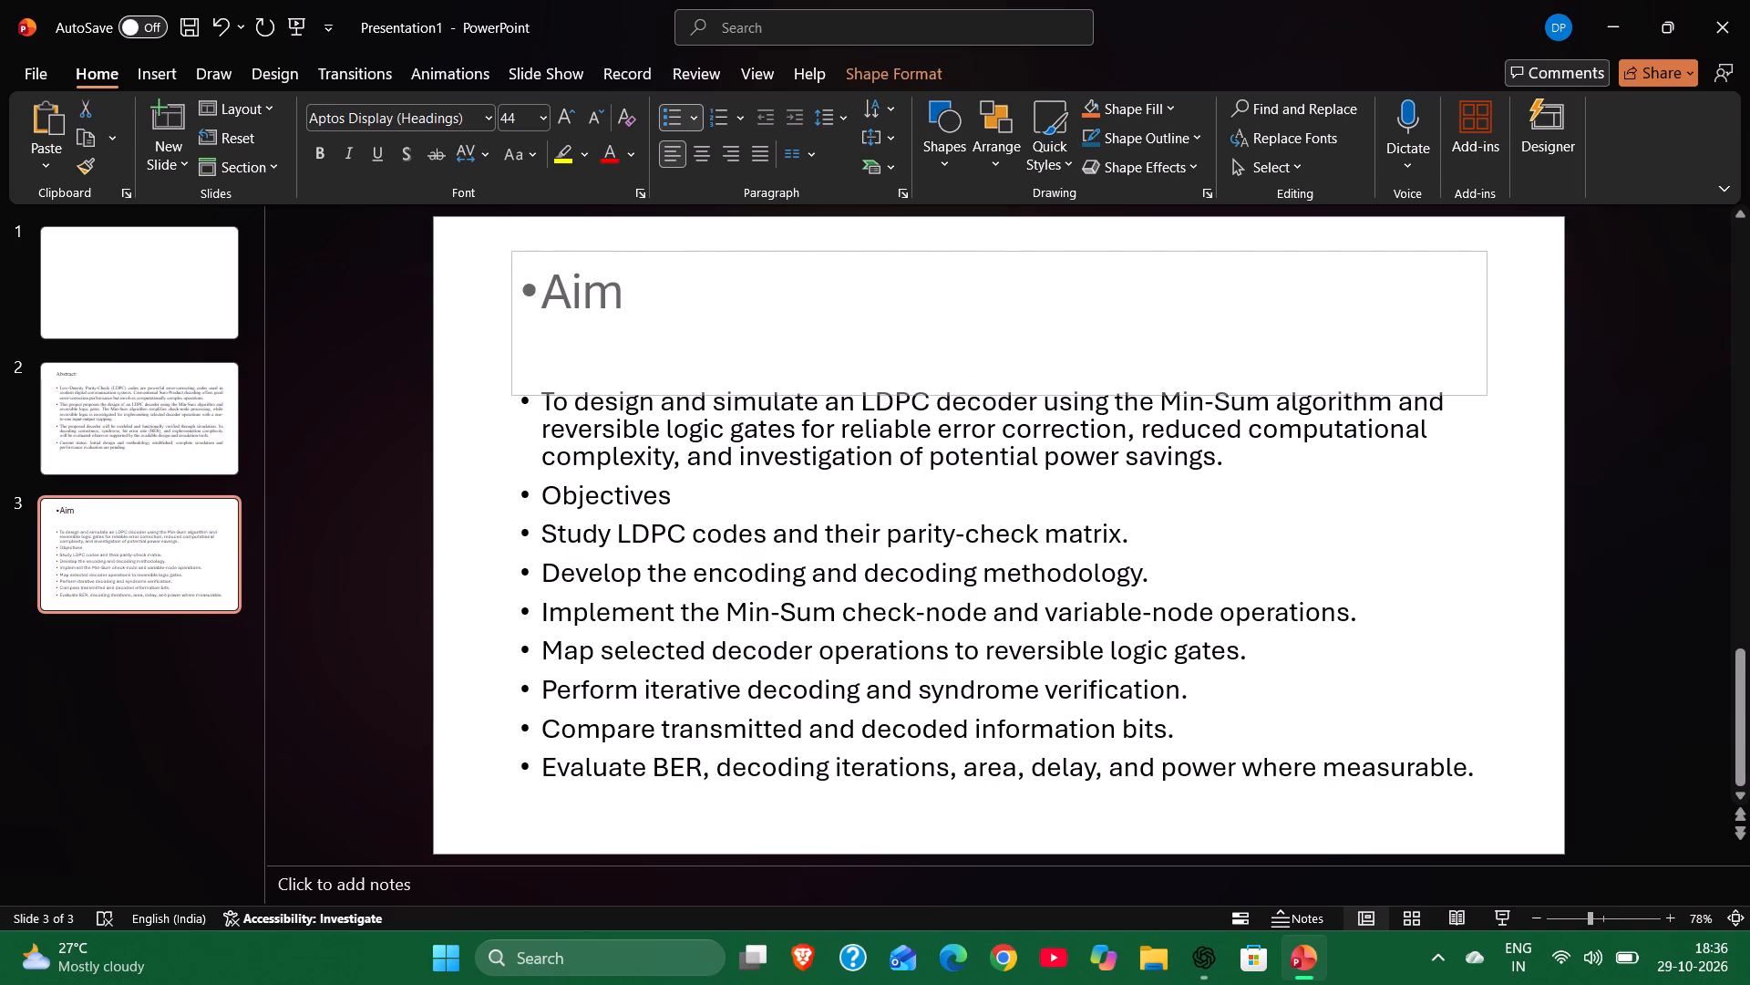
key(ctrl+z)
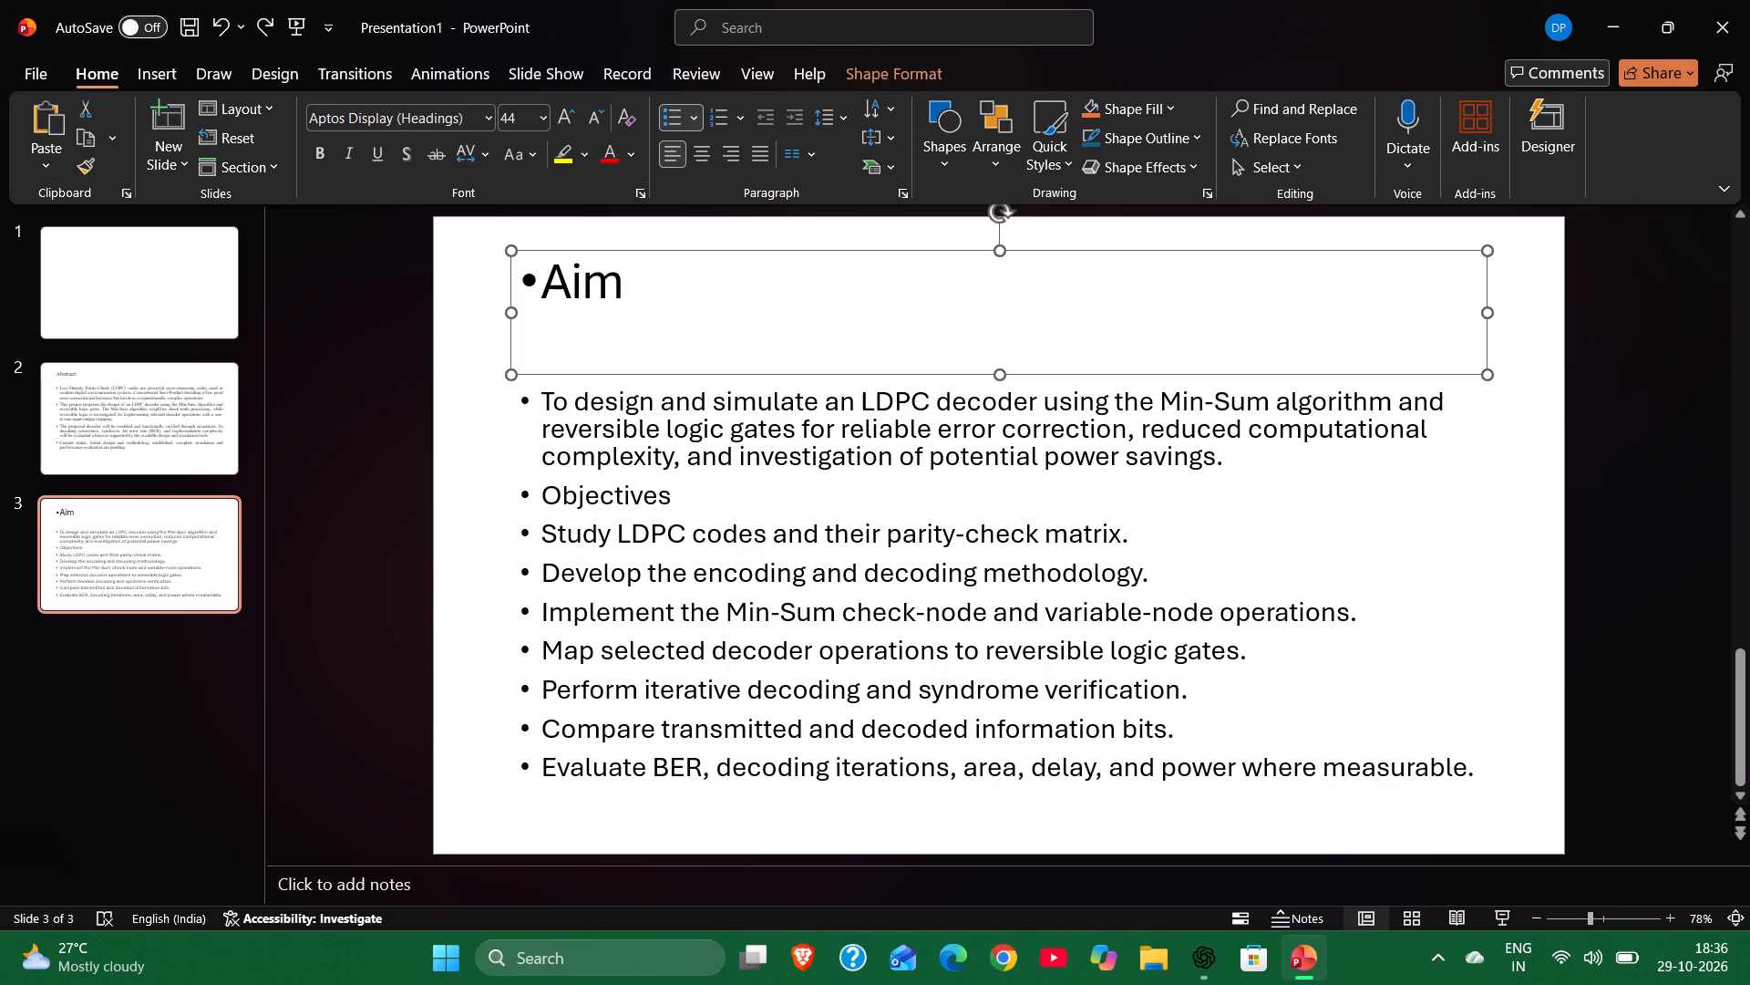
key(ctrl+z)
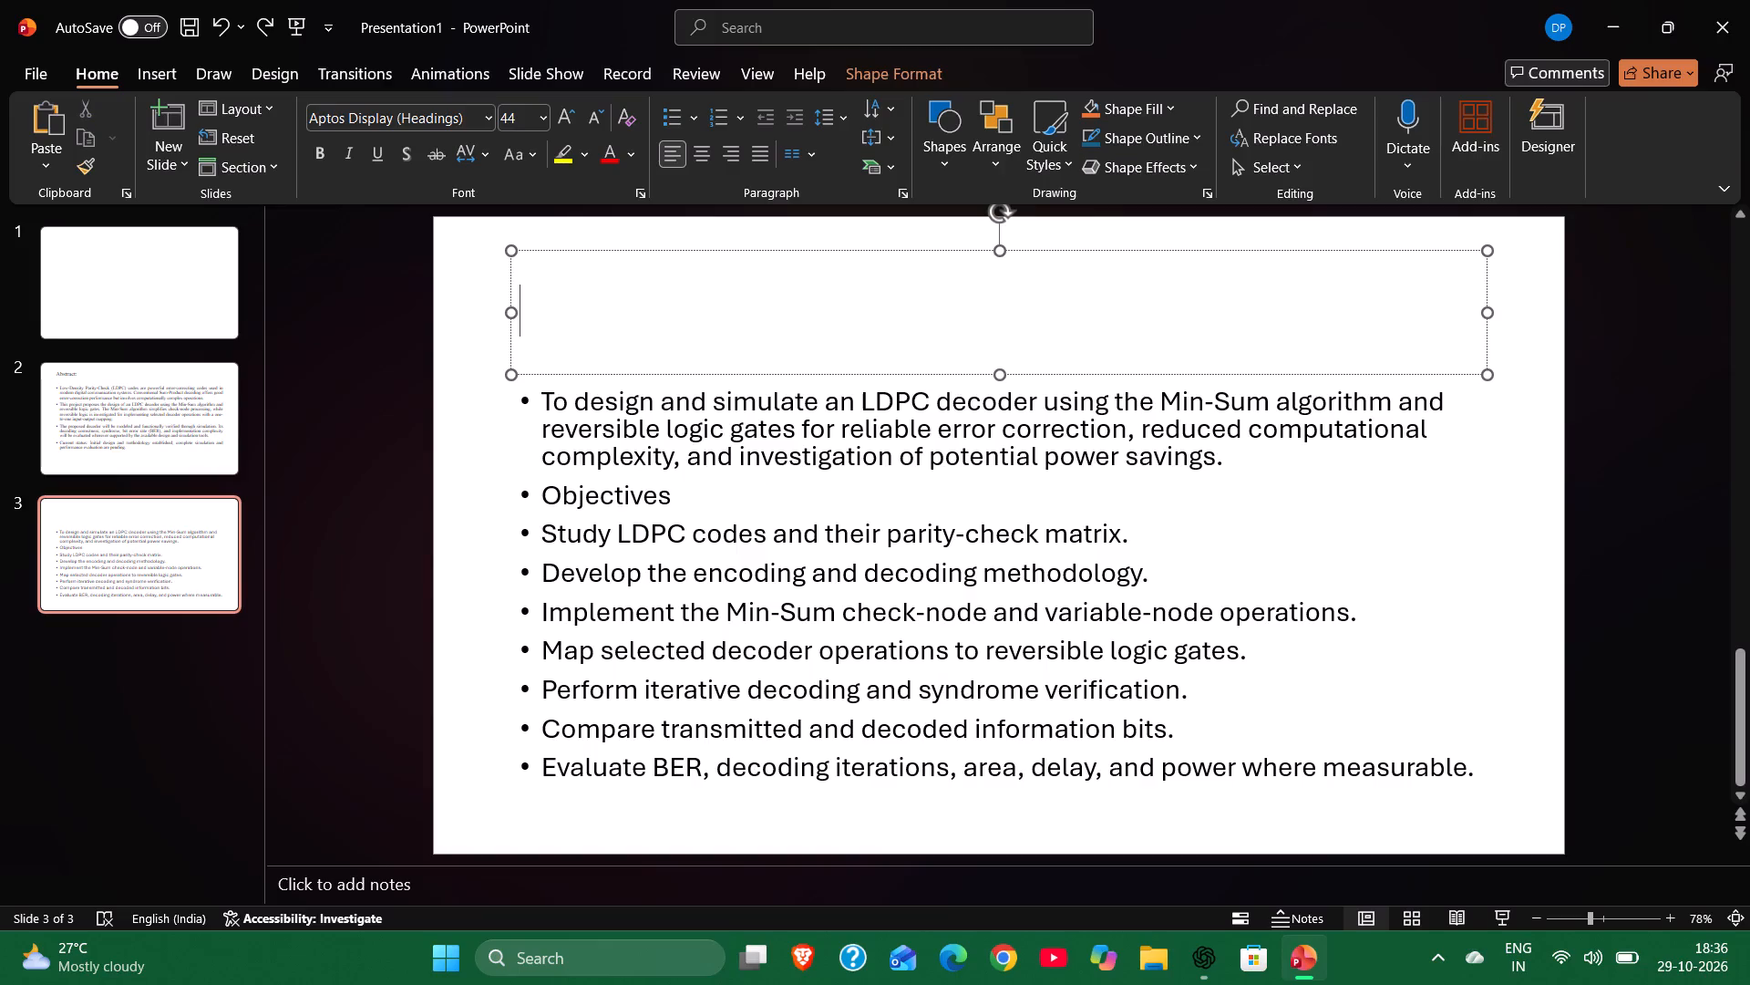
Reduce the height of slide 3's title placeholder from its bottom edge and enter the title "Aim".
drag(1001, 374, 985, 340)
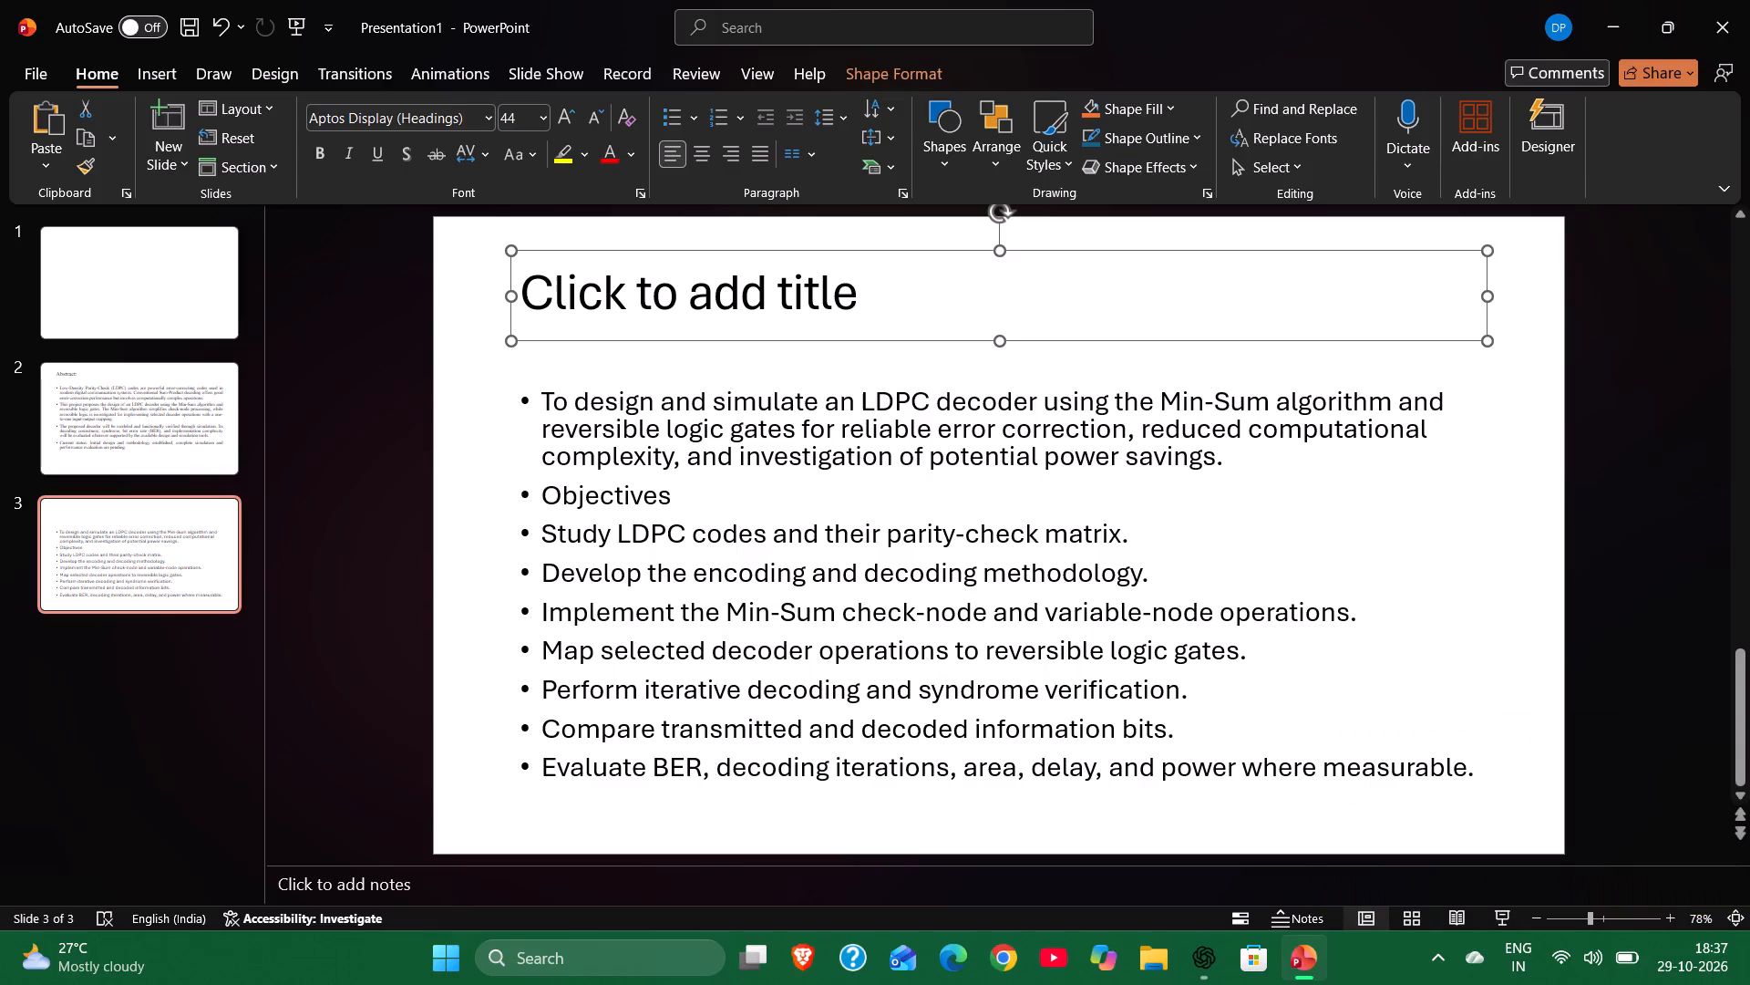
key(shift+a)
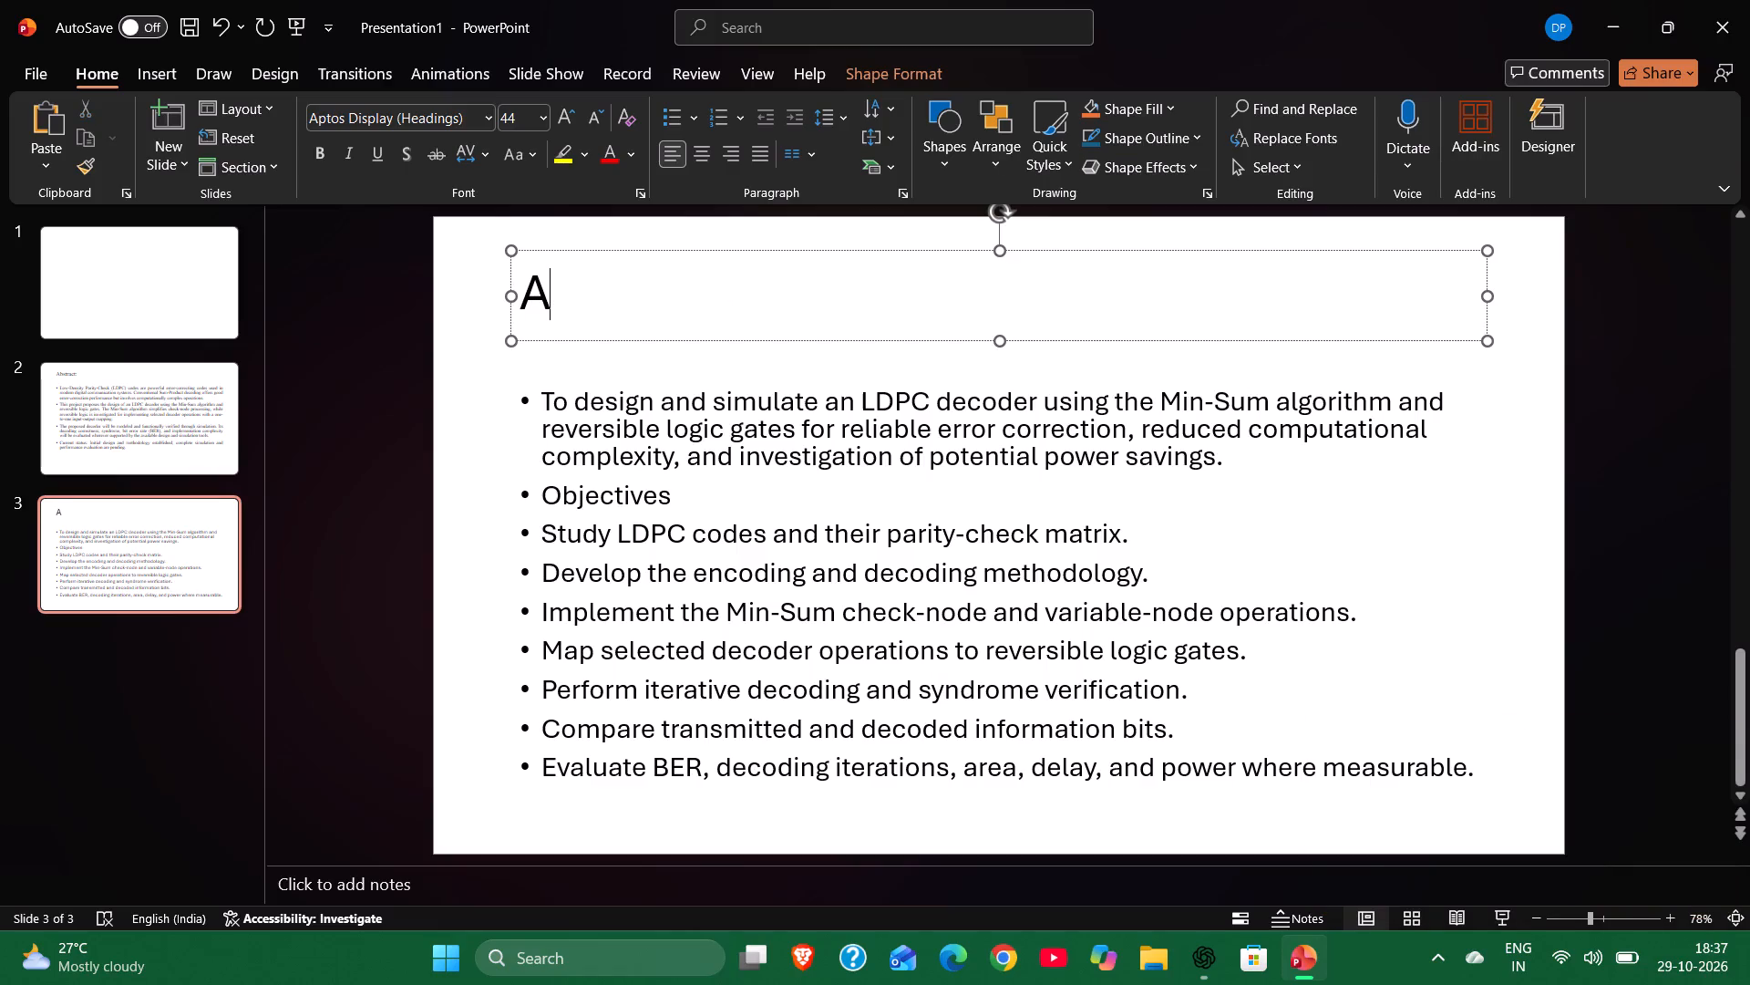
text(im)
Replace slide 3's title text with "Aim:" in Times New Roman.
click(489, 117)
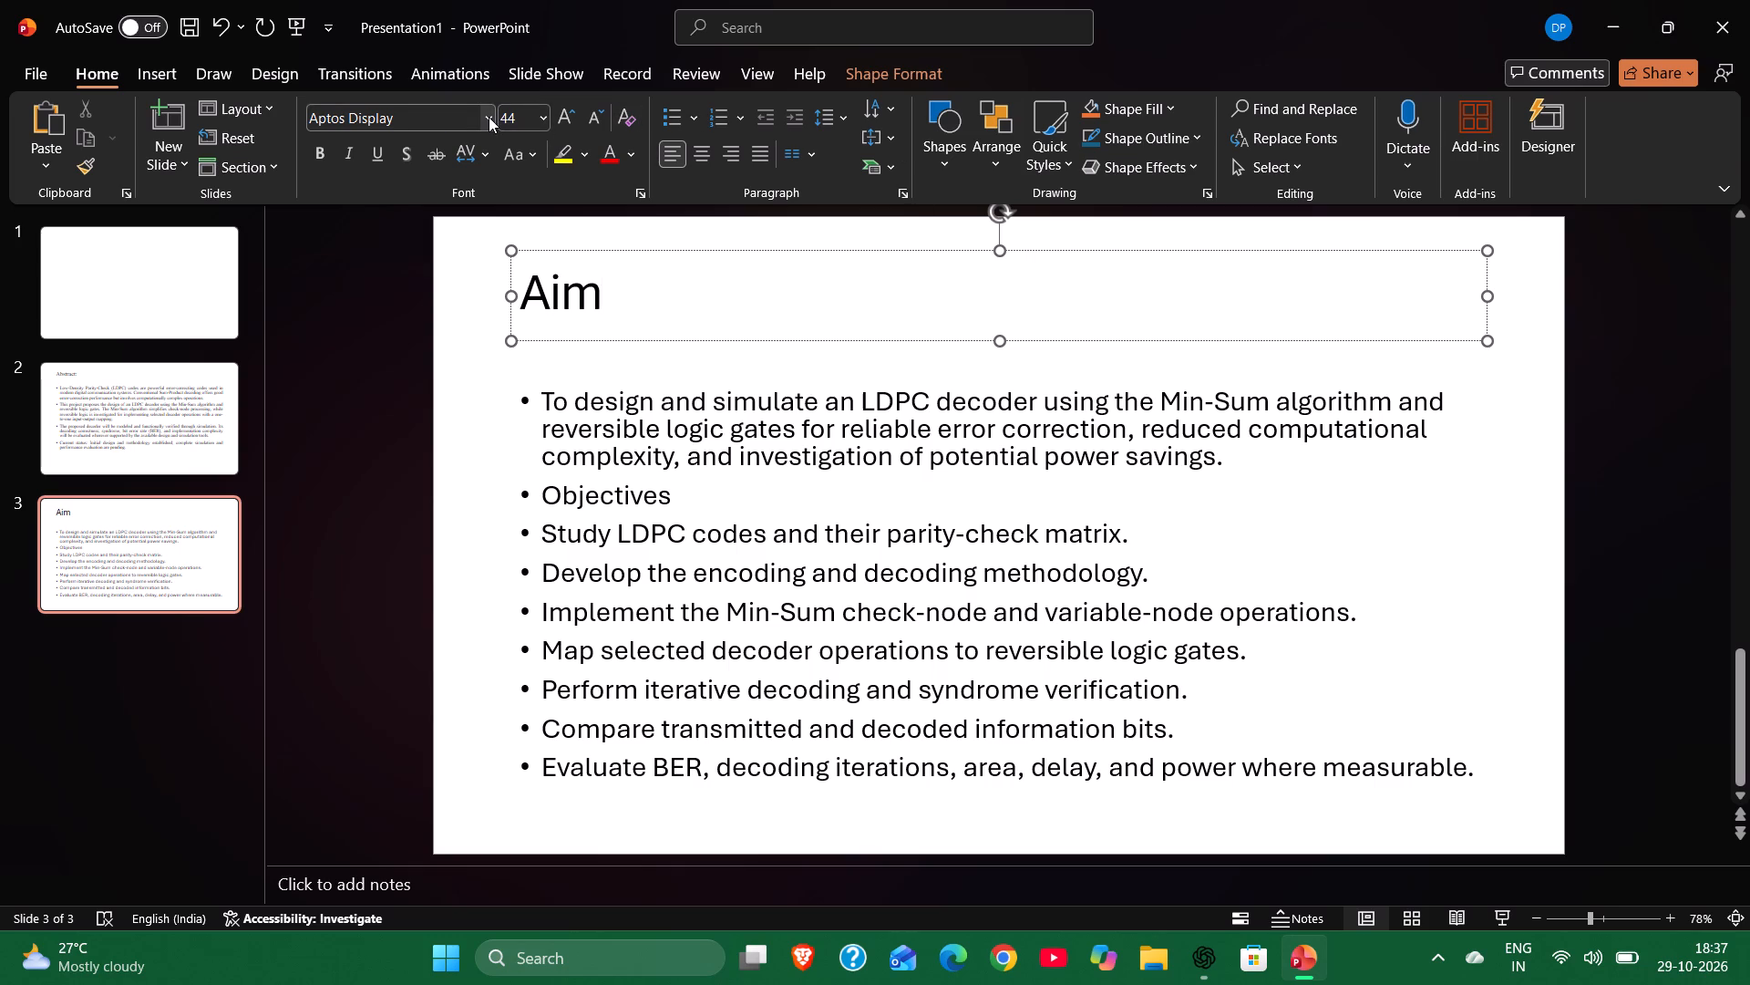
click(490, 277)
key(ctrl+a)
key(BackSpace)
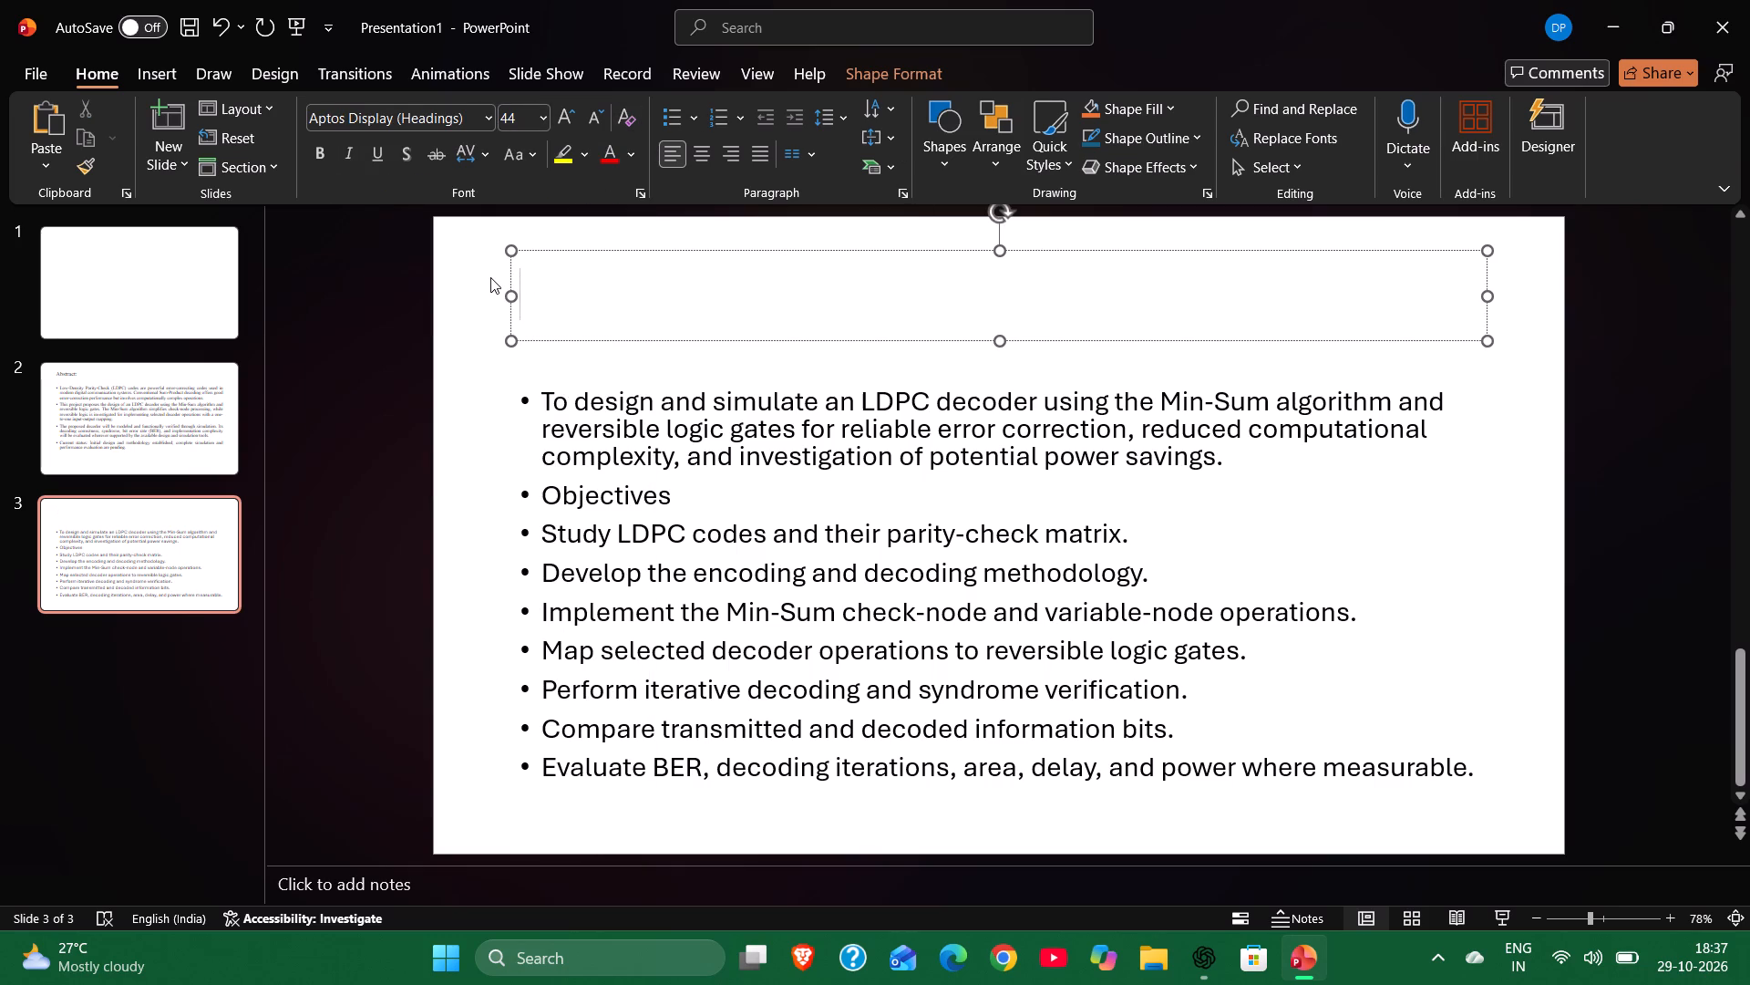
key(a)
key(BackSpace)
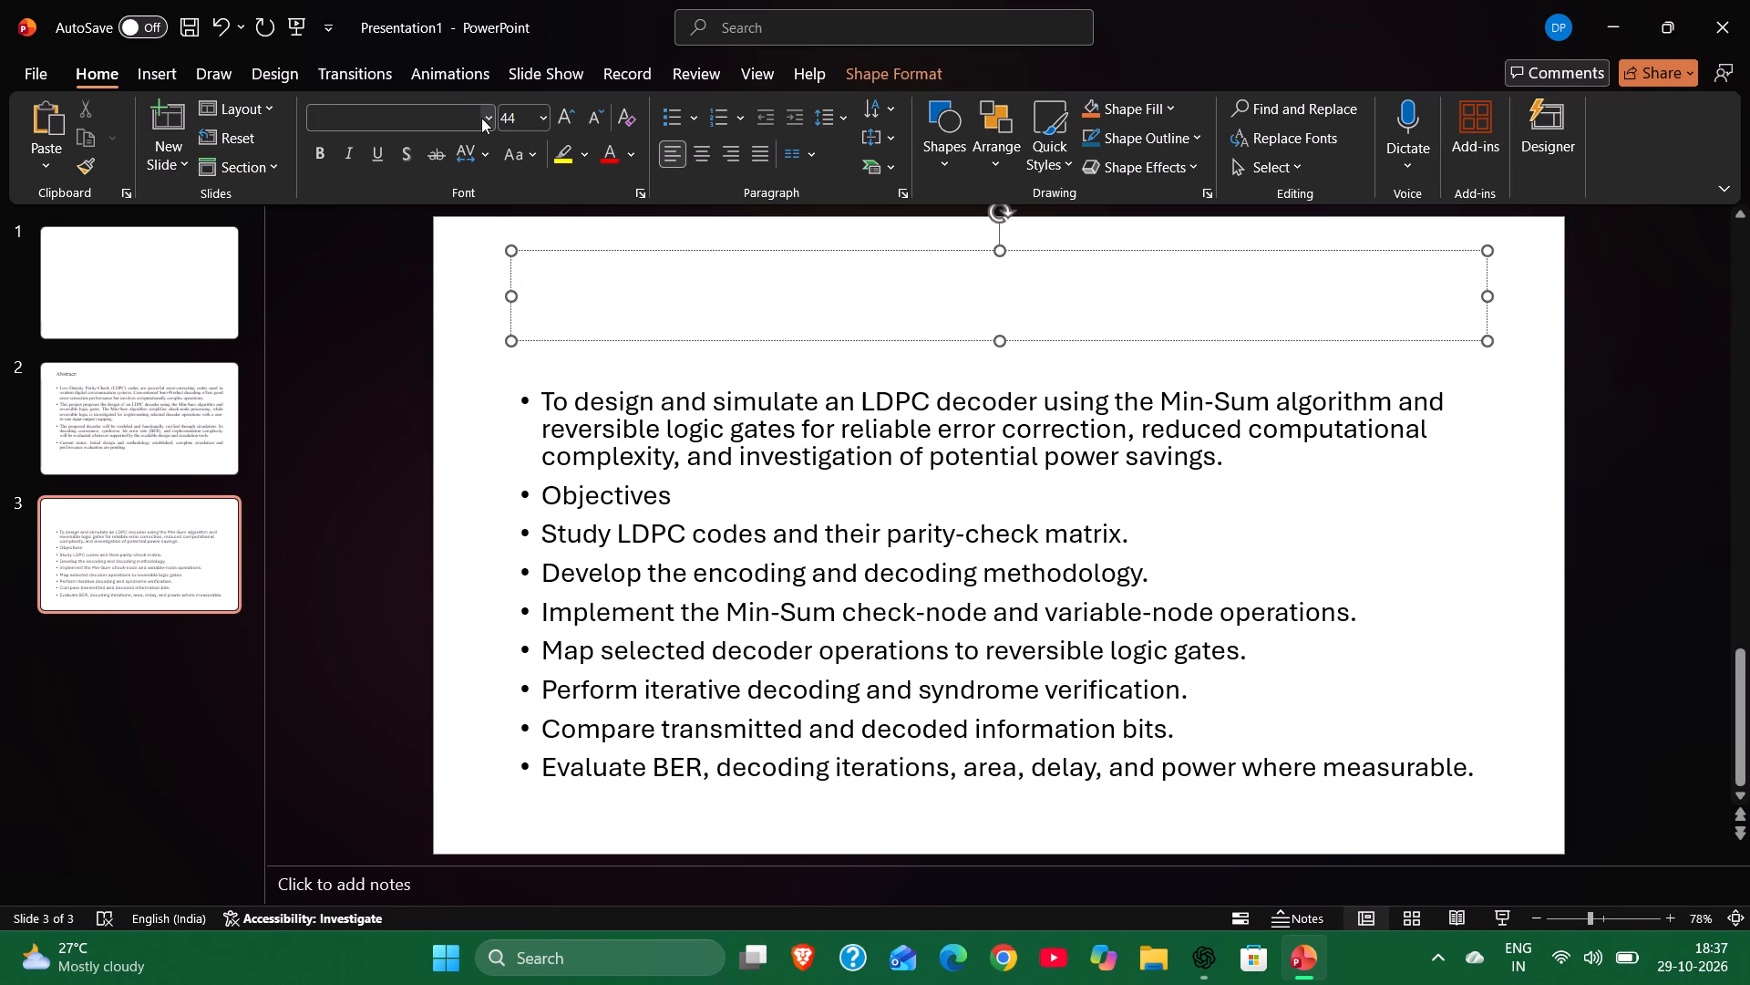
click(481, 118)
click(499, 276)
key(shift+a)
text(im)
key(shift+colon)
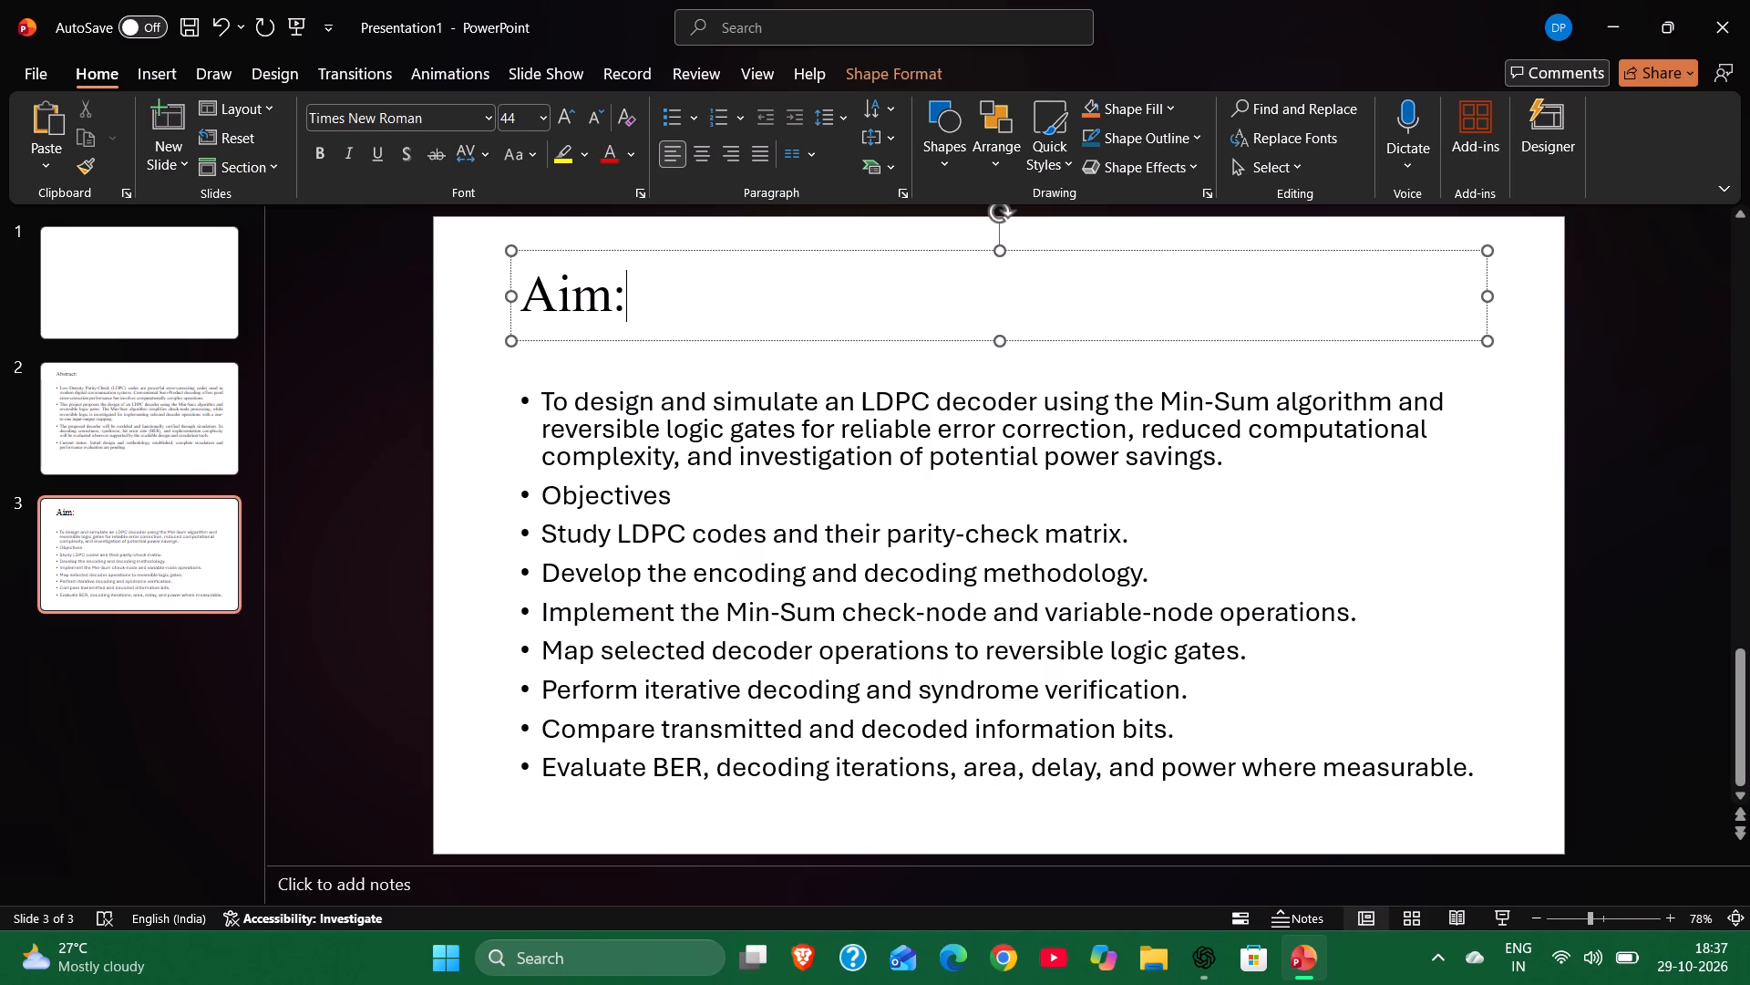
Set slide 3's "Aim:" title to font size 28.
key(ctrl+a)
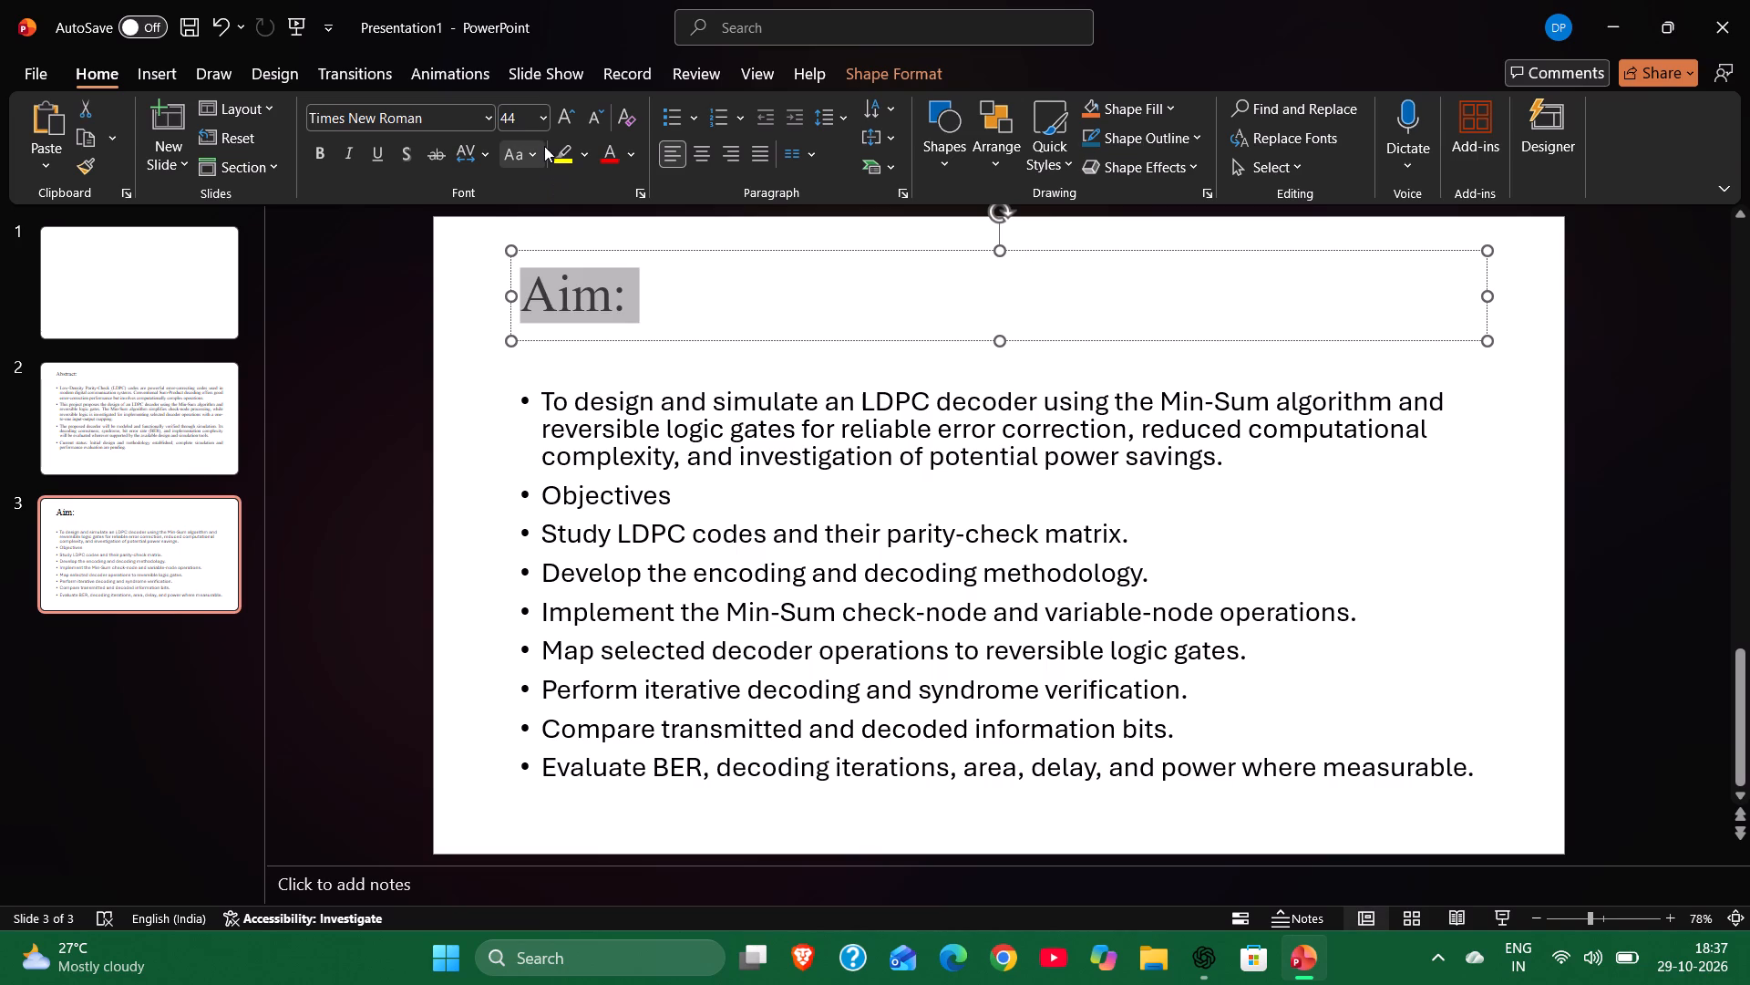
click(544, 128)
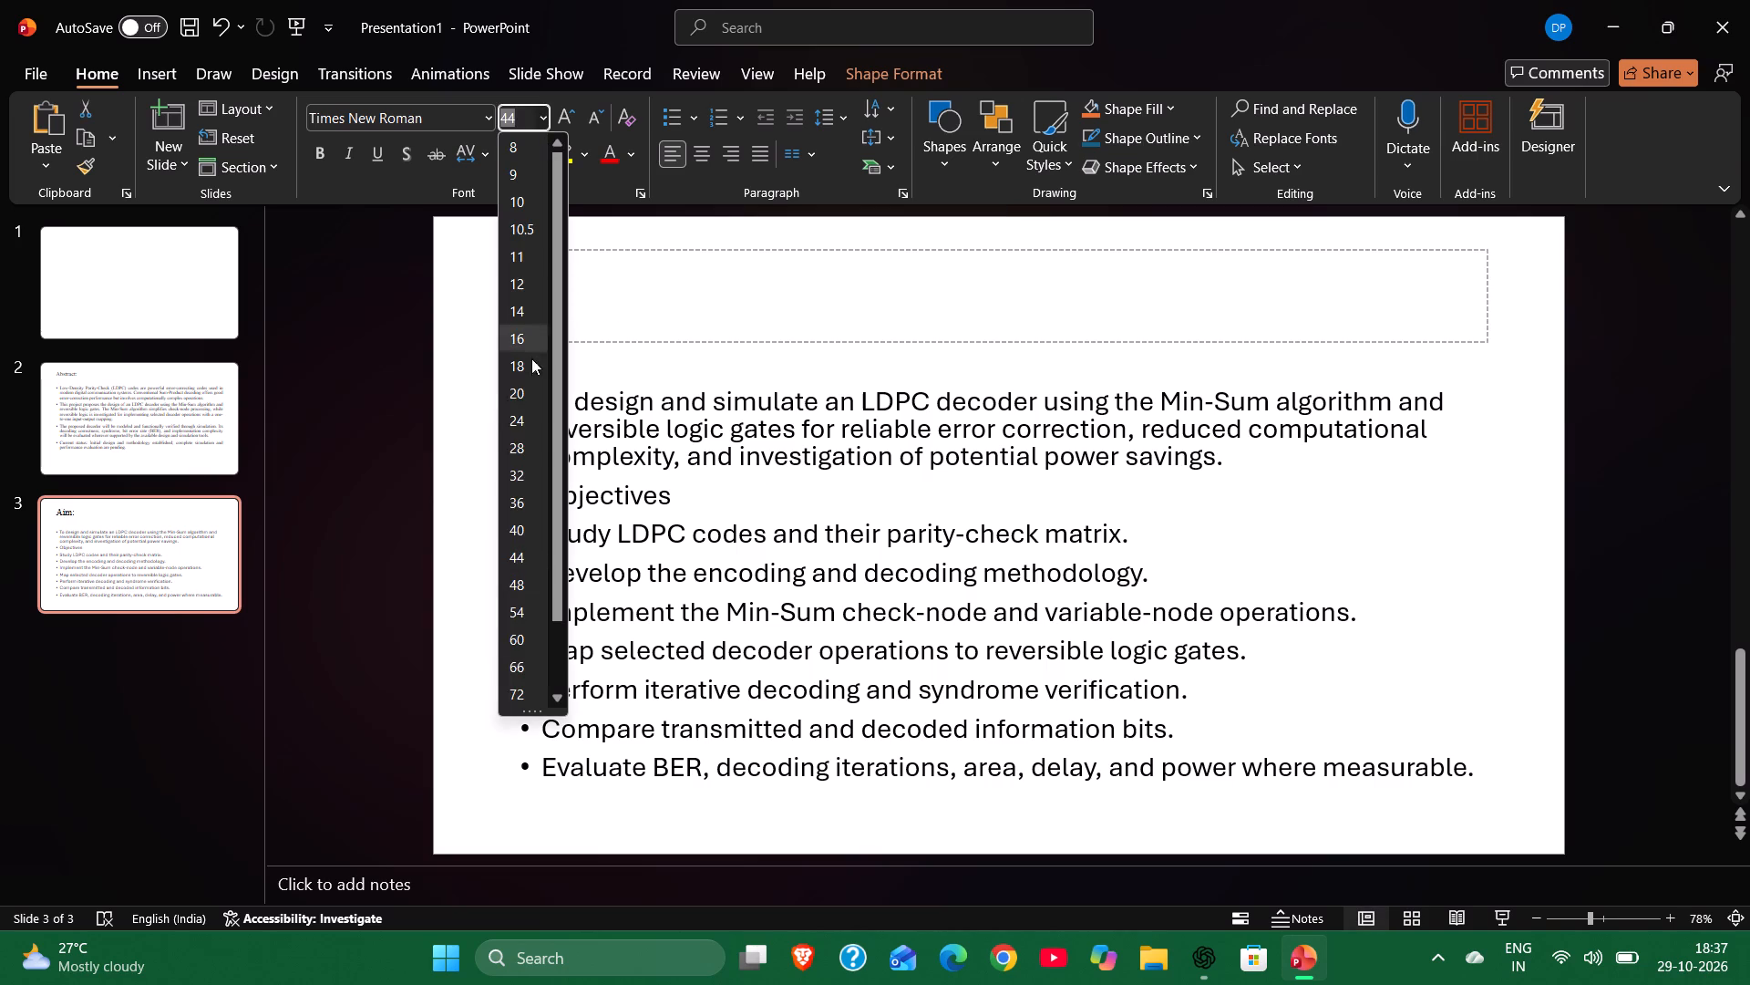
click(517, 442)
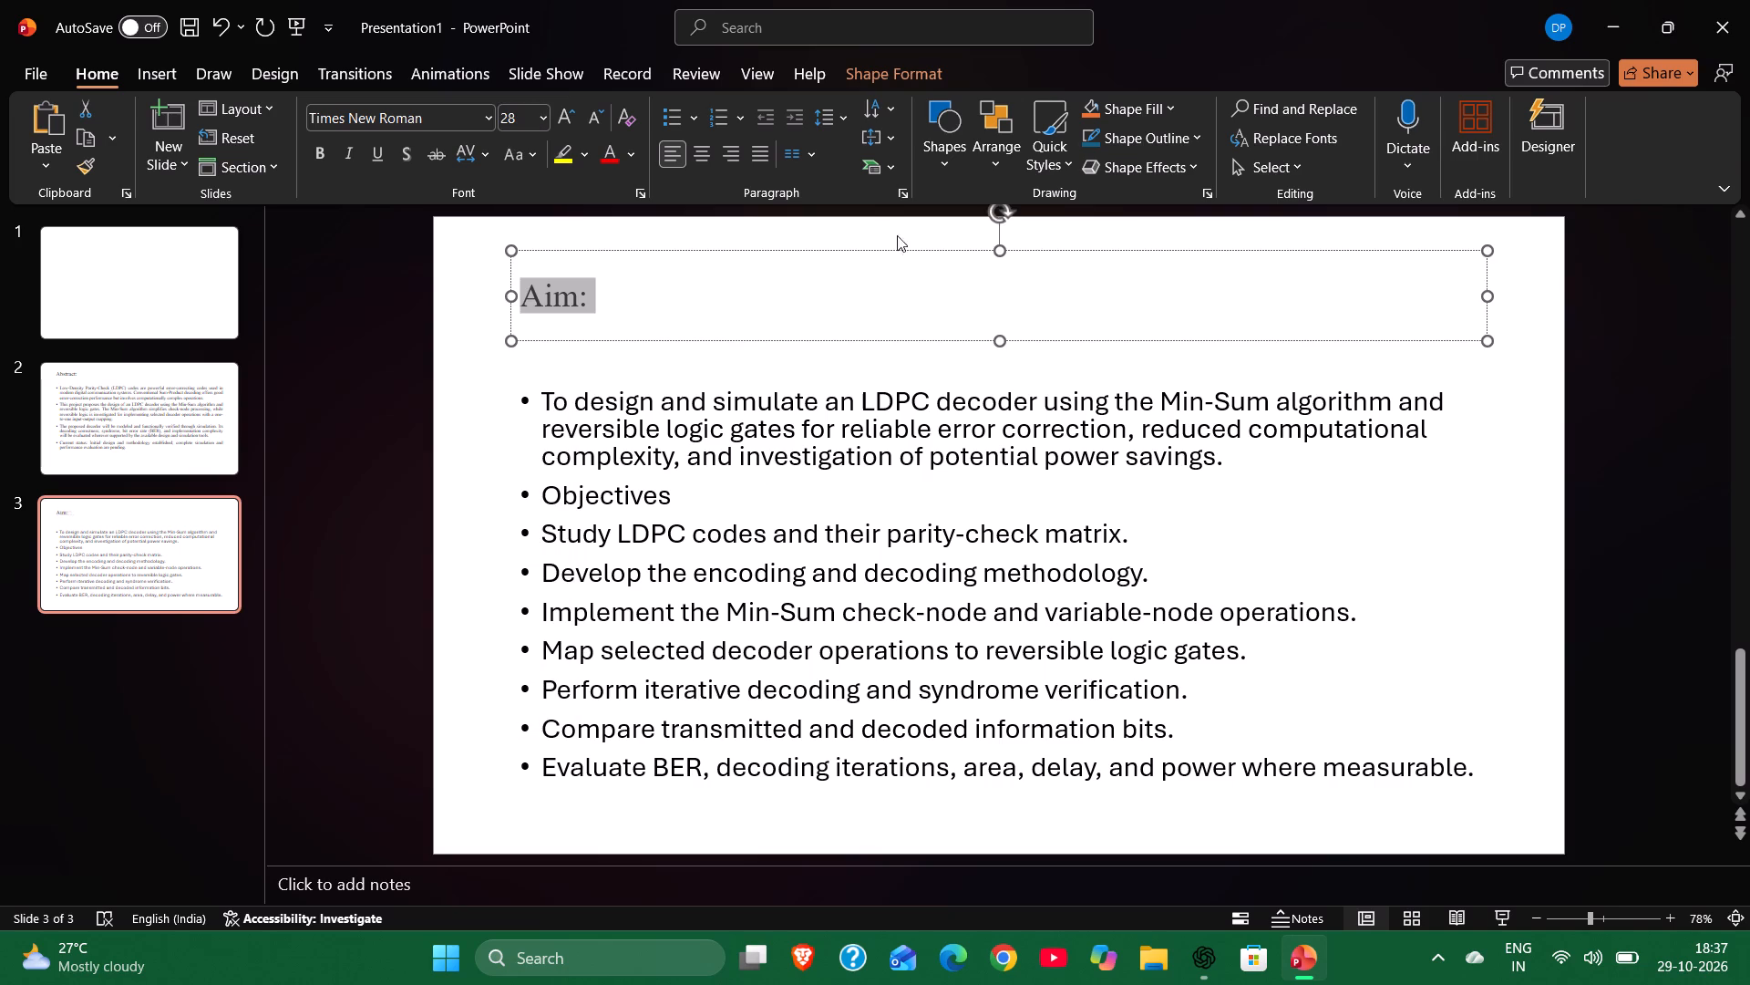
Shorten slide 3's title placeholder to about one text line and extend the body placeholder's top edge up to just below it.
click(991, 340)
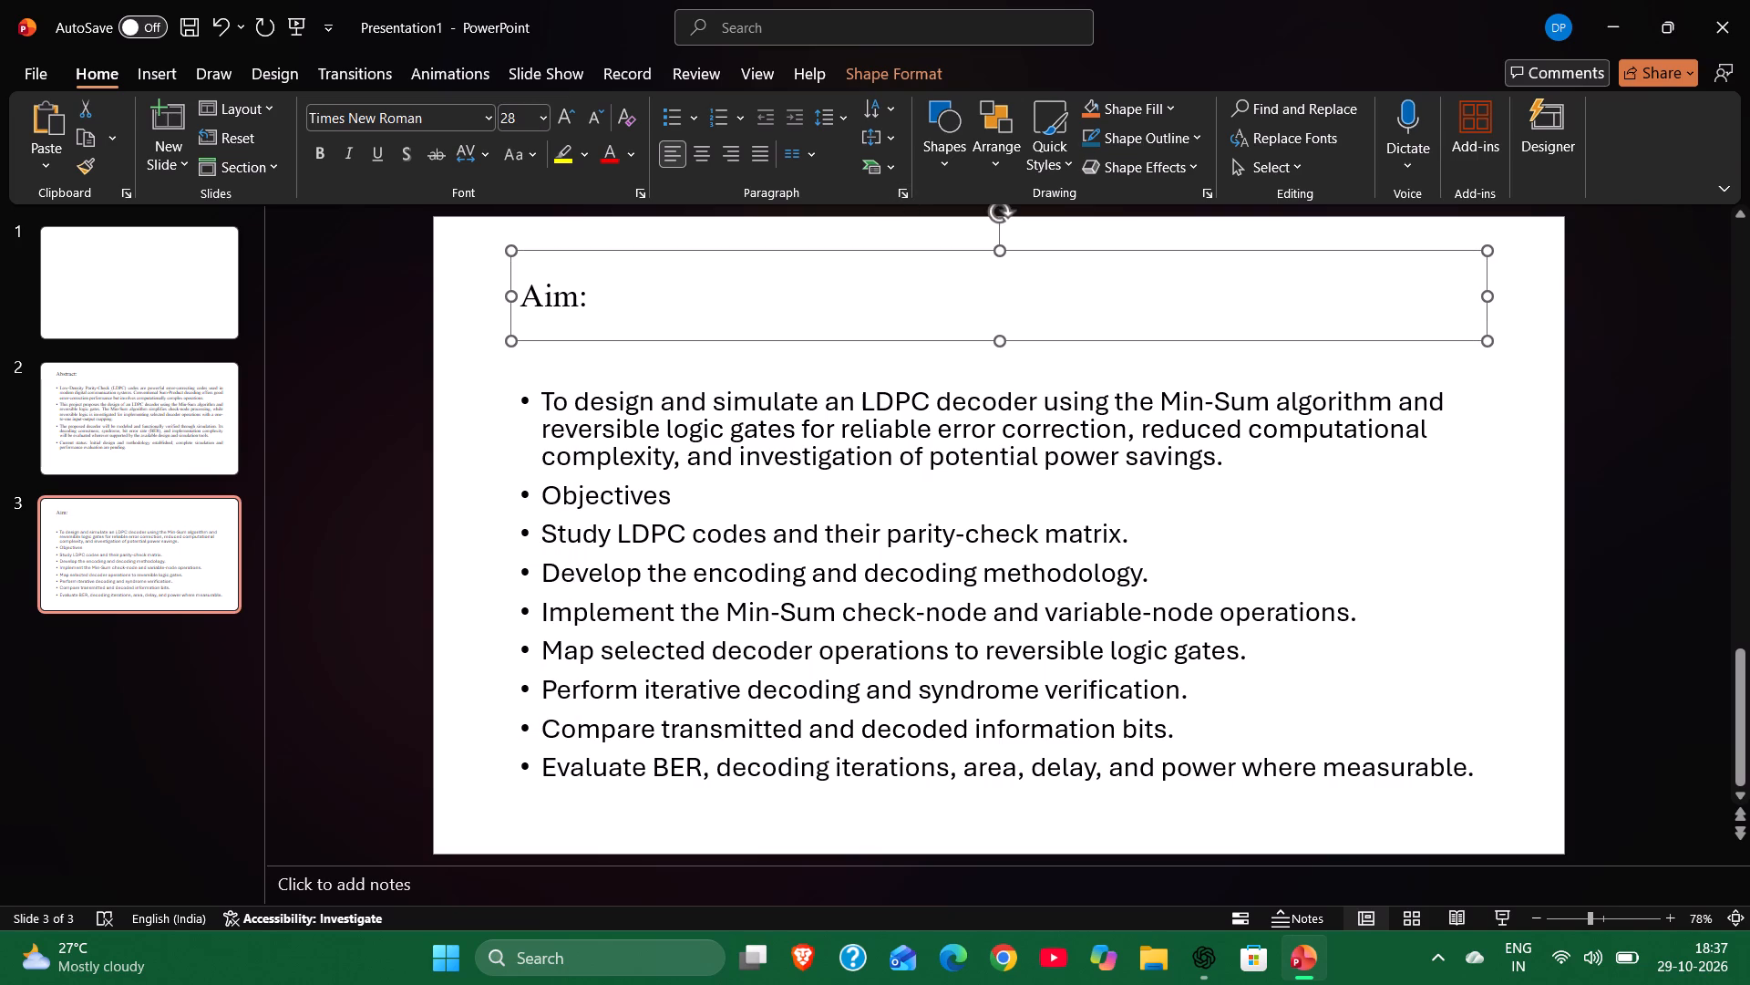
drag(995, 336, 977, 295)
click(924, 434)
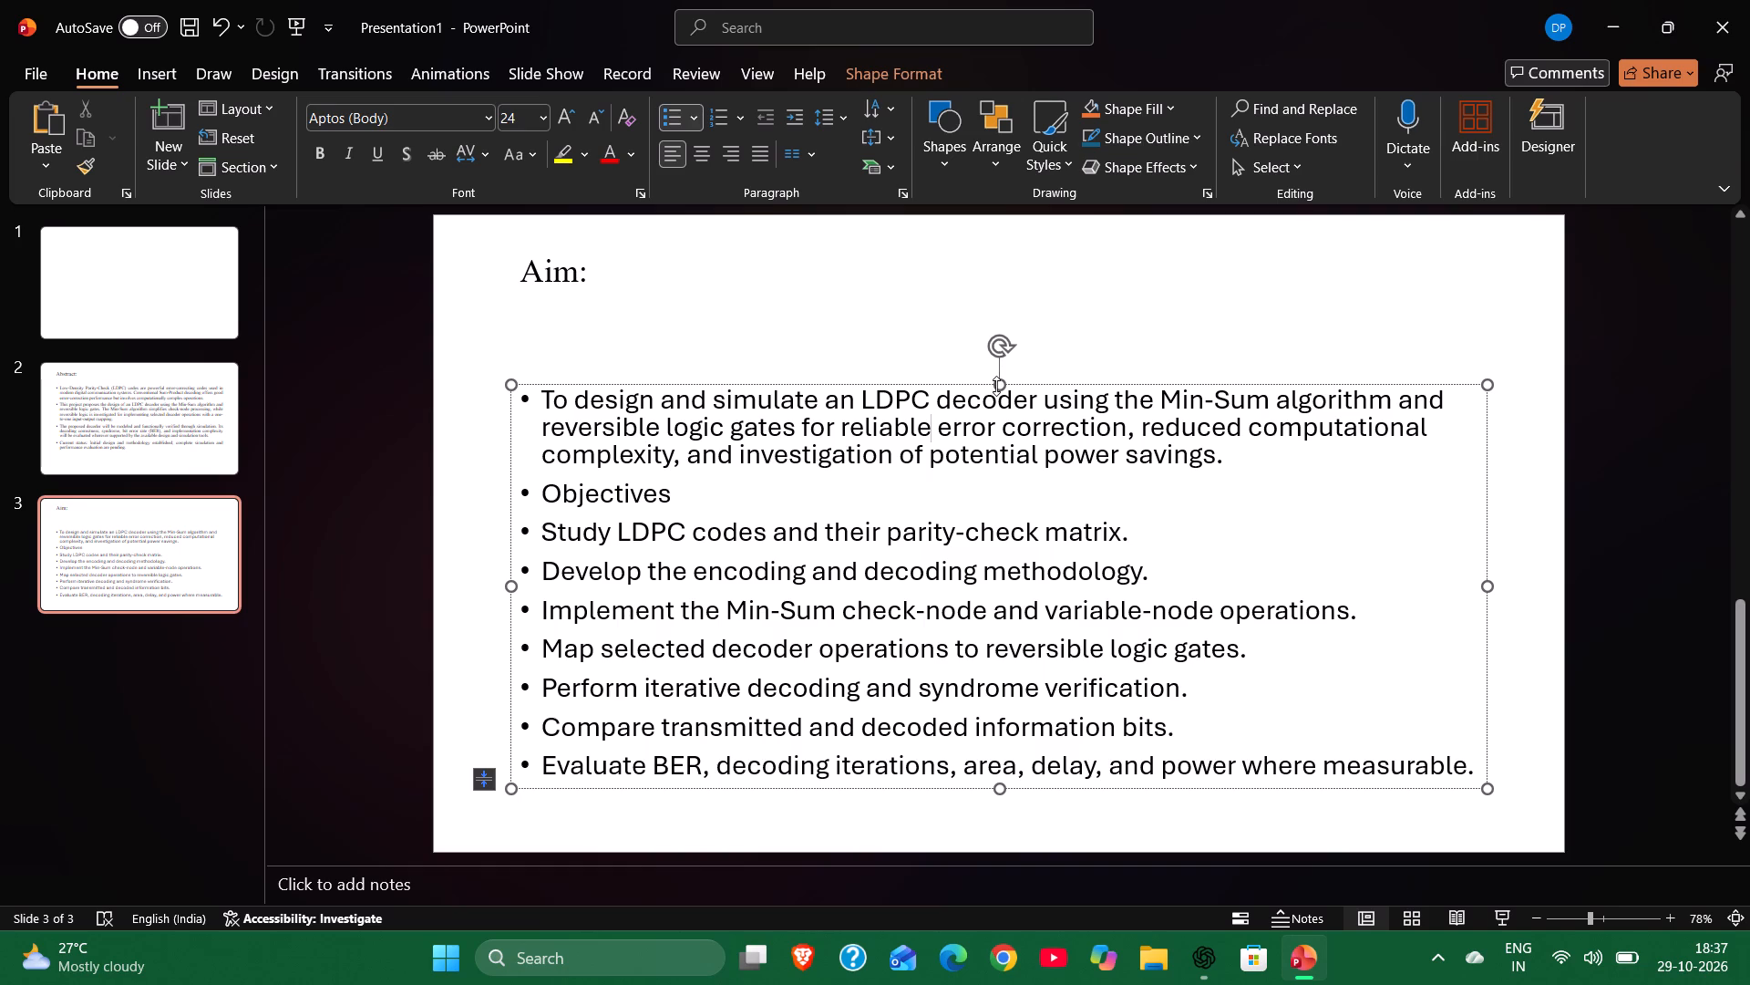
drag(996, 386, 980, 315)
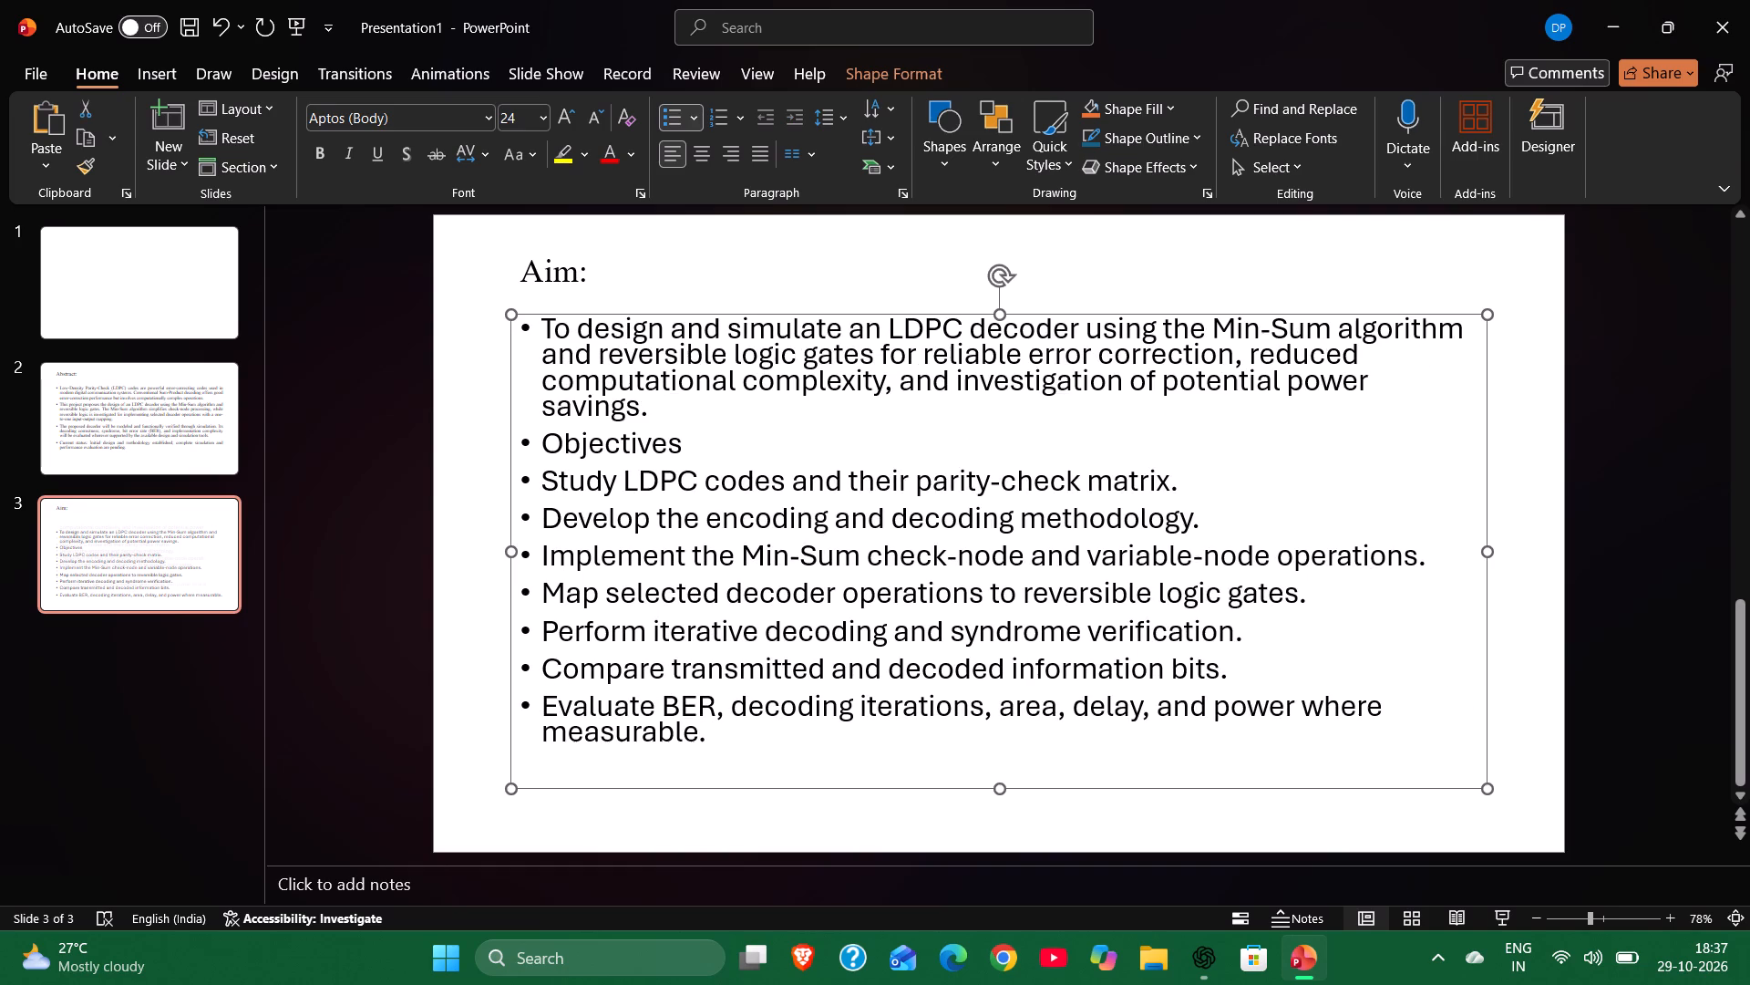
Format all of slide 3's body text as Times New Roman, size 20, with justified alignment.
key(ctrl+a)
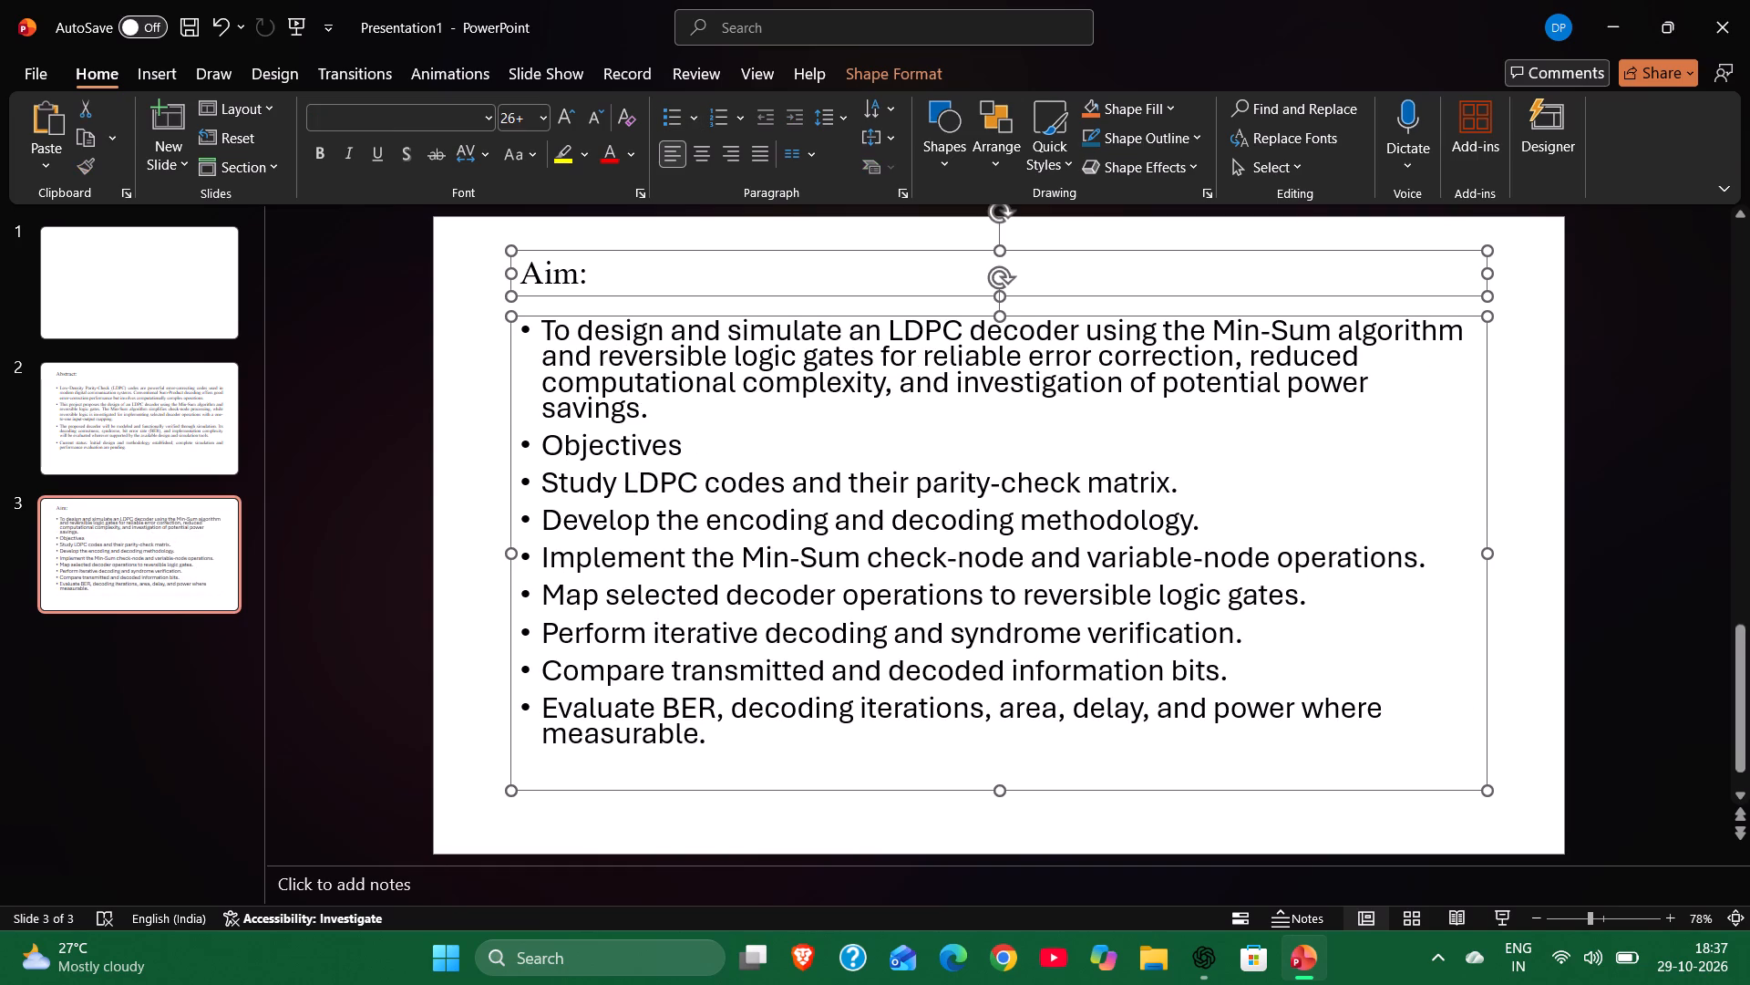
click(986, 396)
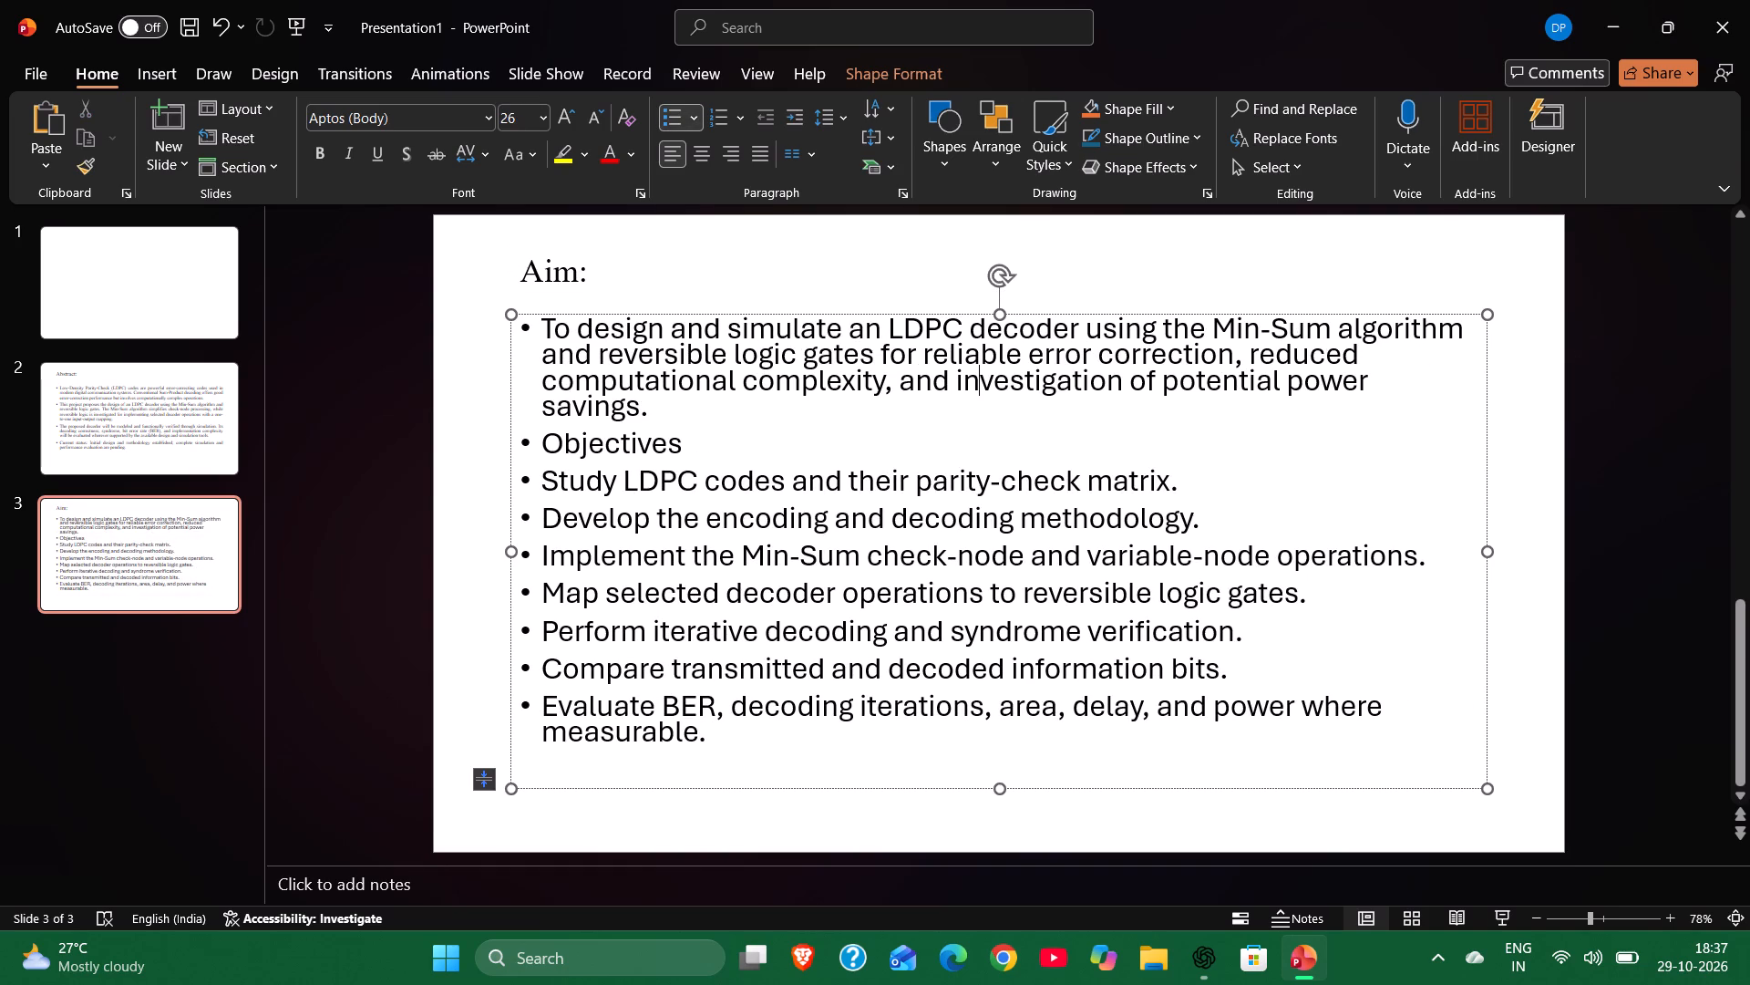
key(ctrl+a)
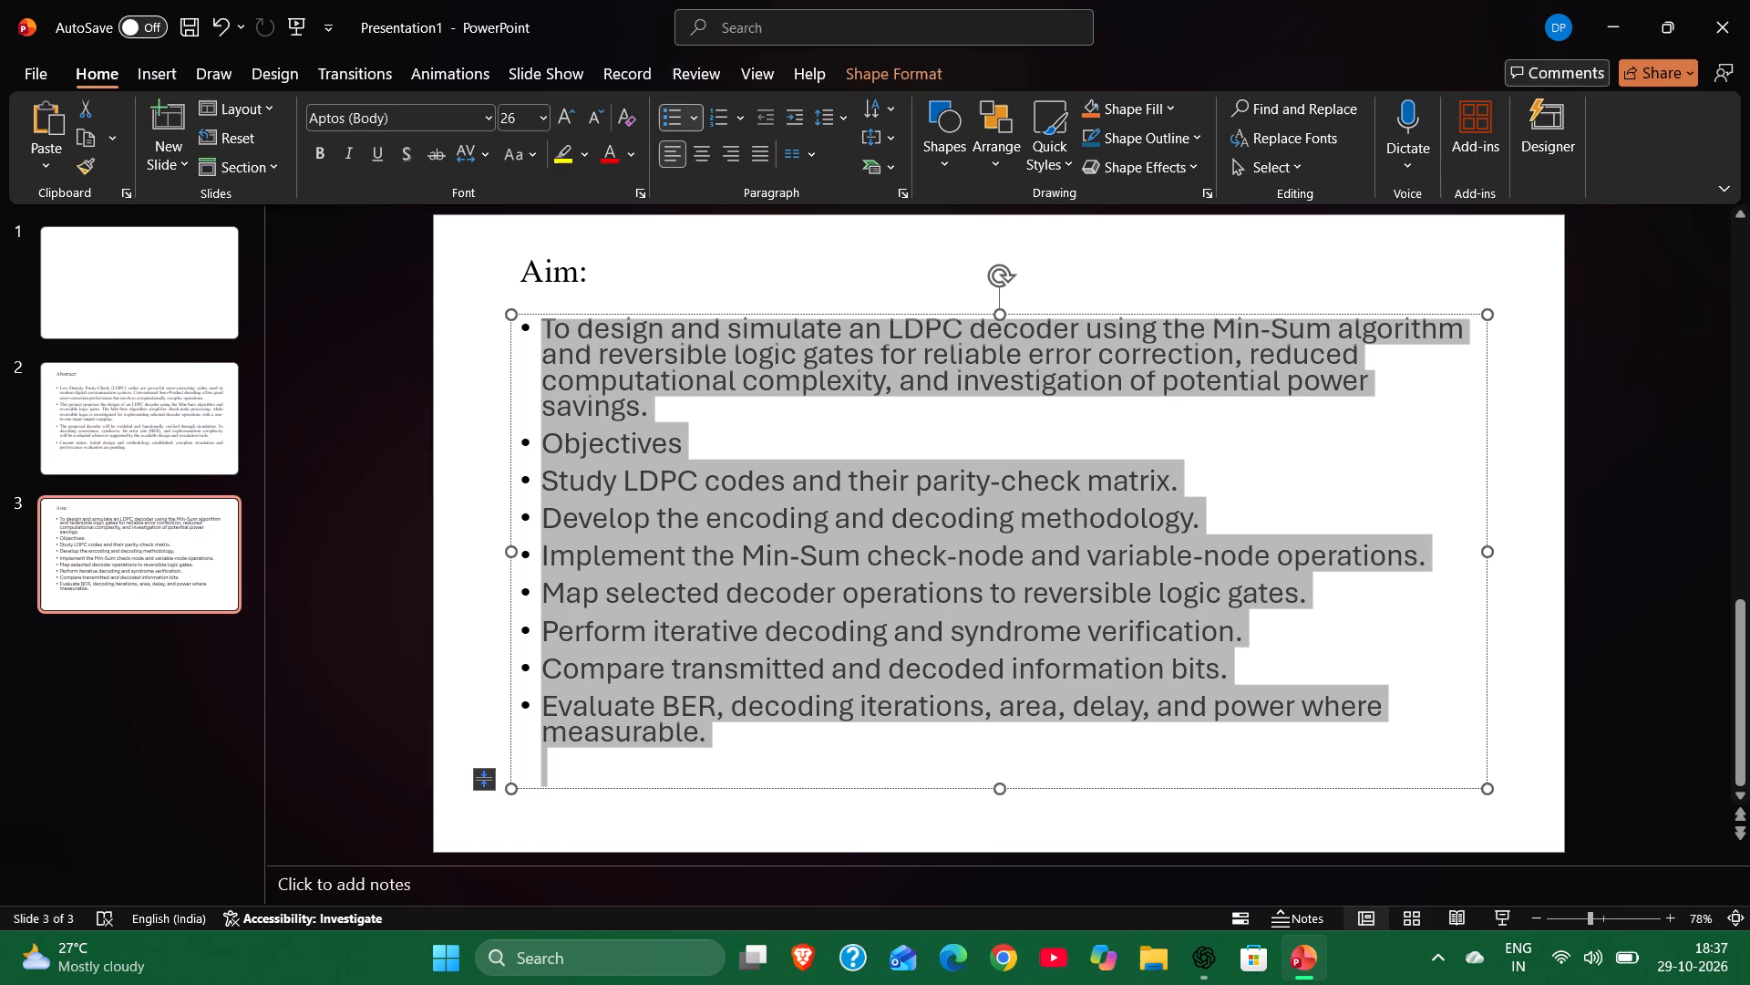
click(480, 118)
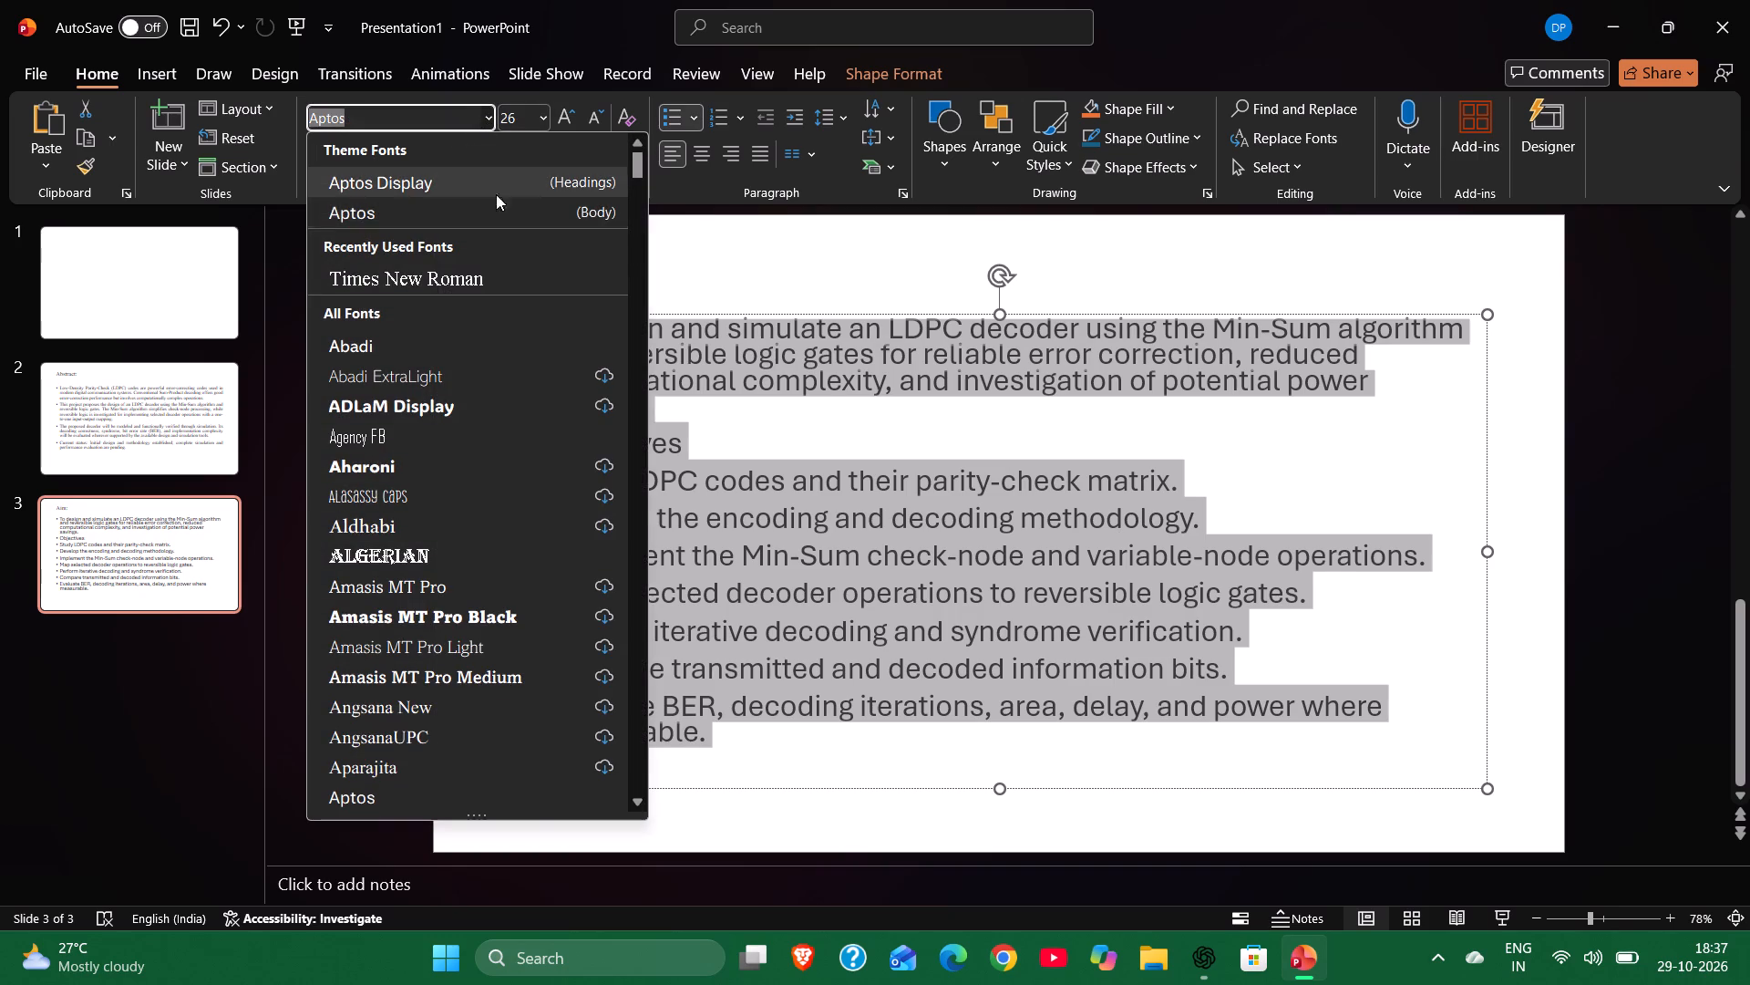
click(516, 277)
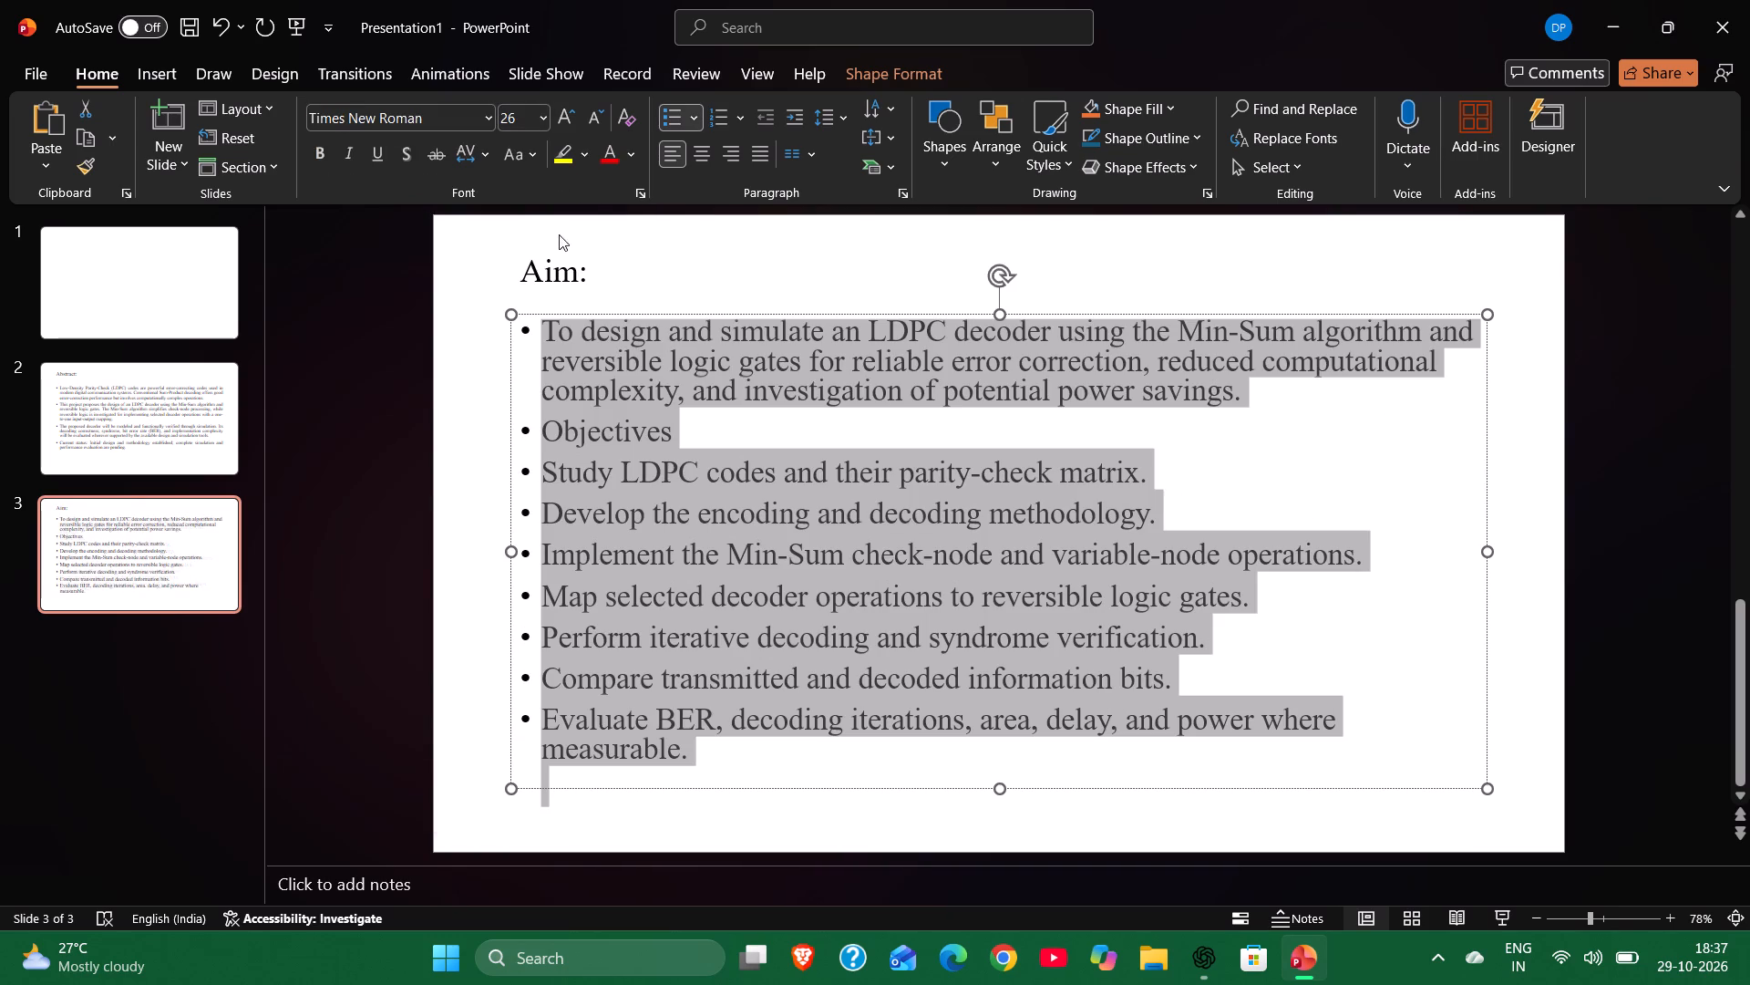
click(537, 116)
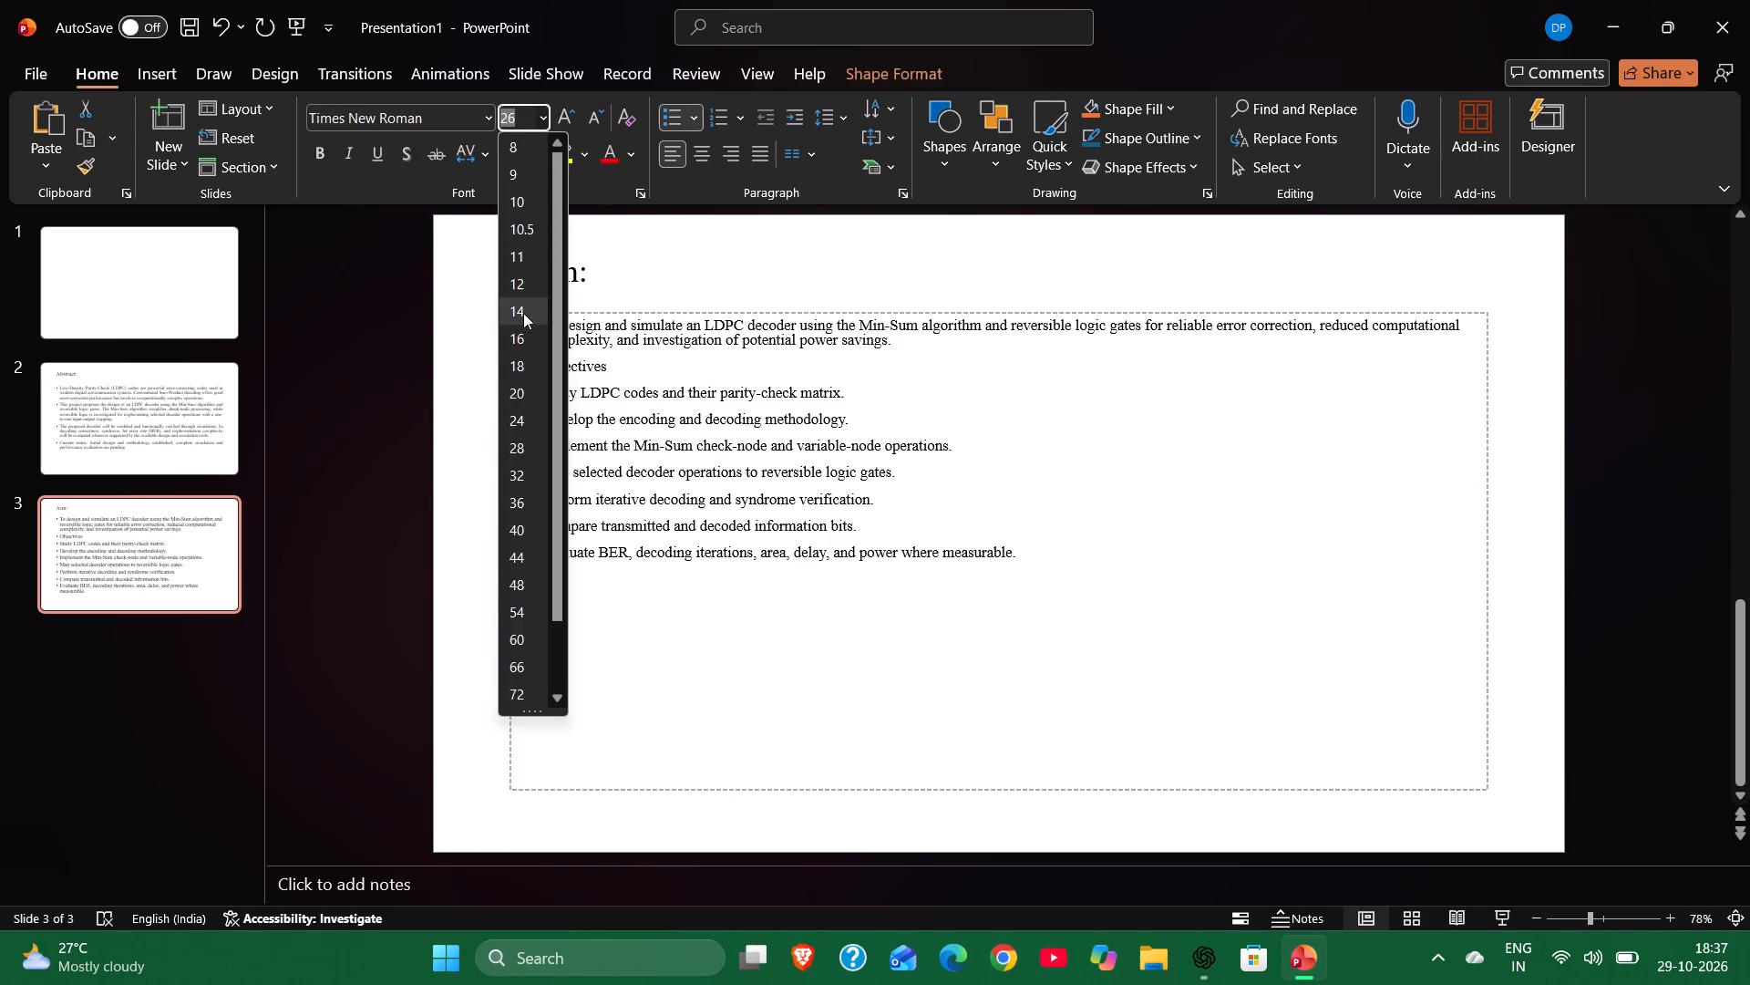
click(519, 390)
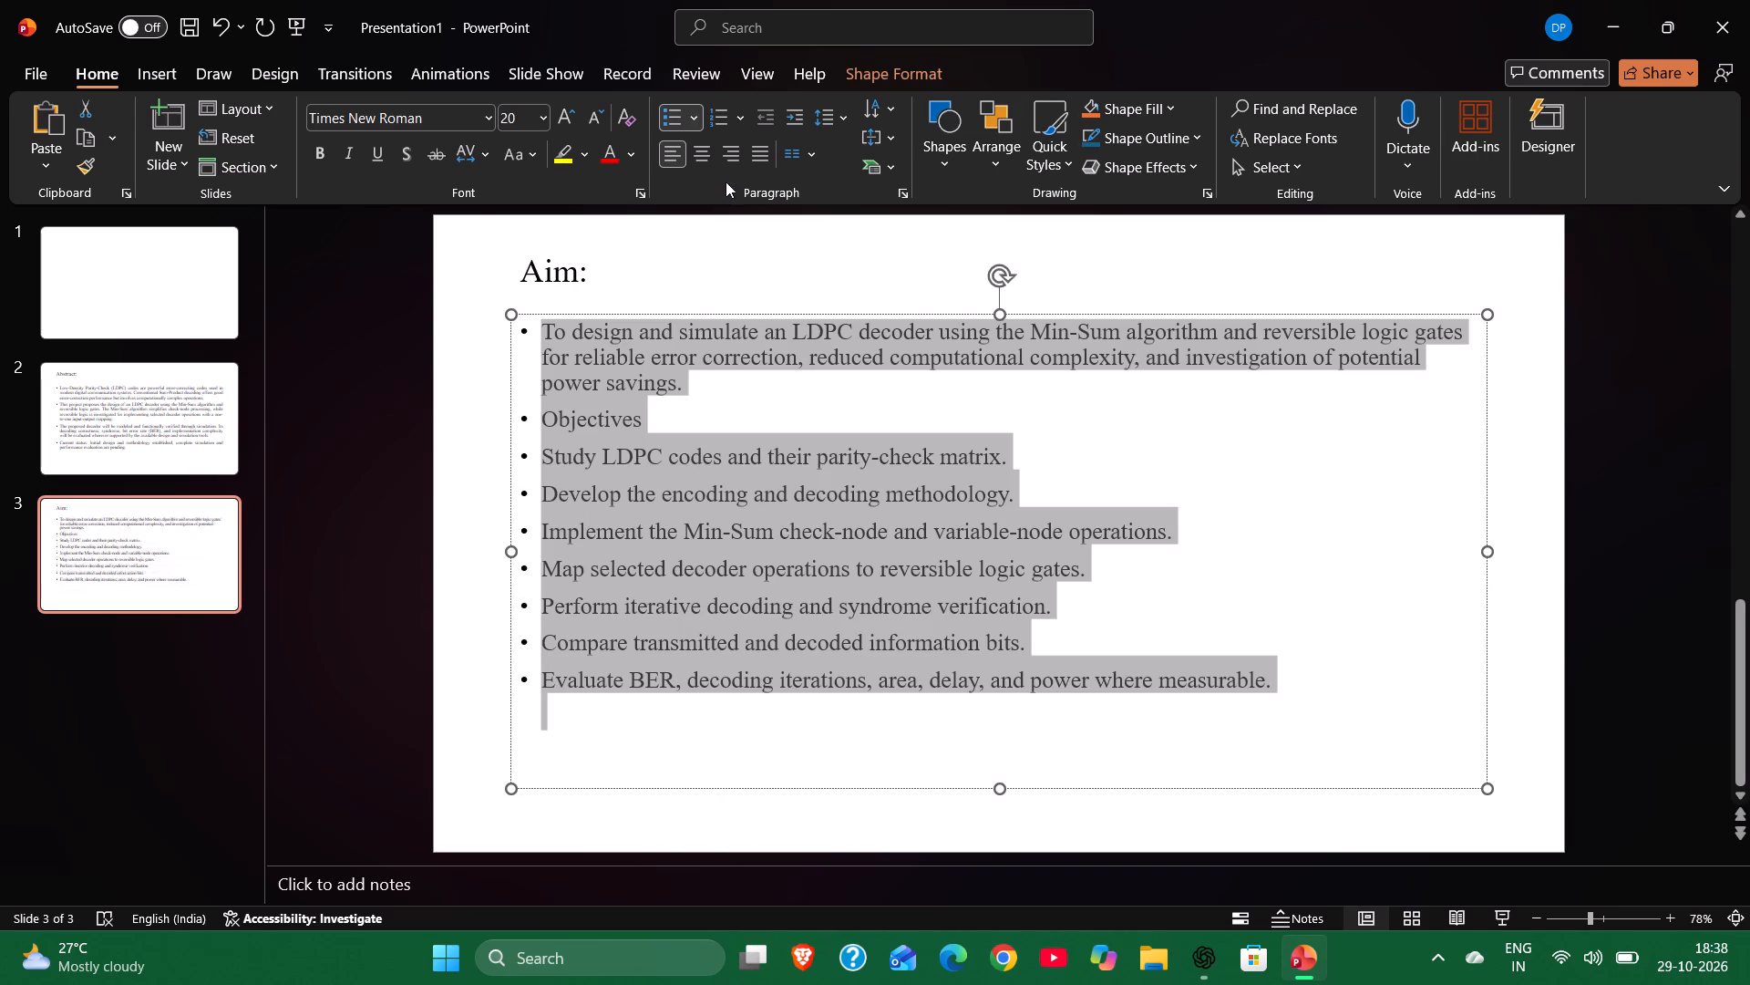
click(756, 163)
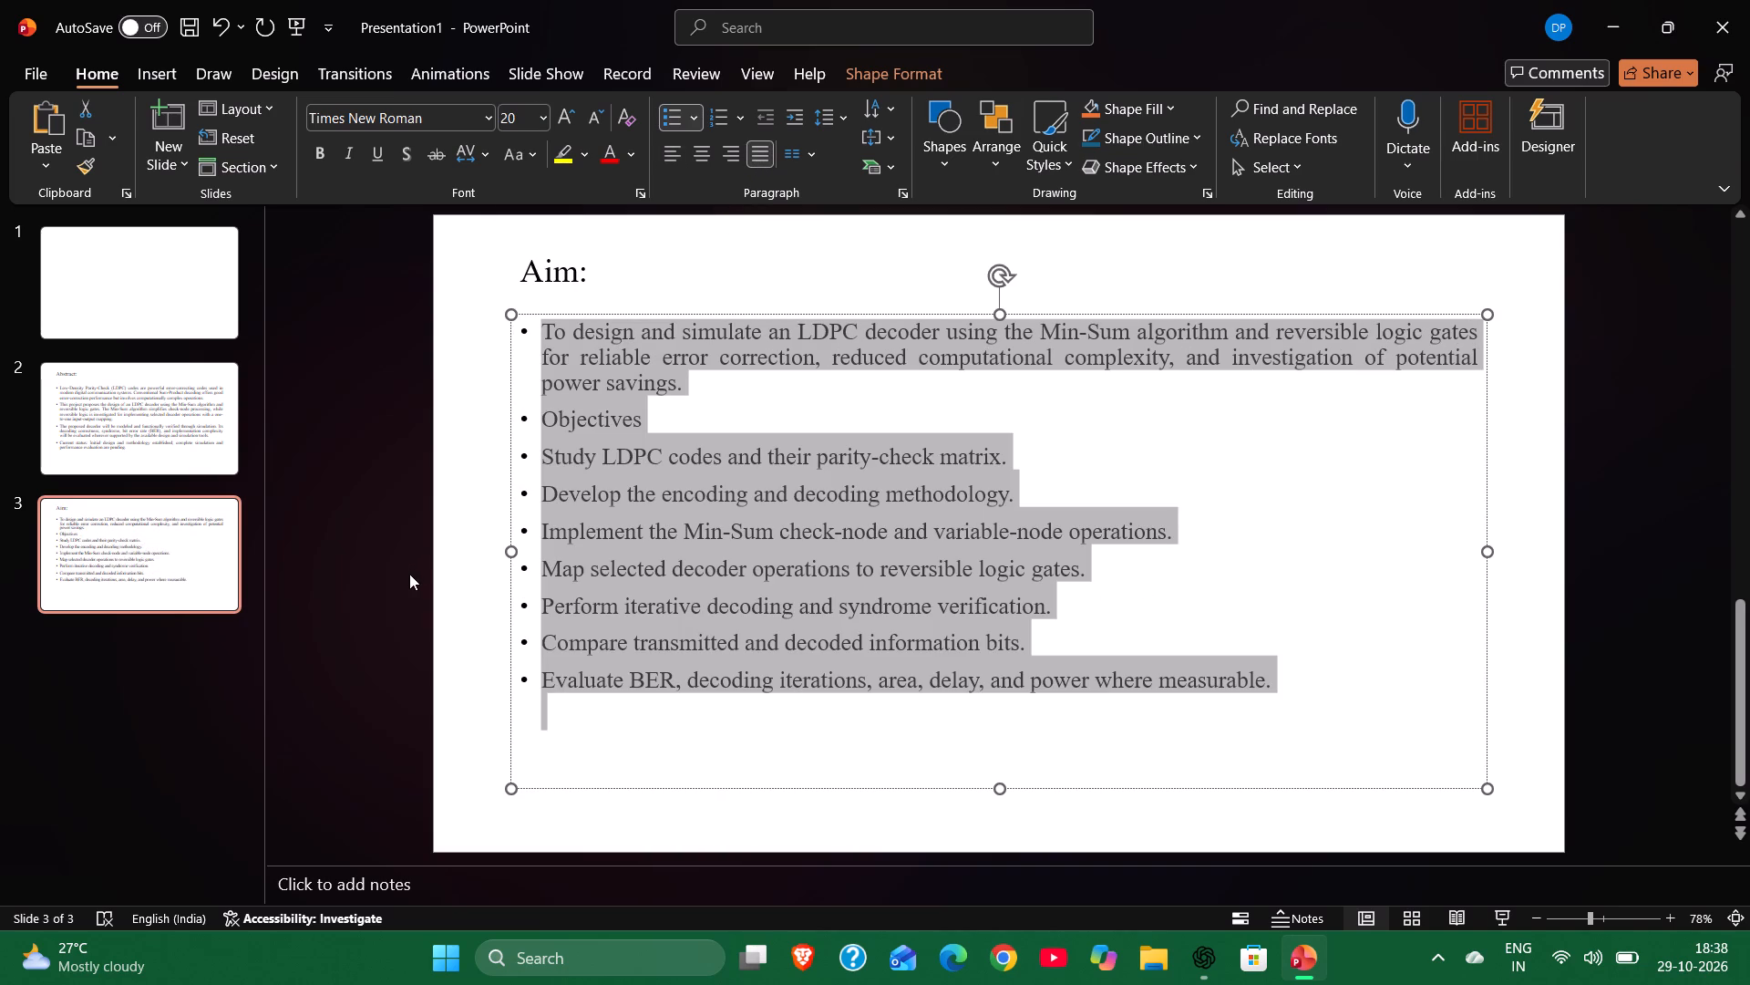
click(363, 597)
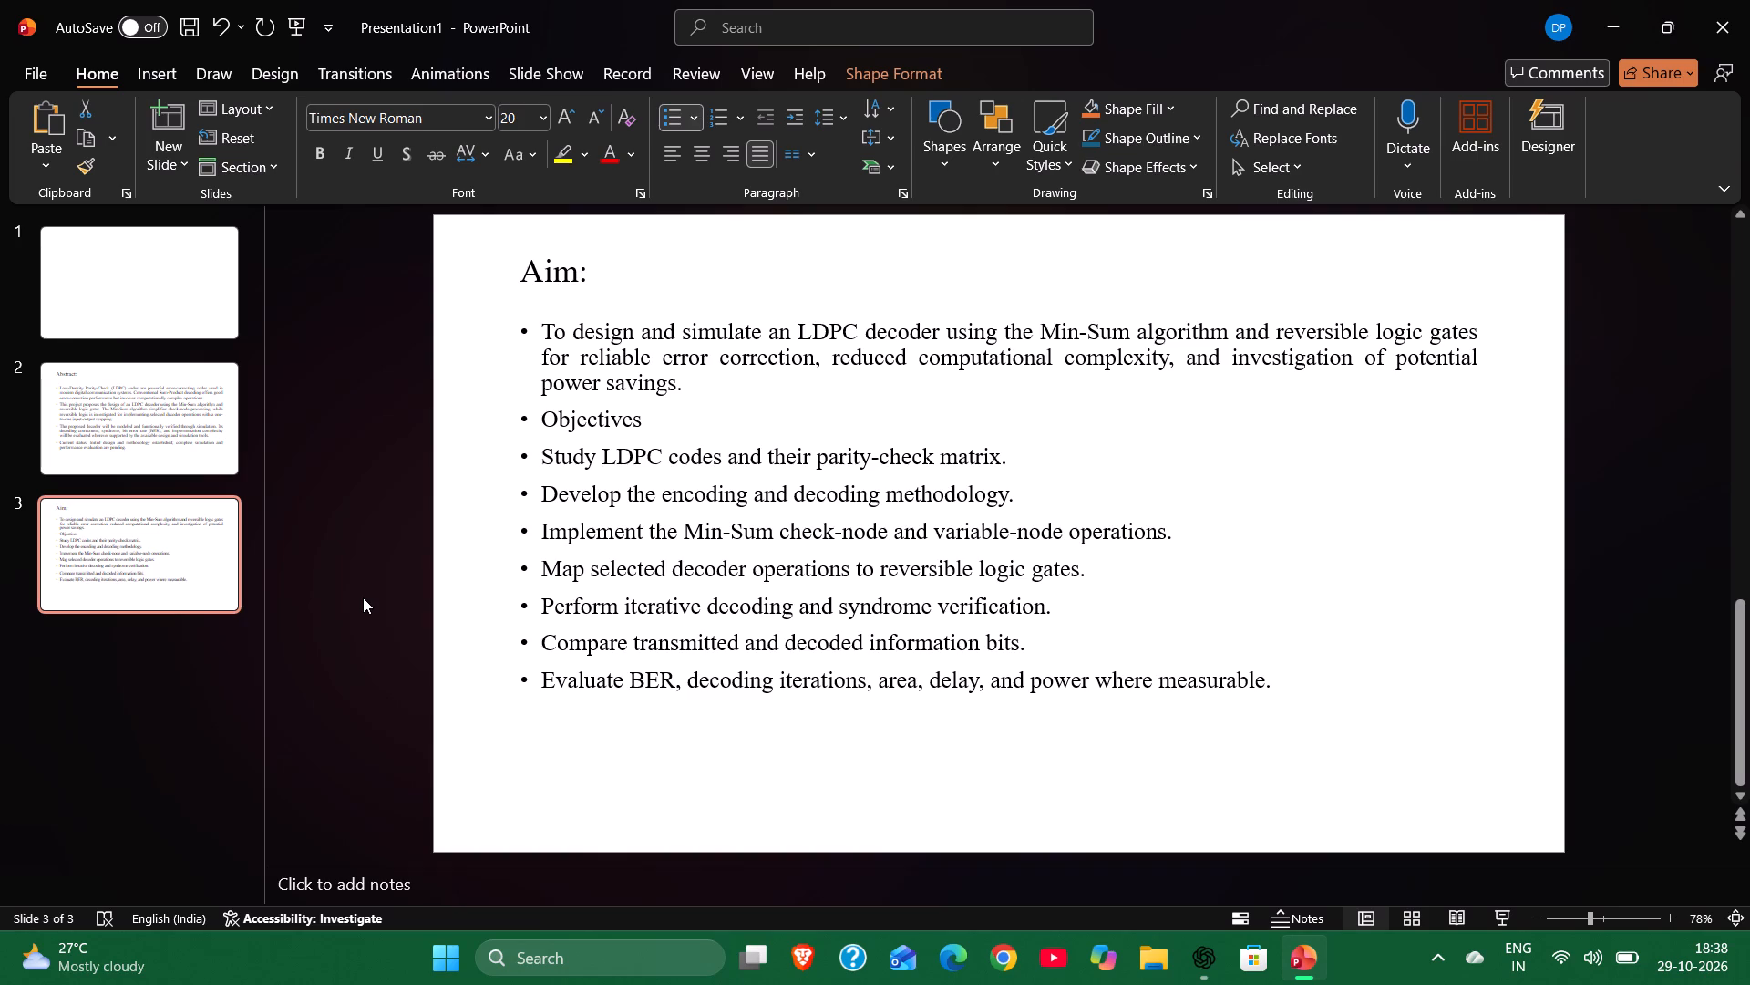
Turn the "Objectives" line into a subheading by removing its bullet and making it bold at size 28.
click(532, 419)
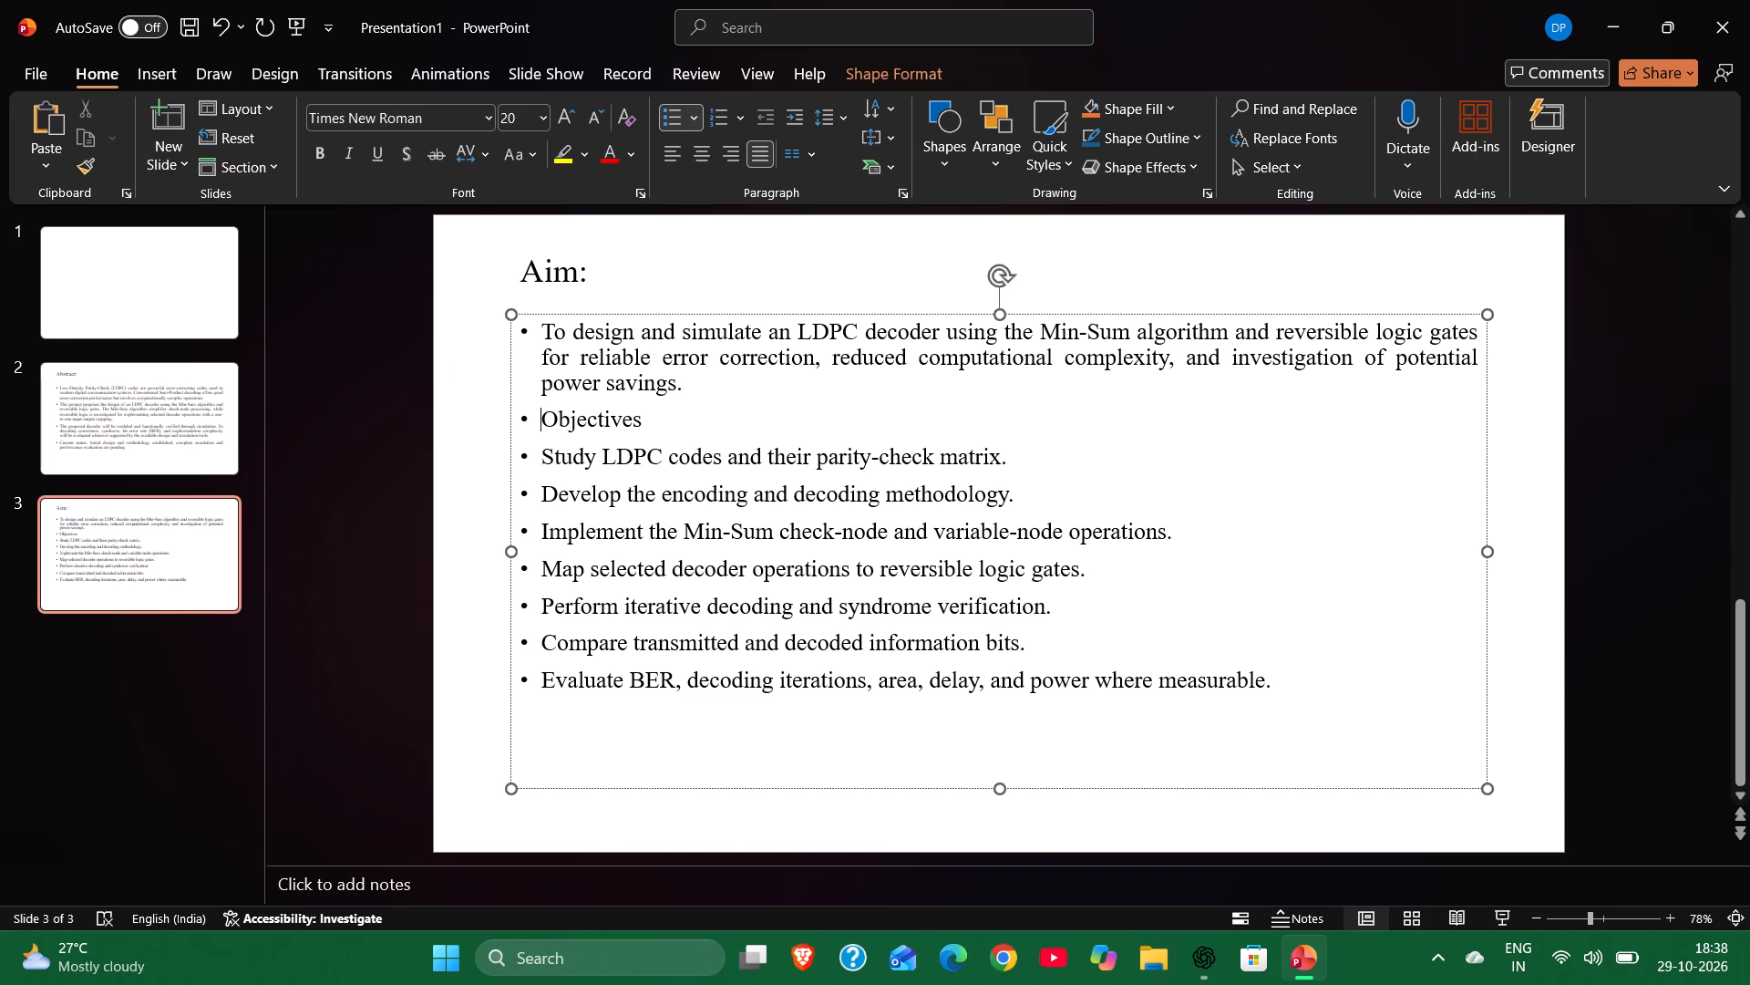
key(BackSpace)
drag(626, 422, 520, 420)
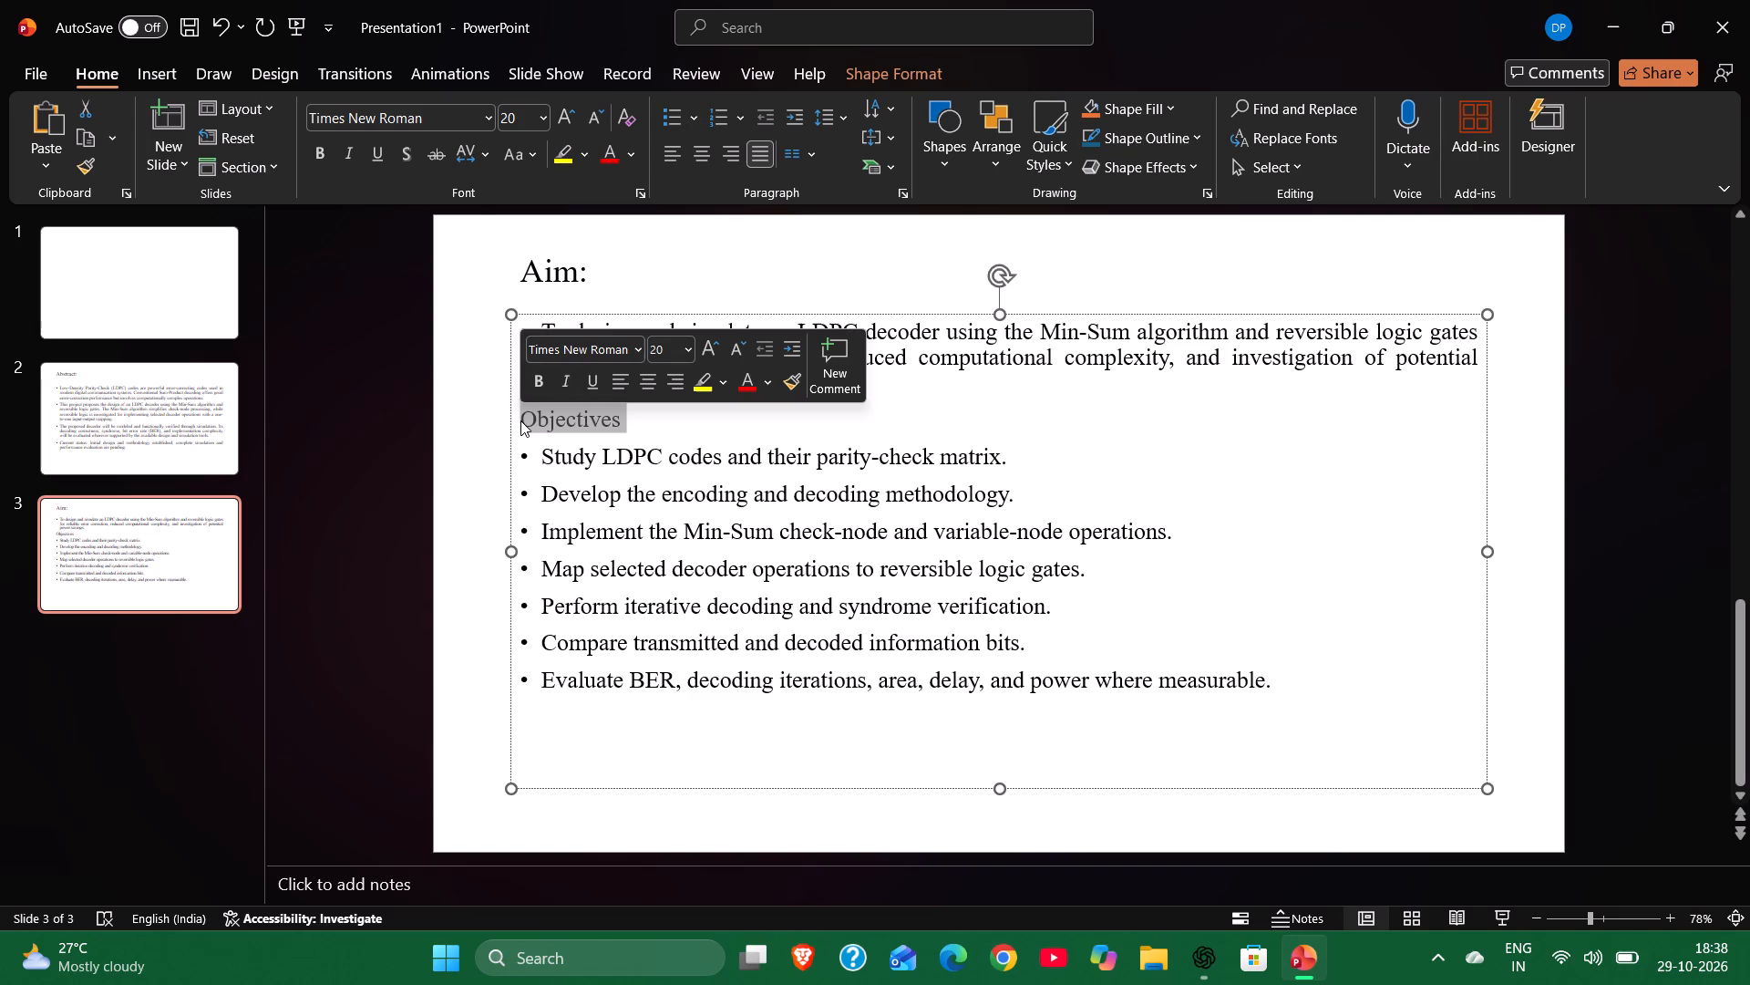
click(546, 384)
click(686, 348)
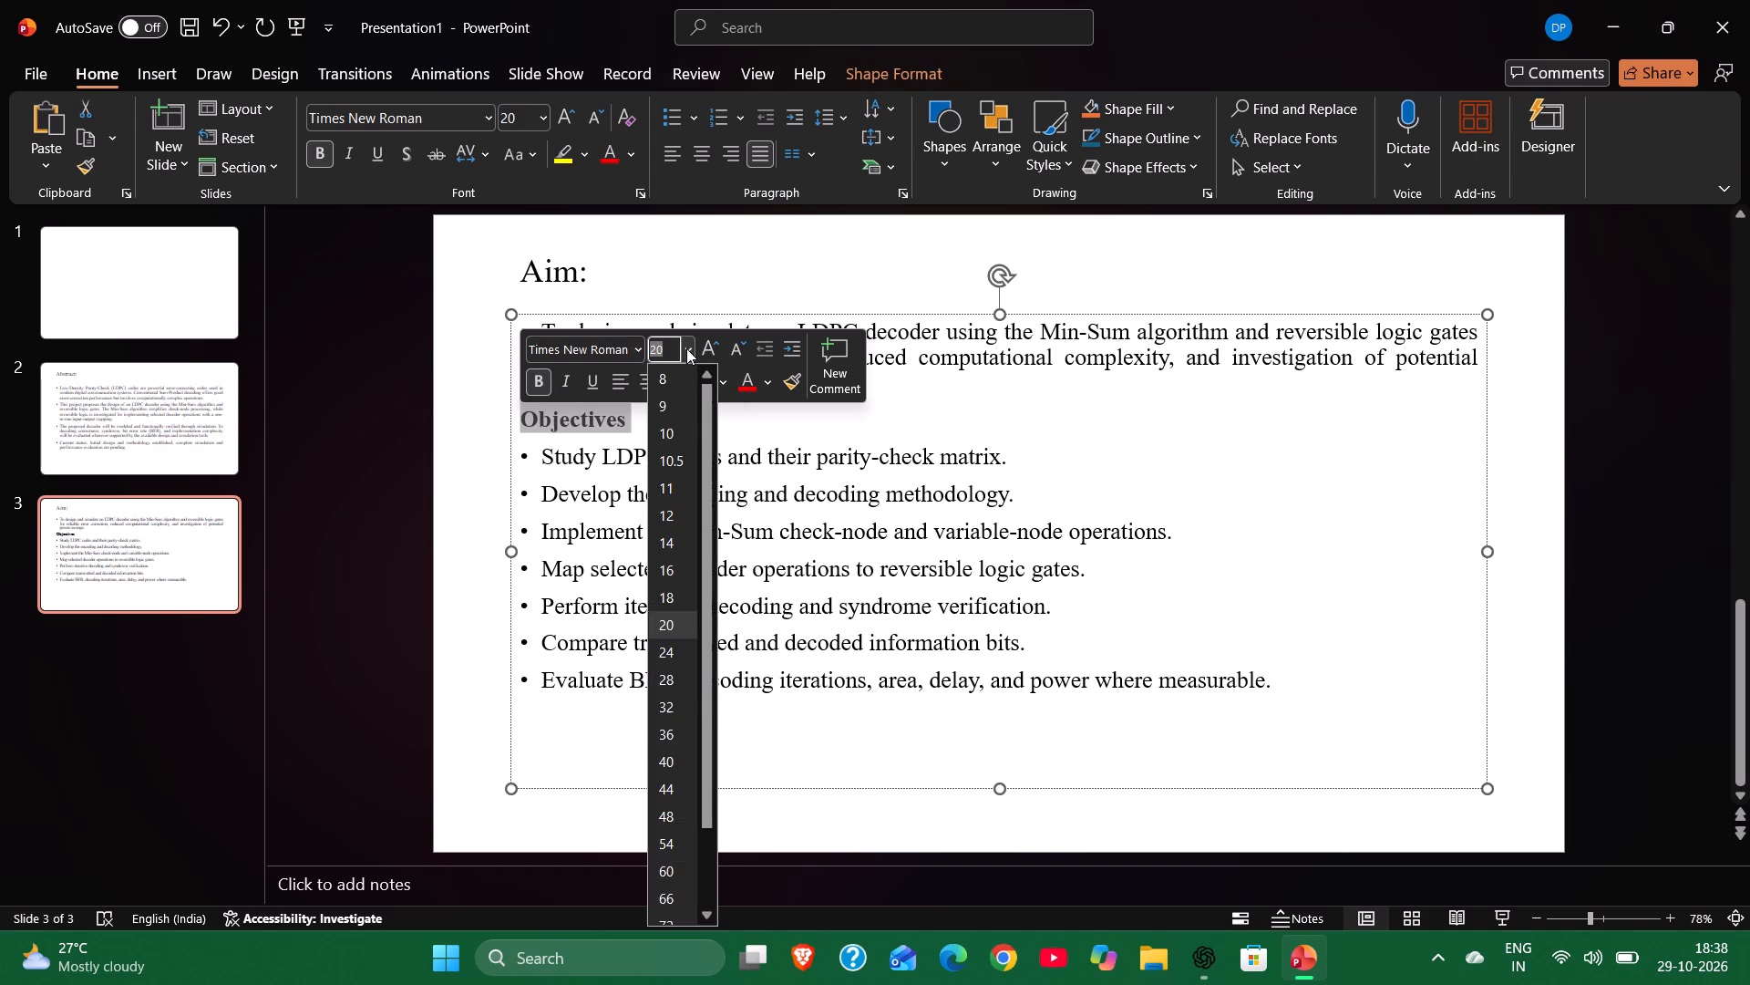
click(674, 676)
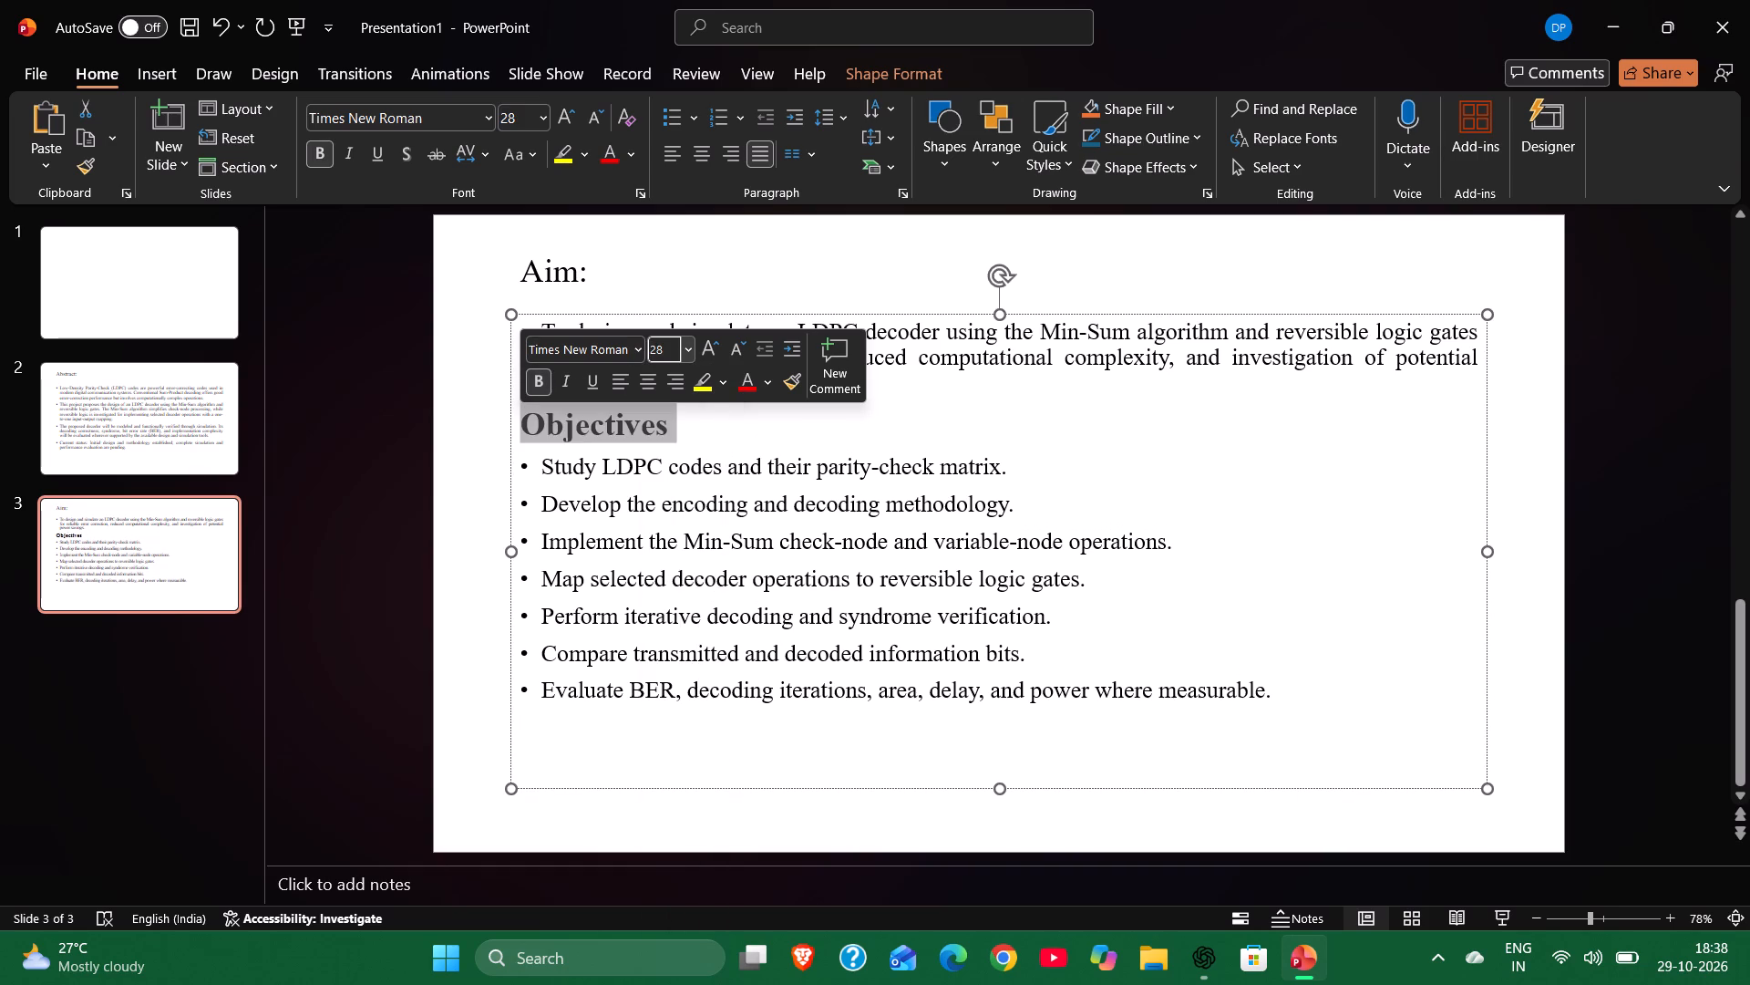
click(469, 446)
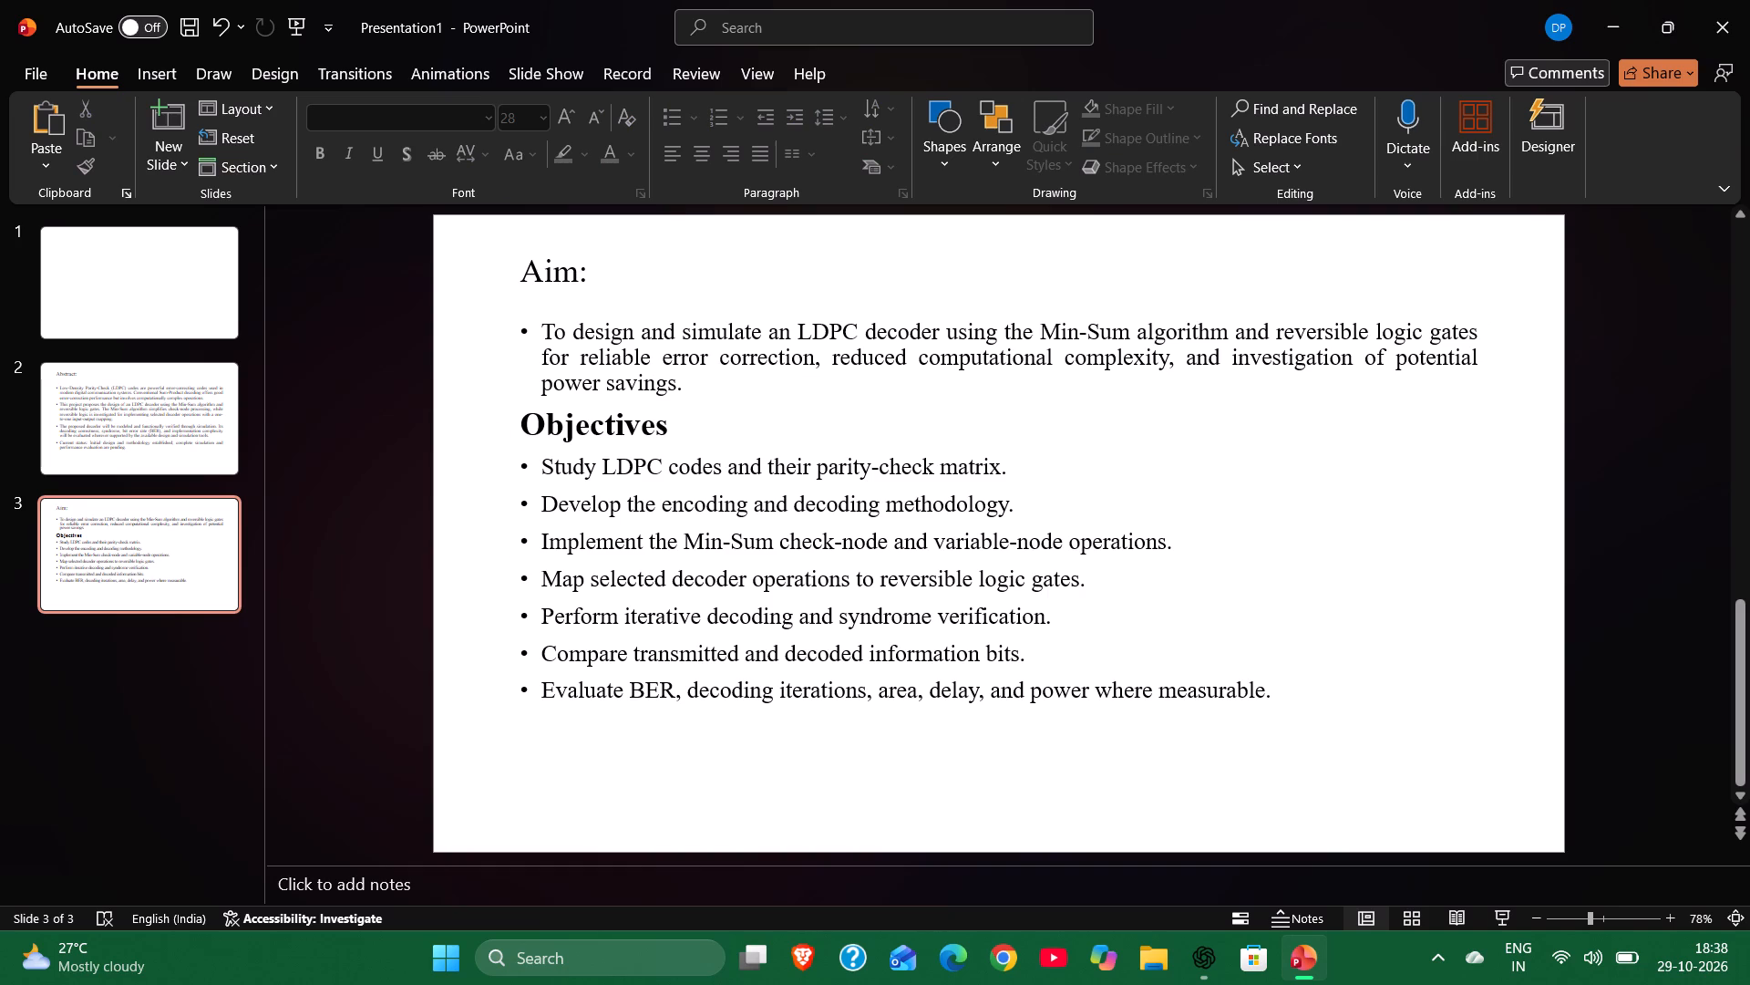
Insert a space before slide 3's title "Aim:" and make the title bold.
click(530, 271)
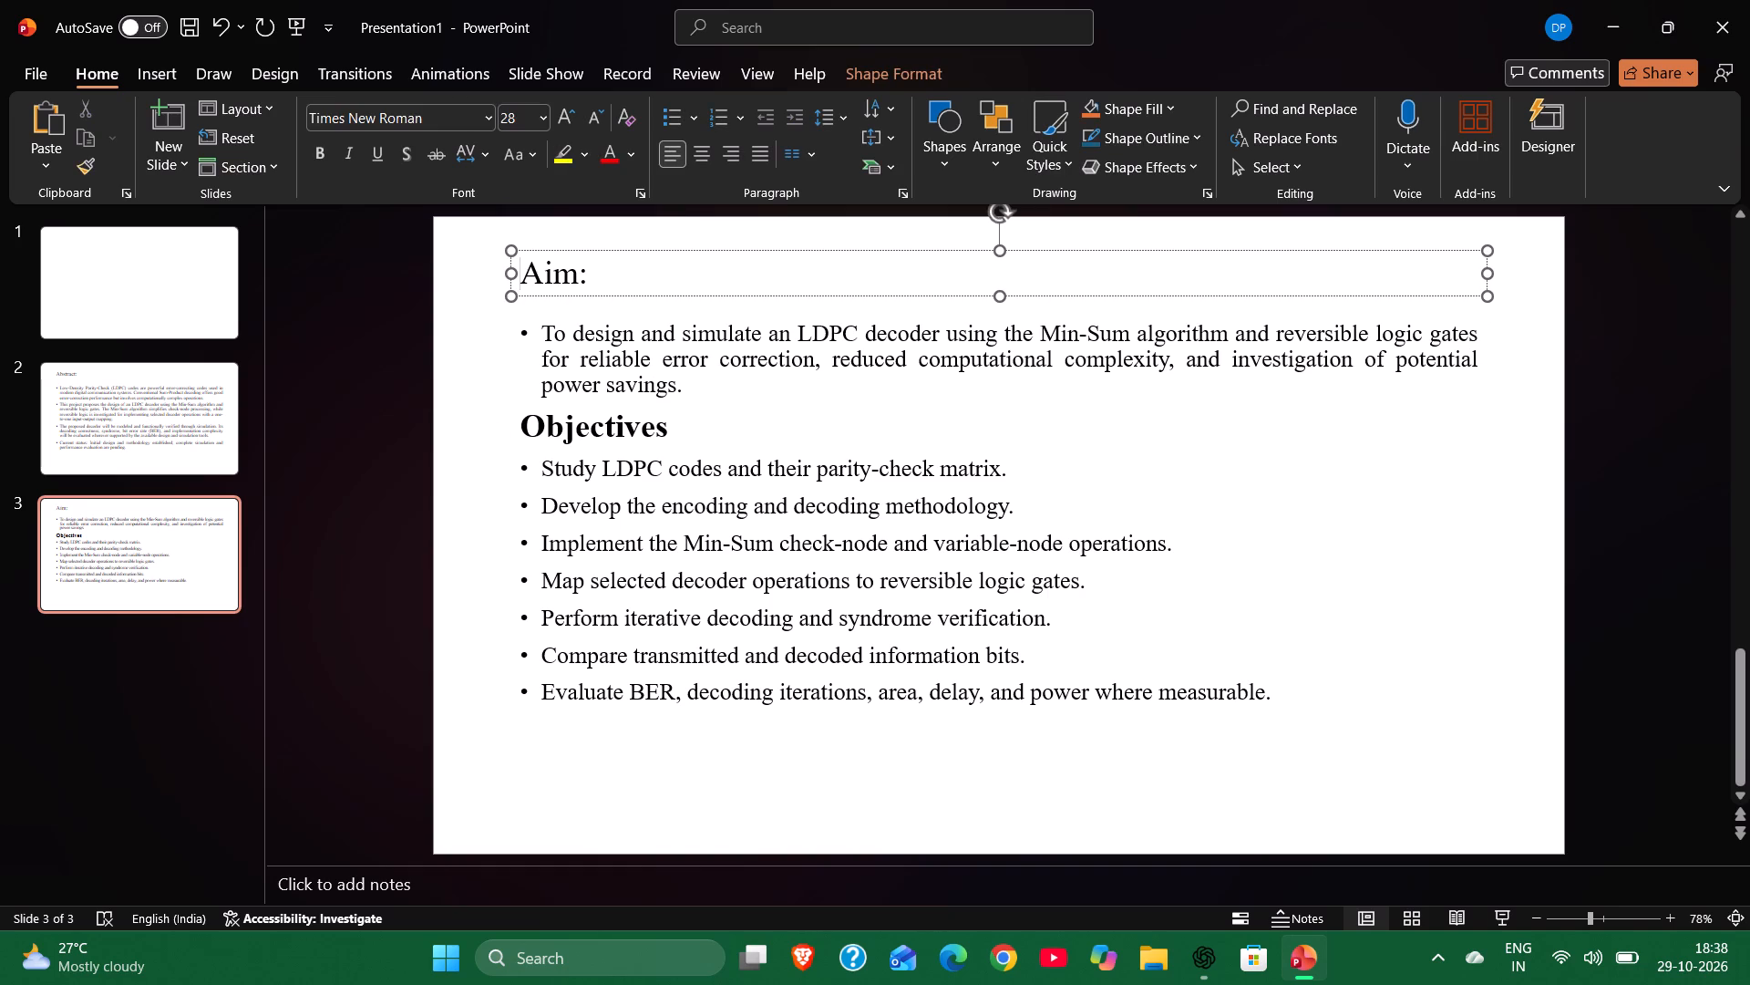
key(space)
drag(599, 274, 530, 274)
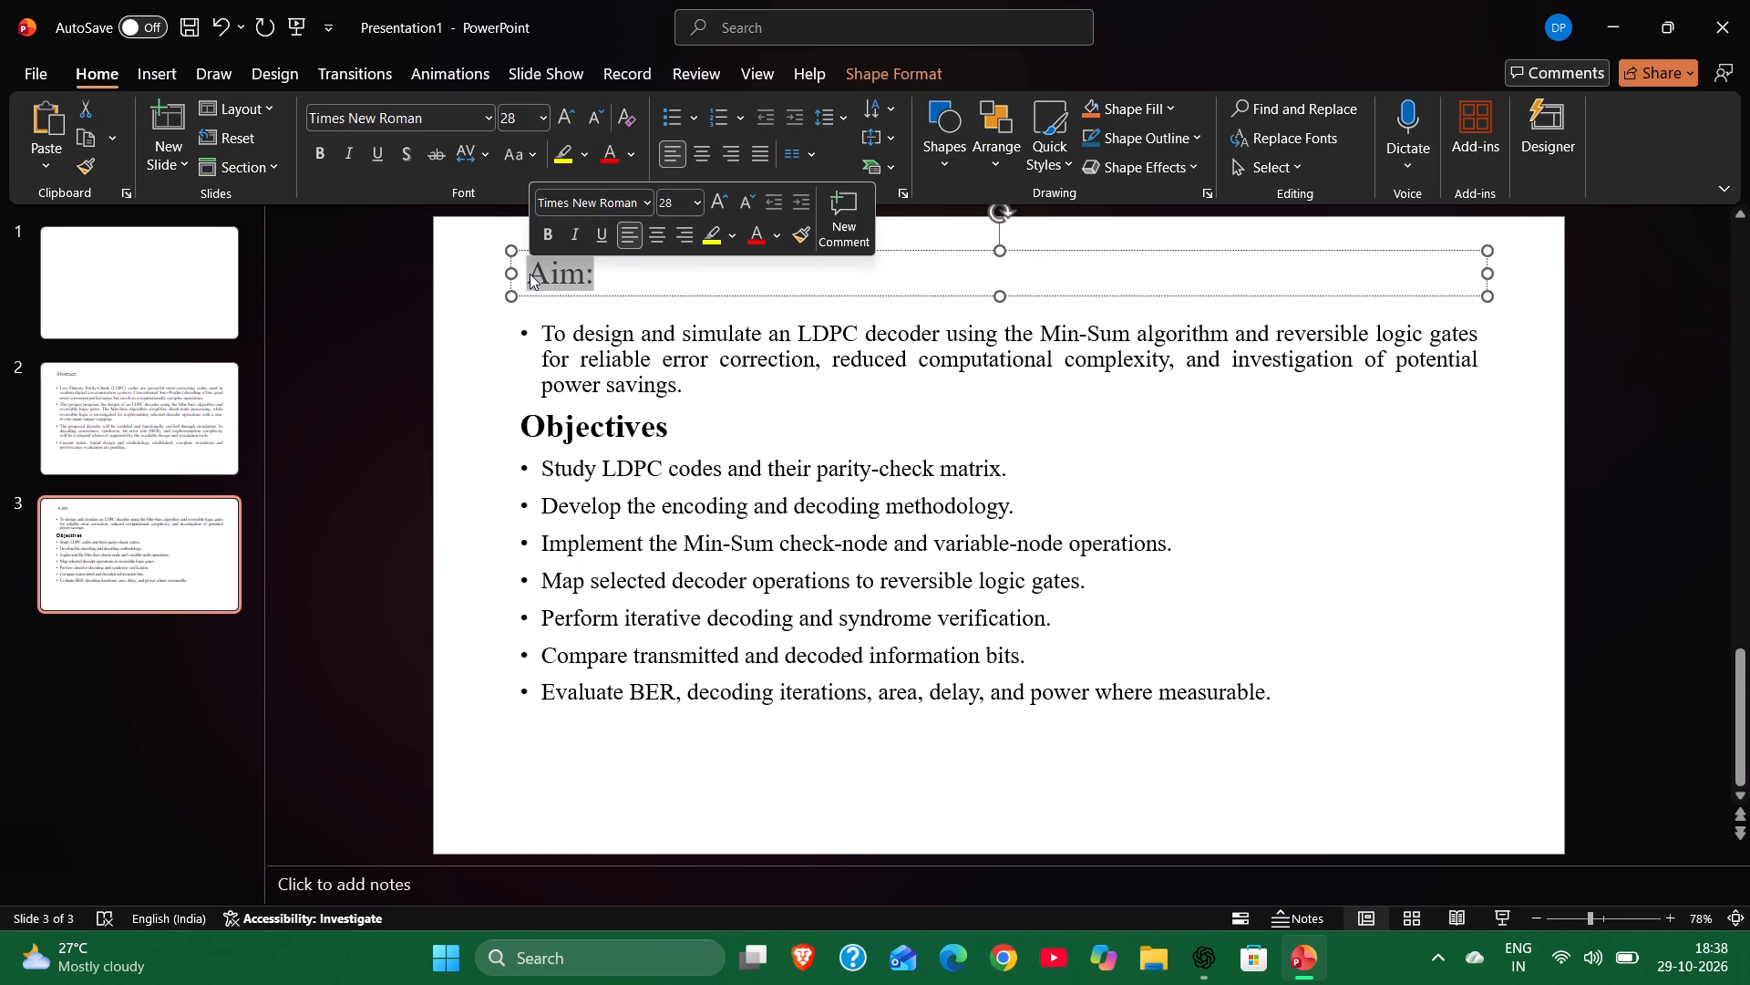
click(552, 233)
click(374, 380)
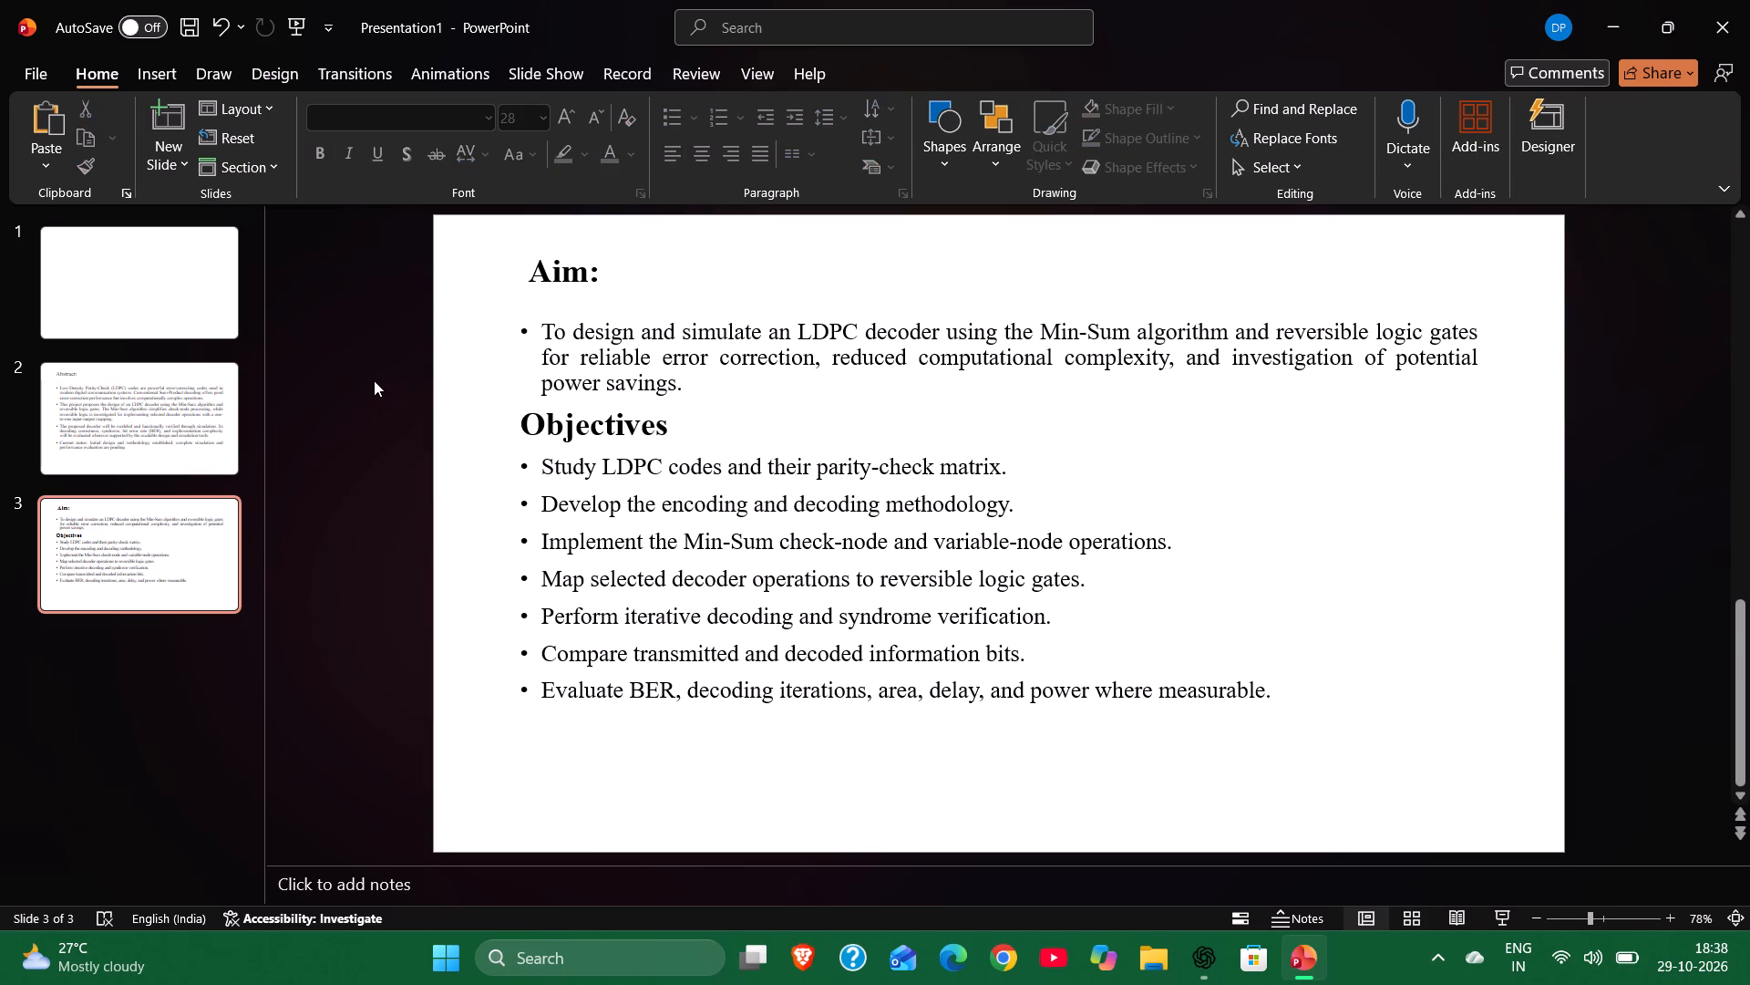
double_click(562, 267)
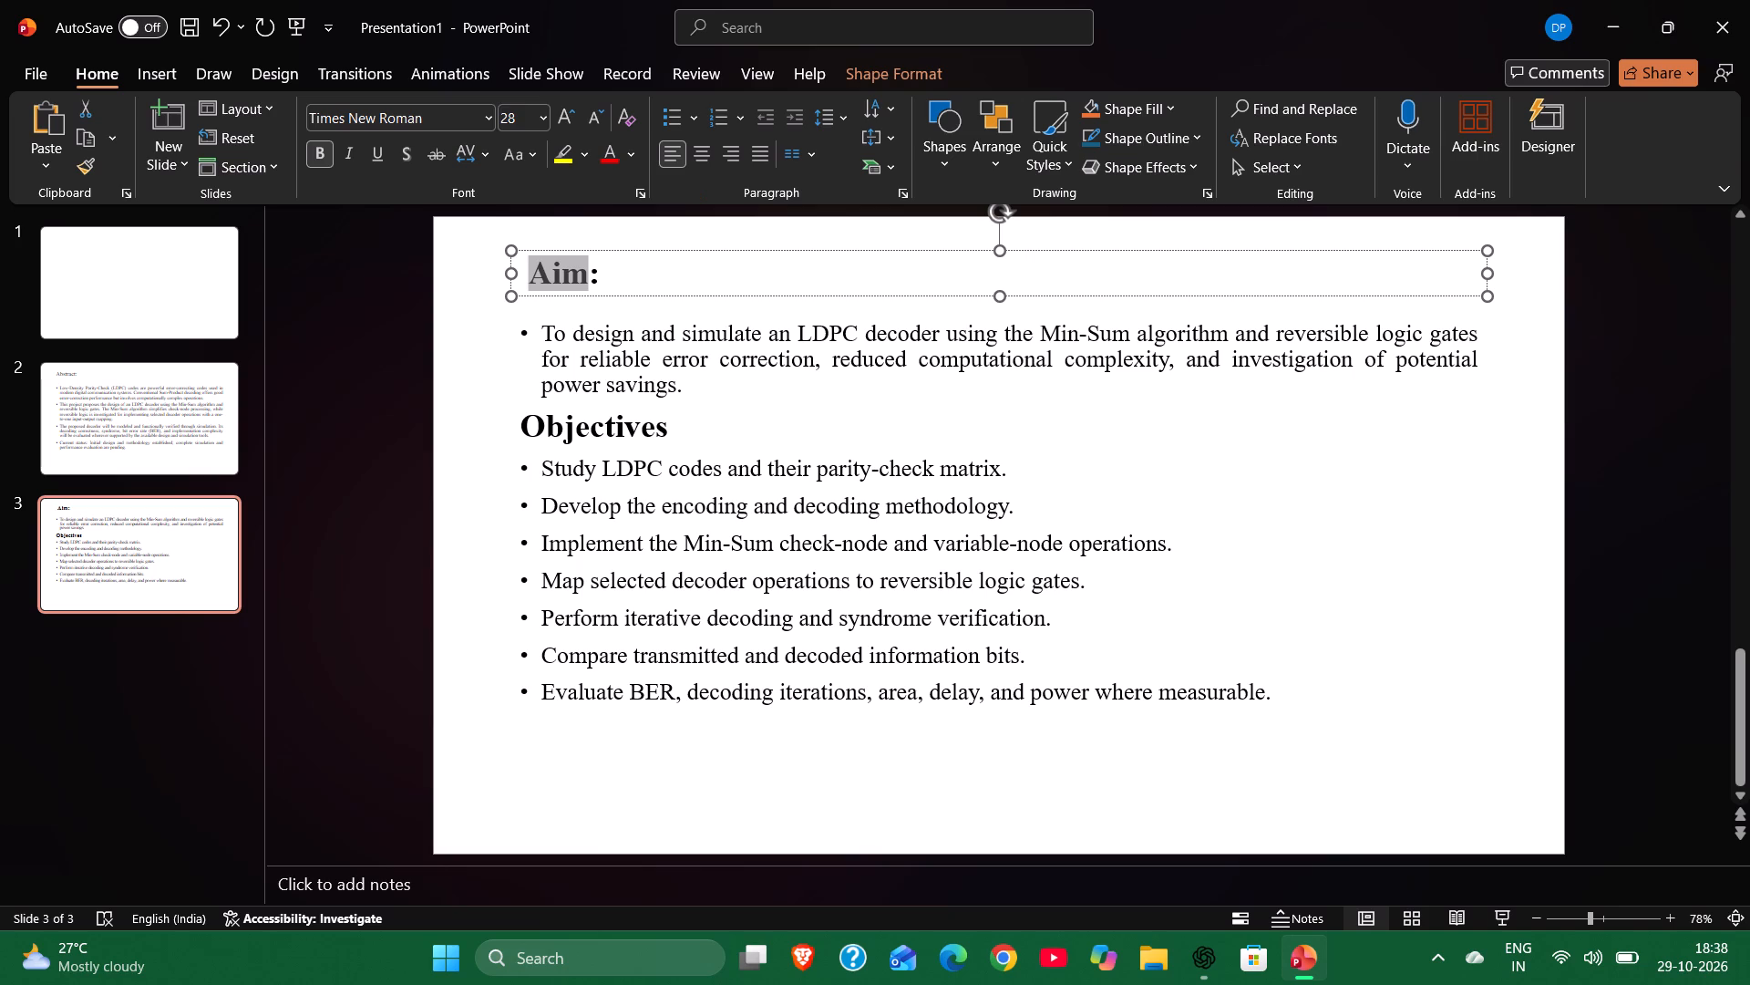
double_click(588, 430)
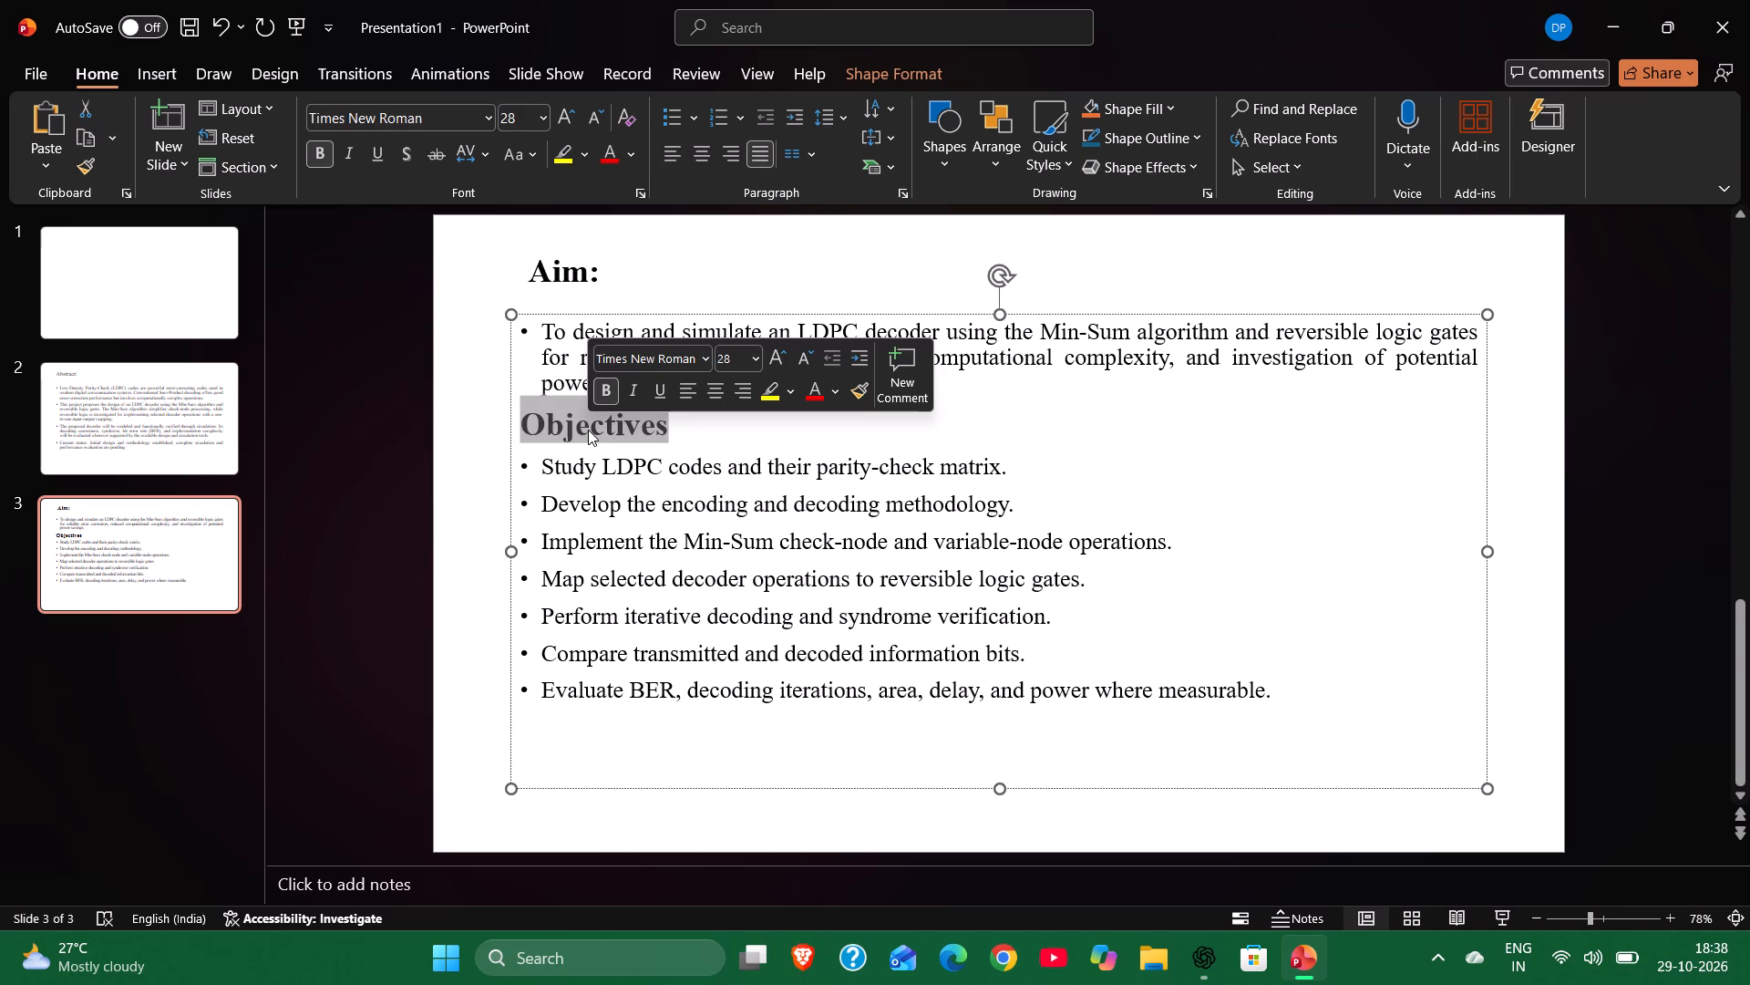
click(165, 108)
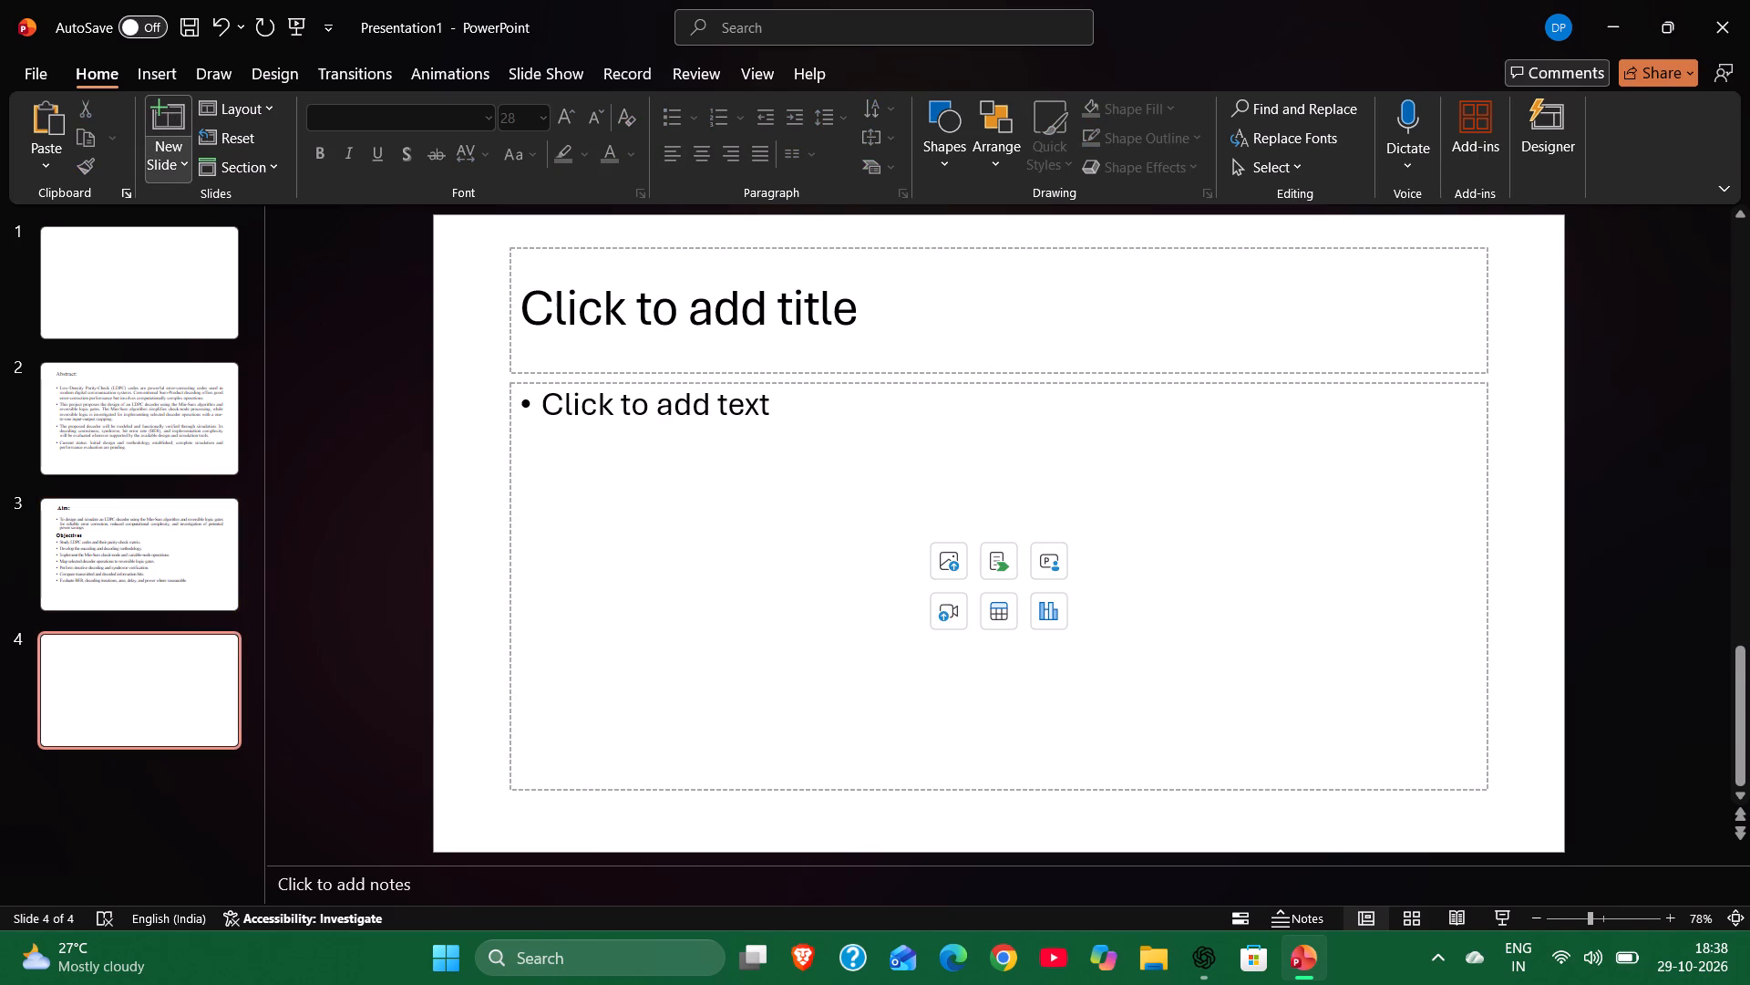
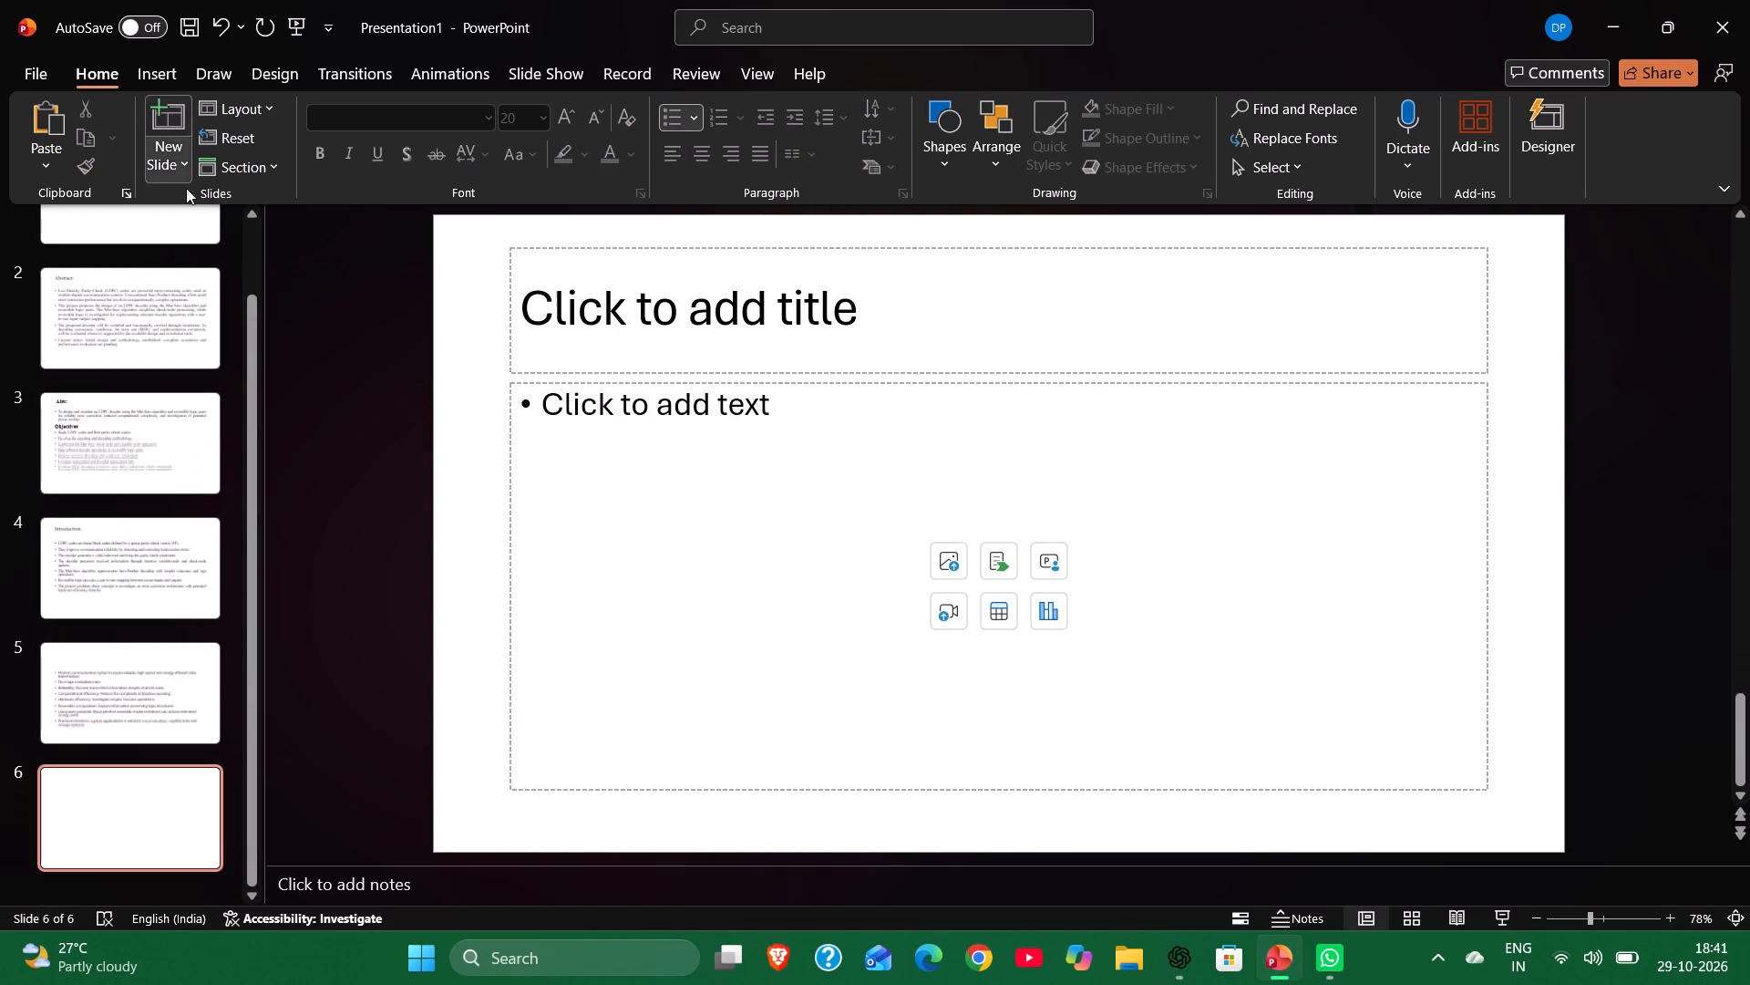
click(552, 409)
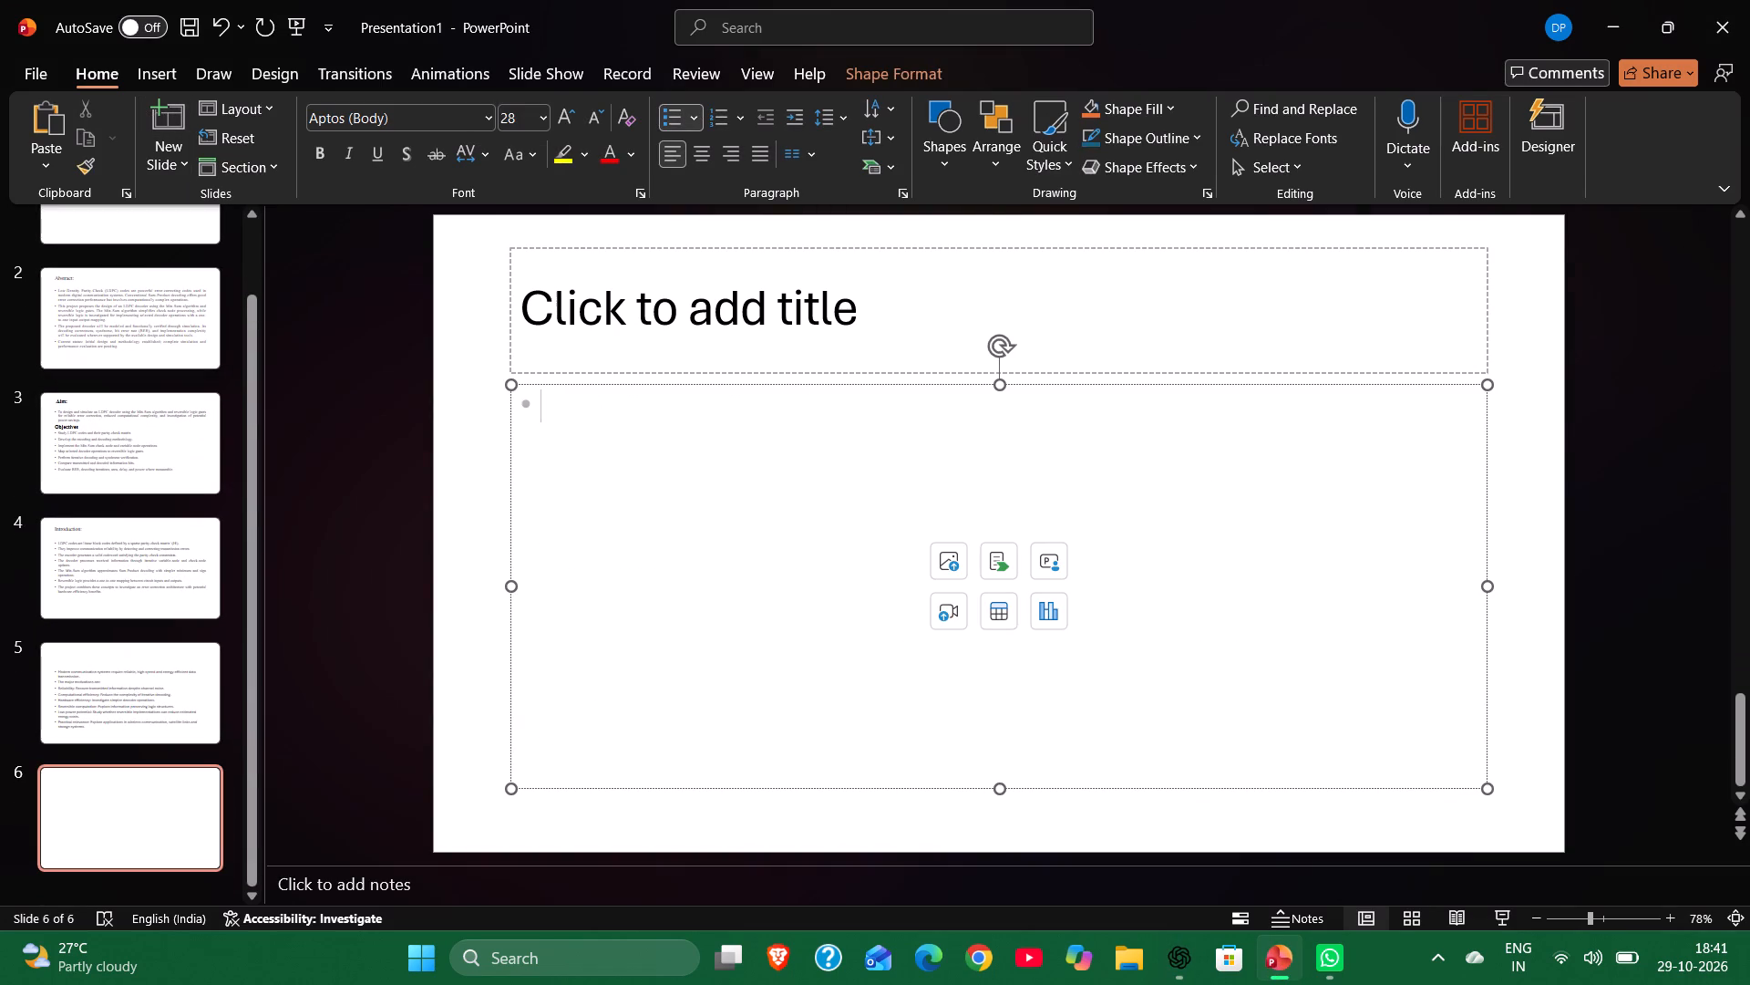
key(ctrl+v)
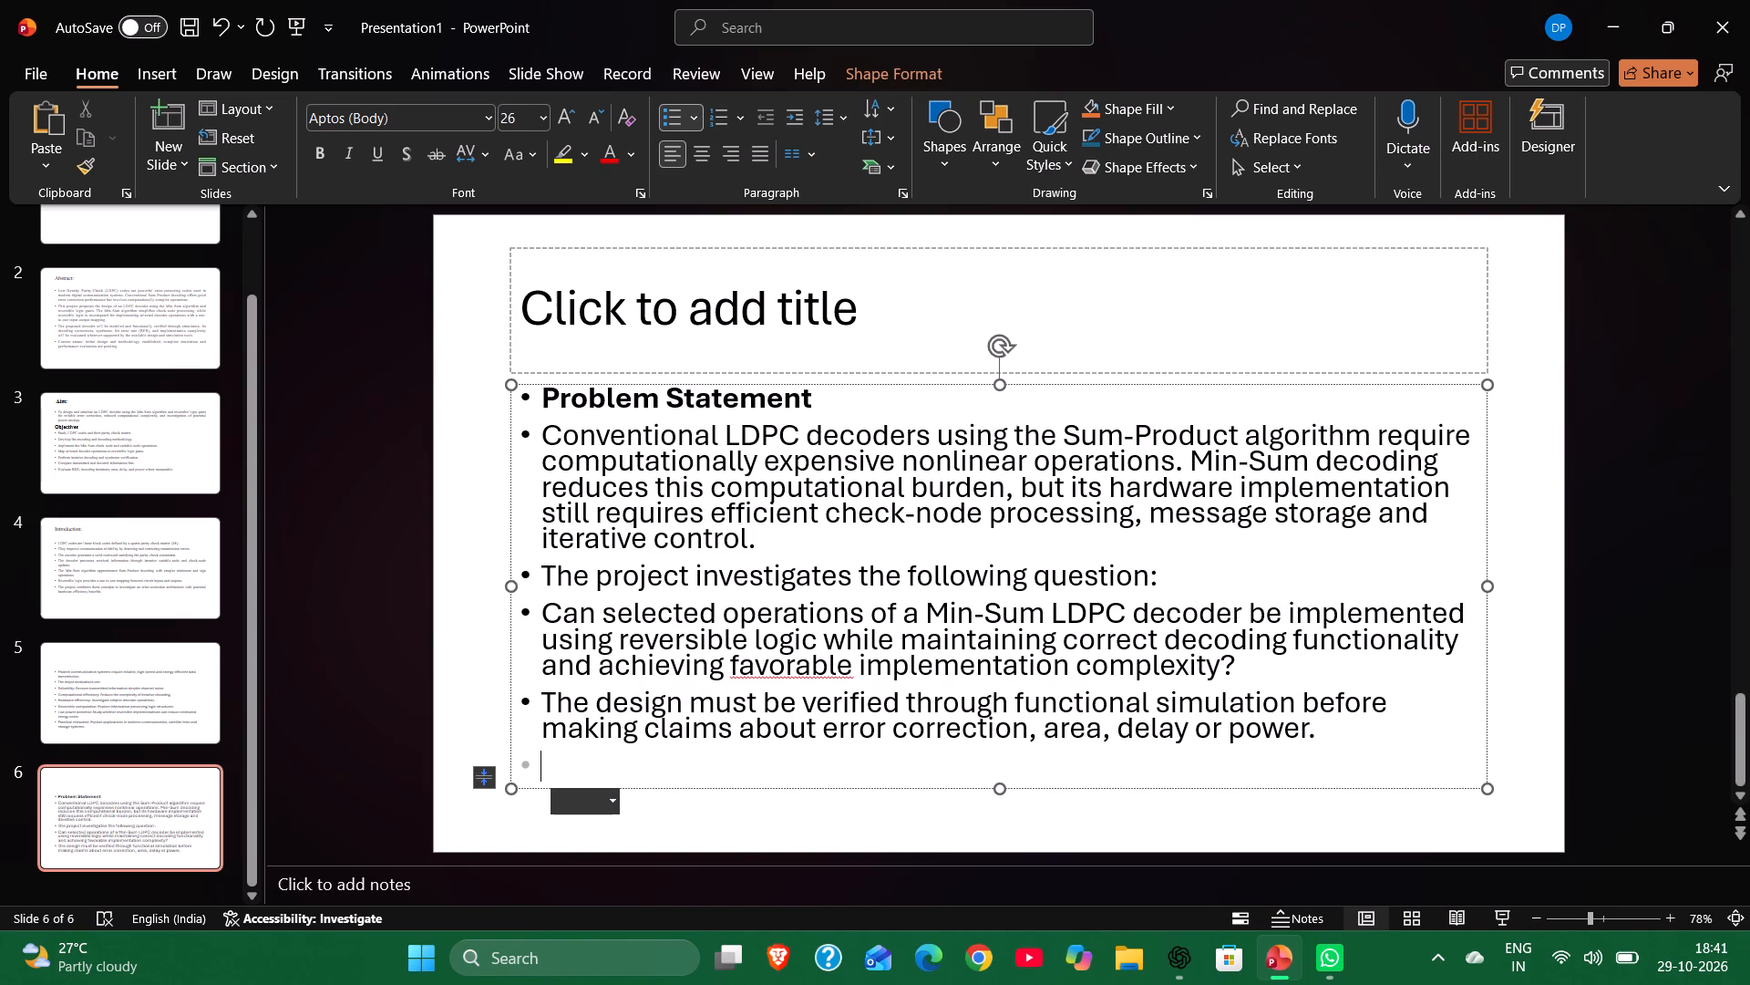
Move the "Problem Statement" heading from slide 6's body text into its title placeholder.
drag(828, 404, 565, 375)
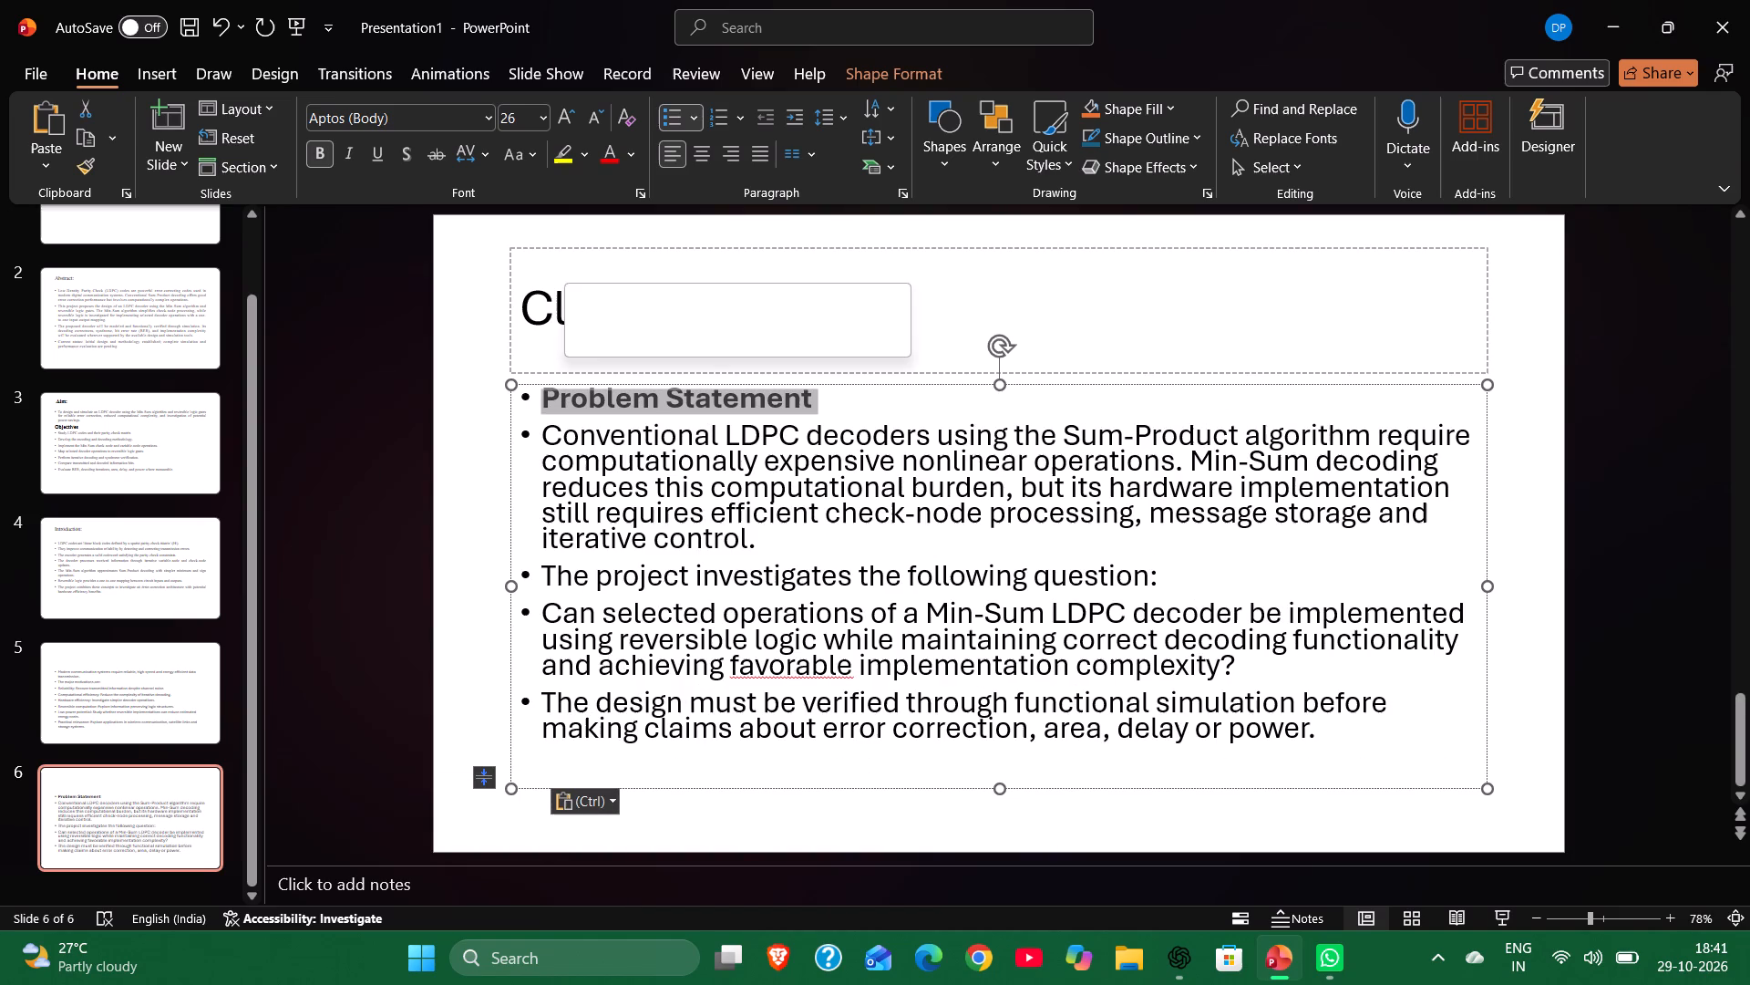
key(ctrl+x)
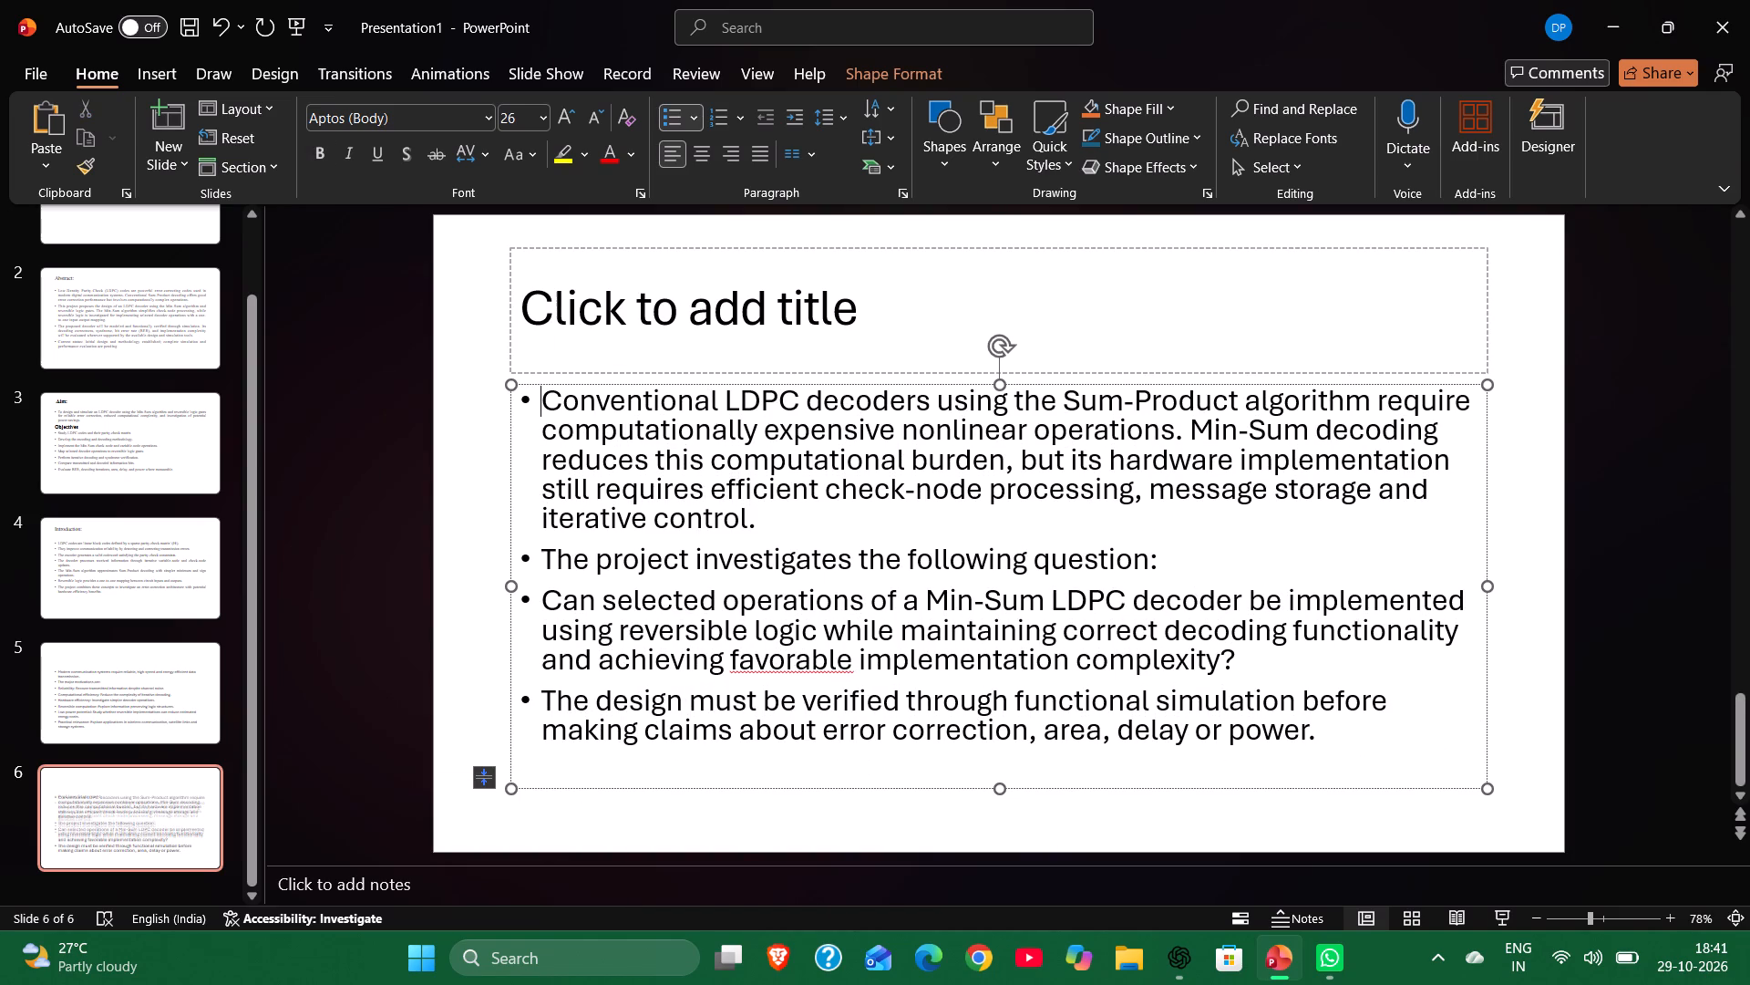
click(566, 356)
key(ctrl+v)
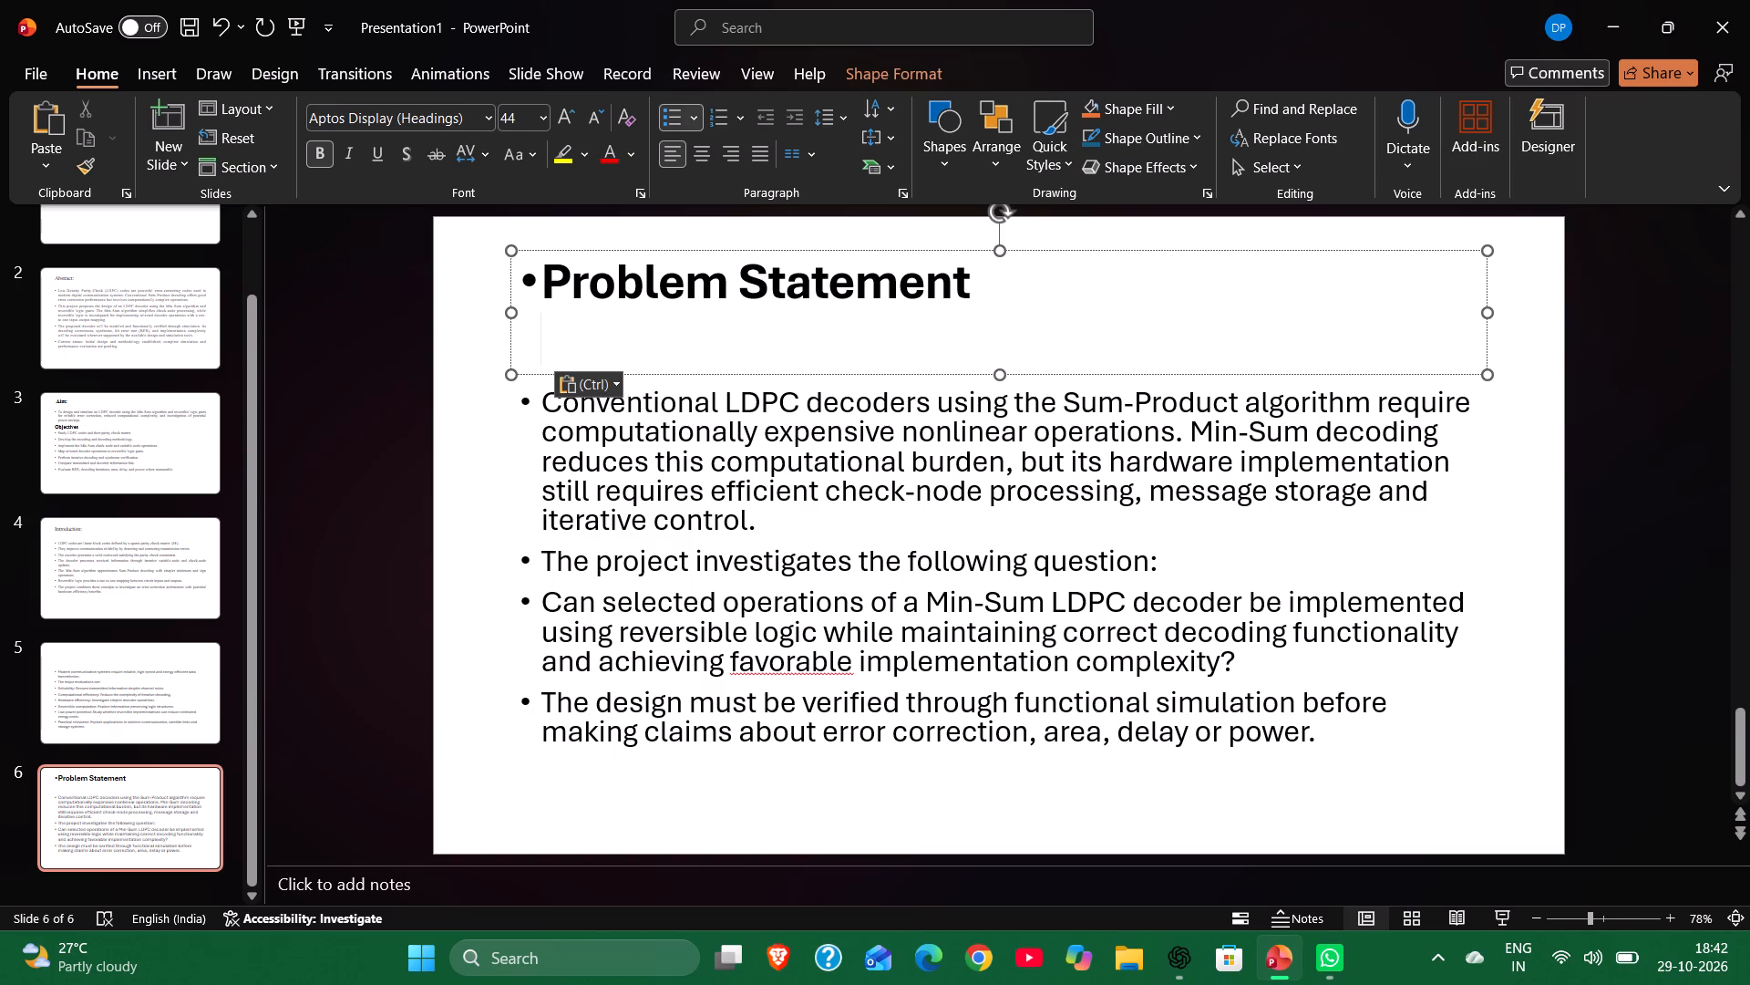
Change the font of slide 6's "Problem Statement" title to Times New Roman.
drag(984, 291, 646, 289)
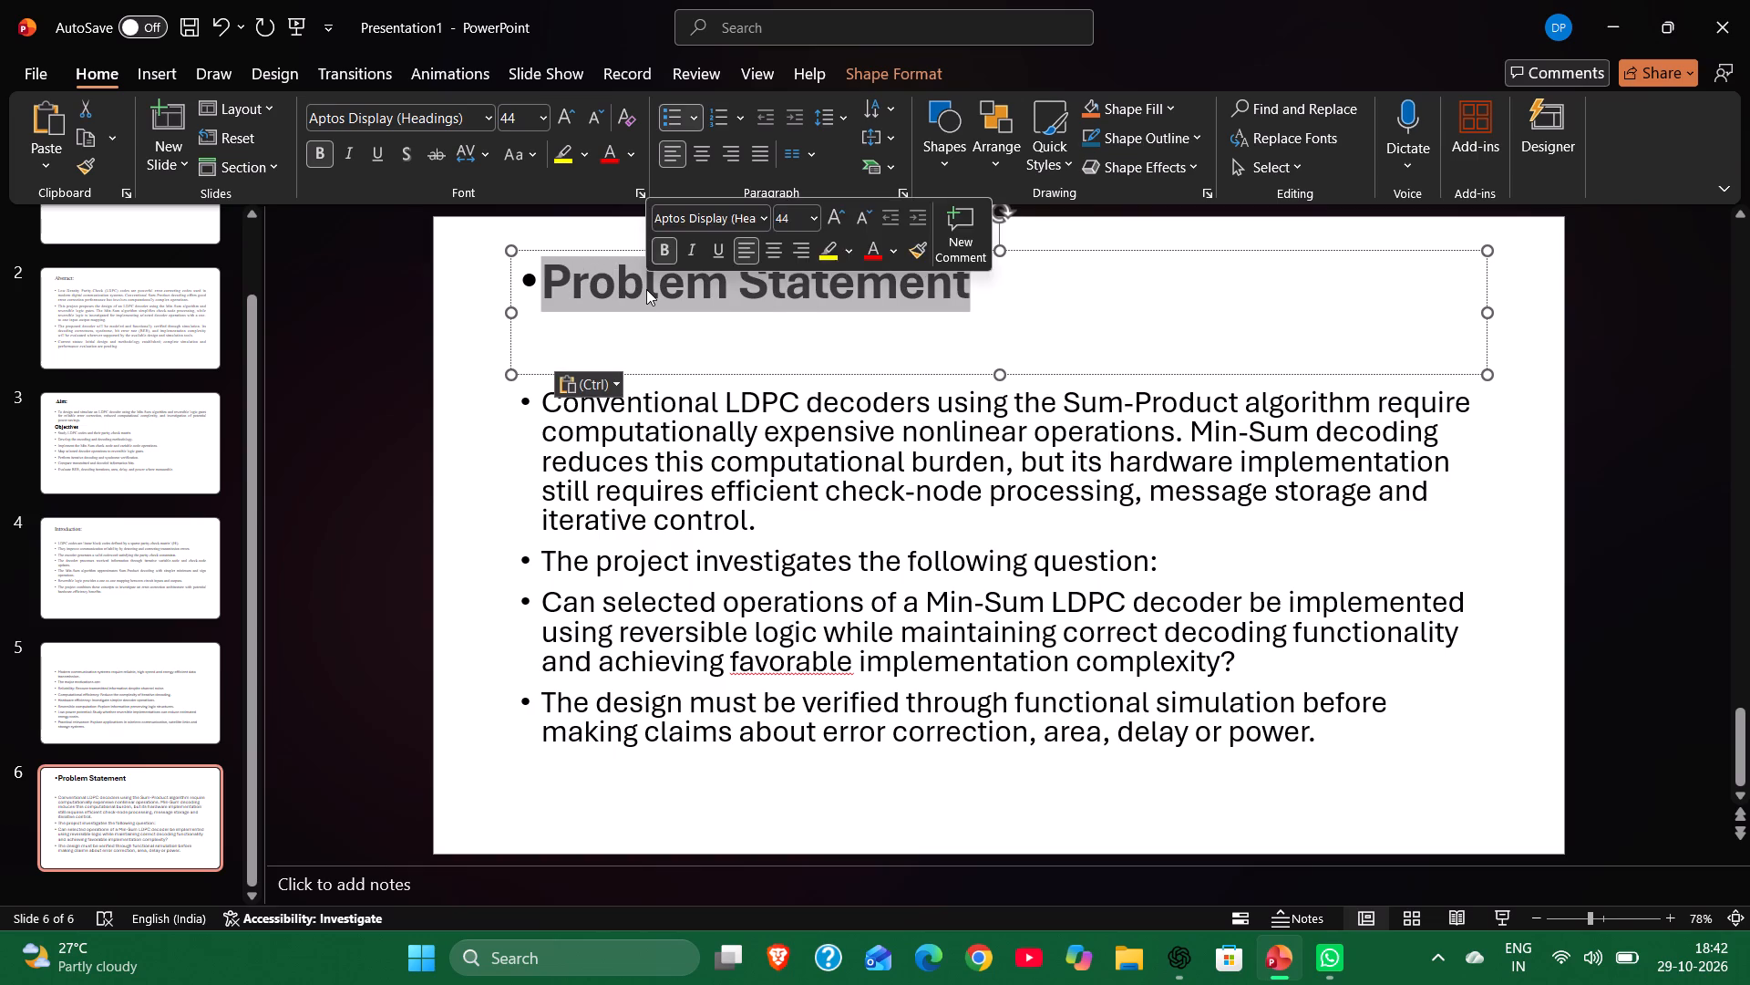
click(484, 118)
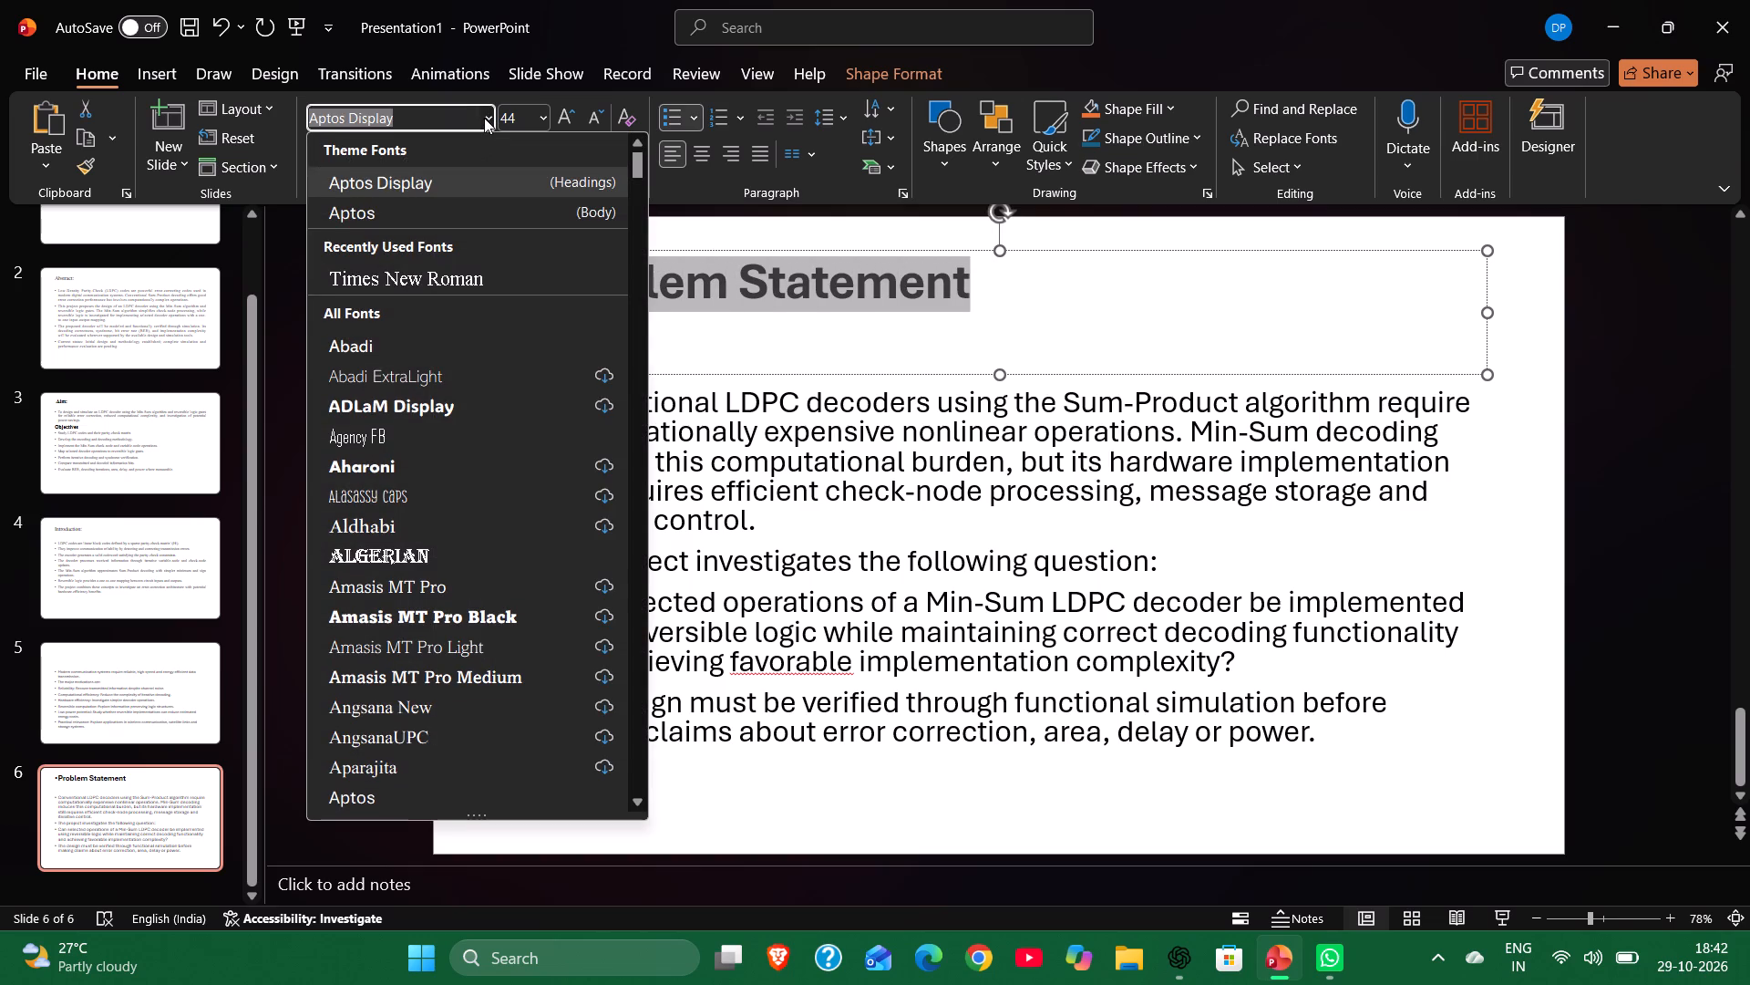
Format slide 6's "Problem Statement" title in Times New Roman at size 28.
click(487, 279)
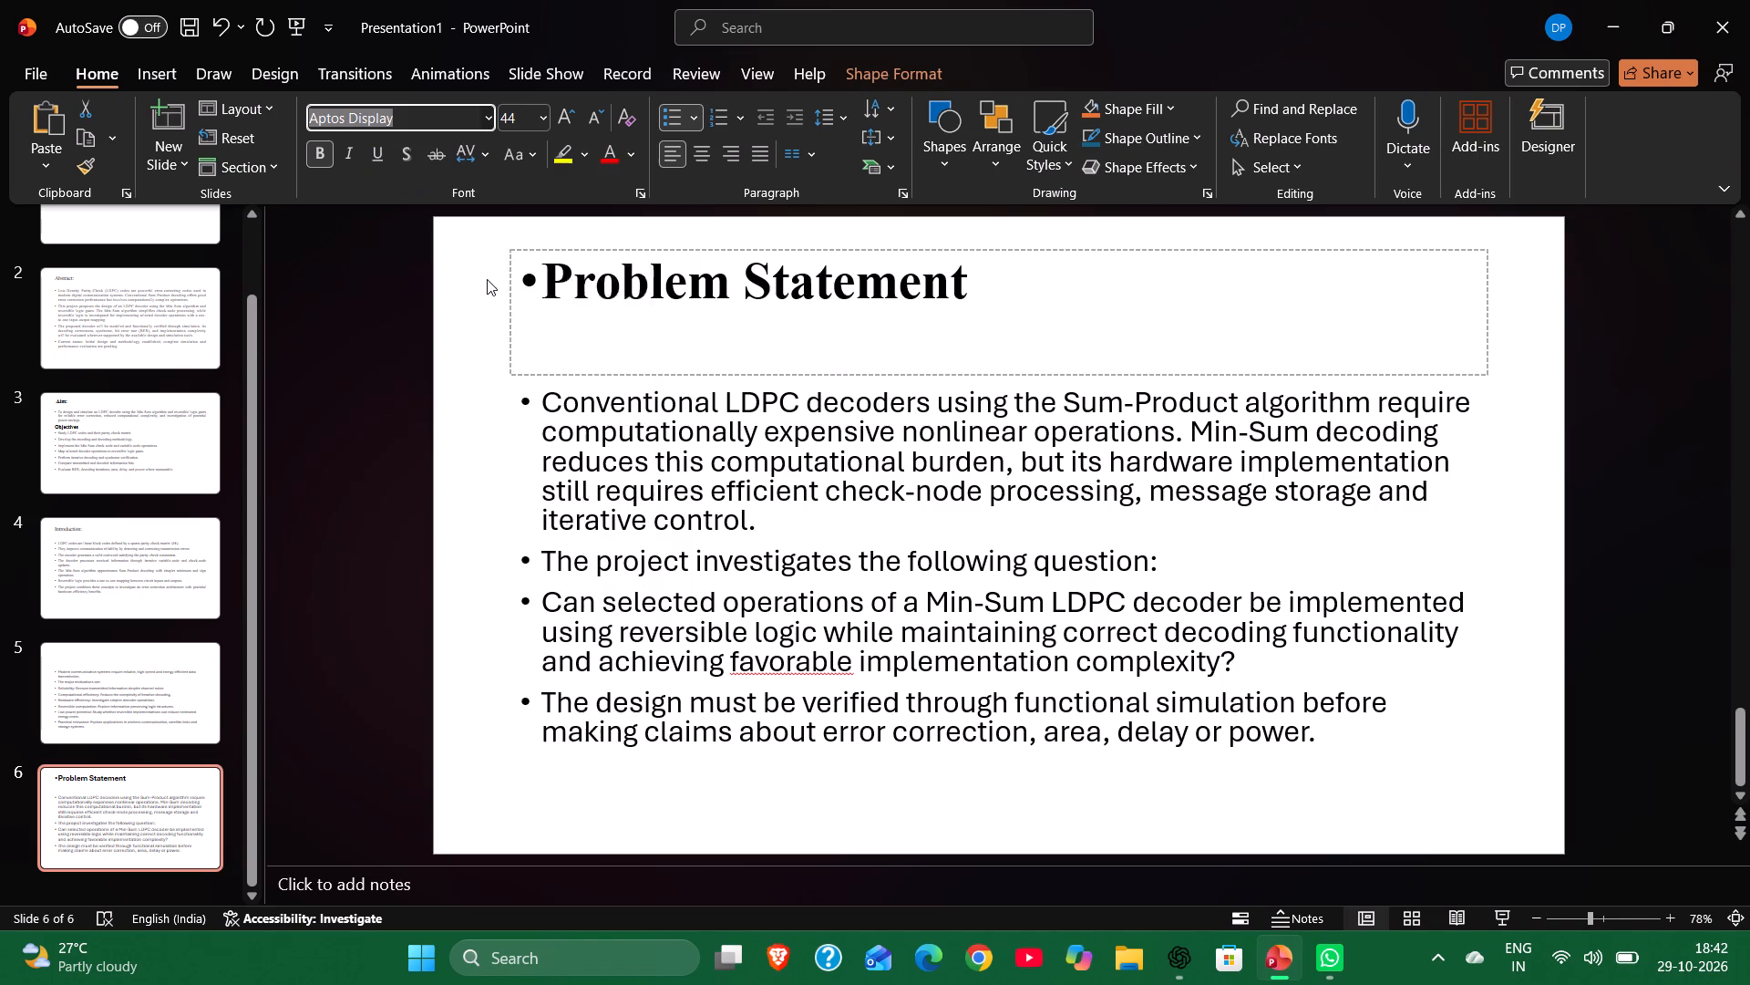
click(544, 119)
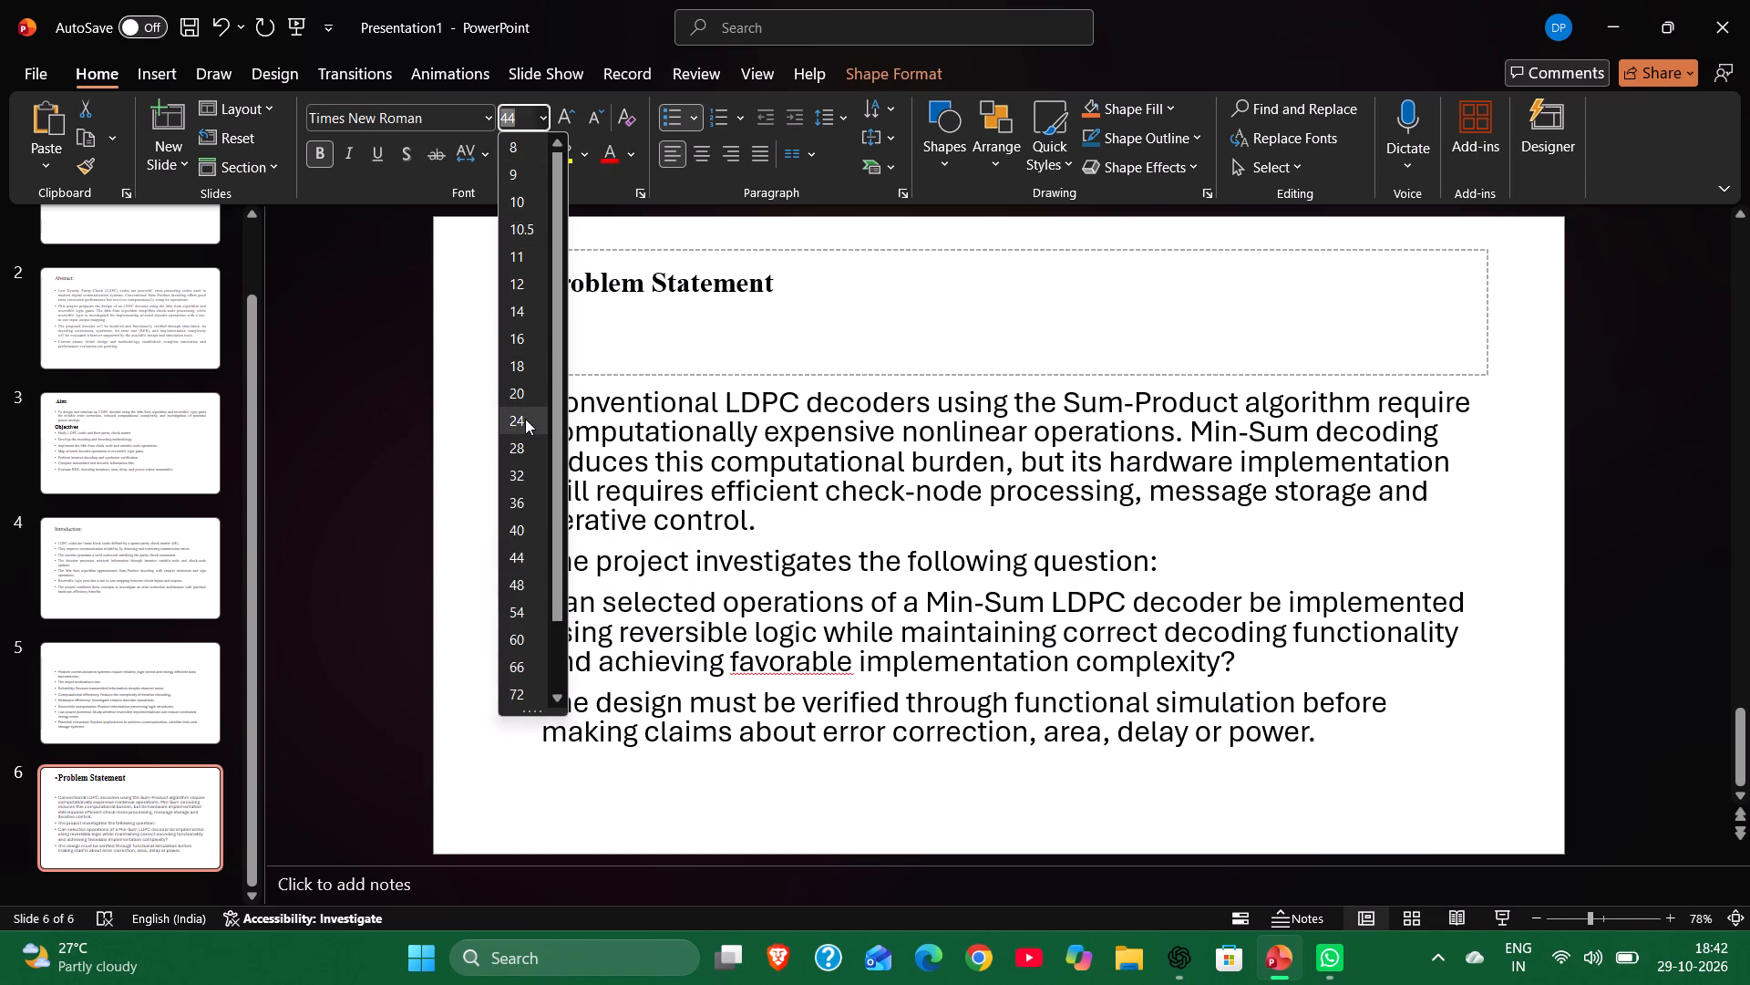
click(523, 441)
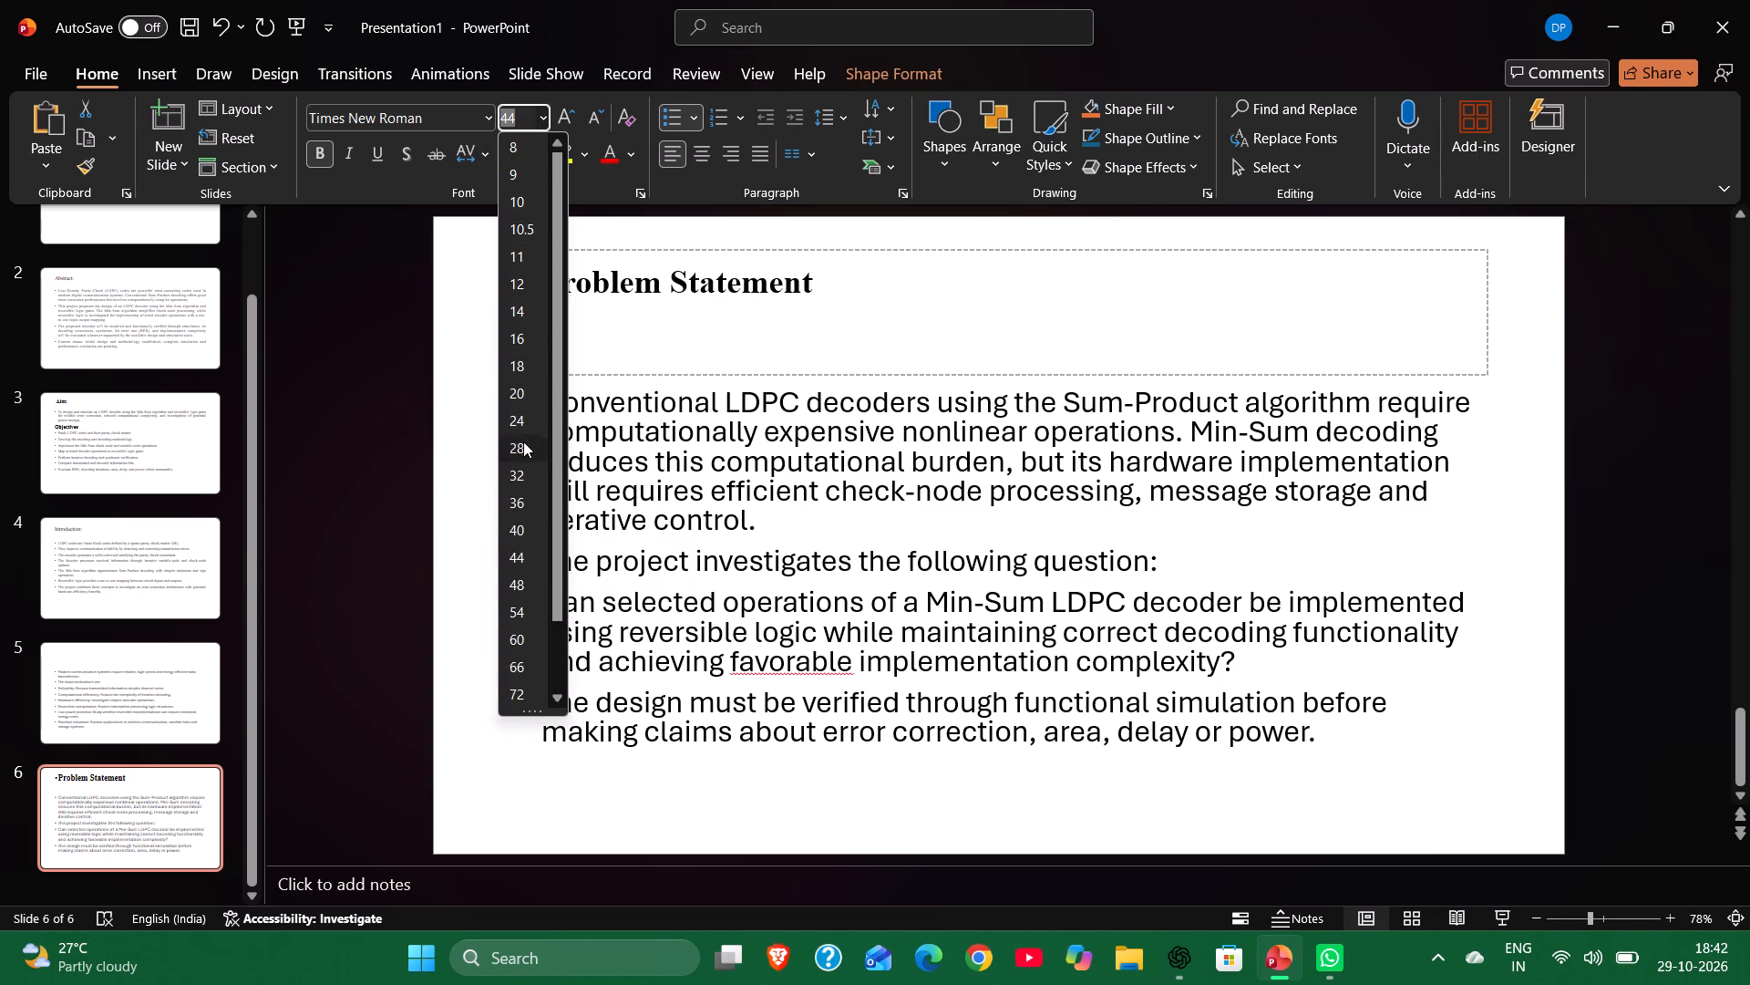
Remove the empty line below slide 6's "Problem Statement" title and shorten the title placeholder from its bottom edge.
drag(971, 342, 986, 378)
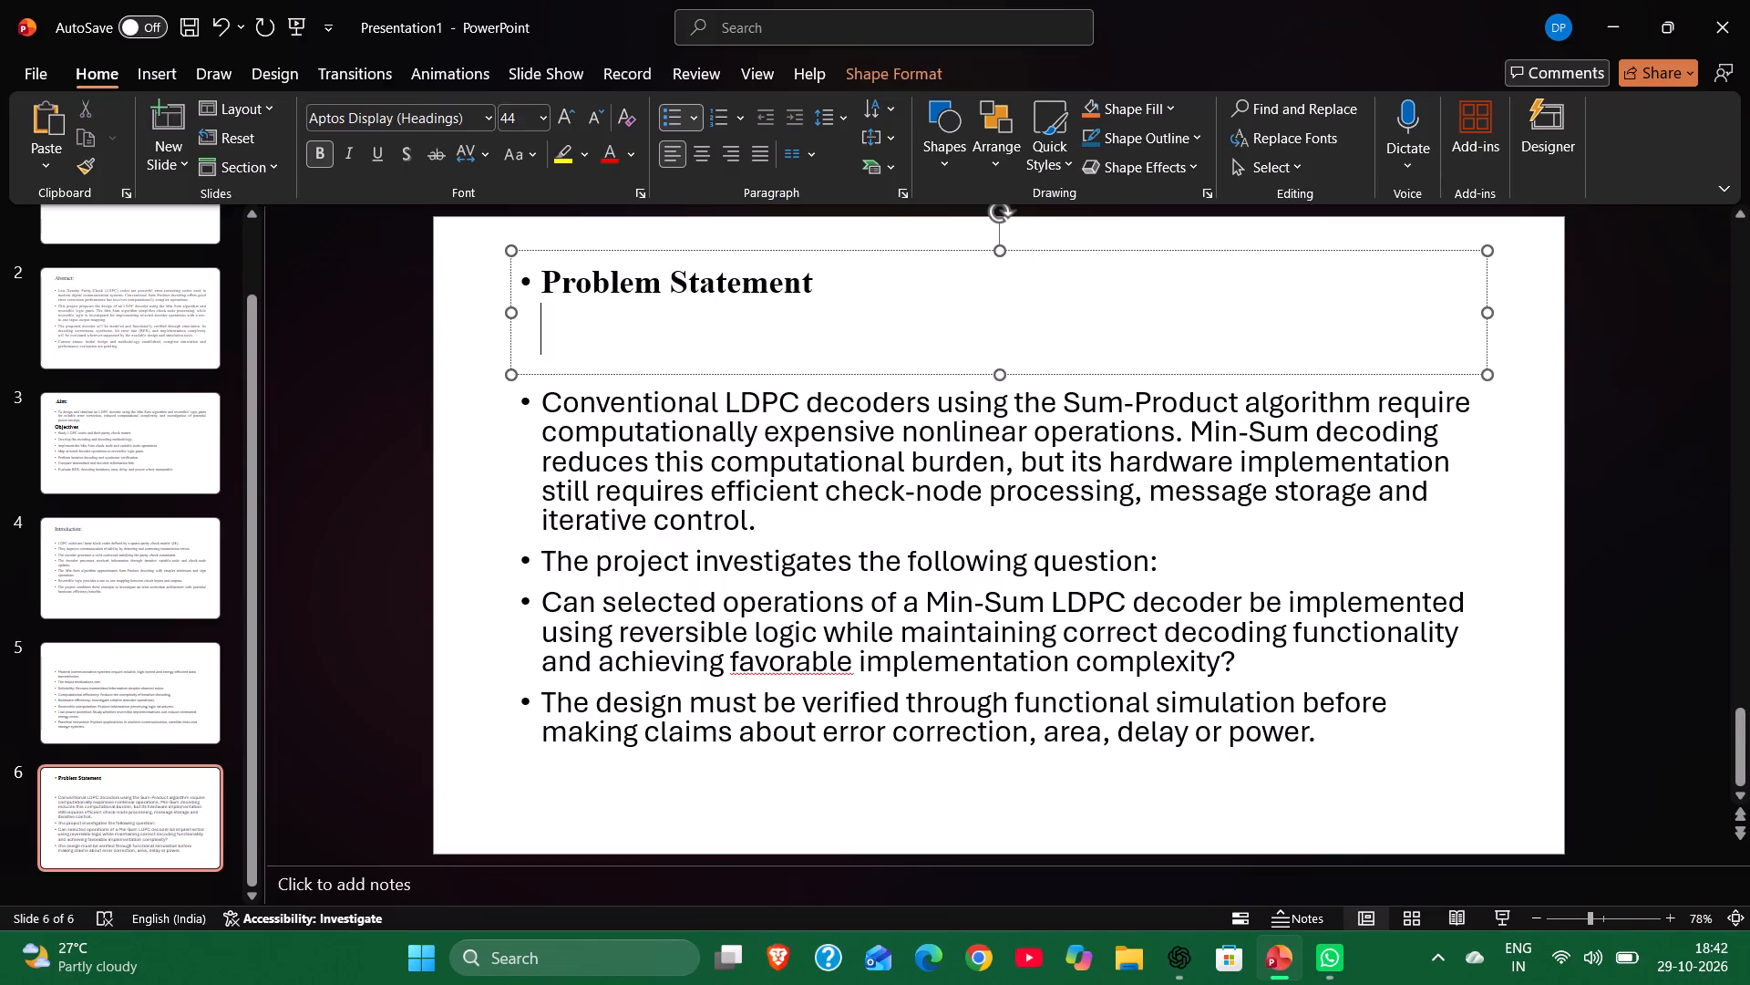
drag(986, 378, 997, 375)
key(BackSpace)
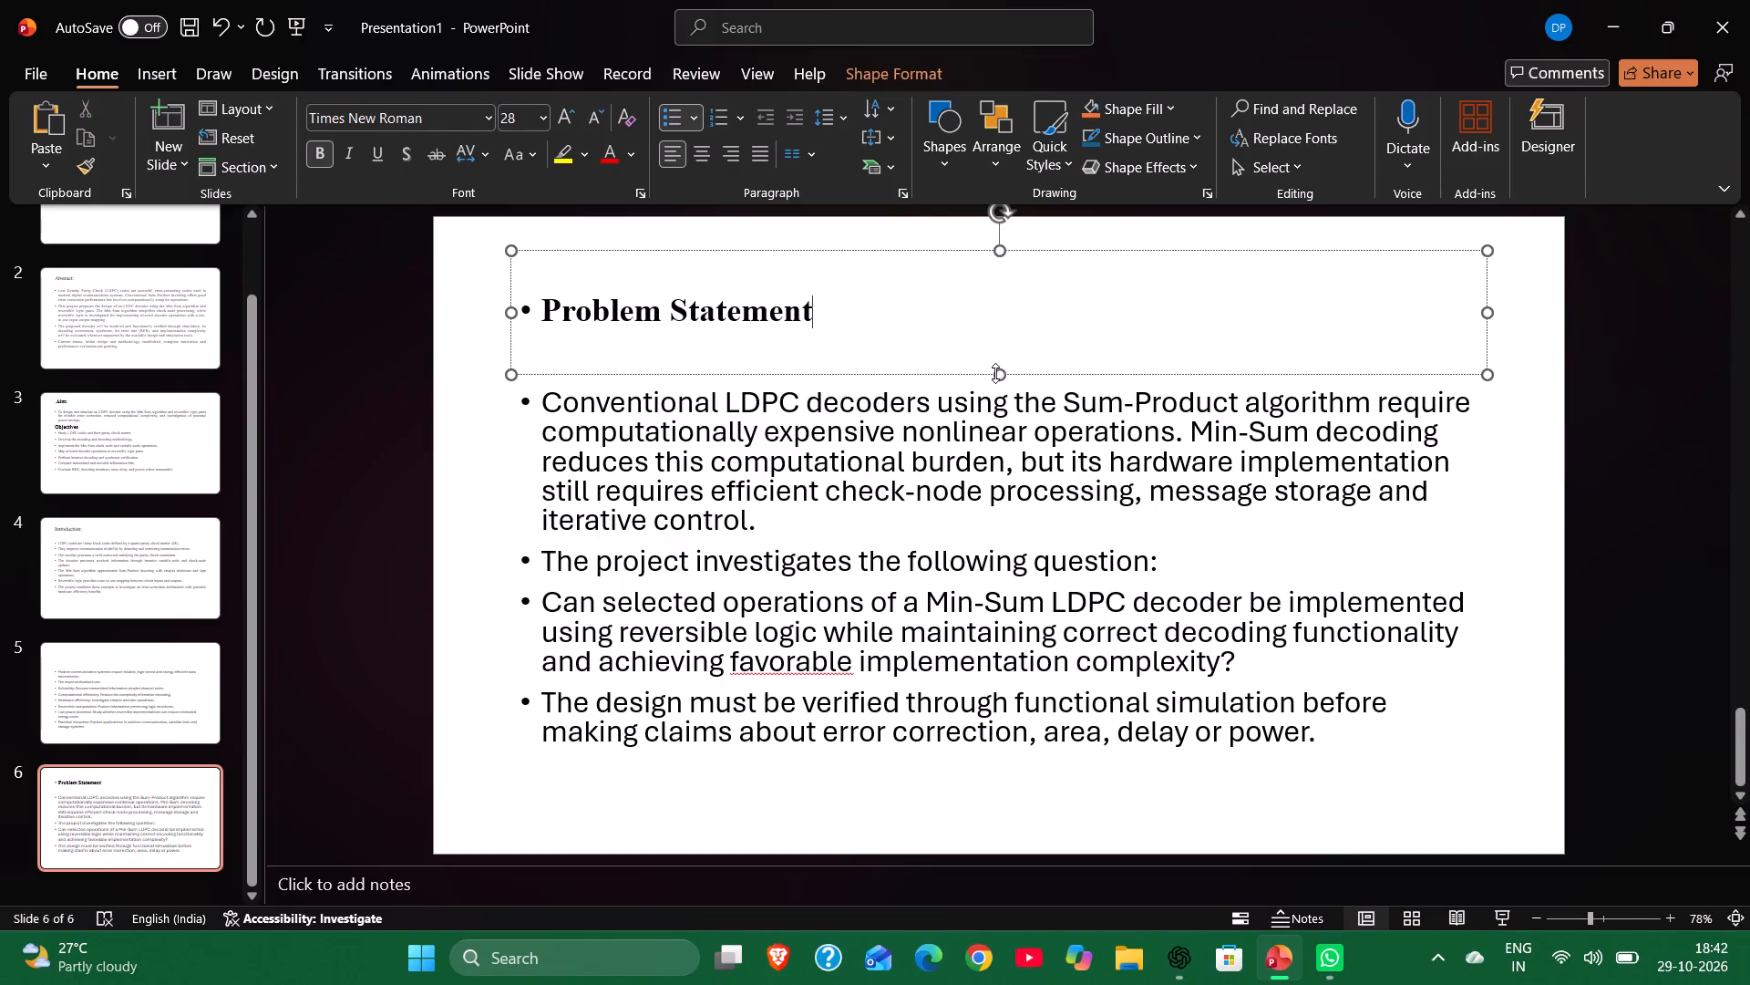
drag(995, 372, 983, 312)
Extend the top edge of slide 6's body text placeholder upward to close the gap beneath the title.
click(971, 407)
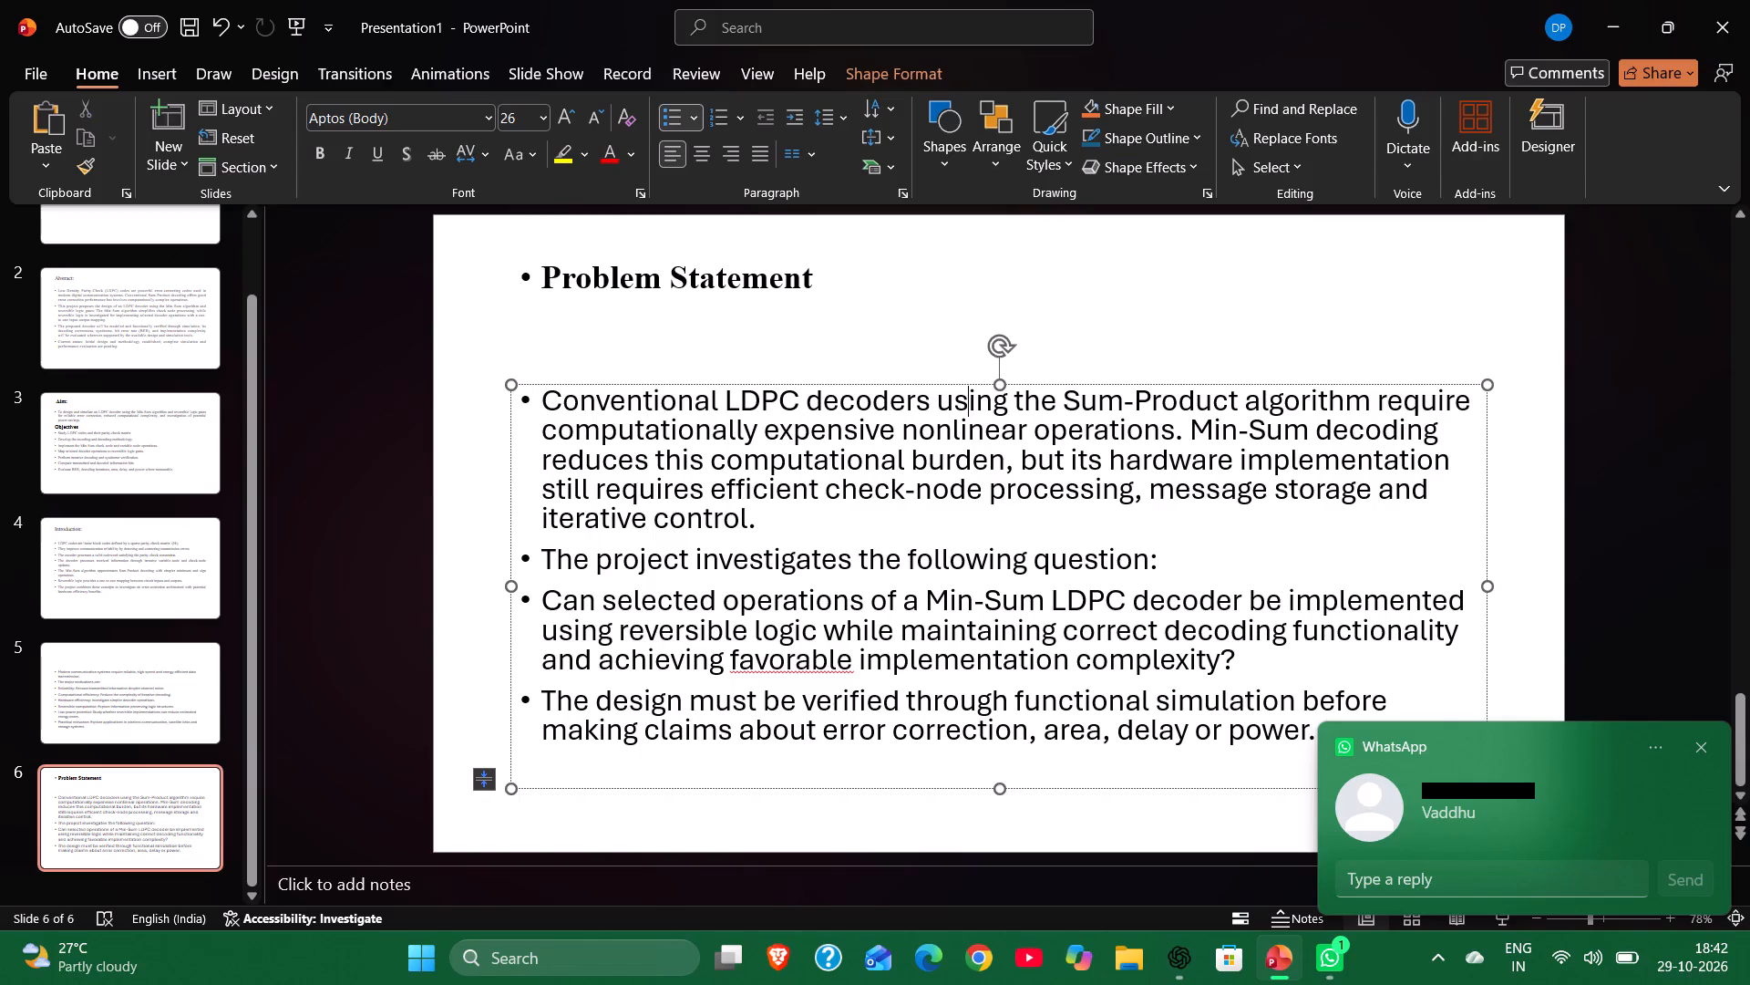
key(ctrl+a)
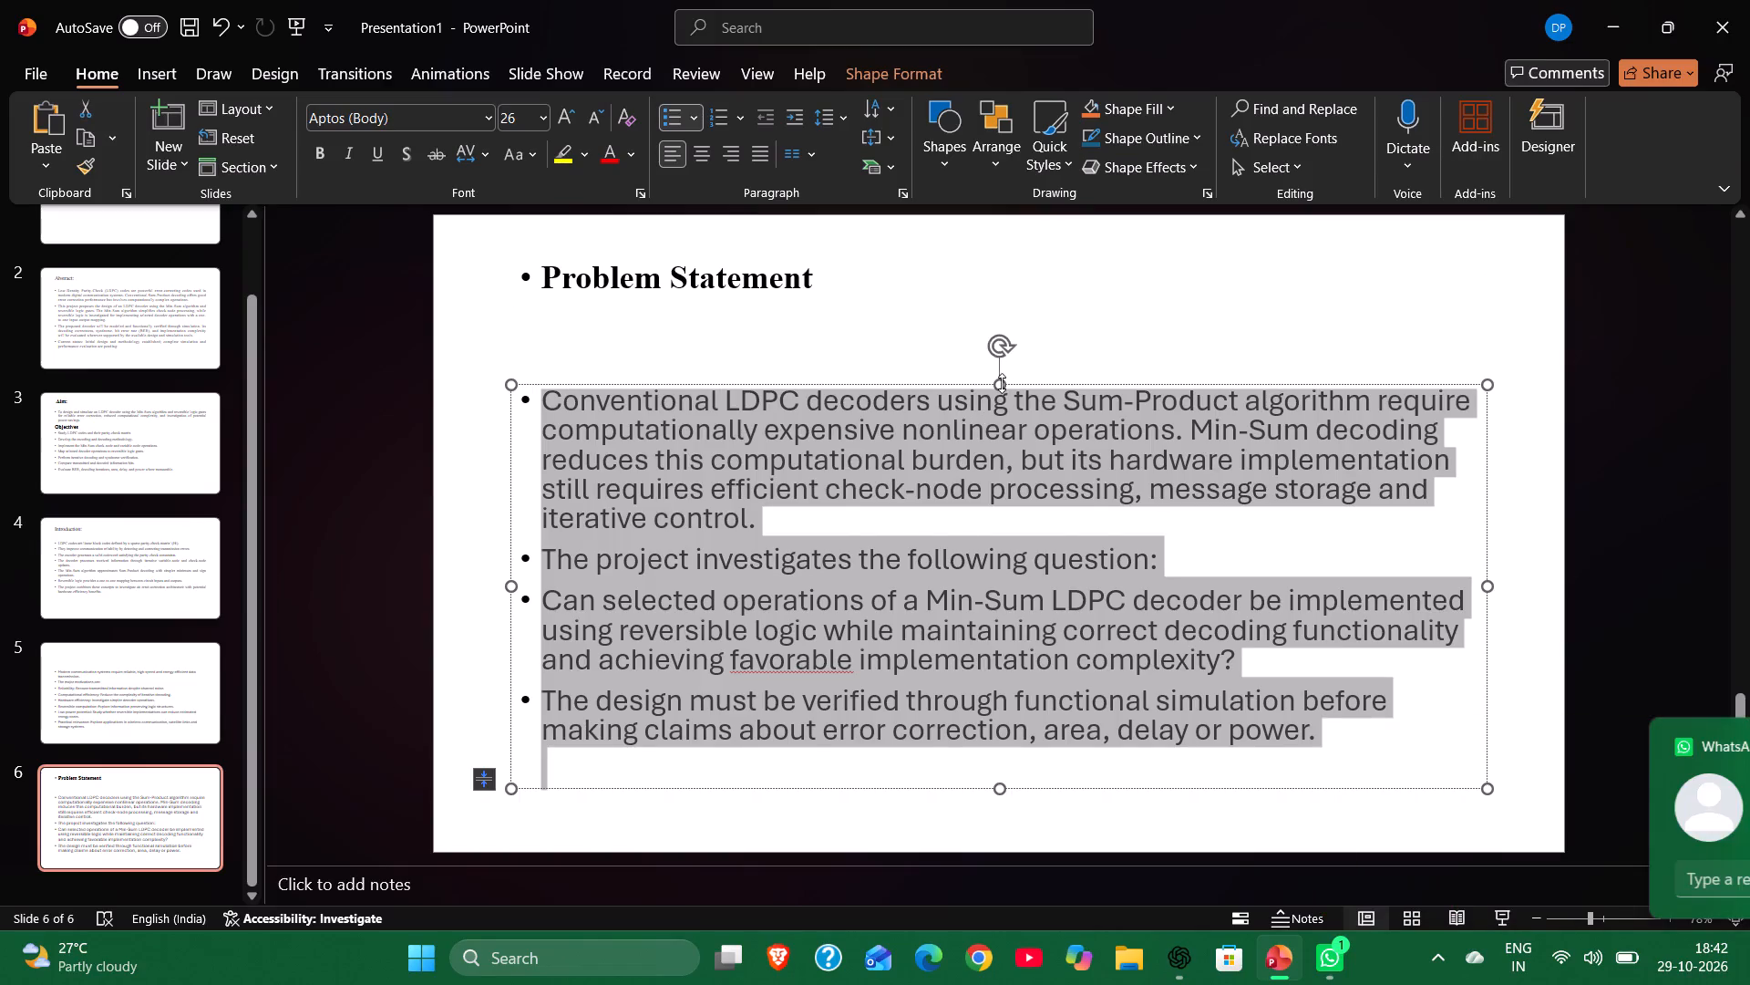
drag(1002, 383, 986, 328)
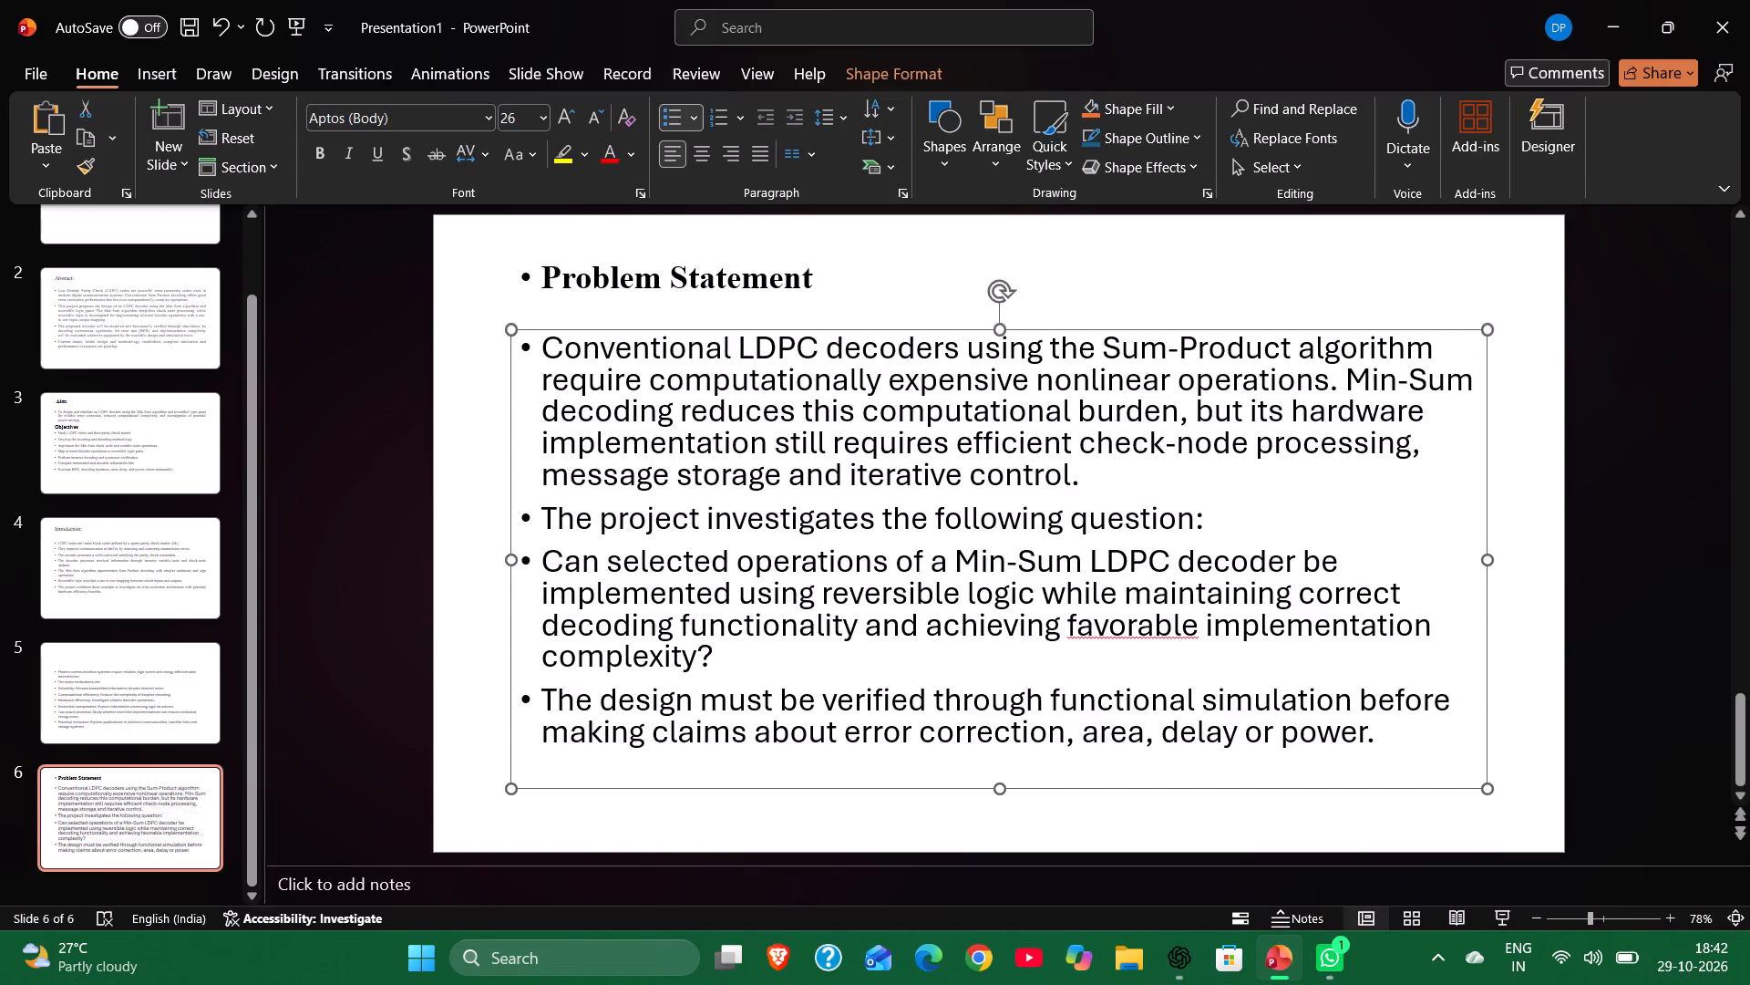
Change the font of all of slide 6's body text to Times New Roman.
click(969, 357)
key(ctrl+a)
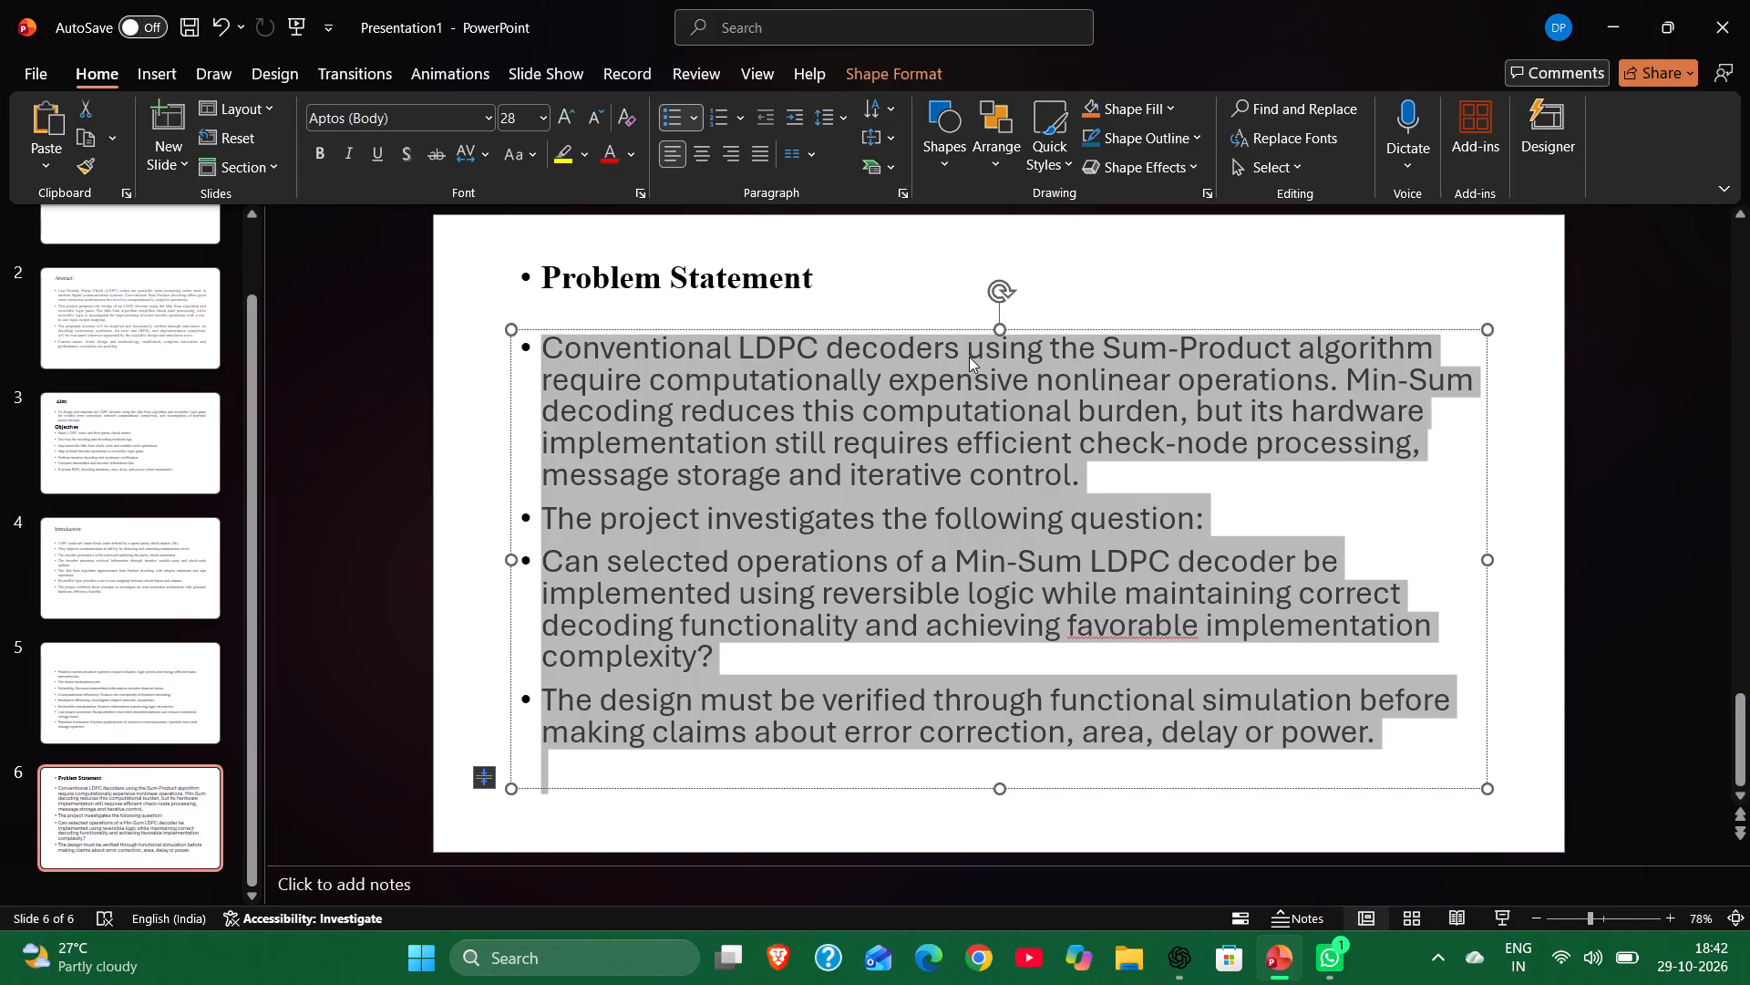
click(490, 119)
click(477, 275)
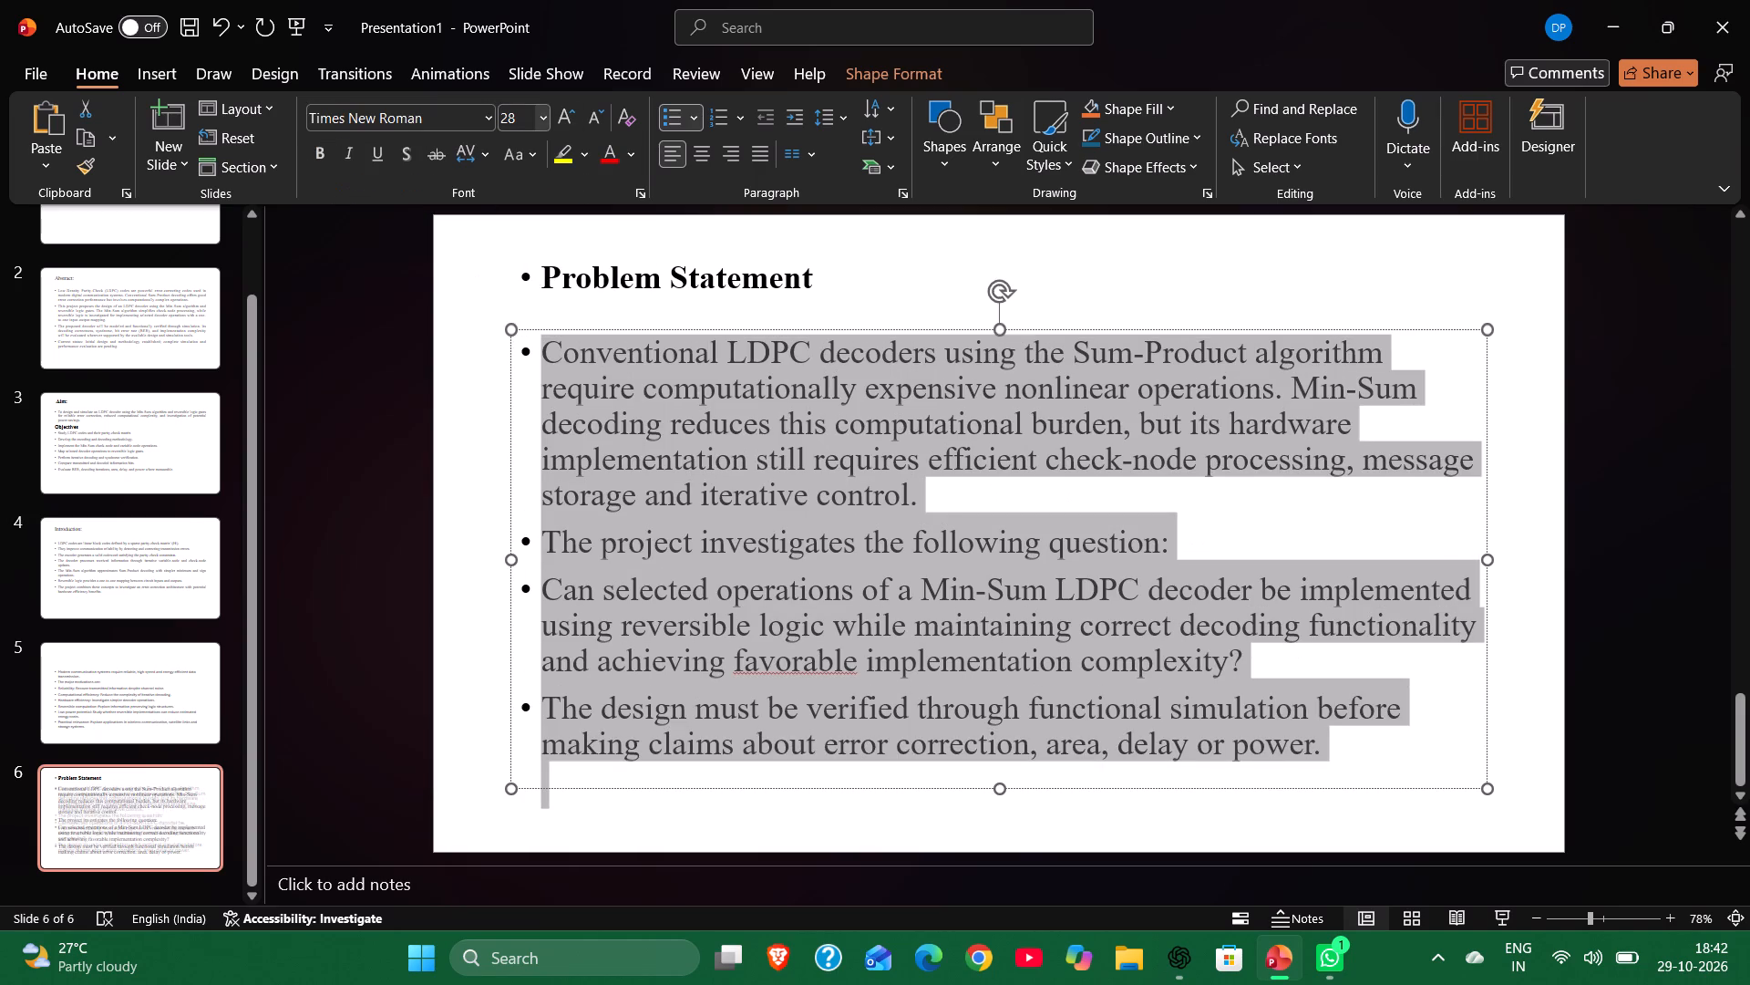
Set all of slide 6's body text to font size 20 and justify it.
click(540, 117)
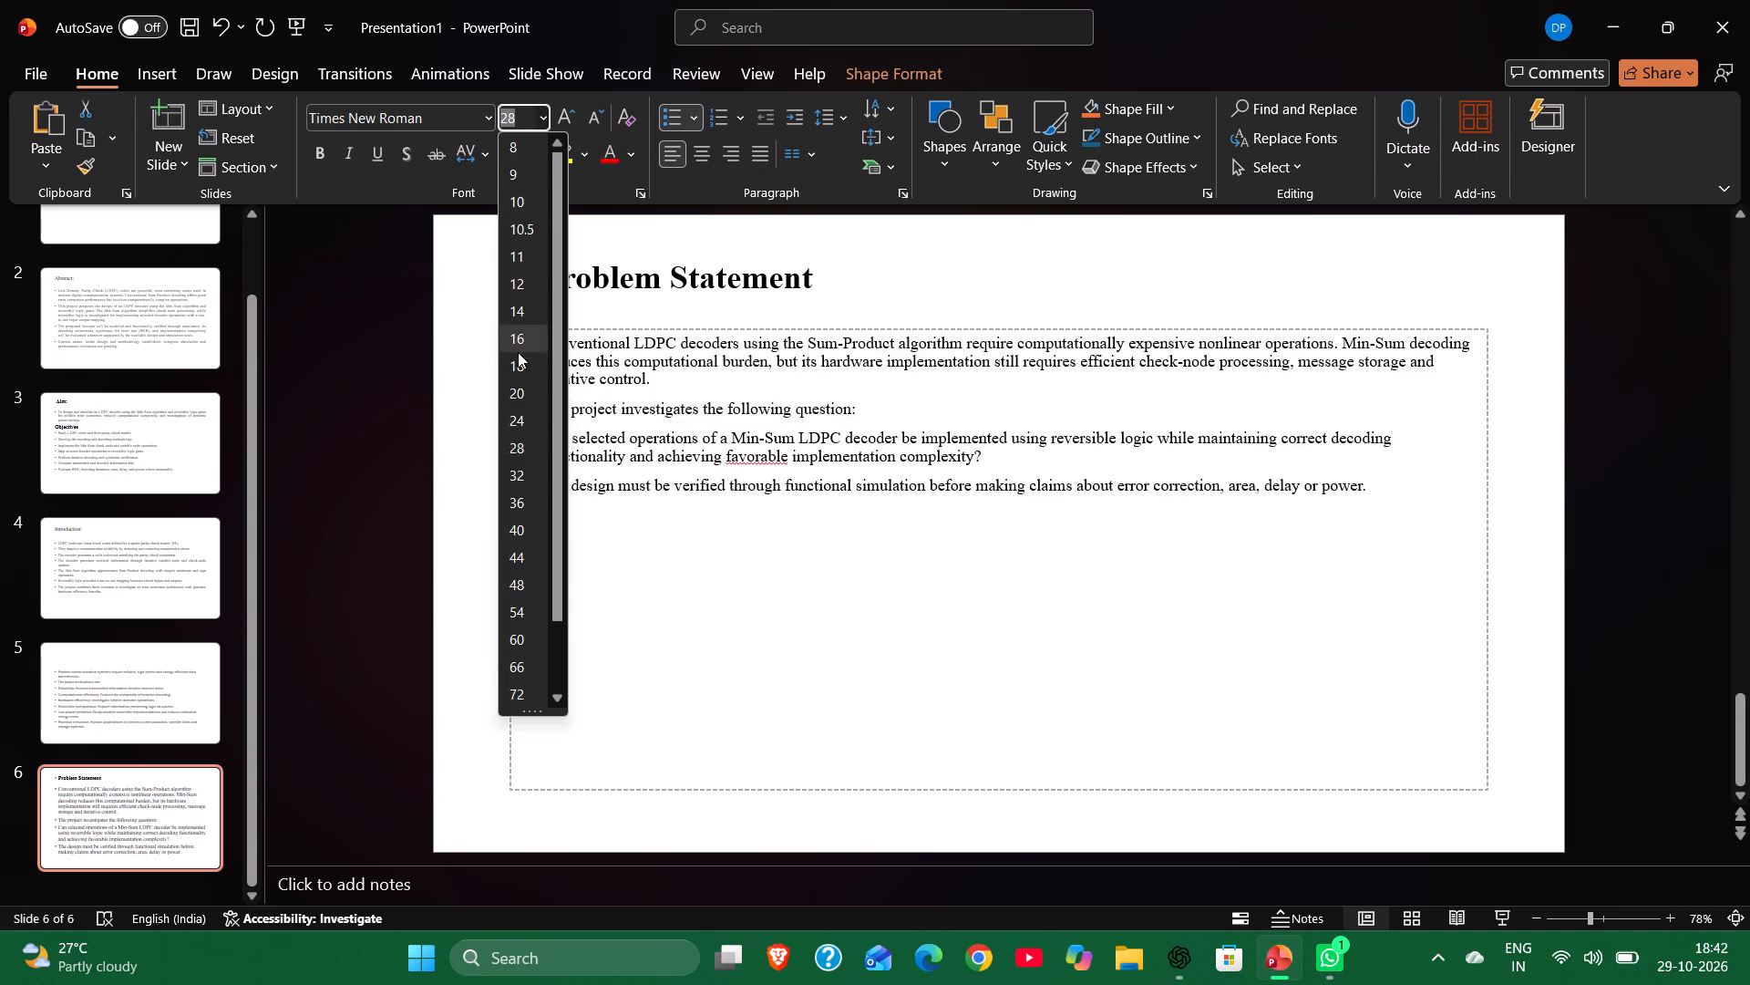
click(521, 399)
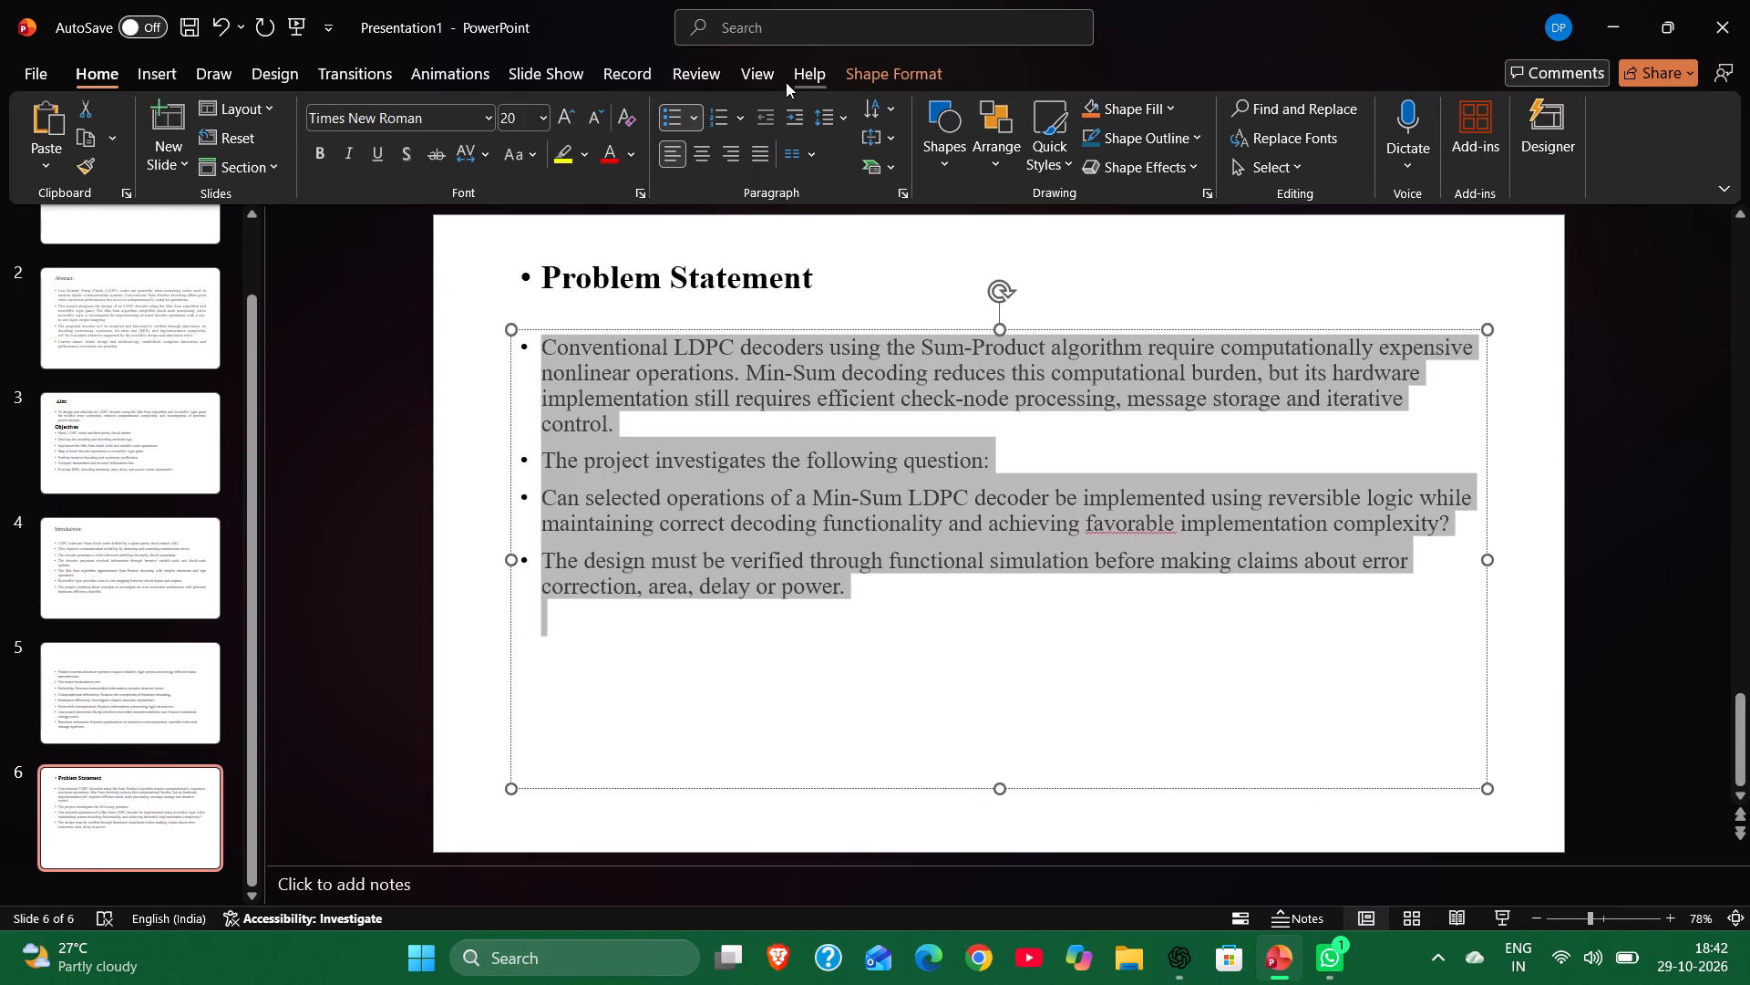
click(764, 149)
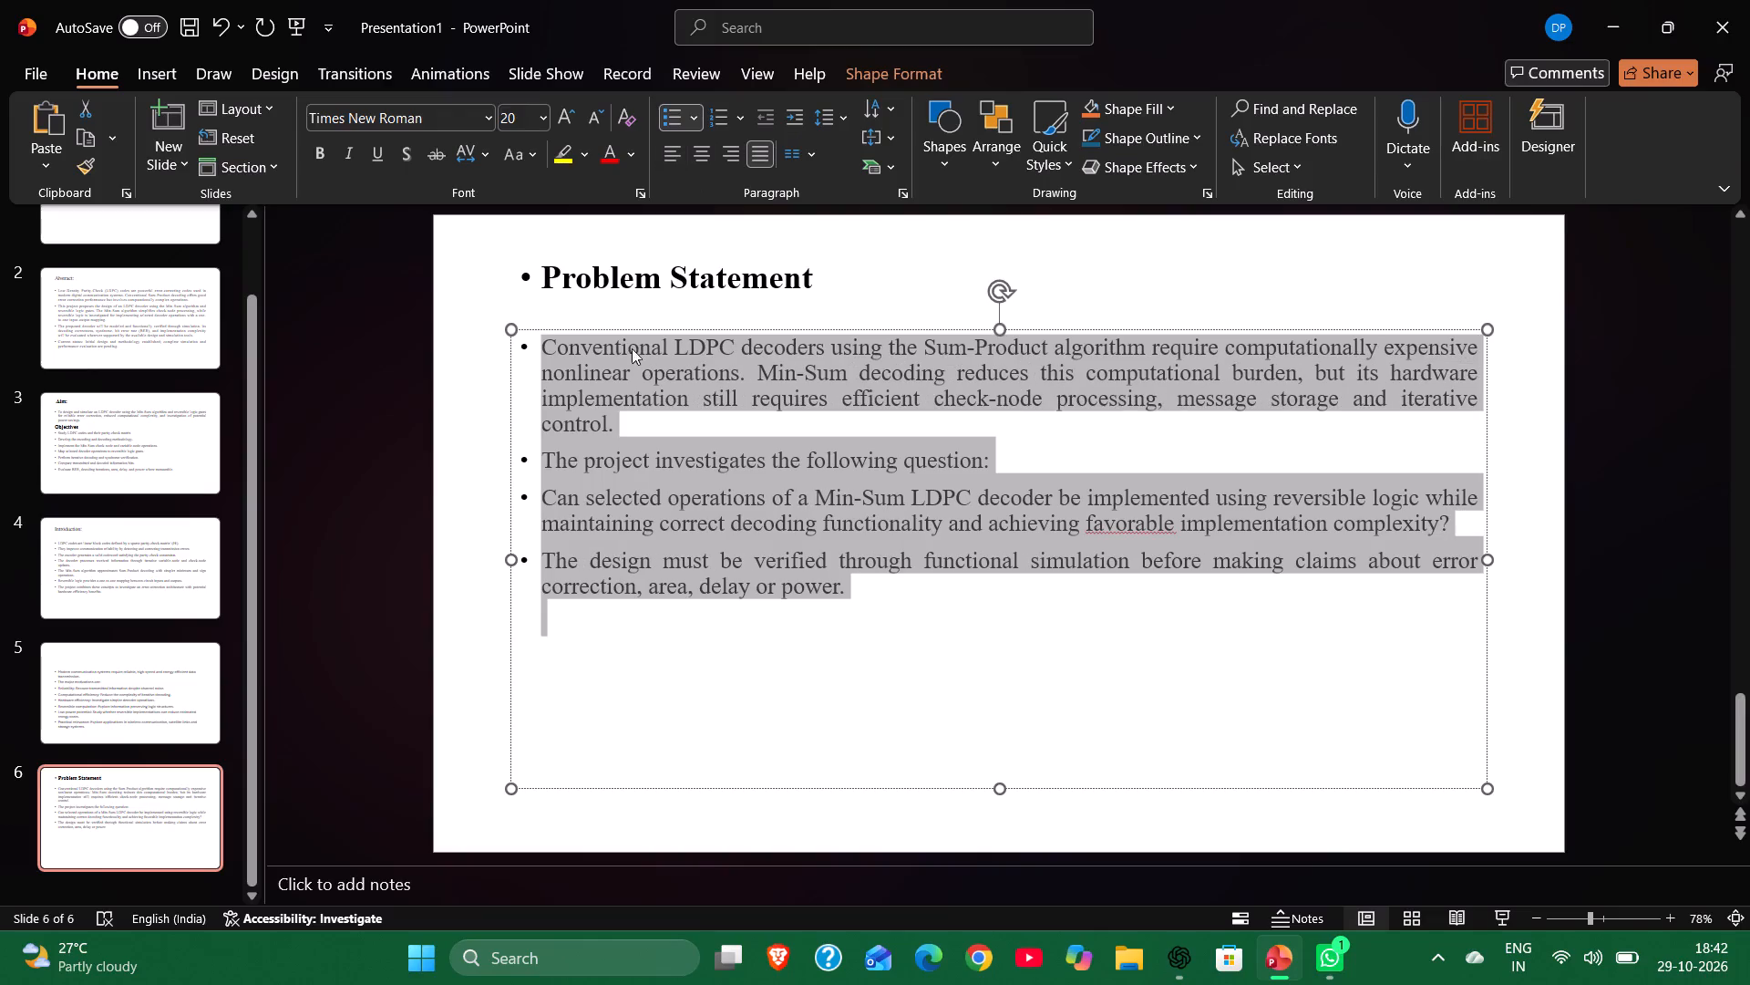
click(326, 545)
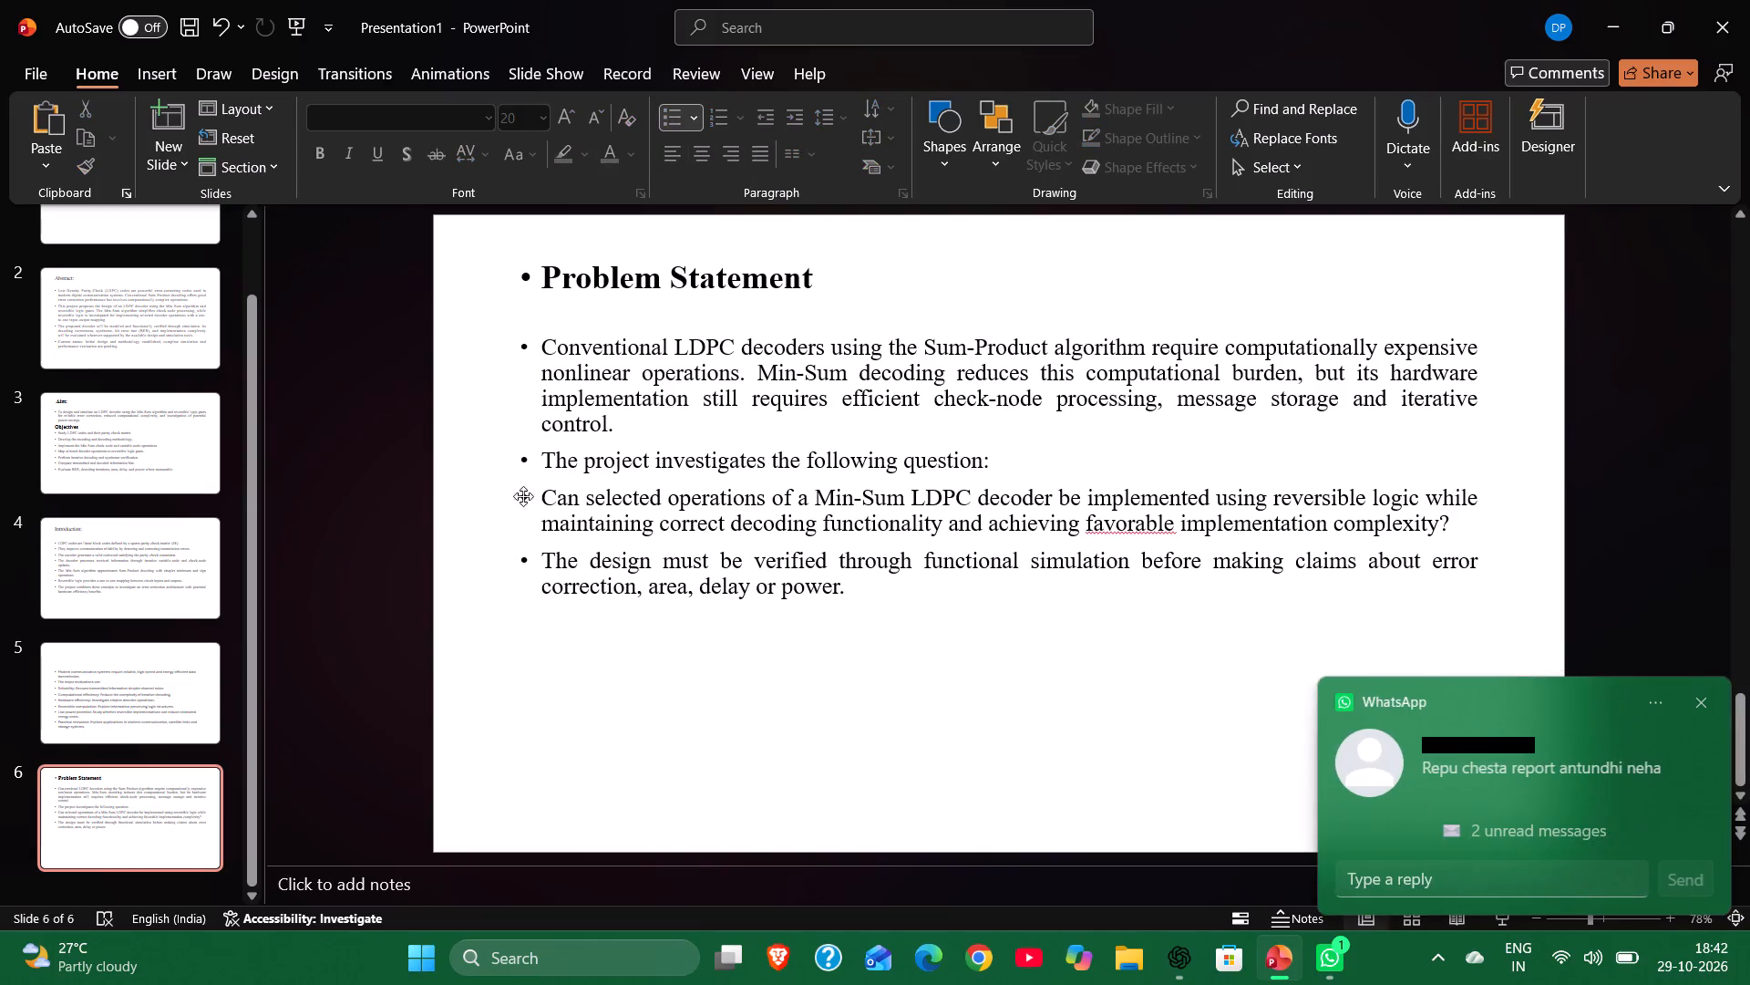
Change the last two body paragraphs, from "Can selected operations" through "delay or power", to a 1., 2. numbered list.
double_click(551, 495)
triple_click(551, 495)
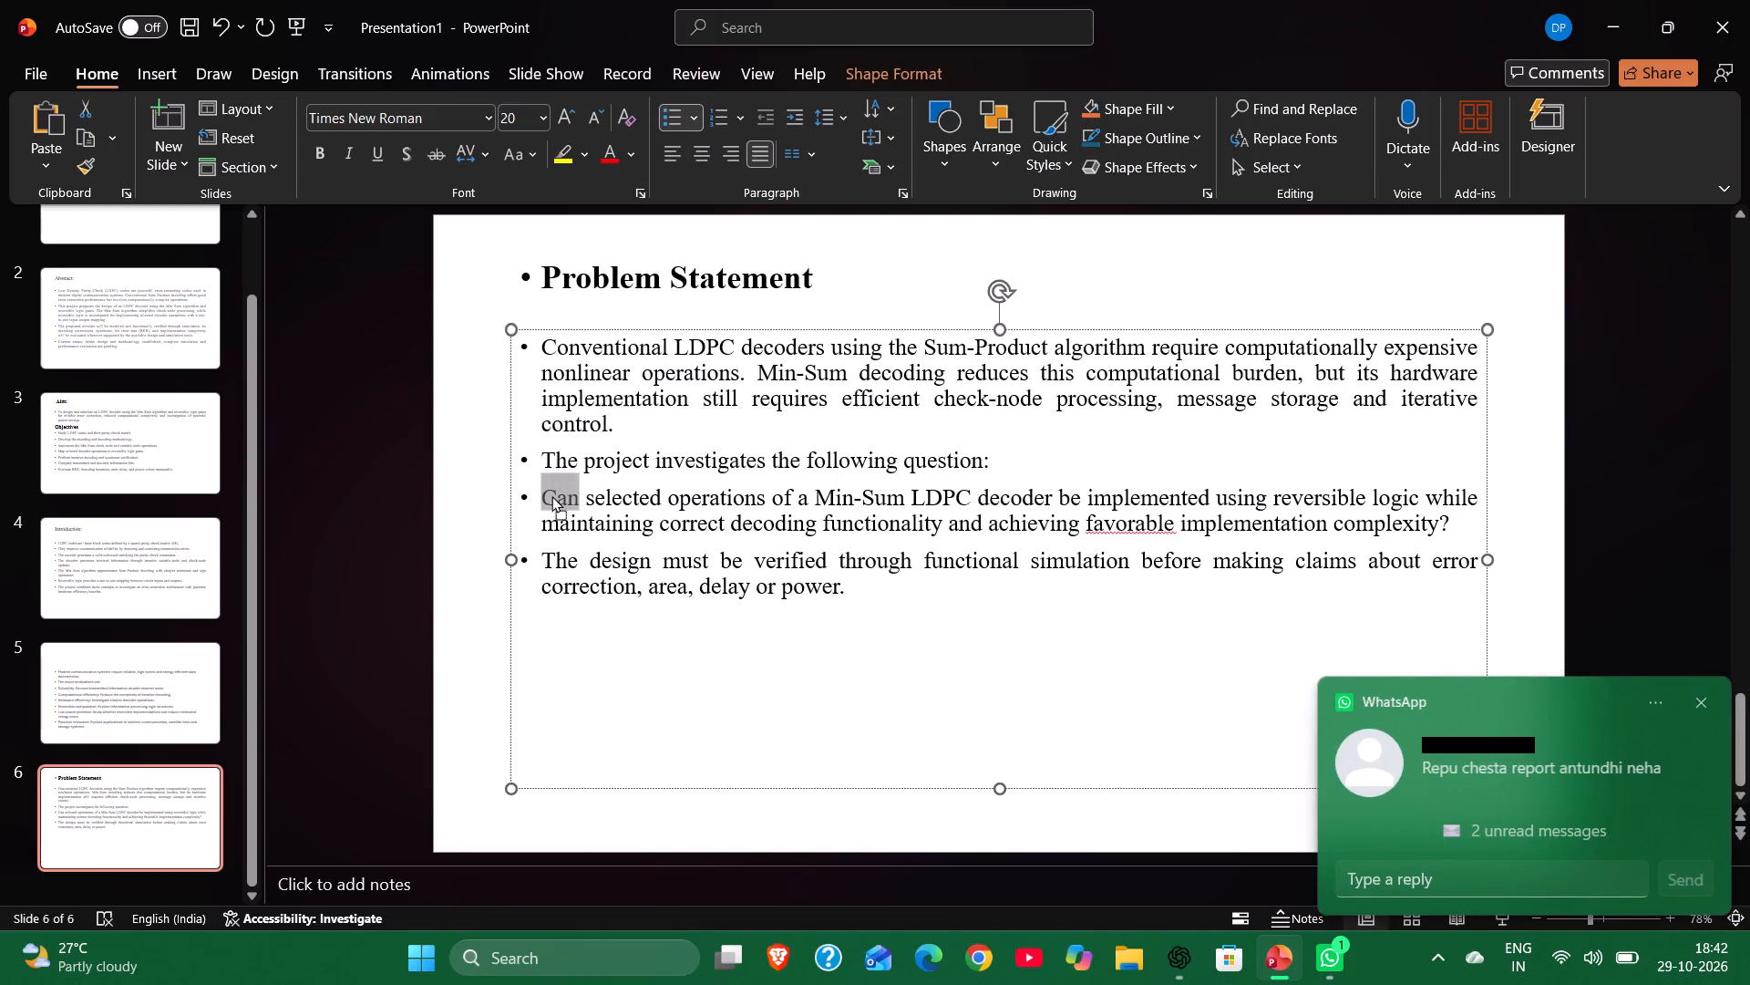
triple_click(551, 495)
click(551, 495)
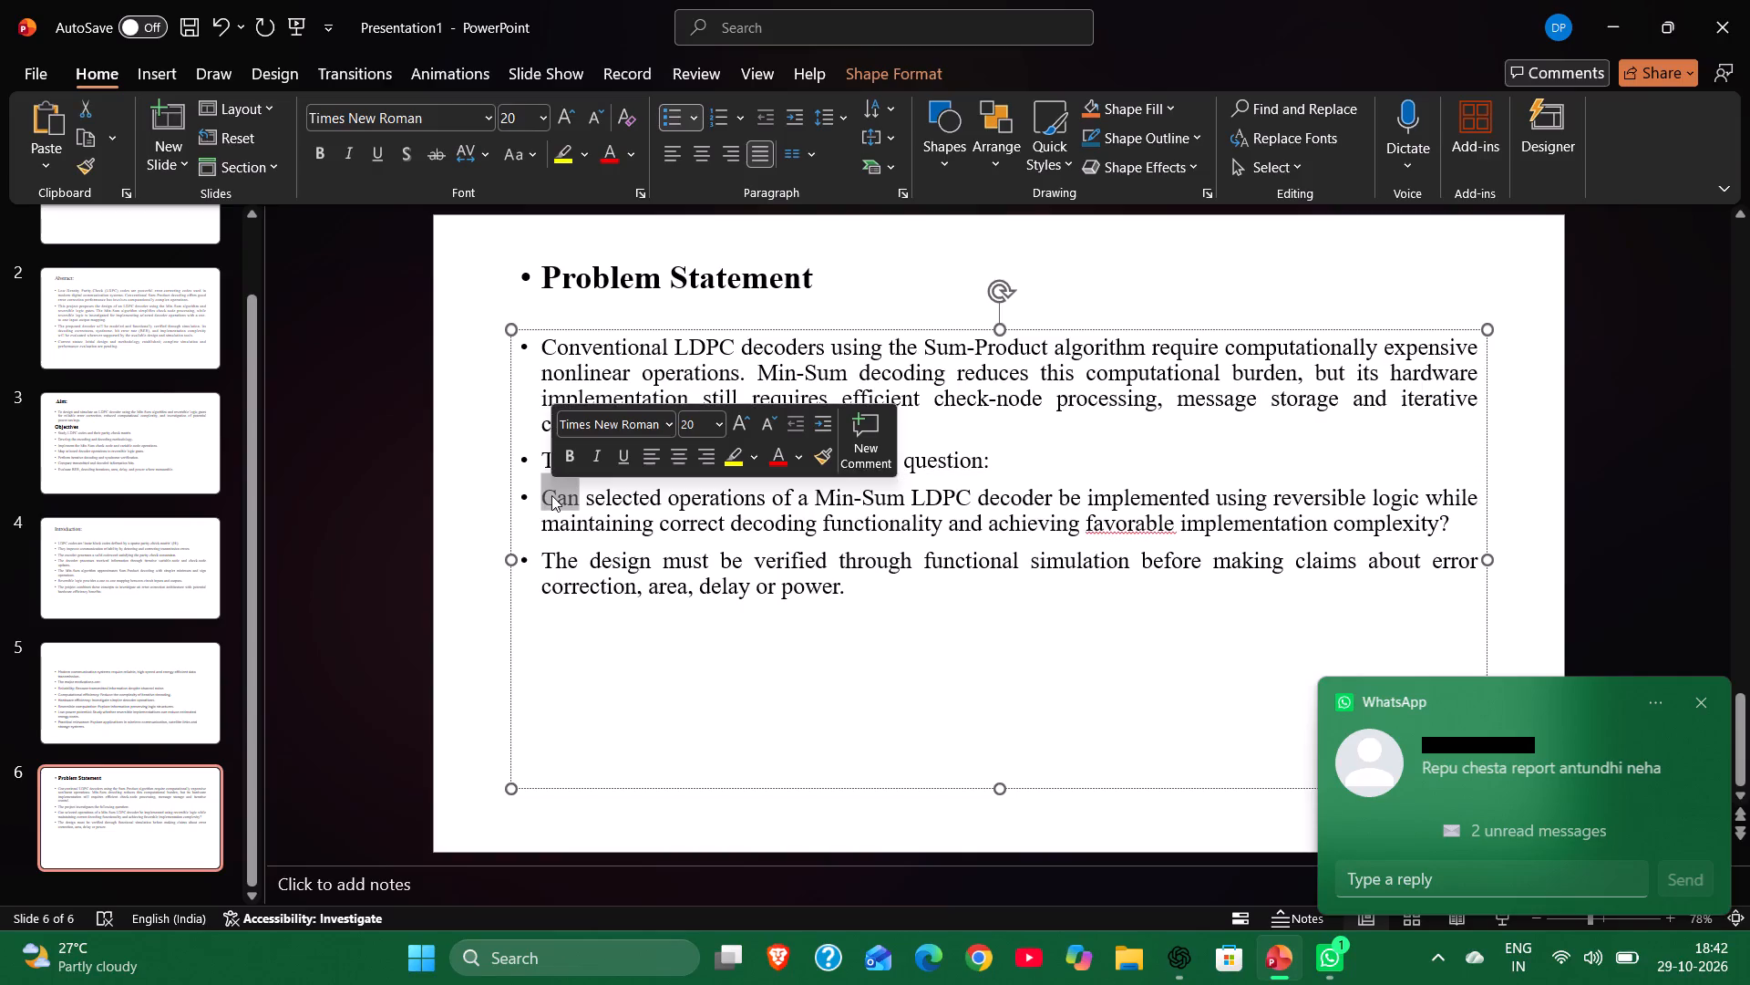
click(551, 495)
drag(551, 495, 785, 626)
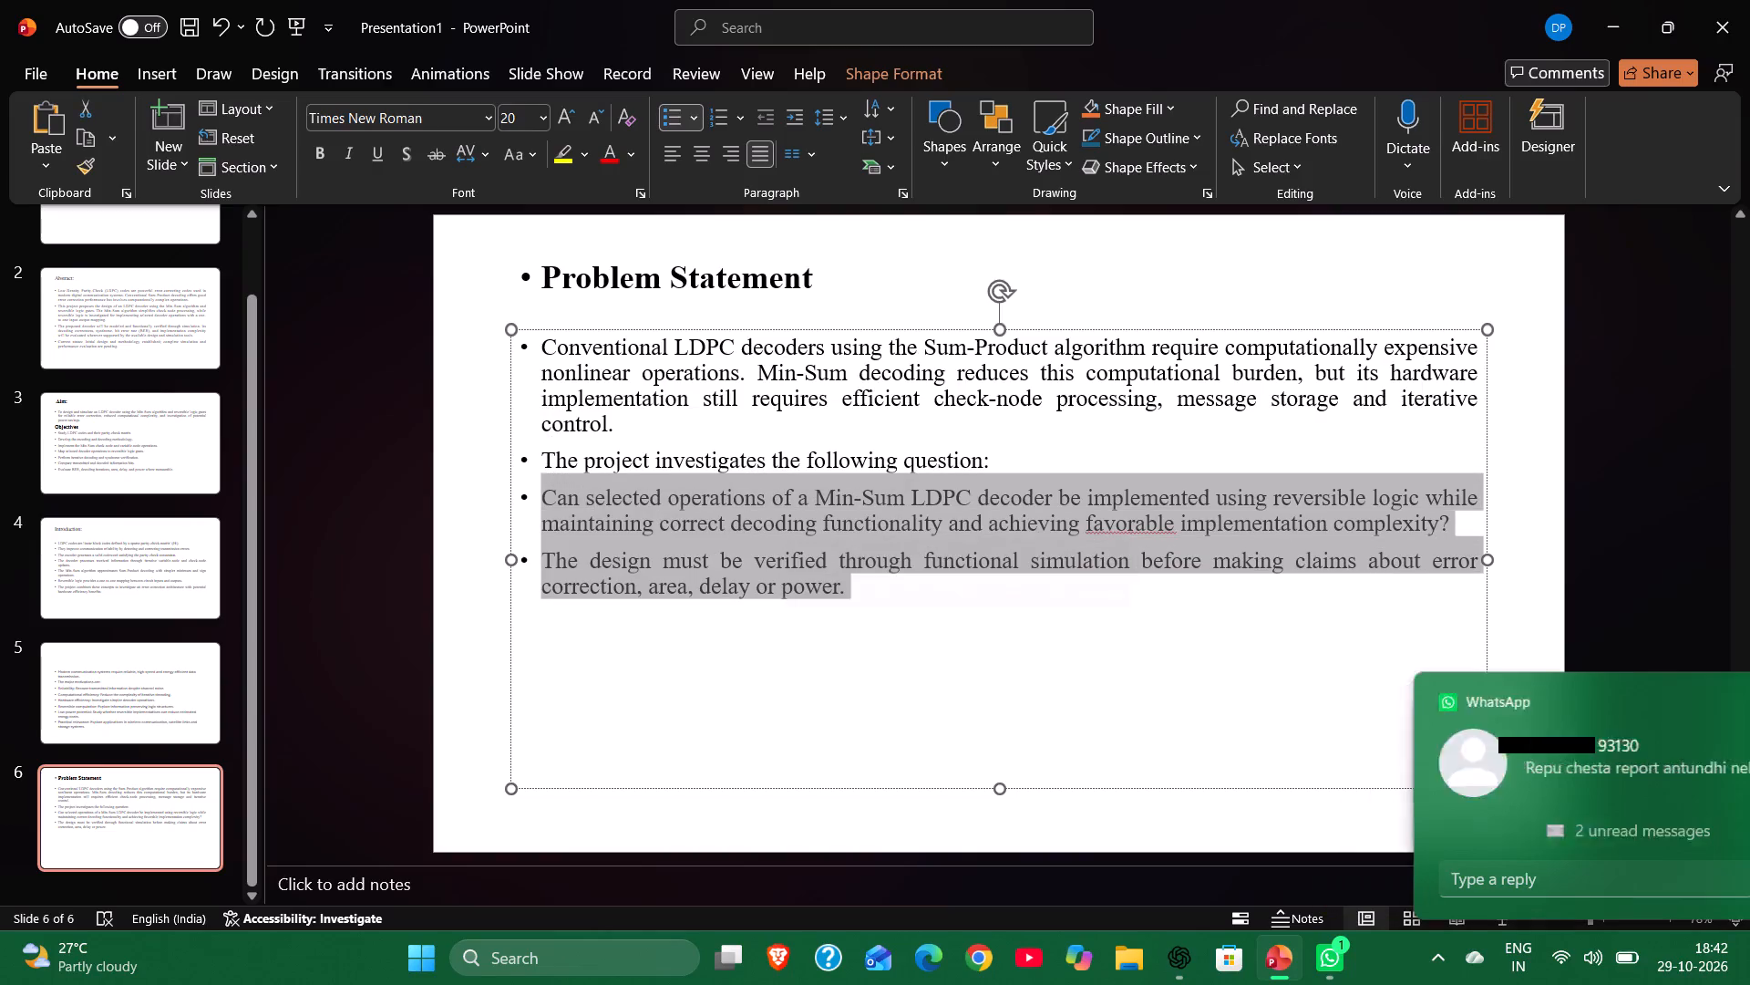
click(704, 118)
click(701, 117)
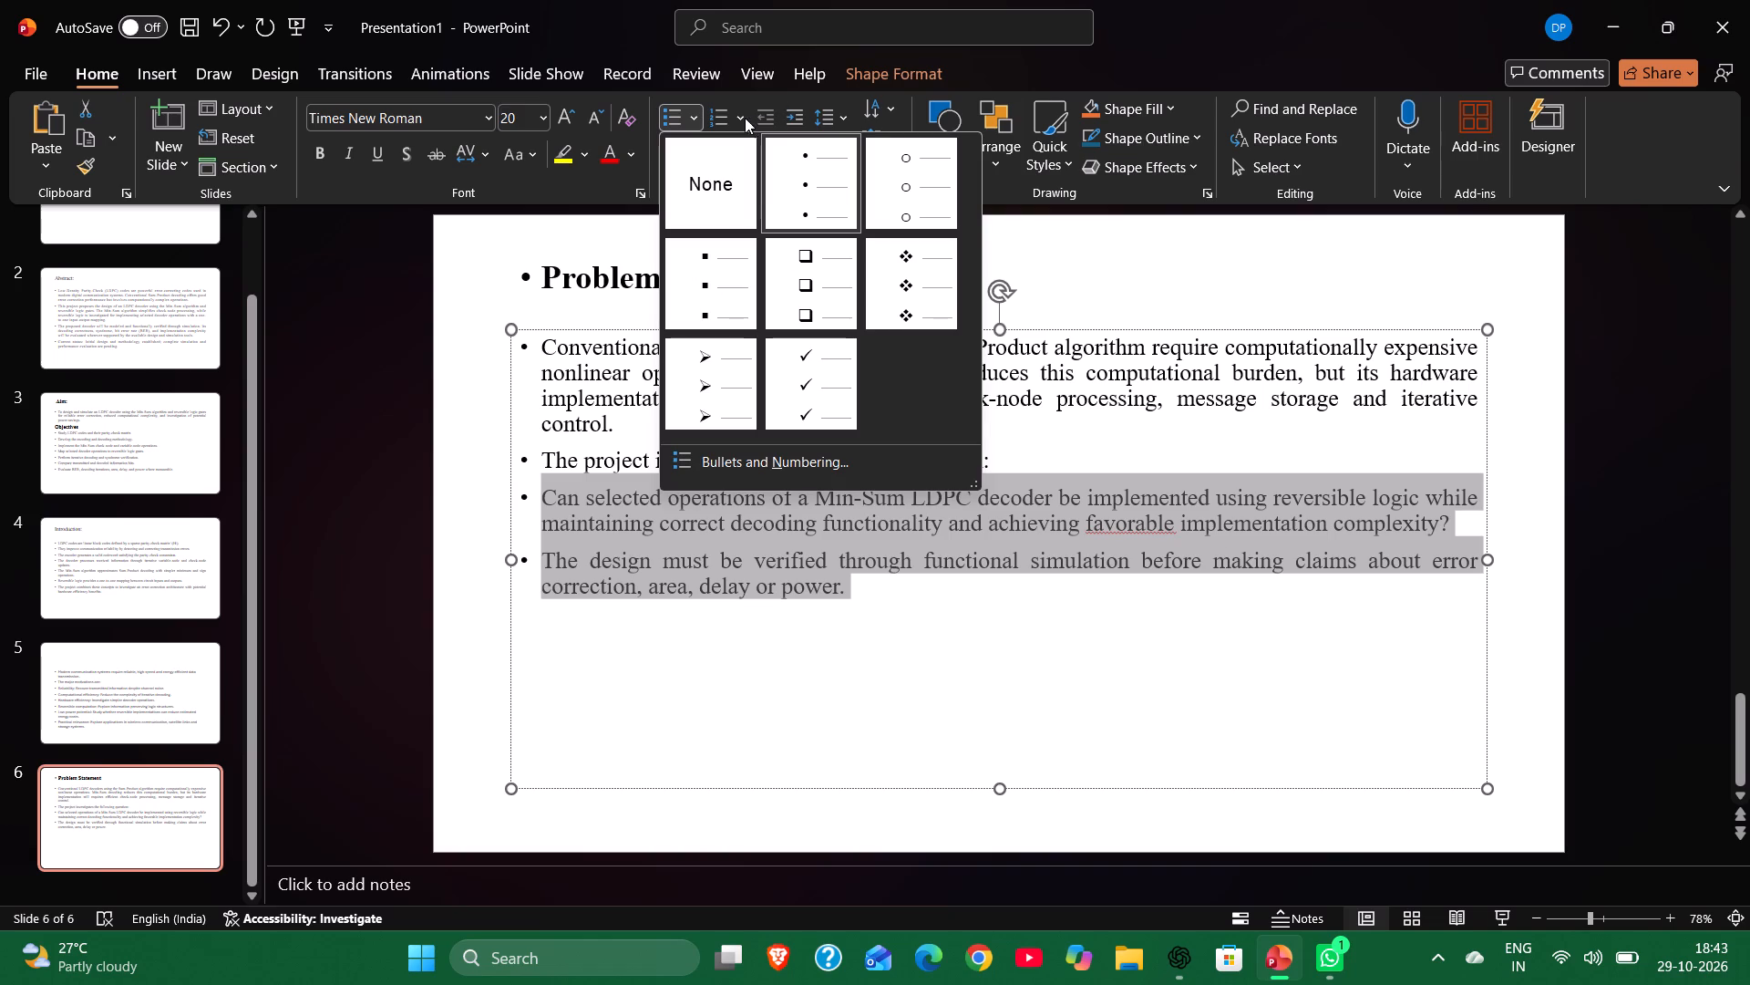
click(739, 118)
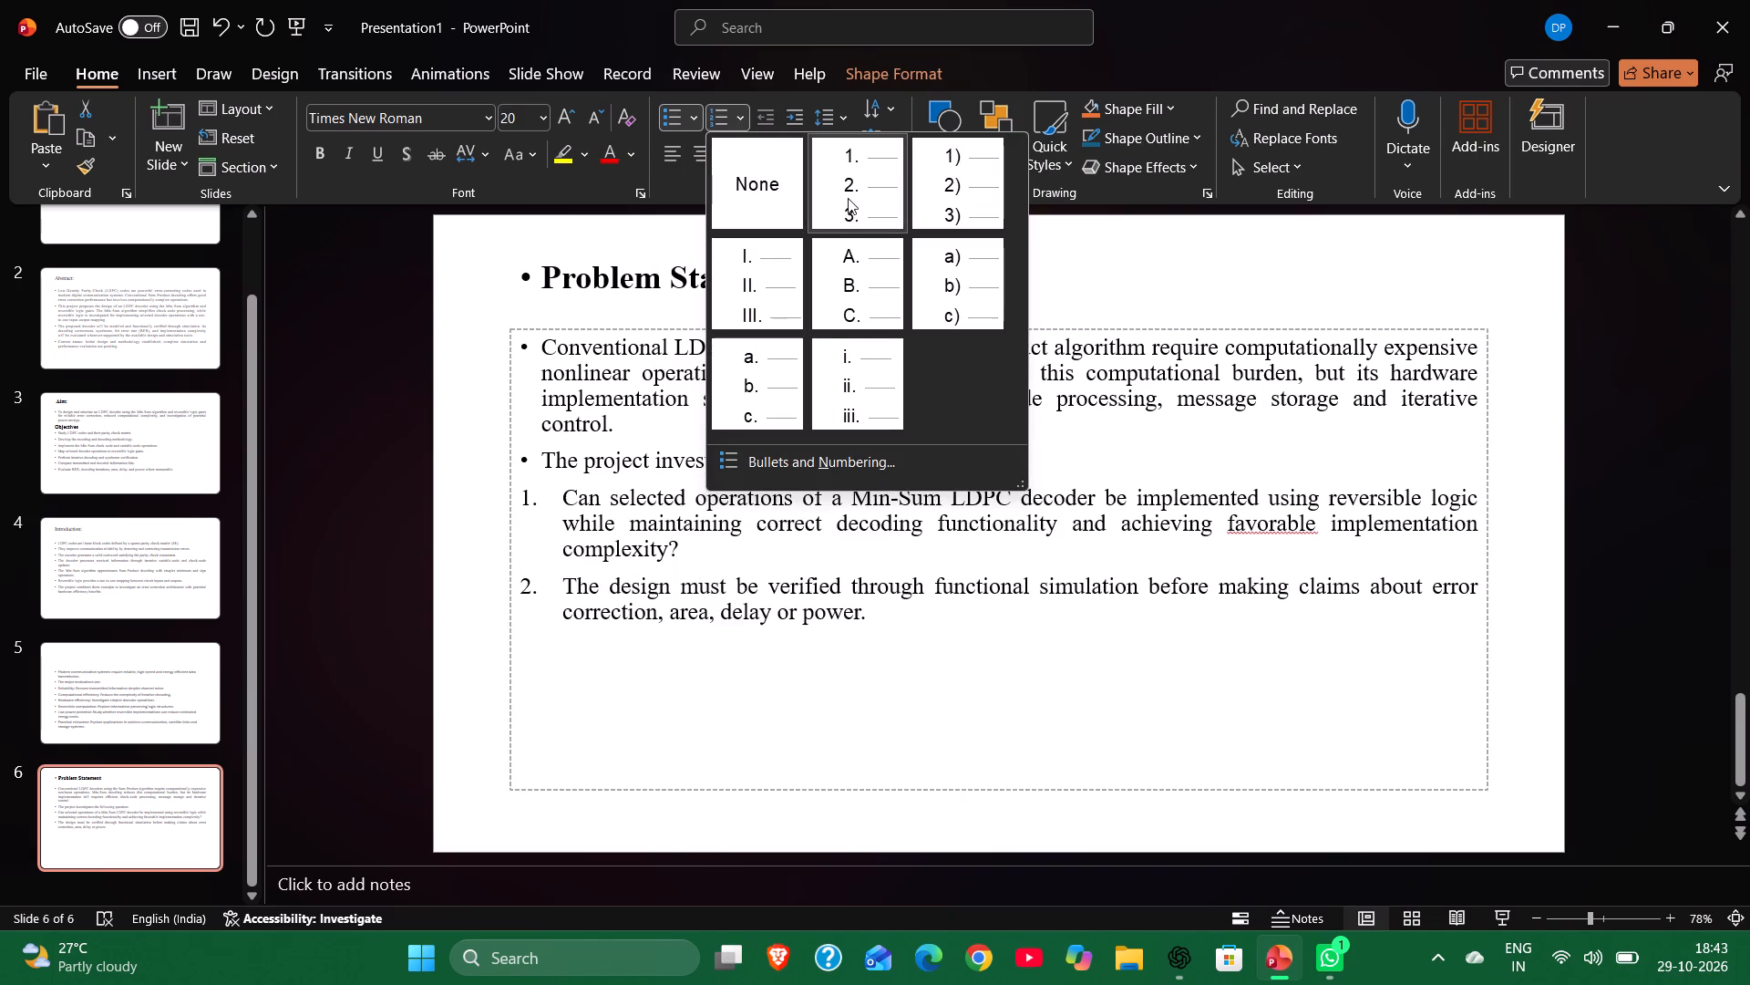
click(848, 198)
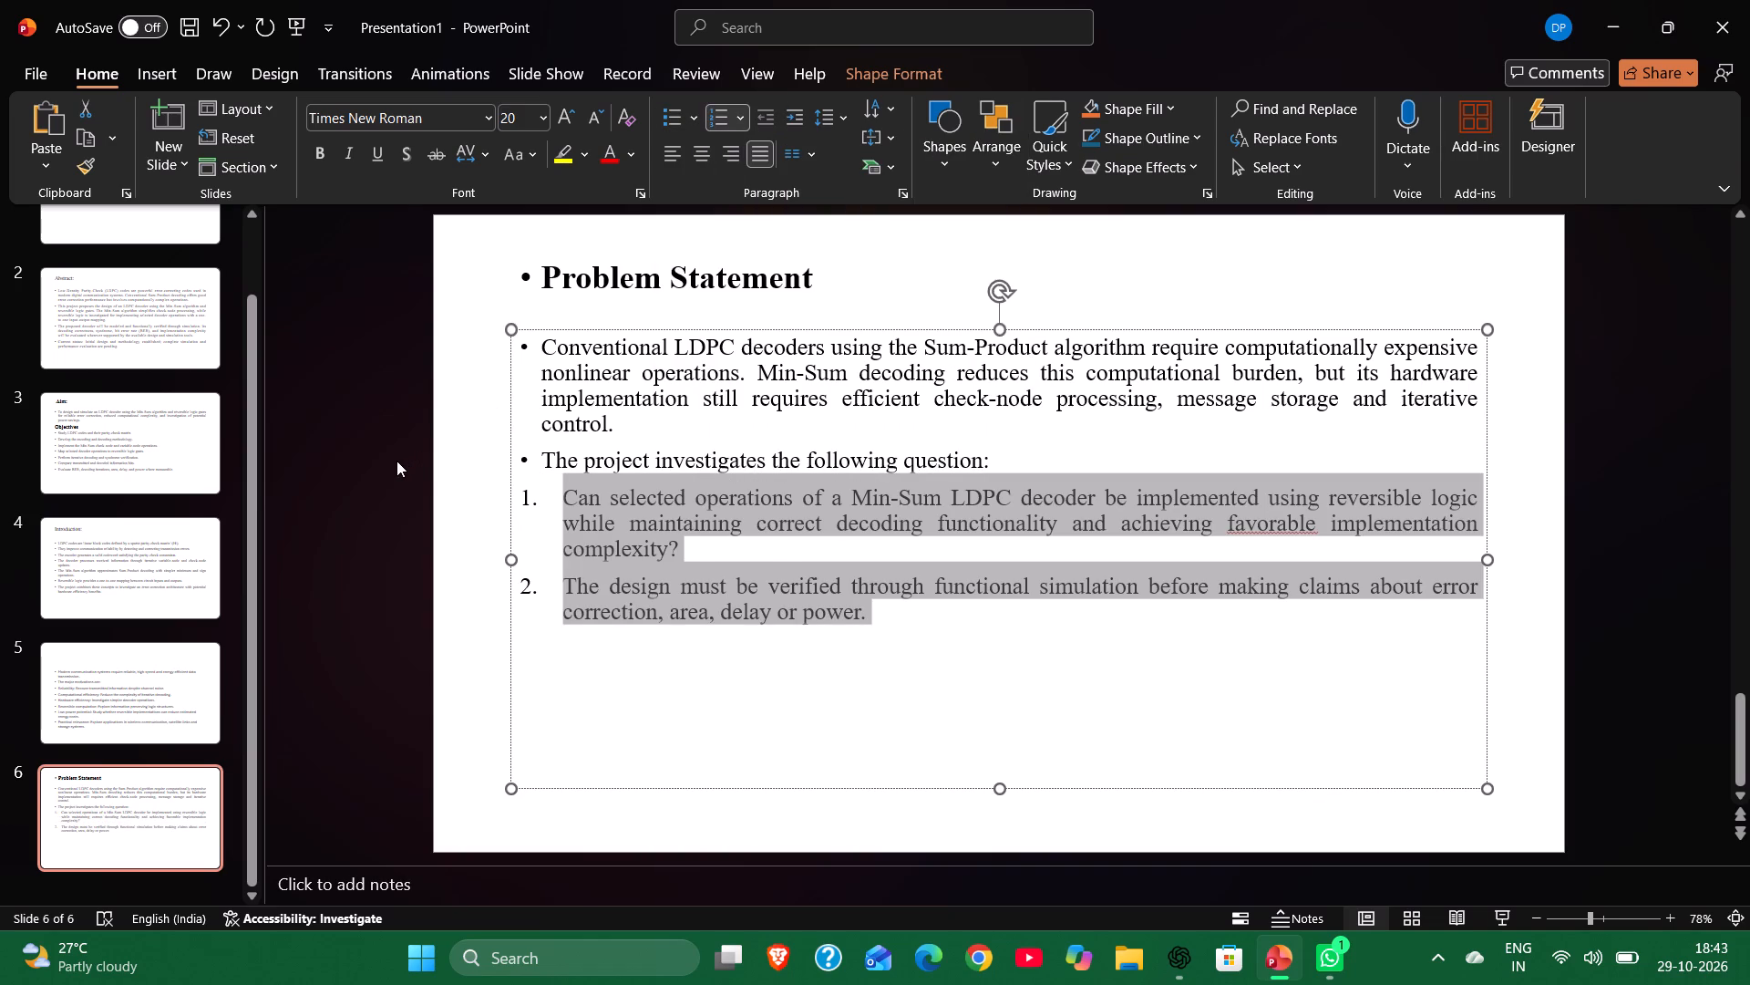
click(396, 461)
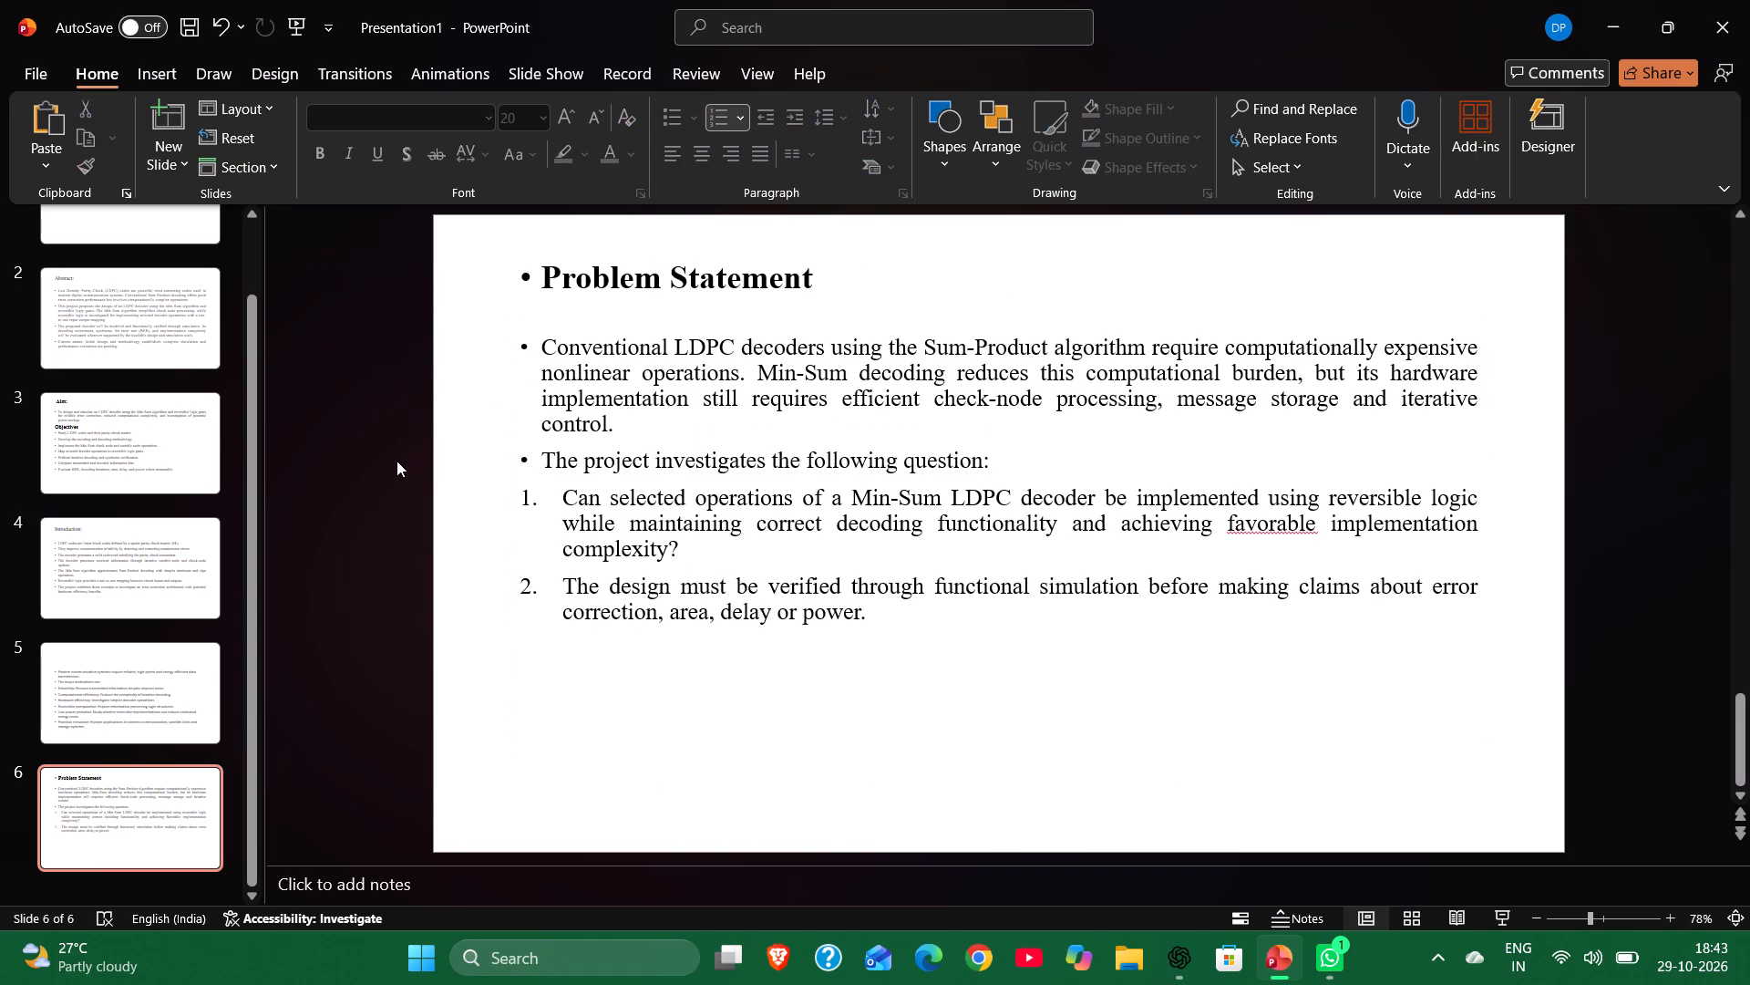
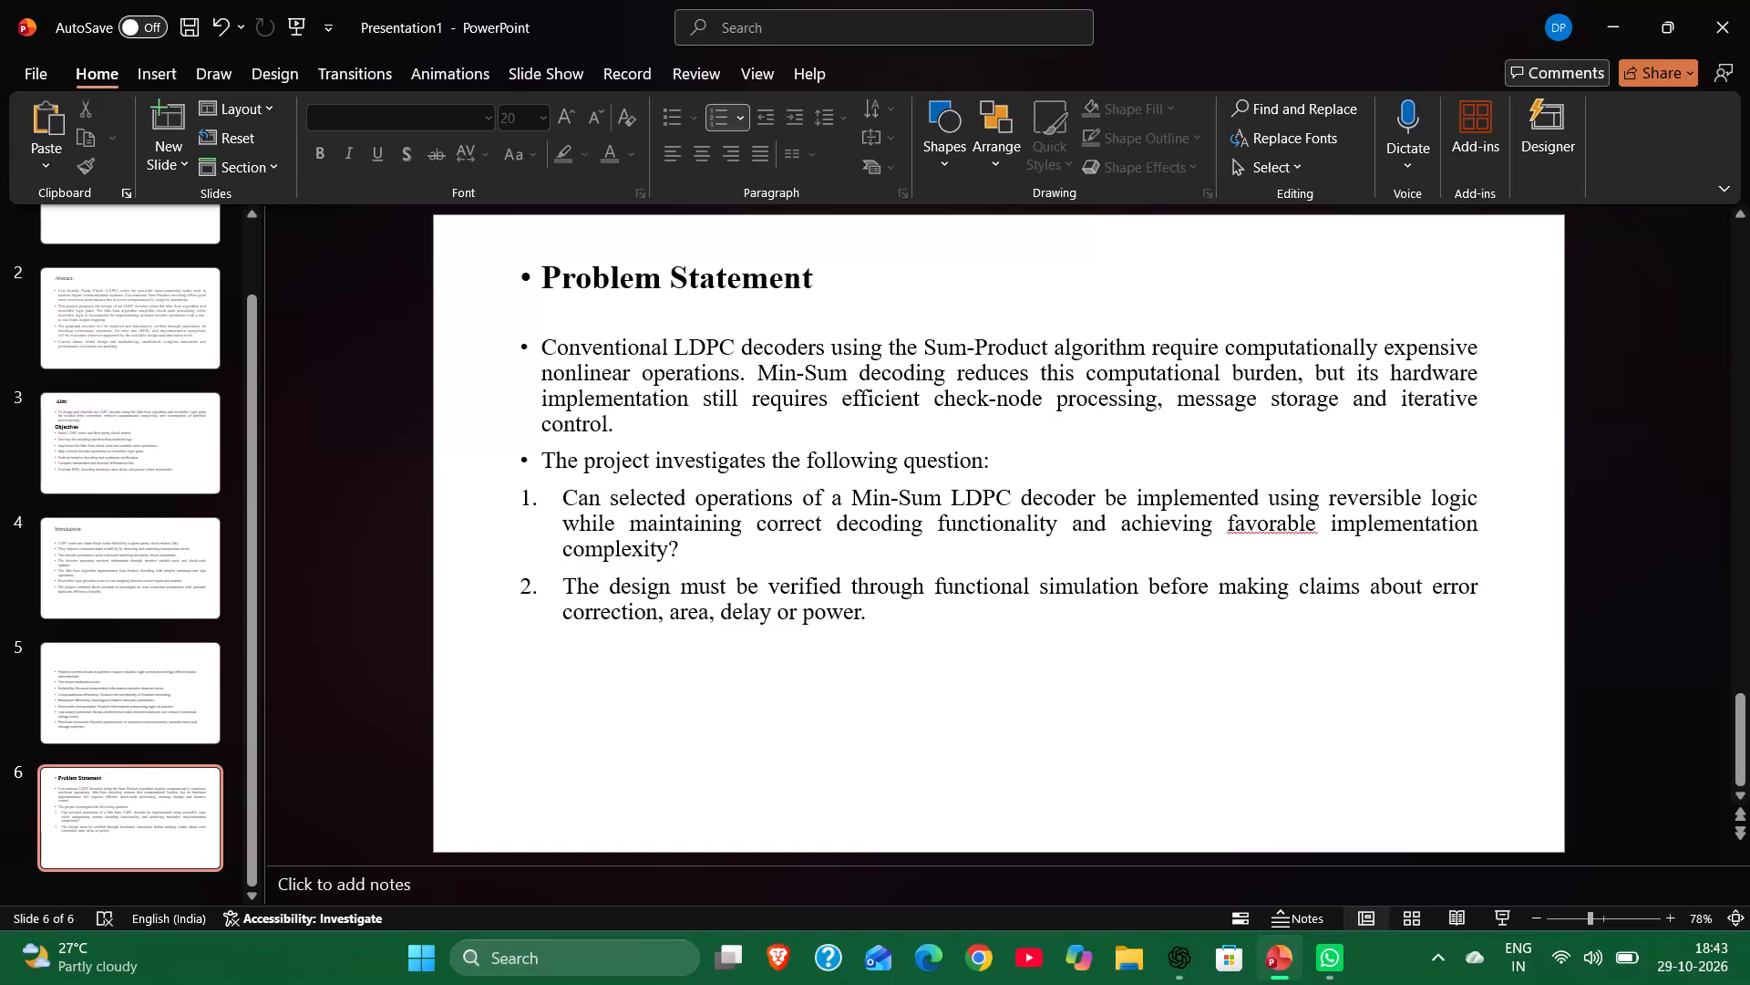
Remove the bullet in front of slide 6's "Problem Statement" title.
click(542, 281)
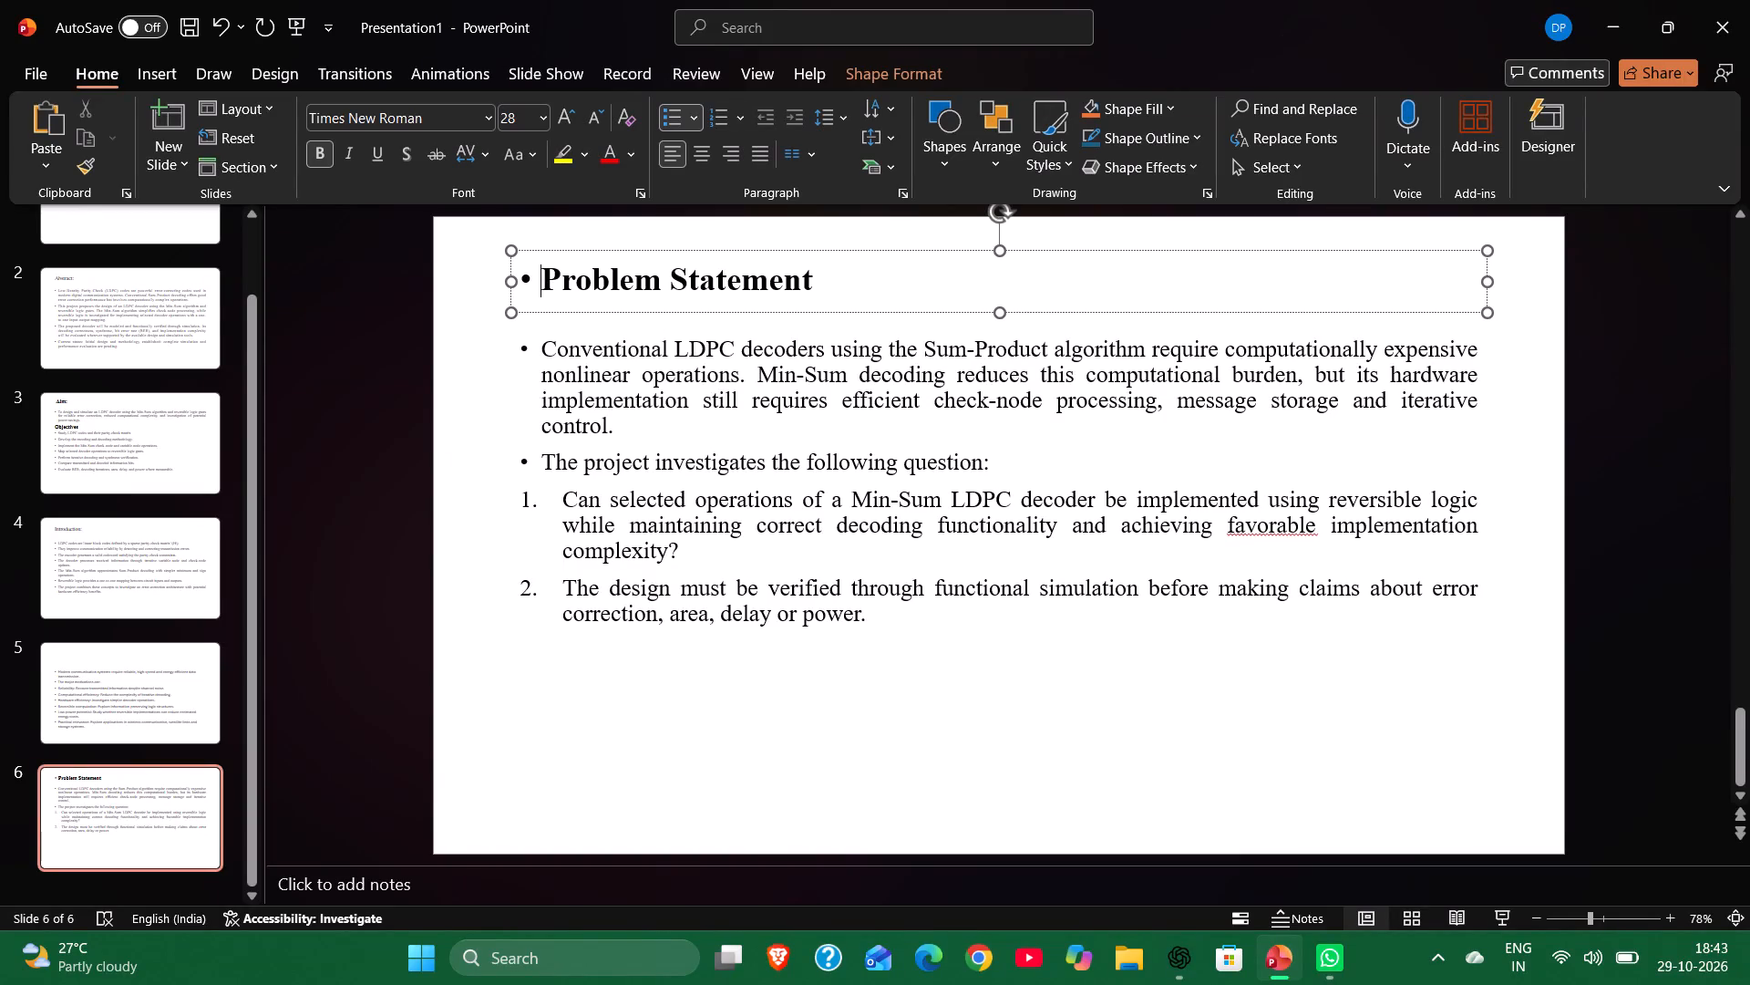
key(BackSpace)
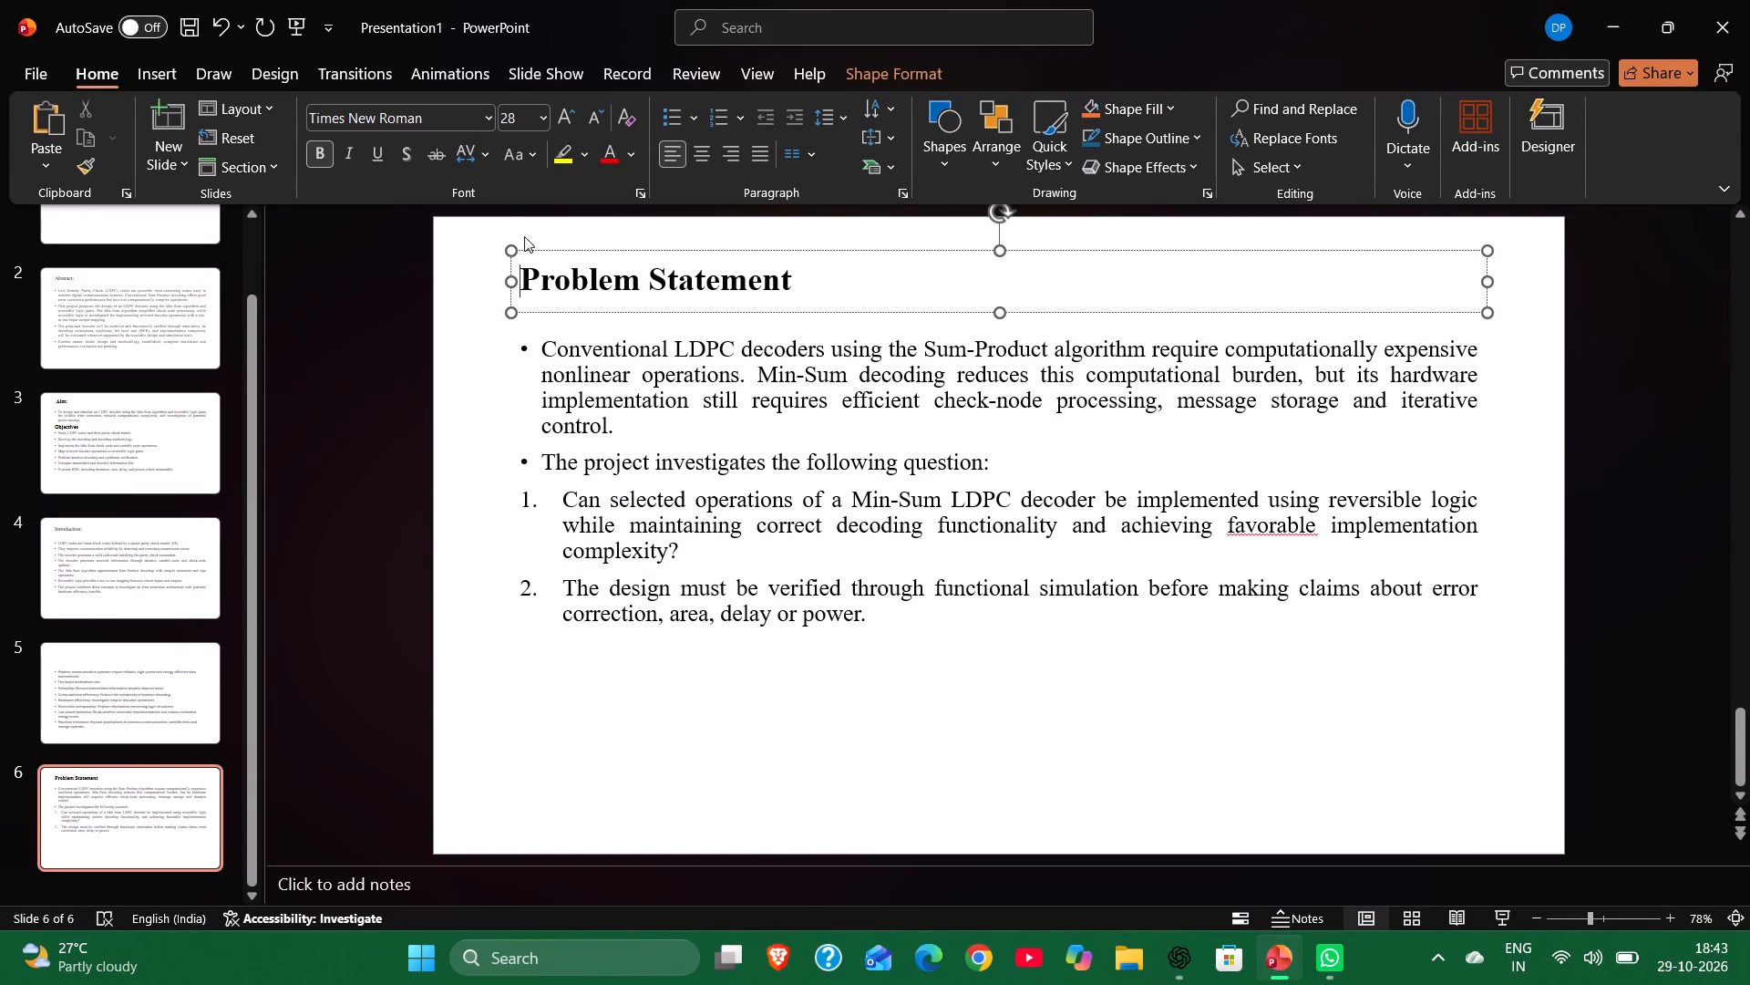
double_click(591, 266)
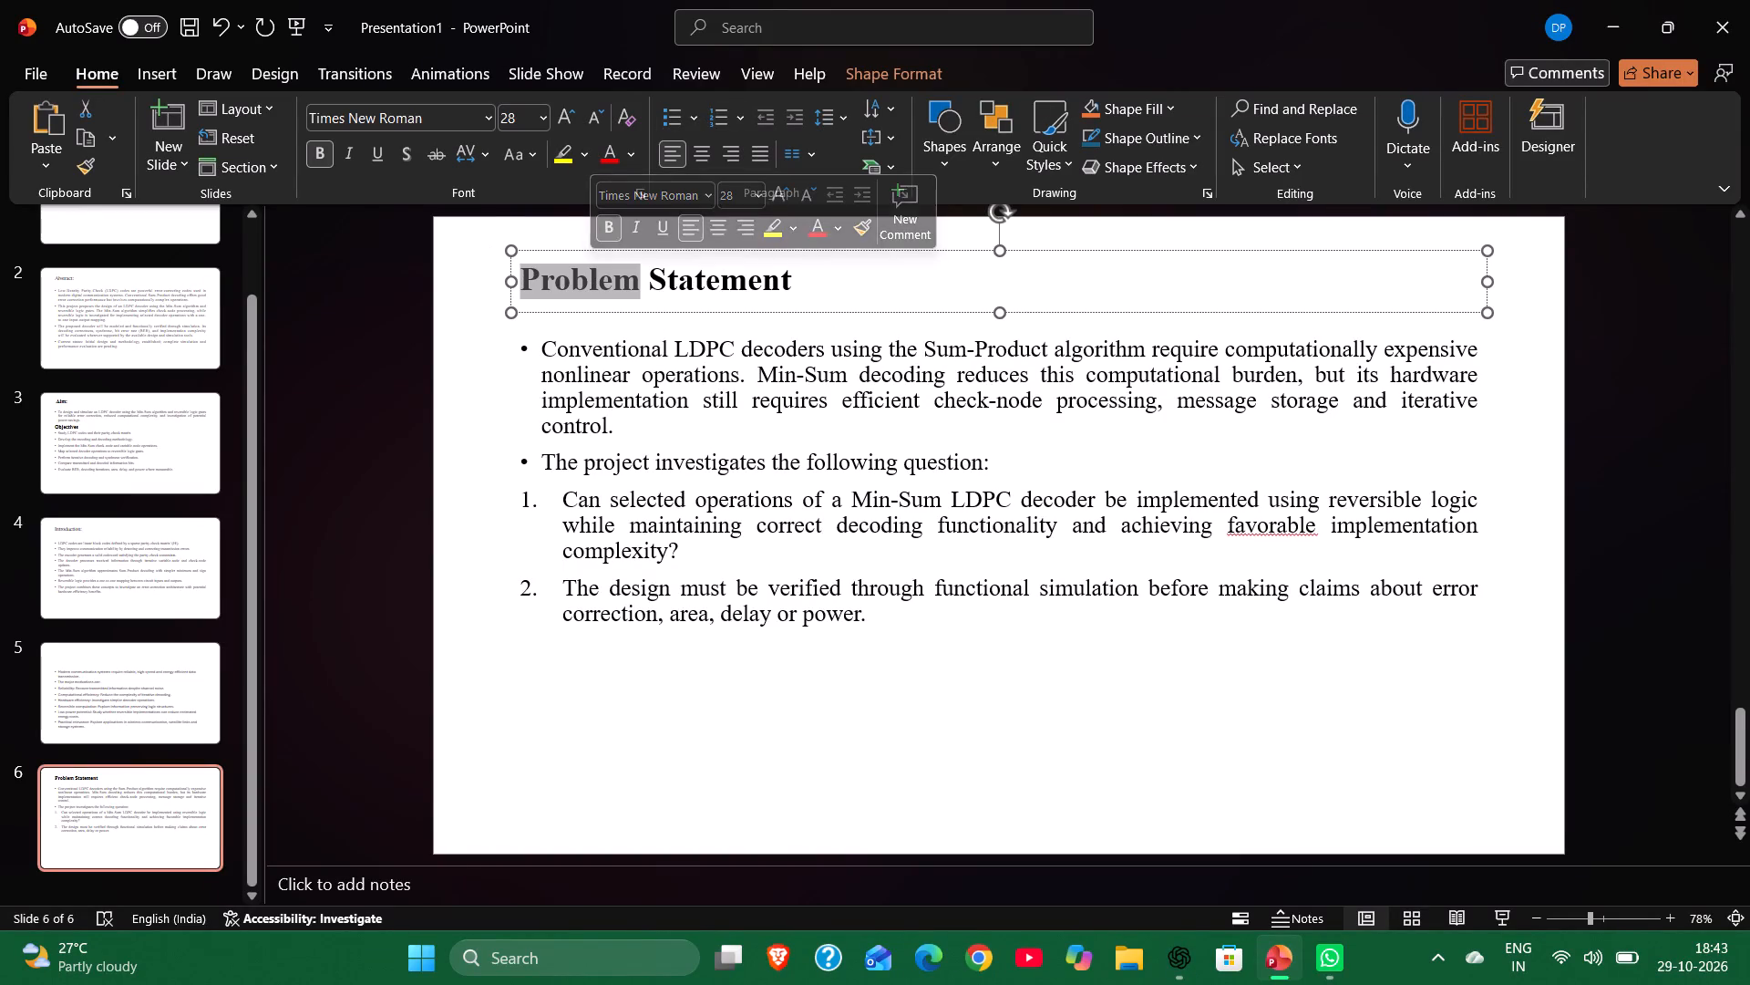
triple_click(649, 296)
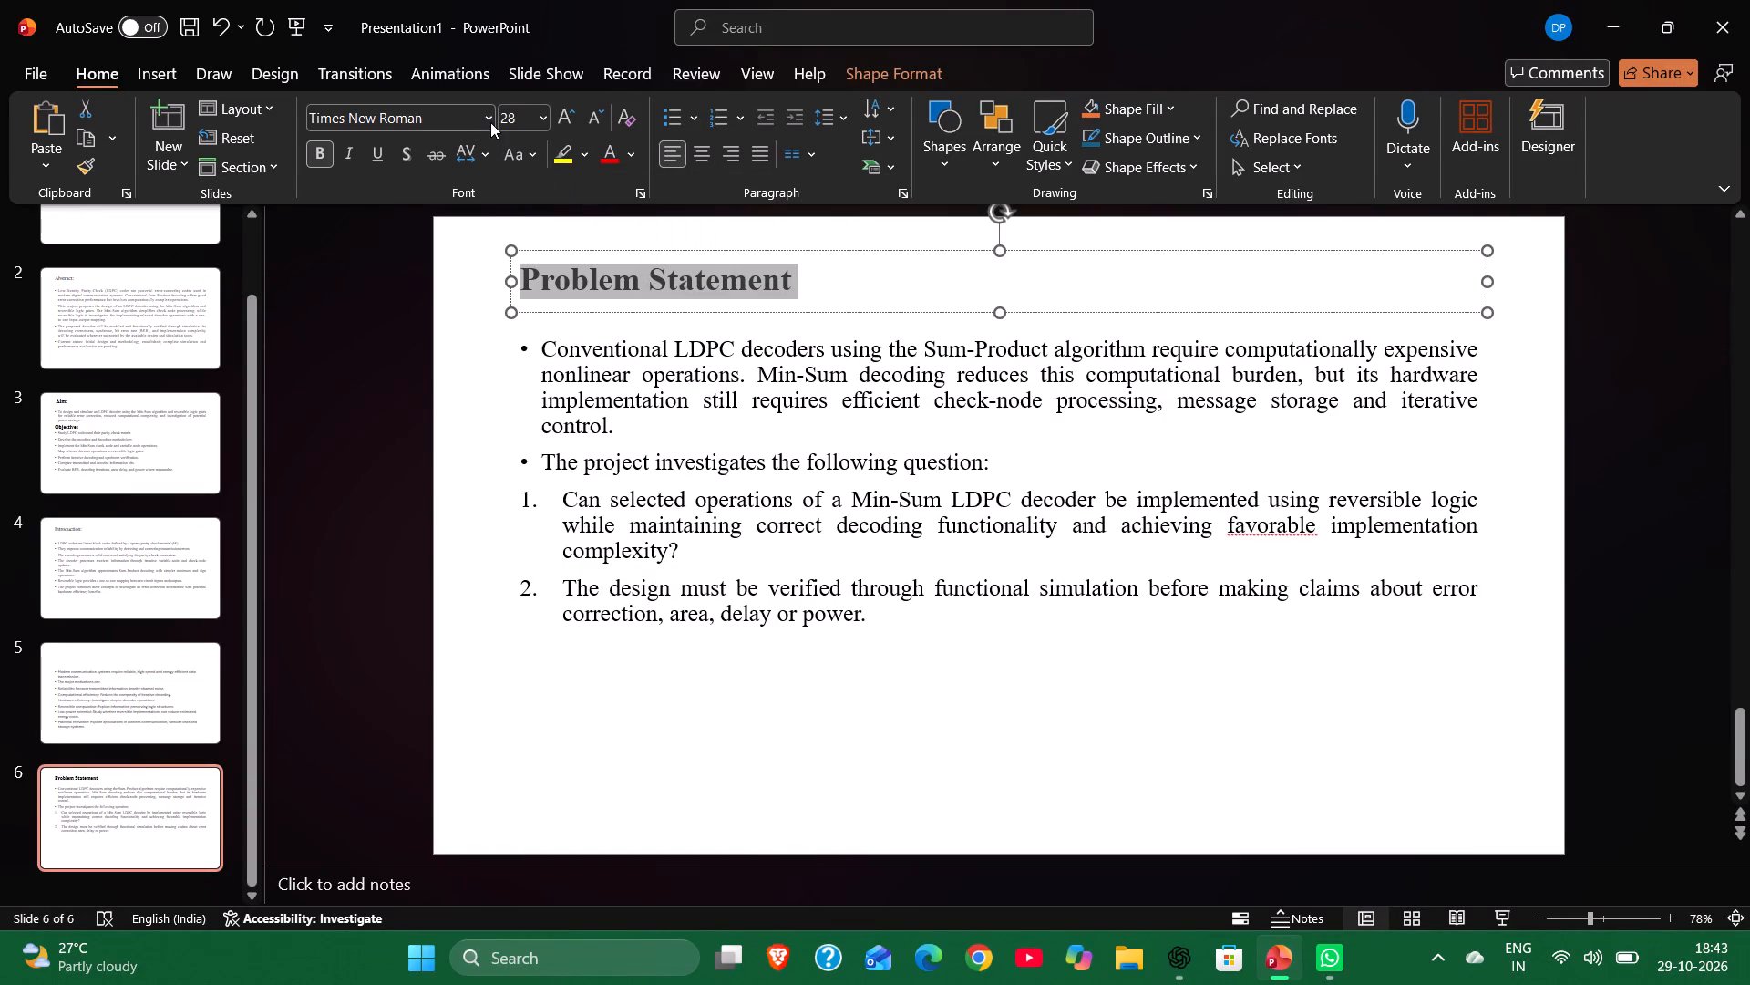
click(352, 482)
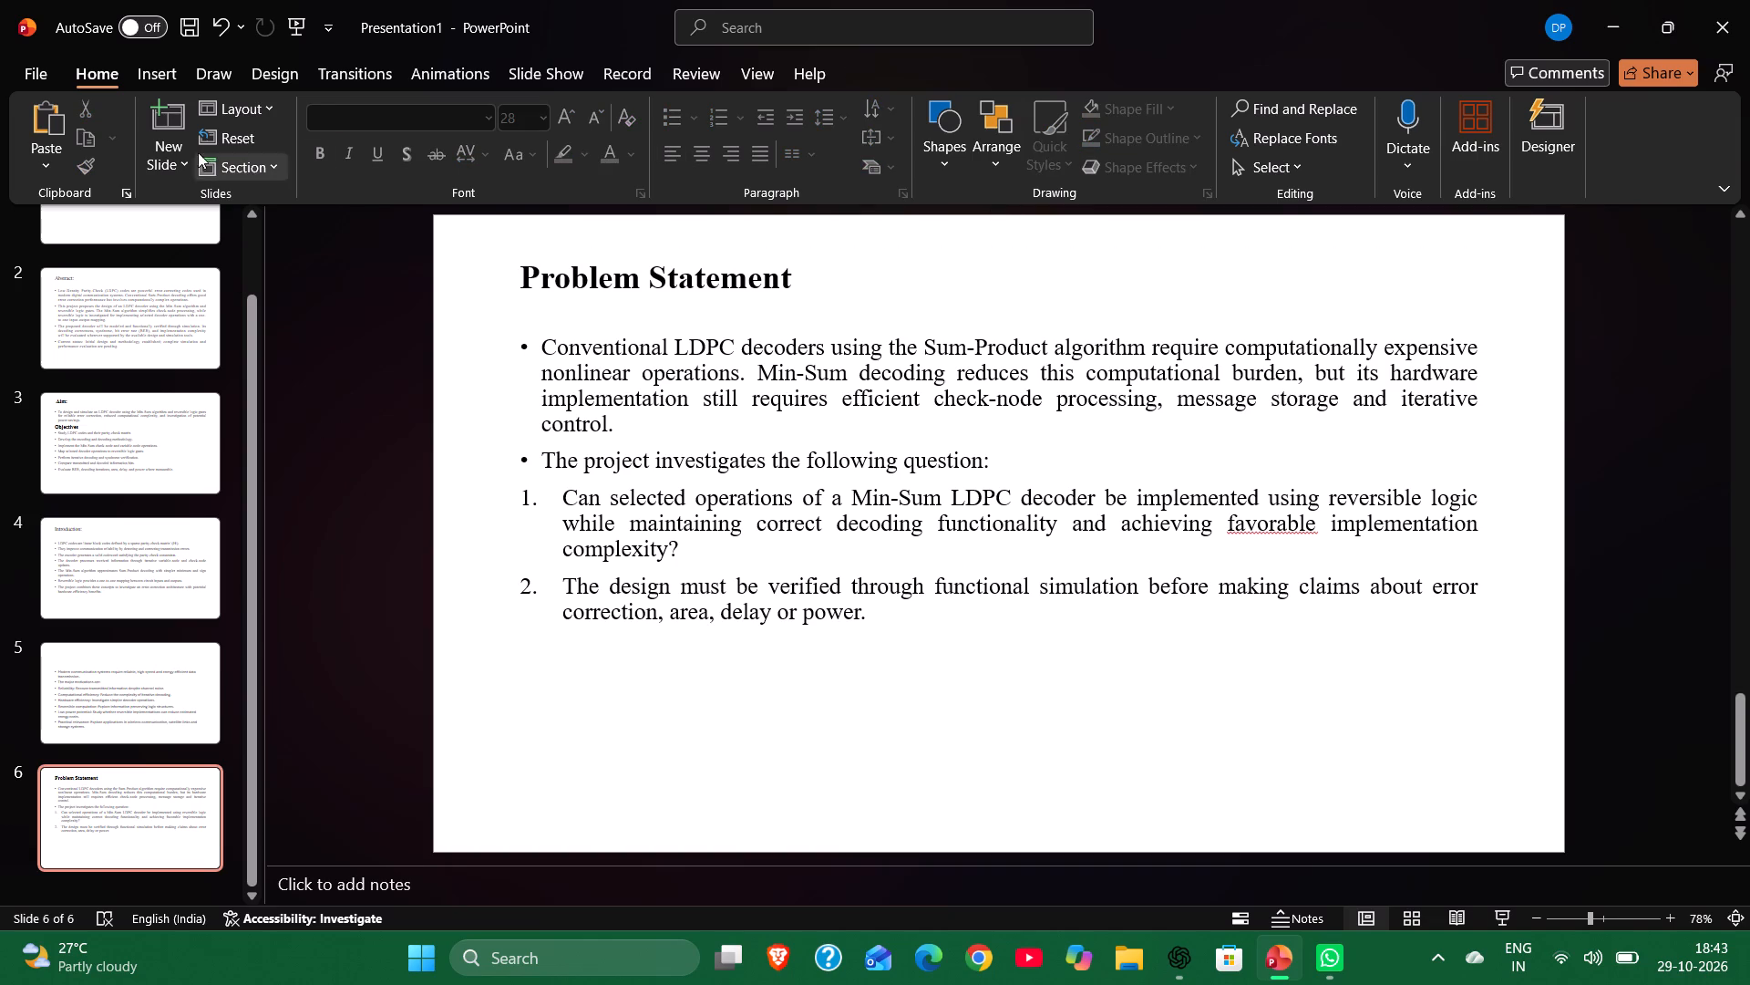
Add a new slide with title and content placeholders after slide 6.
click(180, 124)
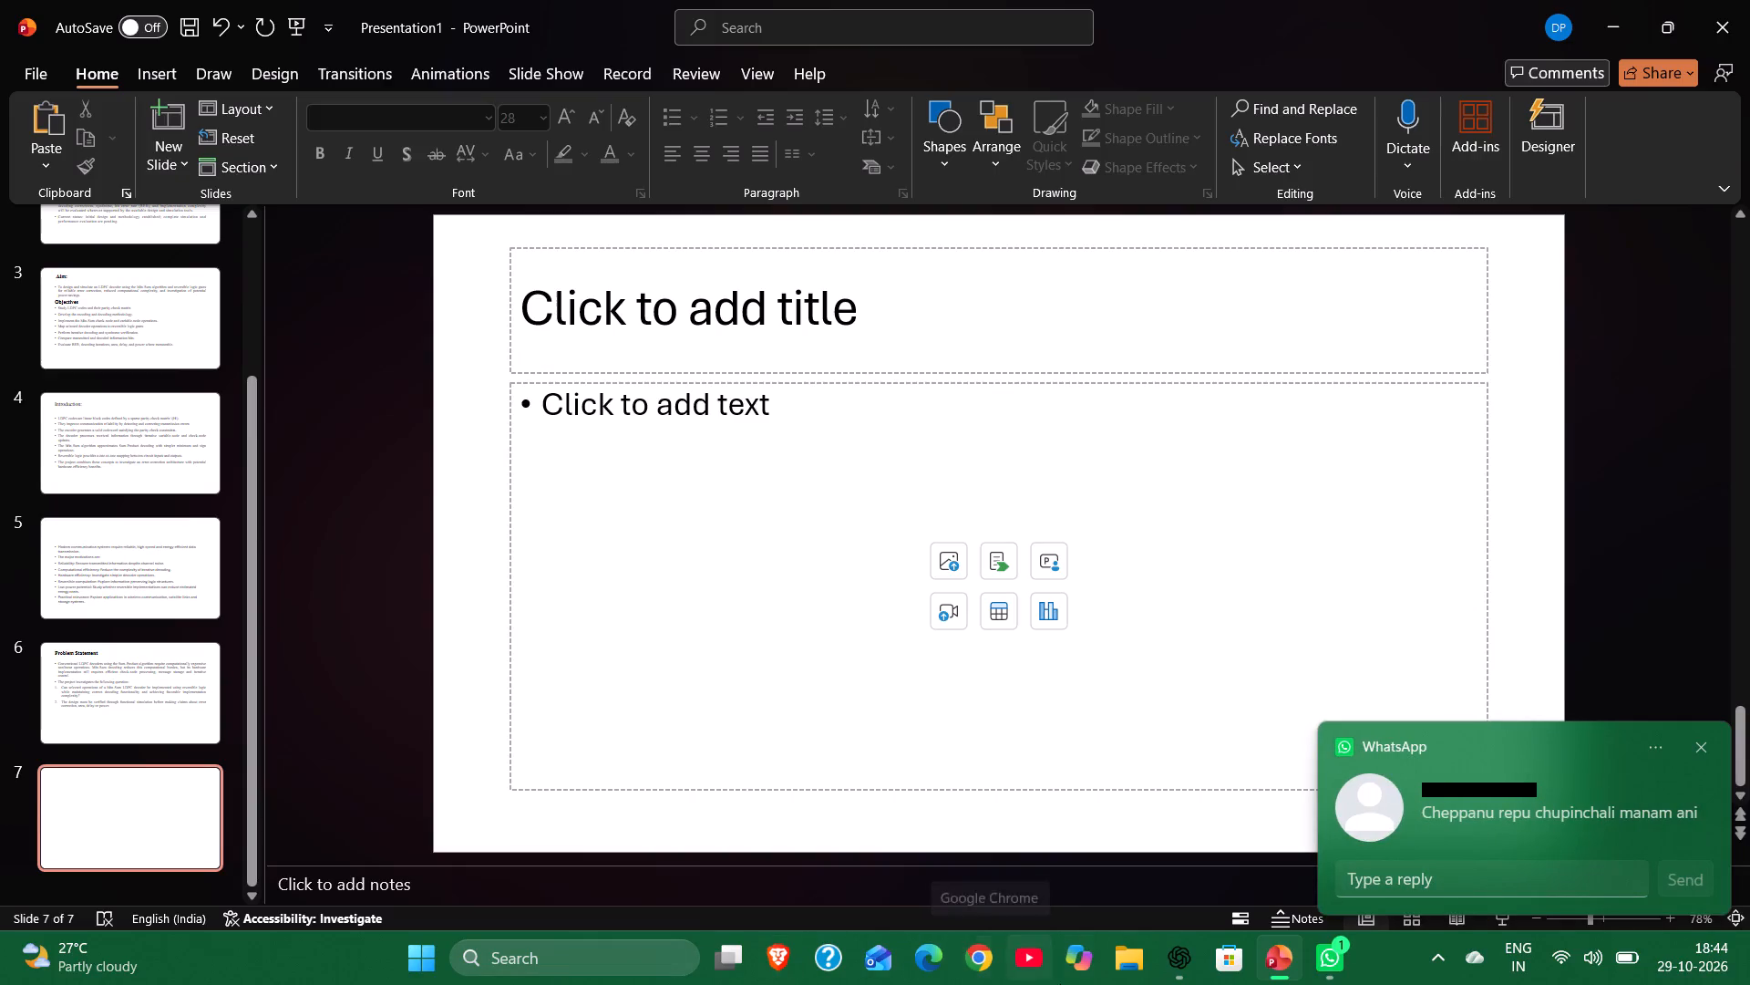
Switch to ChatGPT and look through the provided text for the content that follows the Problem Statement.
click(1180, 977)
scroll(1071, 561, down, 6)
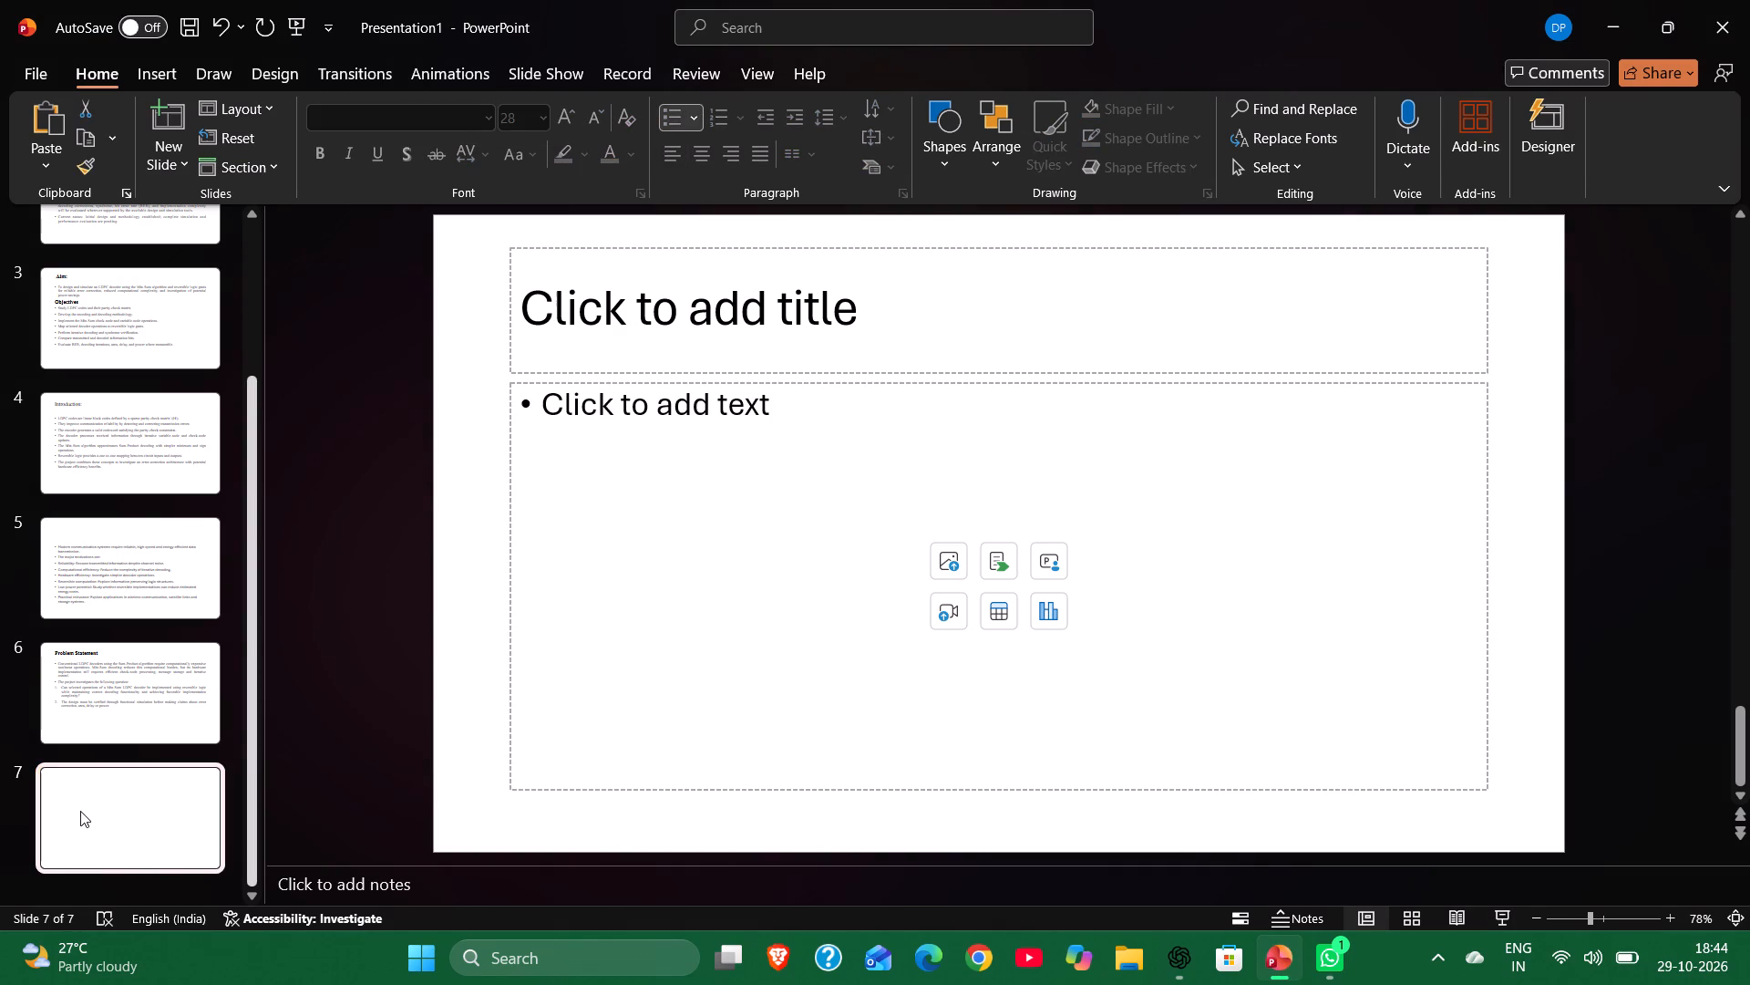
click(553, 411)
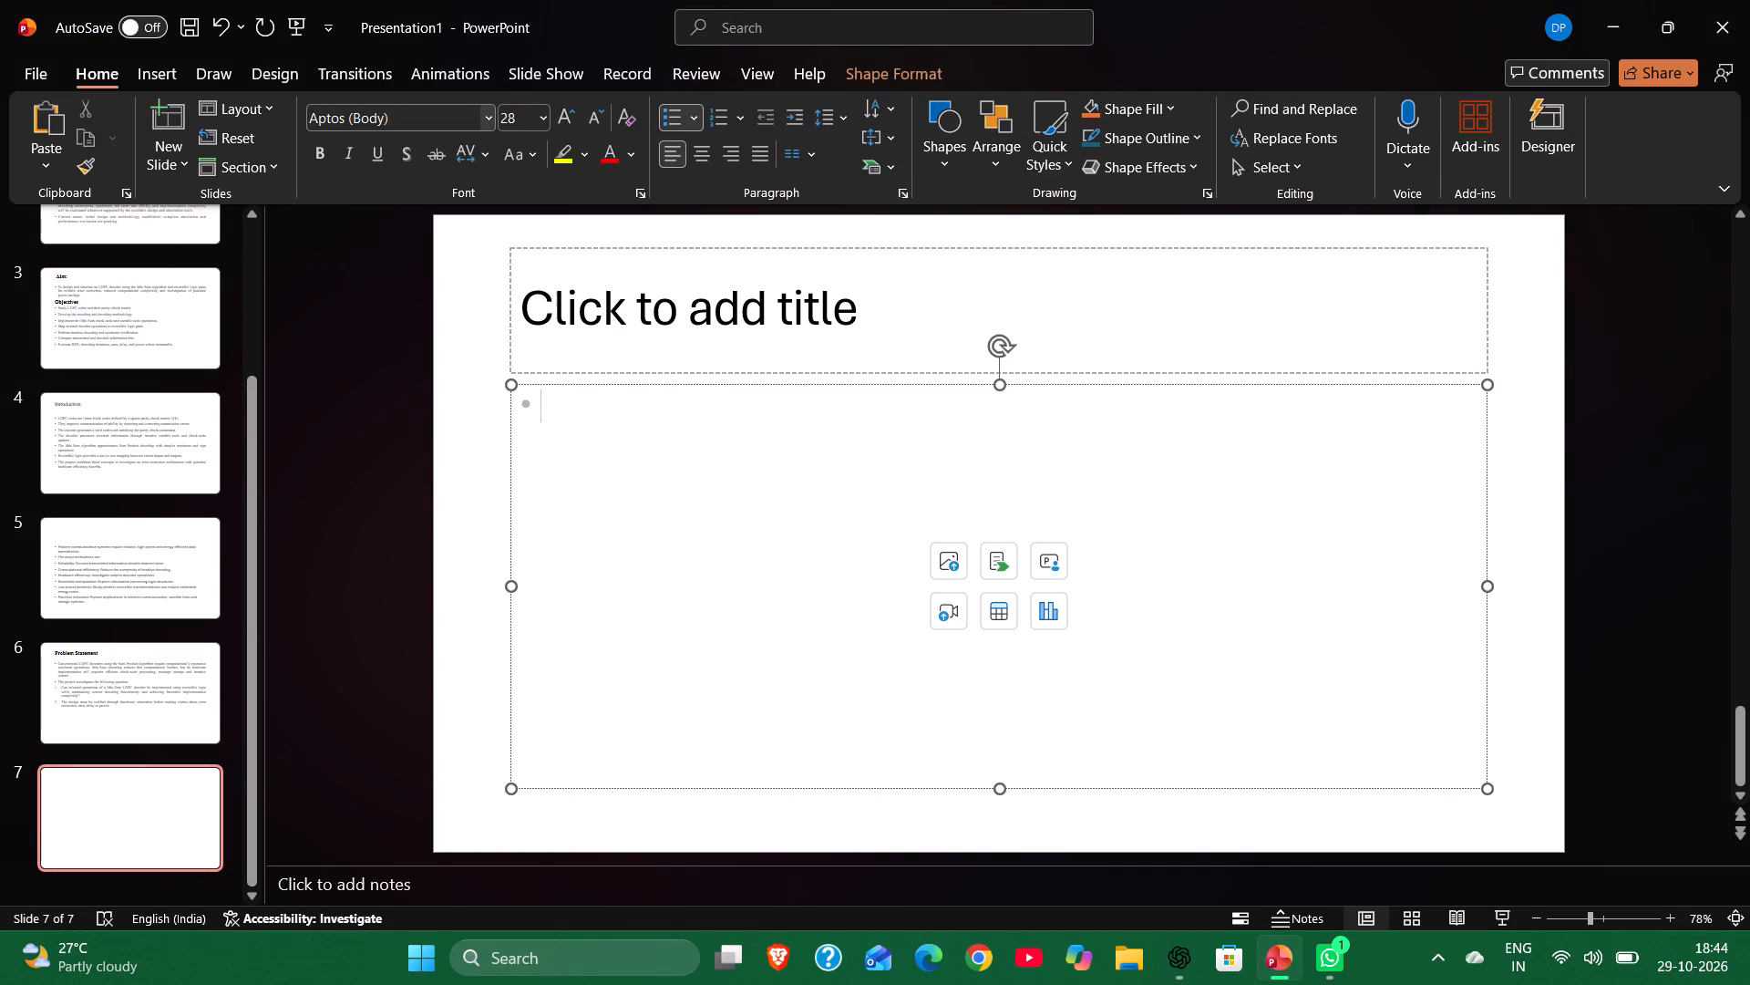
click(486, 112)
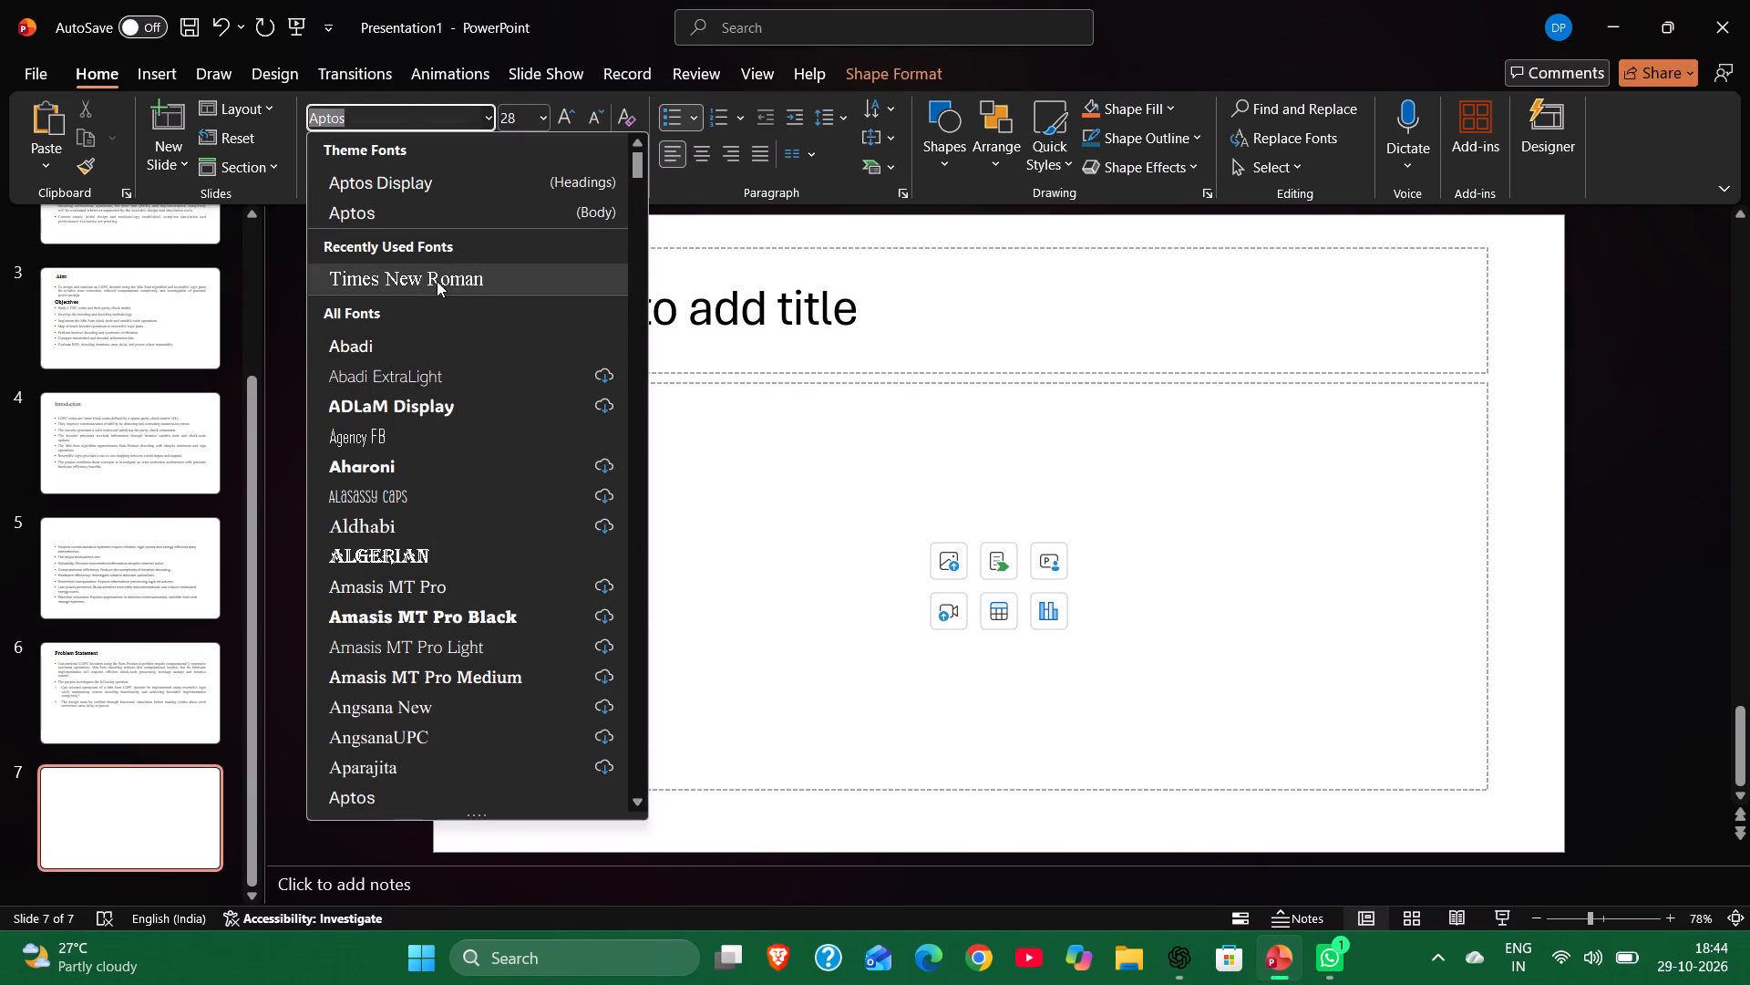
click(437, 281)
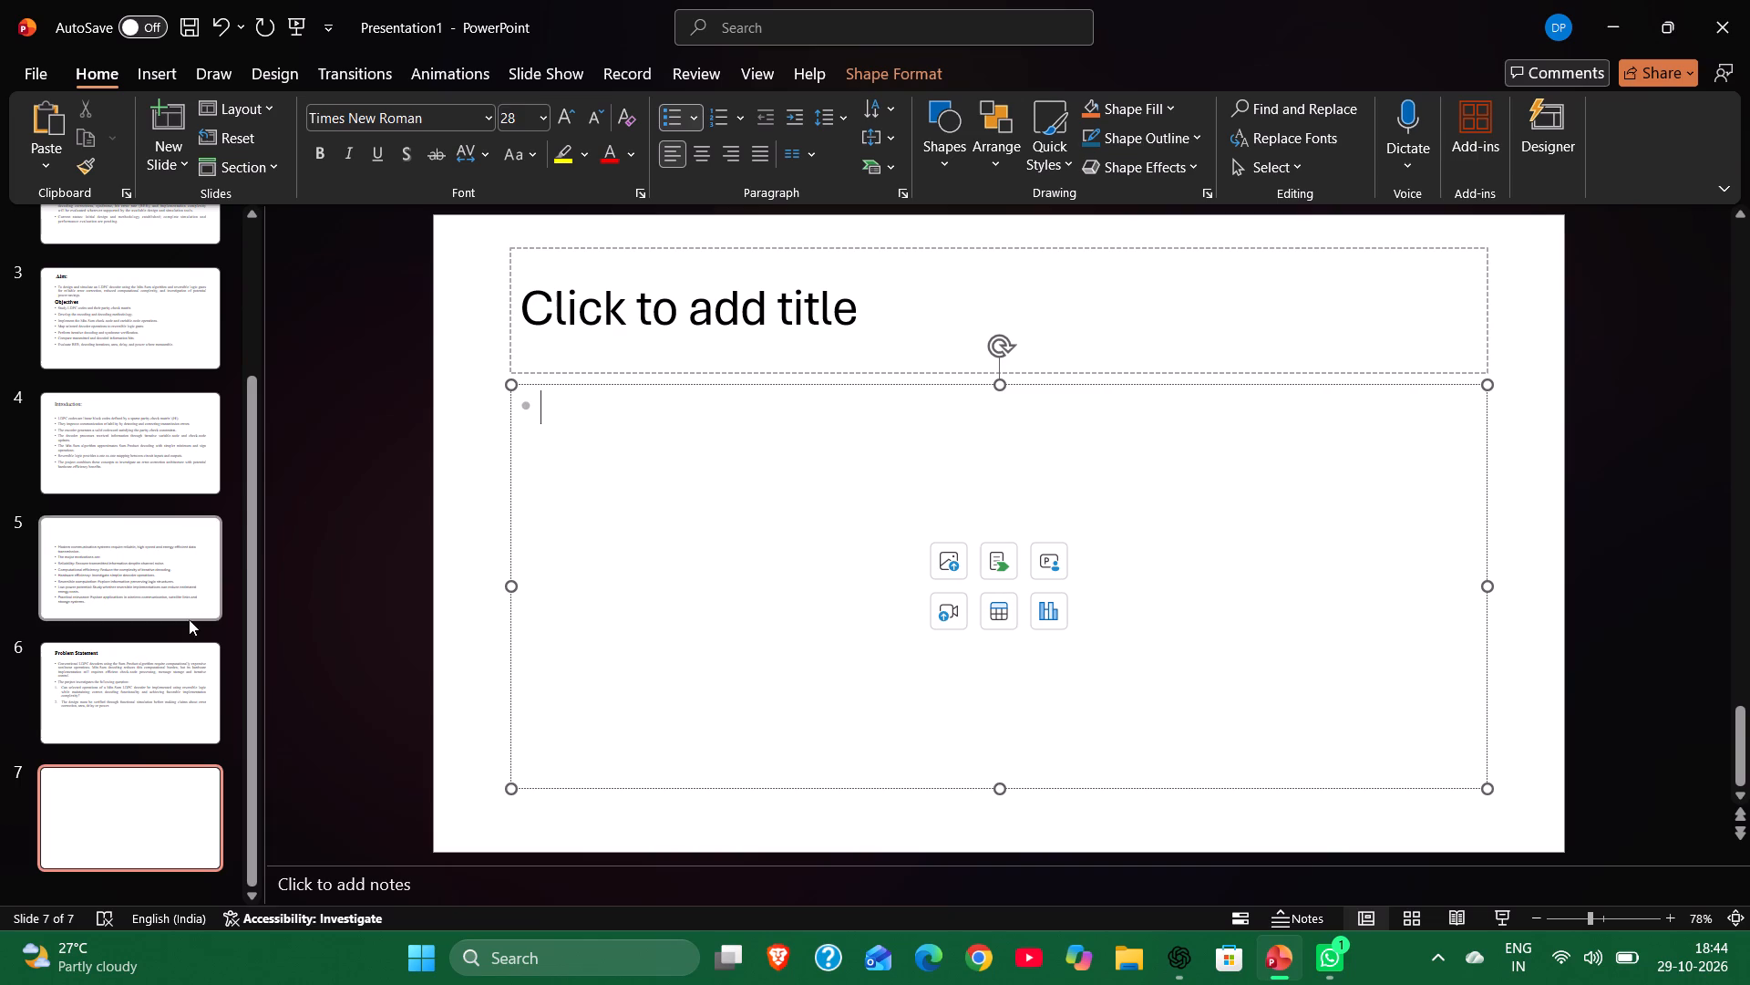
Add the title "Motivation" to slide 5 in Times New Roman.
click(162, 686)
click(159, 586)
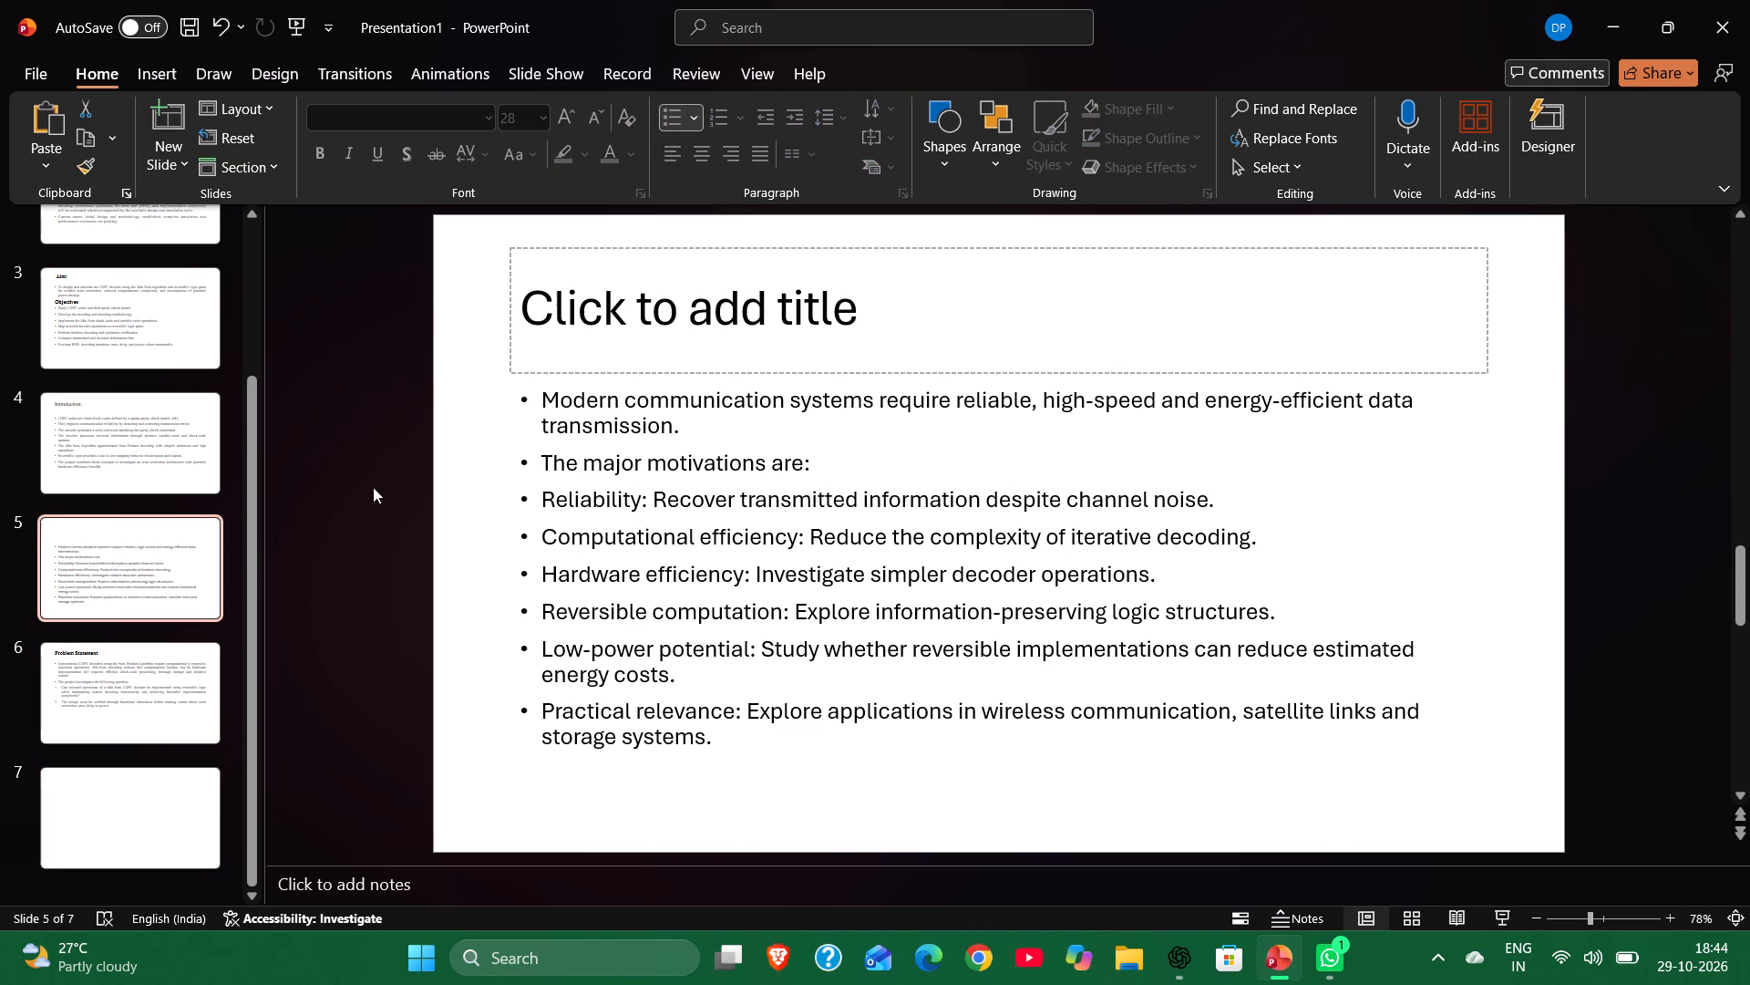
click(675, 324)
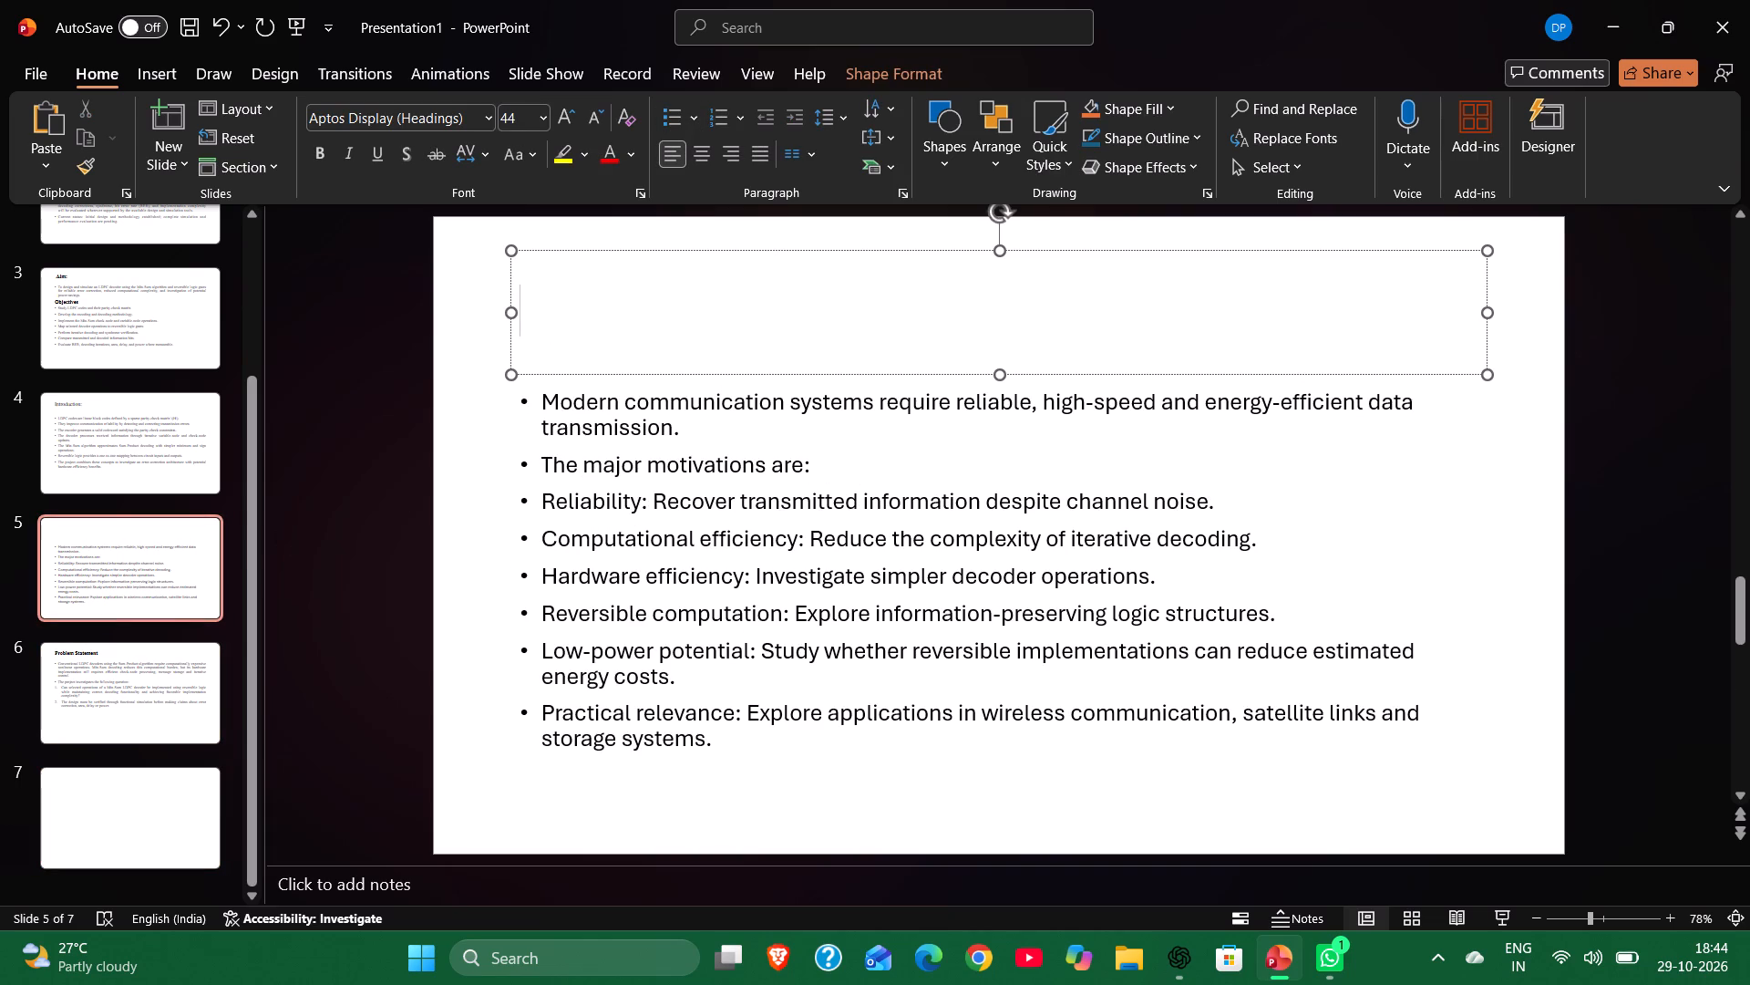
click(489, 115)
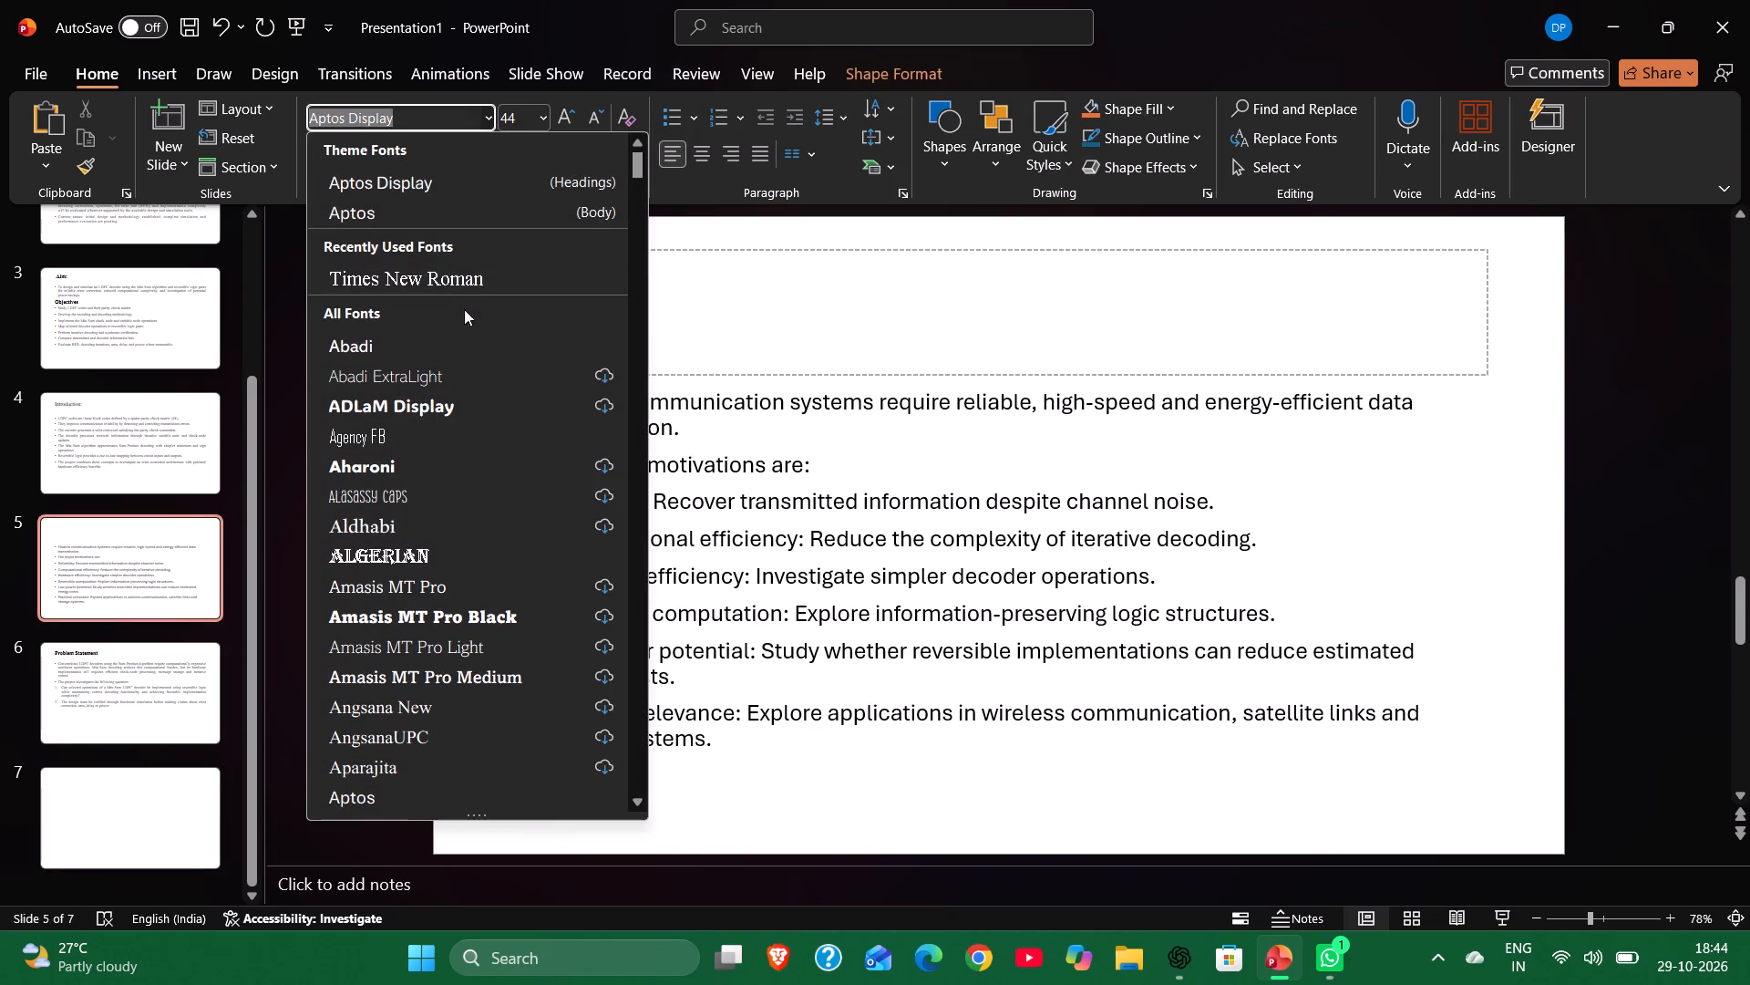
click(466, 288)
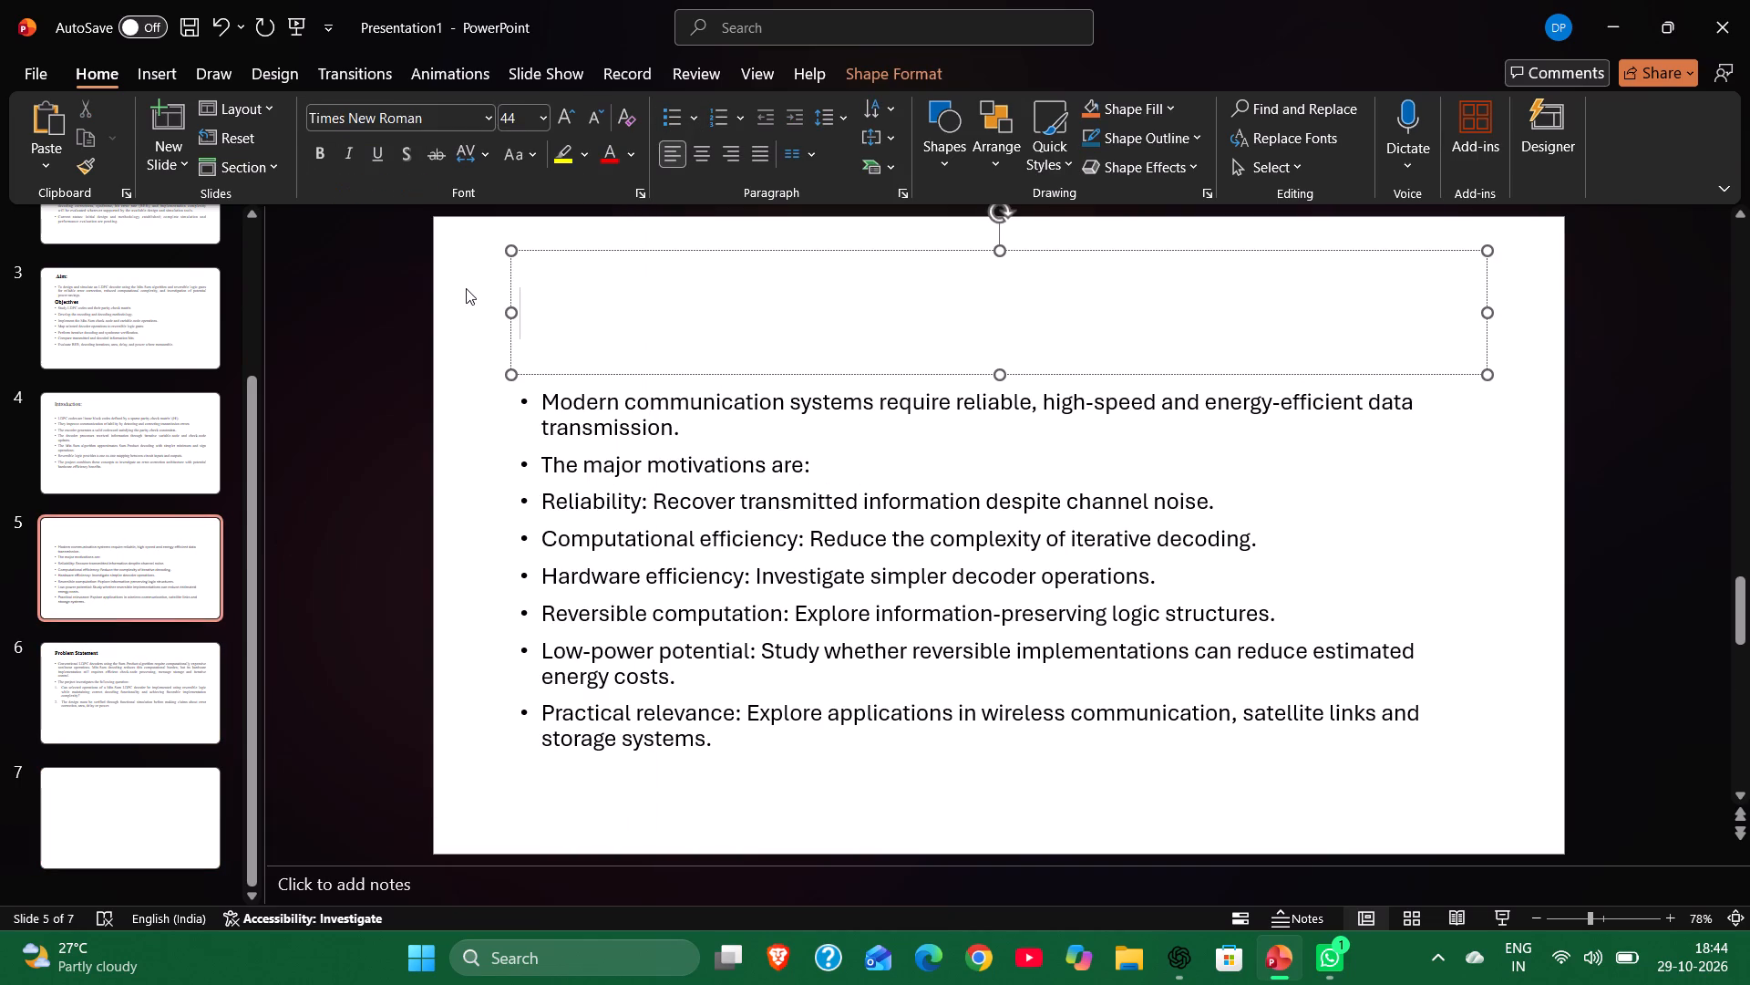
key(shift+m)
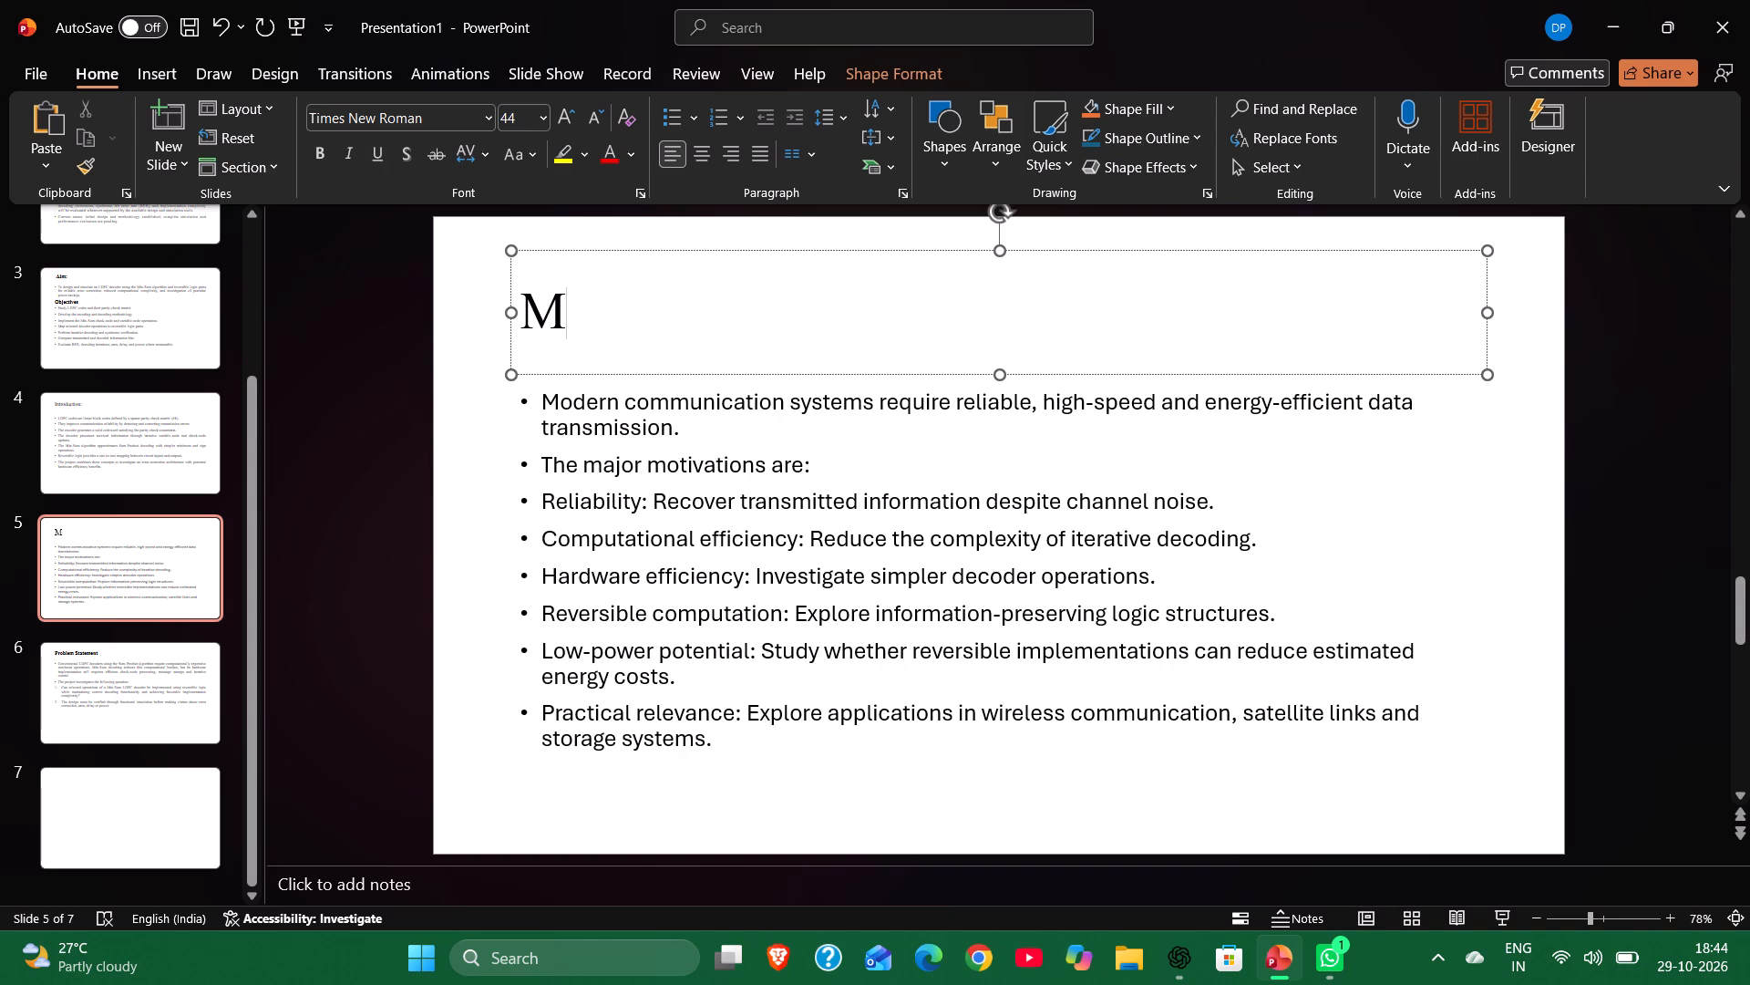
text(otivation)
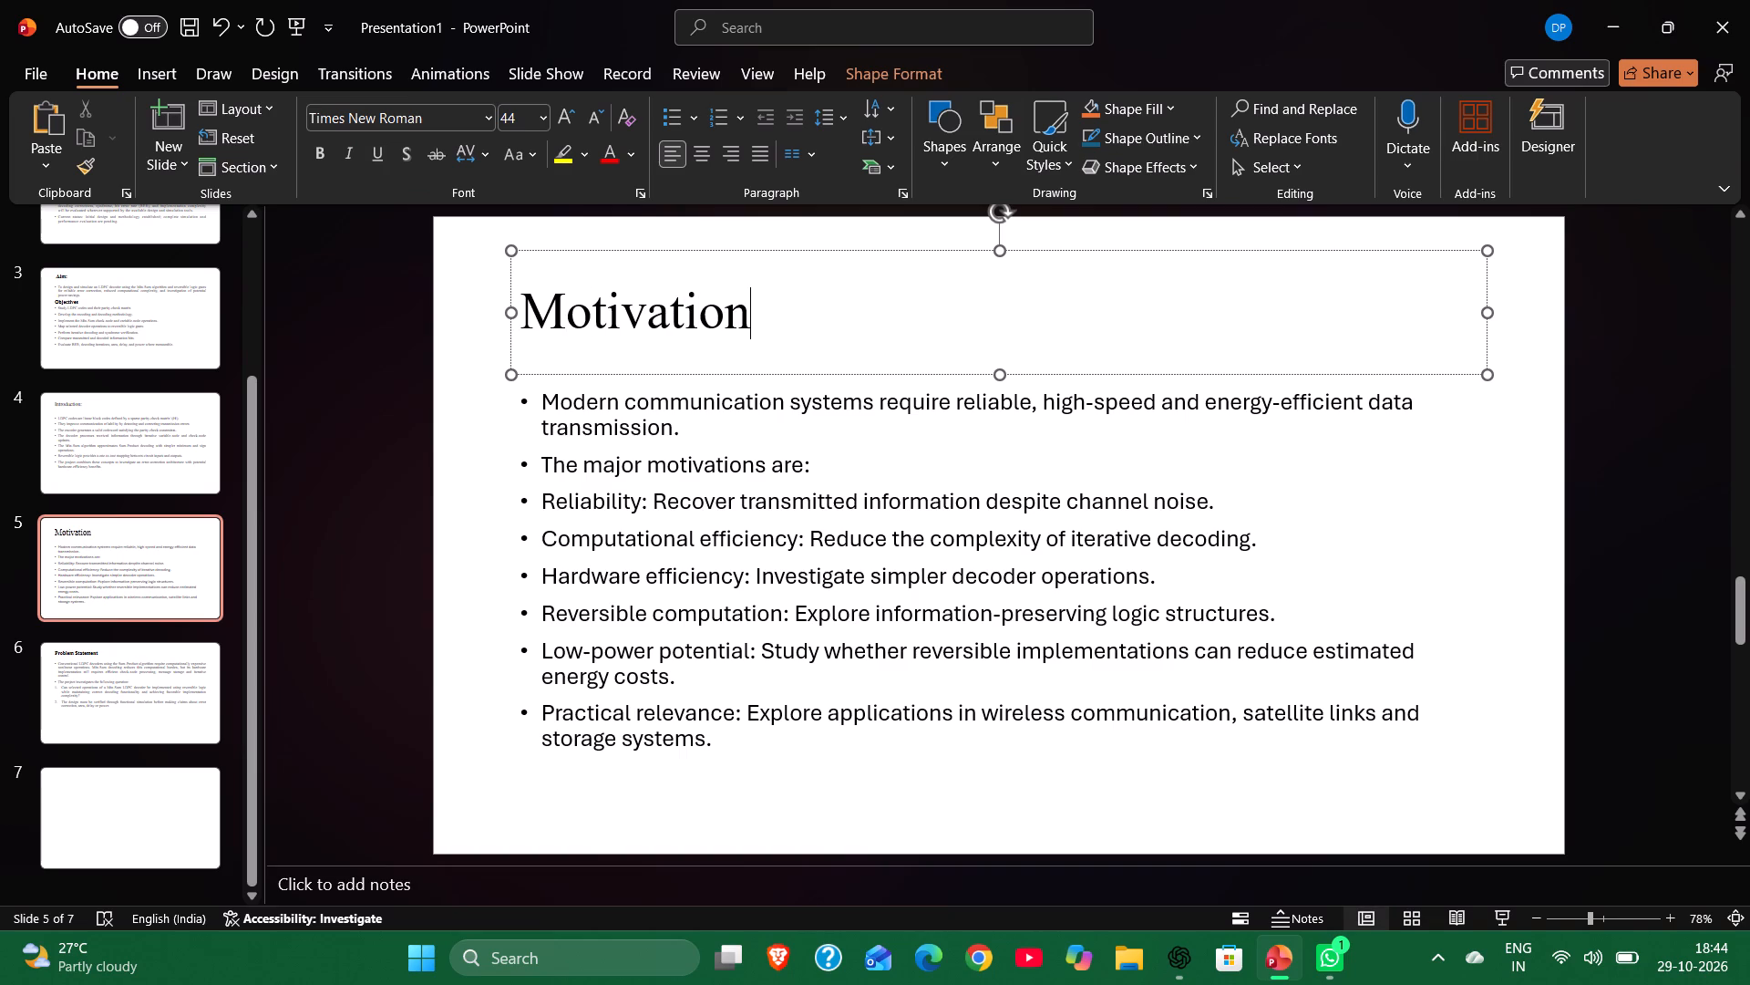
Set the font size of slide 5's "Motivation" title to 28.
key(ctrl+a)
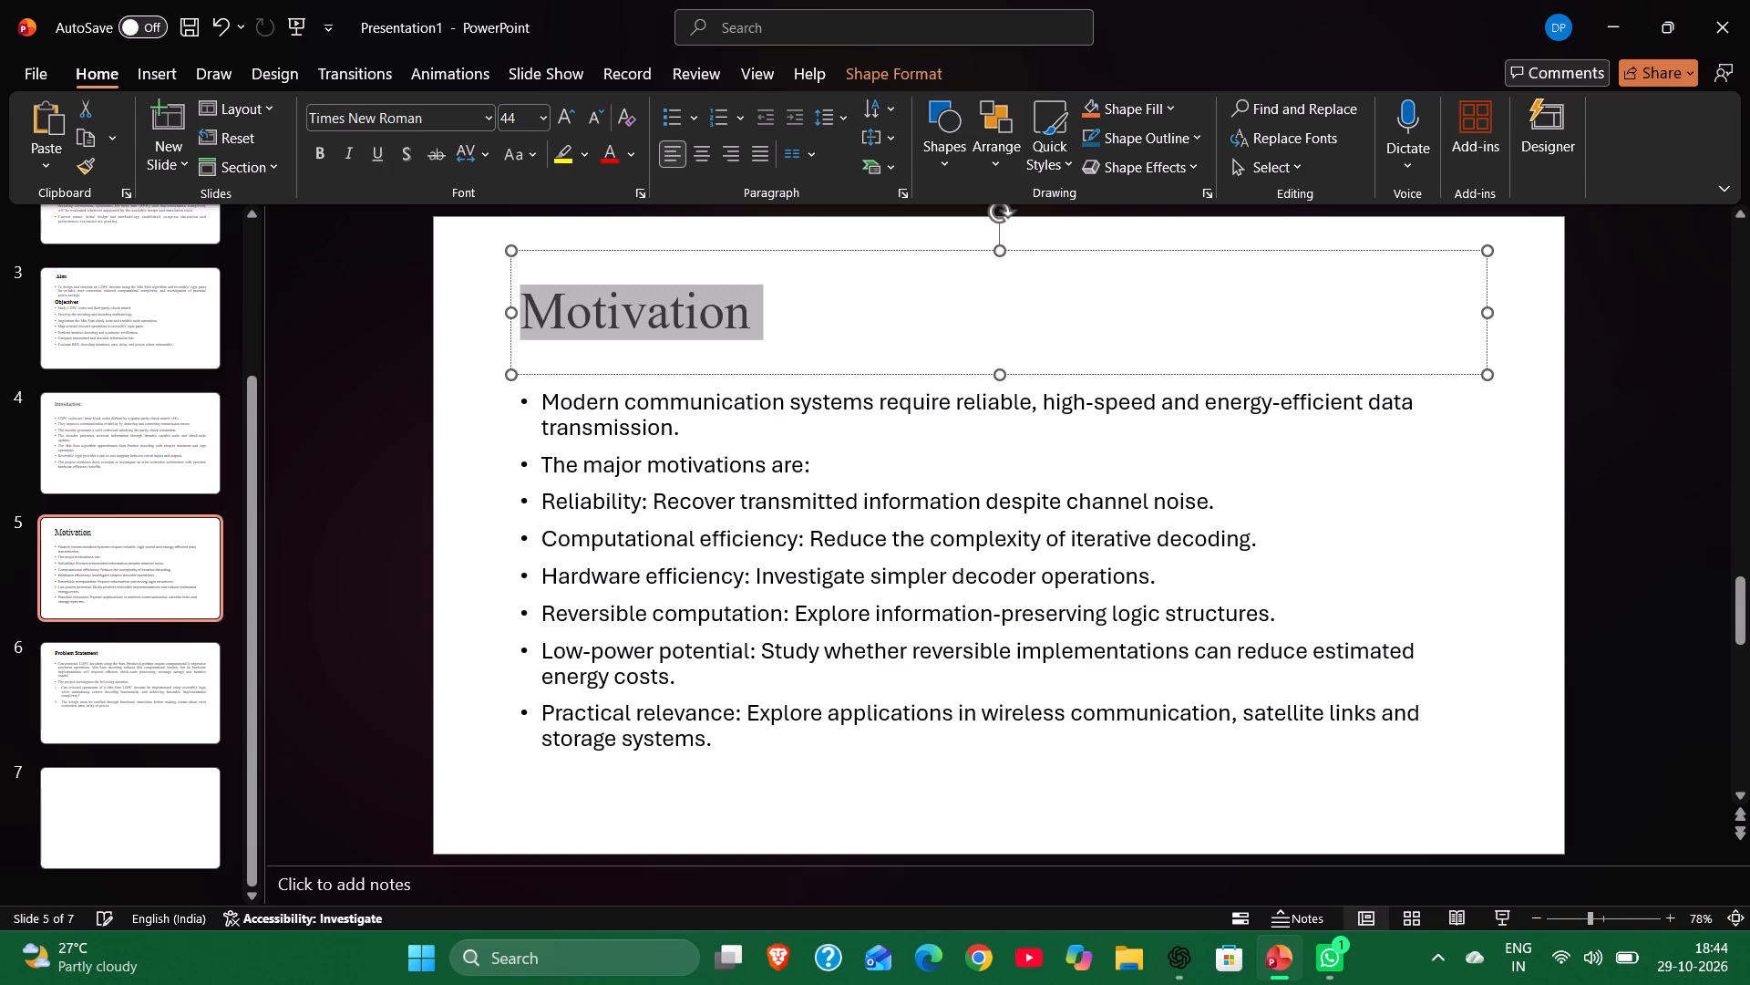
click(535, 118)
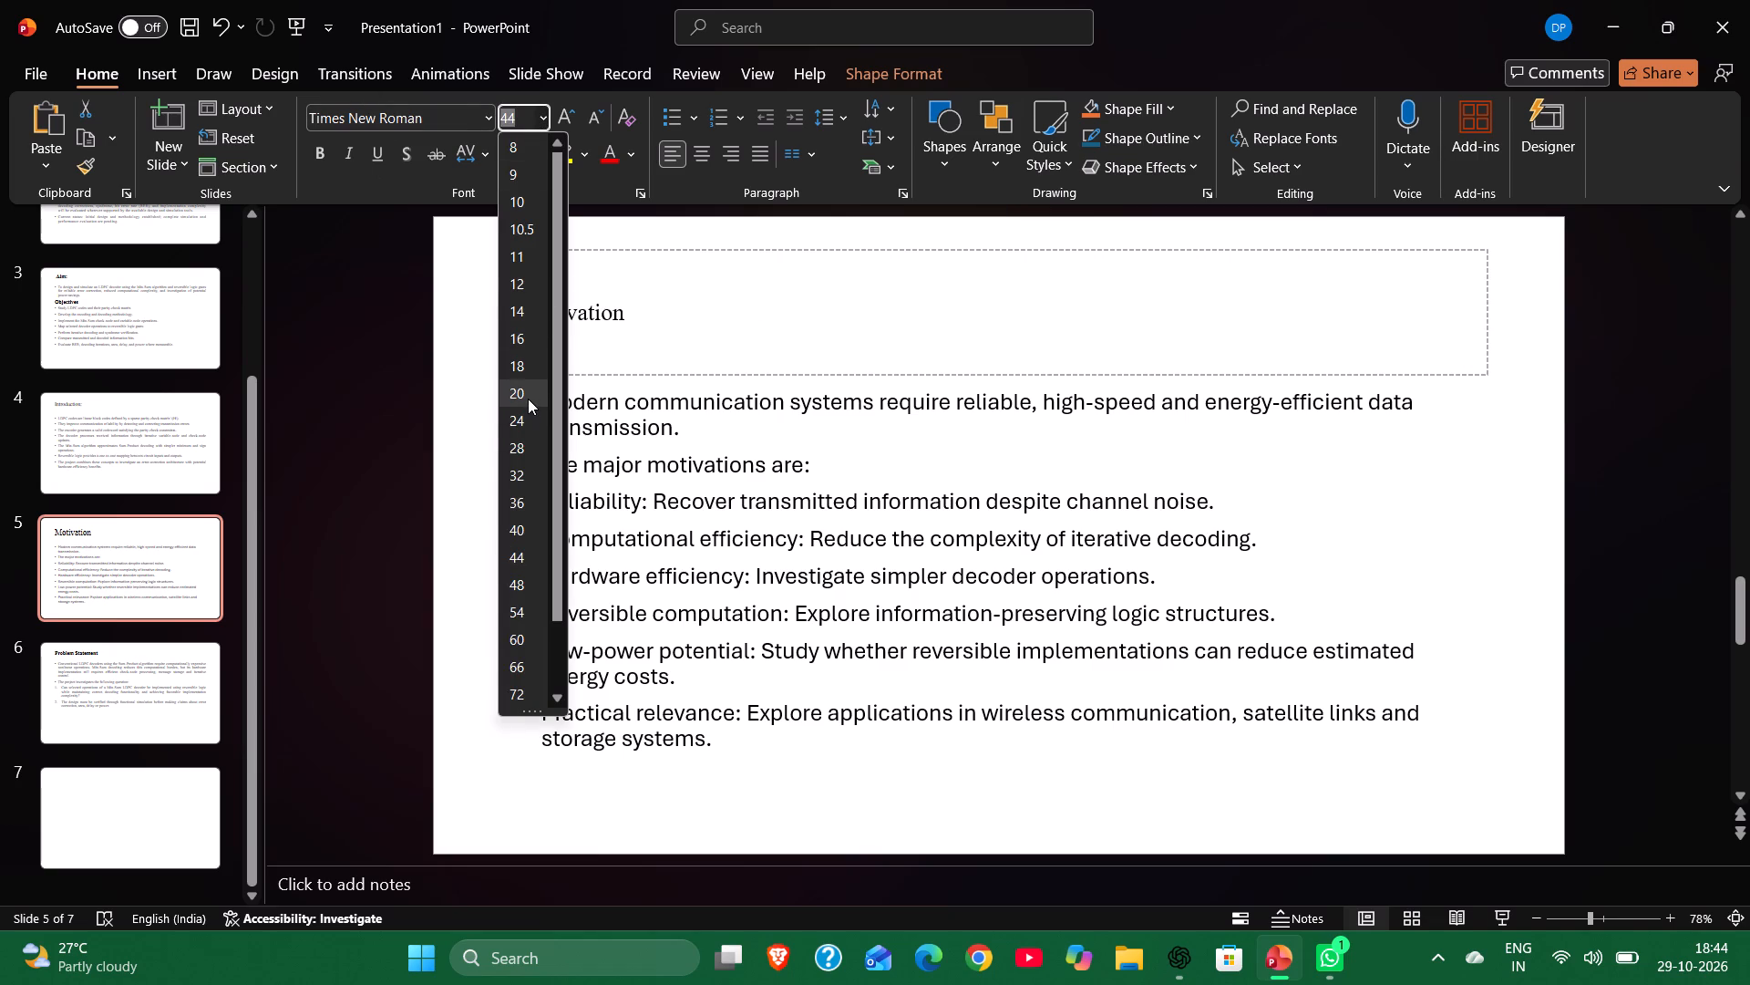
click(531, 451)
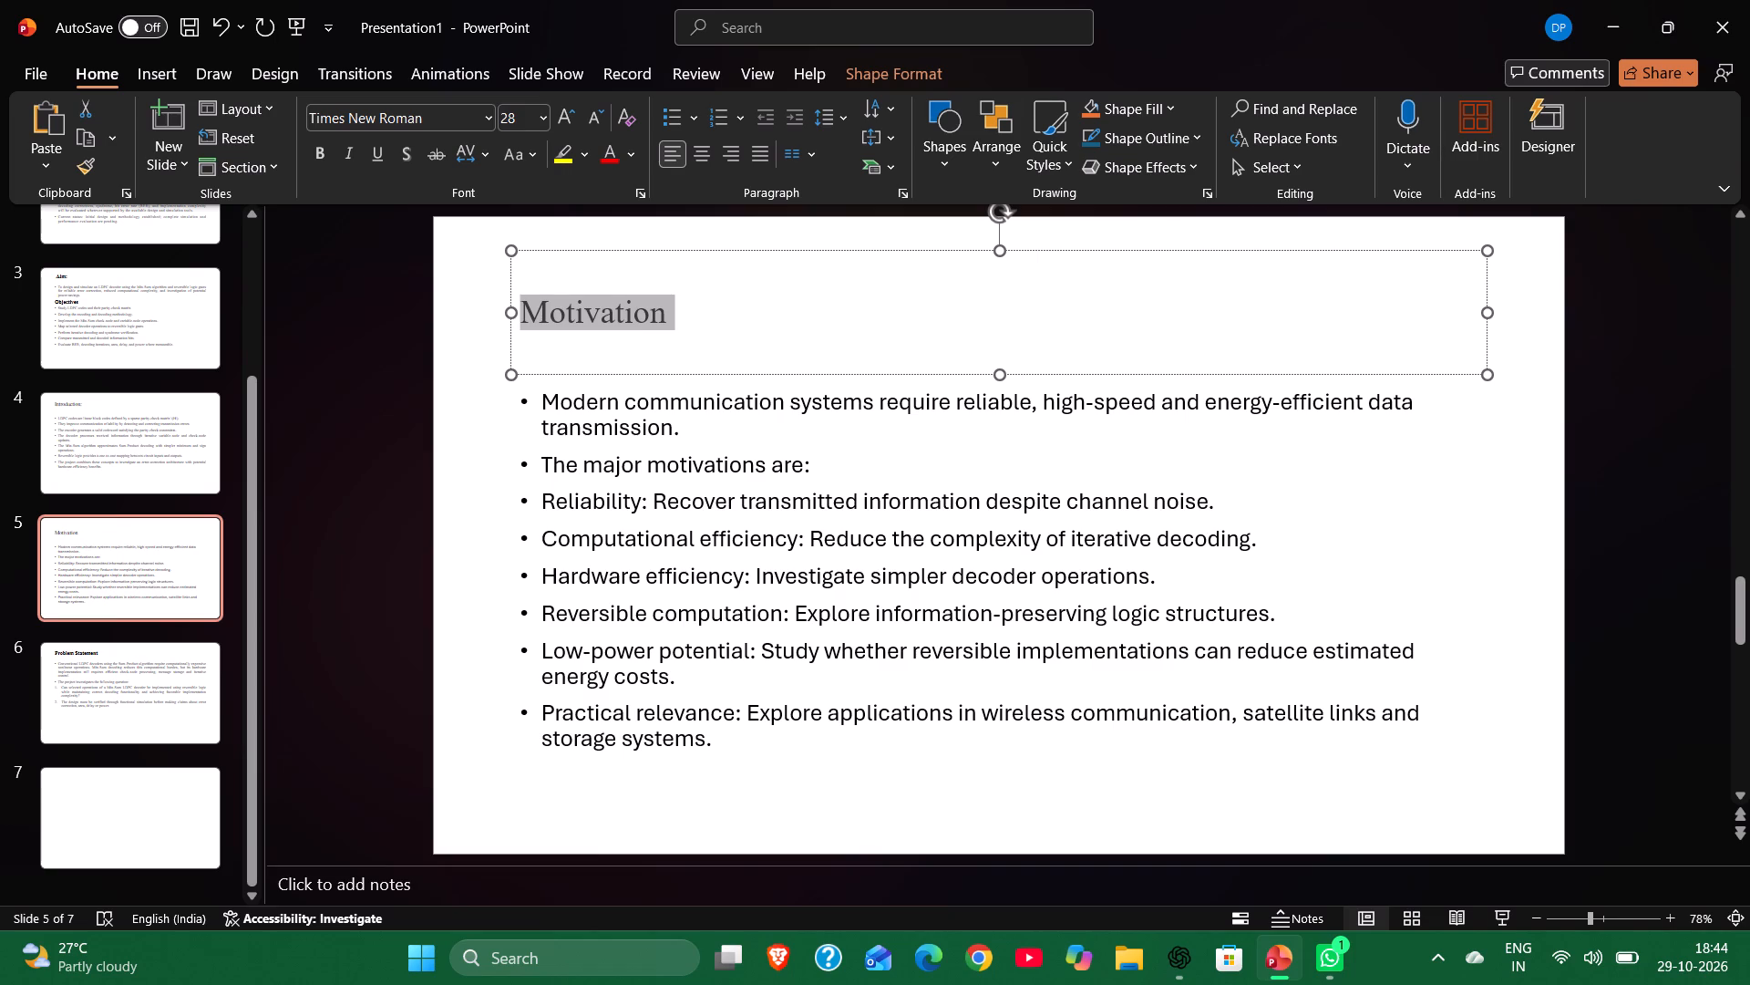
Shorten slide 5's title placeholder to about half its height by raising its lower edge, leaving room for the single-line title.
drag(999, 377, 999, 359)
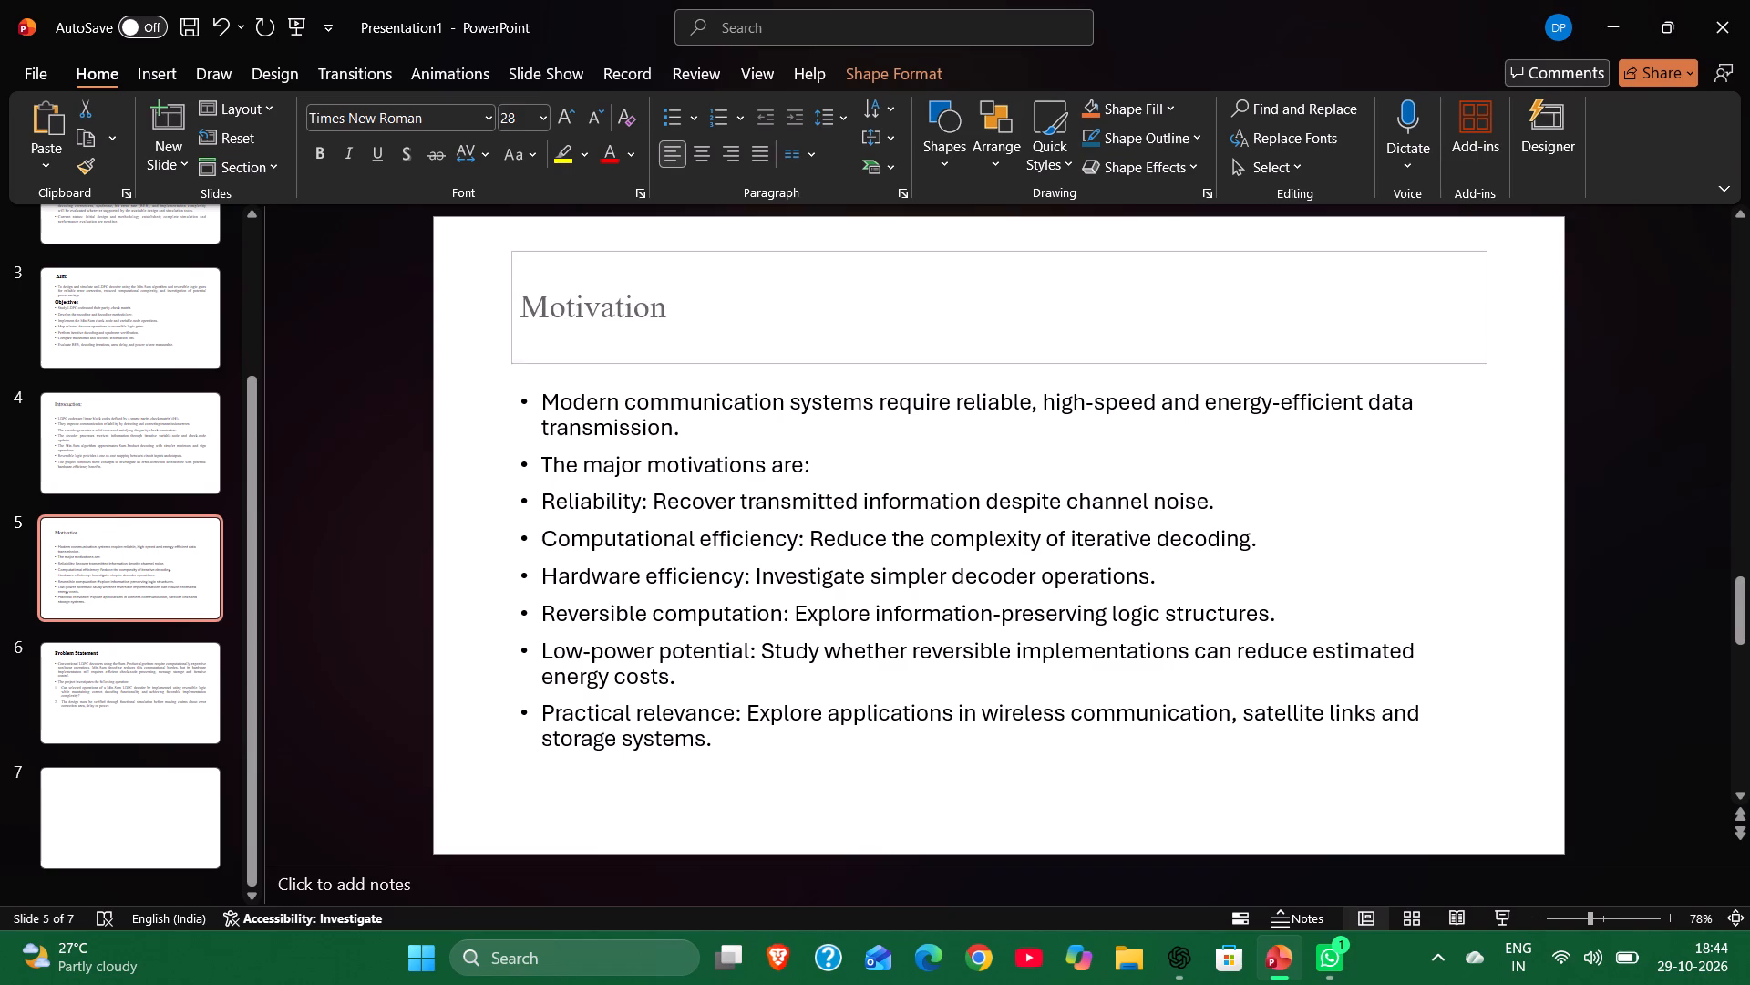
drag(999, 359, 998, 281)
click(960, 492)
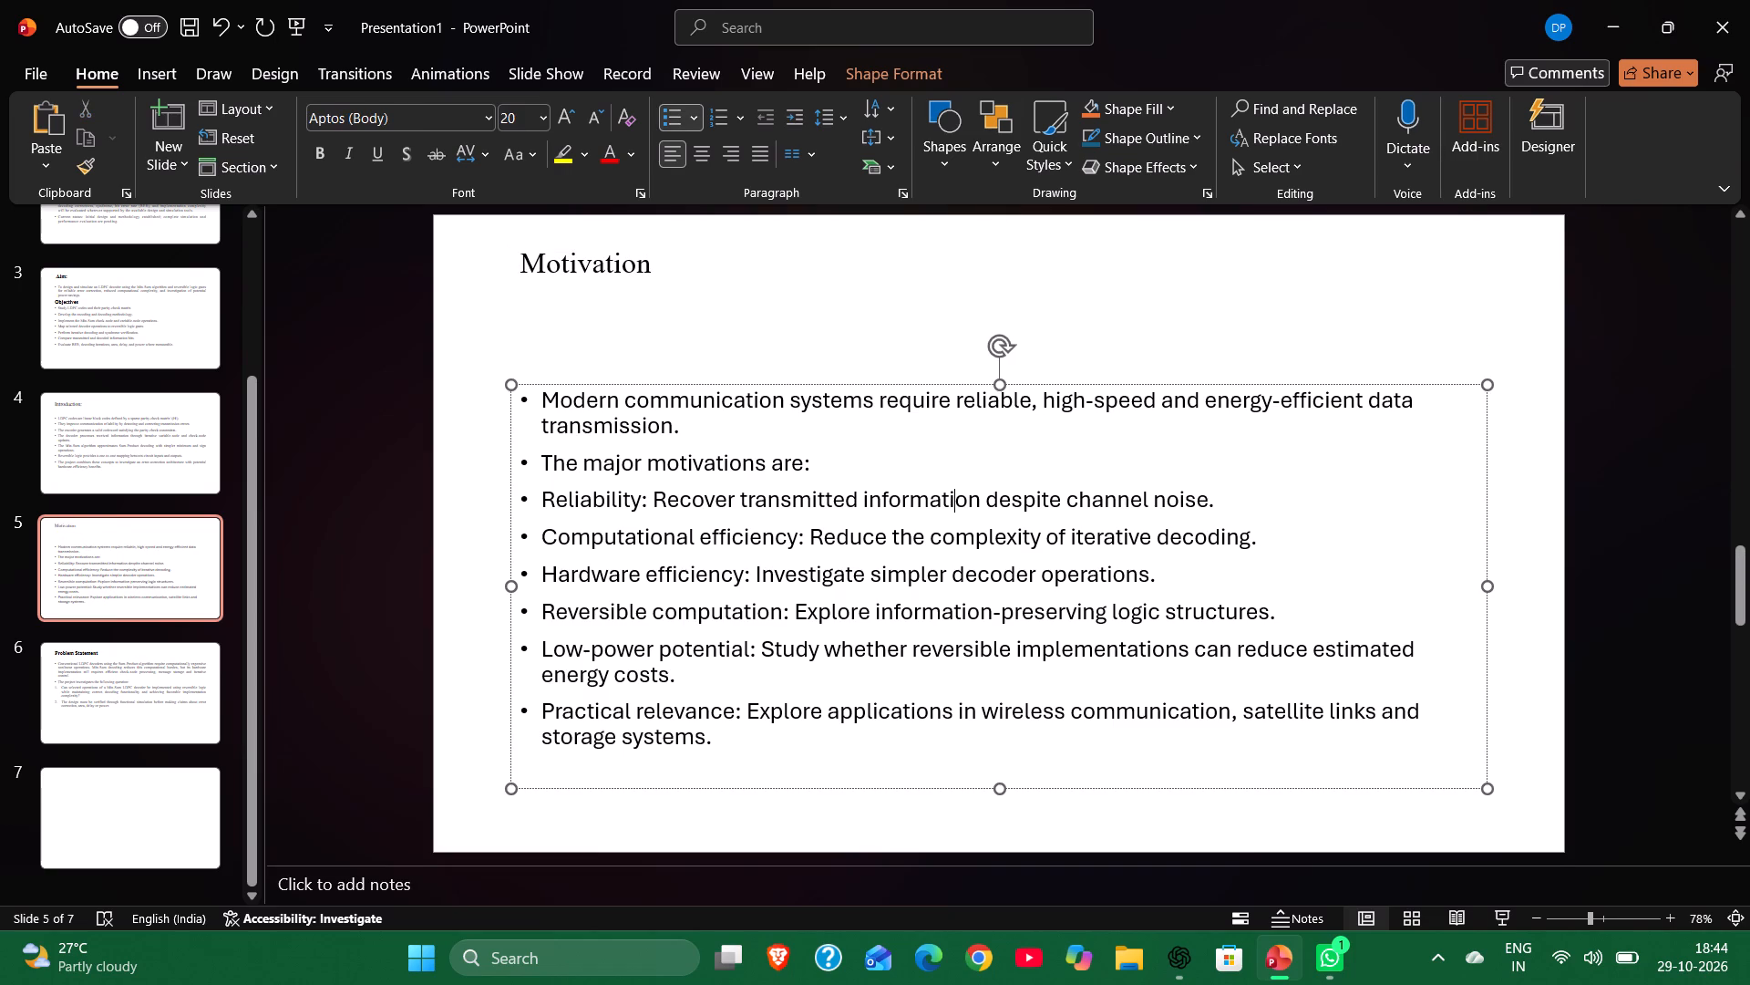
click(842, 264)
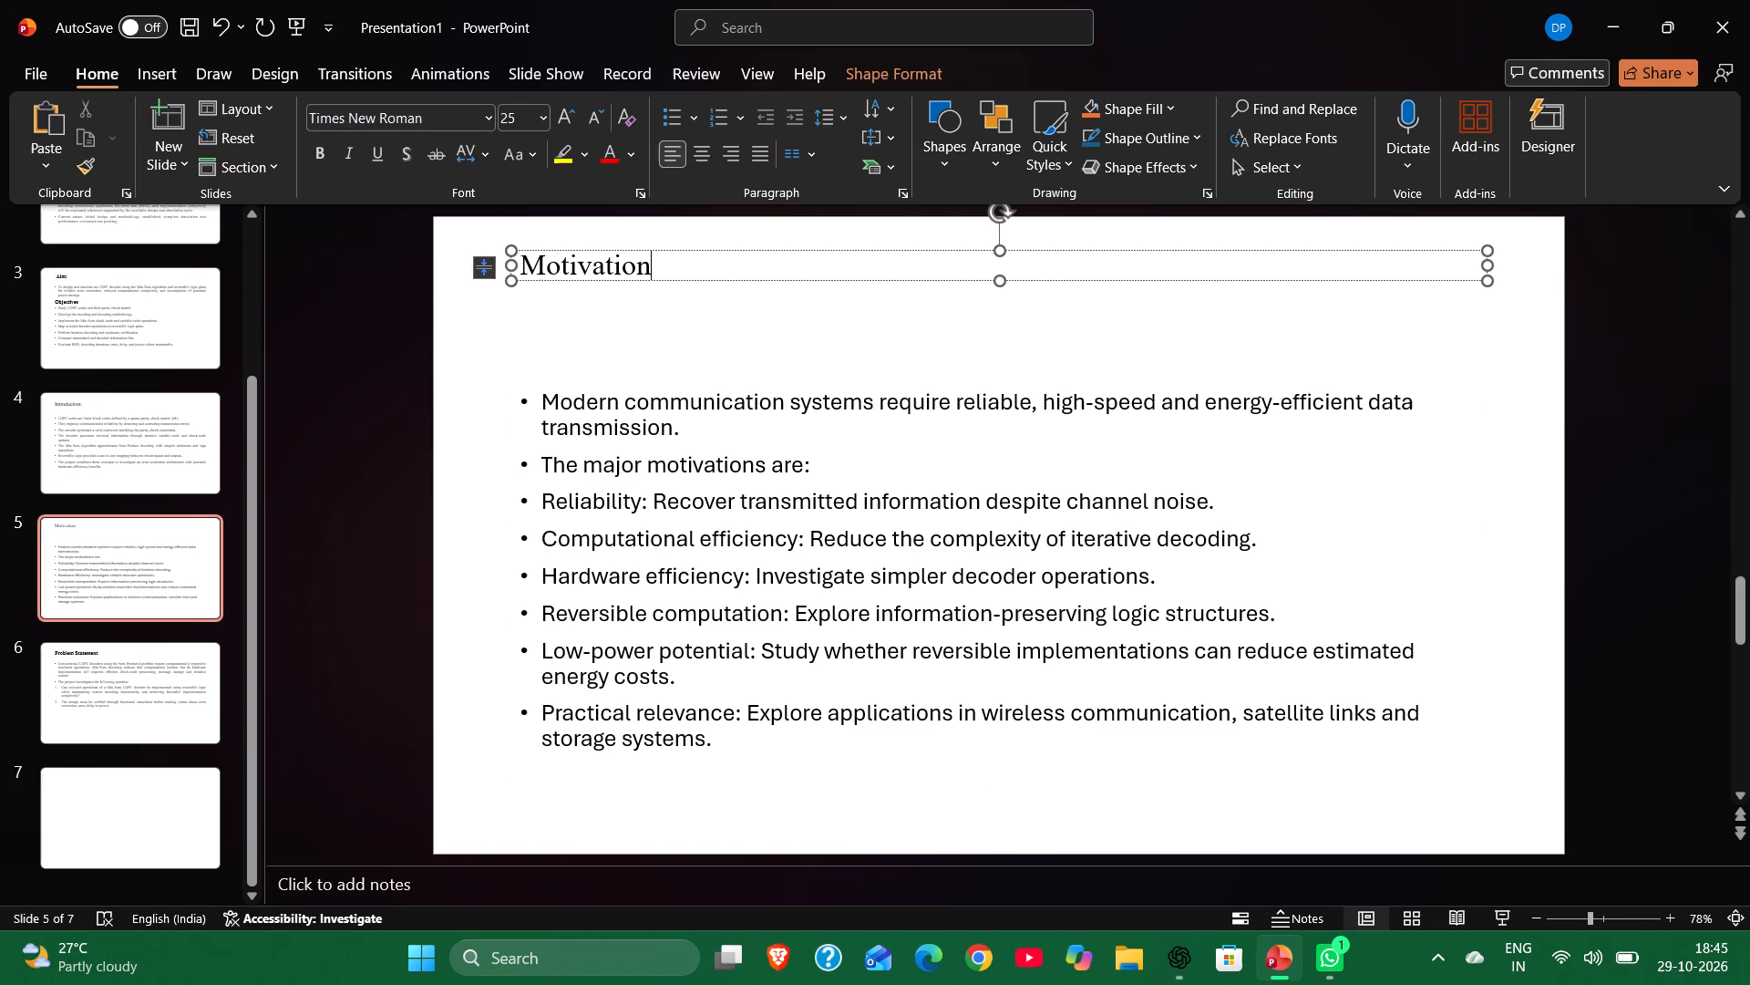
click(1002, 279)
drag(1002, 279, 1002, 311)
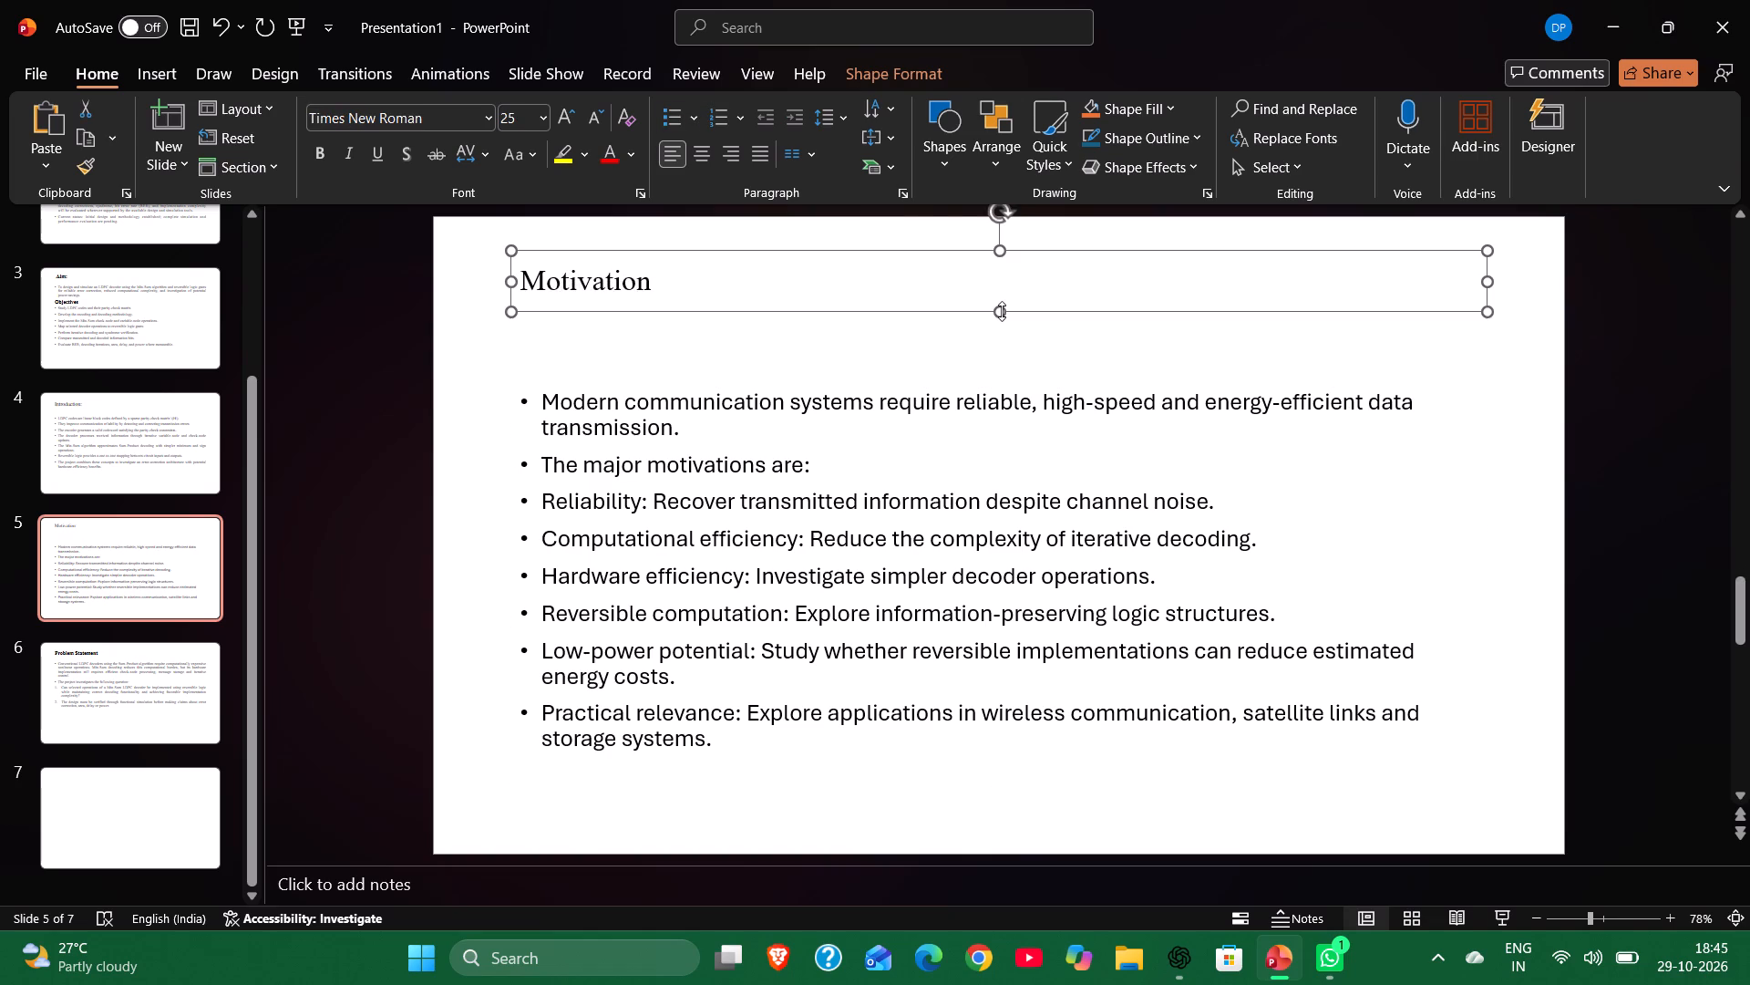
double_click(942, 447)
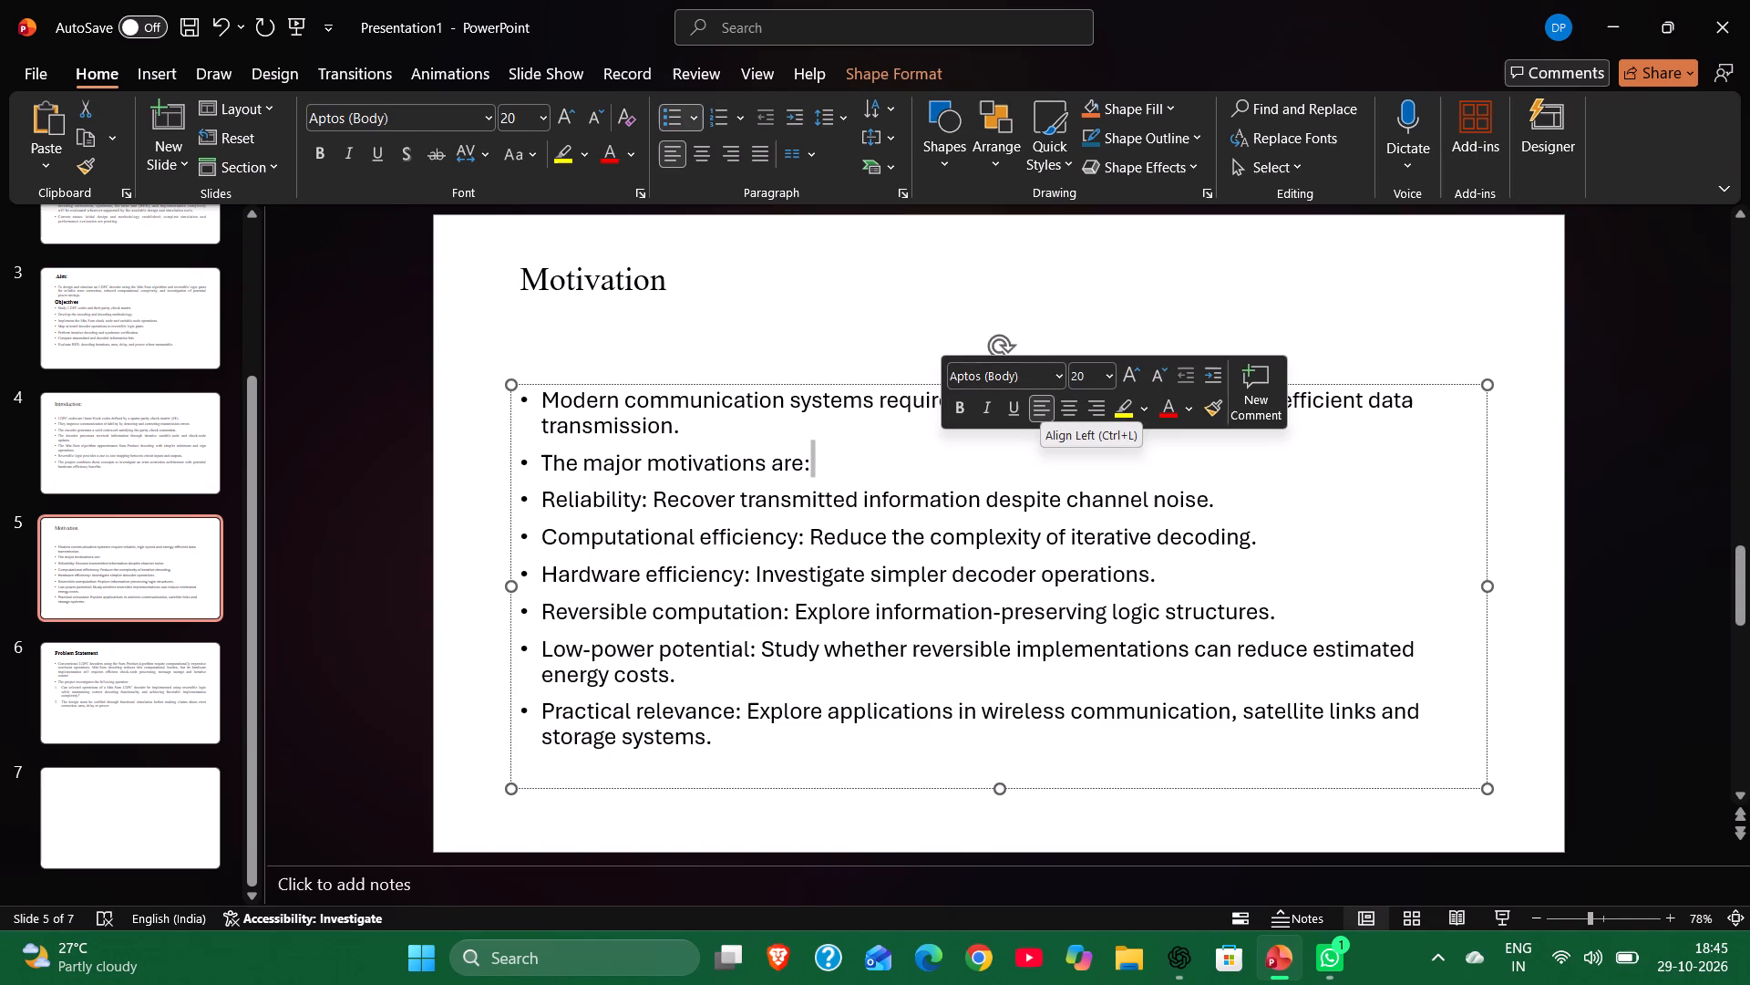
Change the font of all the body text on slide 5, Motivation, to Times New Roman.
key(ctrl+a)
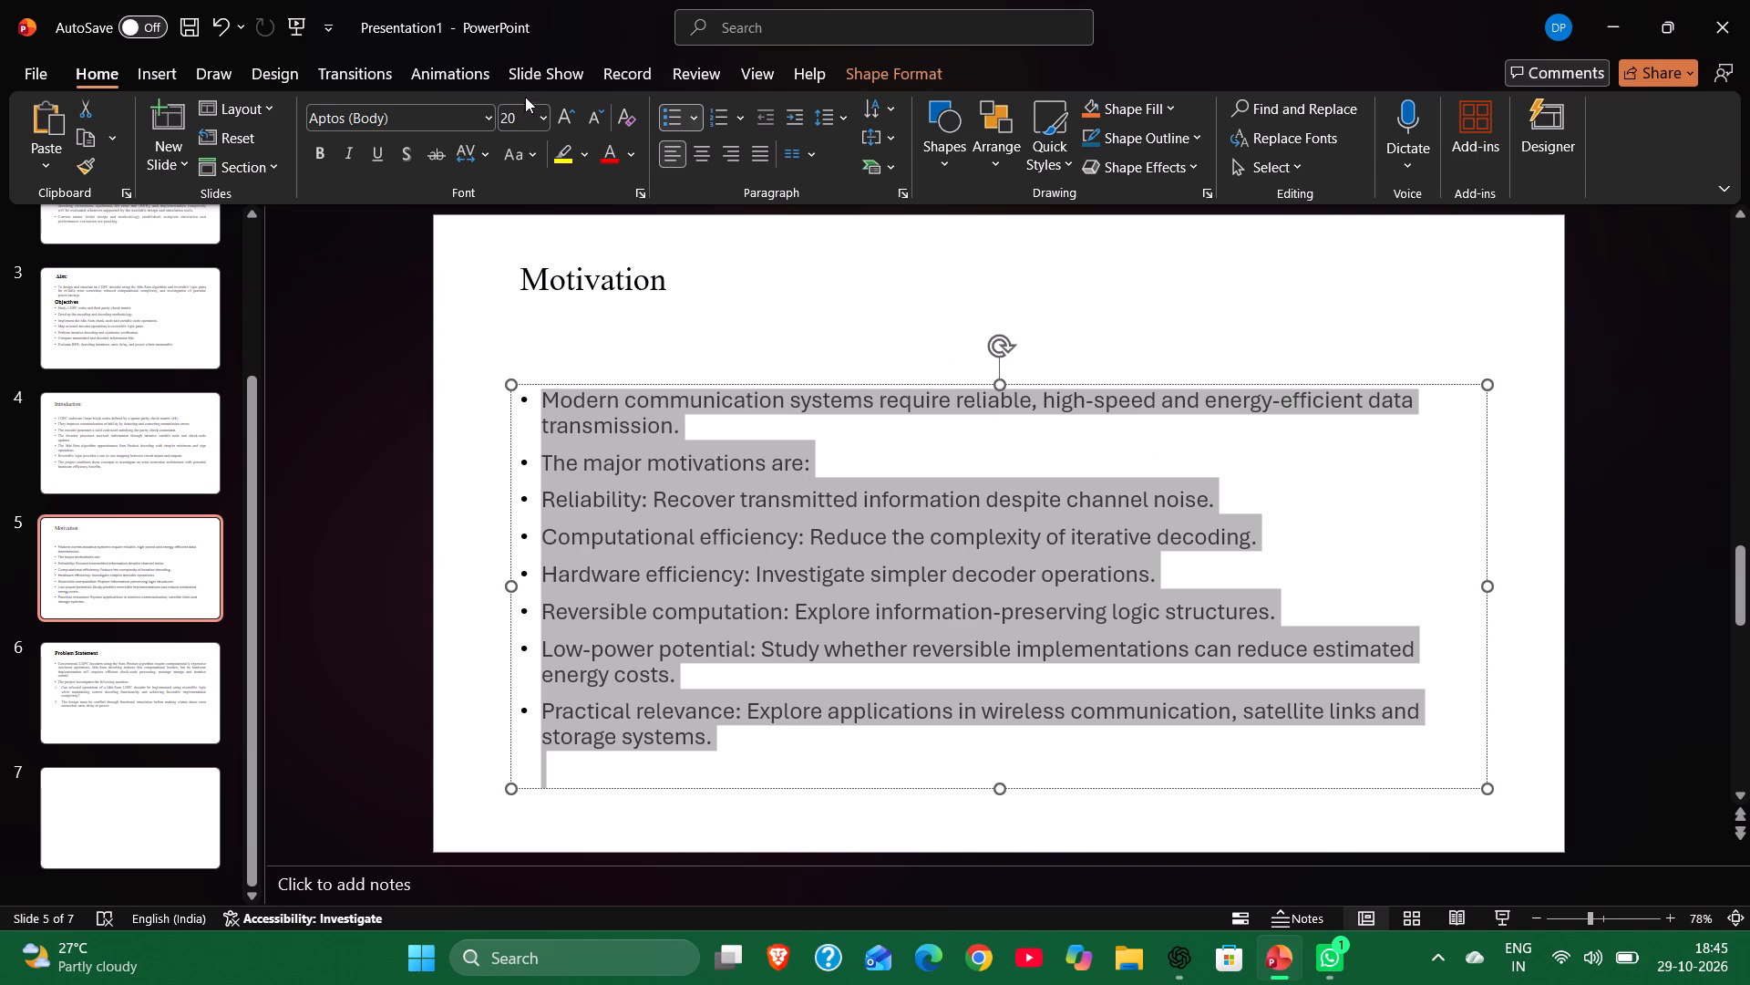
click(496, 111)
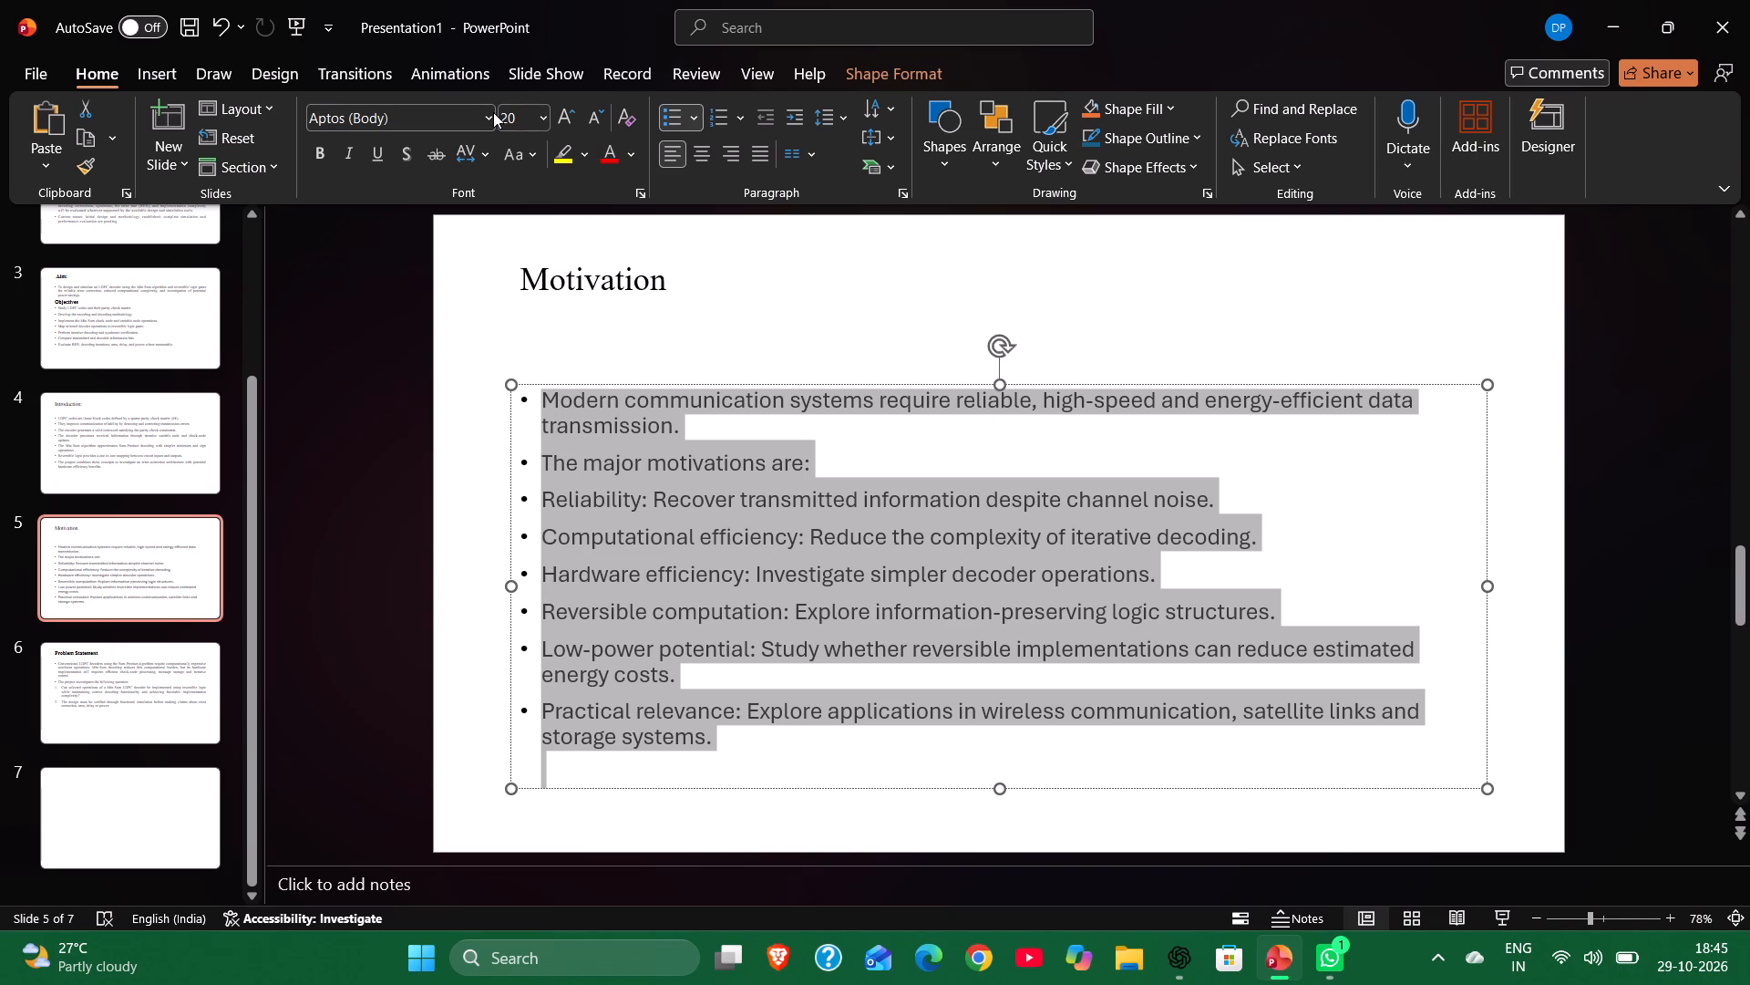
click(493, 112)
click(462, 285)
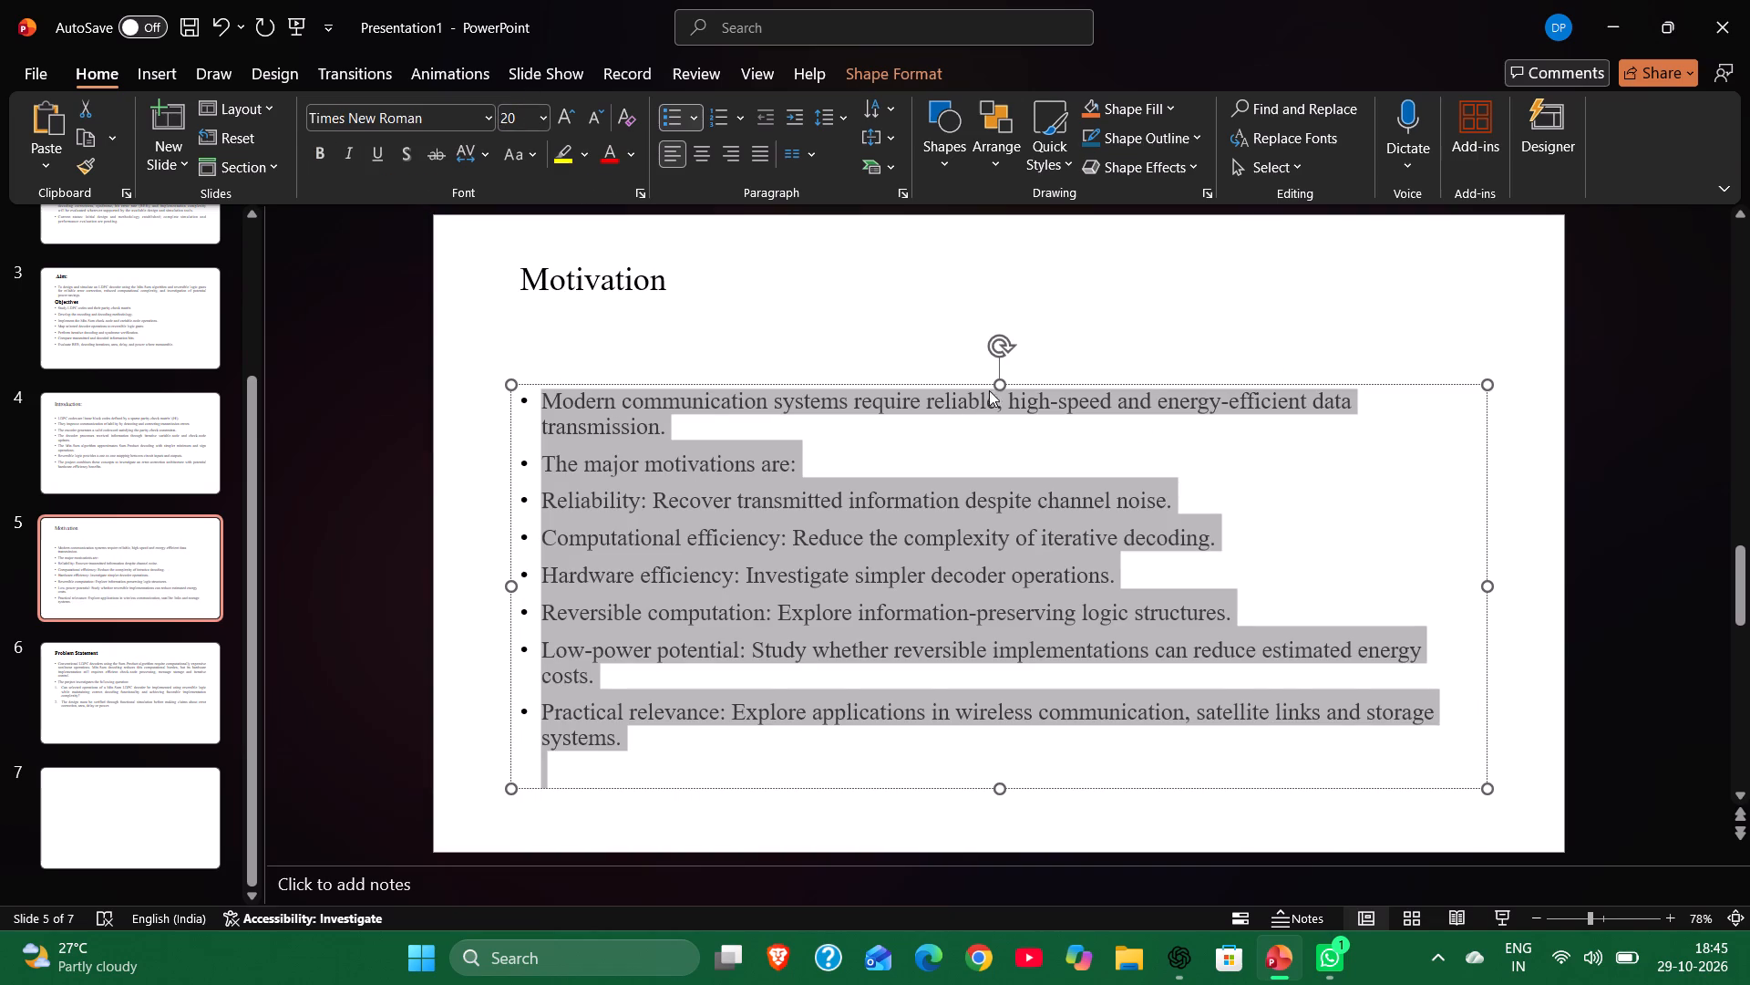
Extend slide 5's body placeholder upward so its upper edge sits just below the "Motivation" title.
drag(1001, 382, 995, 333)
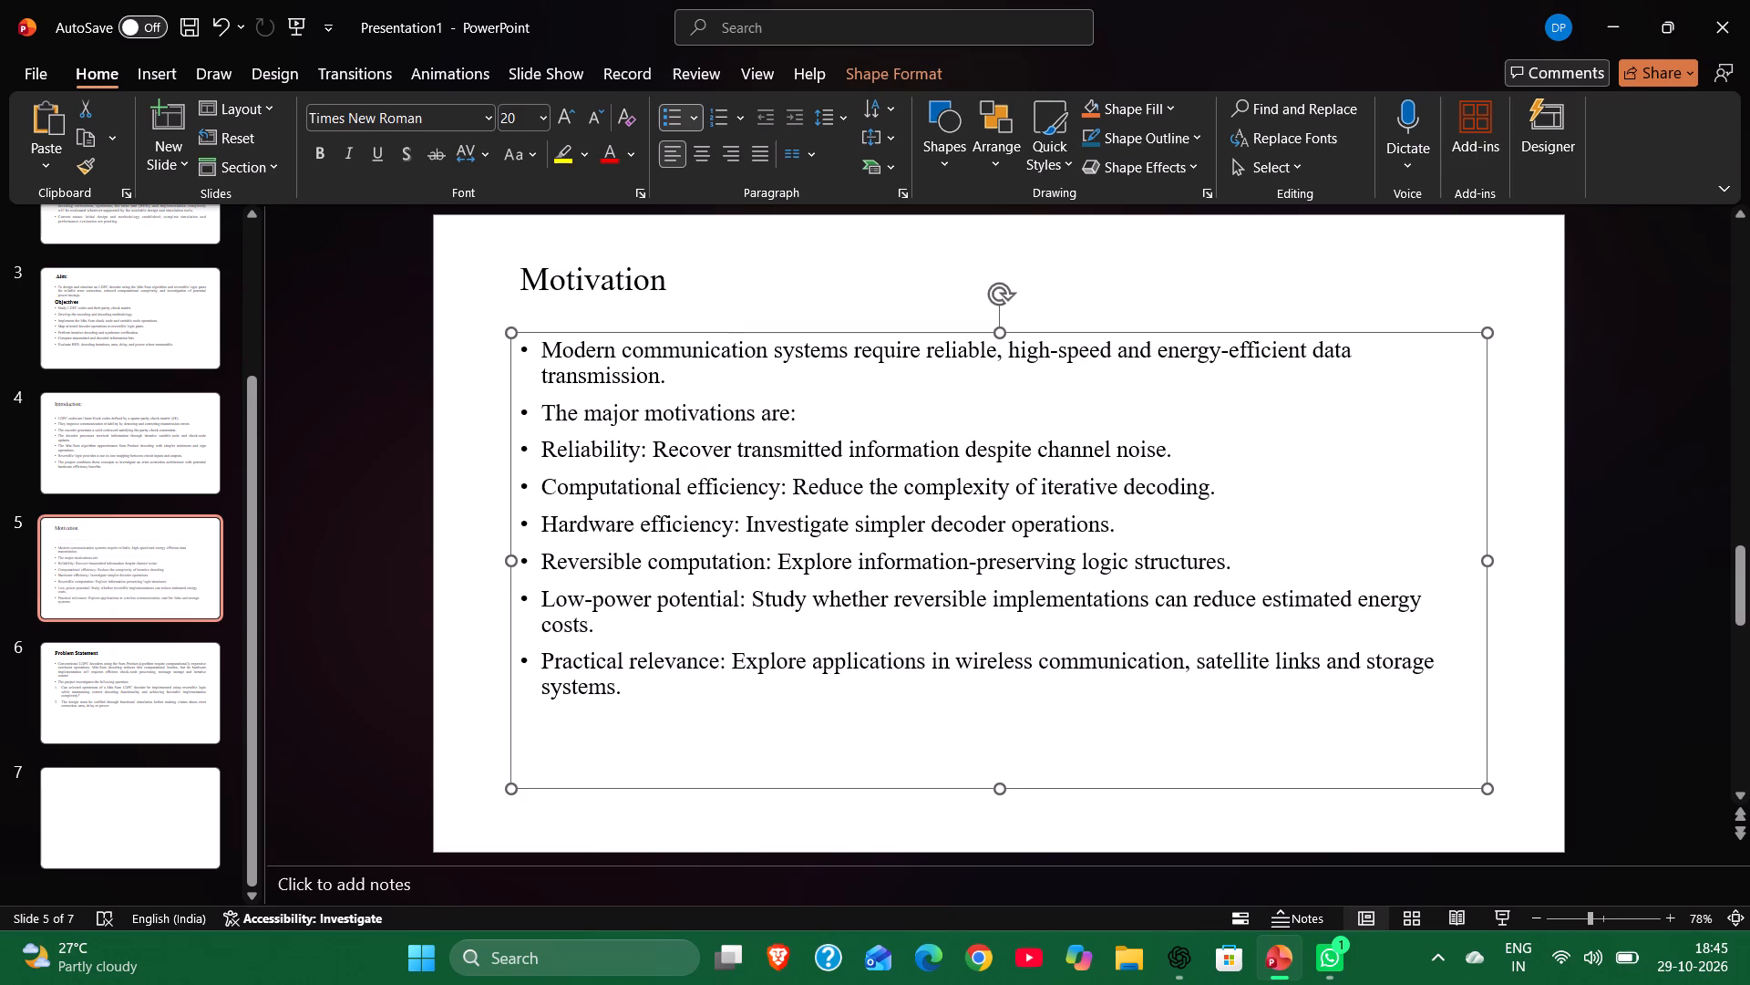
double_click(646, 270)
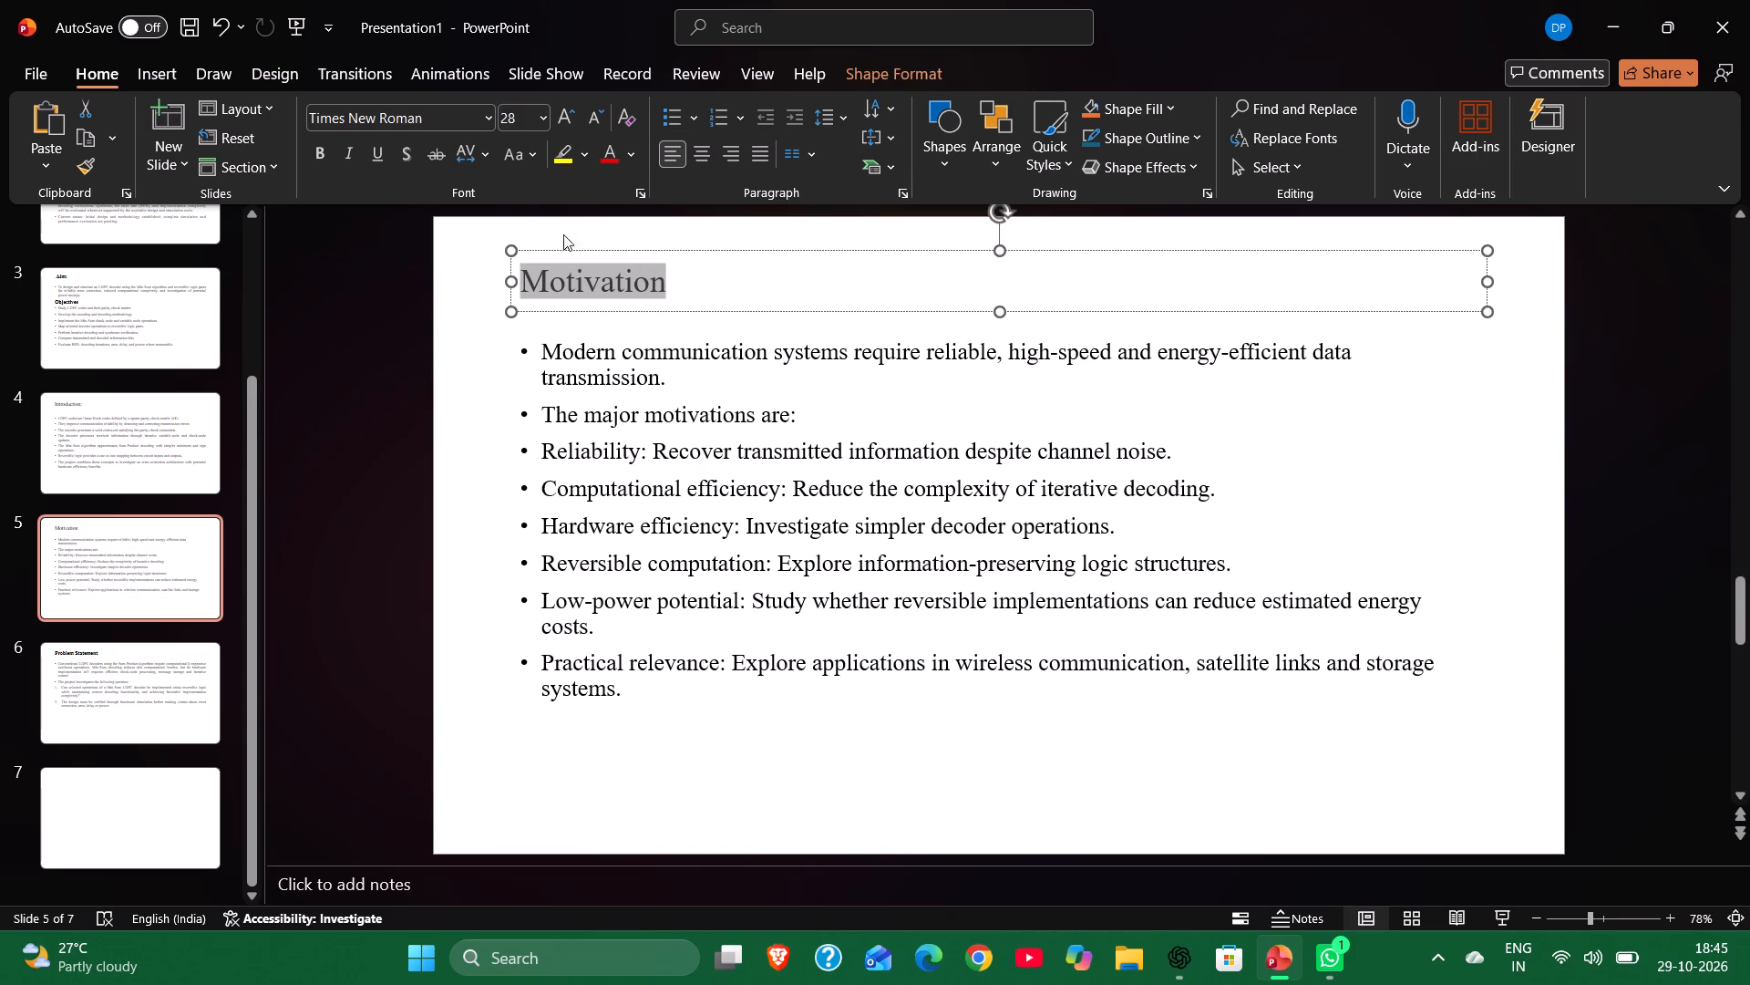
click(400, 358)
Go to the empty slide 7 to continue with its content.
click(166, 827)
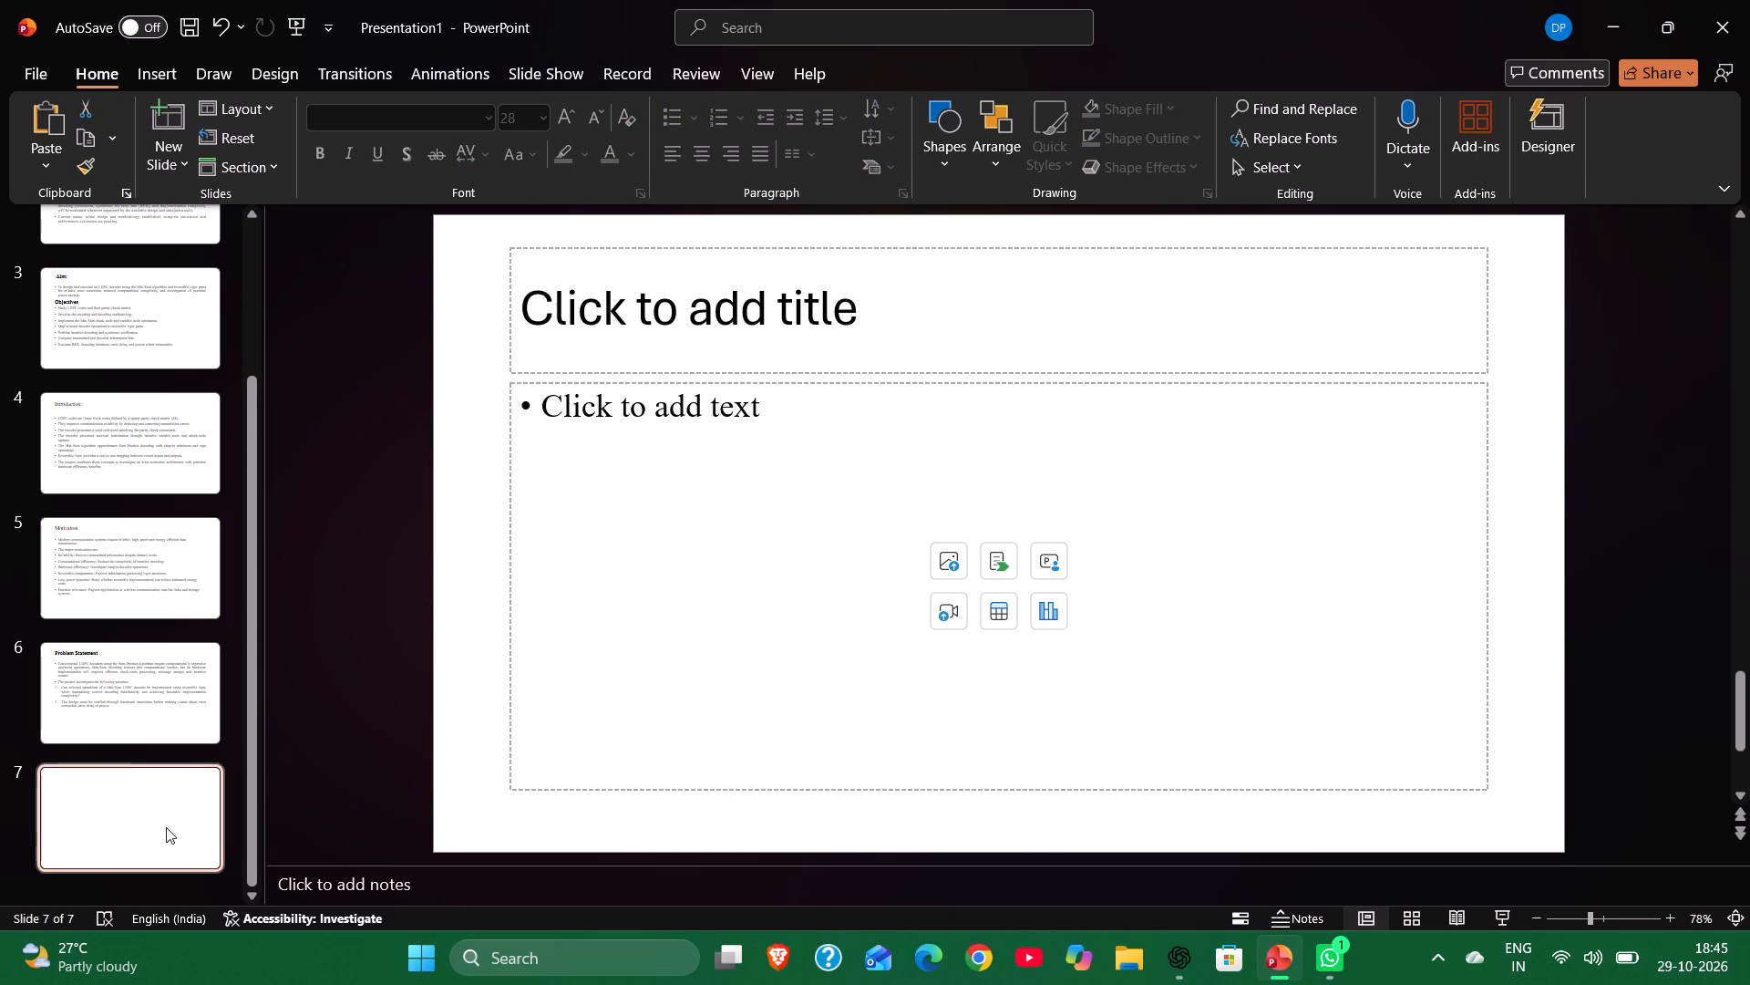
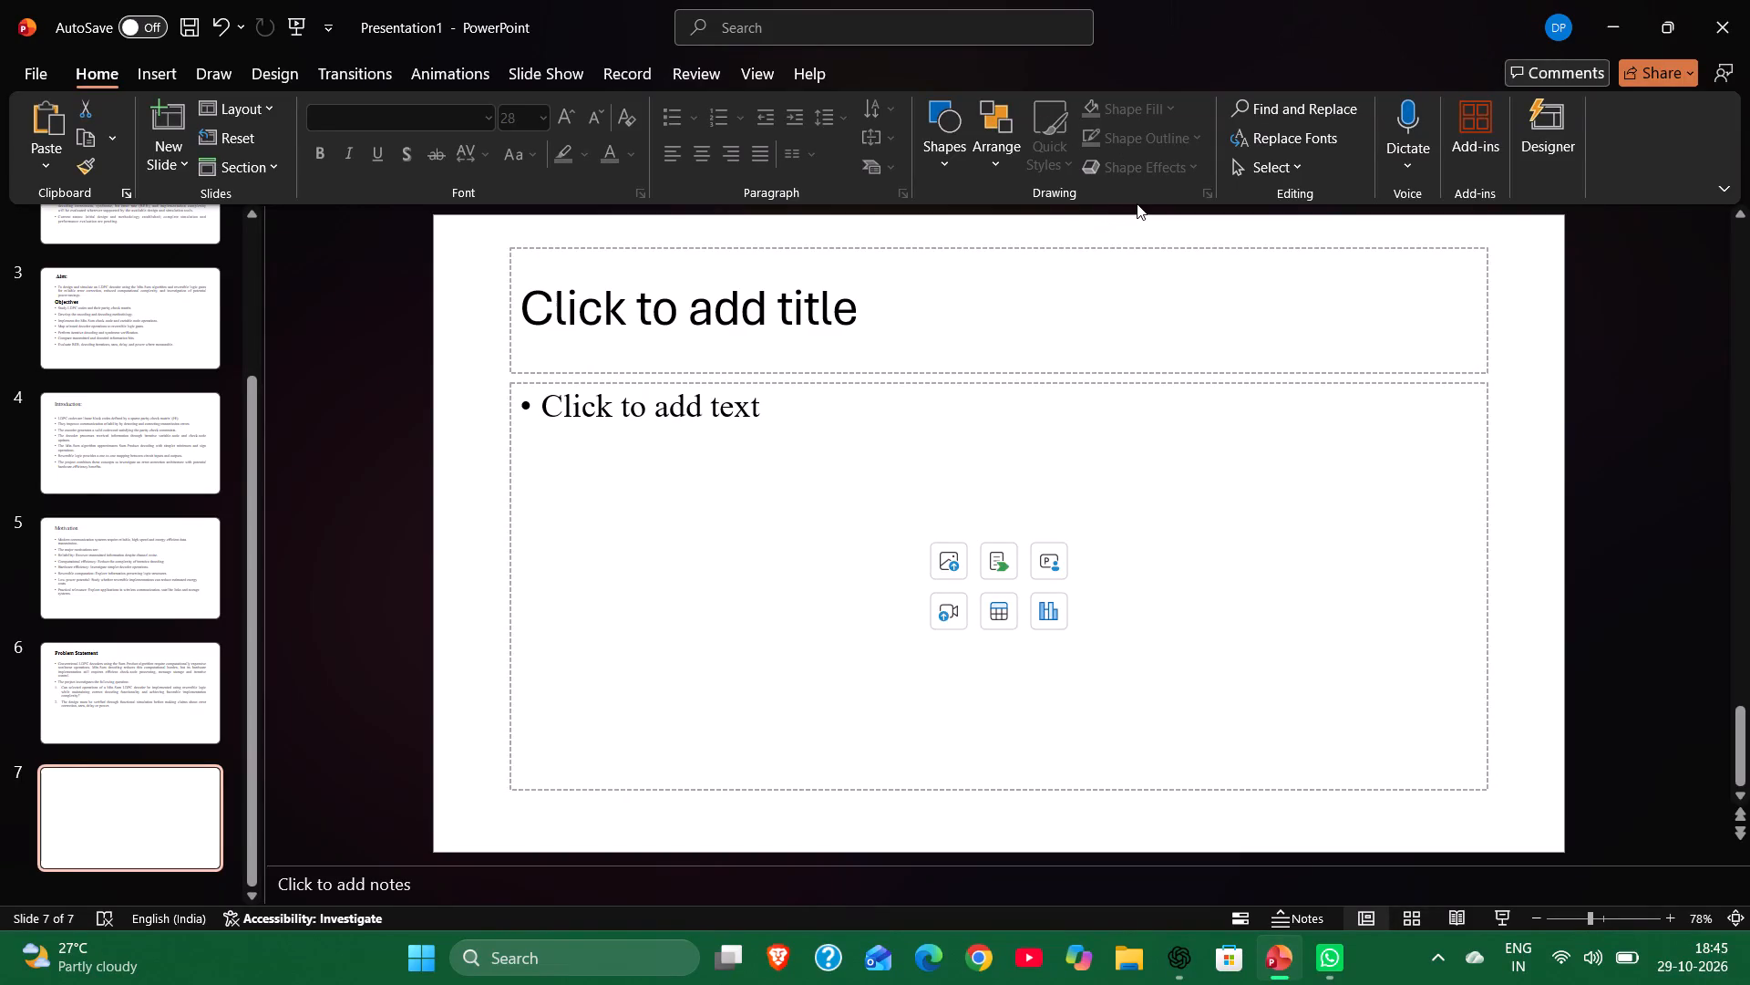
Review the upcoming slide content in ChatGPT, including Proposed Methodology and Flowchart, and compare it with the Problem Statement slide in PowerPoint.
click(1178, 973)
scroll(1009, 695, down, 1)
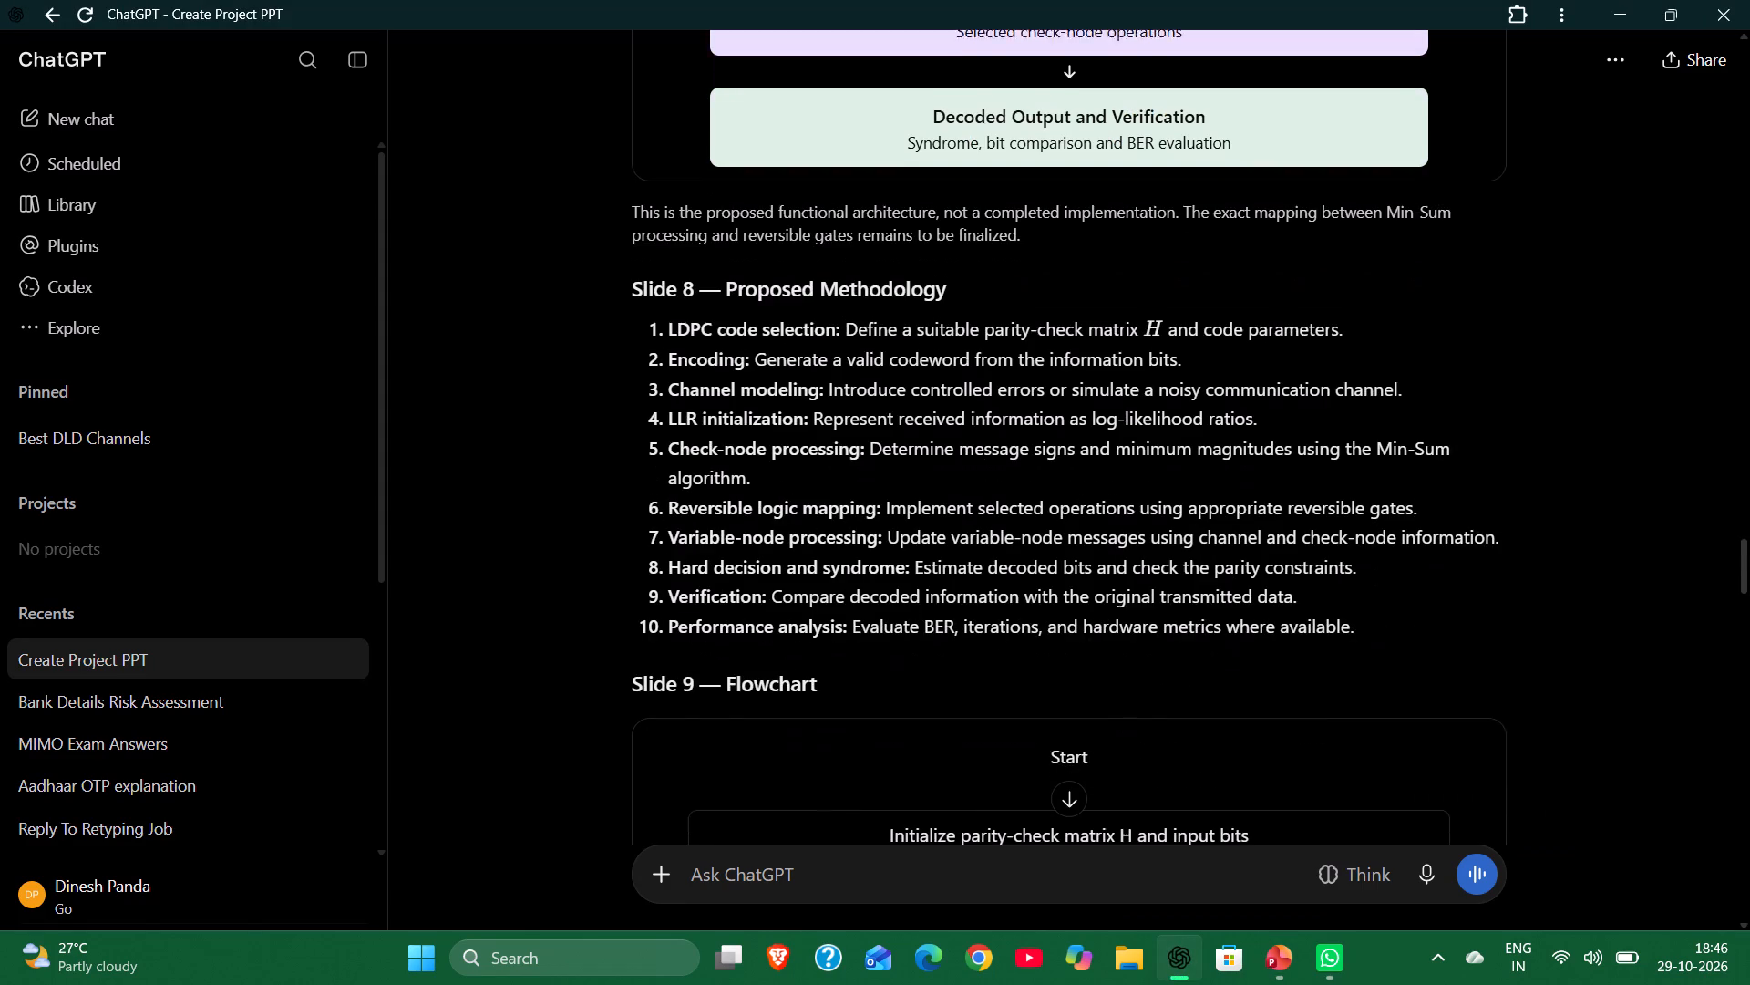
scroll(1009, 695, down, 1)
click(1281, 969)
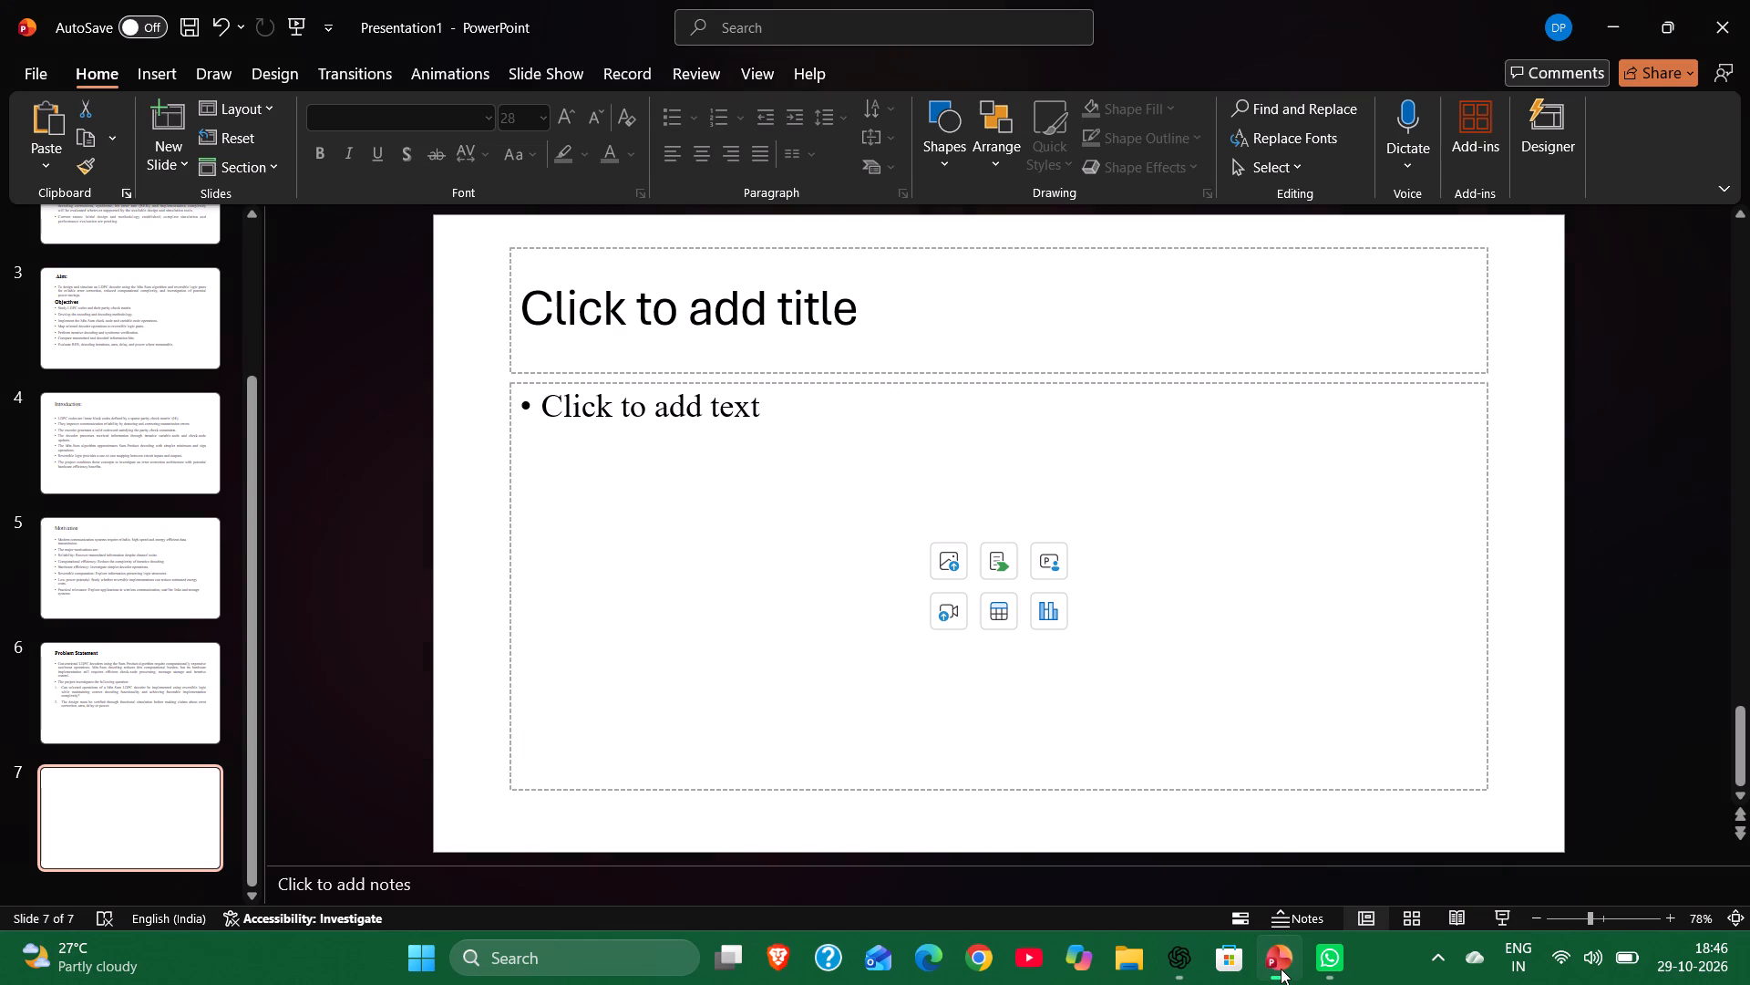
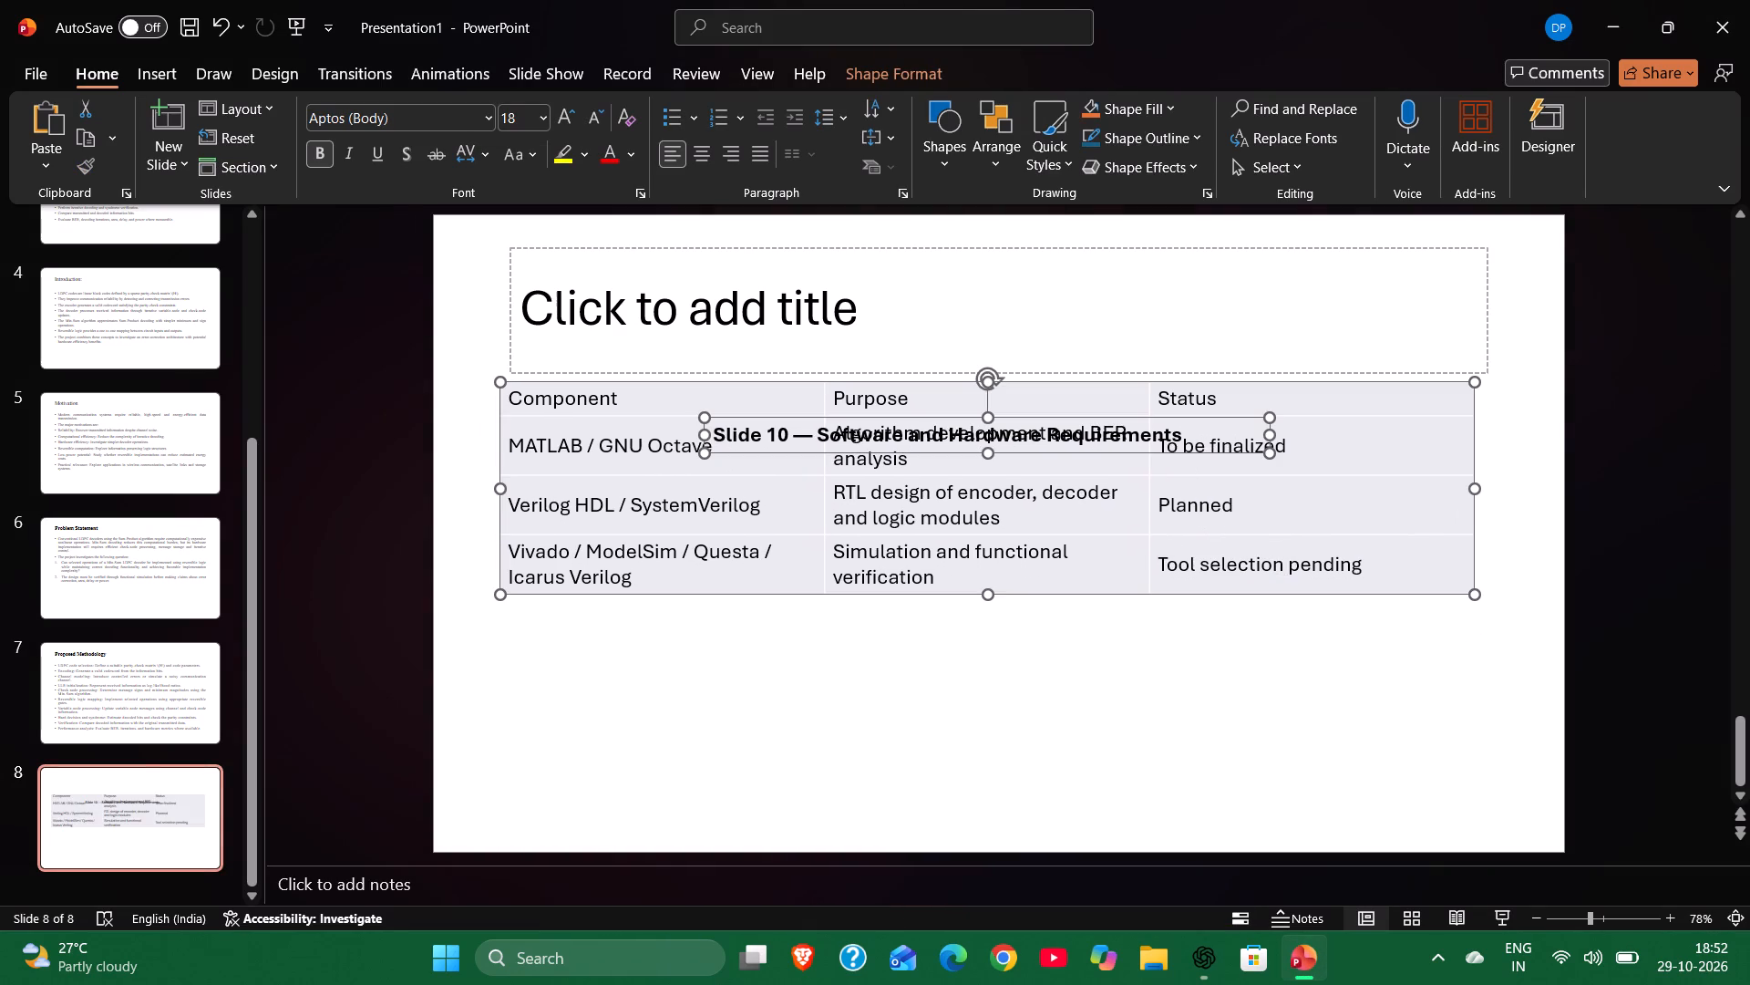
click(857, 508)
double_click(857, 508)
drag(967, 433, 917, 610)
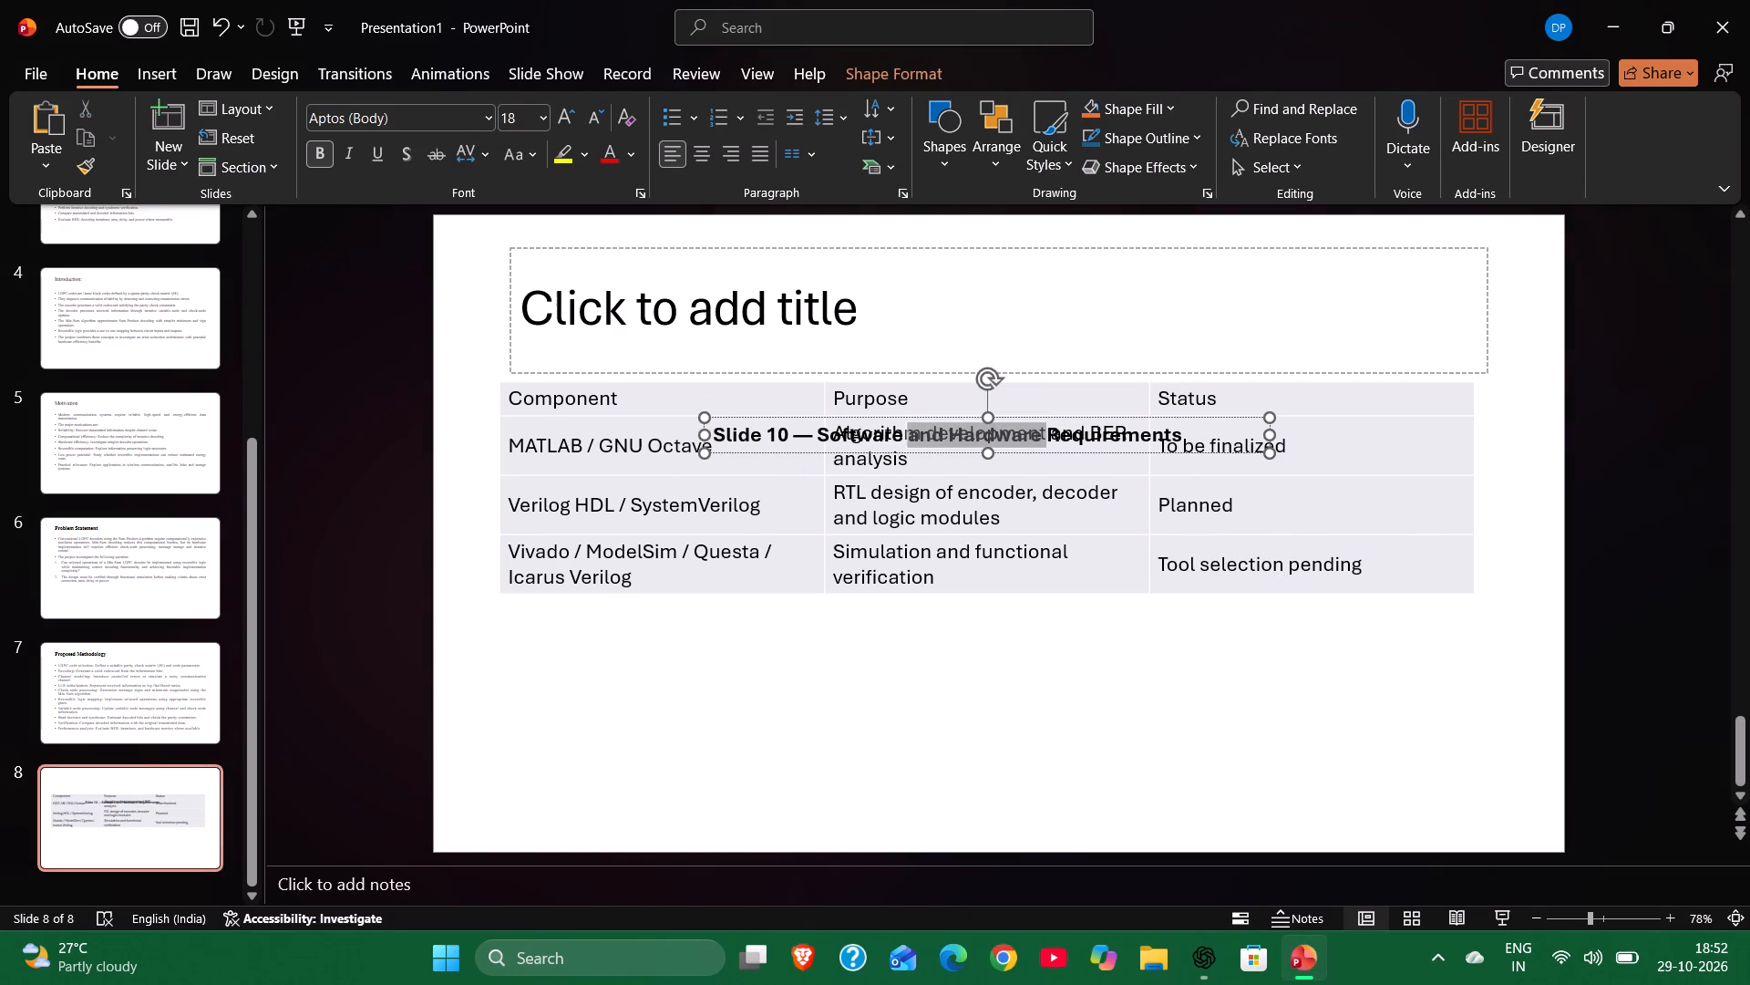
drag(917, 610, 734, 482)
key(BackSpace)
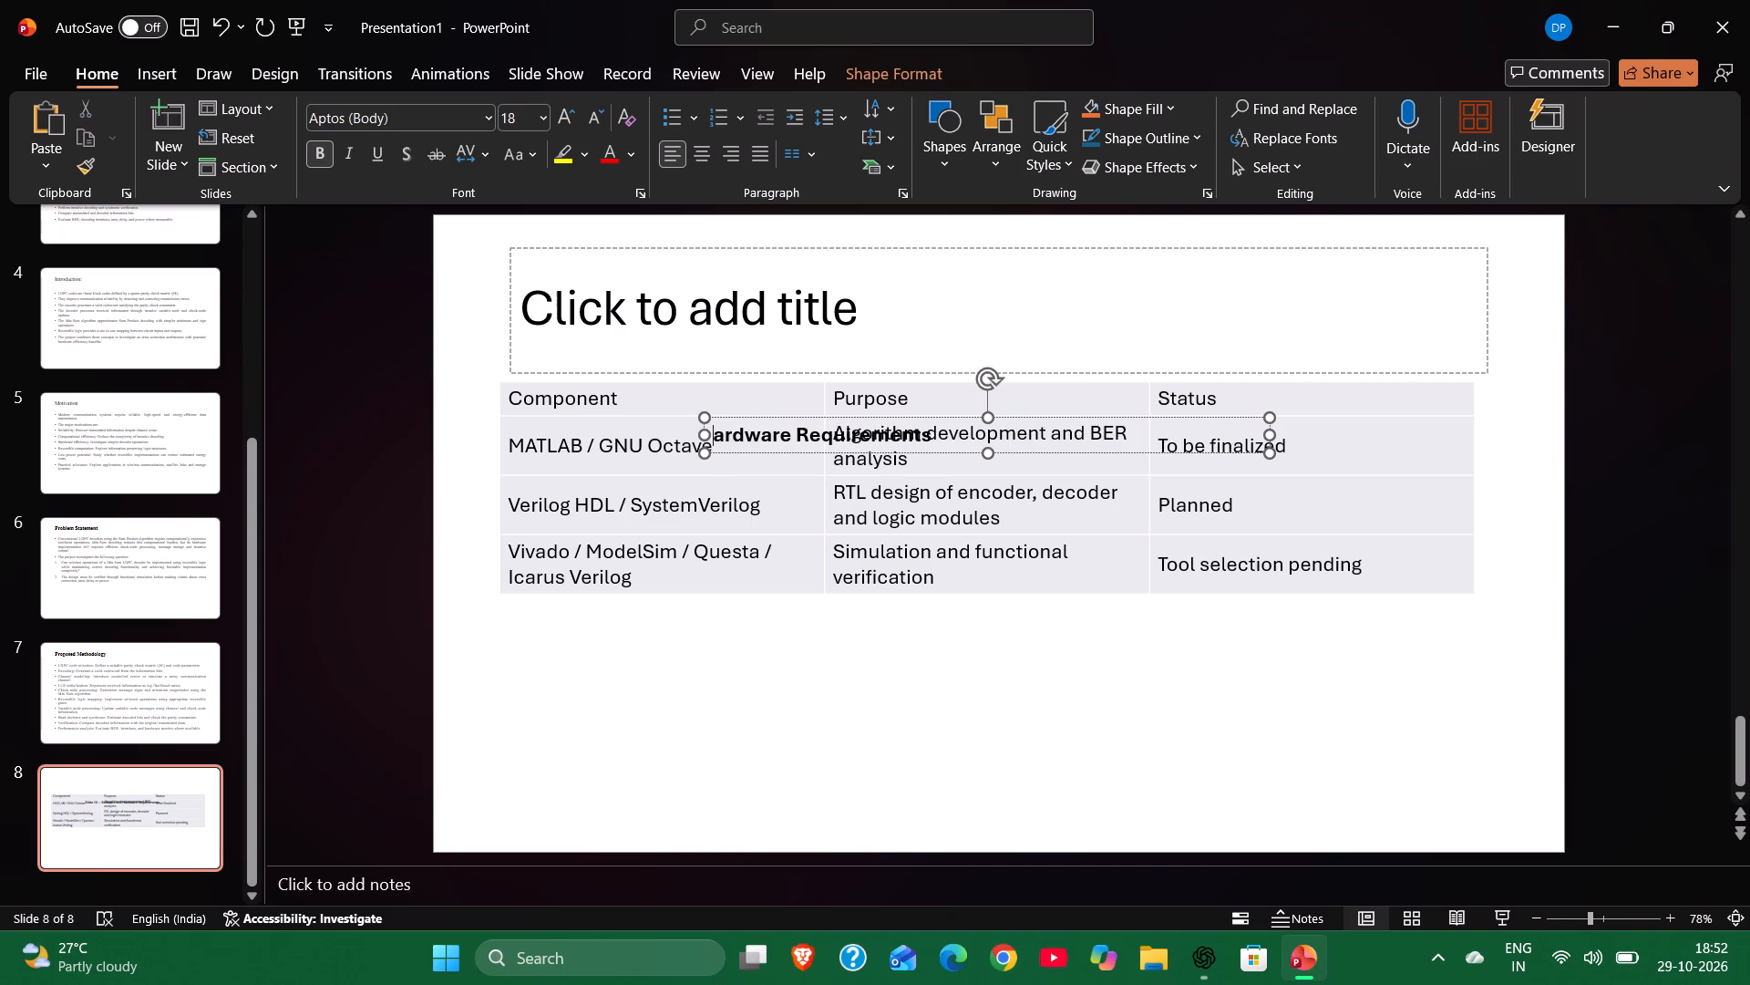
drag(985, 447, 980, 311)
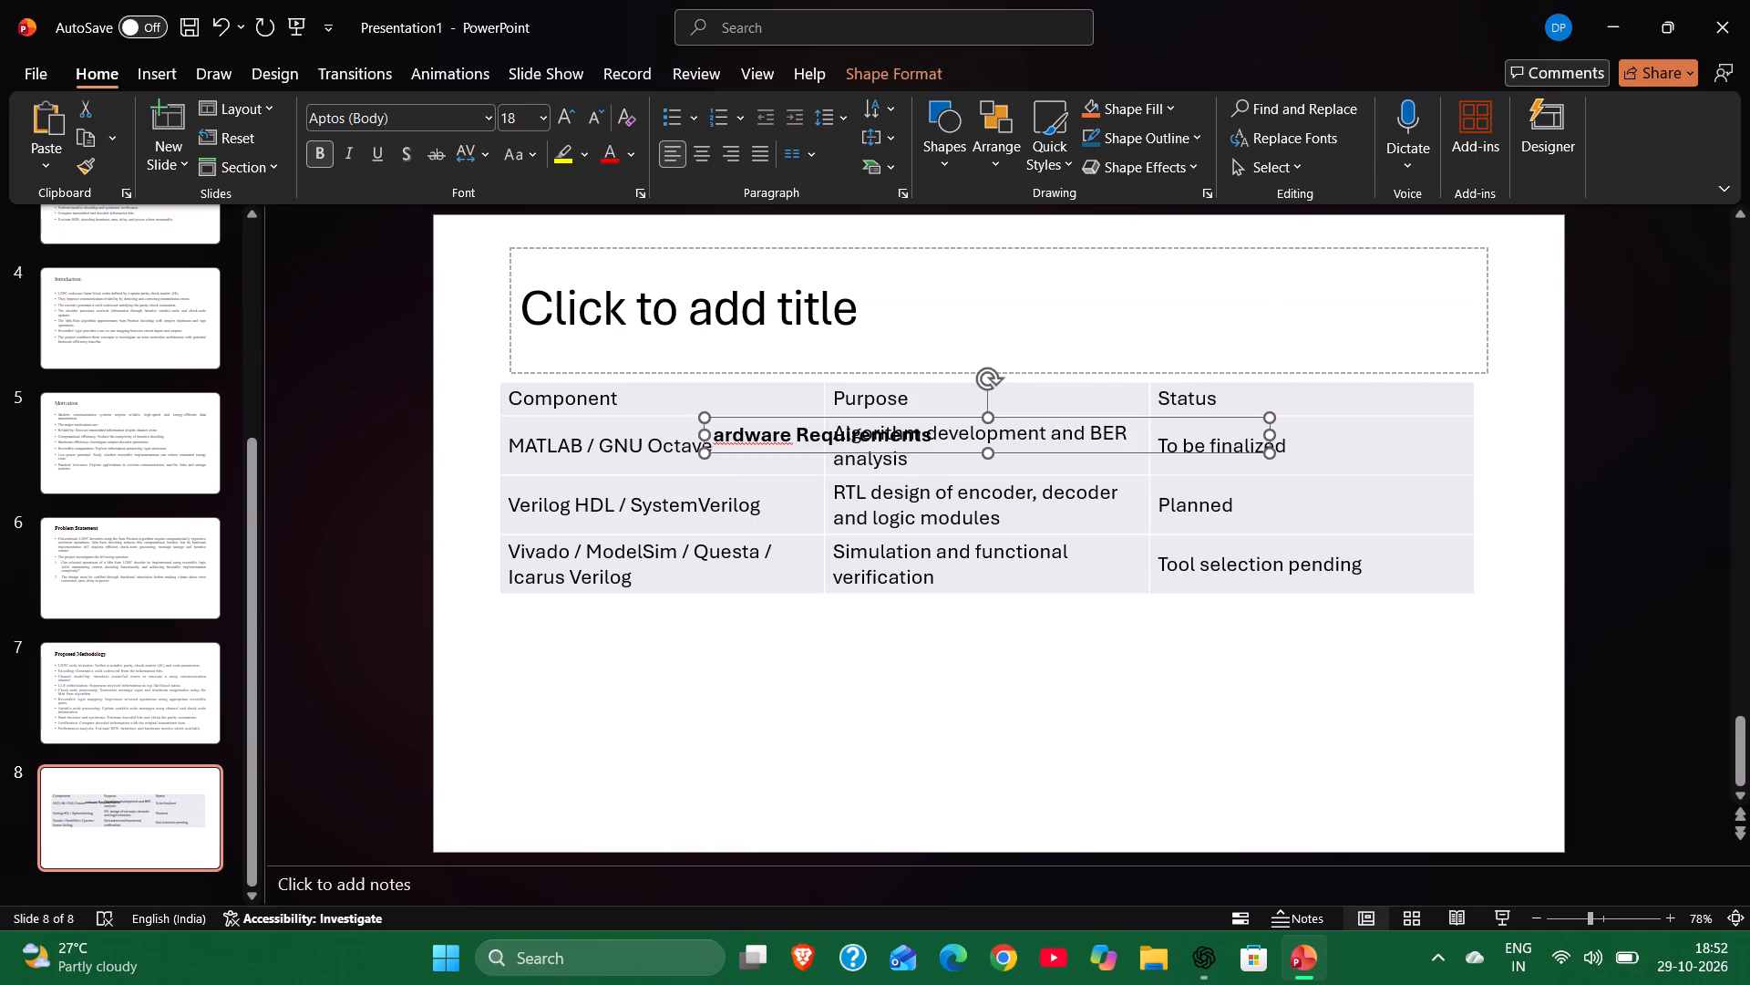
key(BackSpace)
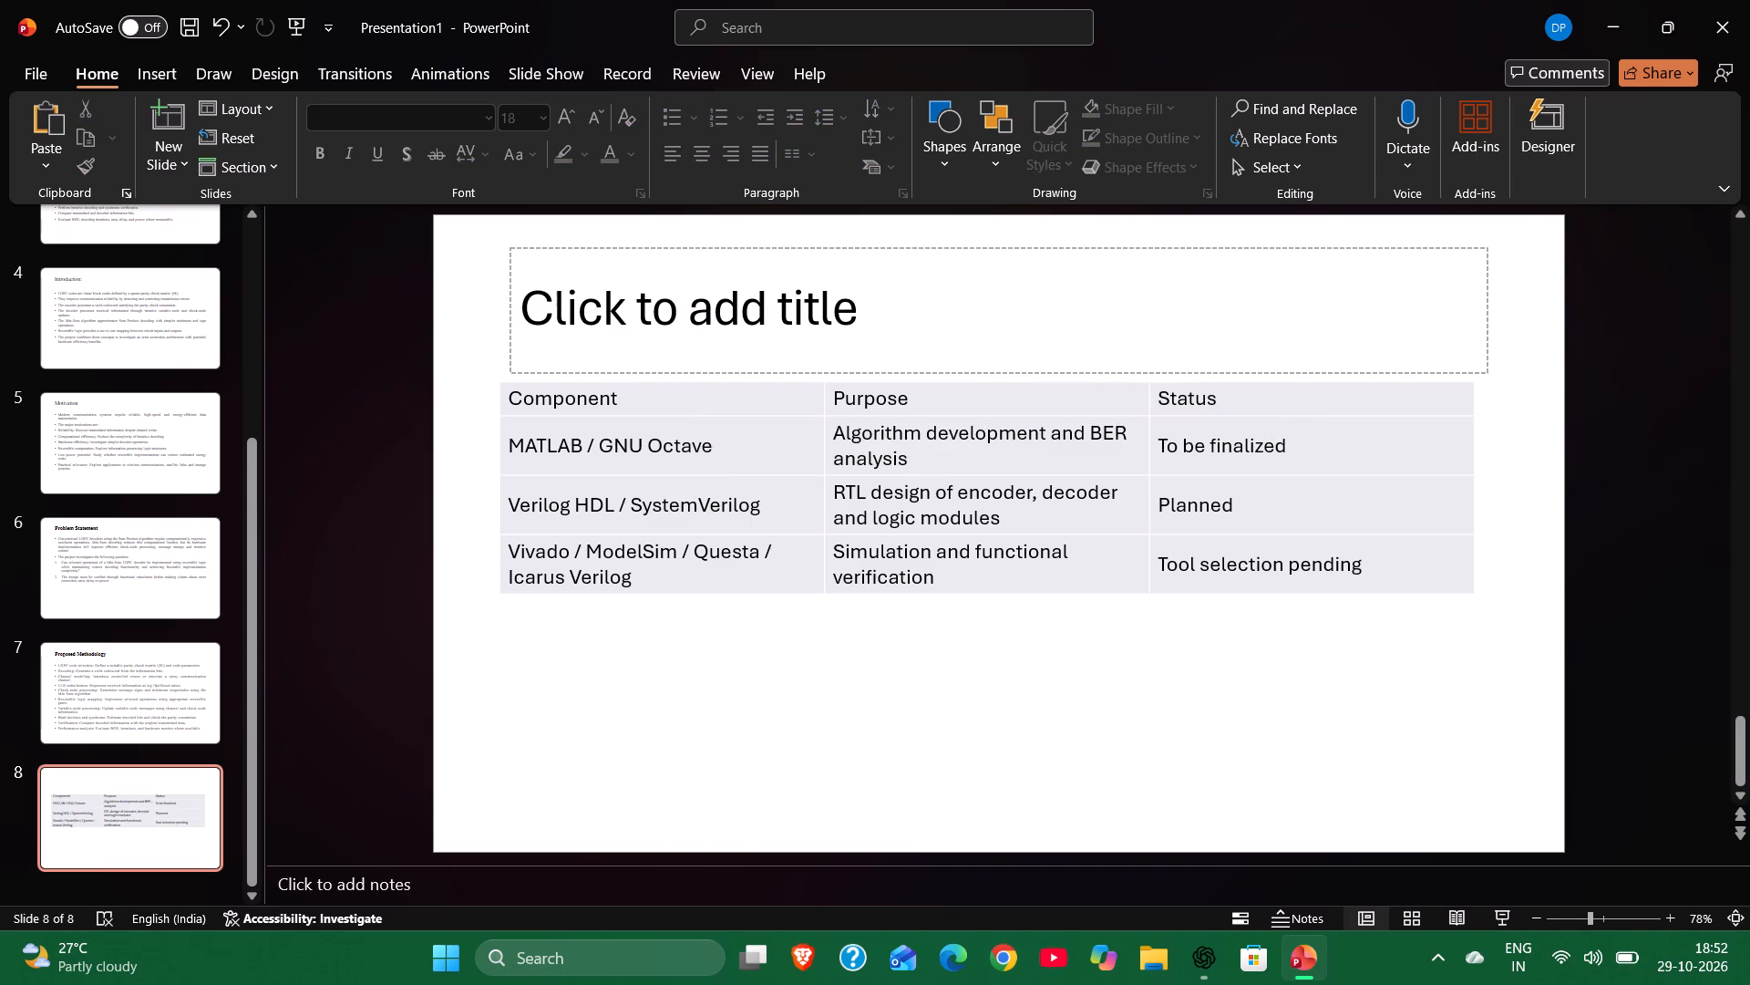
Apply the unshaded table style with a plain black grid to the table on slide 8.
click(1136, 497)
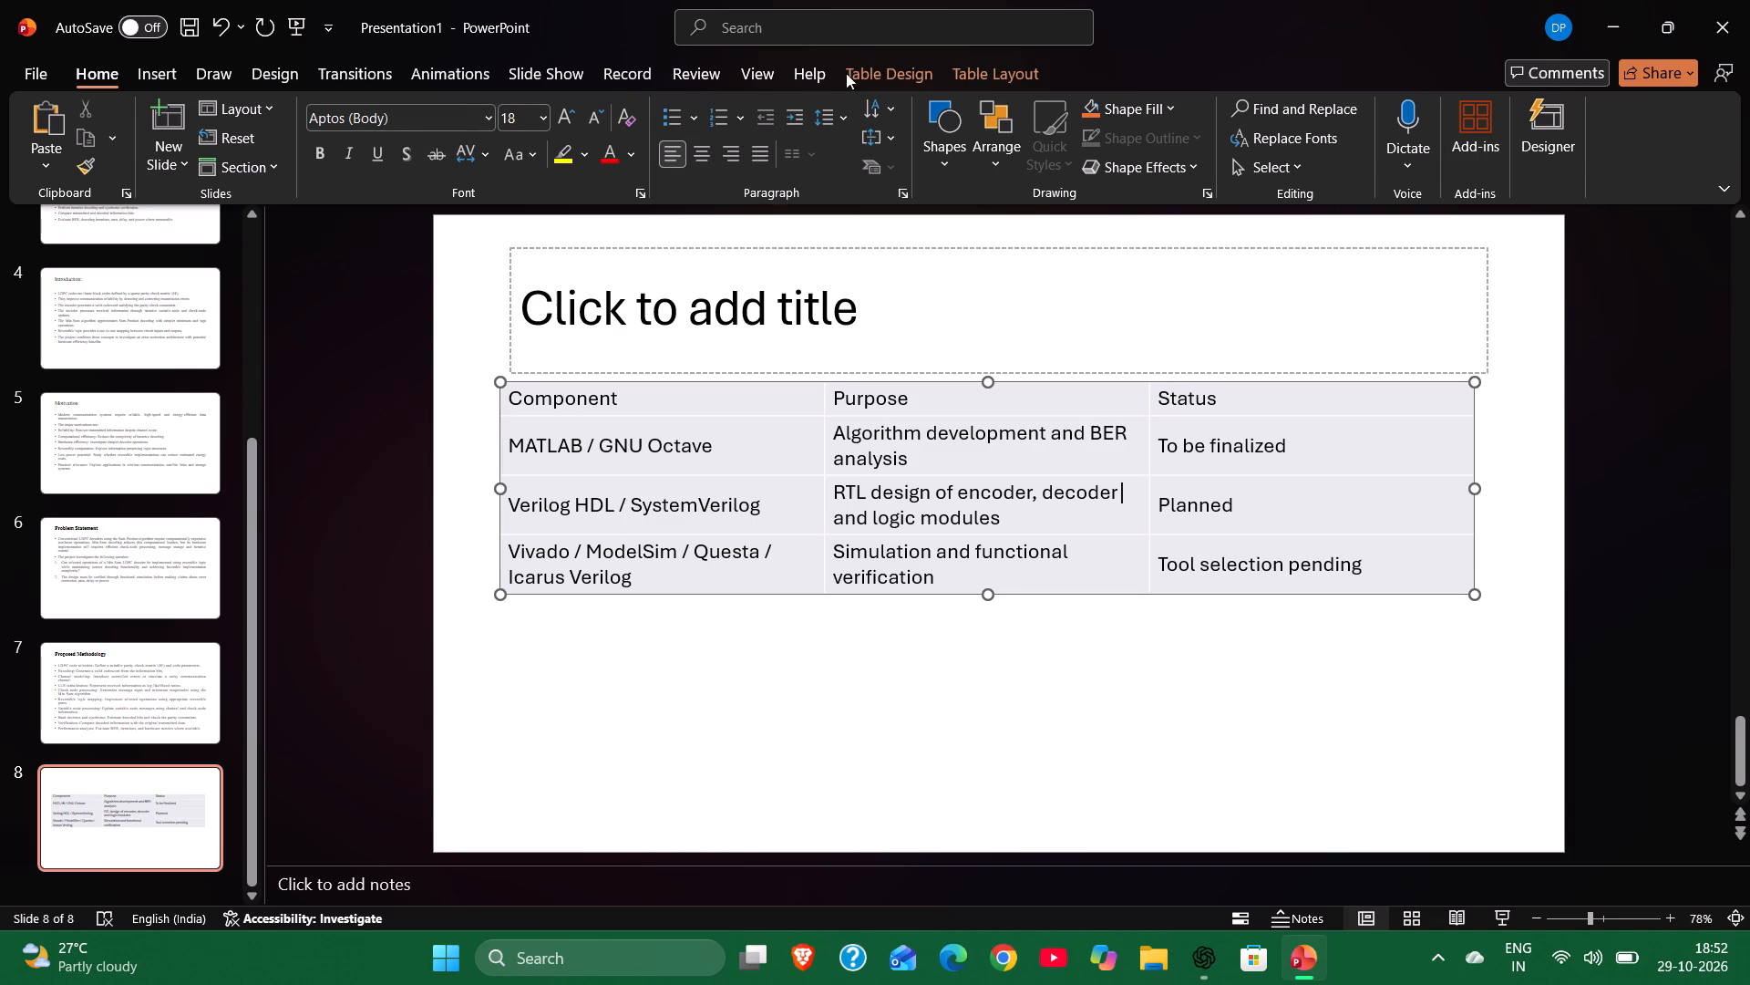
click(880, 74)
click(880, 137)
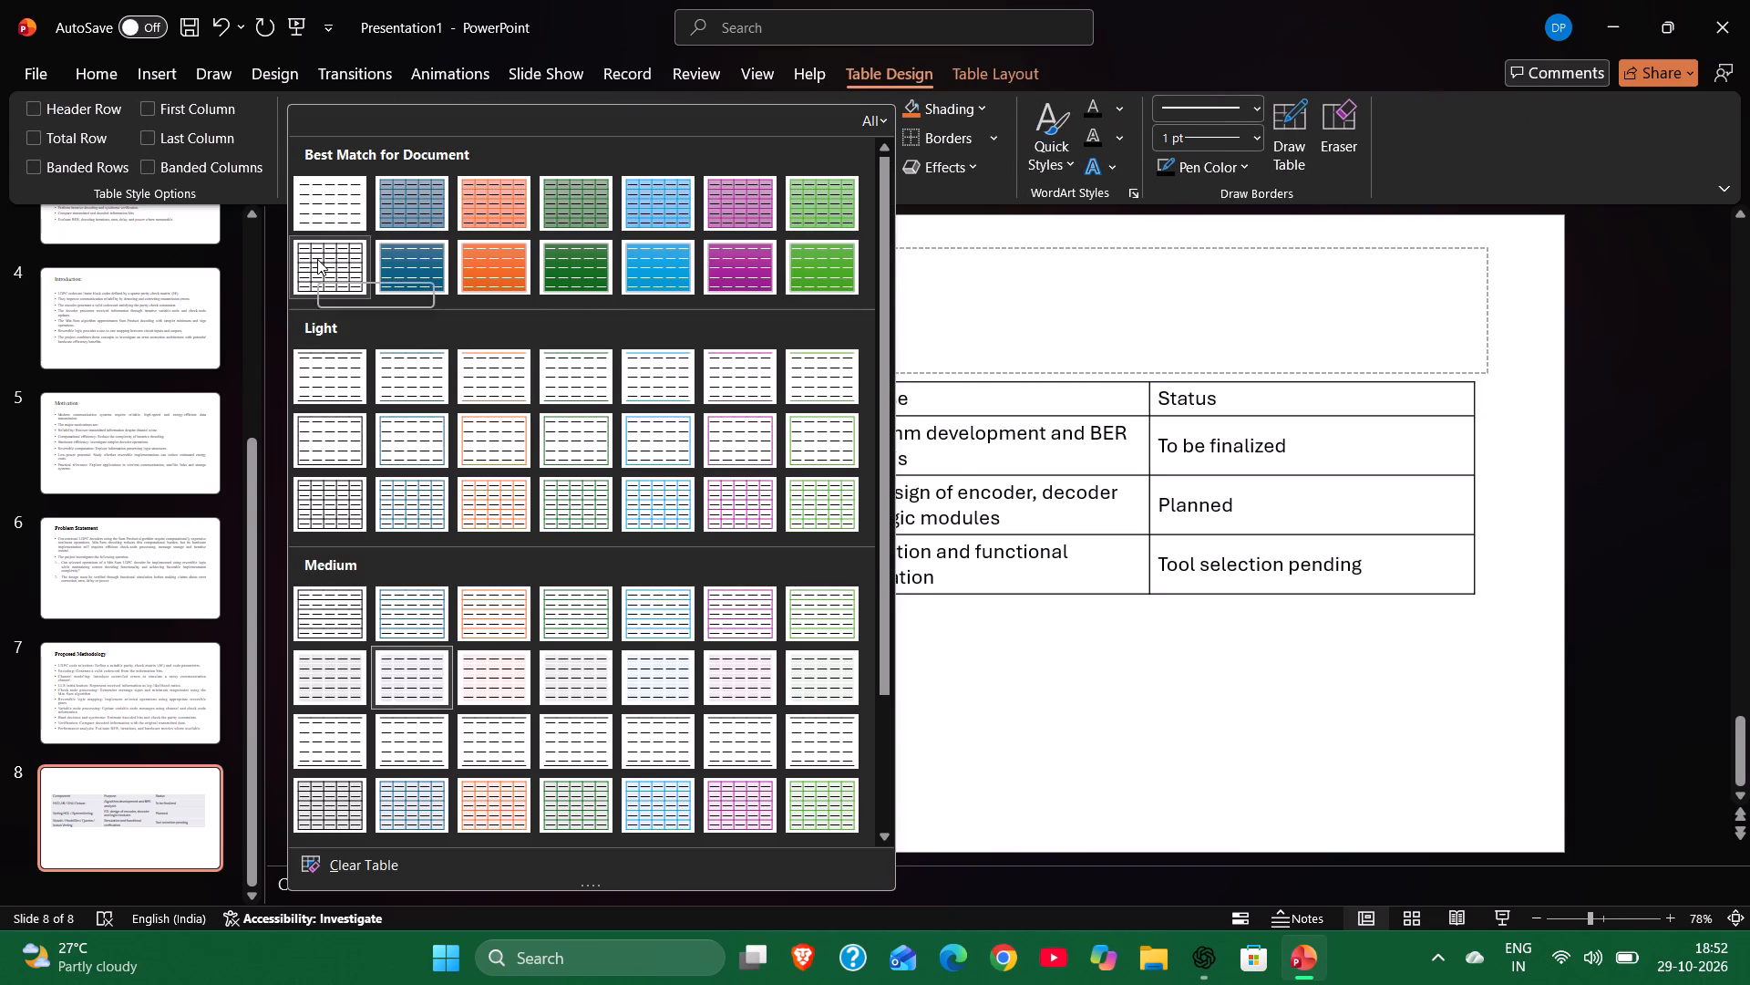
click(317, 259)
click(909, 861)
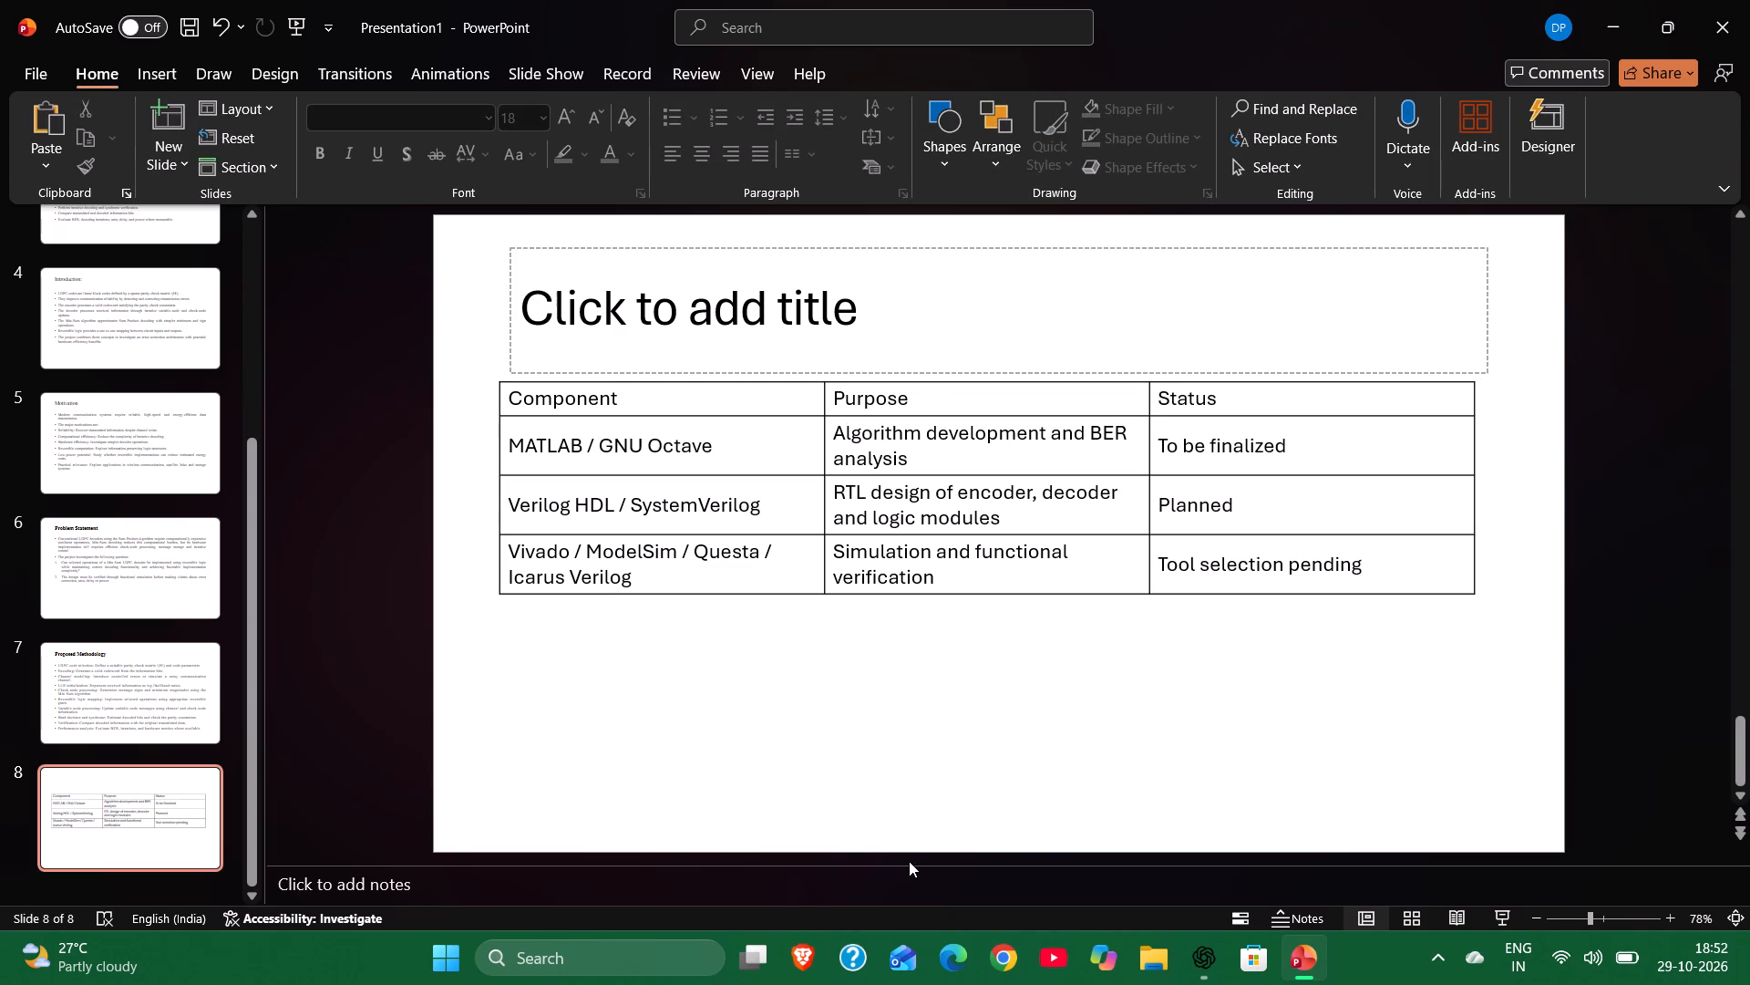
Delete the Status column from the table on slide 8.
click(1475, 486)
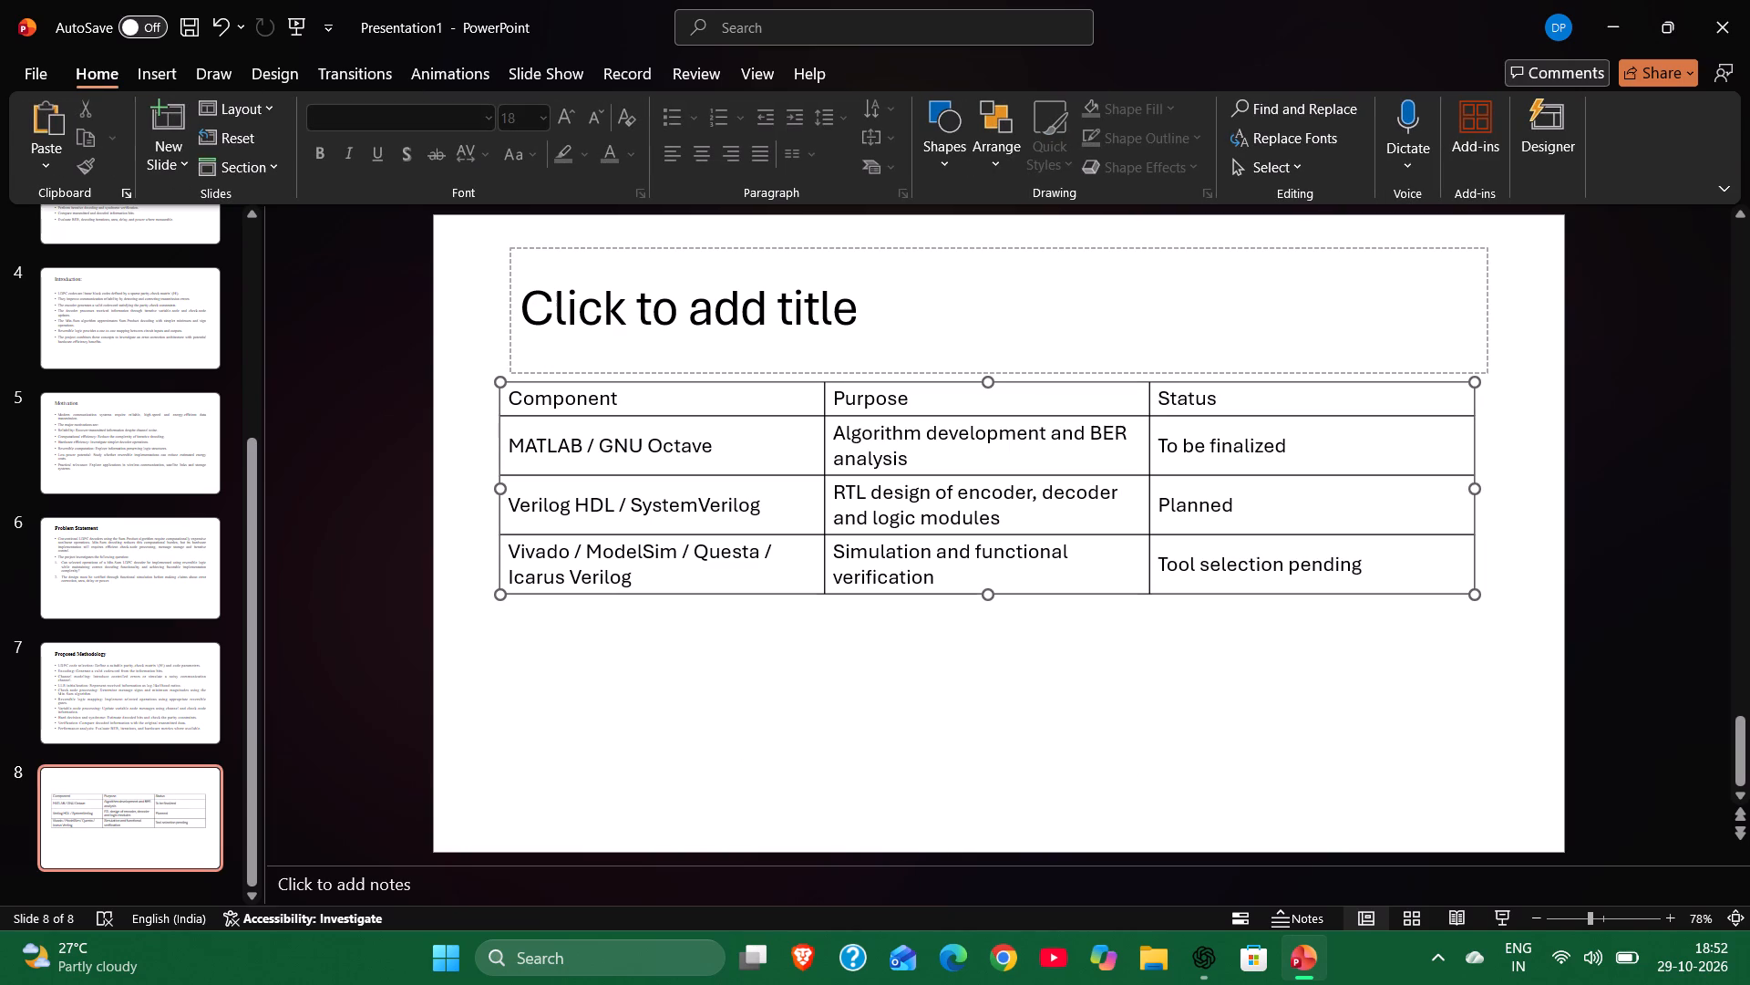
click(1168, 399)
drag(1168, 399, 1403, 604)
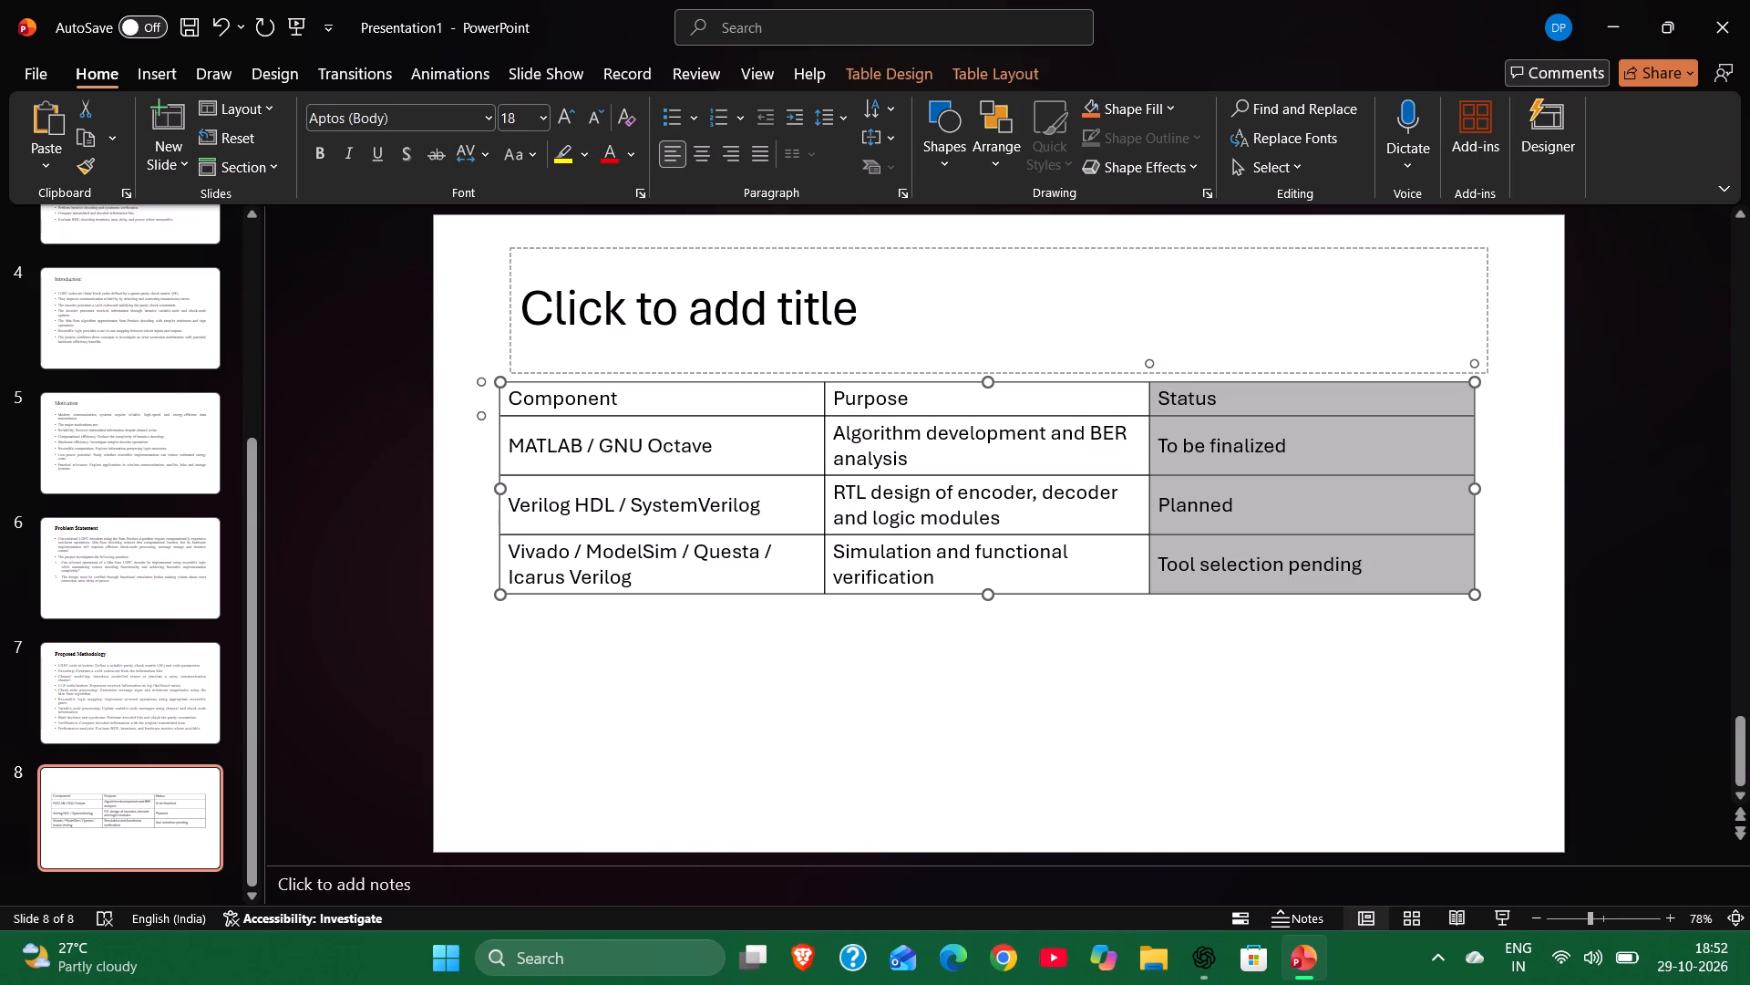
key(BackSpace)
click(963, 707)
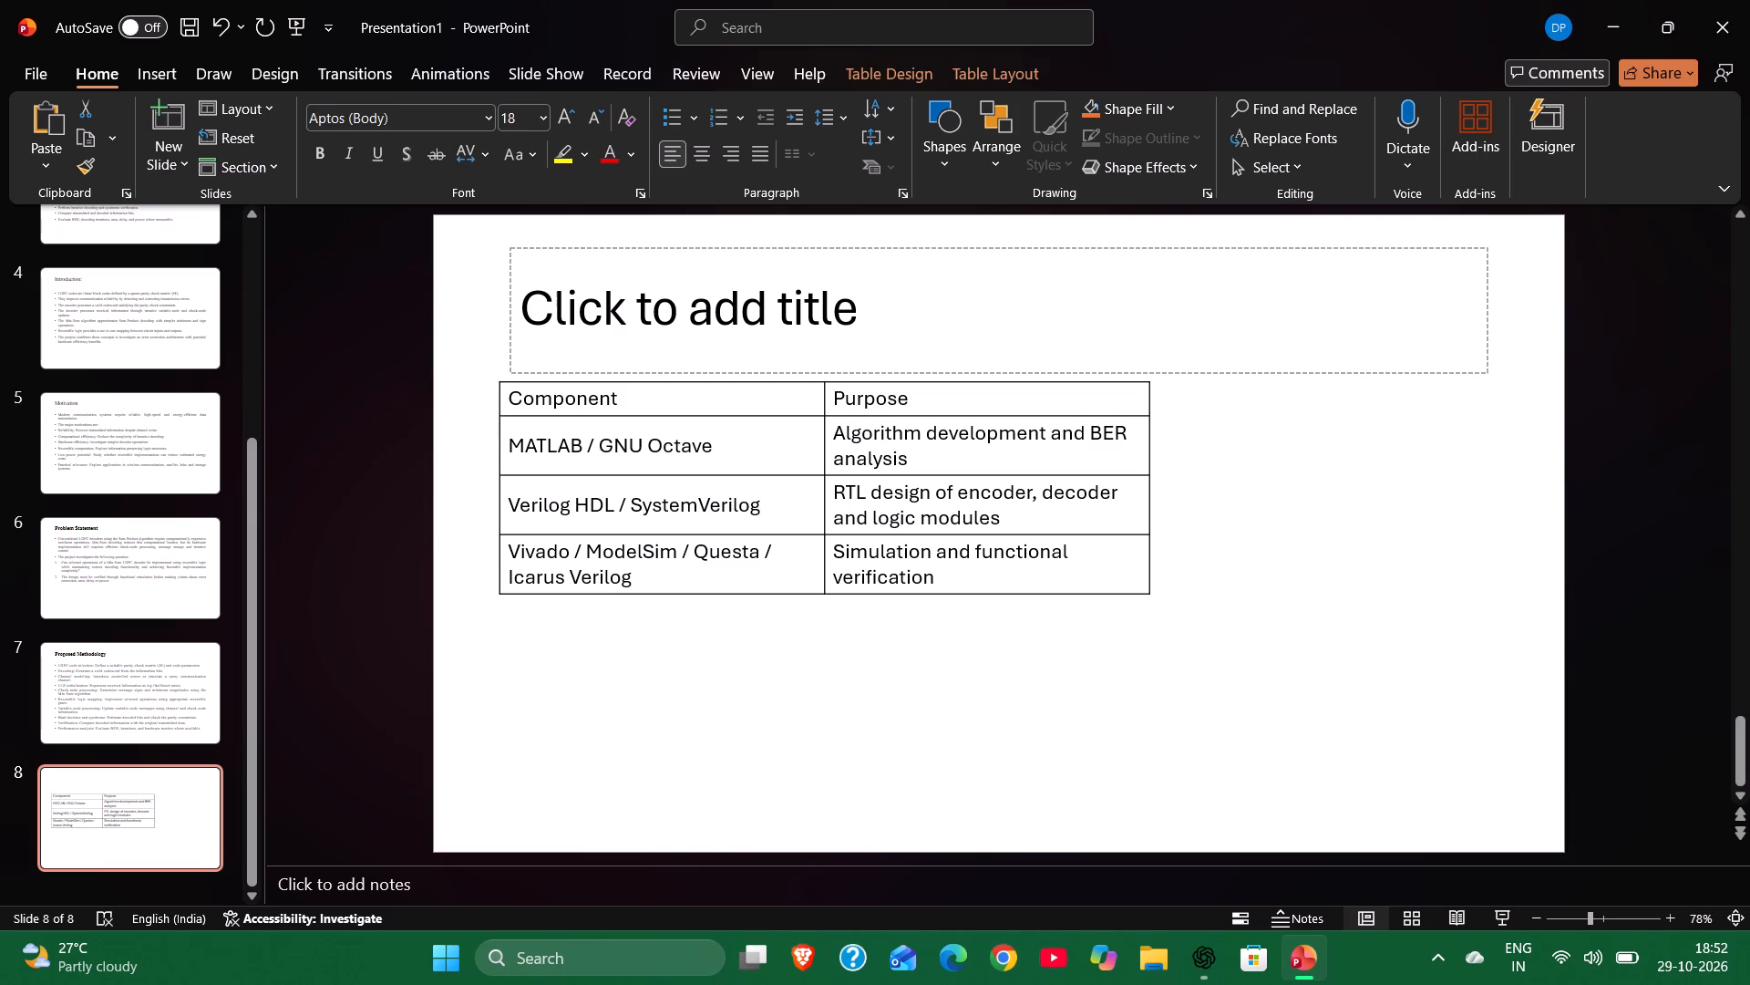
Enlarge the two-column table to about the title placeholder's width and stretch its height to give taller rows.
drag(826, 476, 849, 476)
drag(1153, 488, 1484, 490)
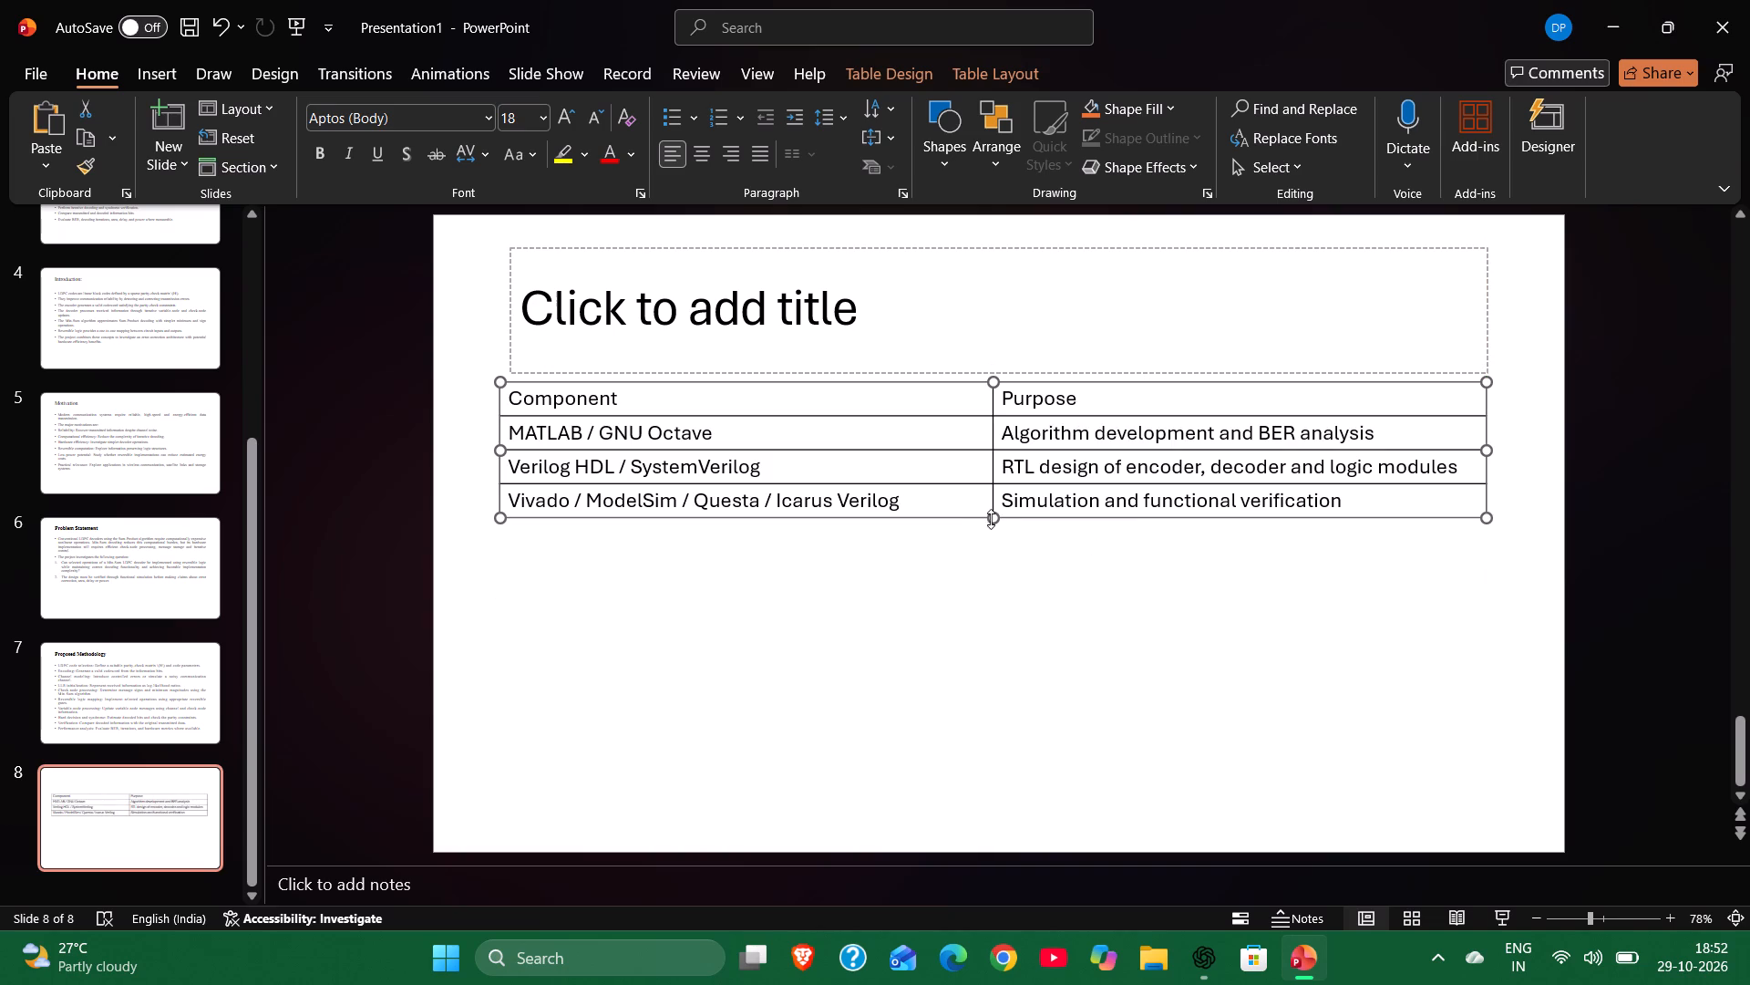
drag(991, 519, 1001, 656)
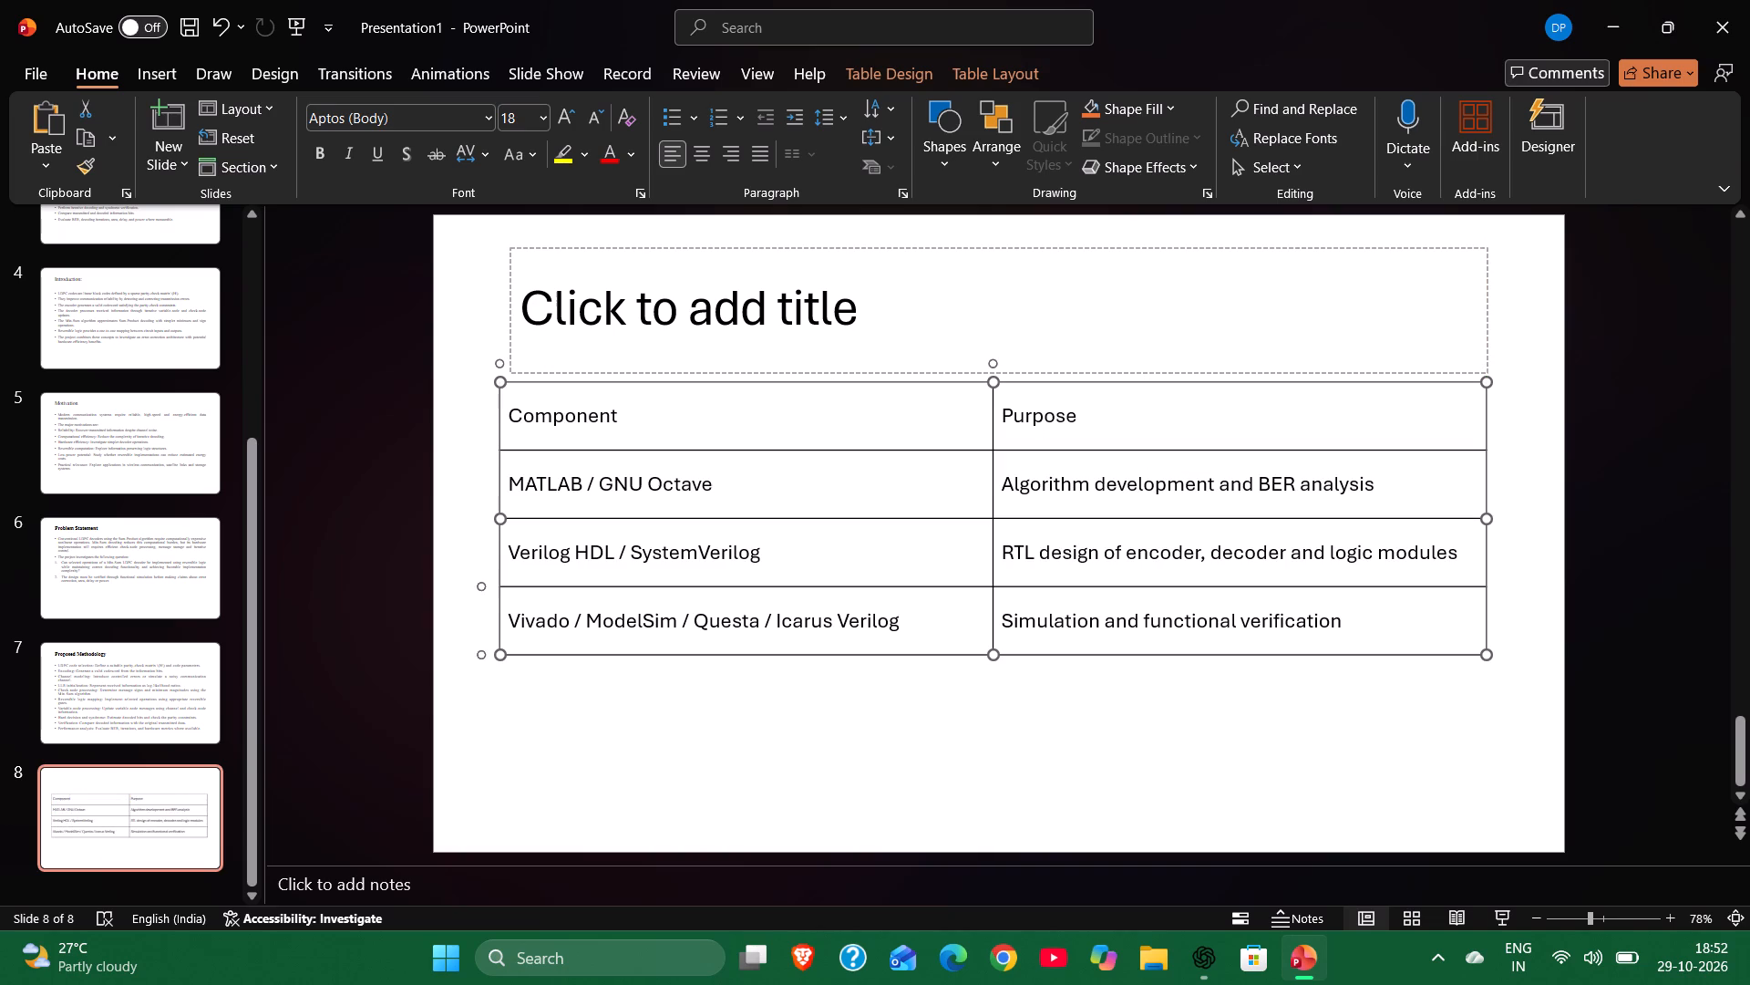
Remove "/ GNU Octave" from the table's first-column entry, leaving only "MATLAB".
click(746, 470)
drag(746, 470, 601, 463)
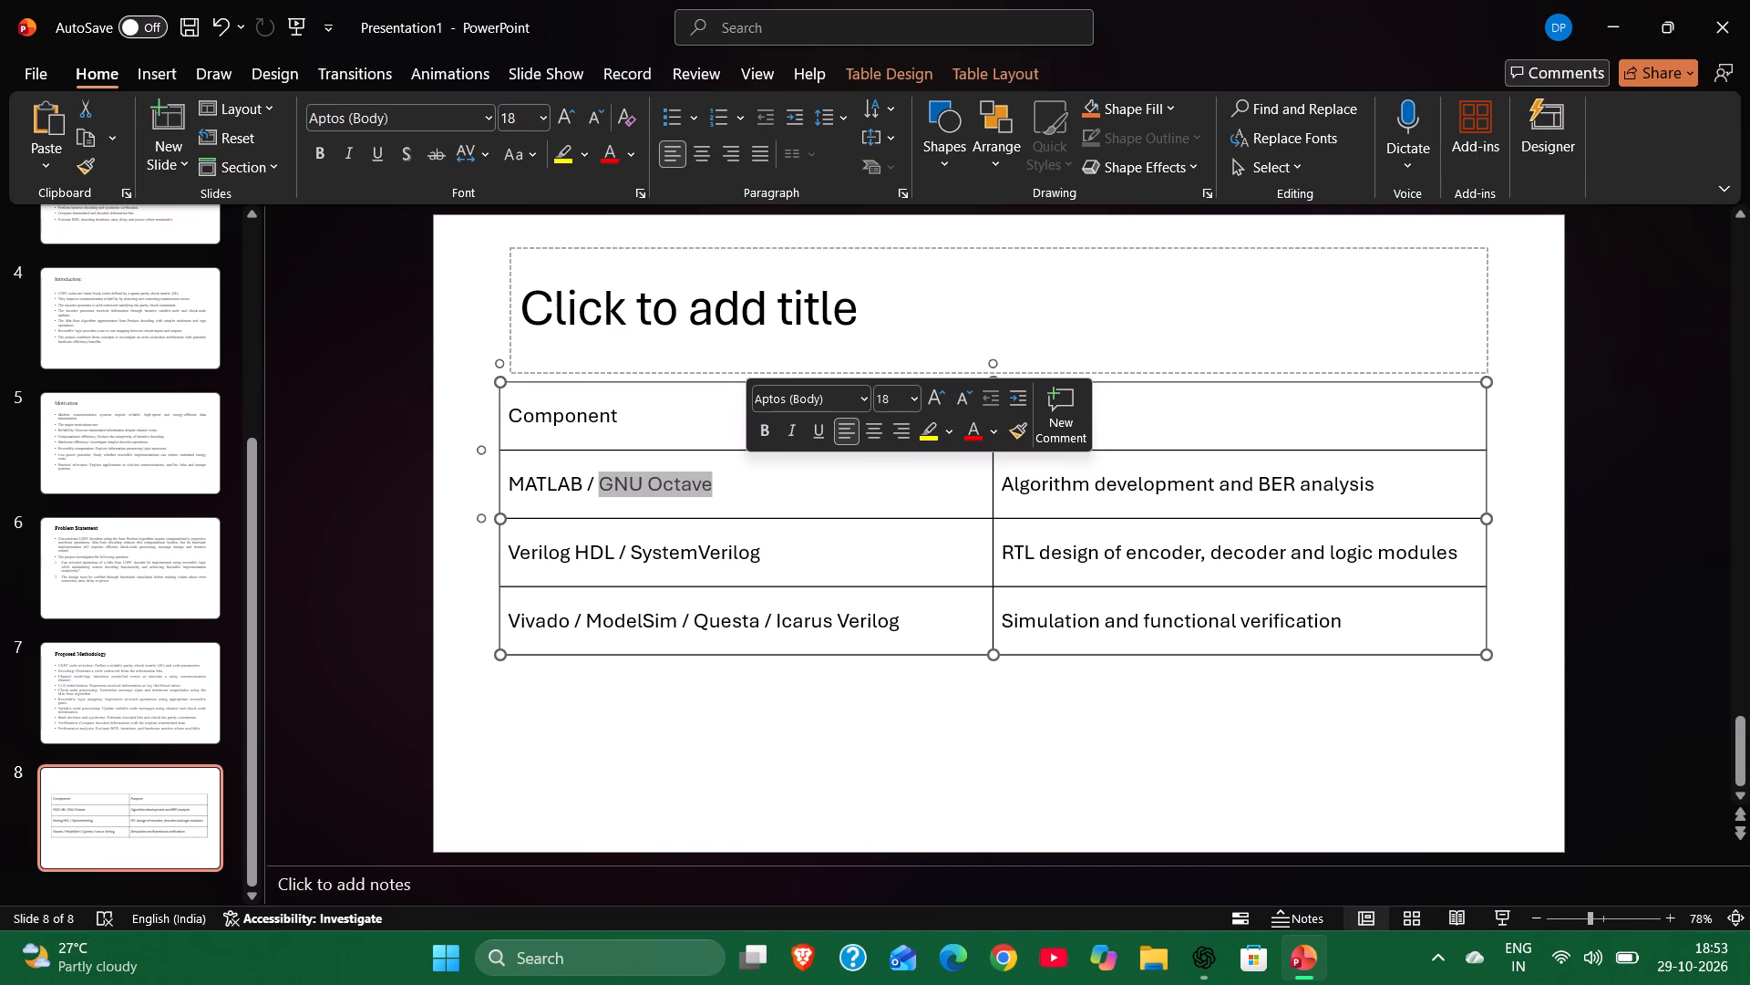
drag(601, 463, 592, 490)
drag(592, 490, 588, 489)
key(BackSpace)
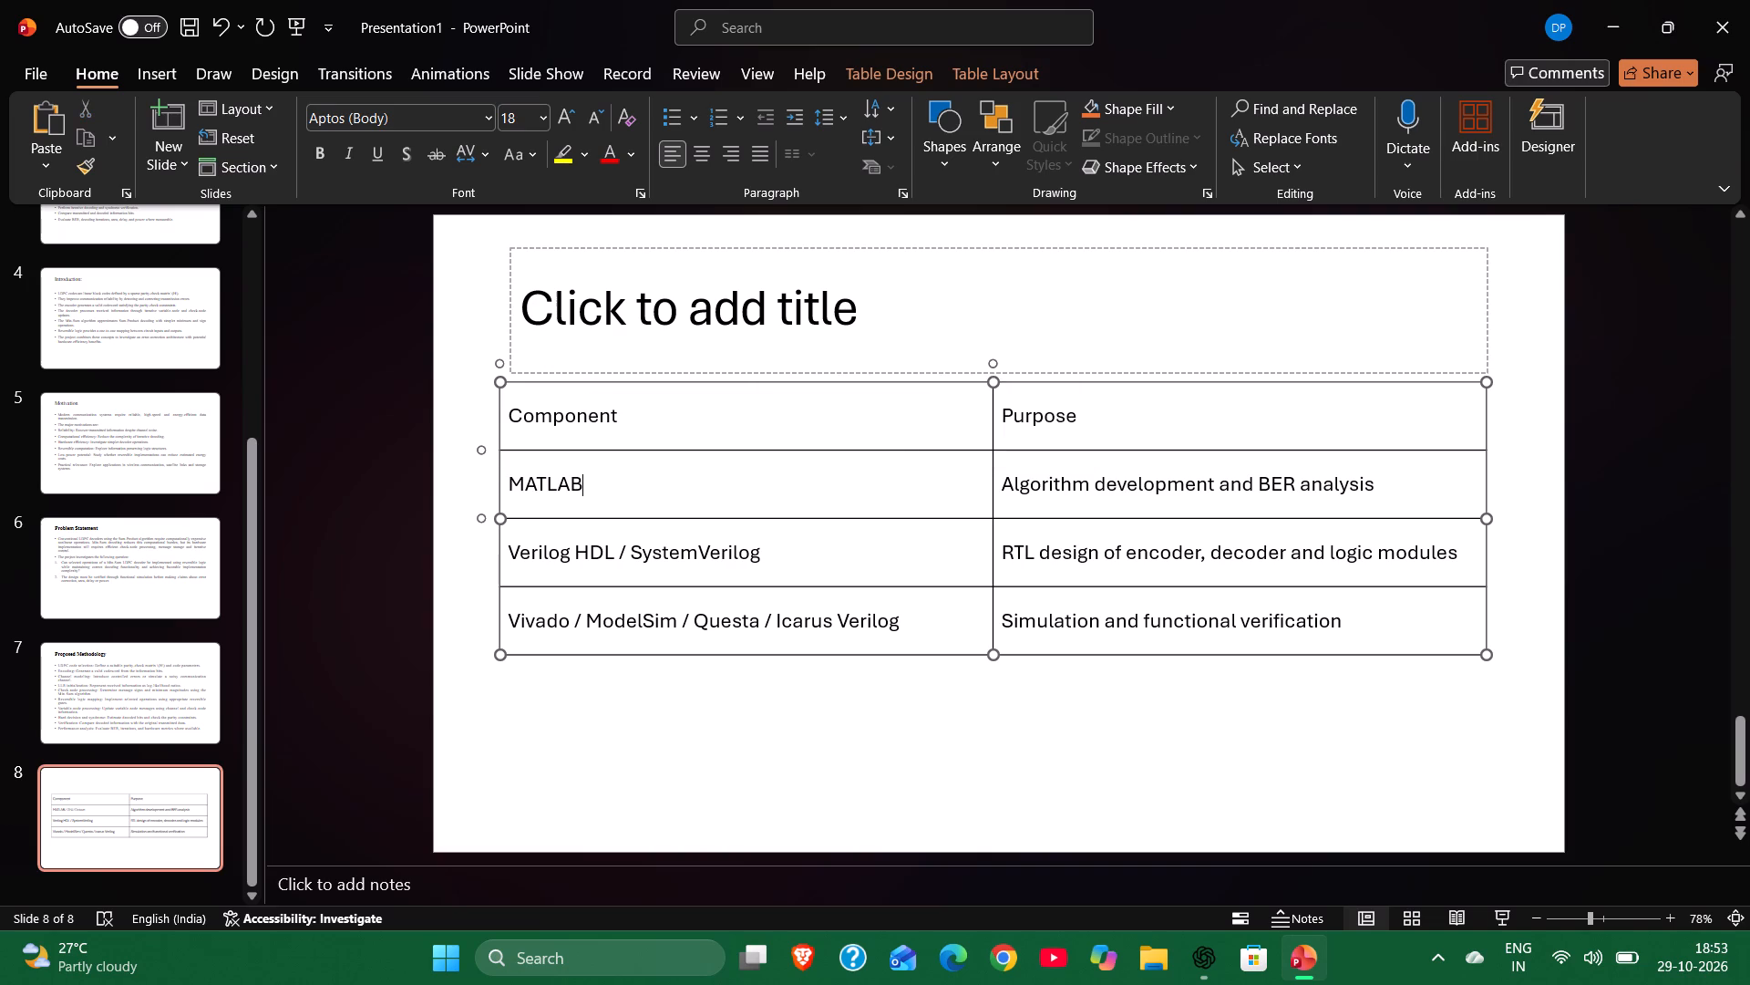
Replace the table's "Component" column heading with "Software Required".
click(629, 414)
key(BackSpace)
key(BackSpace)
key(BackSpace)
key(BackSpace)
key(BackSpace)
key(BackSpace)
key(BackSpace)
key(BackSpace)
key(BackSpace)
key(BackSpace)
key(BackSpace)
key(shift+s)
text(oftware)
key(space)
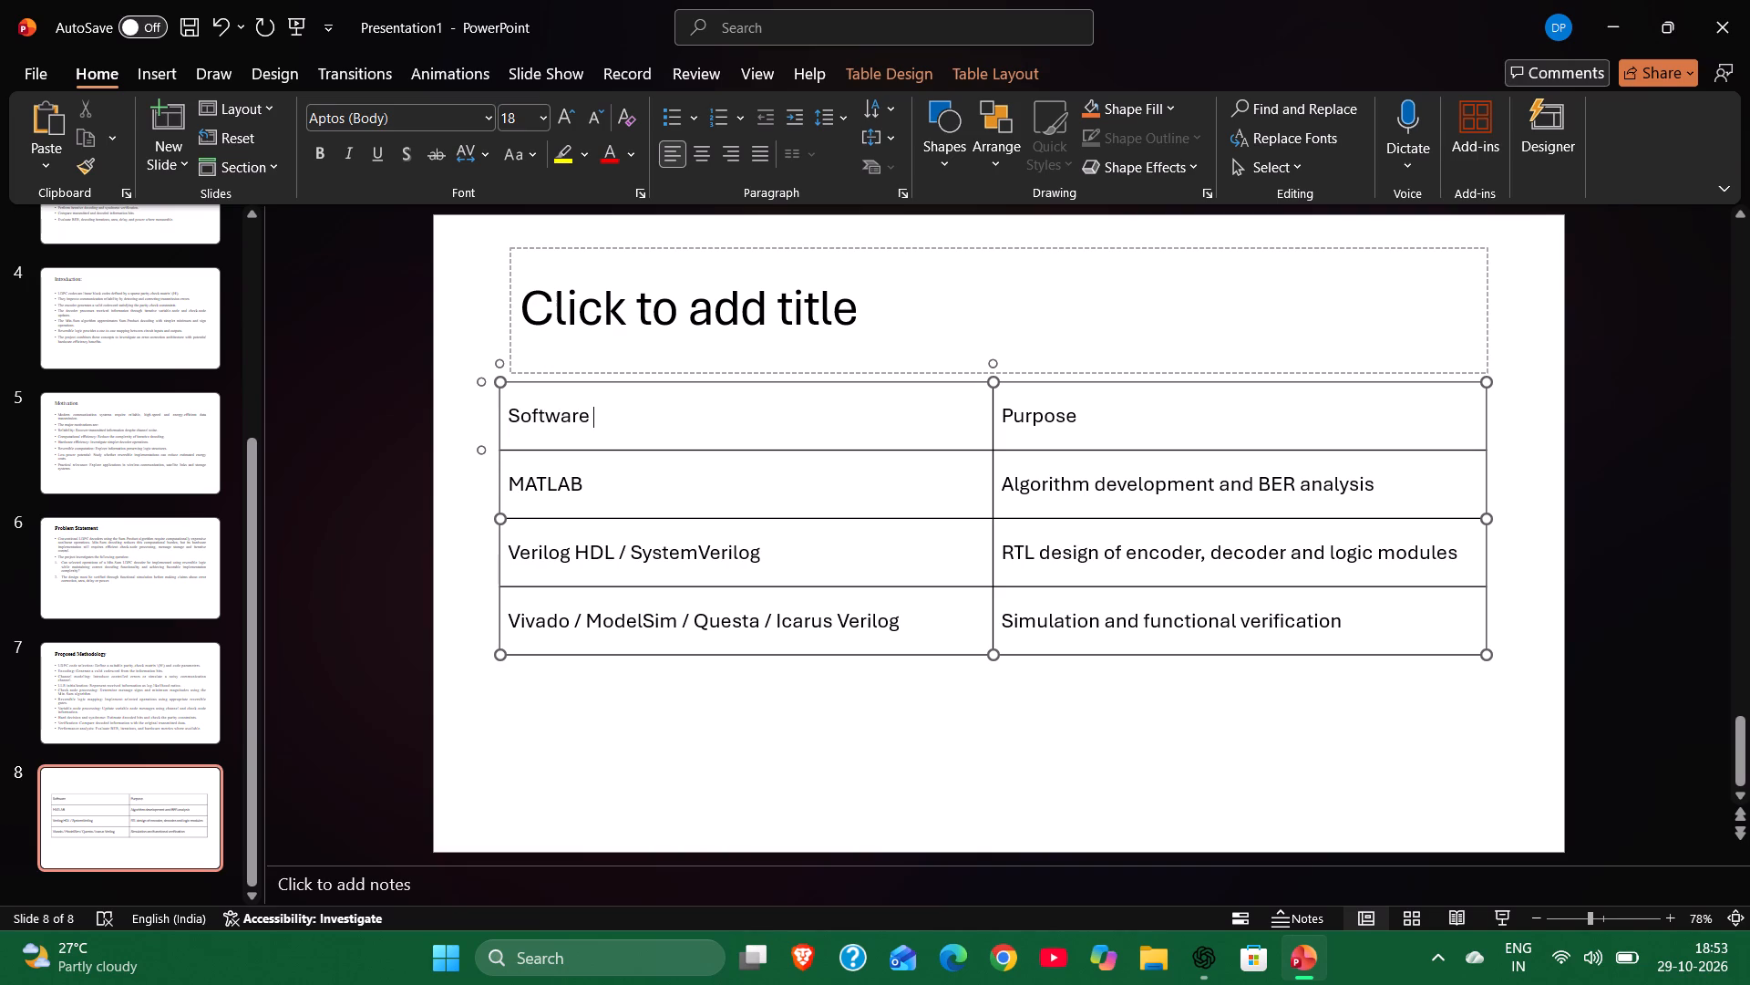
text(Required)
Narrow the table's first column so it just fits the "Vivado / ModelSim / Questa / Icarus Verilog" entry on one line.
click(517, 416)
drag(517, 416, 973, 533)
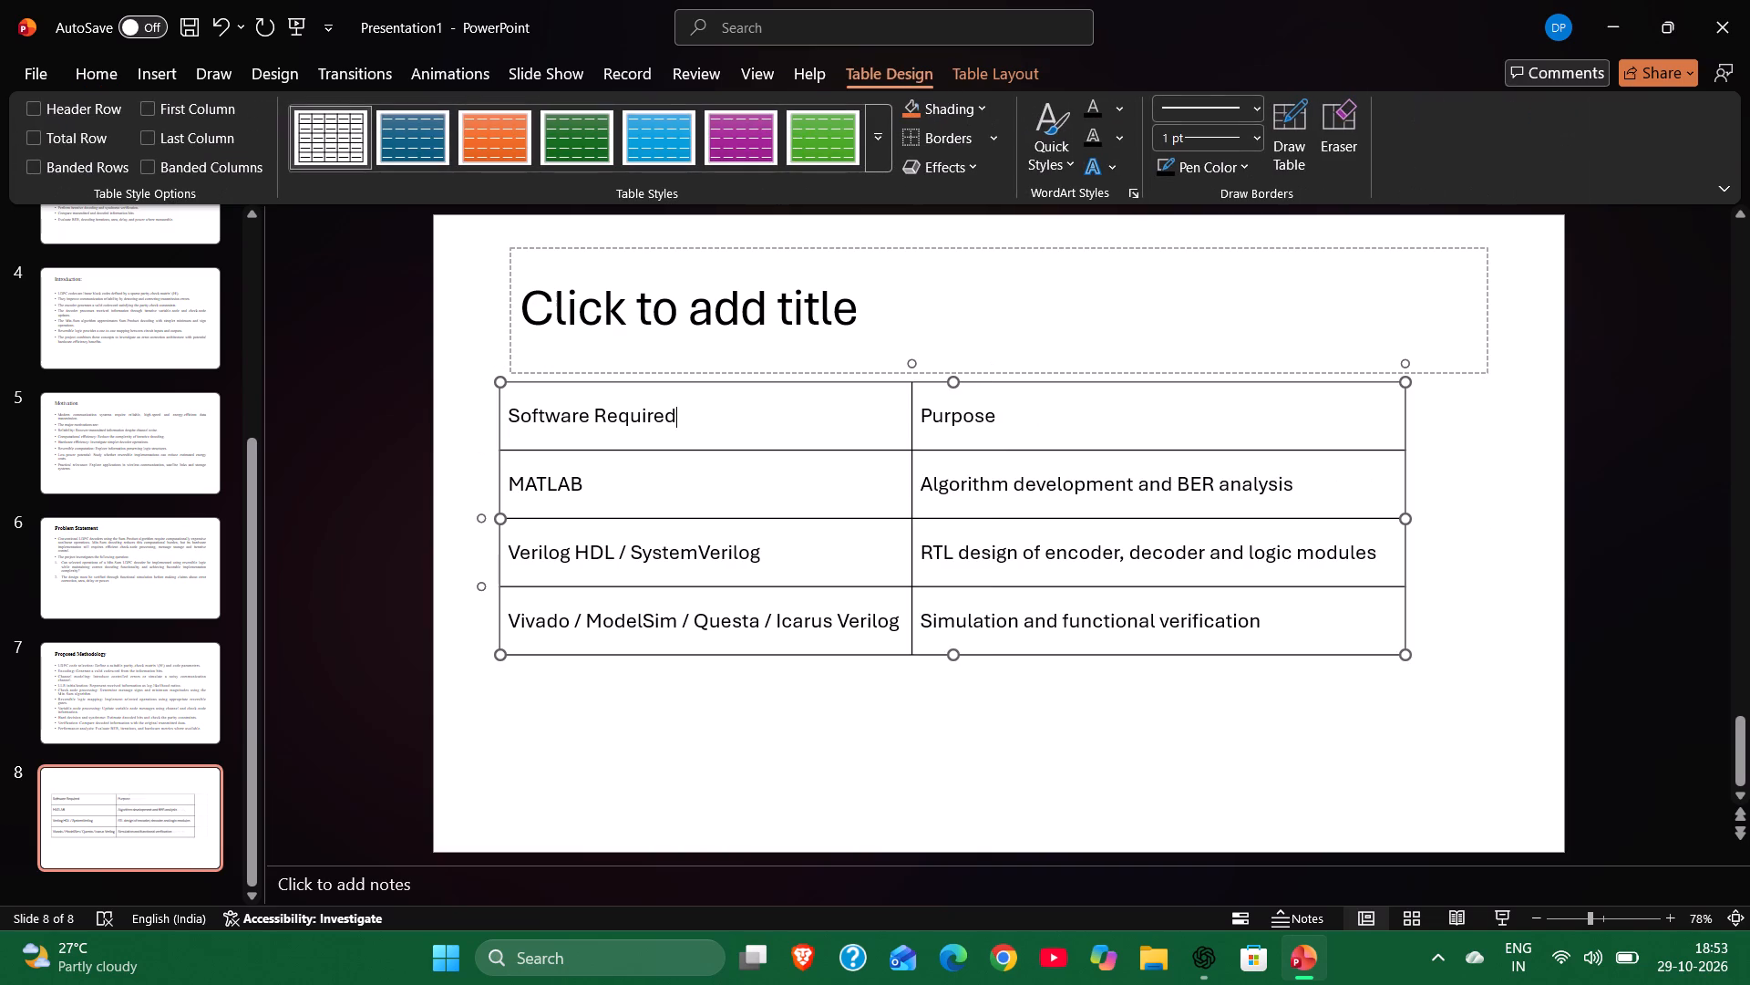
drag(973, 533, 972, 531)
Format all the text in slide 8's table as Times New Roman, size 20.
key(ctrl+a)
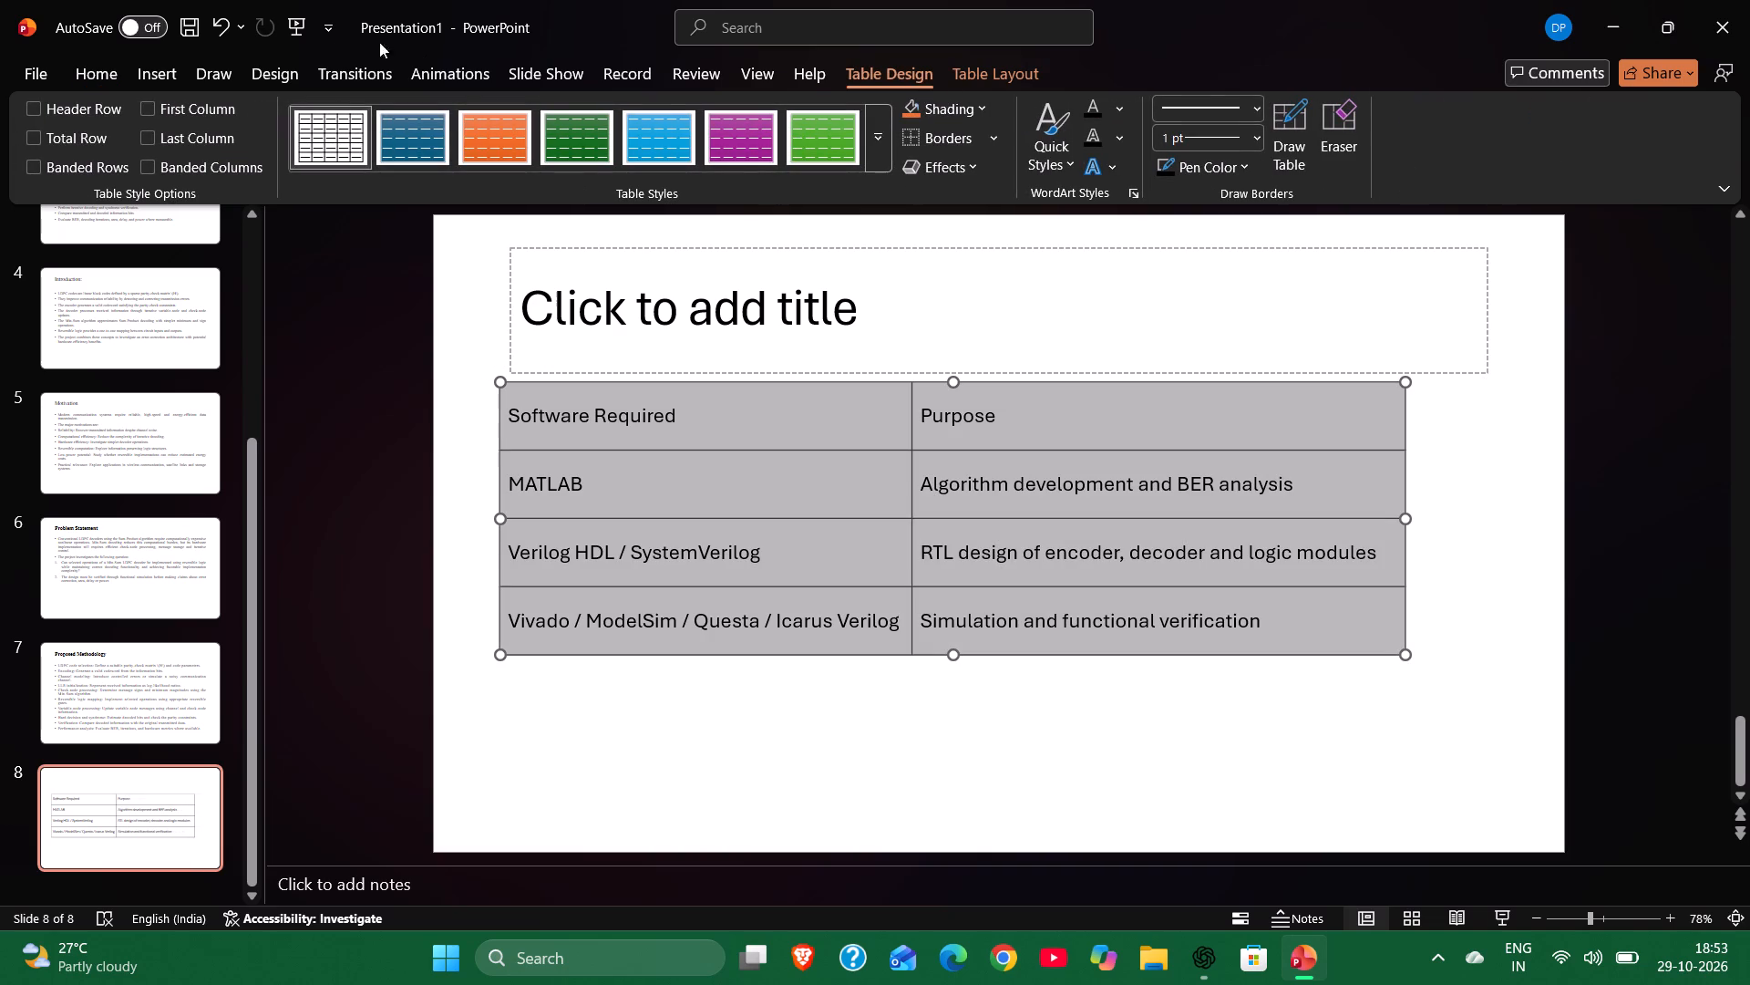
click(111, 70)
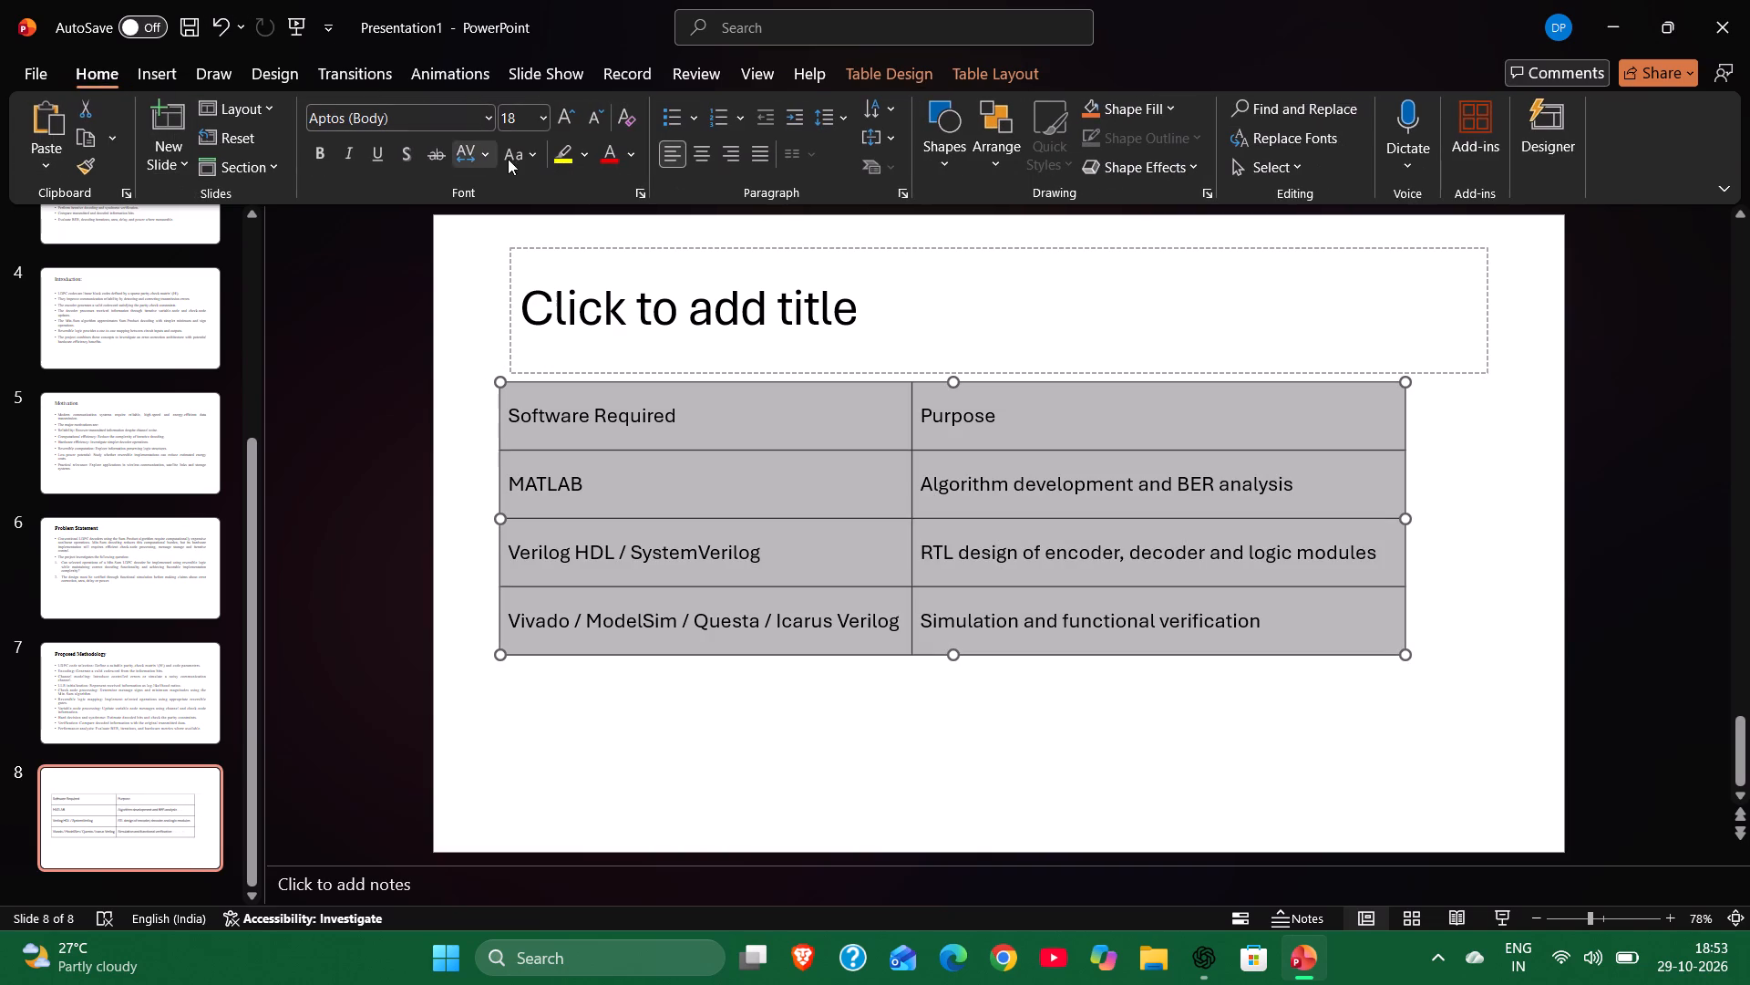
click(483, 122)
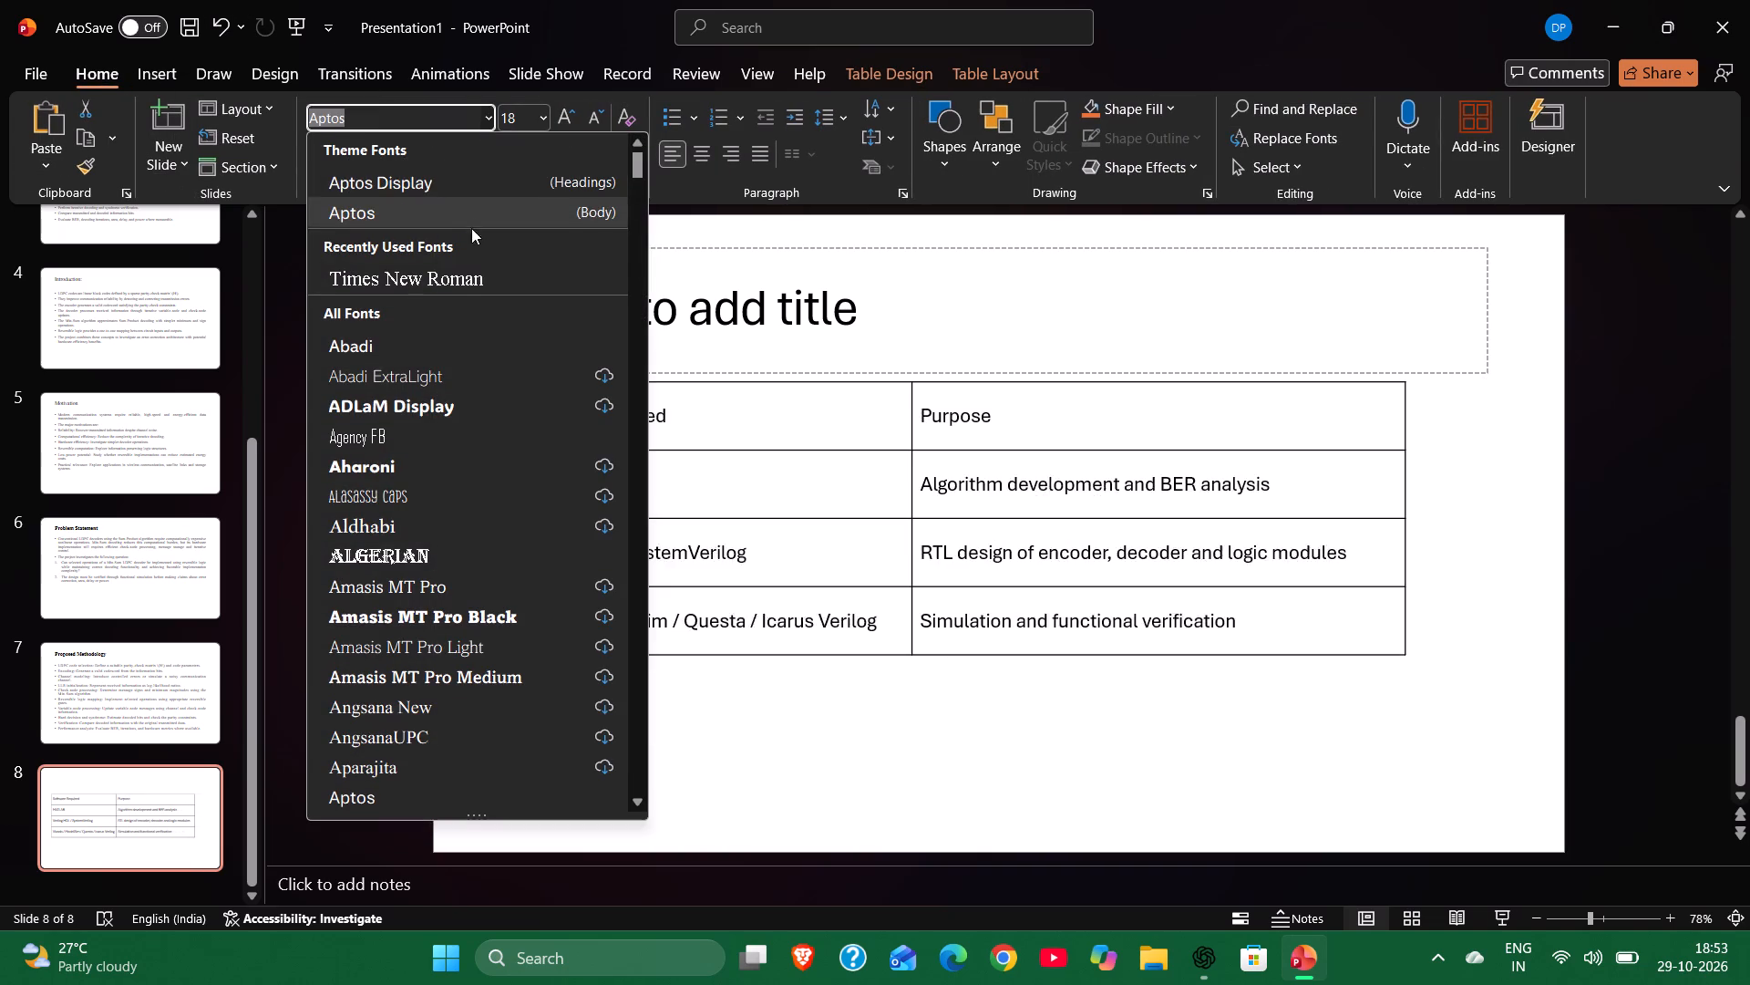
click(456, 289)
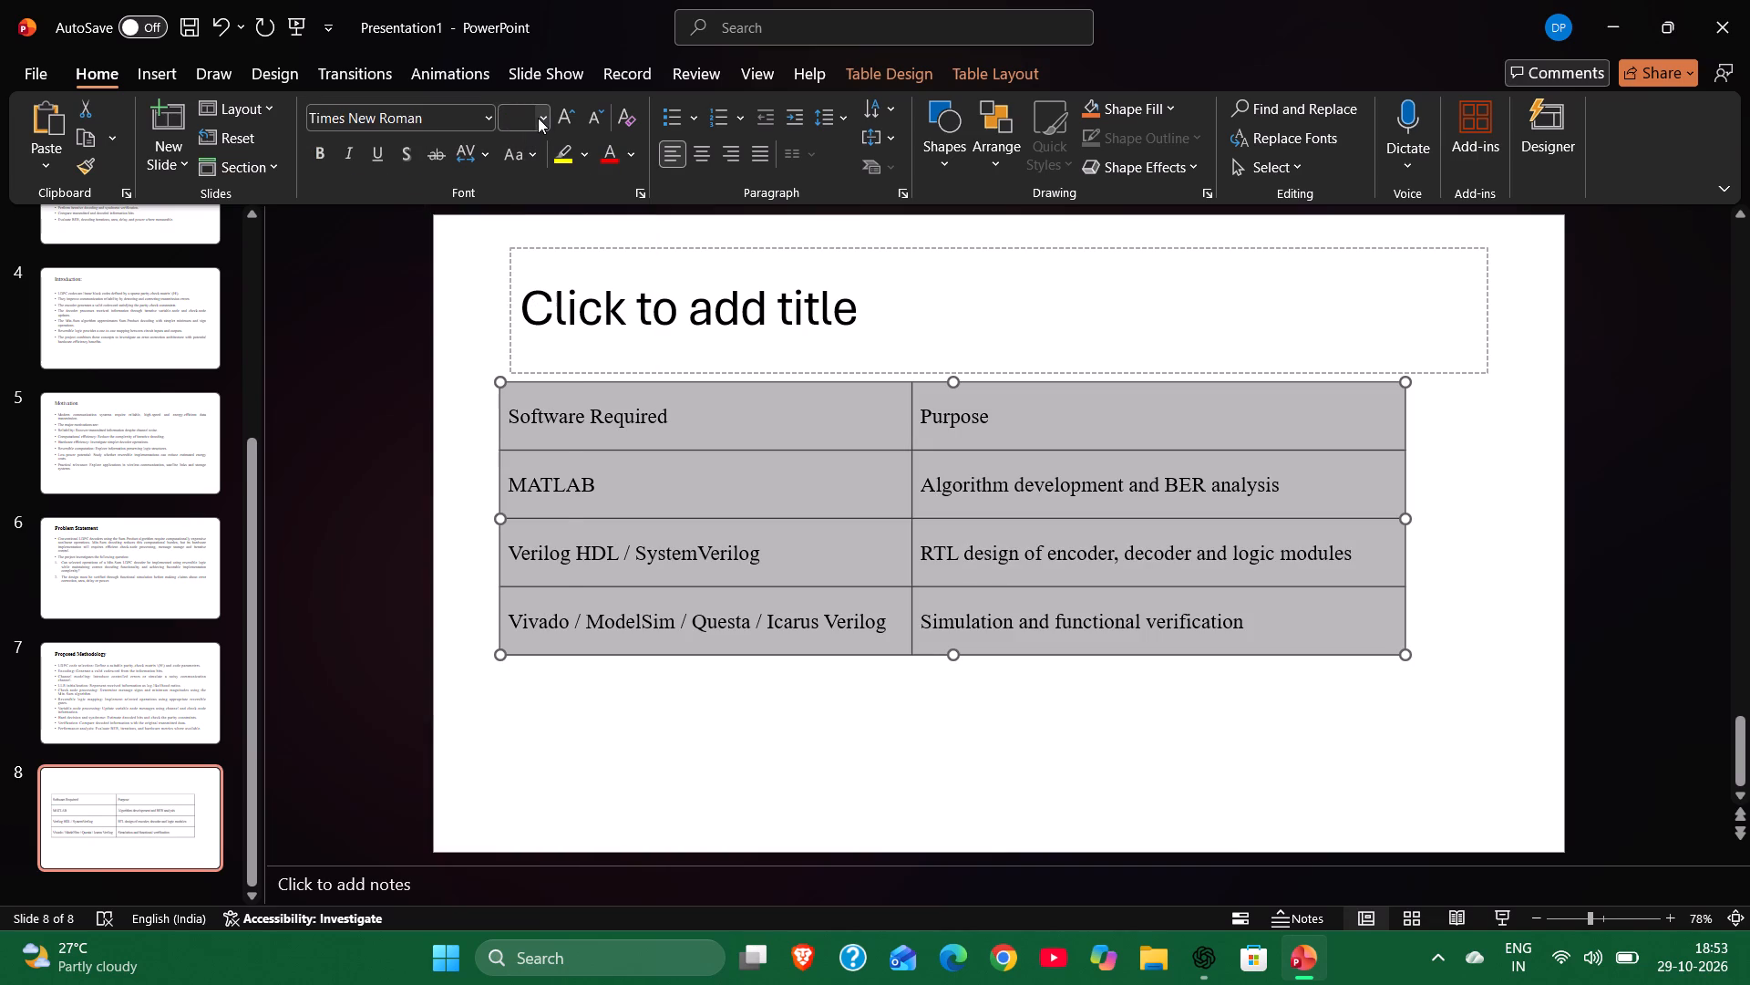
click(538, 119)
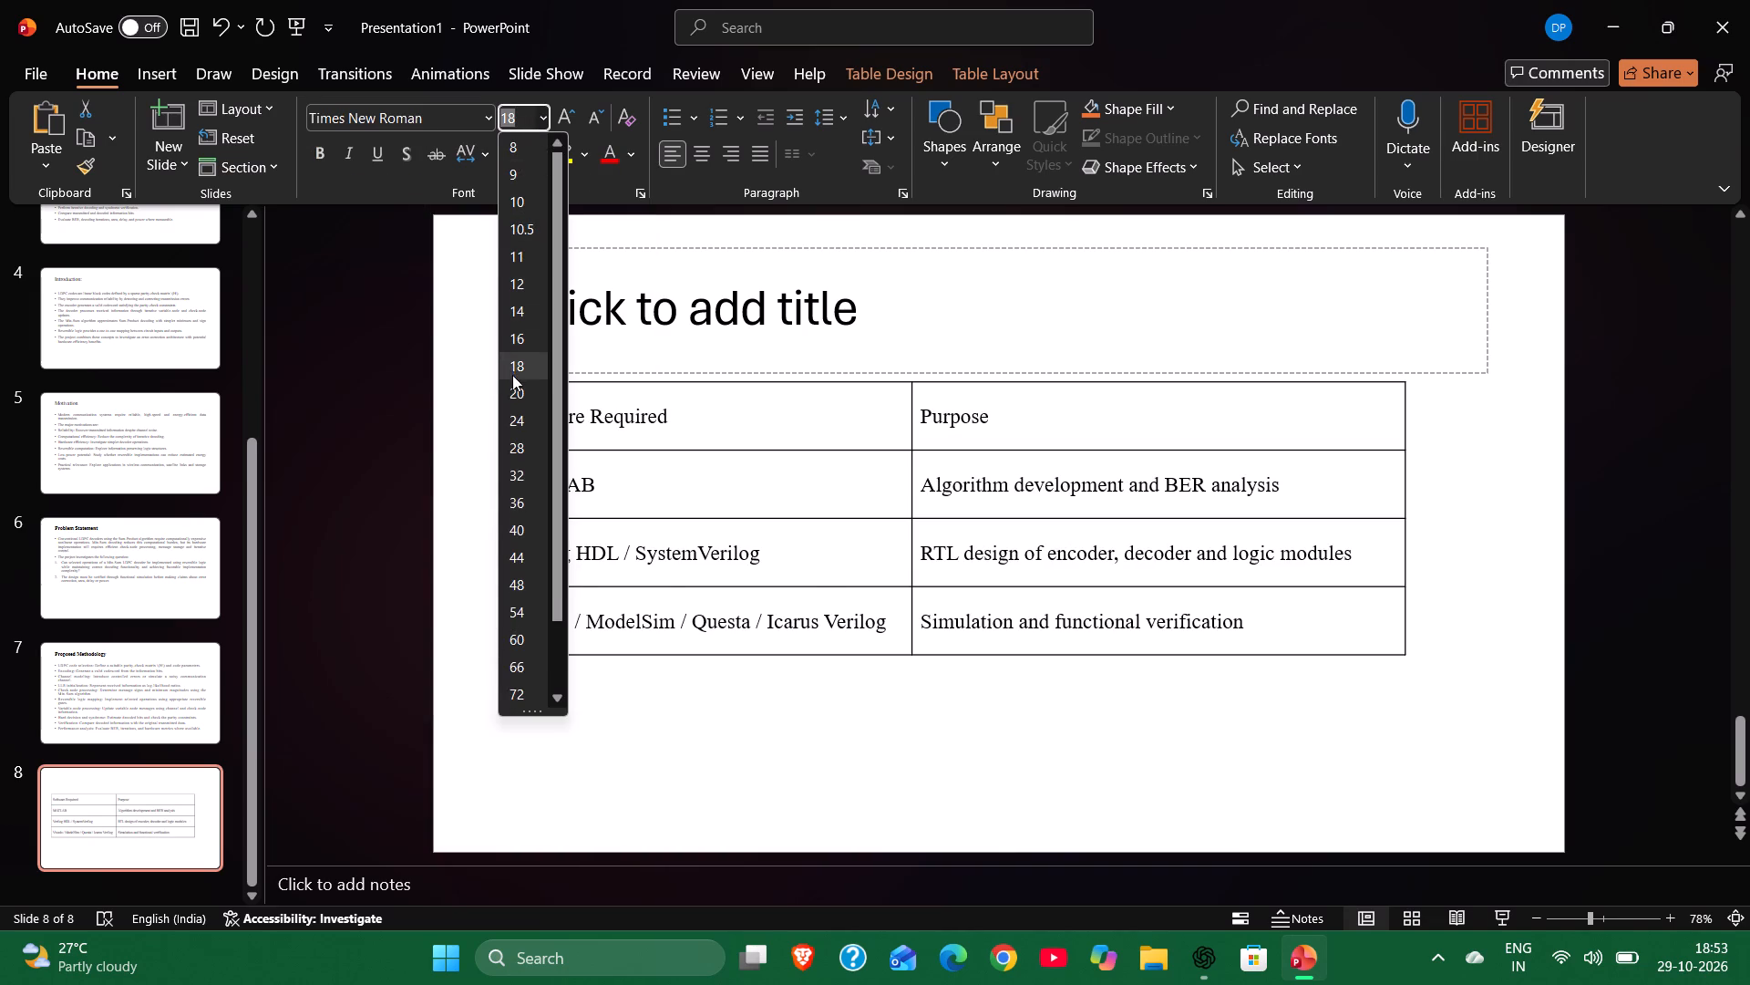
click(521, 399)
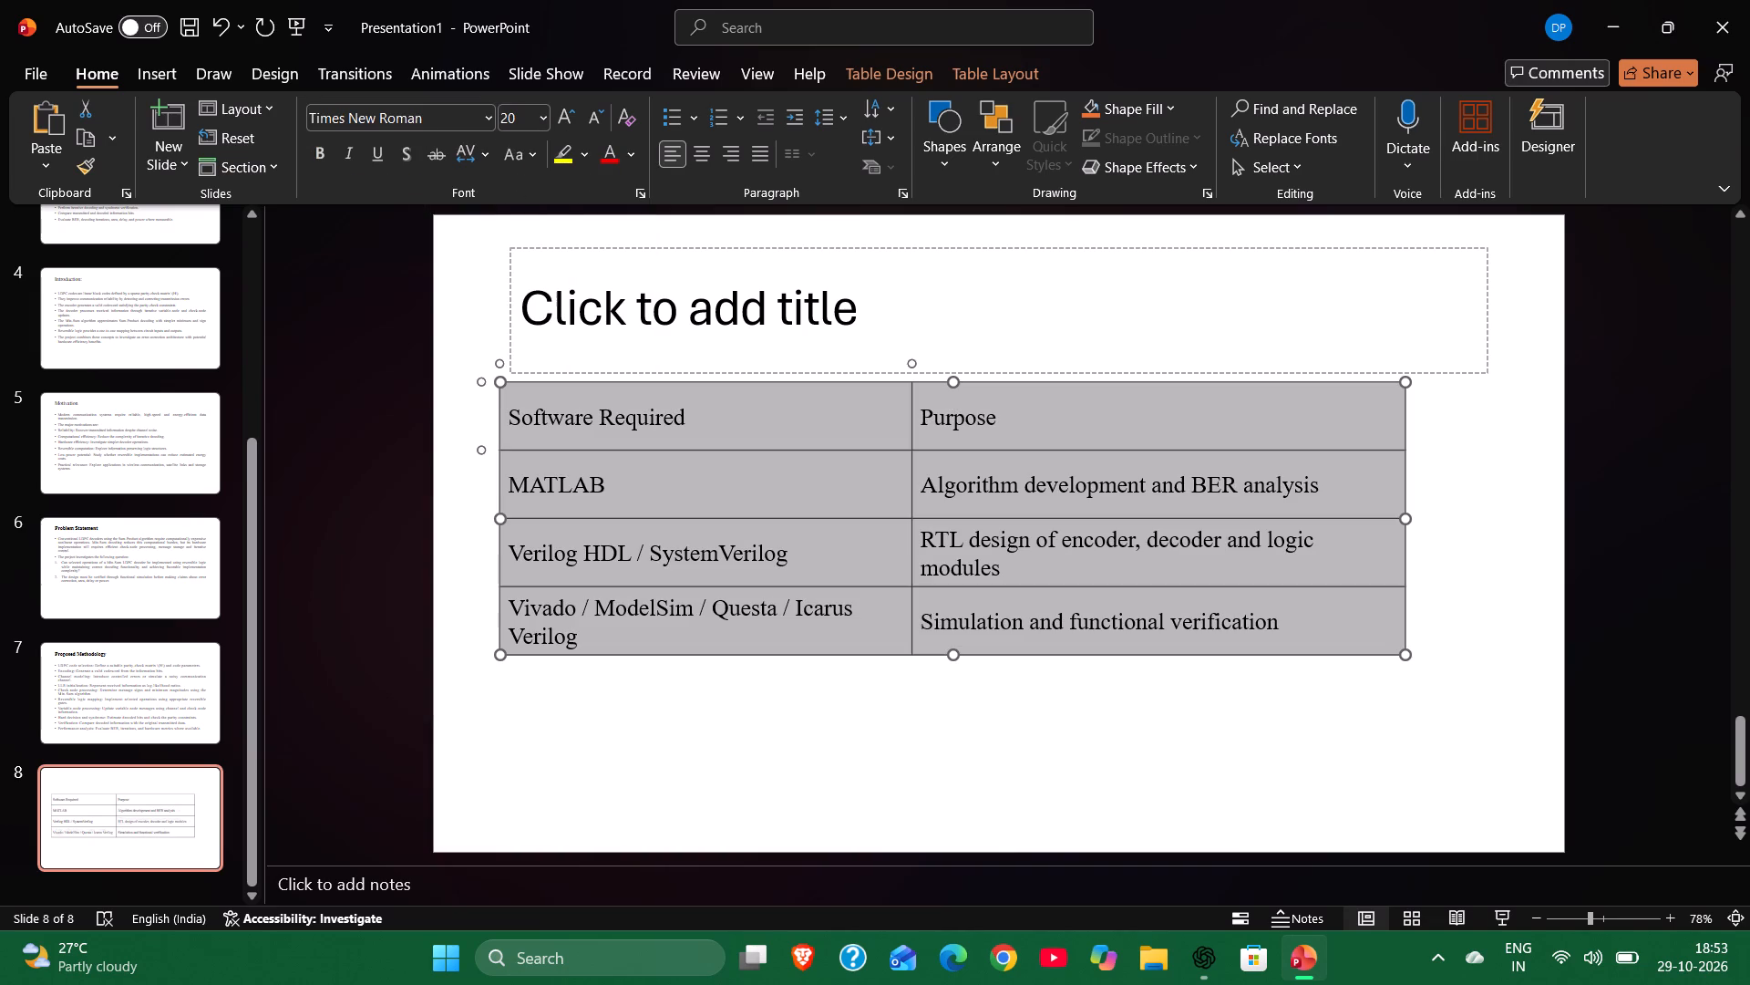
Align the title placeholder with the table's left edge and reduce its height to leave a gap above the table.
click(668, 349)
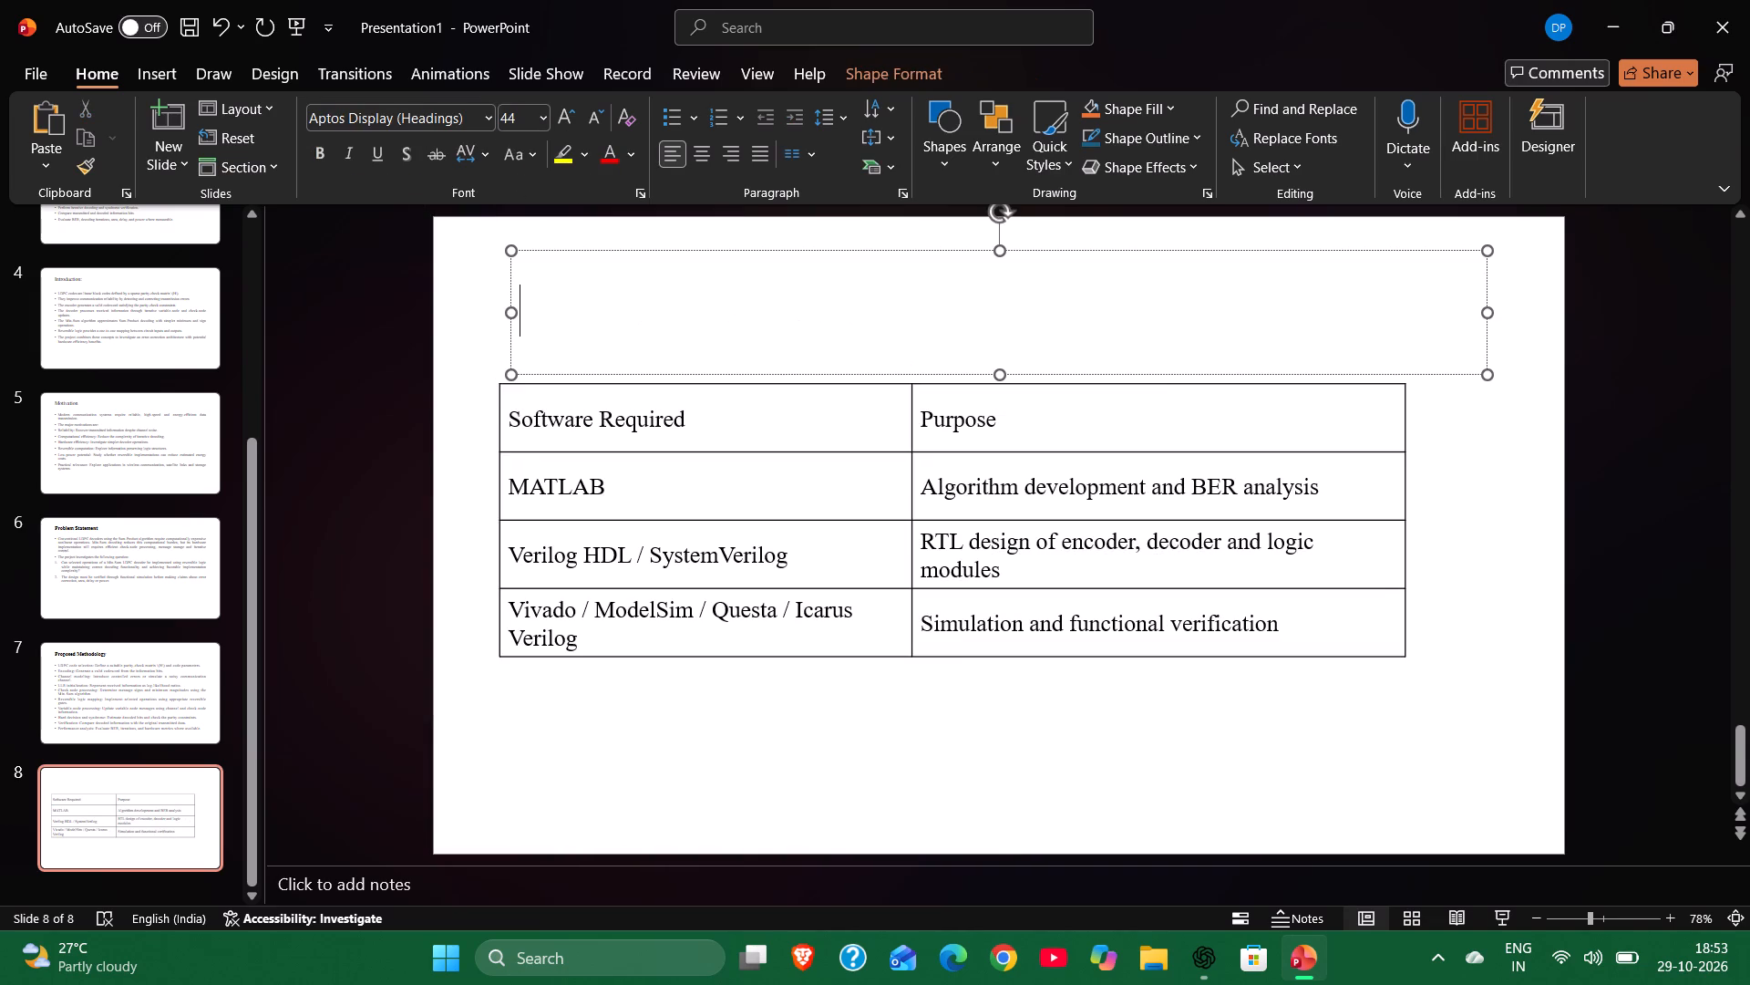
drag(1006, 373, 990, 370)
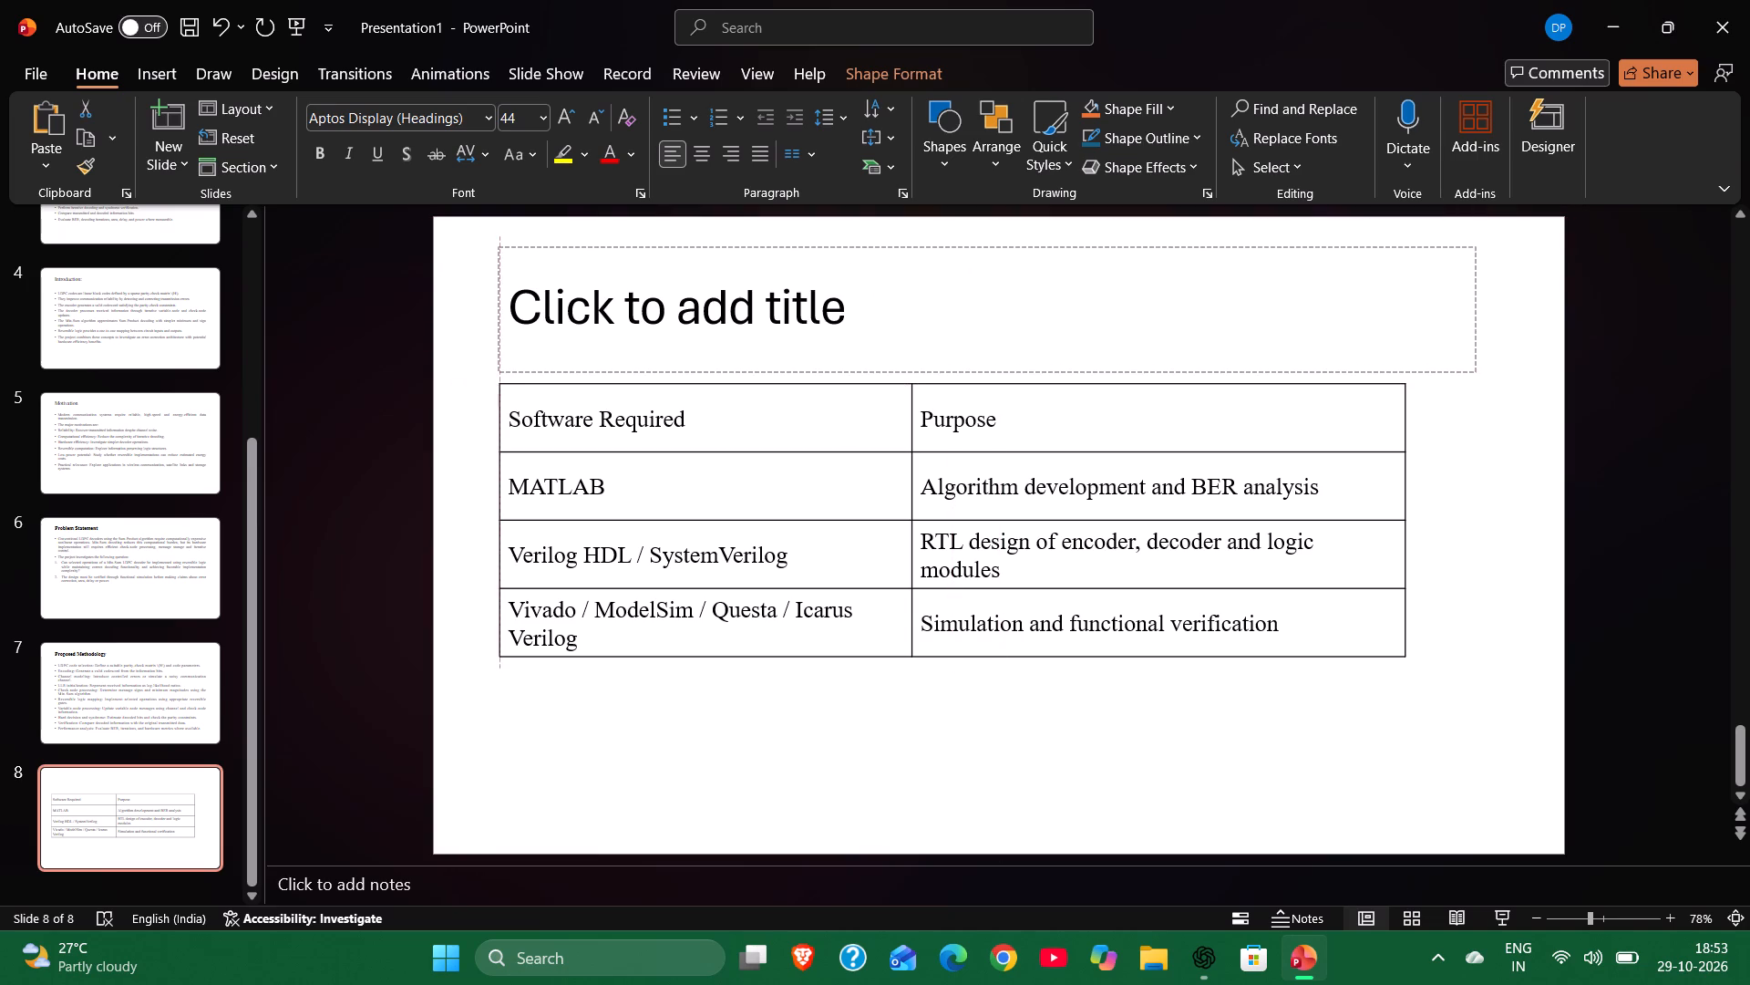
drag(990, 370, 990, 373)
drag(987, 369, 985, 359)
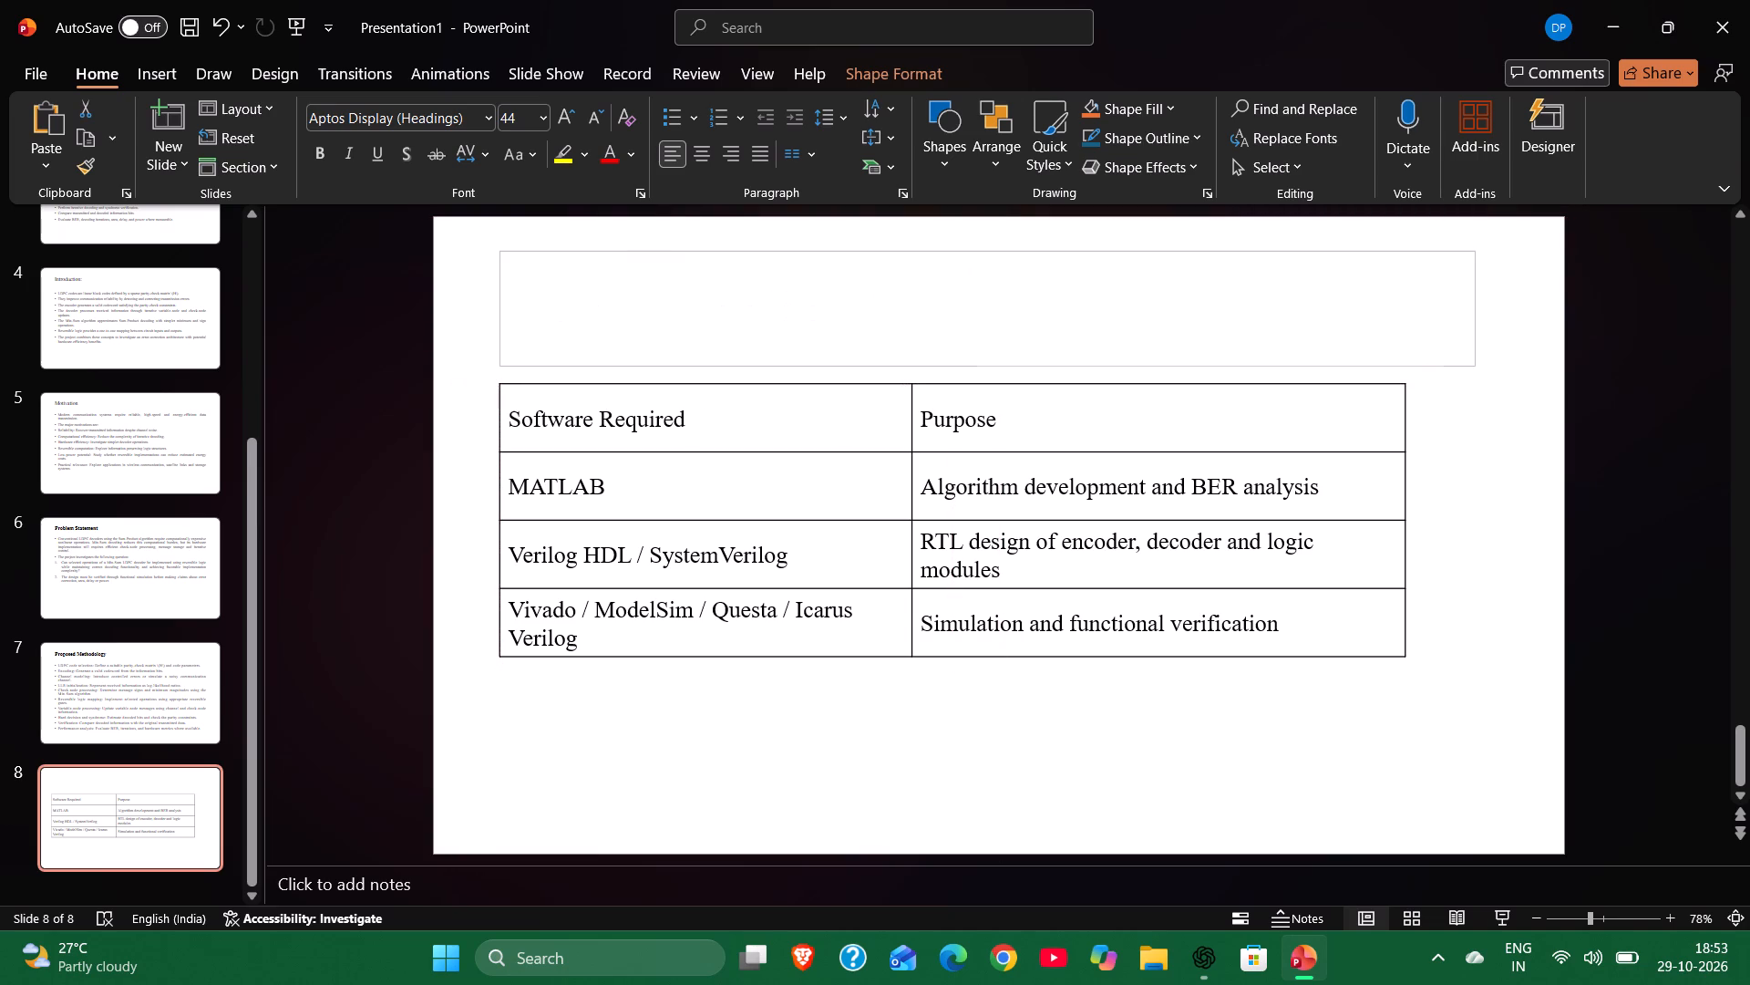
drag(985, 359, 976, 326)
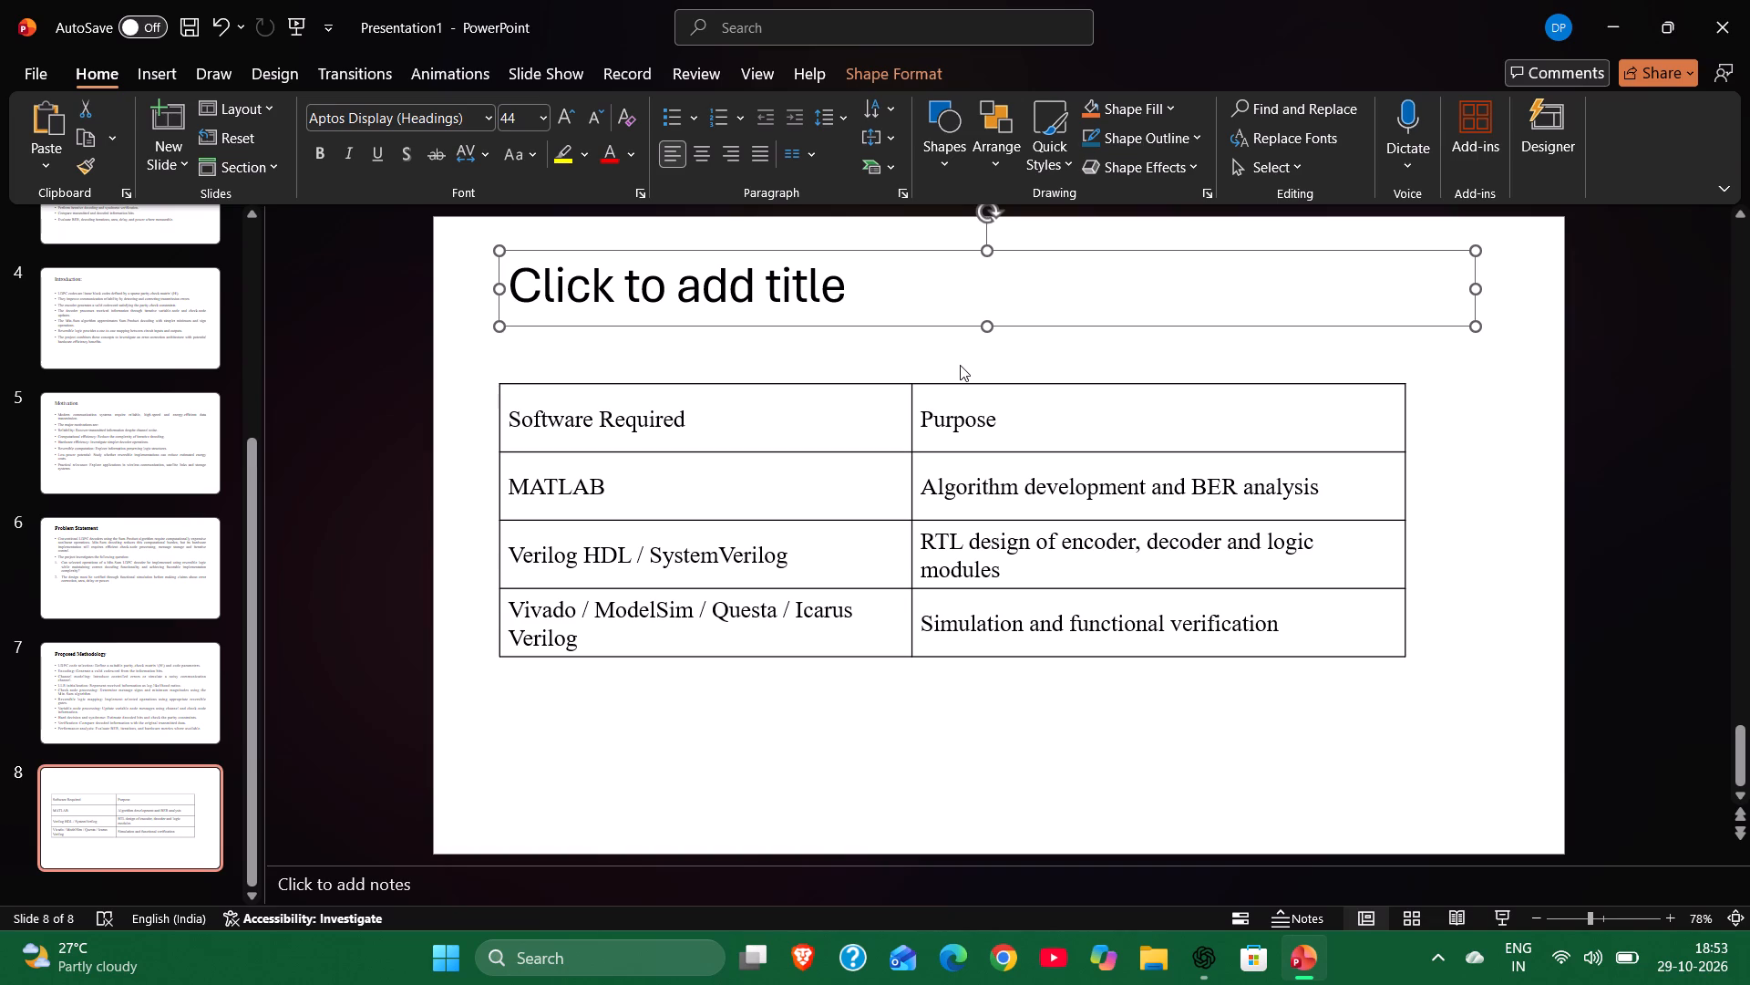
click(838, 299)
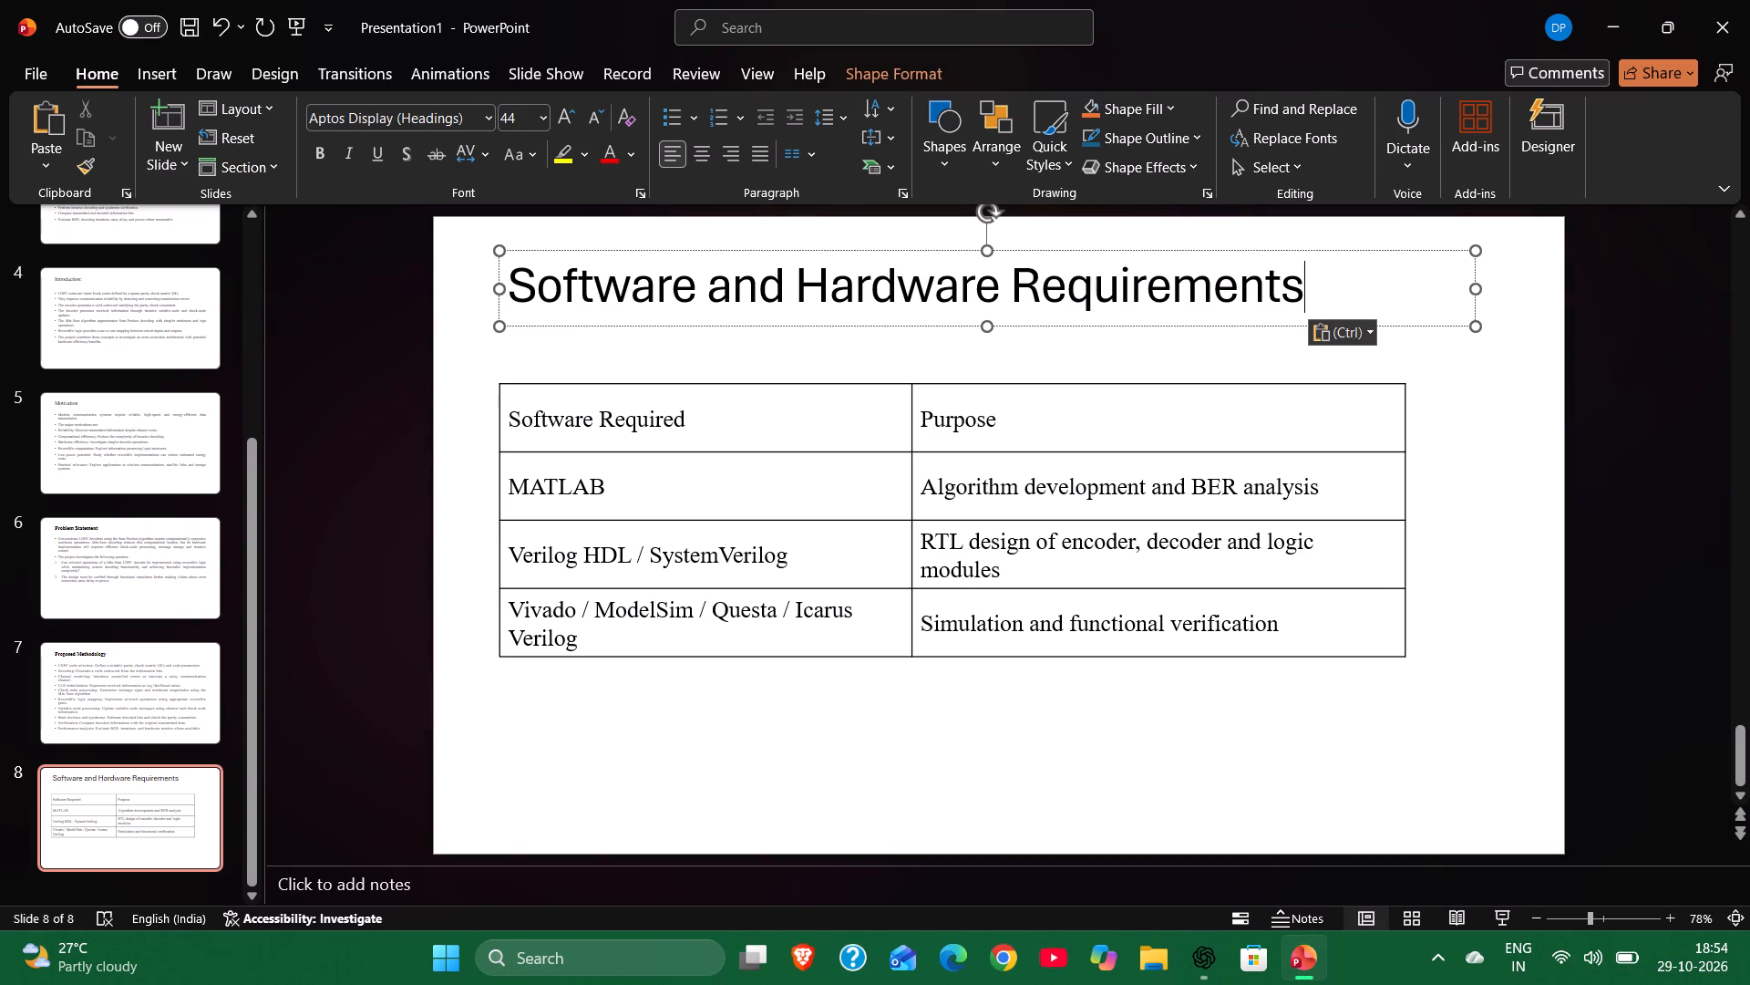
Change all of slide 8's title text to Times New Roman and open its font size choices.
key(ctrl+a)
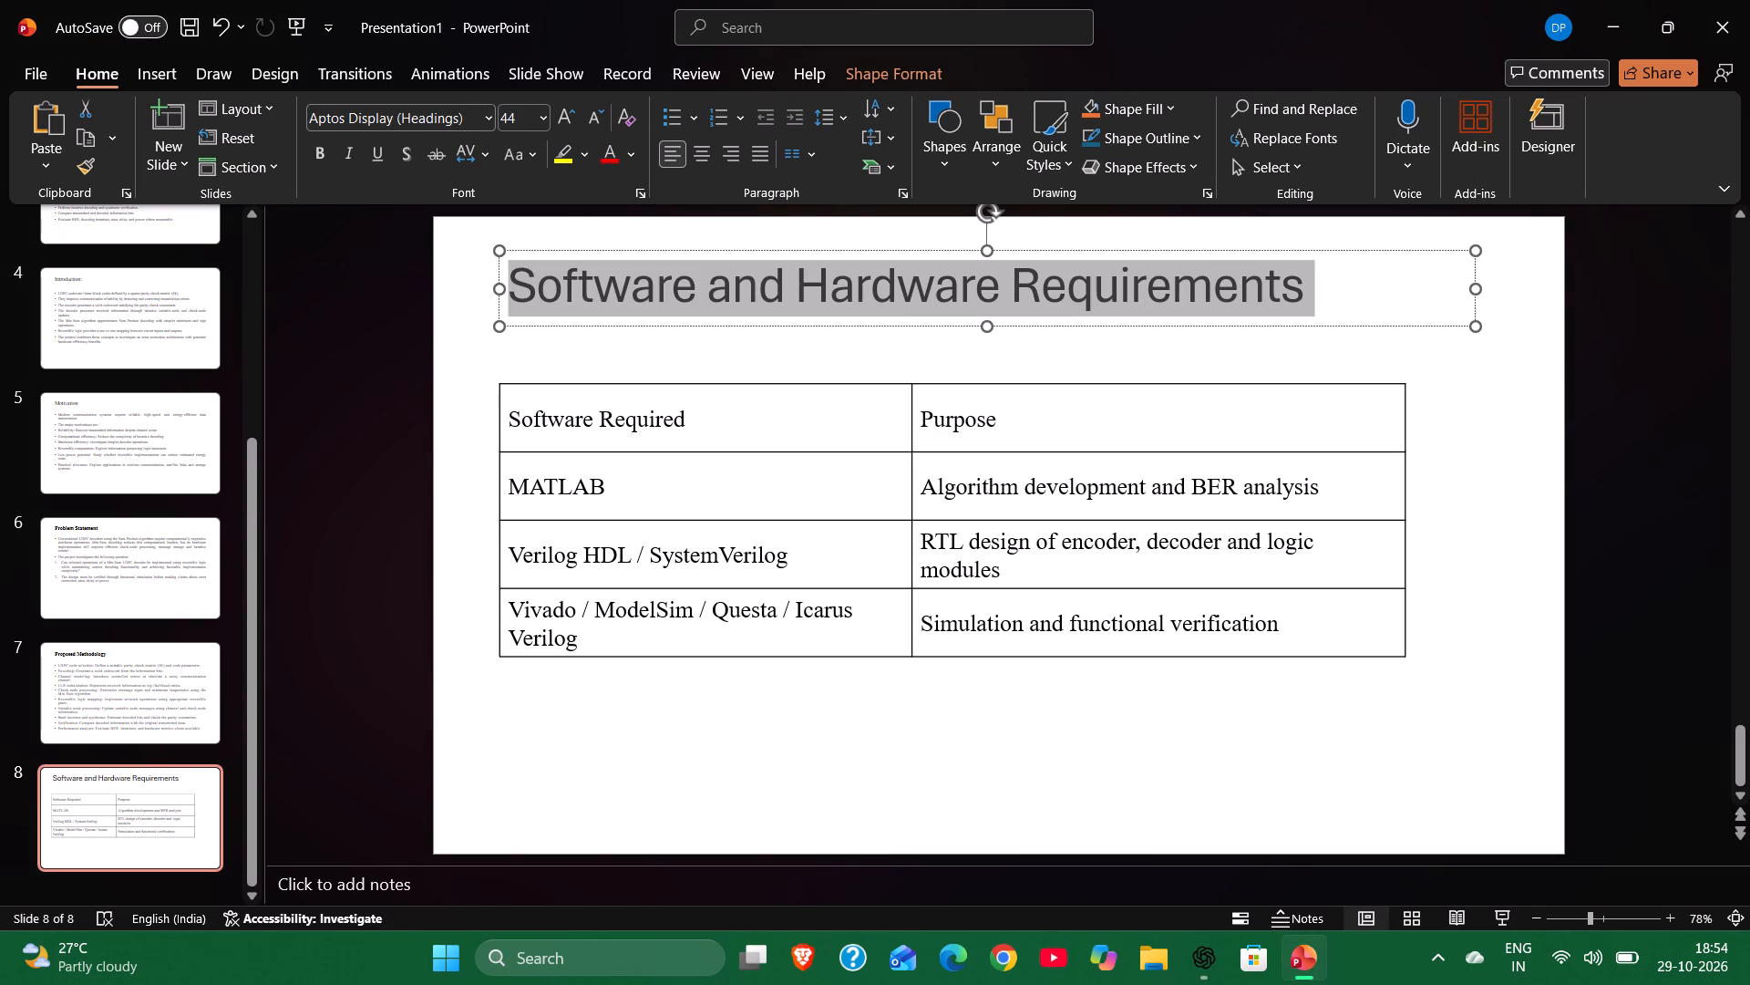
click(488, 119)
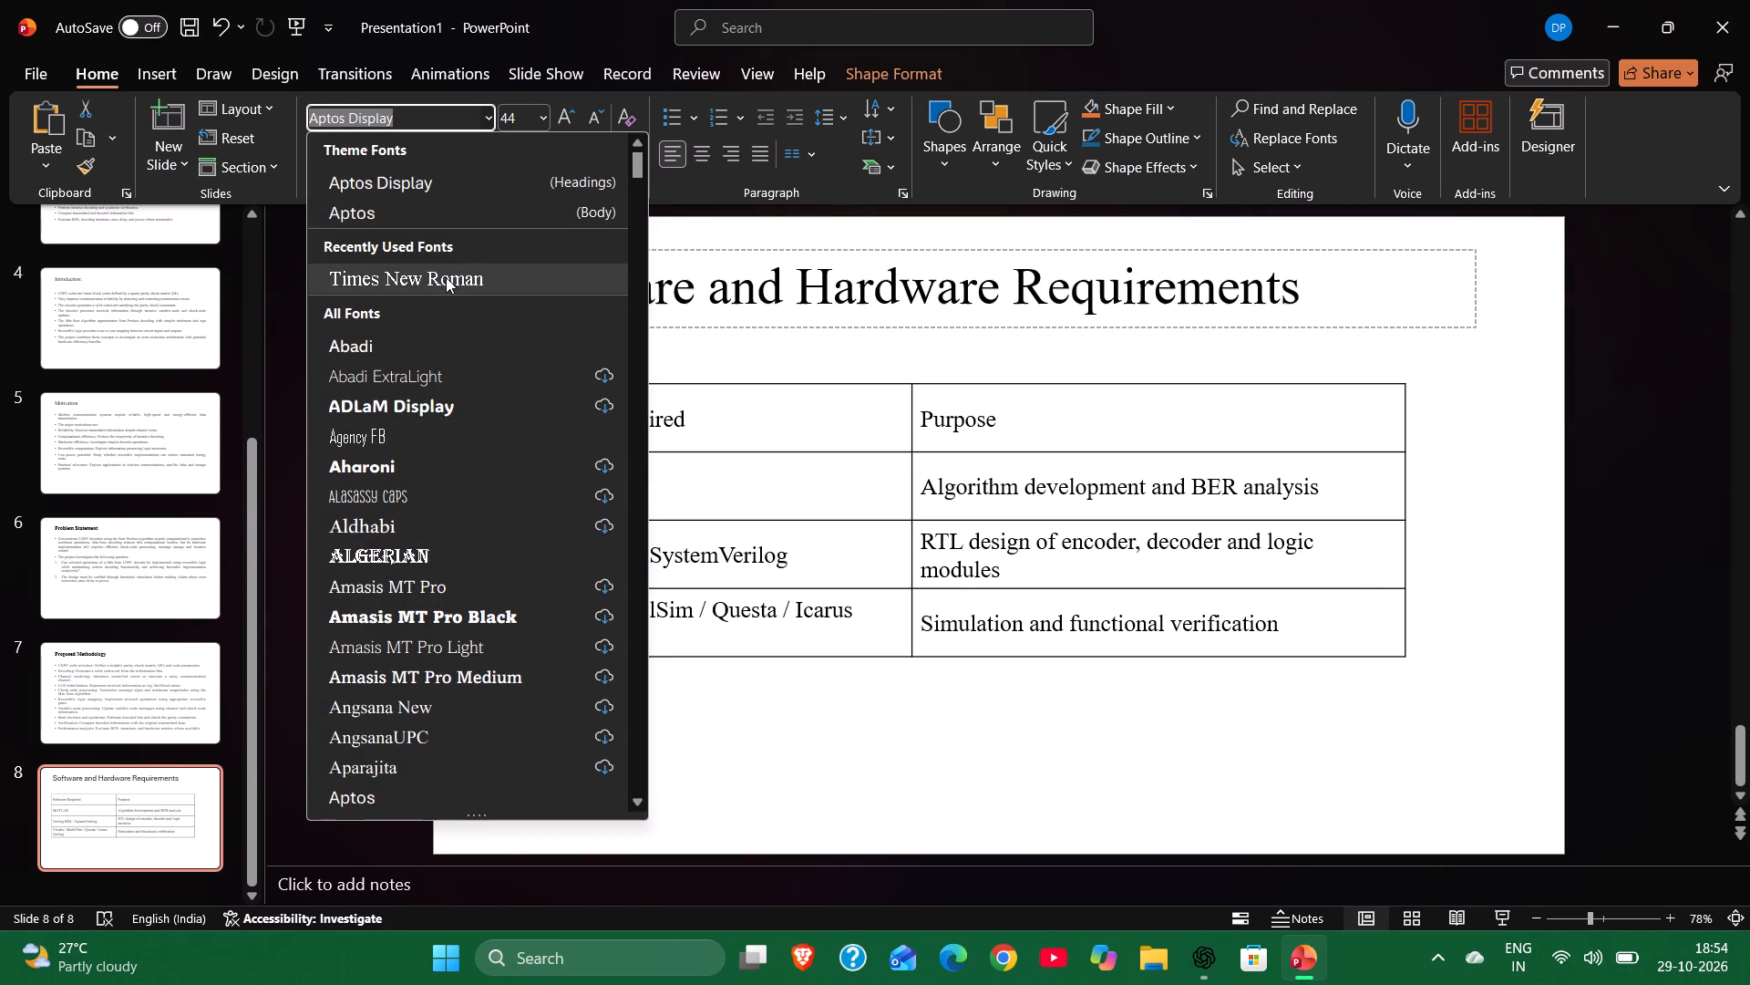
click(445, 276)
click(542, 117)
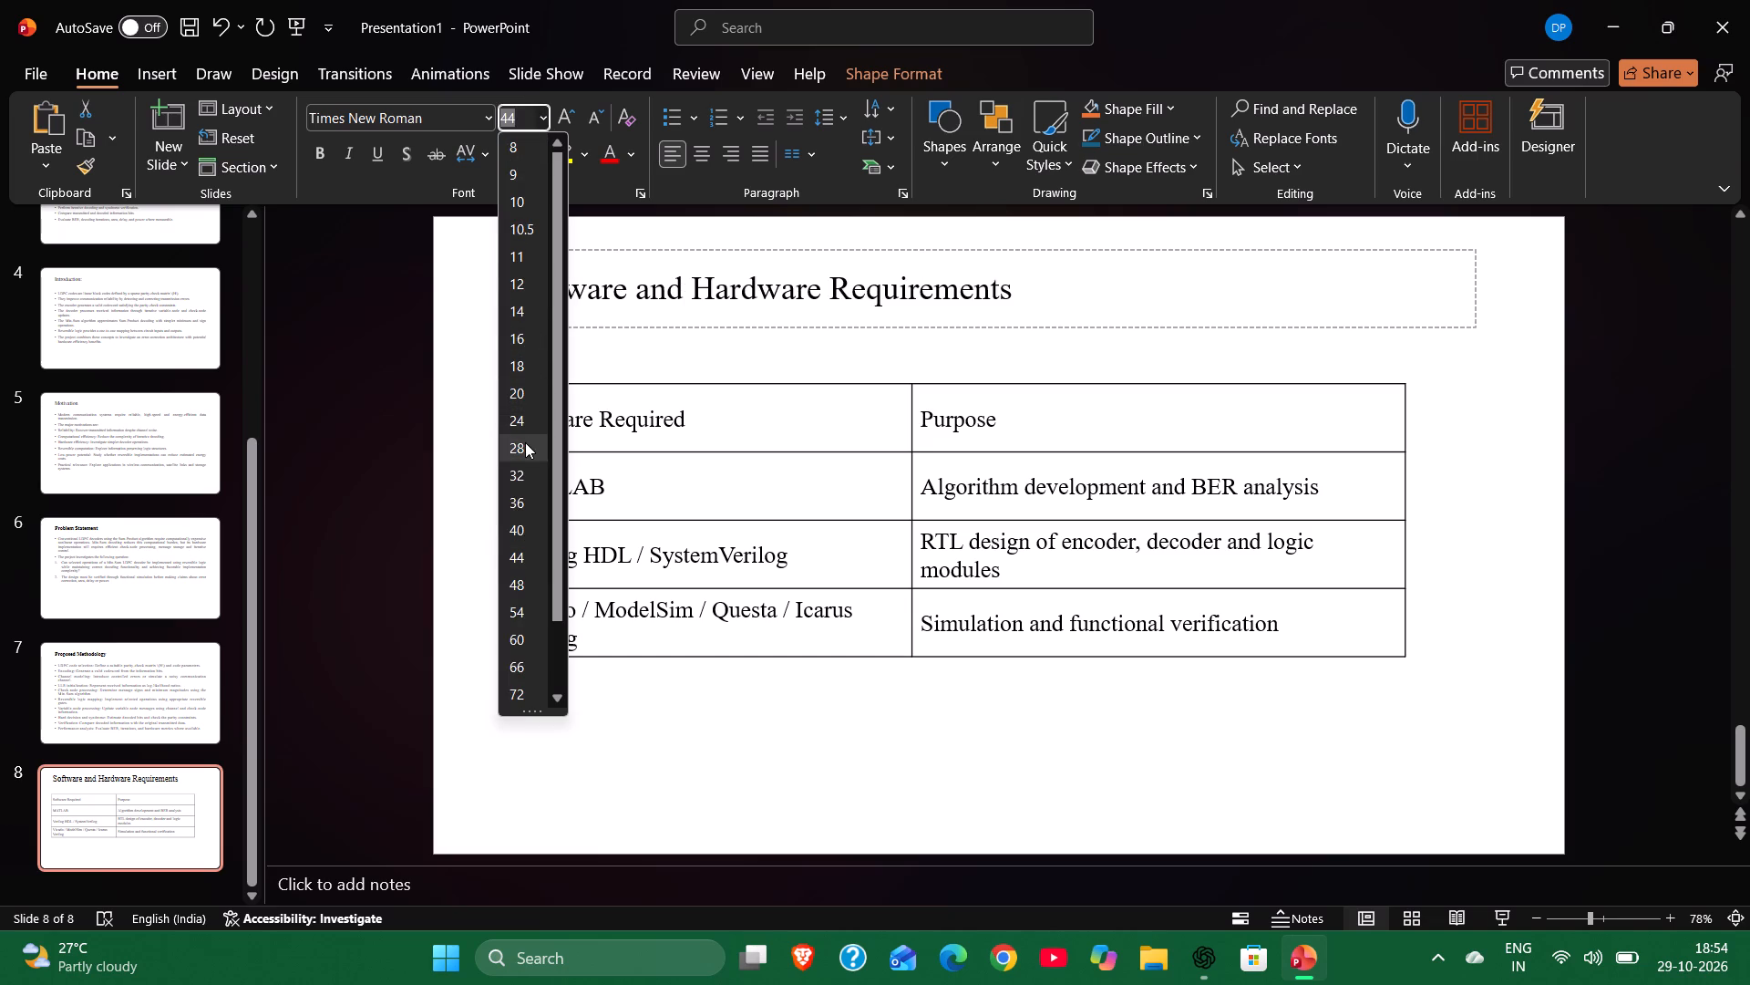
Set slide 8's title text to size 28.
click(525, 442)
click(1040, 291)
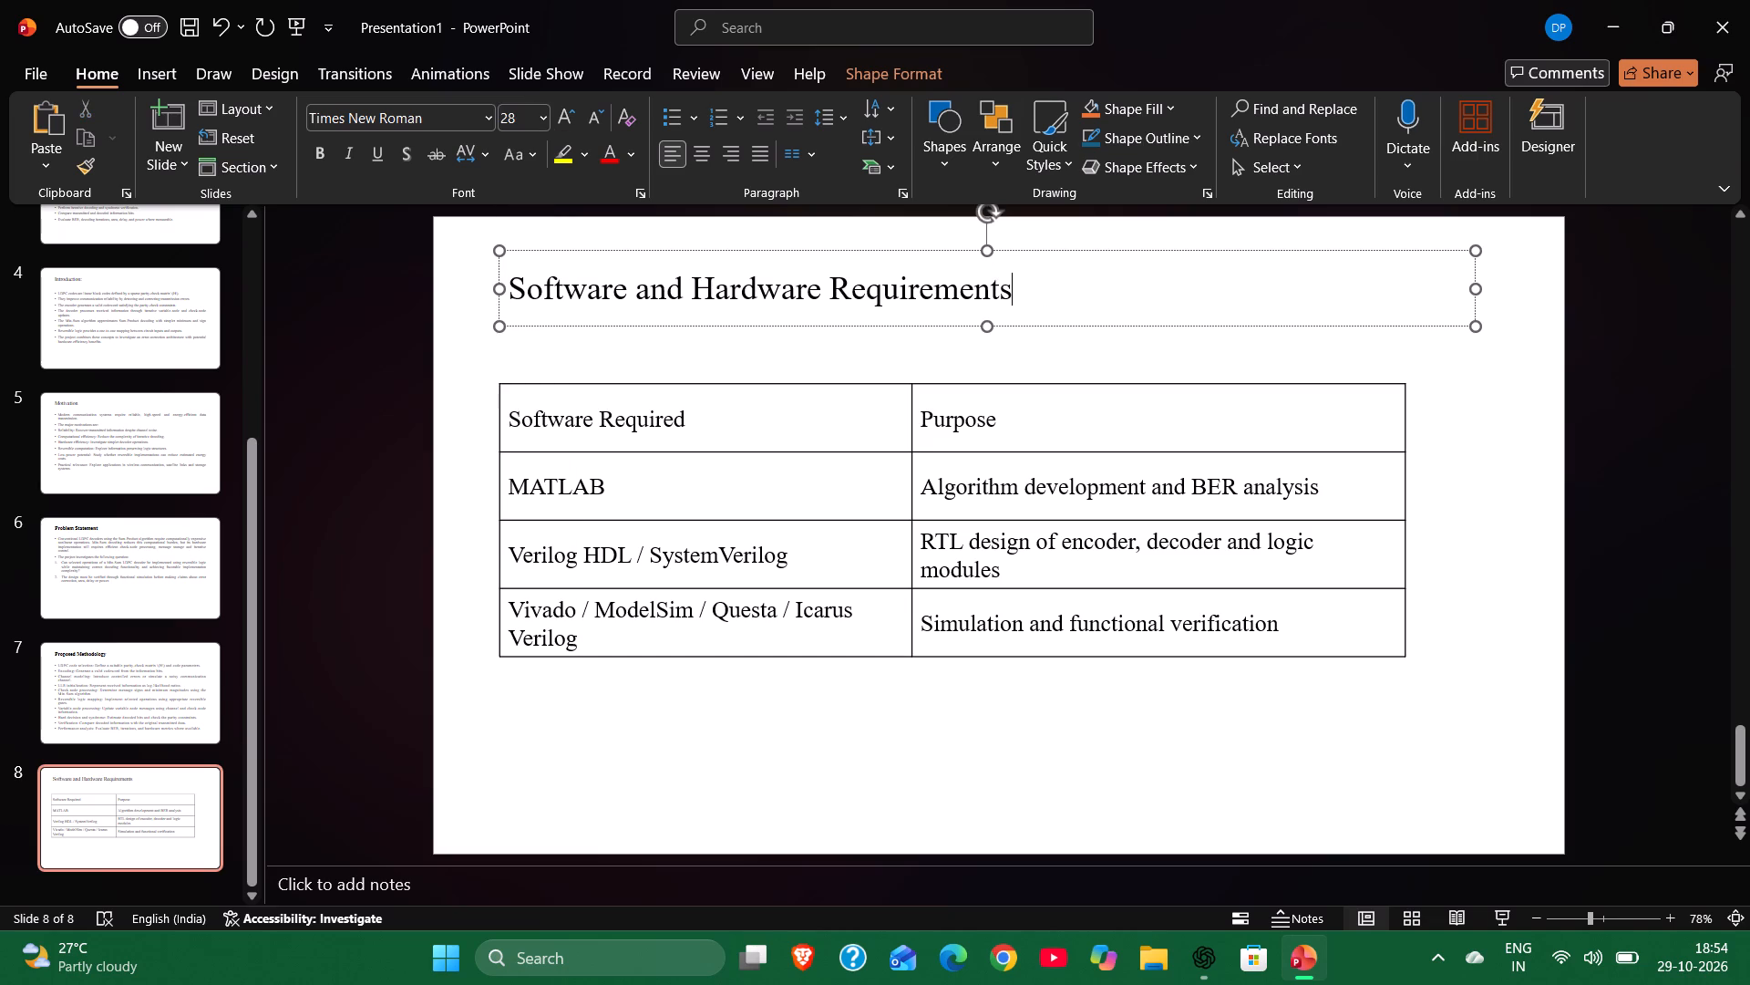
Replace "and Hardware" in slide 8's title with "Tools".
click(820, 297)
key(BackSpace)
key(BackSpace)
key(BackSpace)
key(BackSpace)
key(BackSpace)
key(BackSpace)
key(BackSpace)
key(BackSpace)
key(BackSpace)
key(BackSpace)
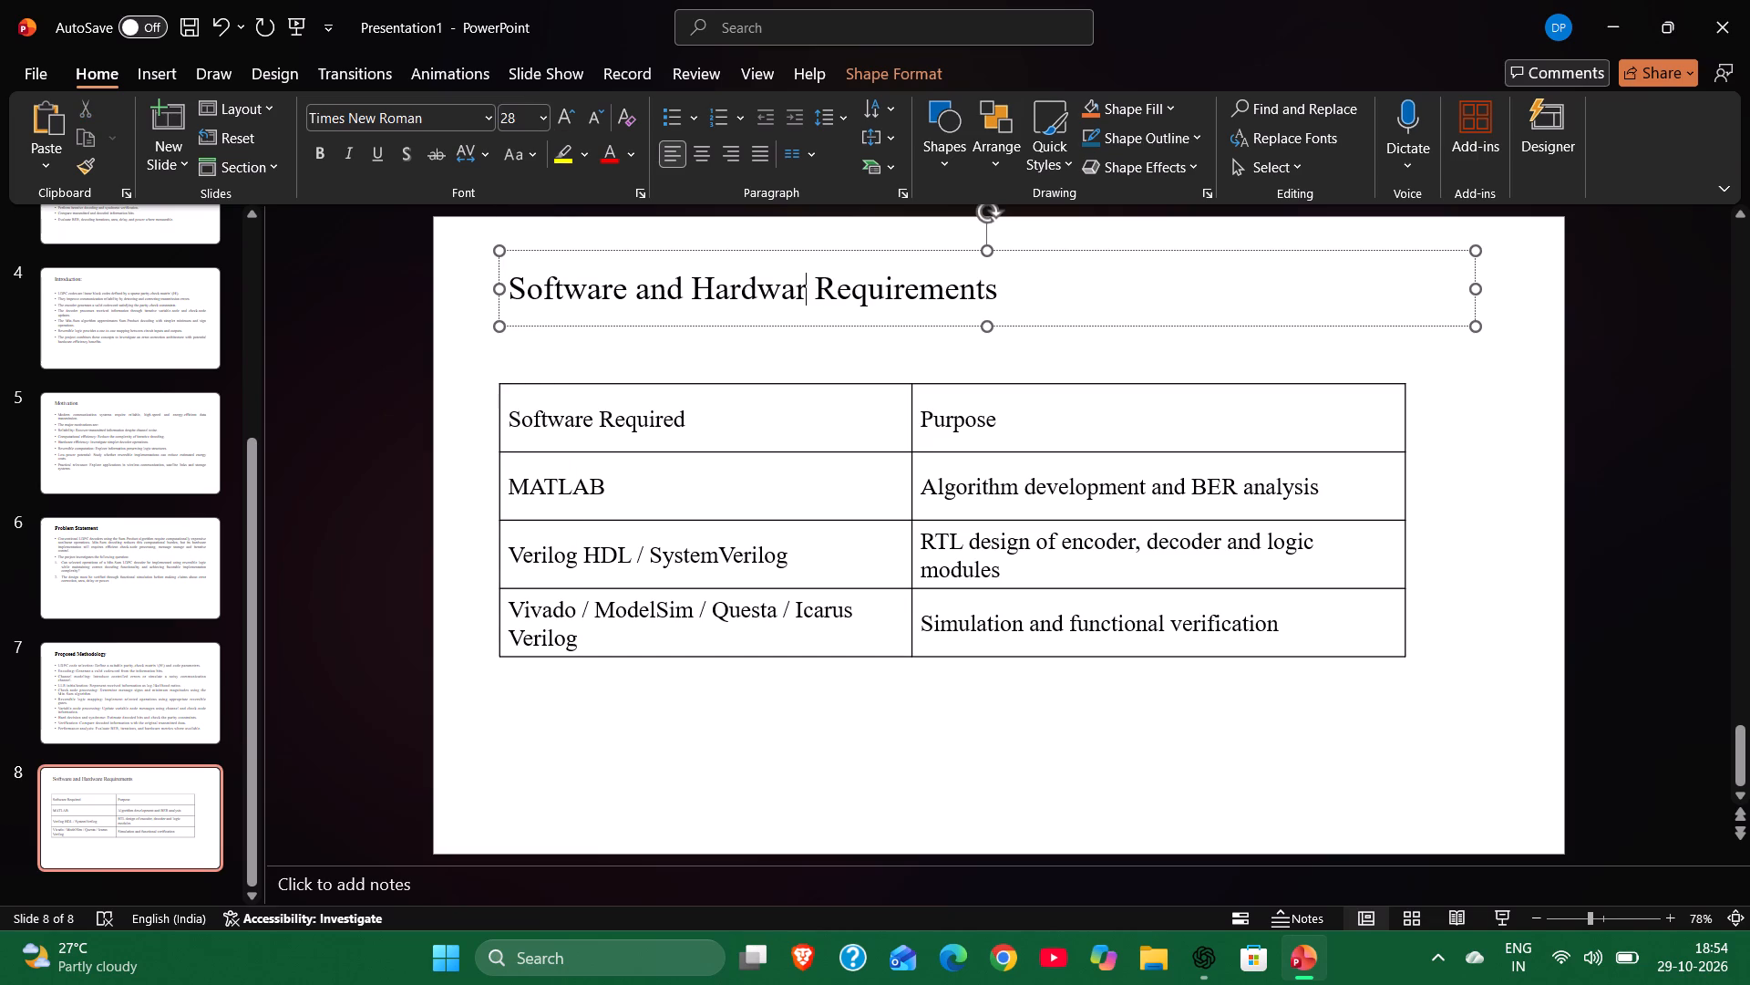
key(BackSpace)
key(BackSpace)
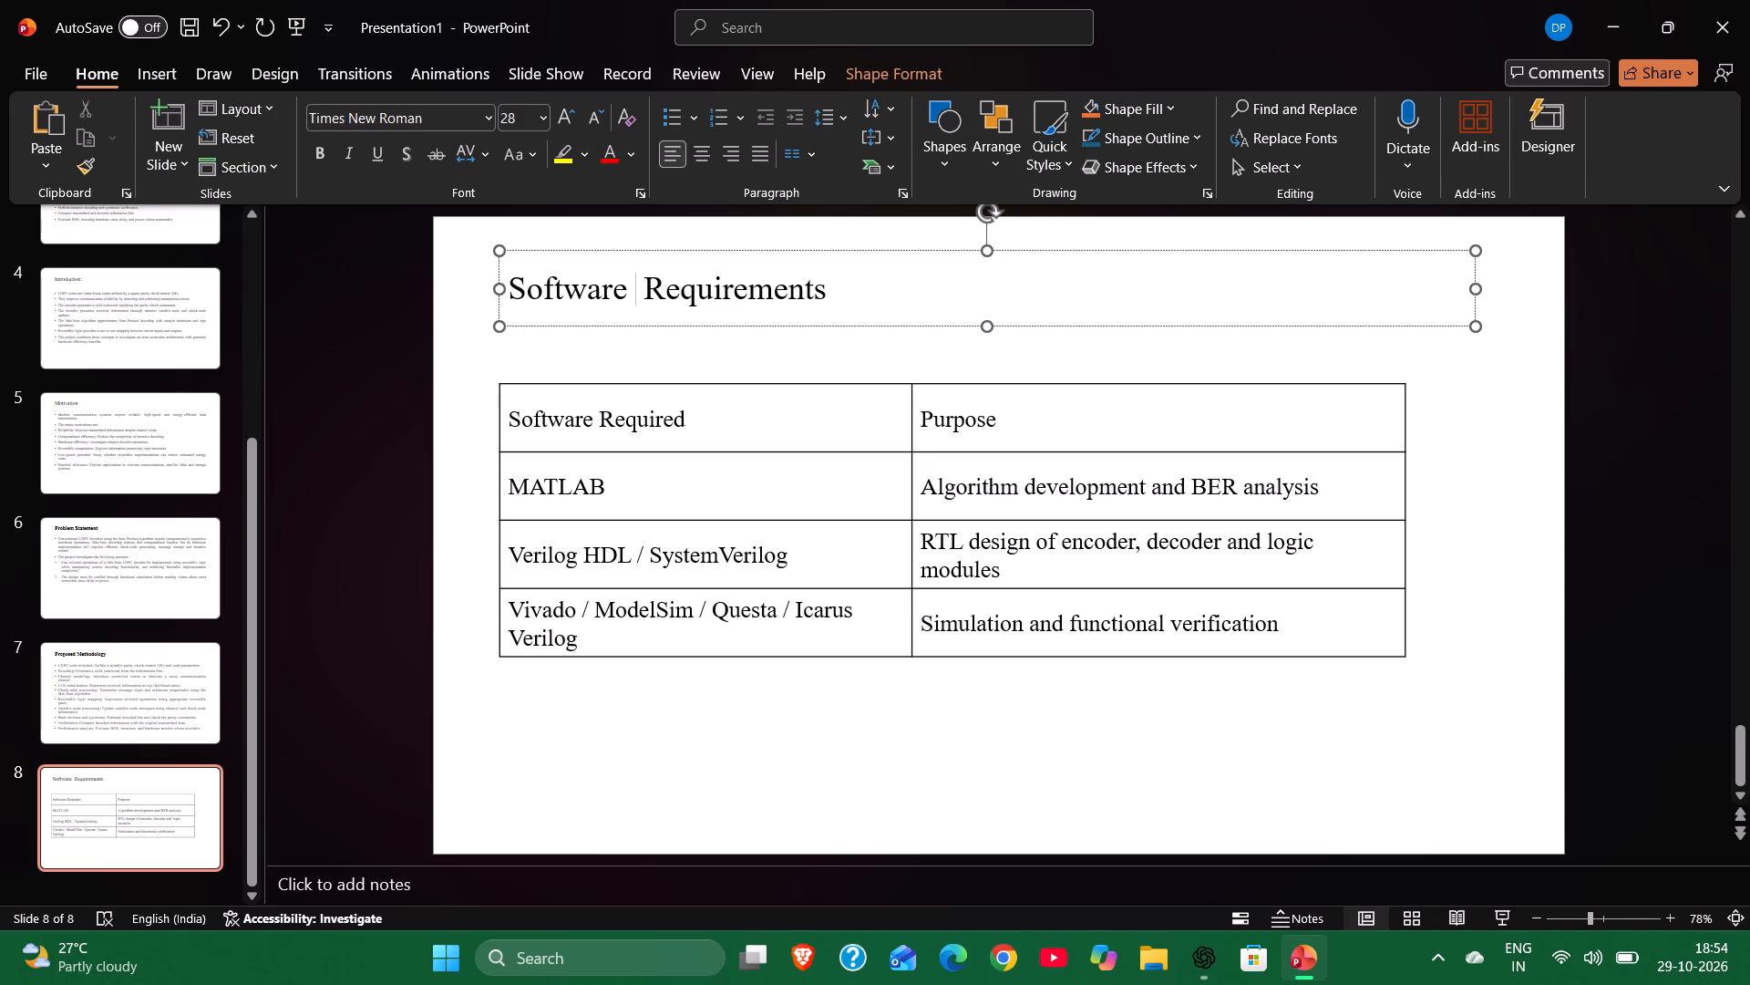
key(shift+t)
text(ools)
Change the word "Requirements" at the end of slide 8's title to "Required:".
click(915, 295)
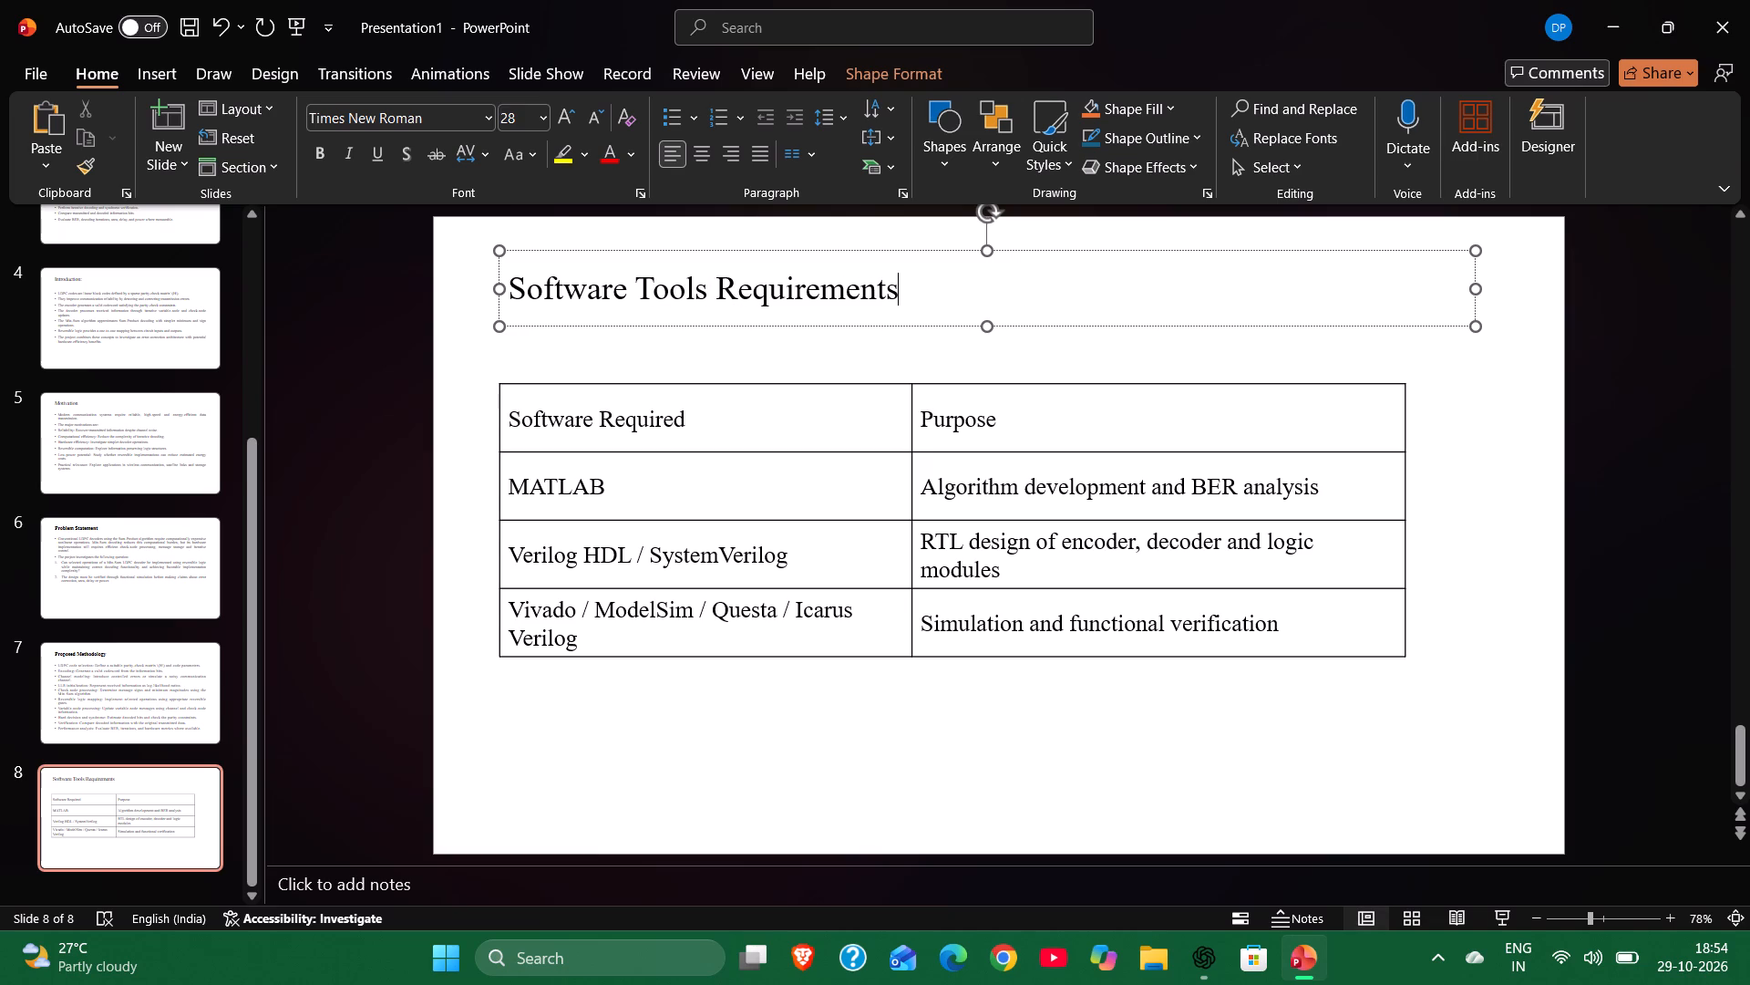
key(BackSpace)
key(BackSpace)
key(BackSpace)
key(BackSpace)
key(BackSpace)
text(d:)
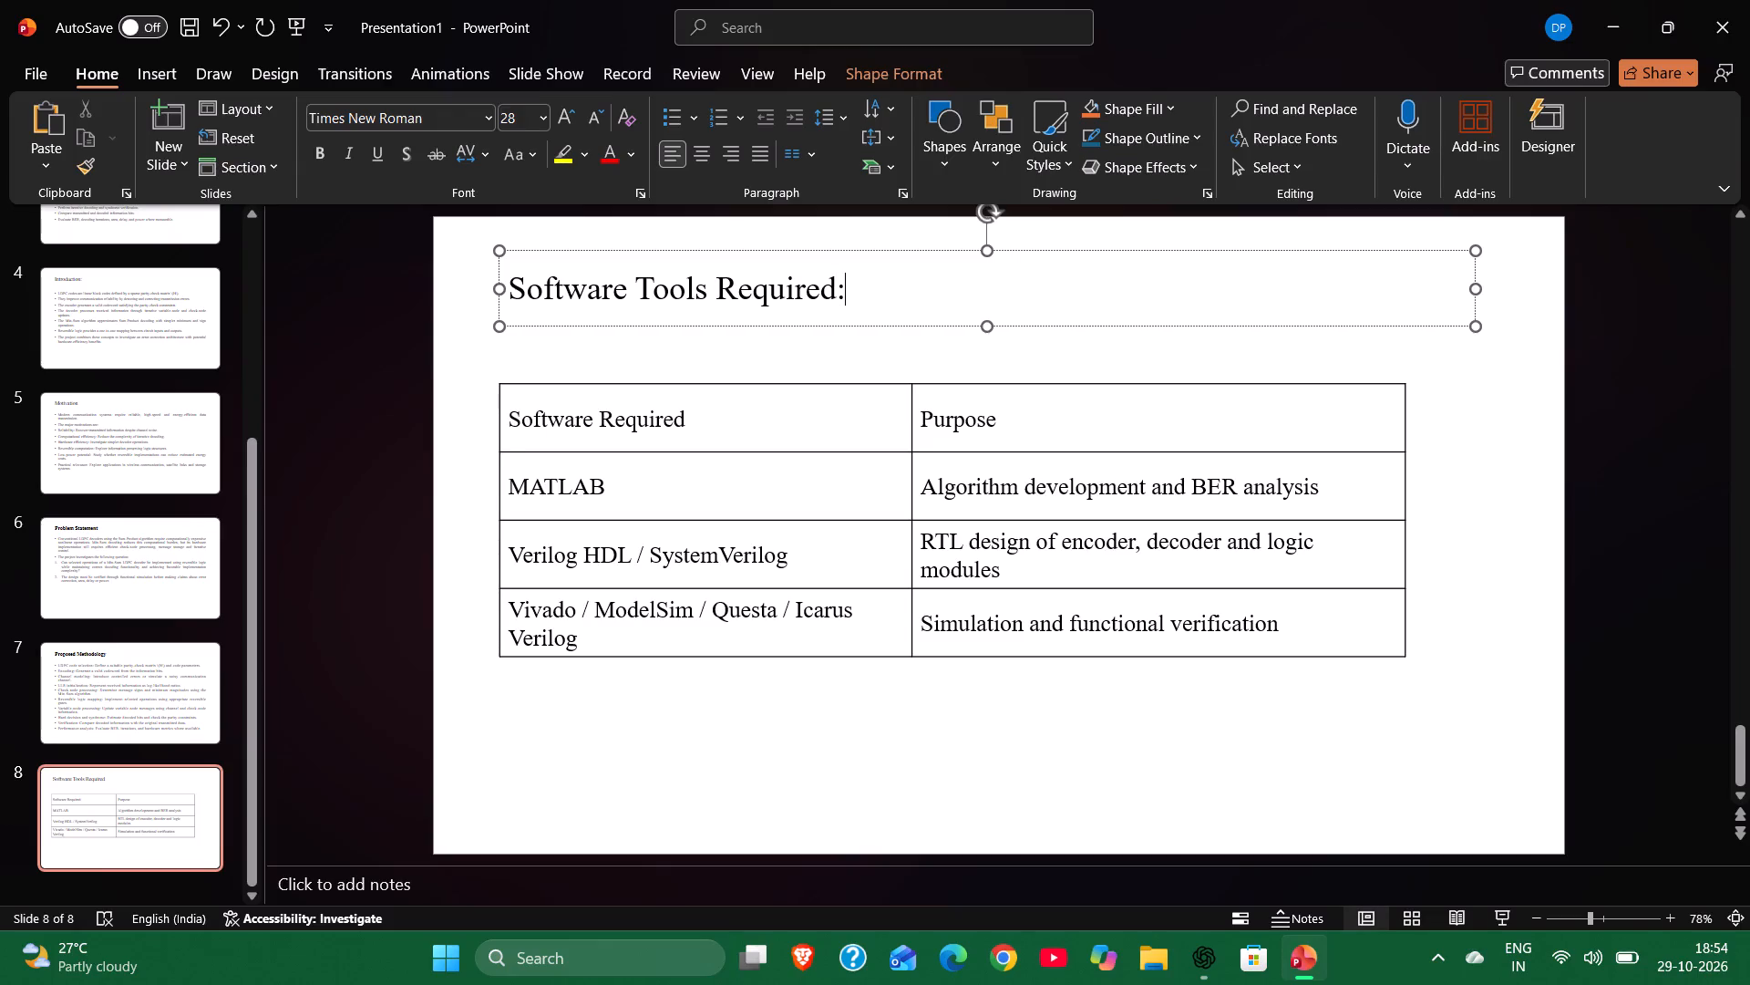
Stretch the top edge of slide 8's table upward to narrow the gap beneath the title.
click(965, 403)
drag(890, 430, 912, 416)
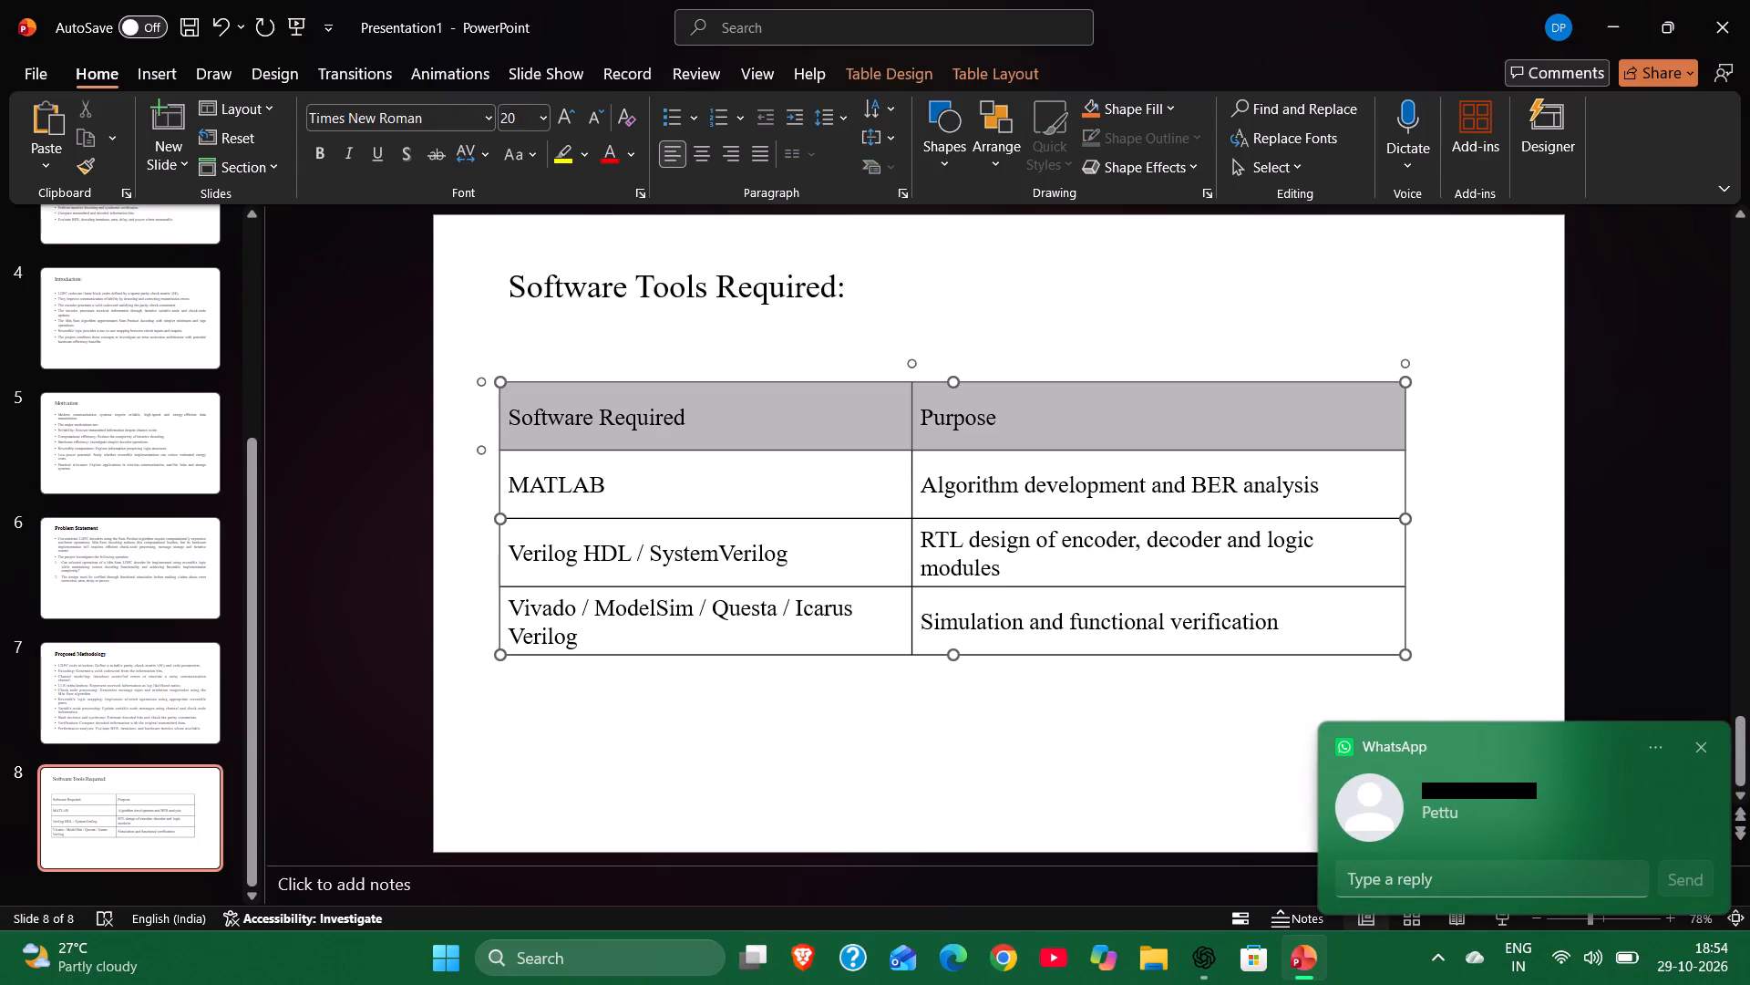
drag(952, 381, 952, 357)
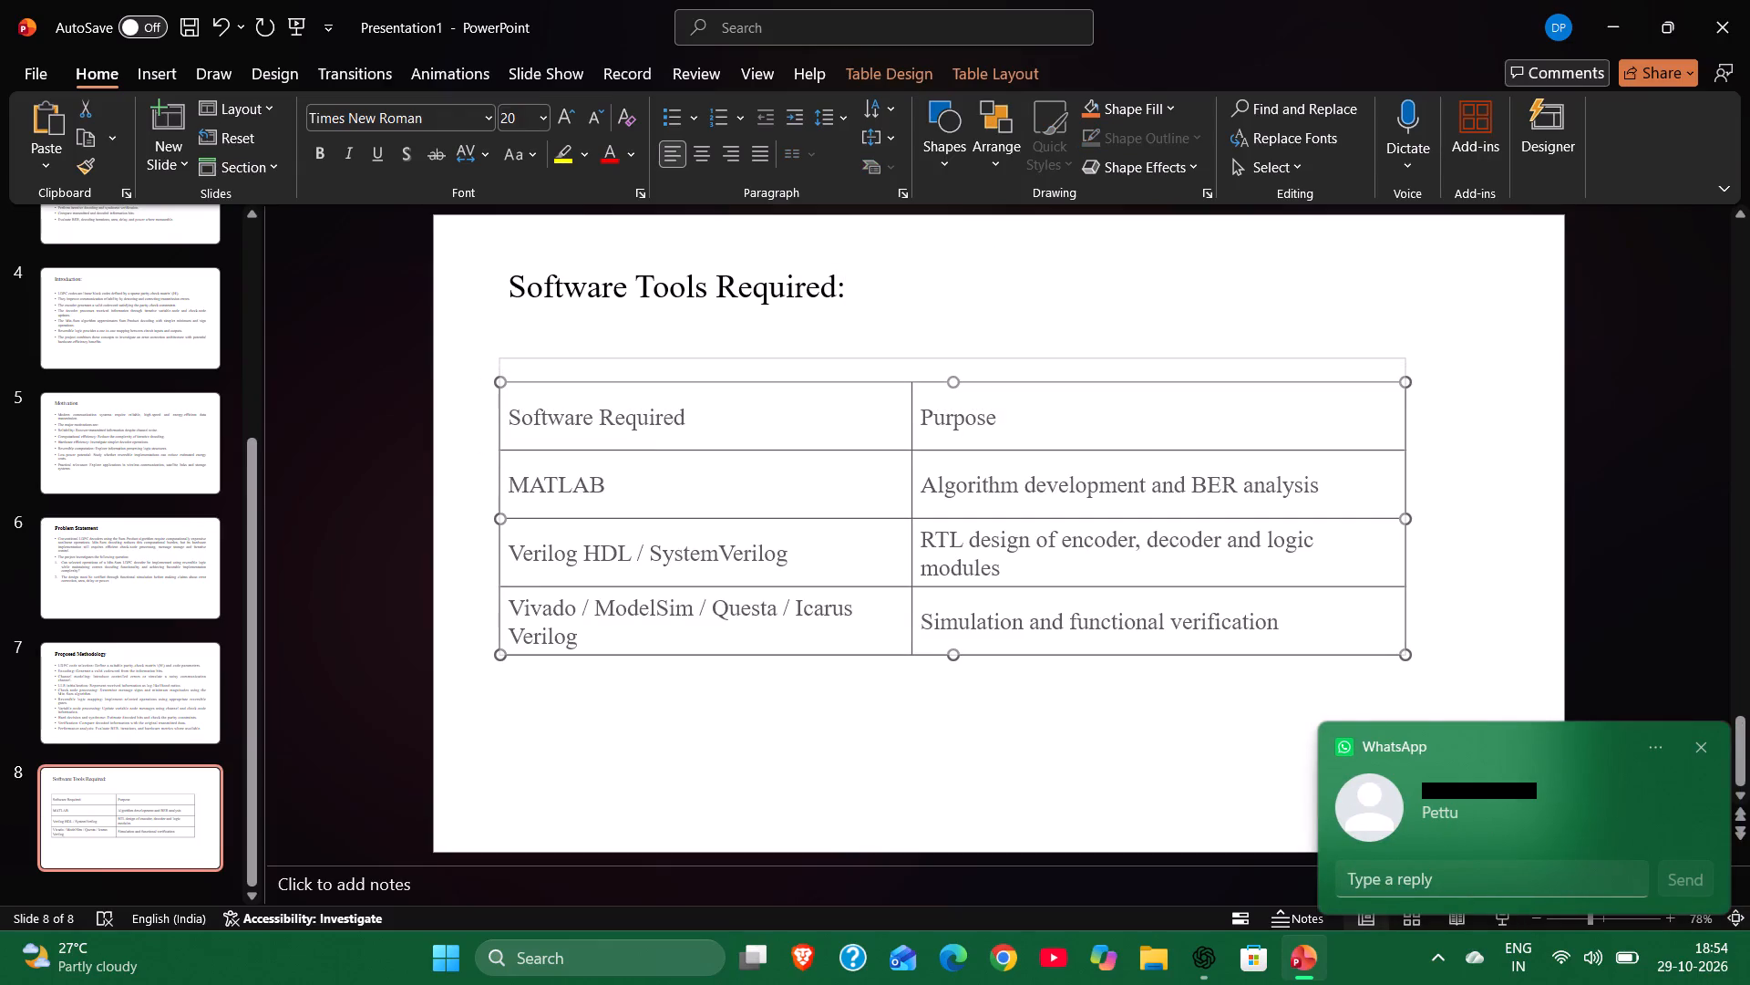
drag(952, 357, 952, 354)
click(850, 765)
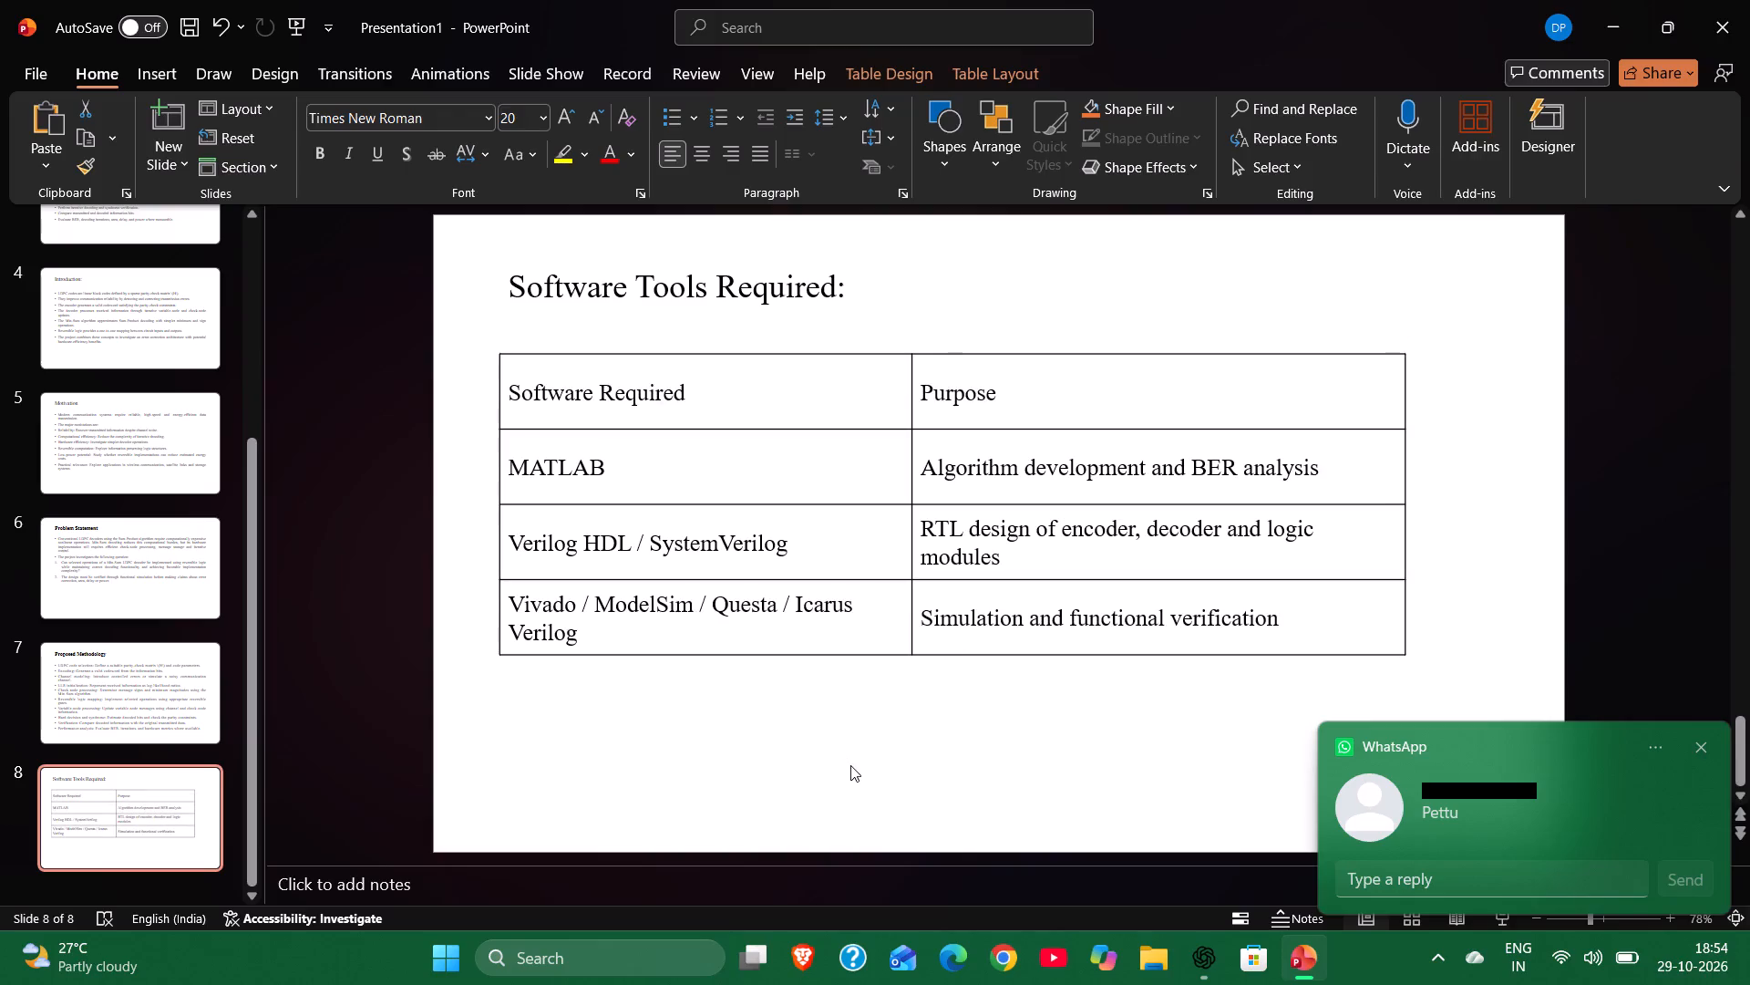
click(1167, 789)
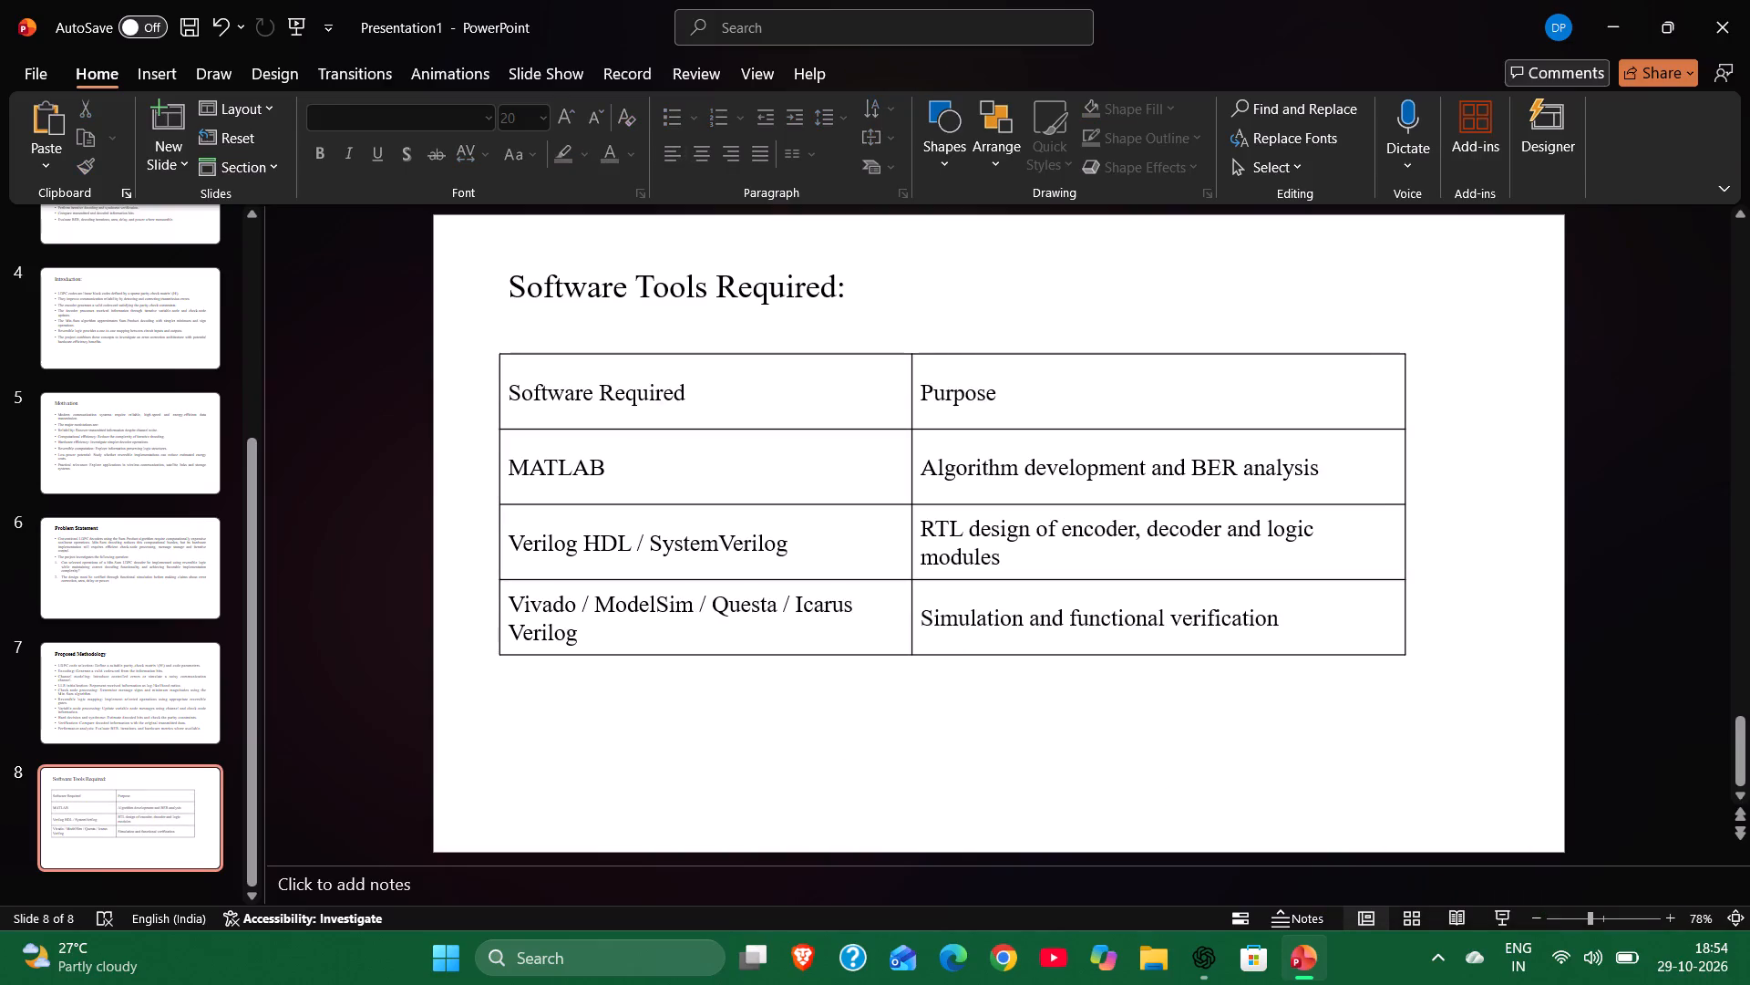
Delete "/ ModelSim / Questa / Icarus Verilog" from the table's last software cell, keeping only "Vivado".
click(588, 599)
drag(588, 599, 682, 606)
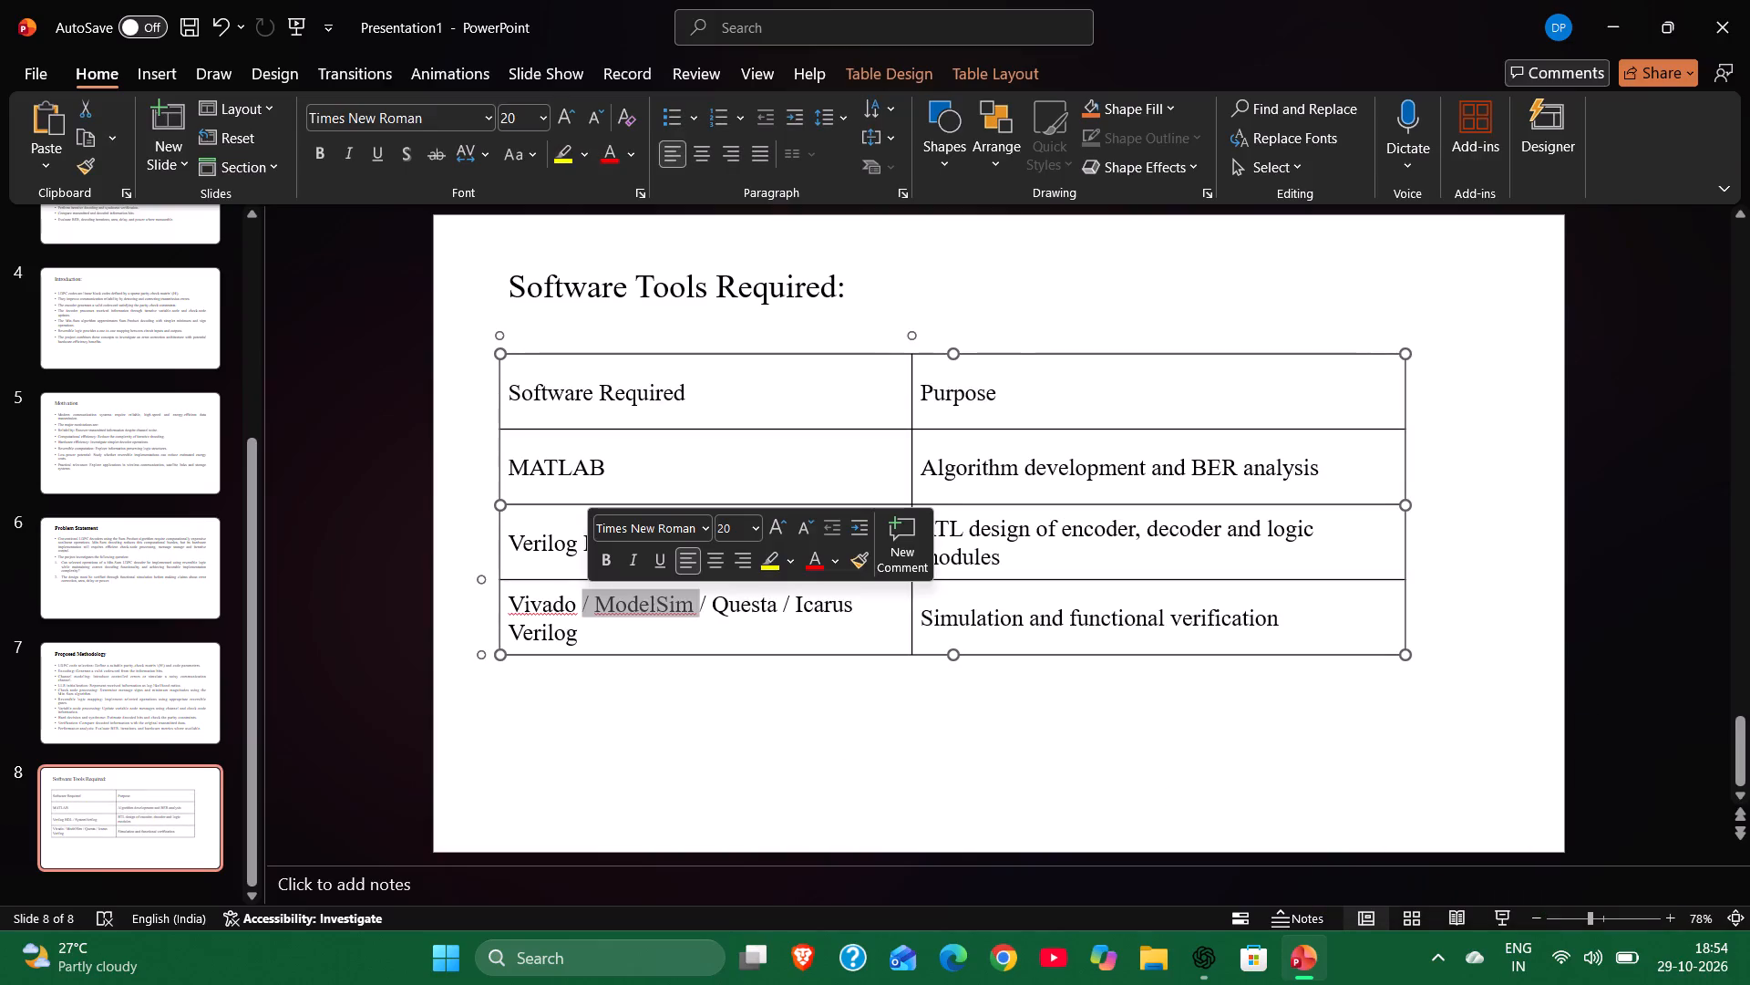
drag(682, 606, 699, 640)
key(BackSpace)
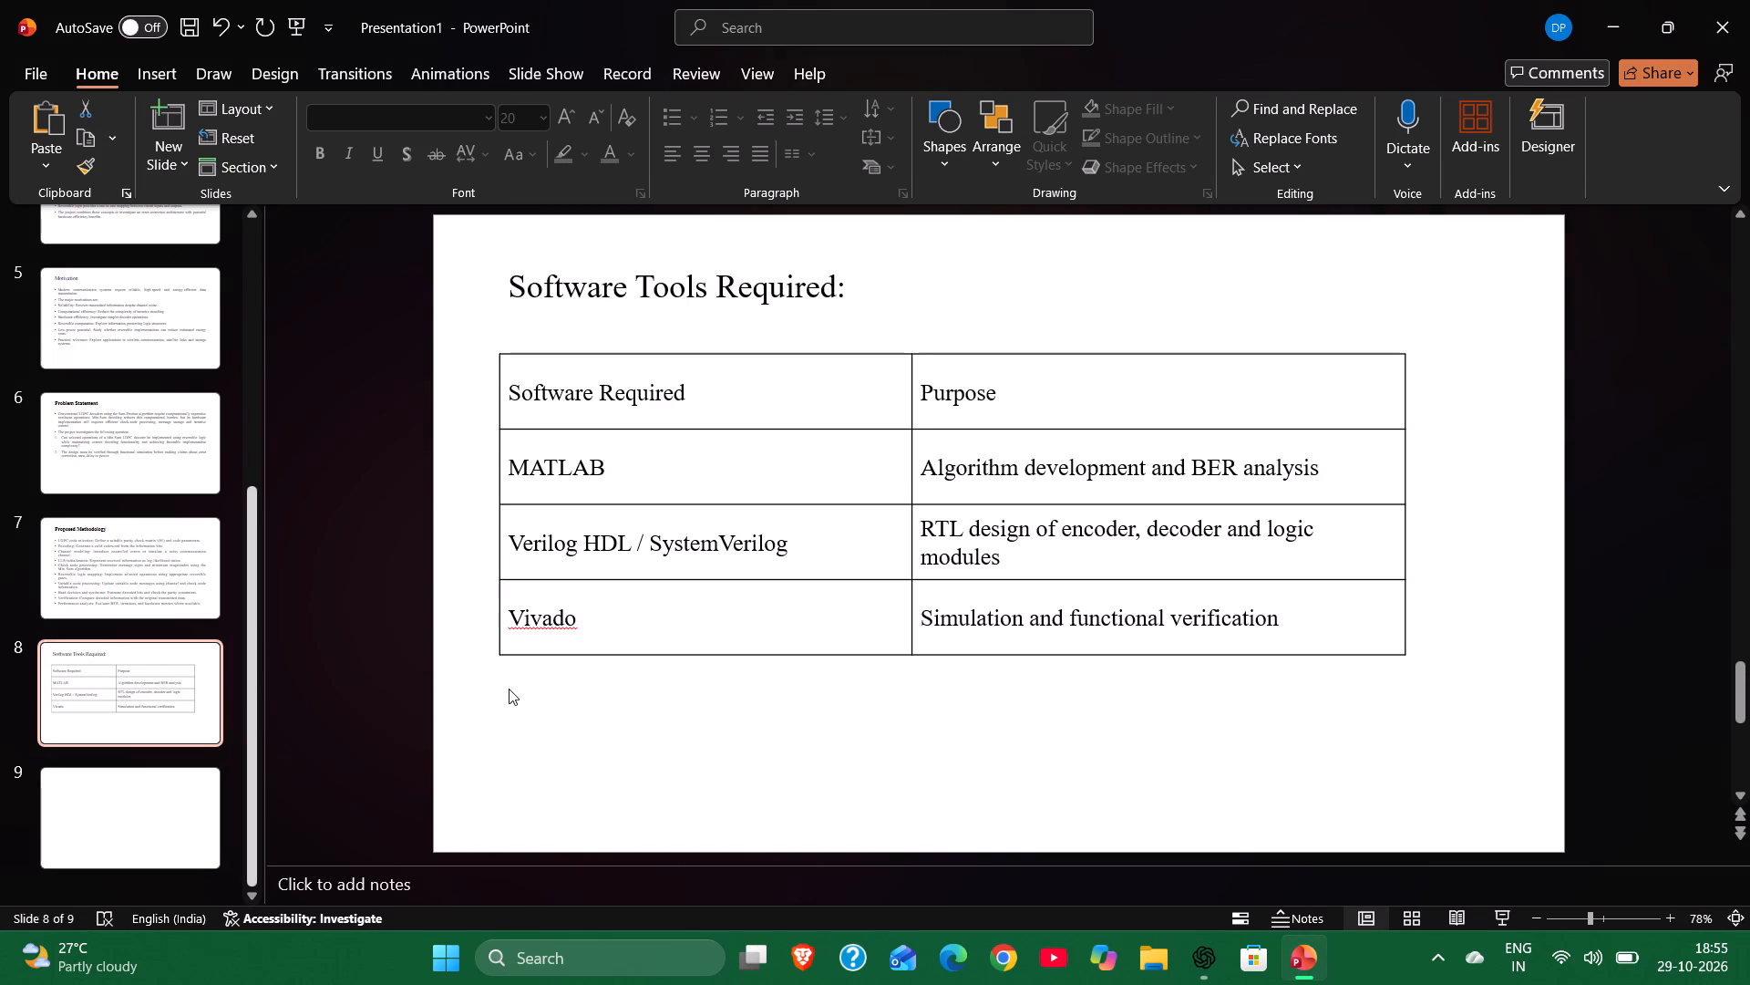
click(509, 689)
click(520, 686)
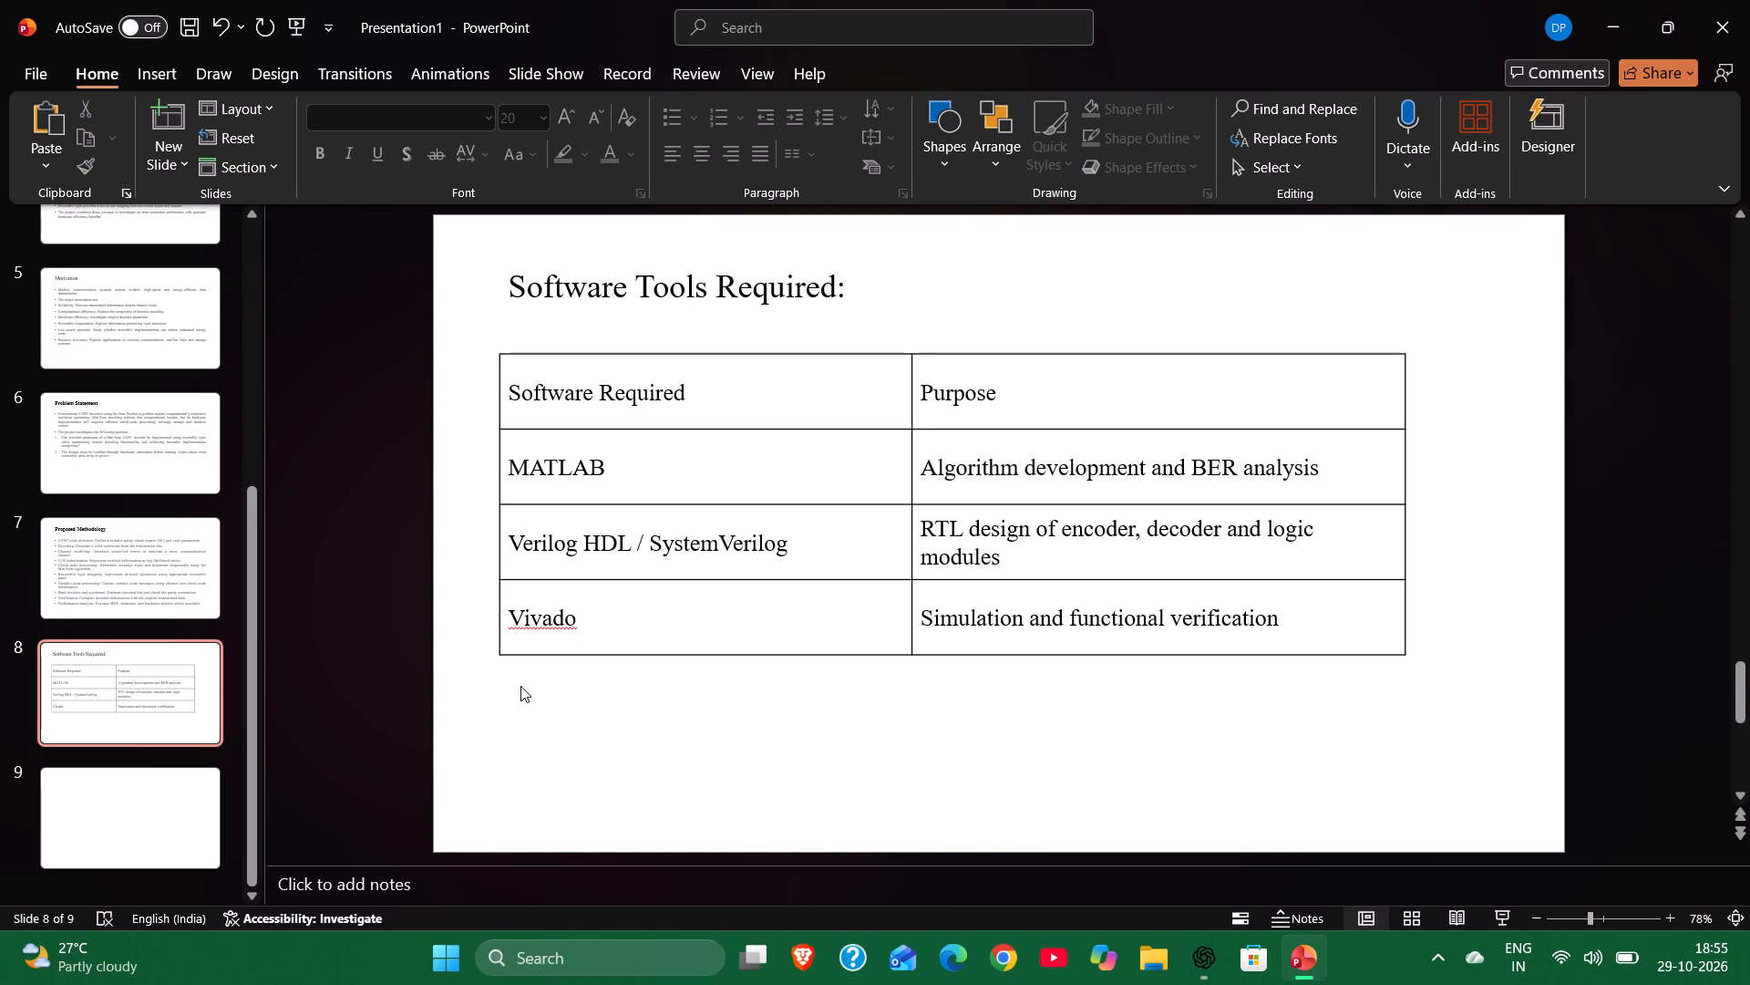
double_click(538, 685)
click(538, 685)
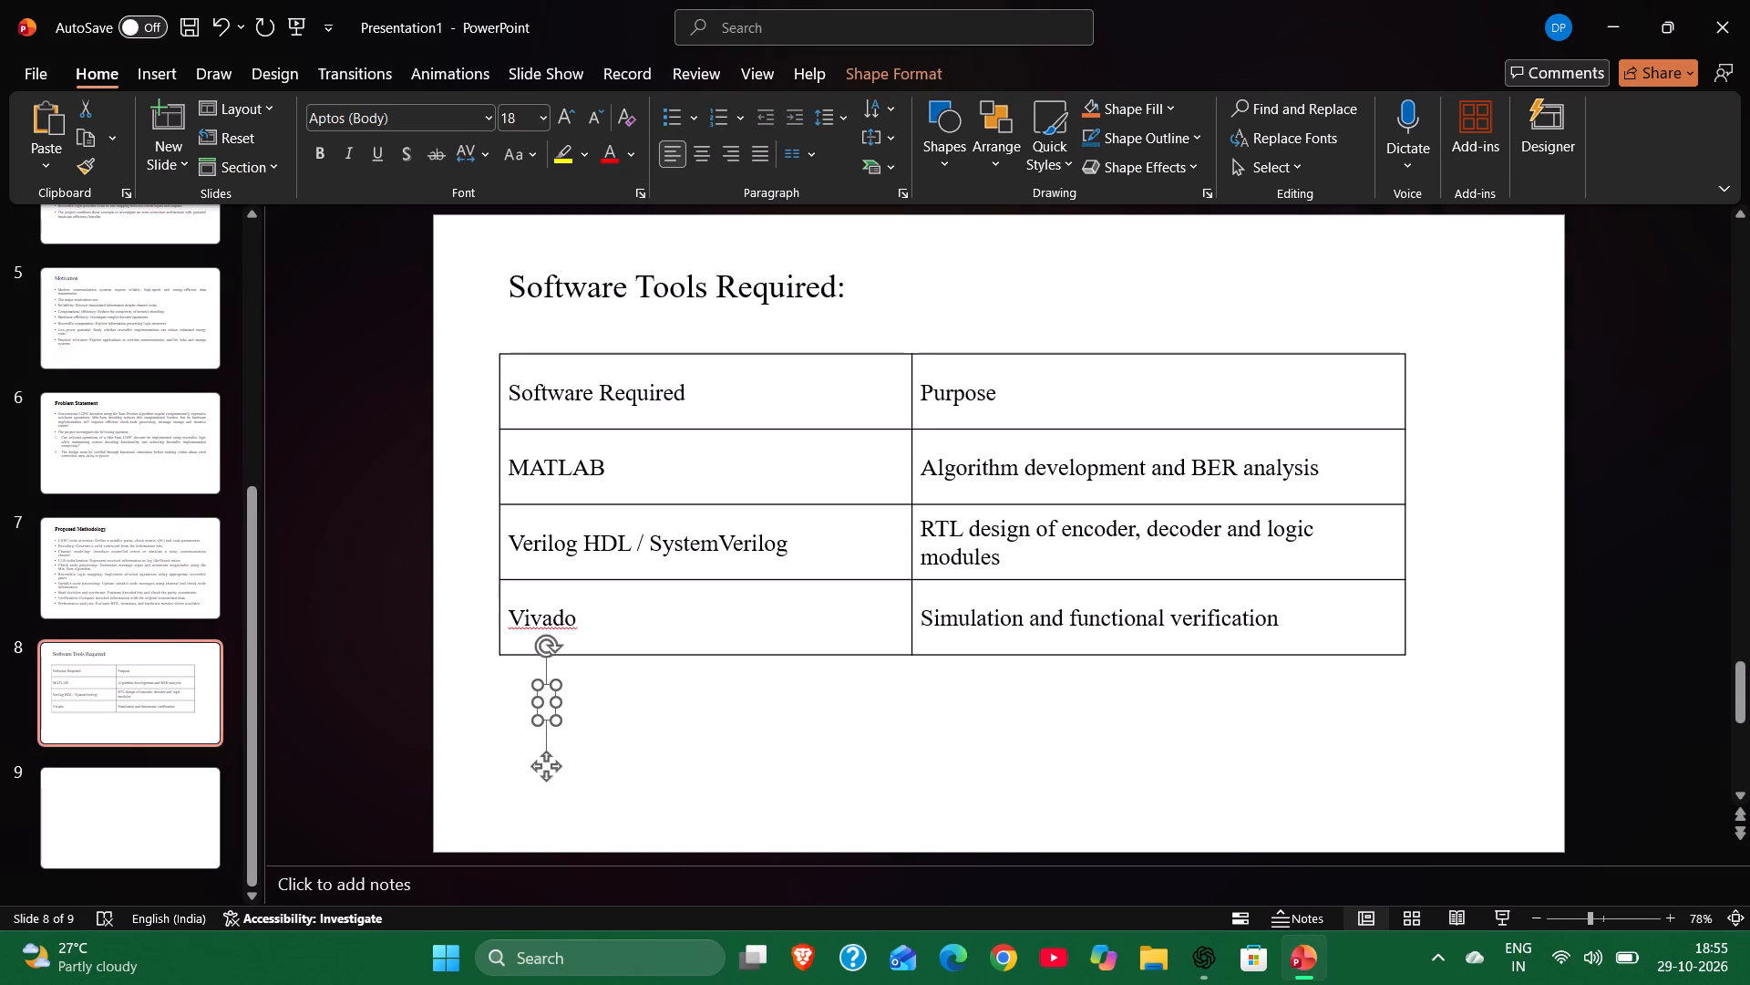
key(ctrl+v)
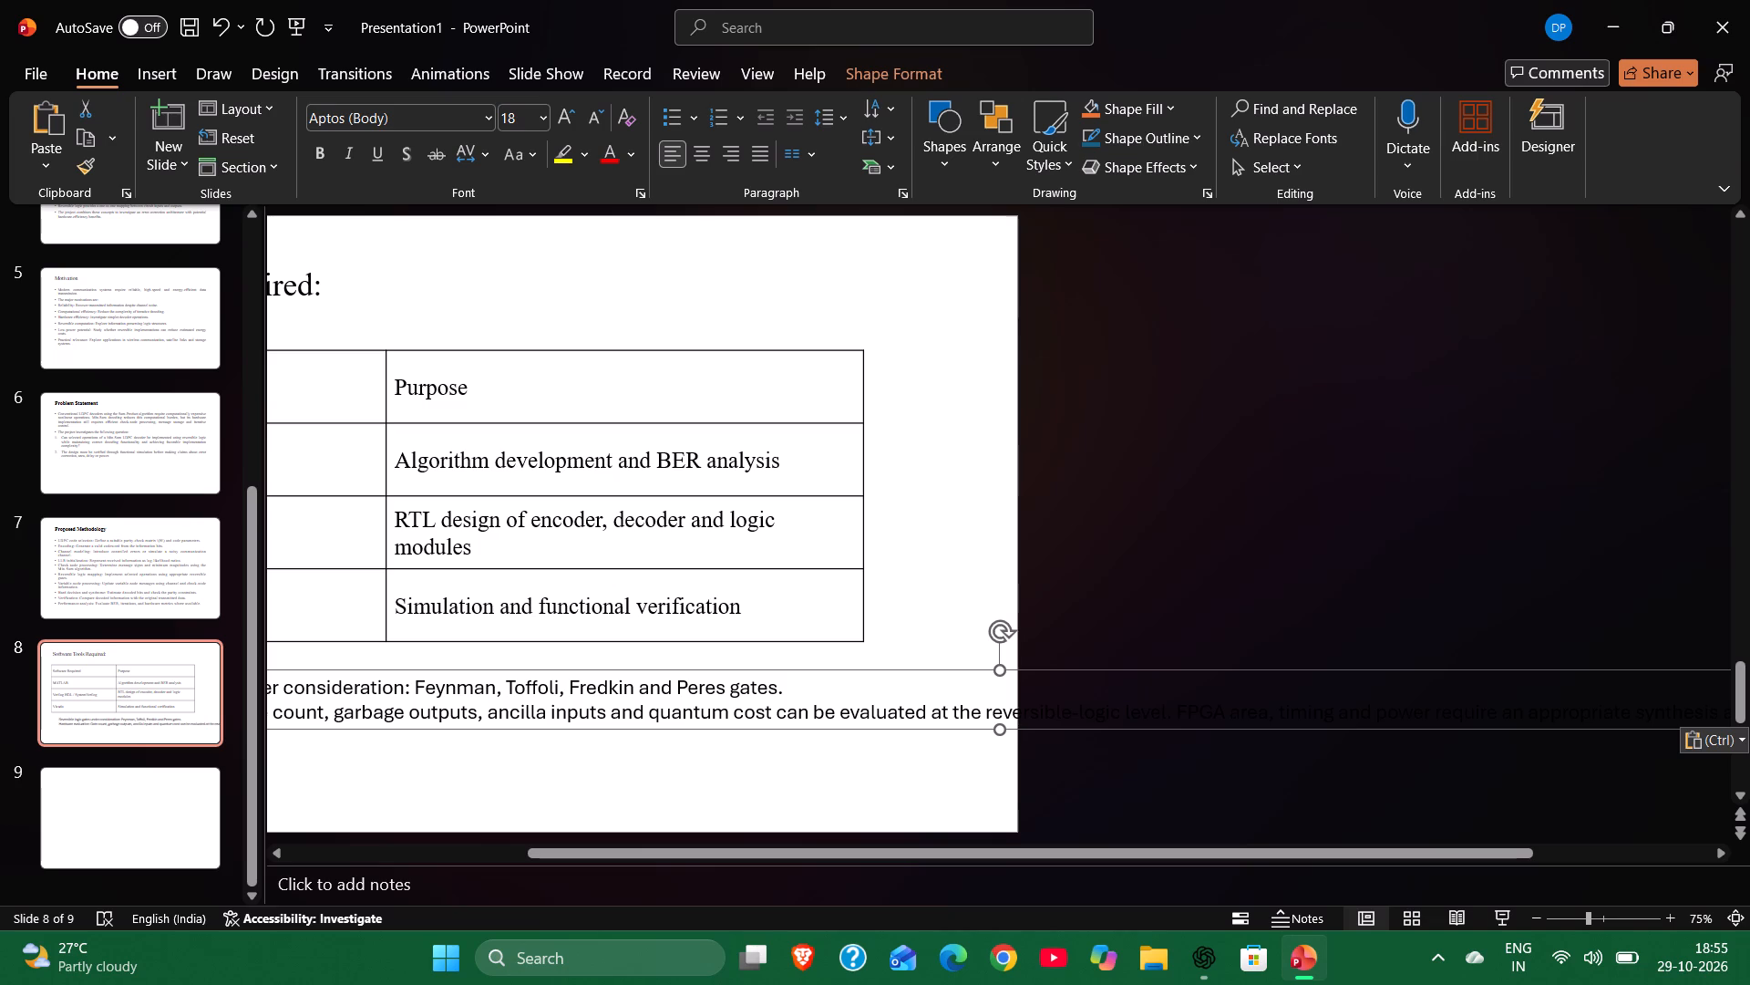
Narrow the pasted text box so it wraps within the slide and align its left edge with the table's.
scroll(1479, 677, left, 8)
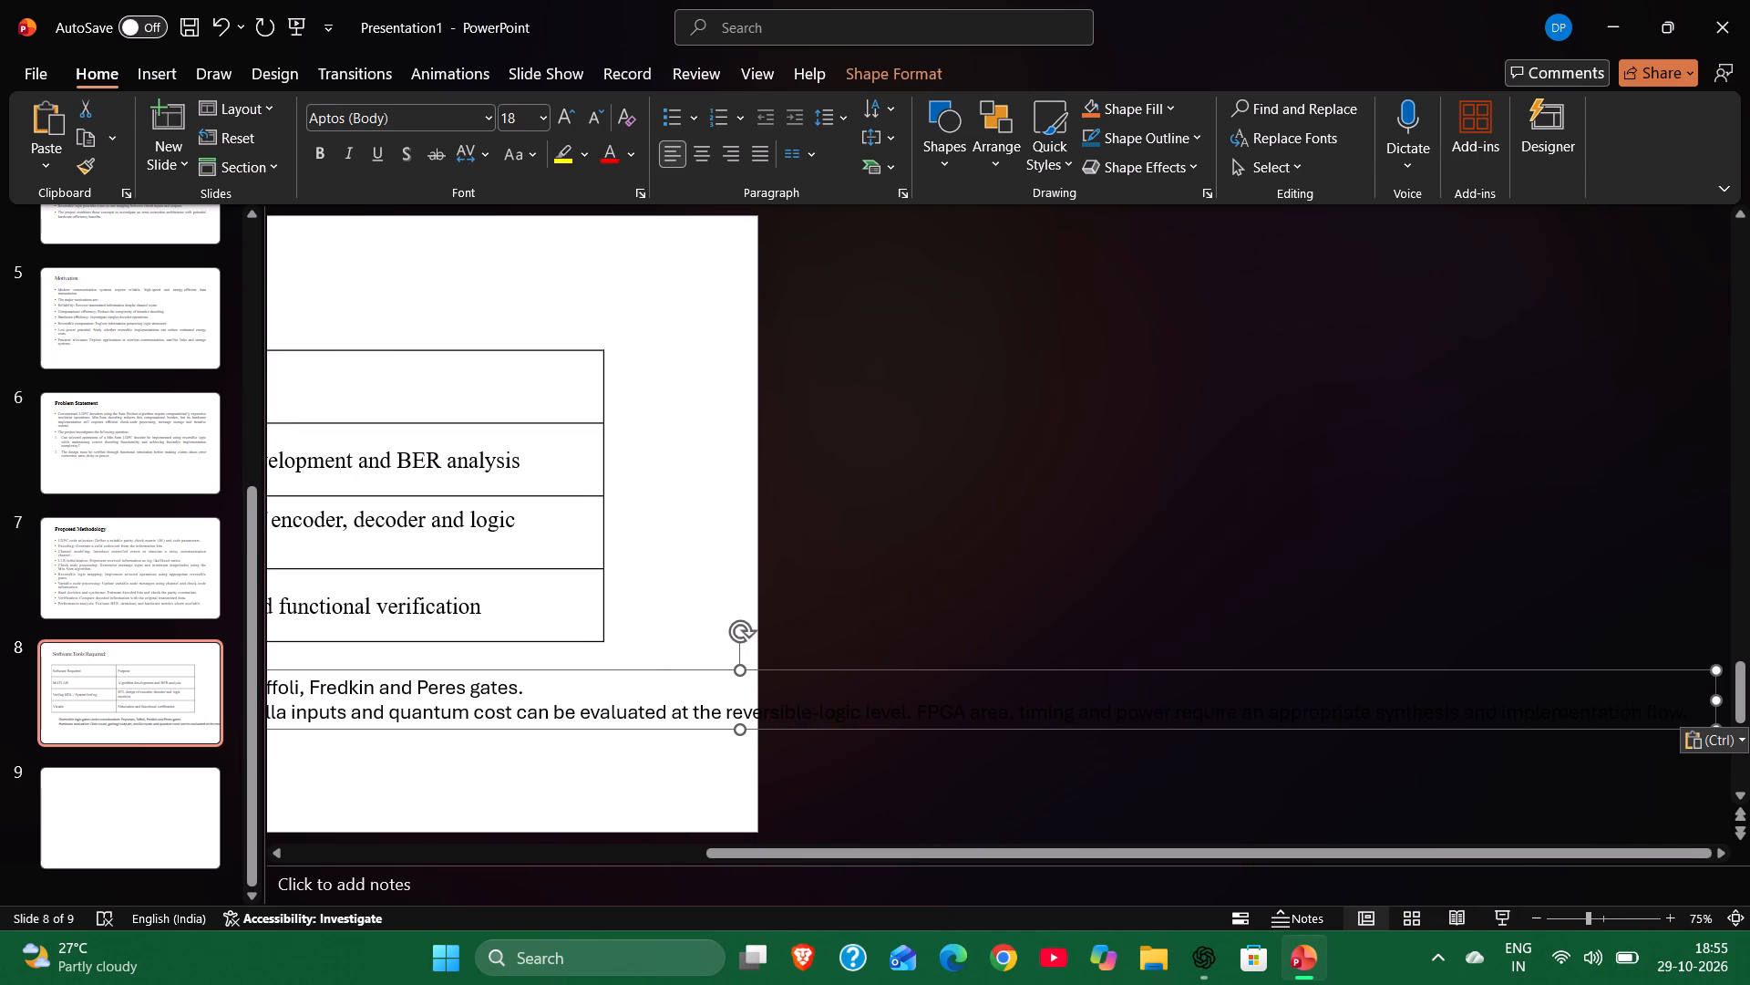
drag(1714, 699, 937, 709)
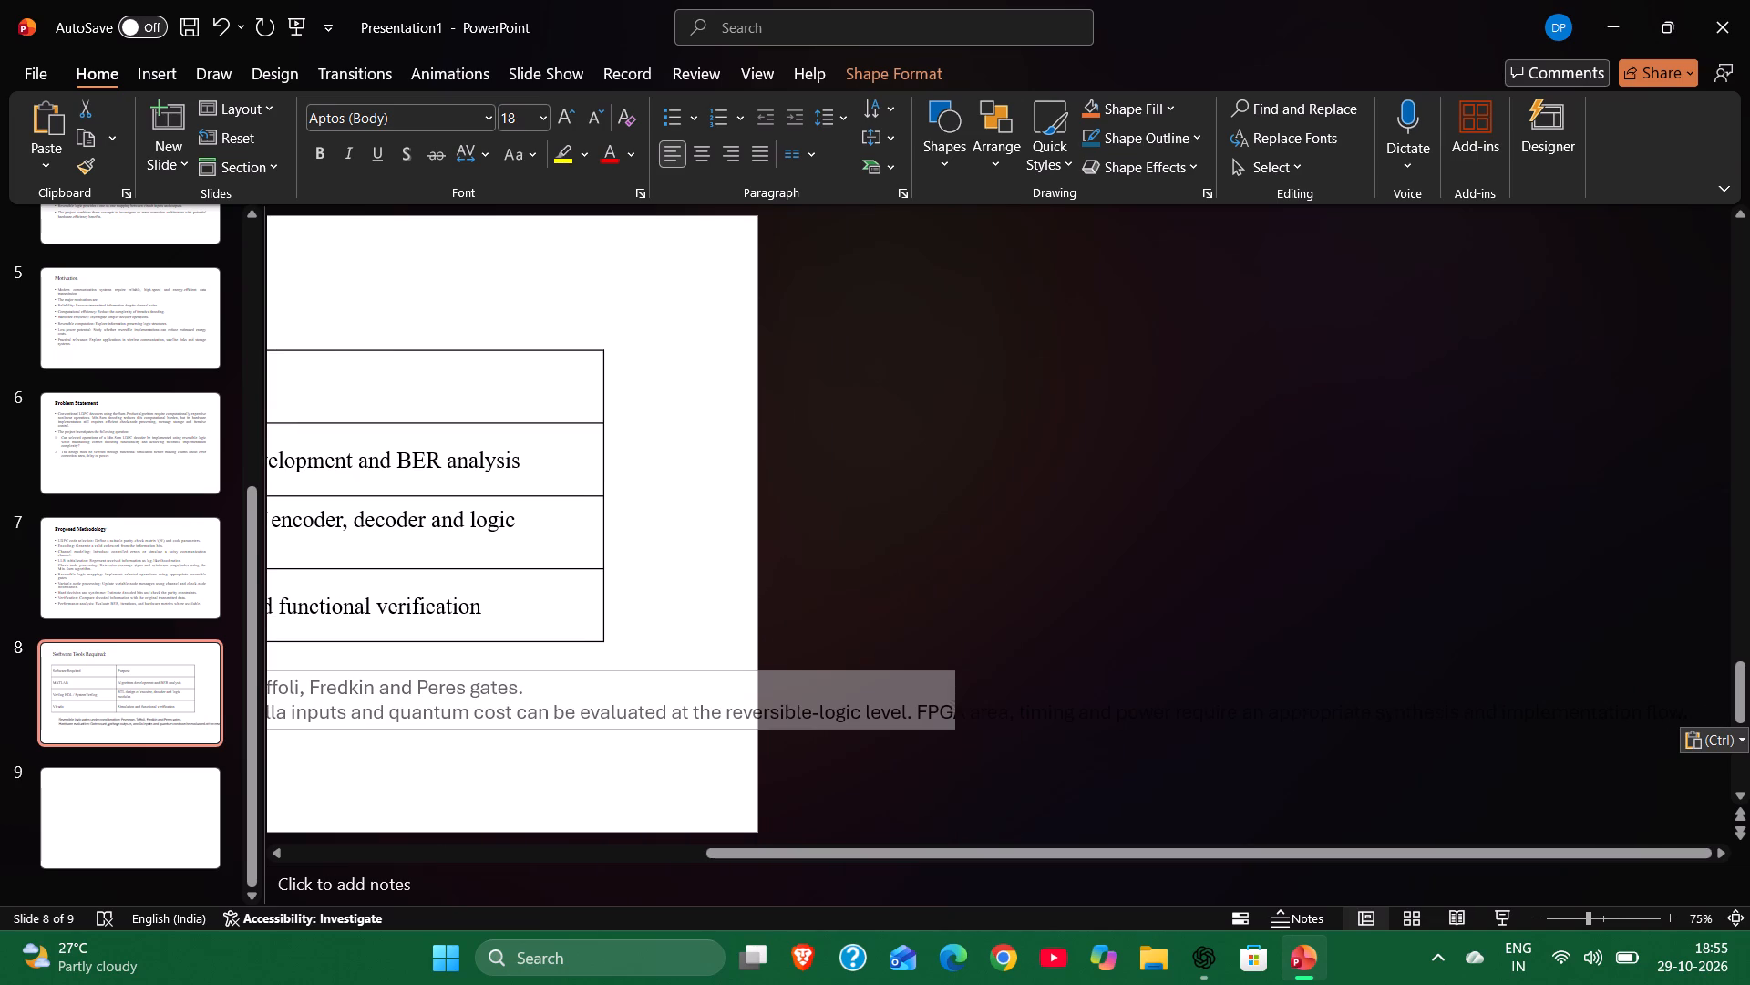
drag(937, 709, 621, 668)
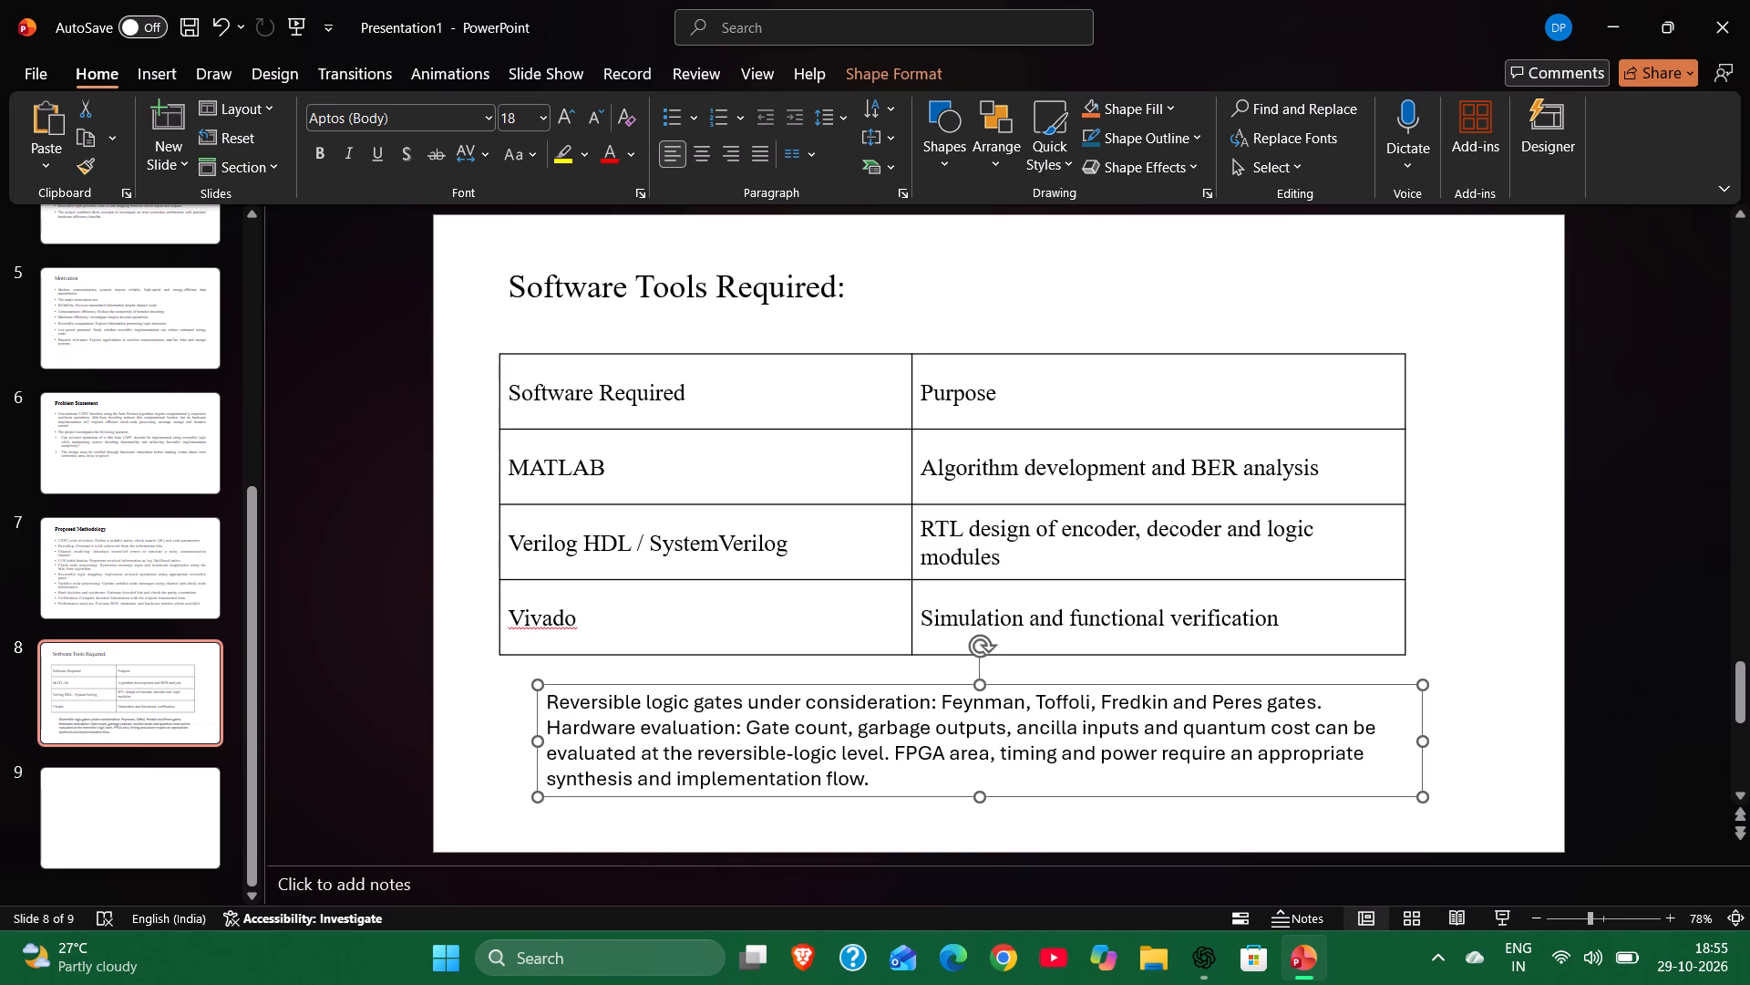
drag(533, 740, 502, 734)
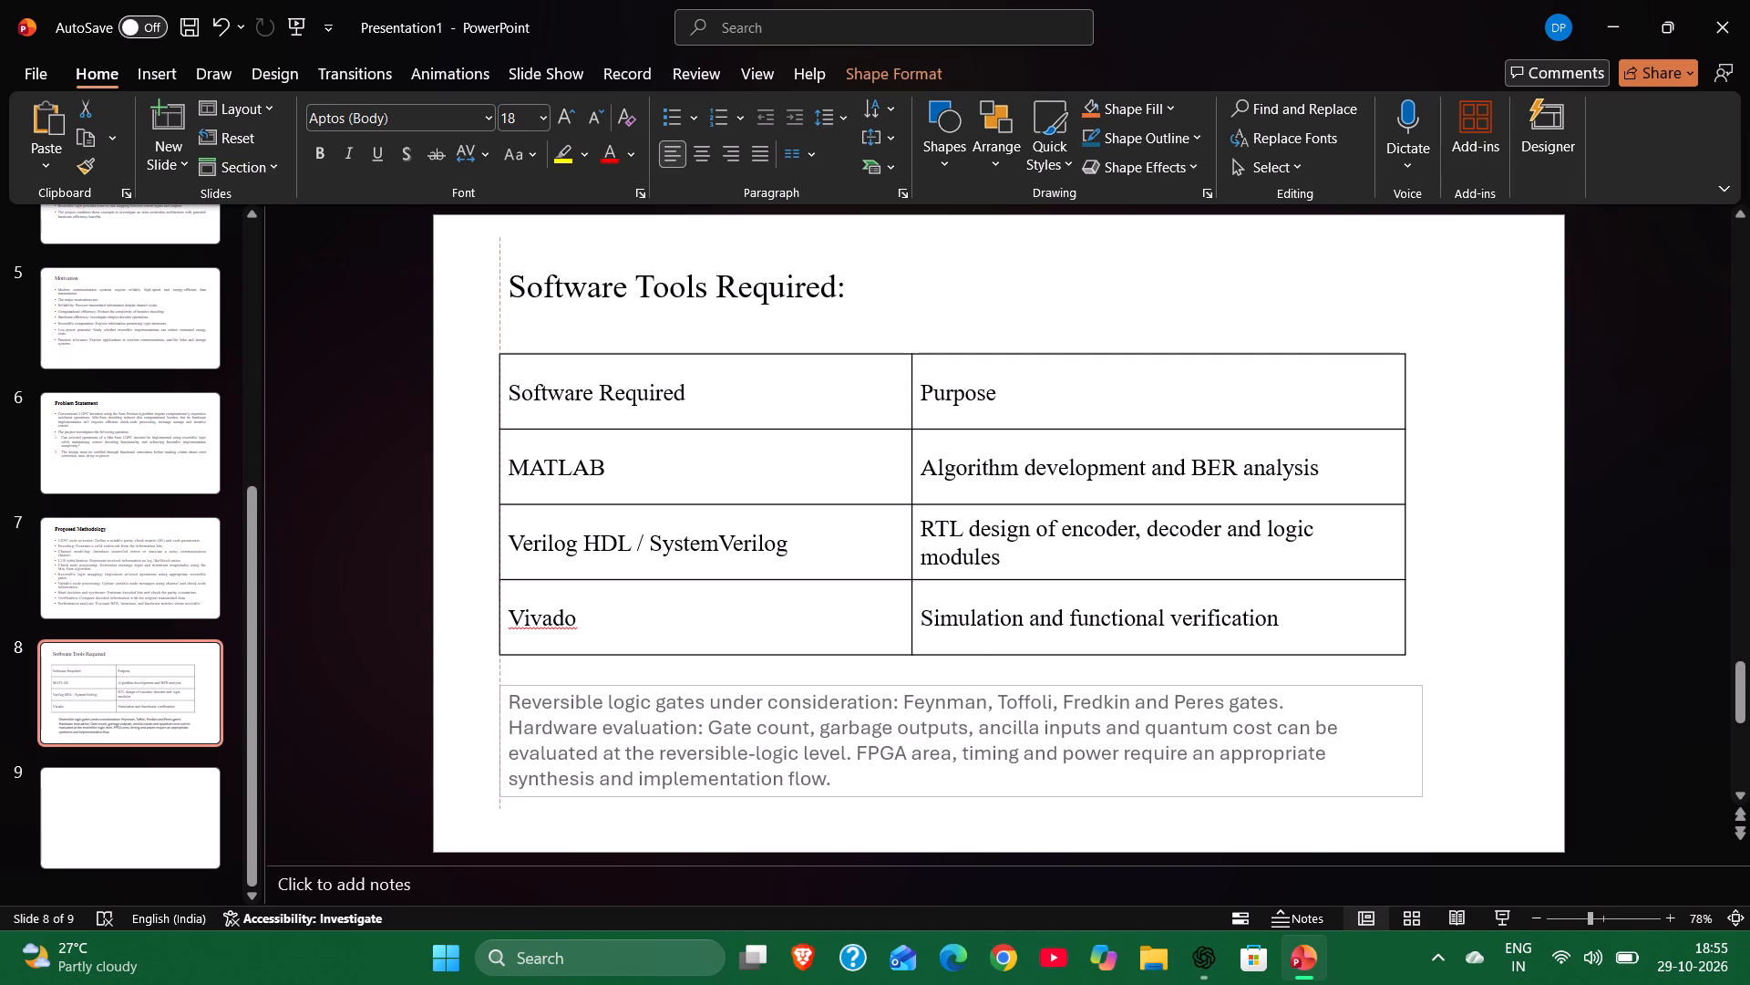
drag(502, 734, 500, 733)
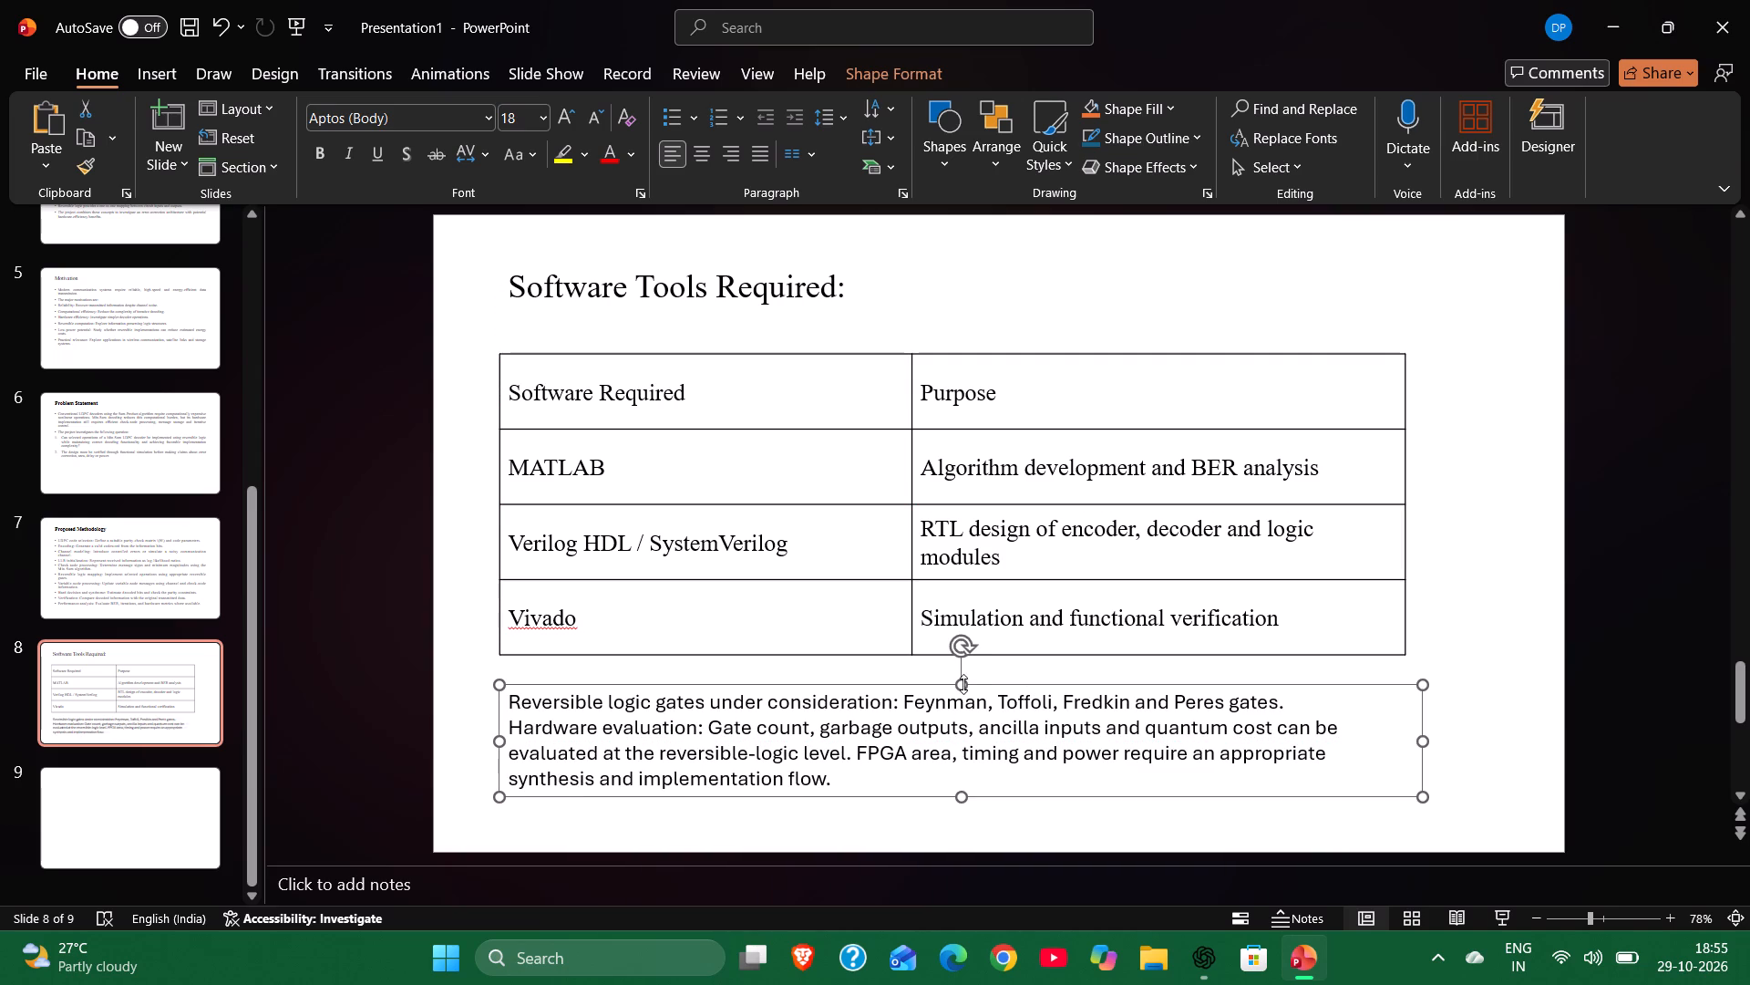
drag(963, 685, 962, 673)
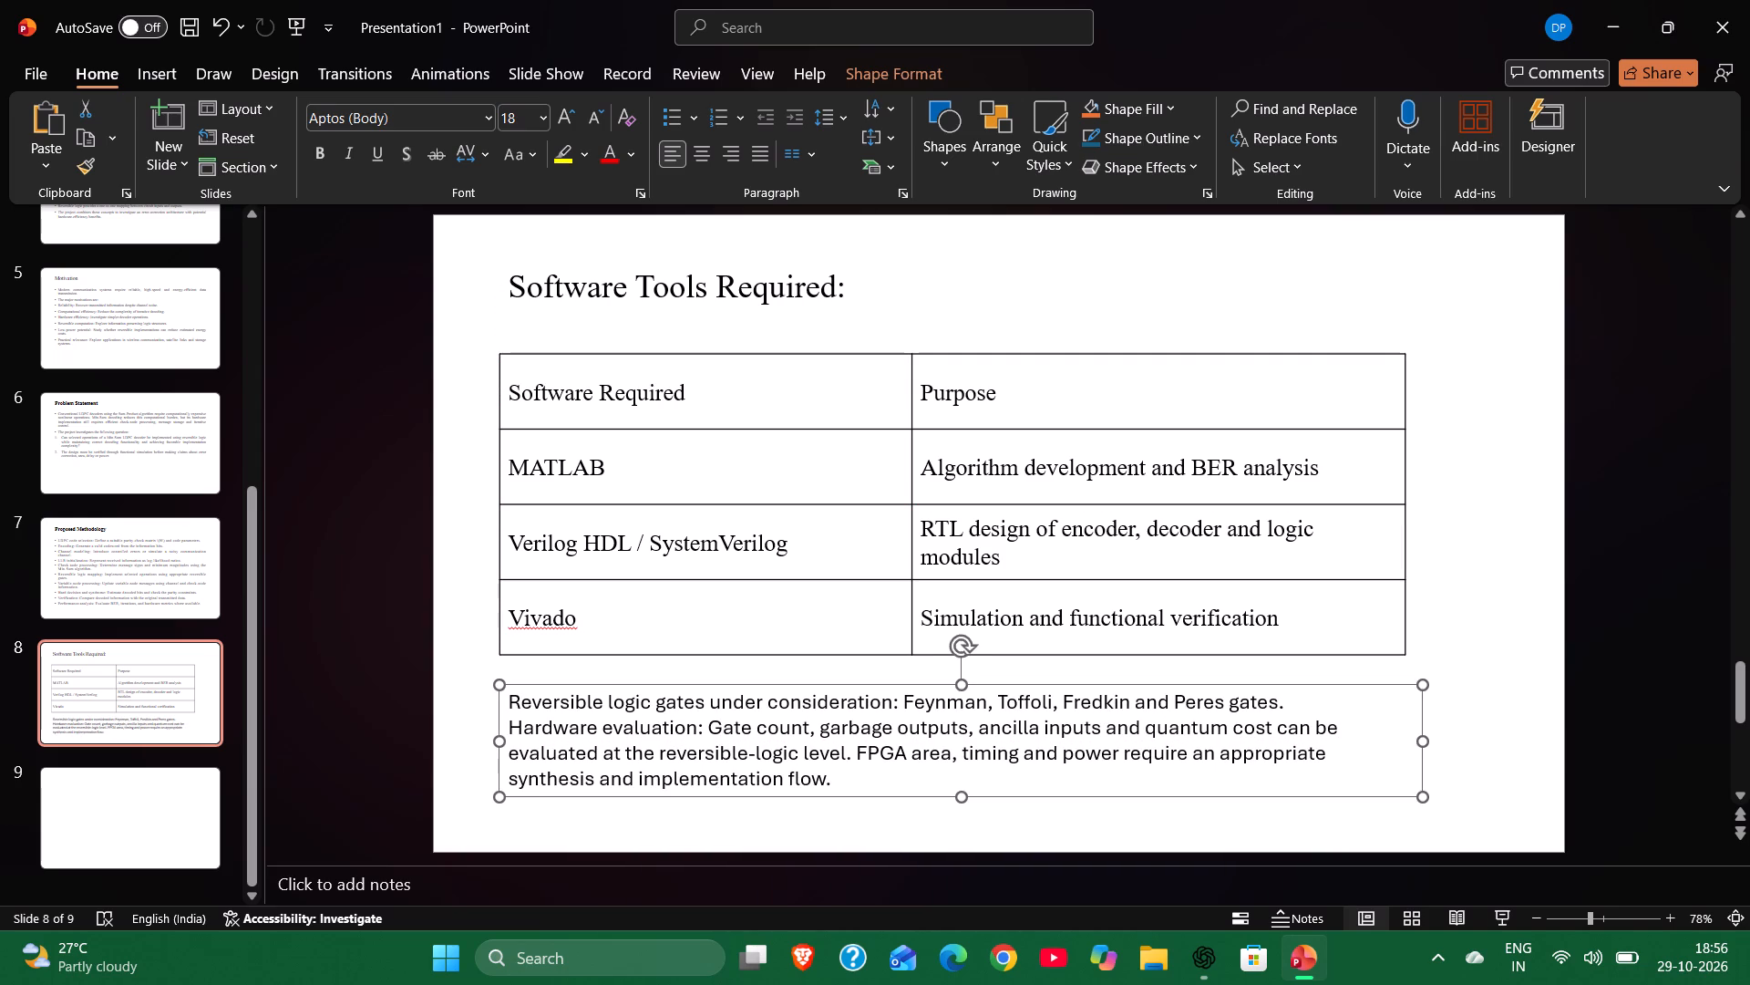
Reduce the height of slide 8's table from its bottom edge to make room above the text box.
click(774, 565)
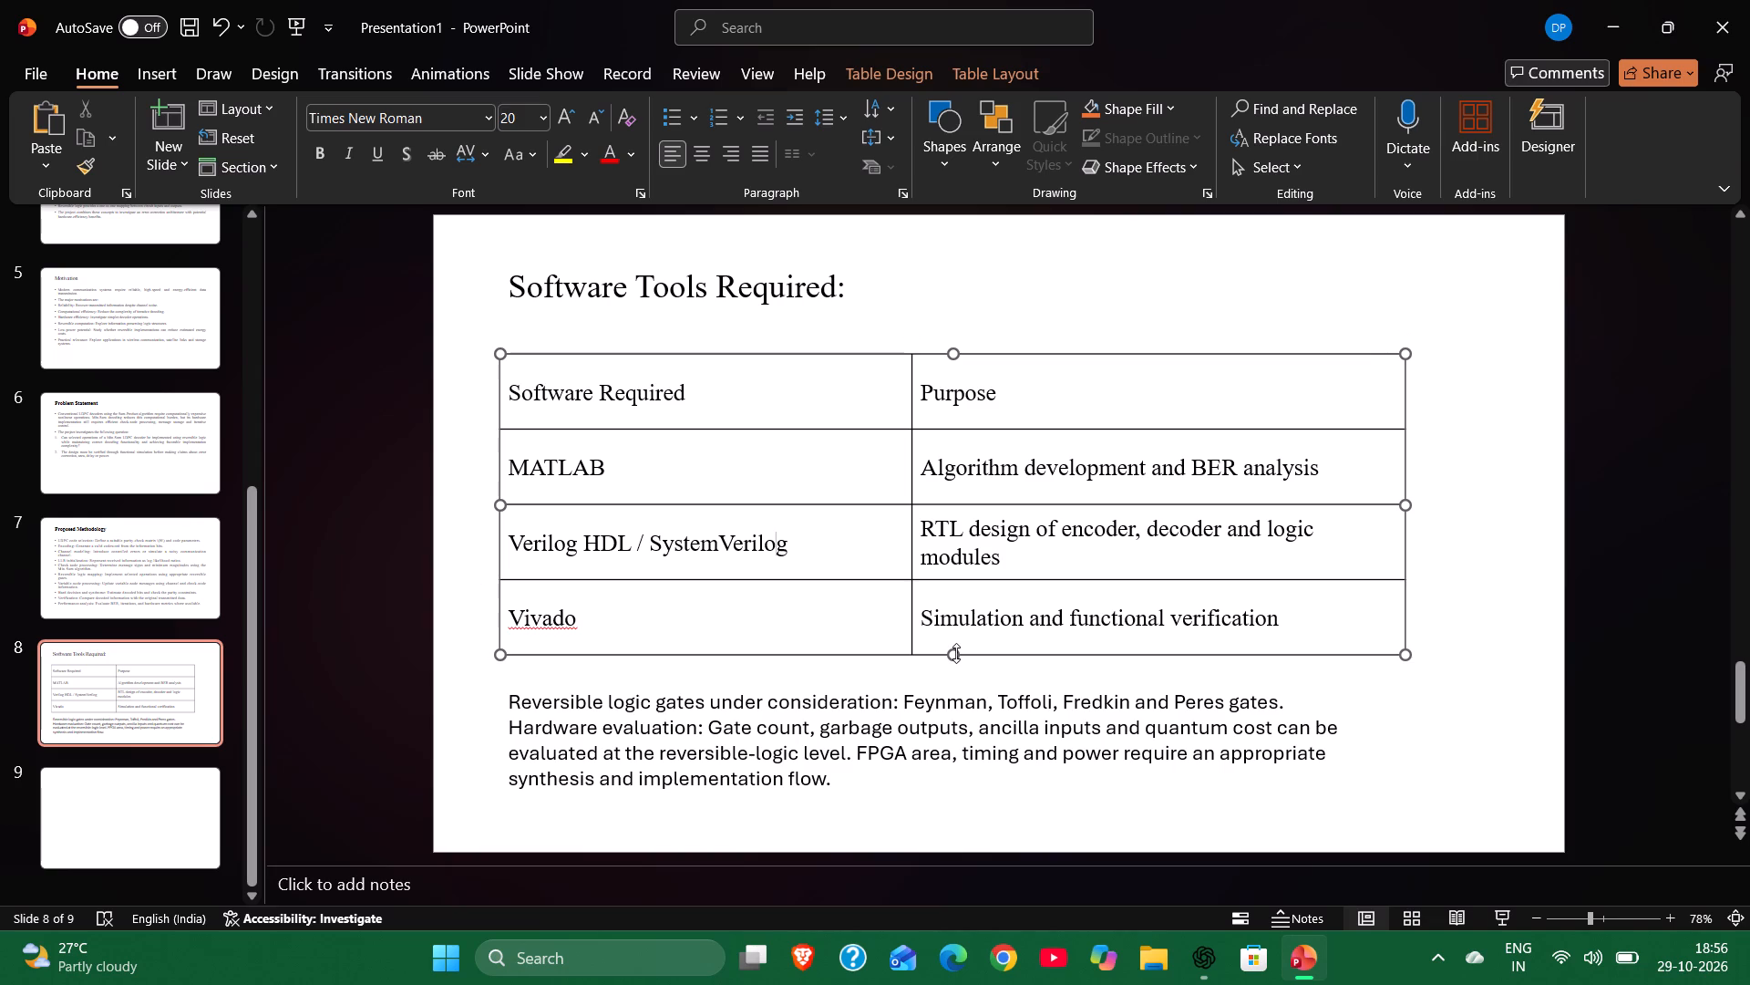
drag(956, 653, 952, 596)
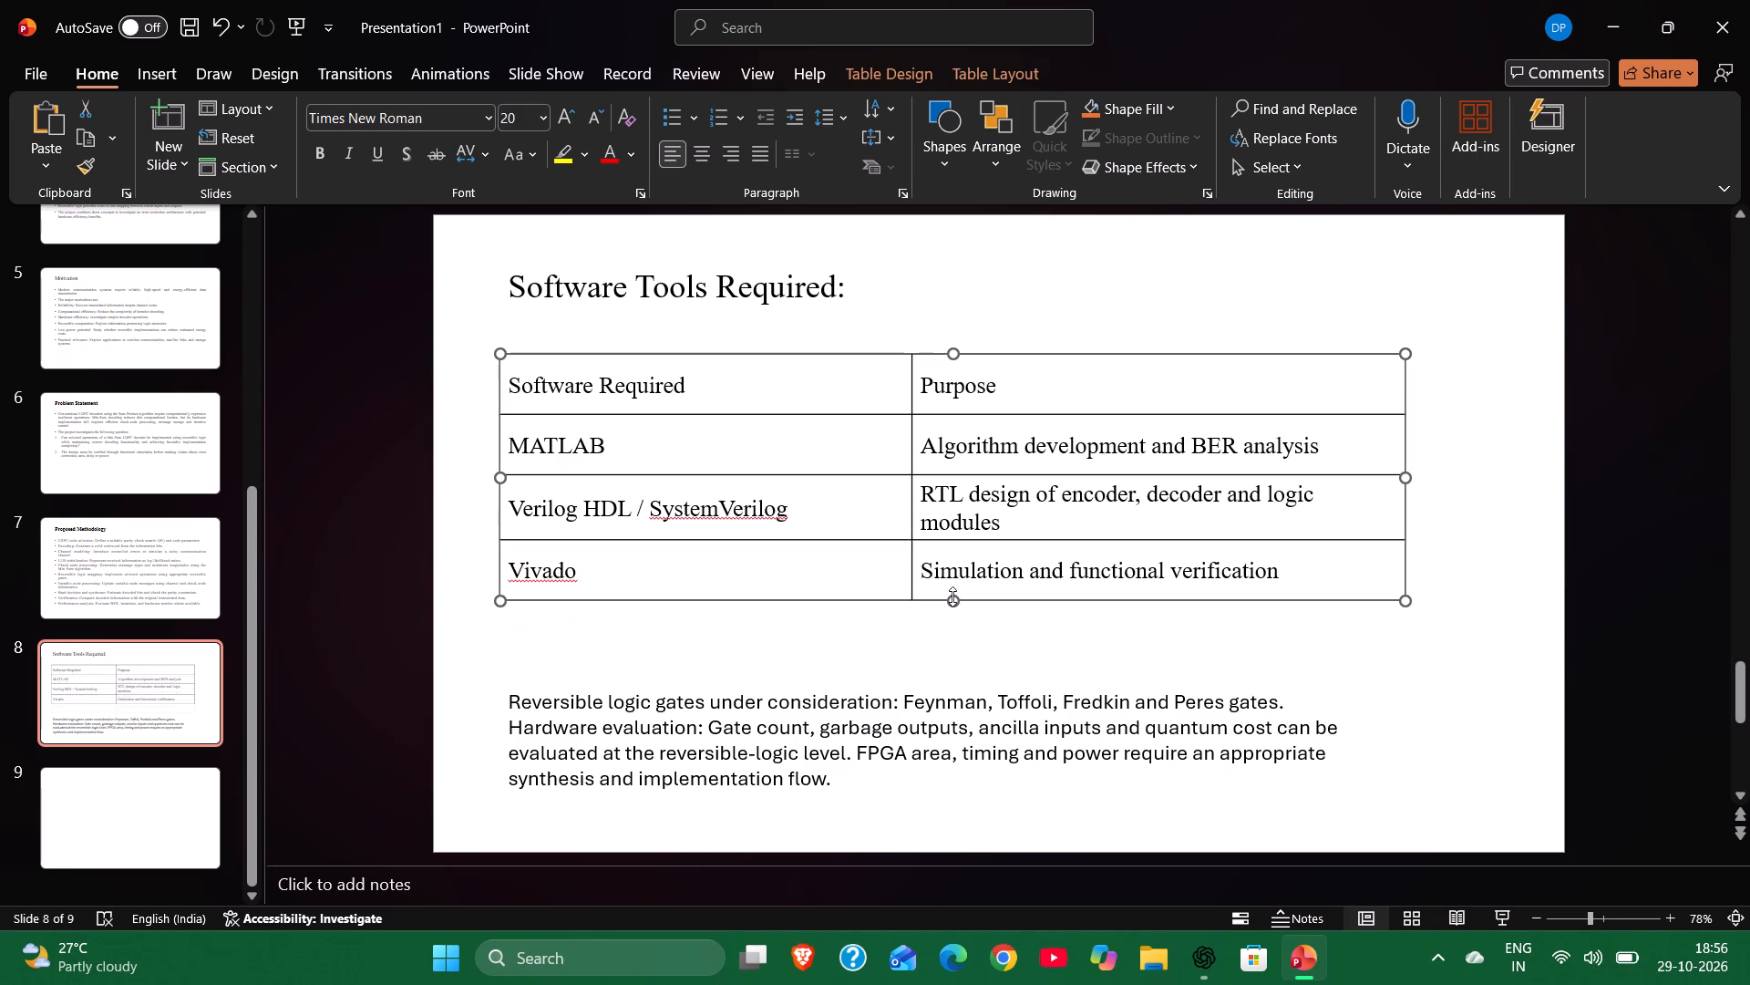
drag(952, 601, 950, 576)
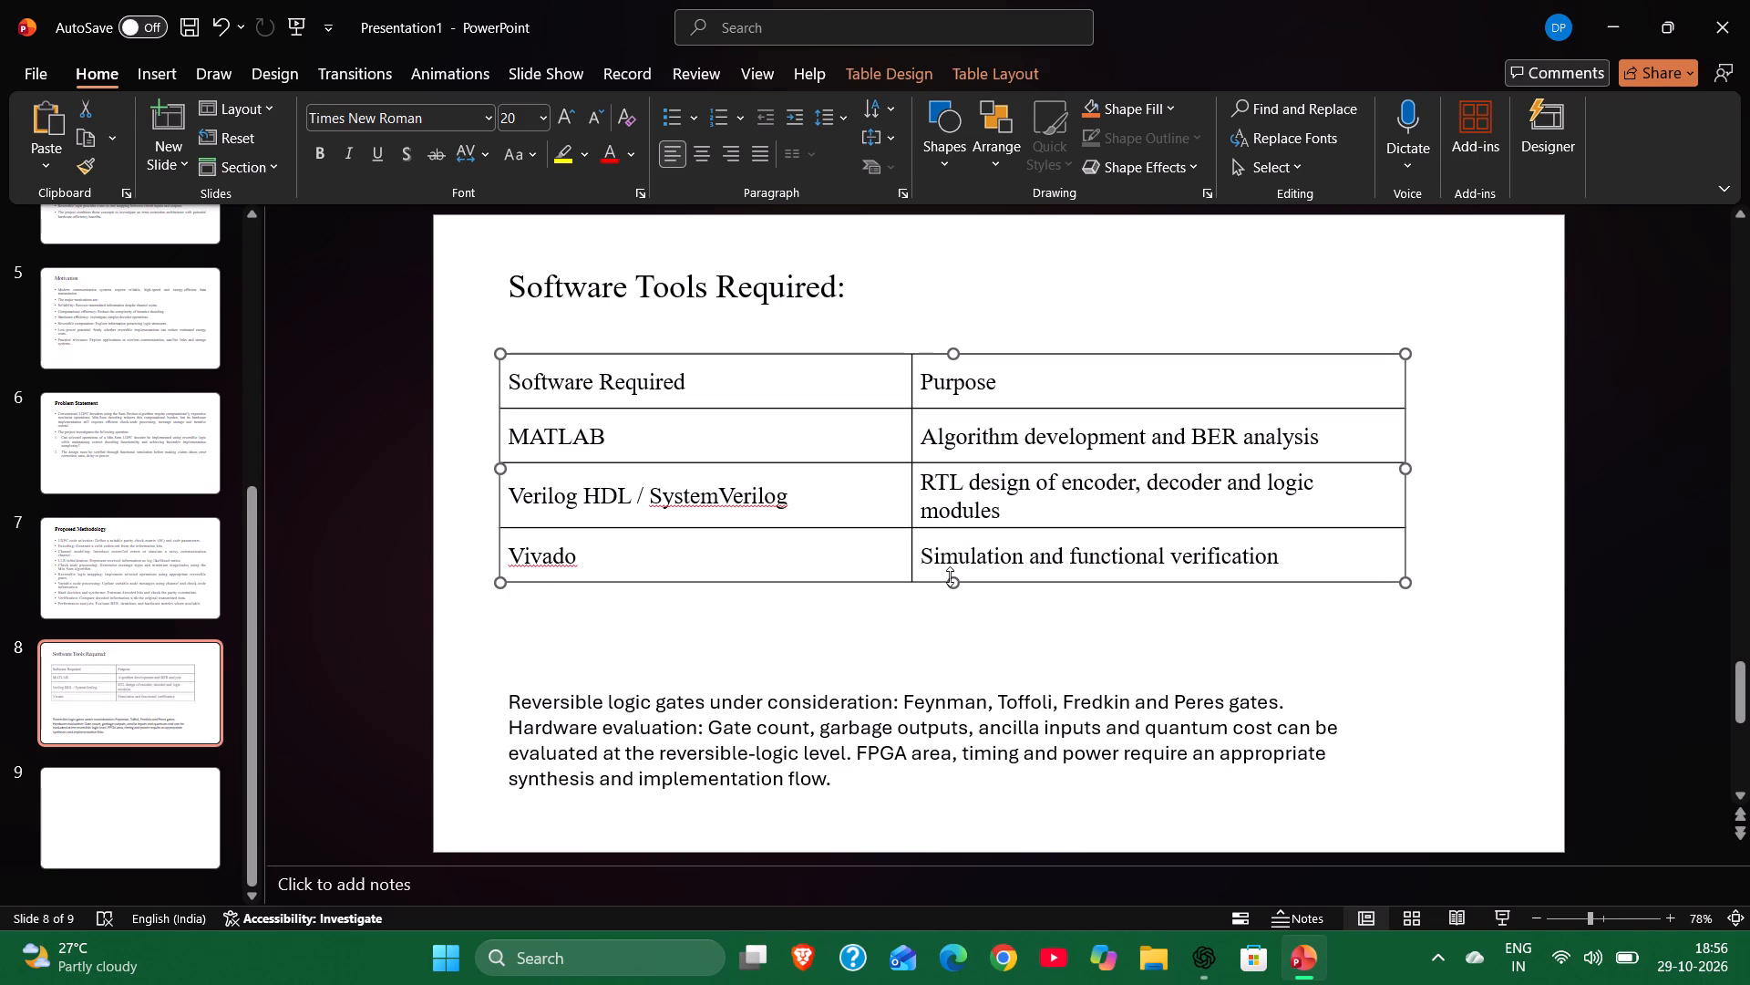
Correct the spelling of "SystemVerilog" in the table to "System Verilog".
click(729, 503)
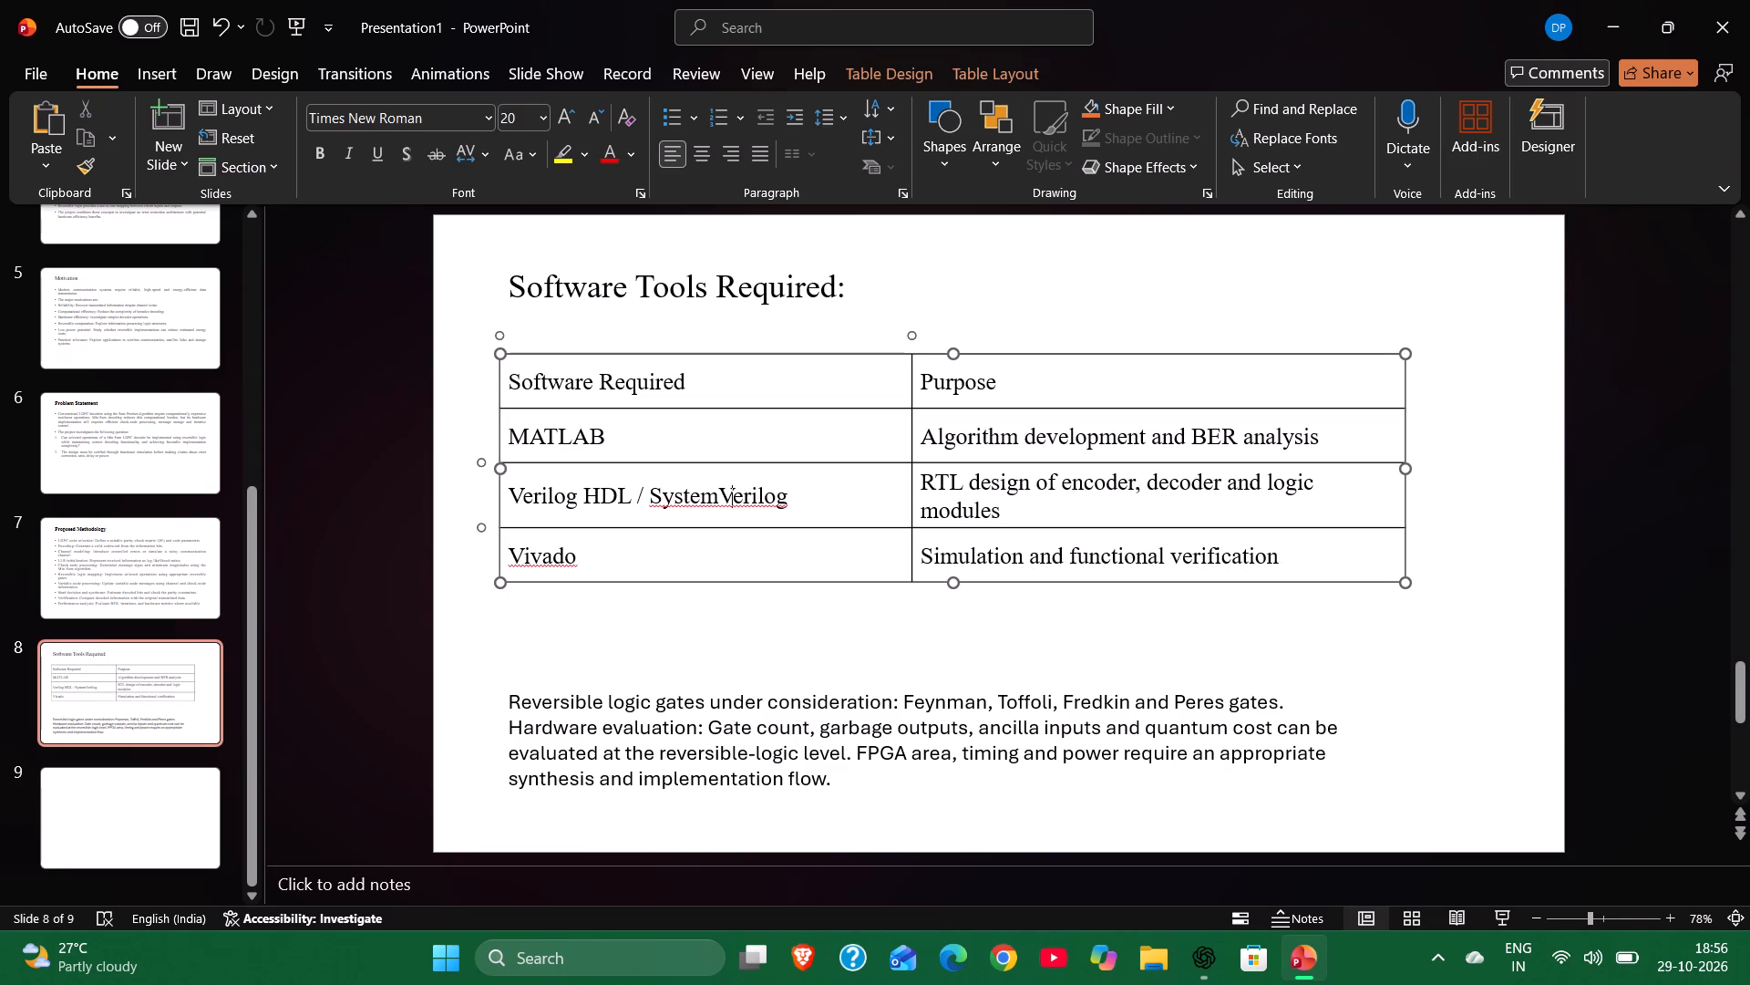
right_click(730, 512)
click(800, 522)
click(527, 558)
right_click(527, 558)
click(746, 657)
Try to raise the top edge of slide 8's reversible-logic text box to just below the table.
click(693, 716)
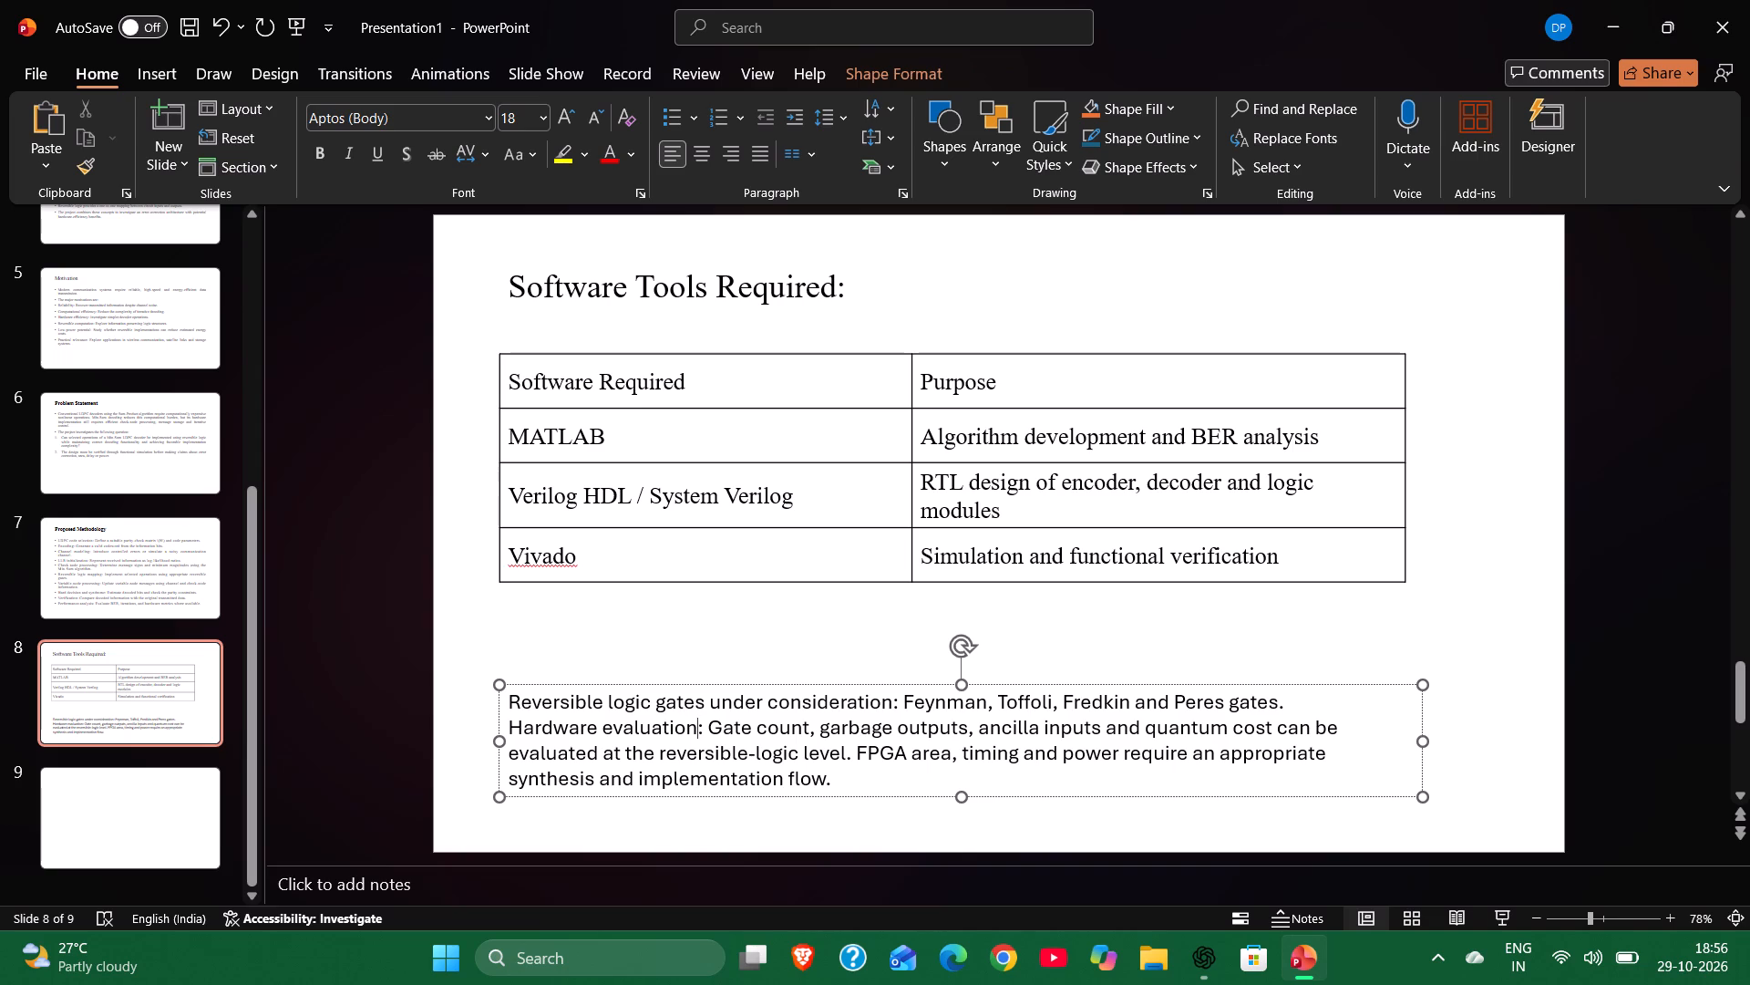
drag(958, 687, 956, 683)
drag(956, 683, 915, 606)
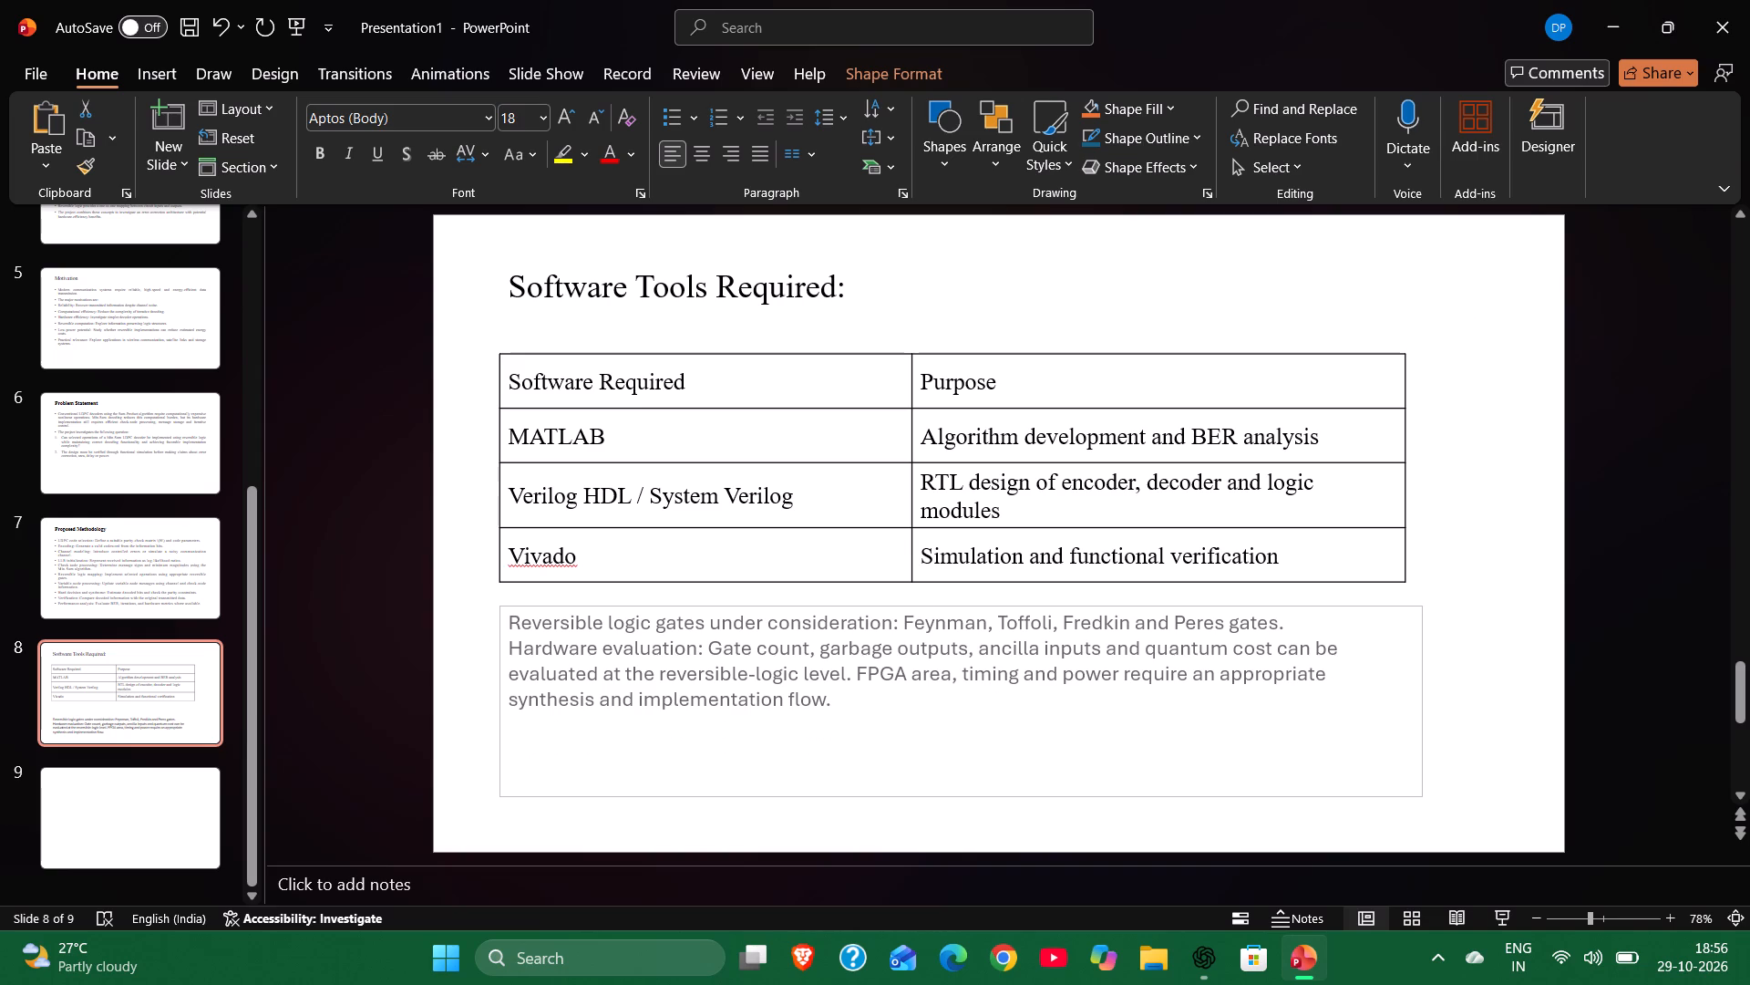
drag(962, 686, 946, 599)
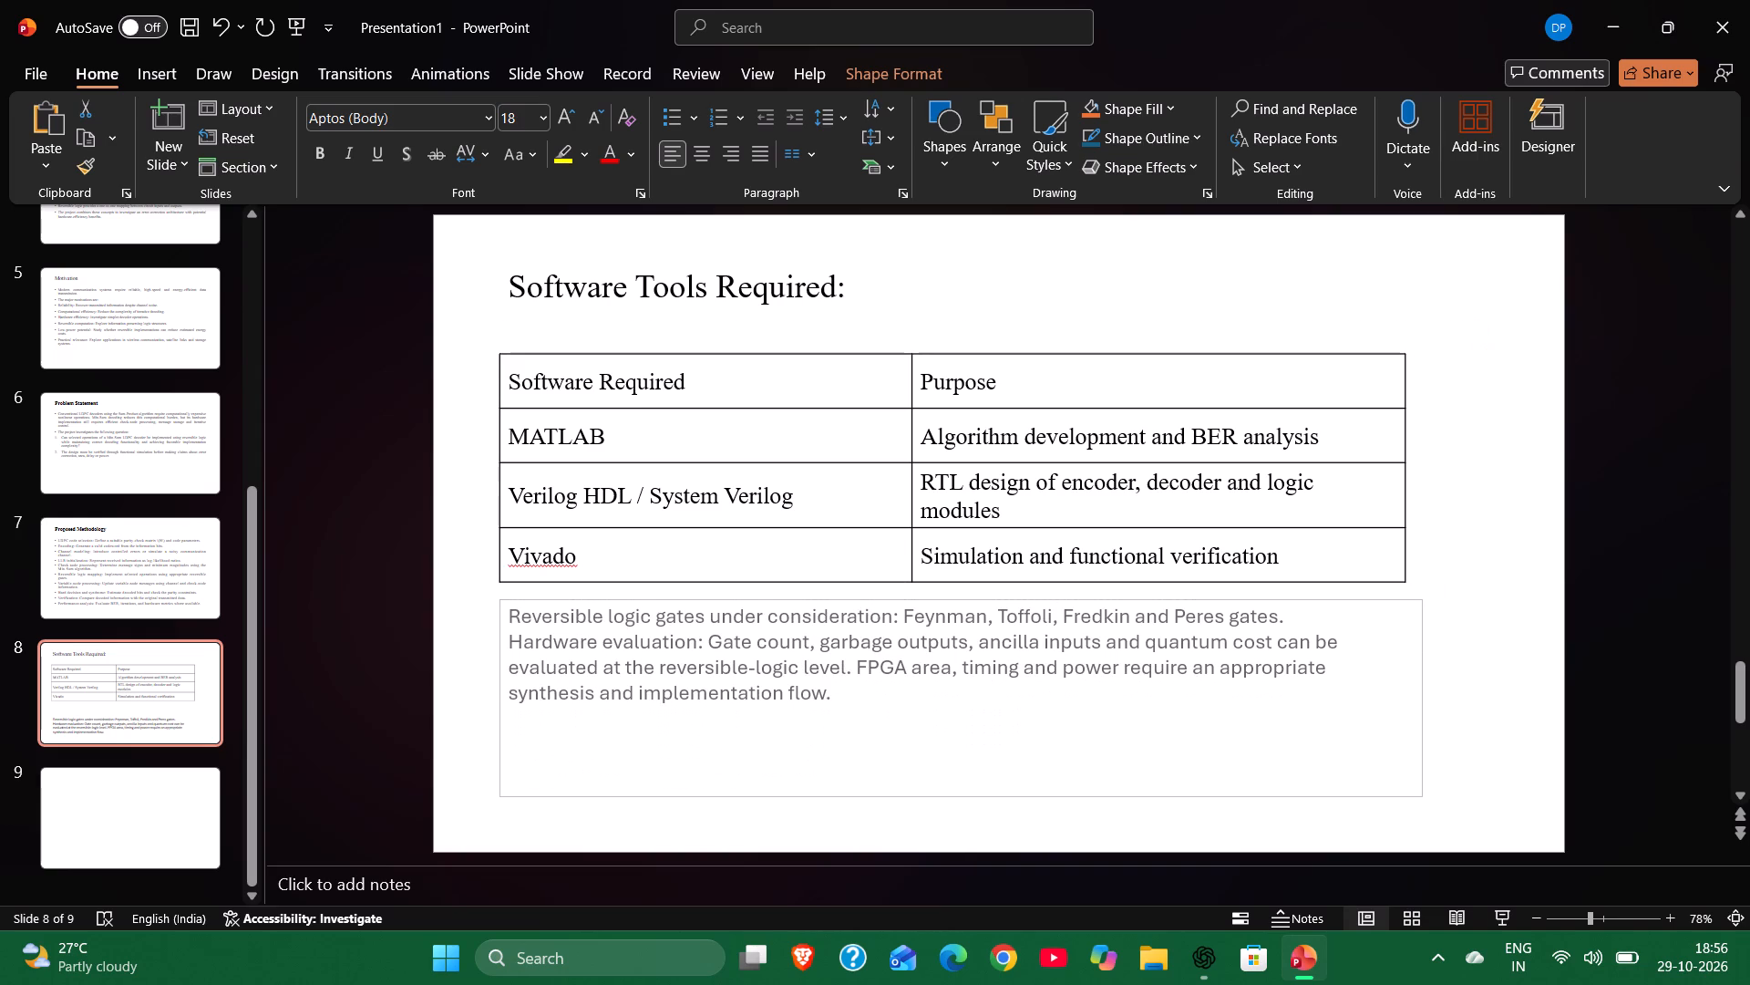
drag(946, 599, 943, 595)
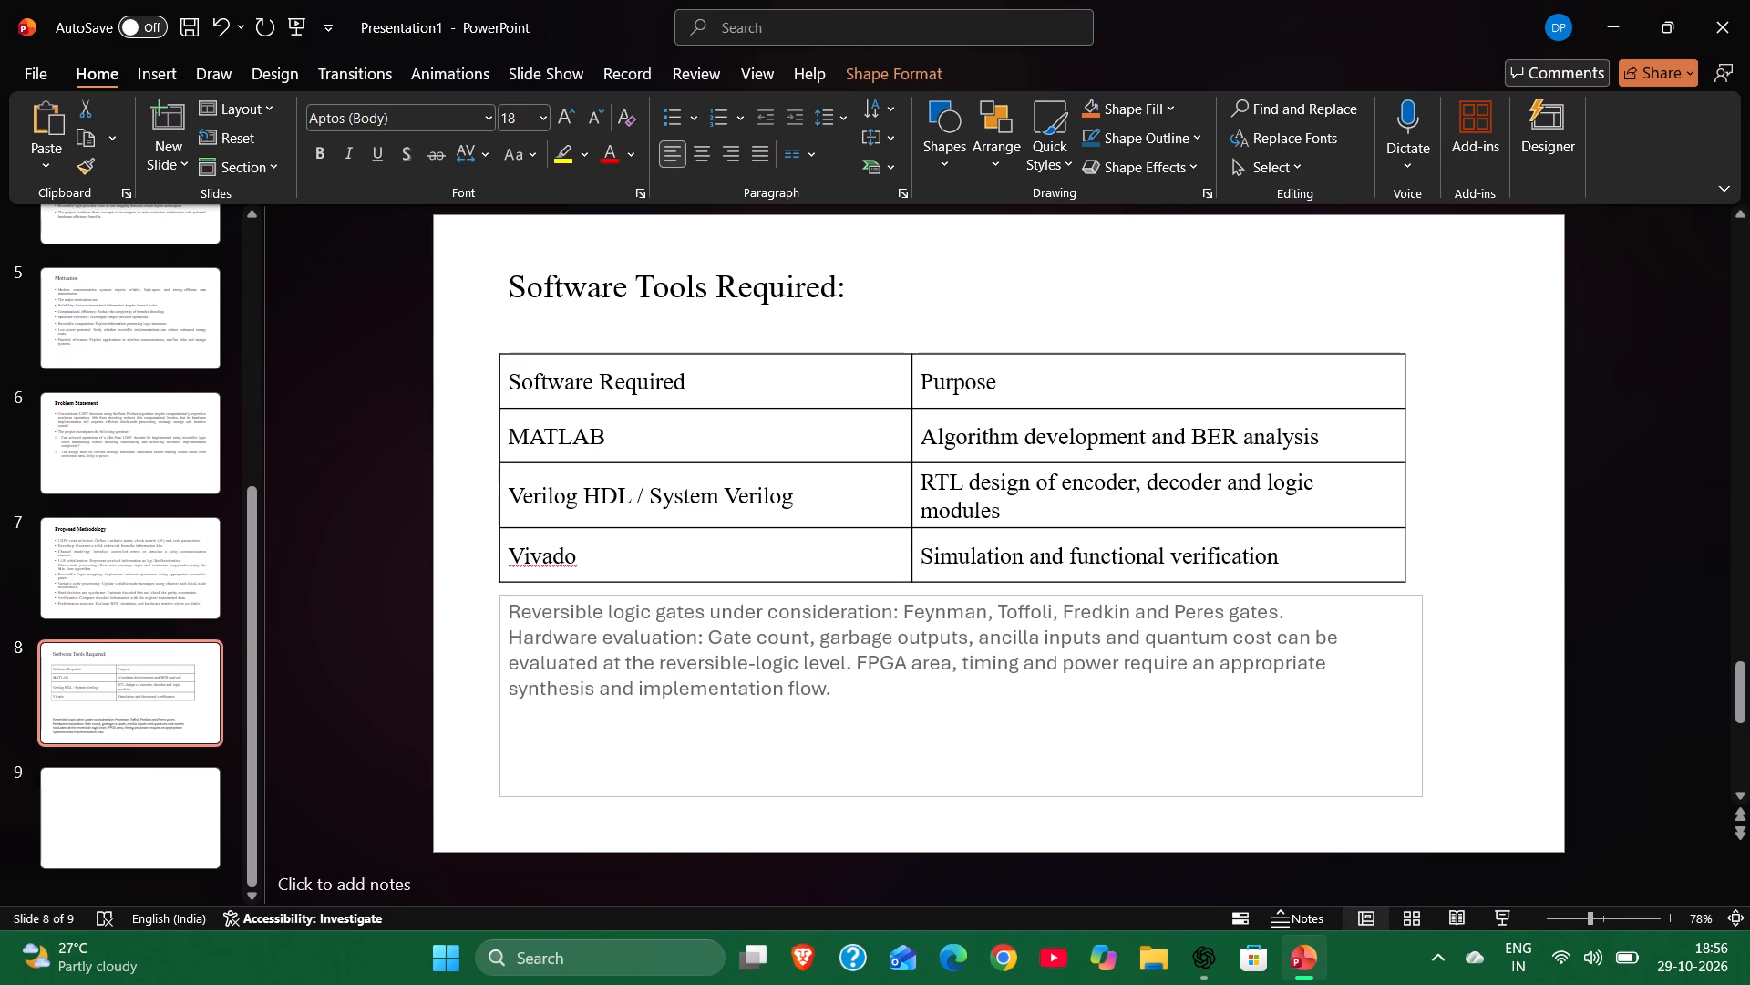
Format the text below slide 8's table as Times New Roman, size 20, with justified alignment.
drag(858, 778, 555, 698)
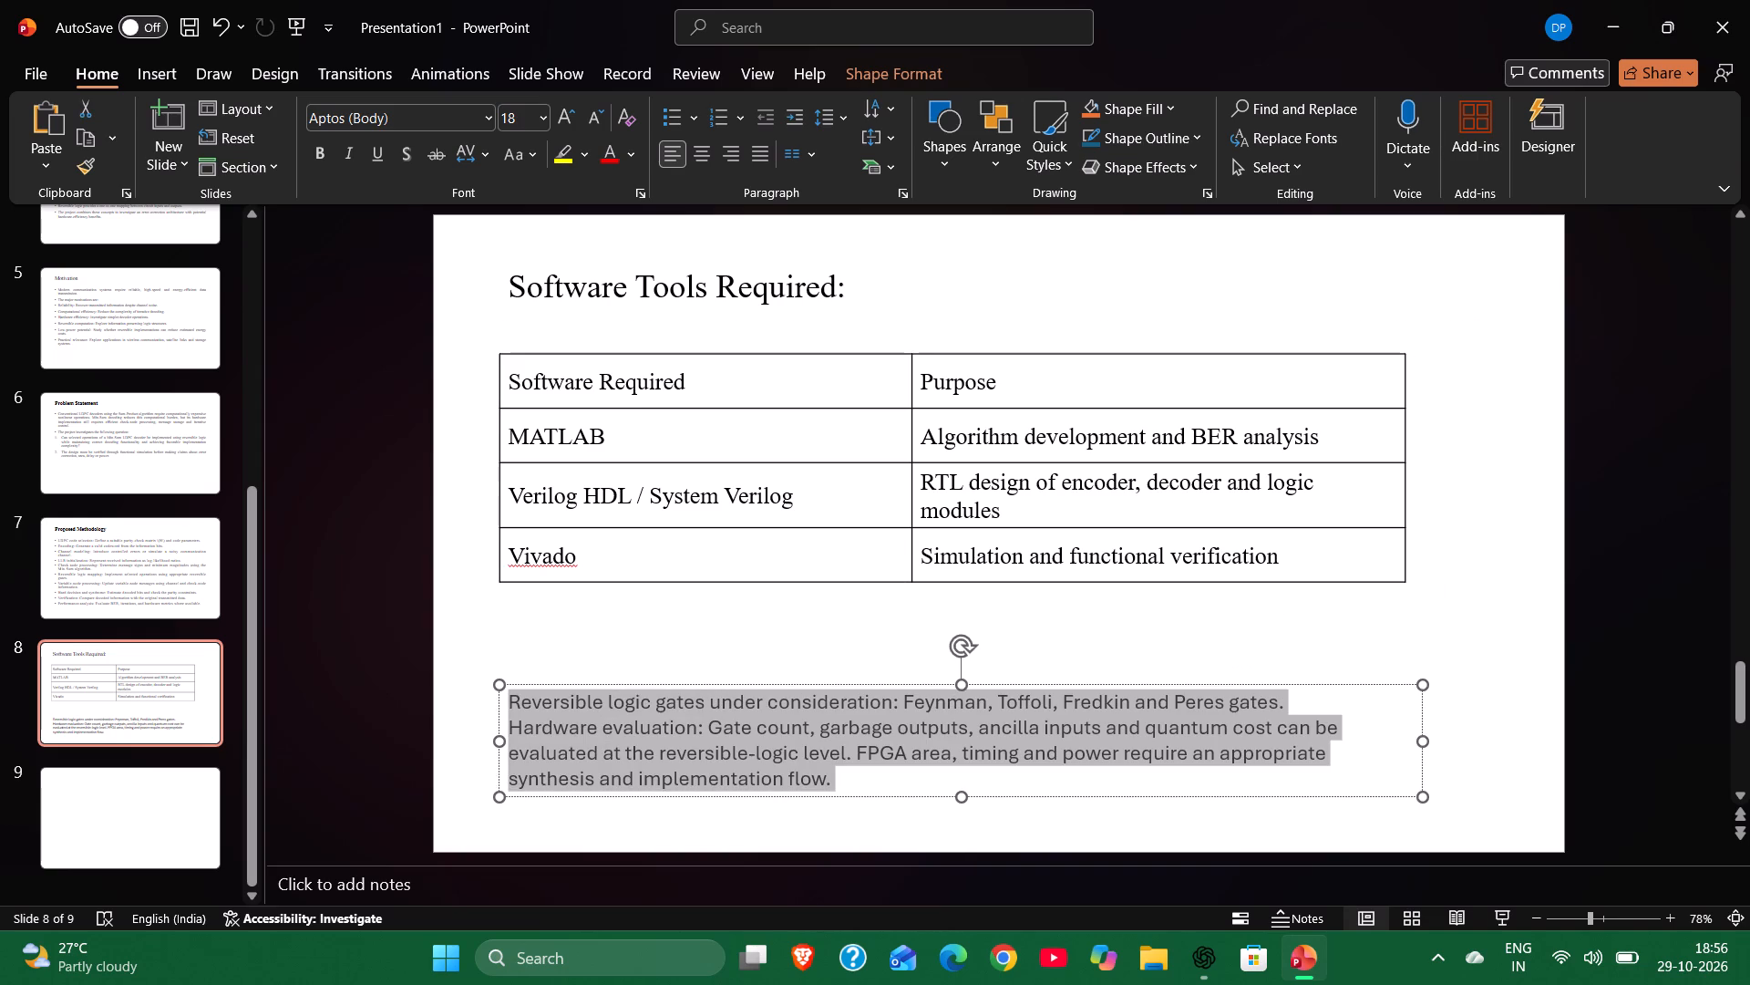
drag(555, 698, 543, 699)
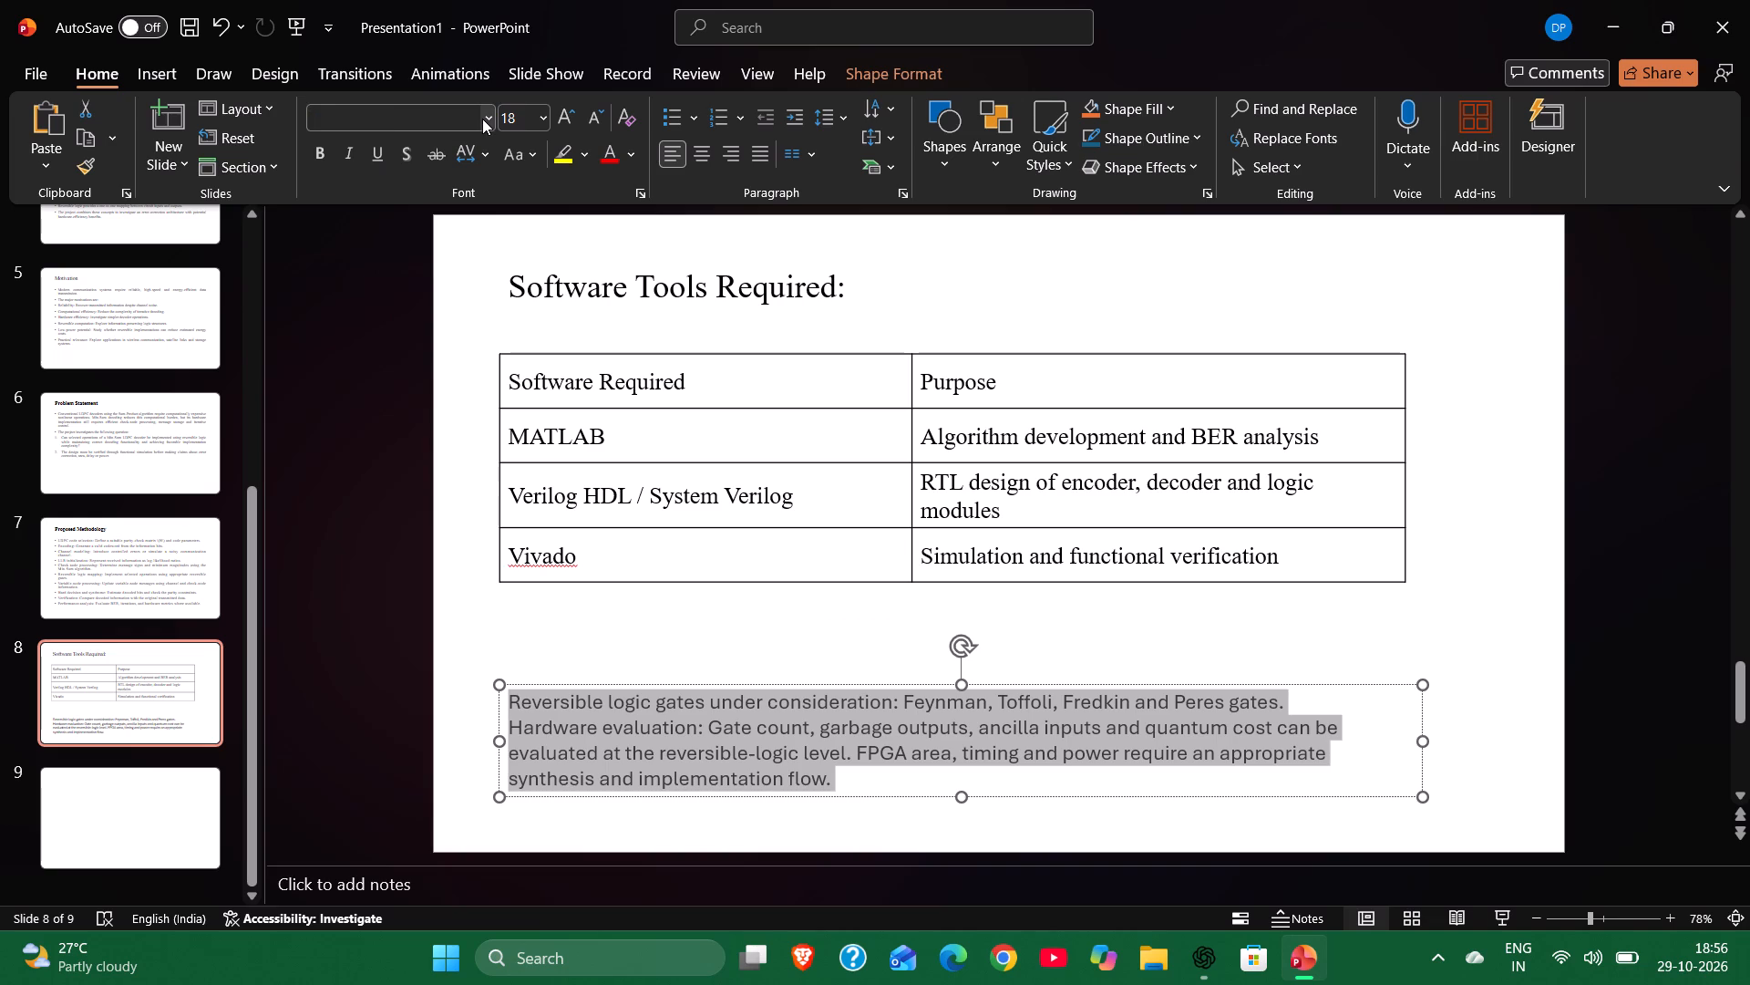
click(482, 119)
click(458, 272)
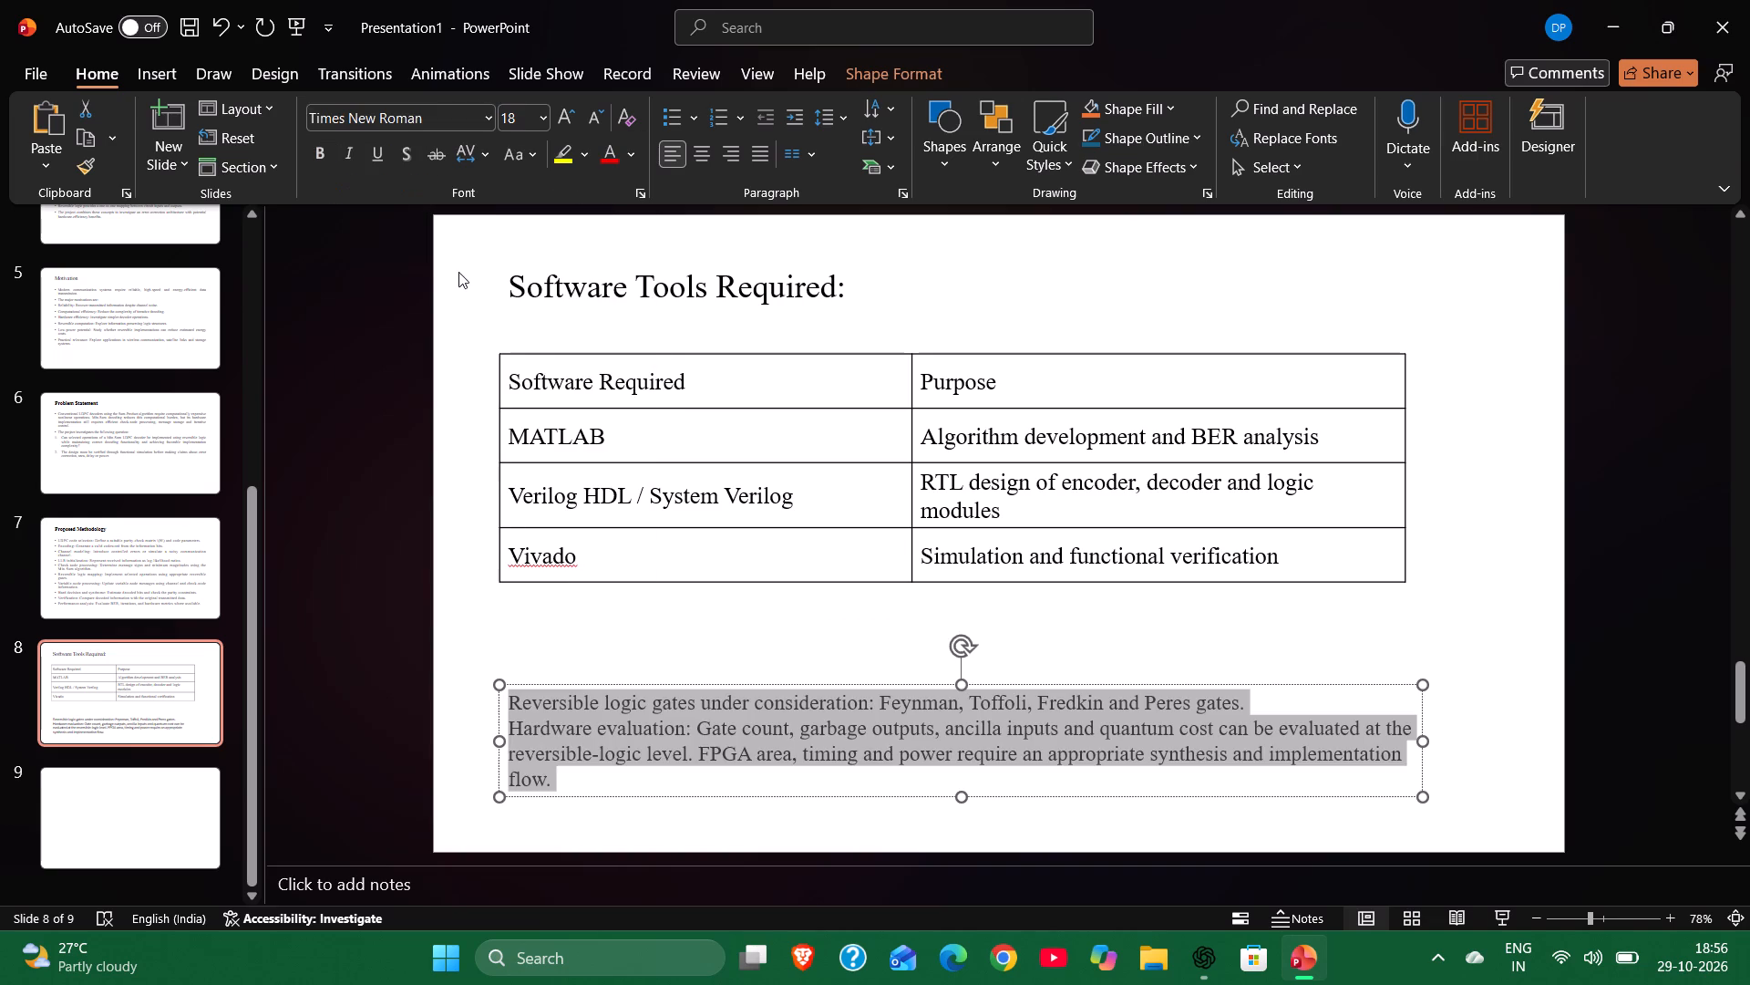
click(766, 150)
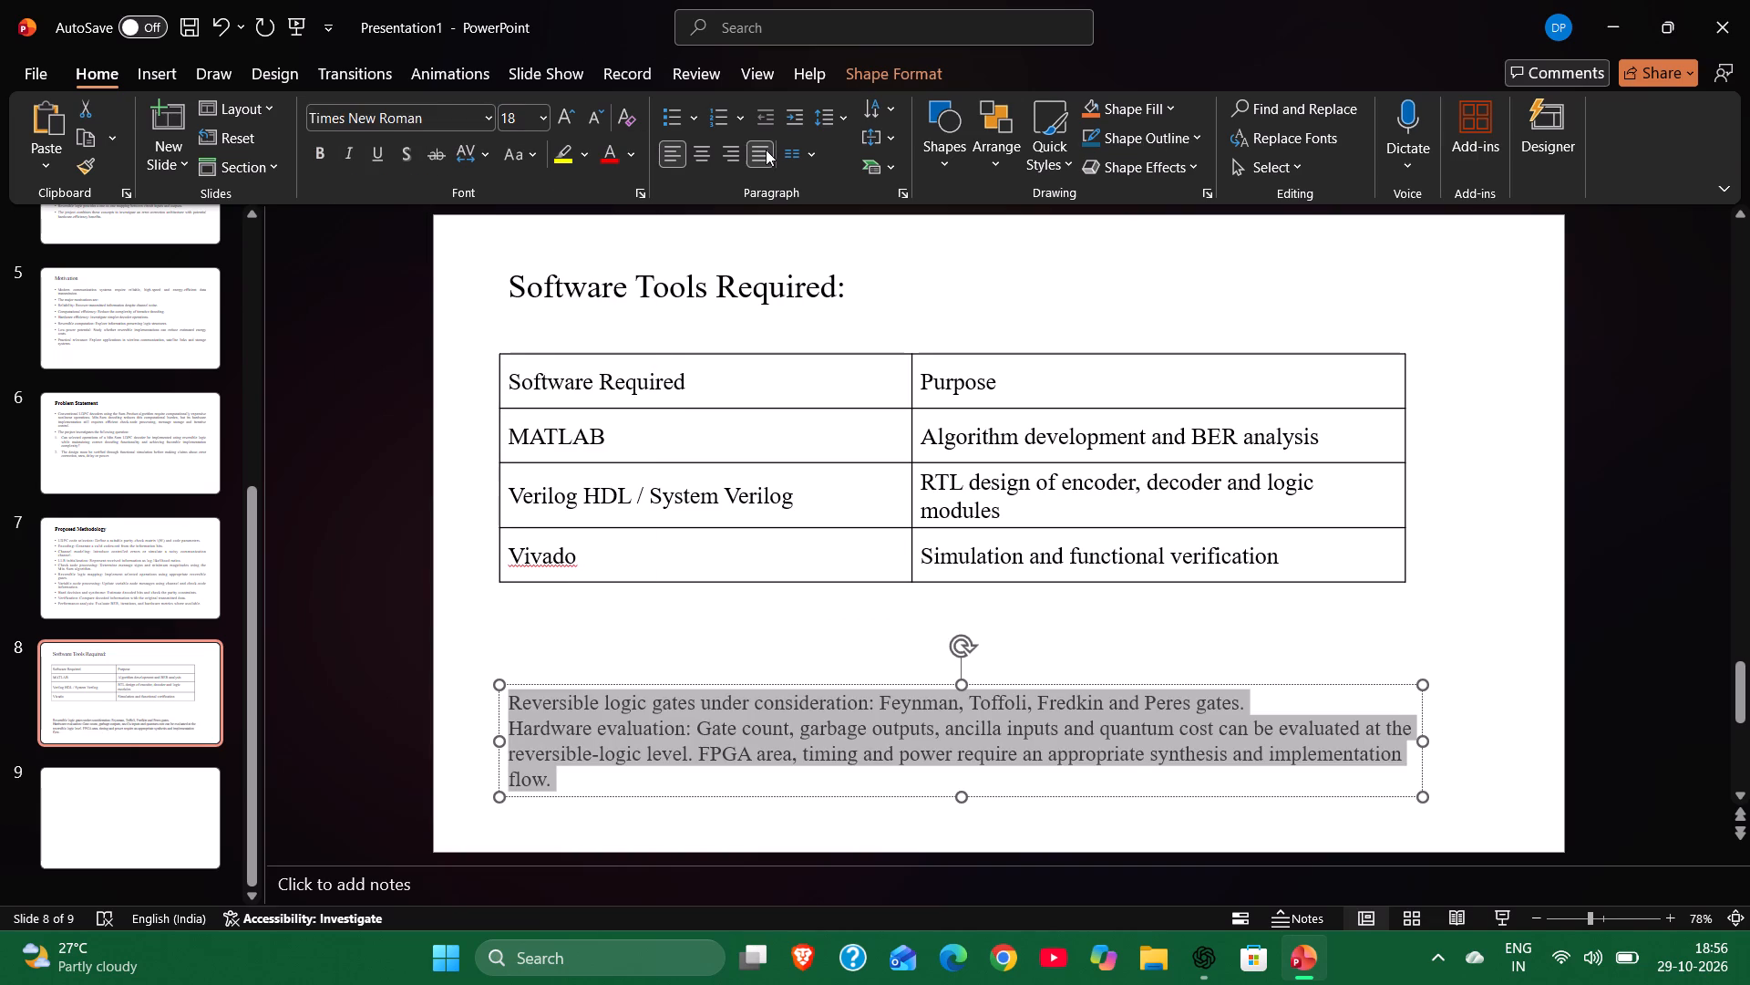
click(544, 127)
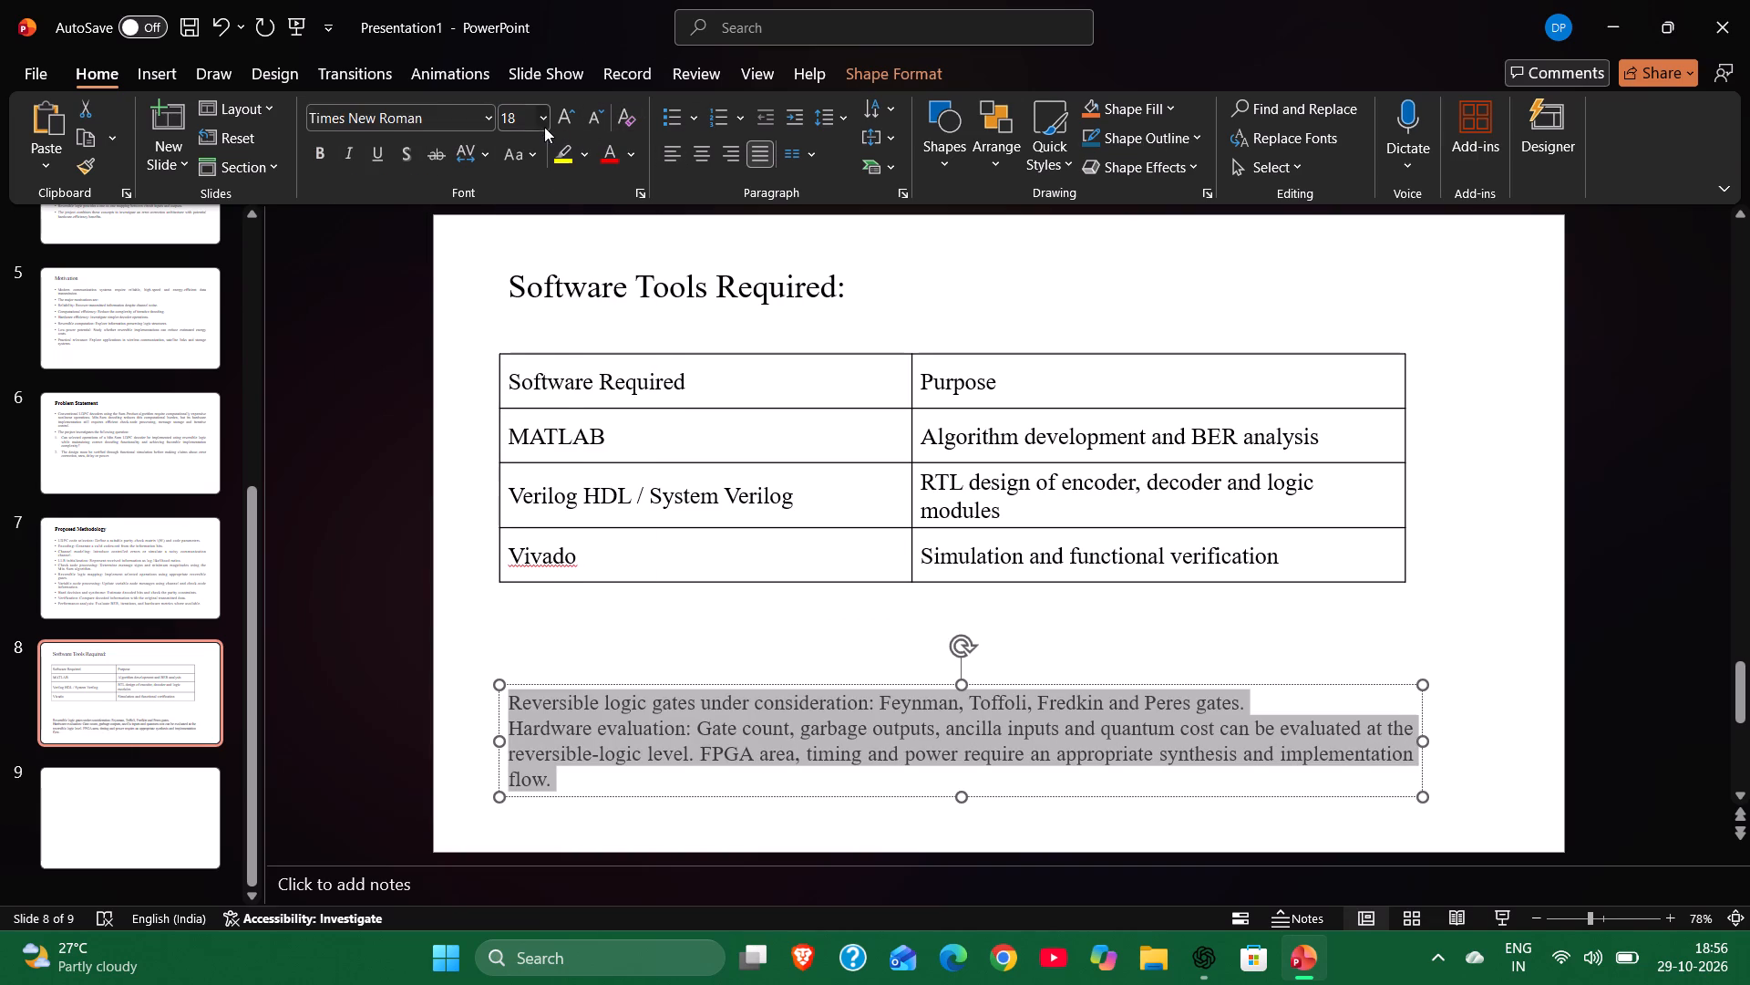
click(531, 392)
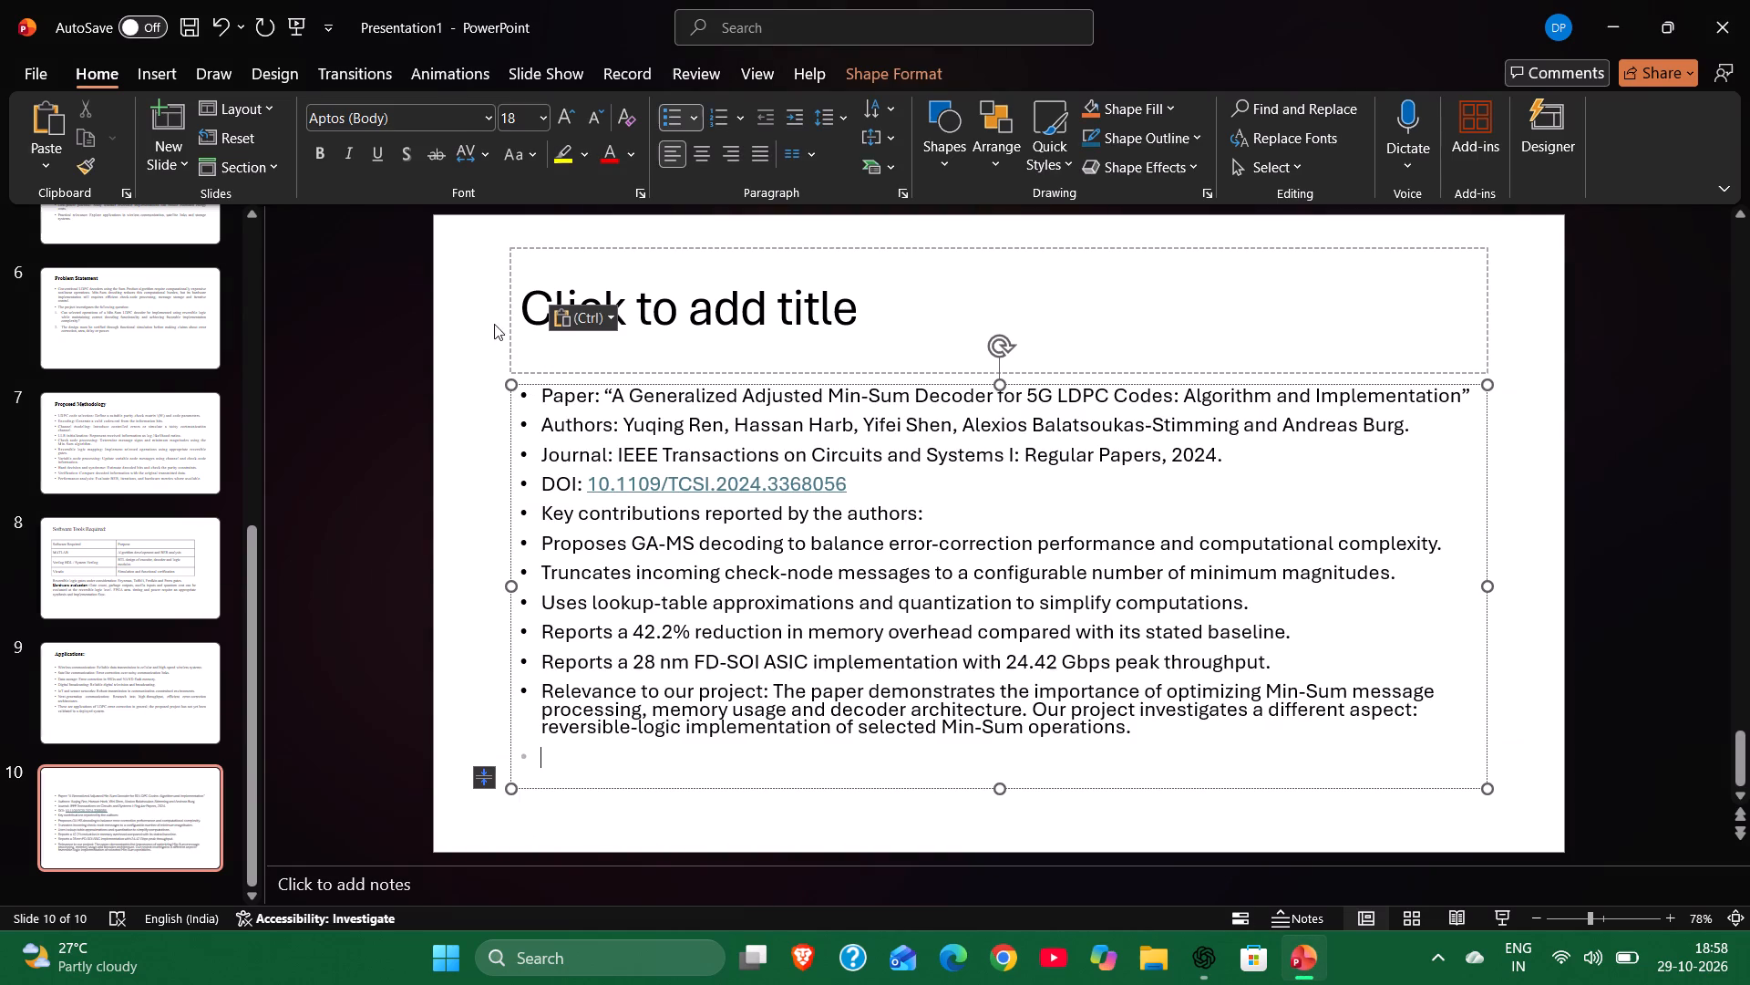
Set the font of slide 10's body text to Times New Roman.
click(538, 402)
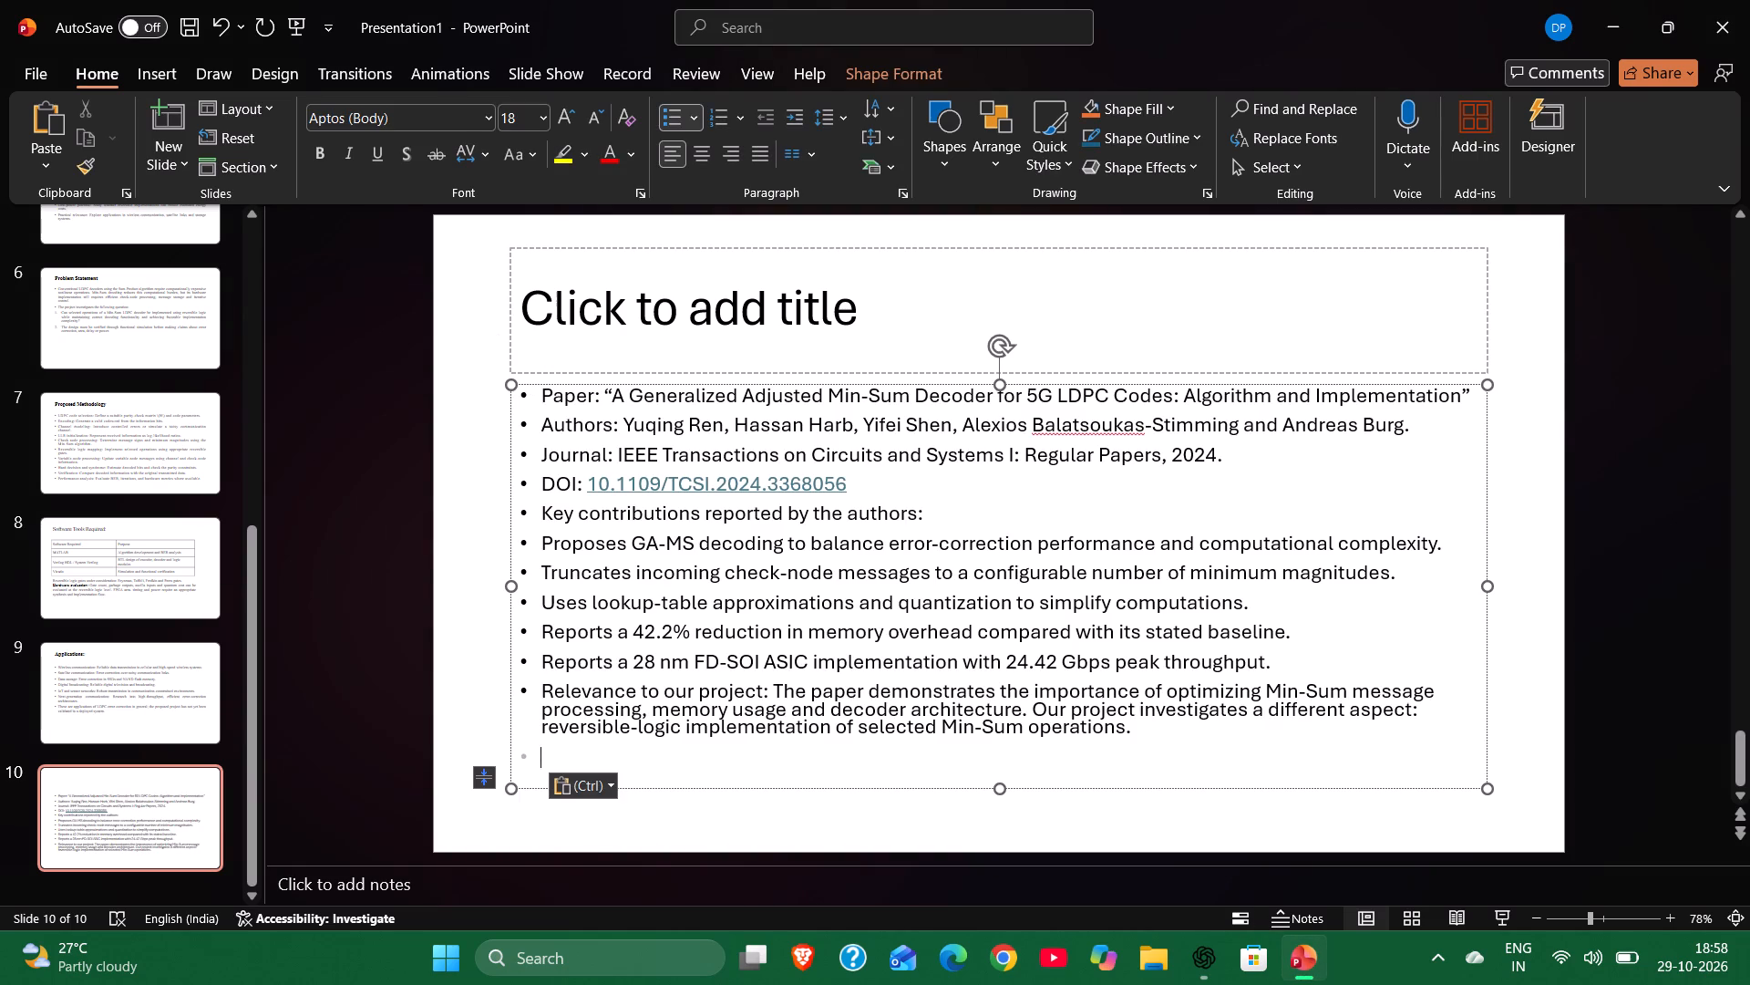
drag(538, 402, 1055, 734)
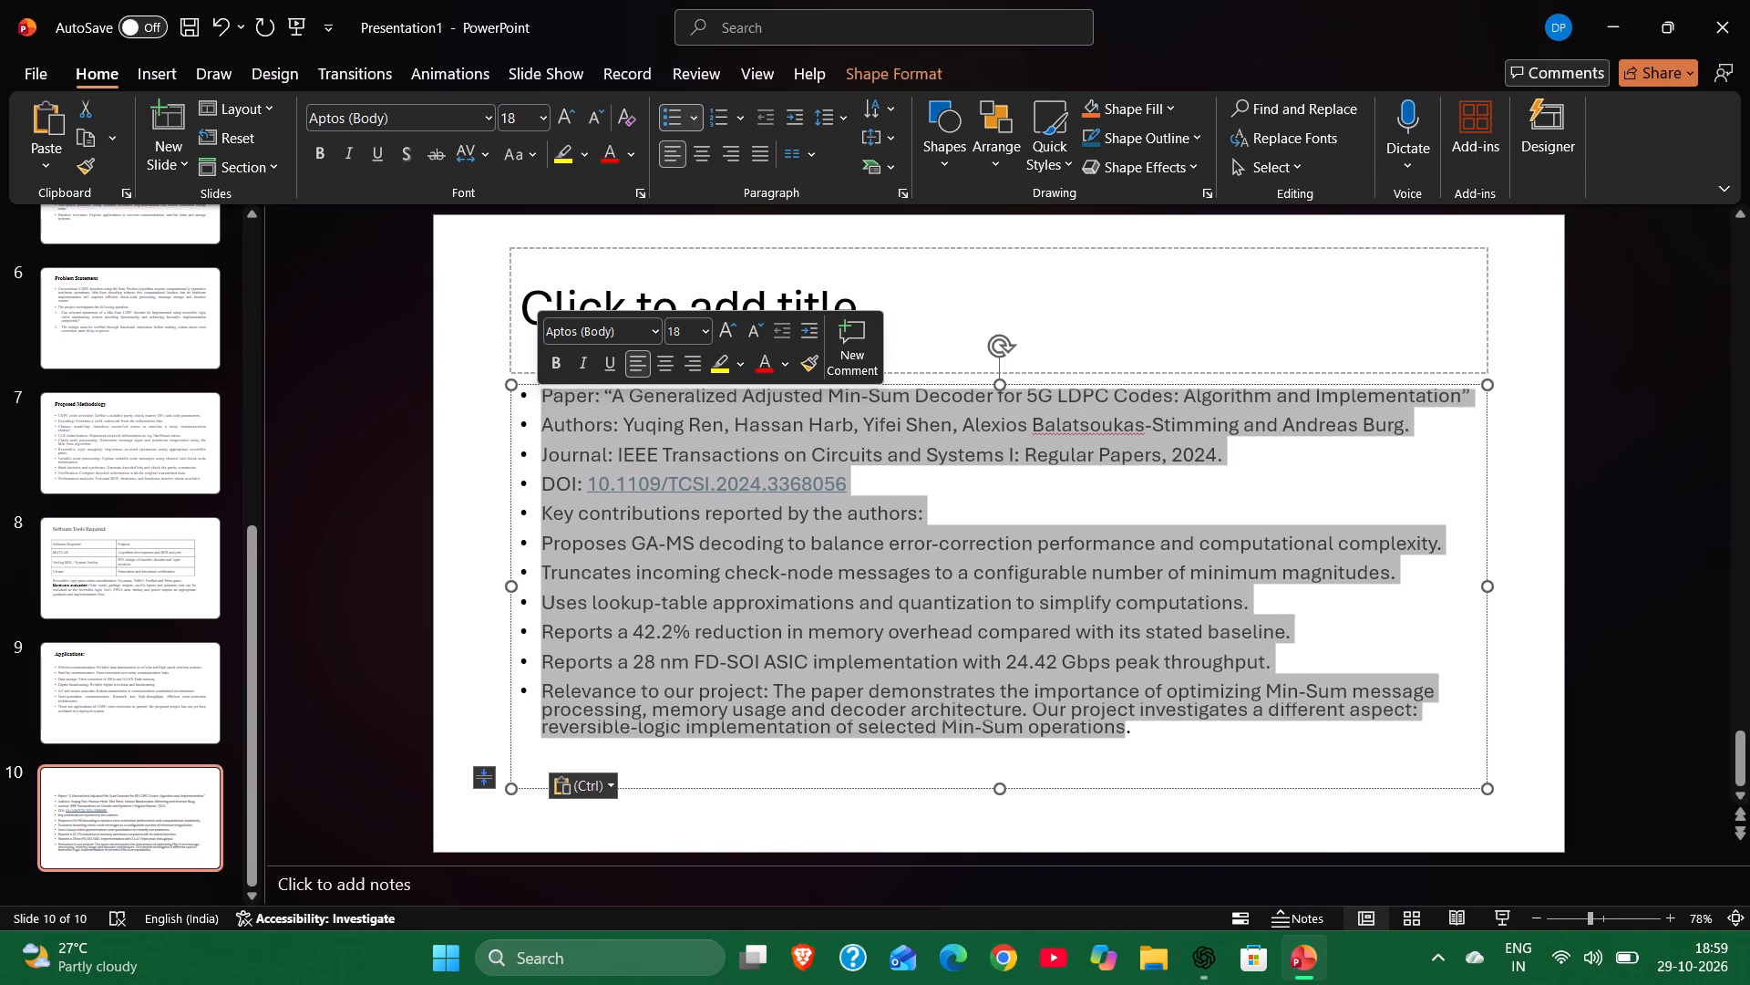
drag(1055, 734, 1105, 736)
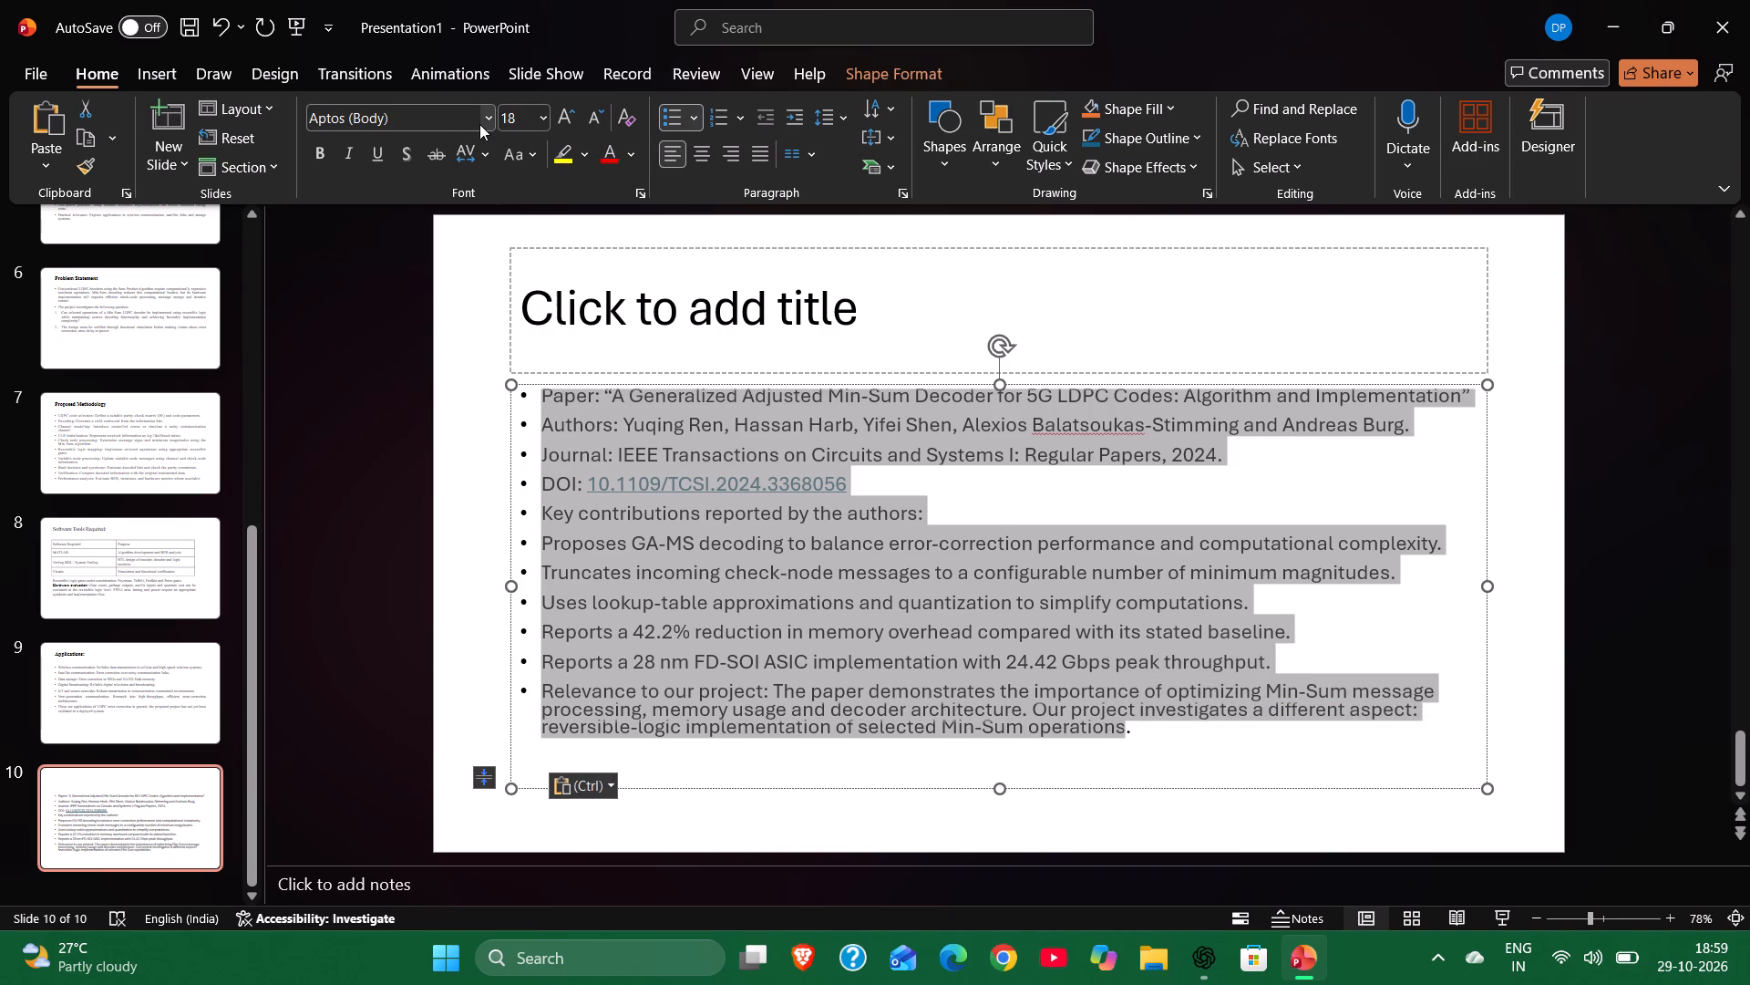
click(479, 124)
click(482, 114)
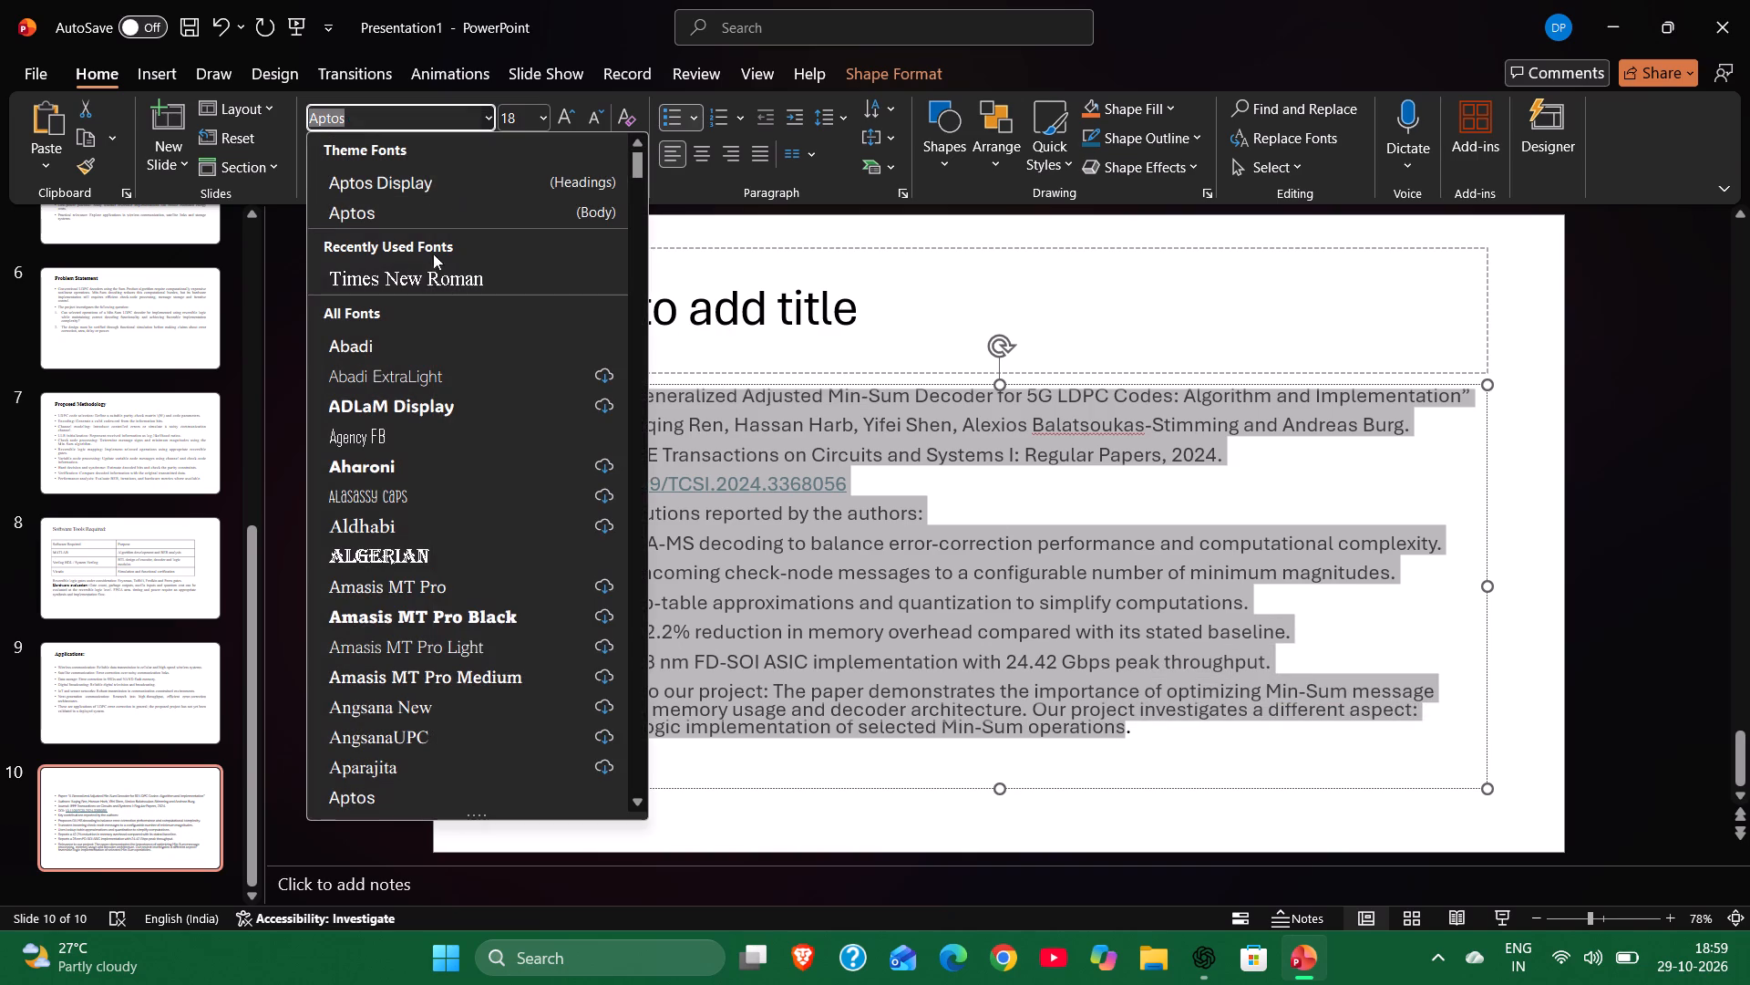
click(428, 275)
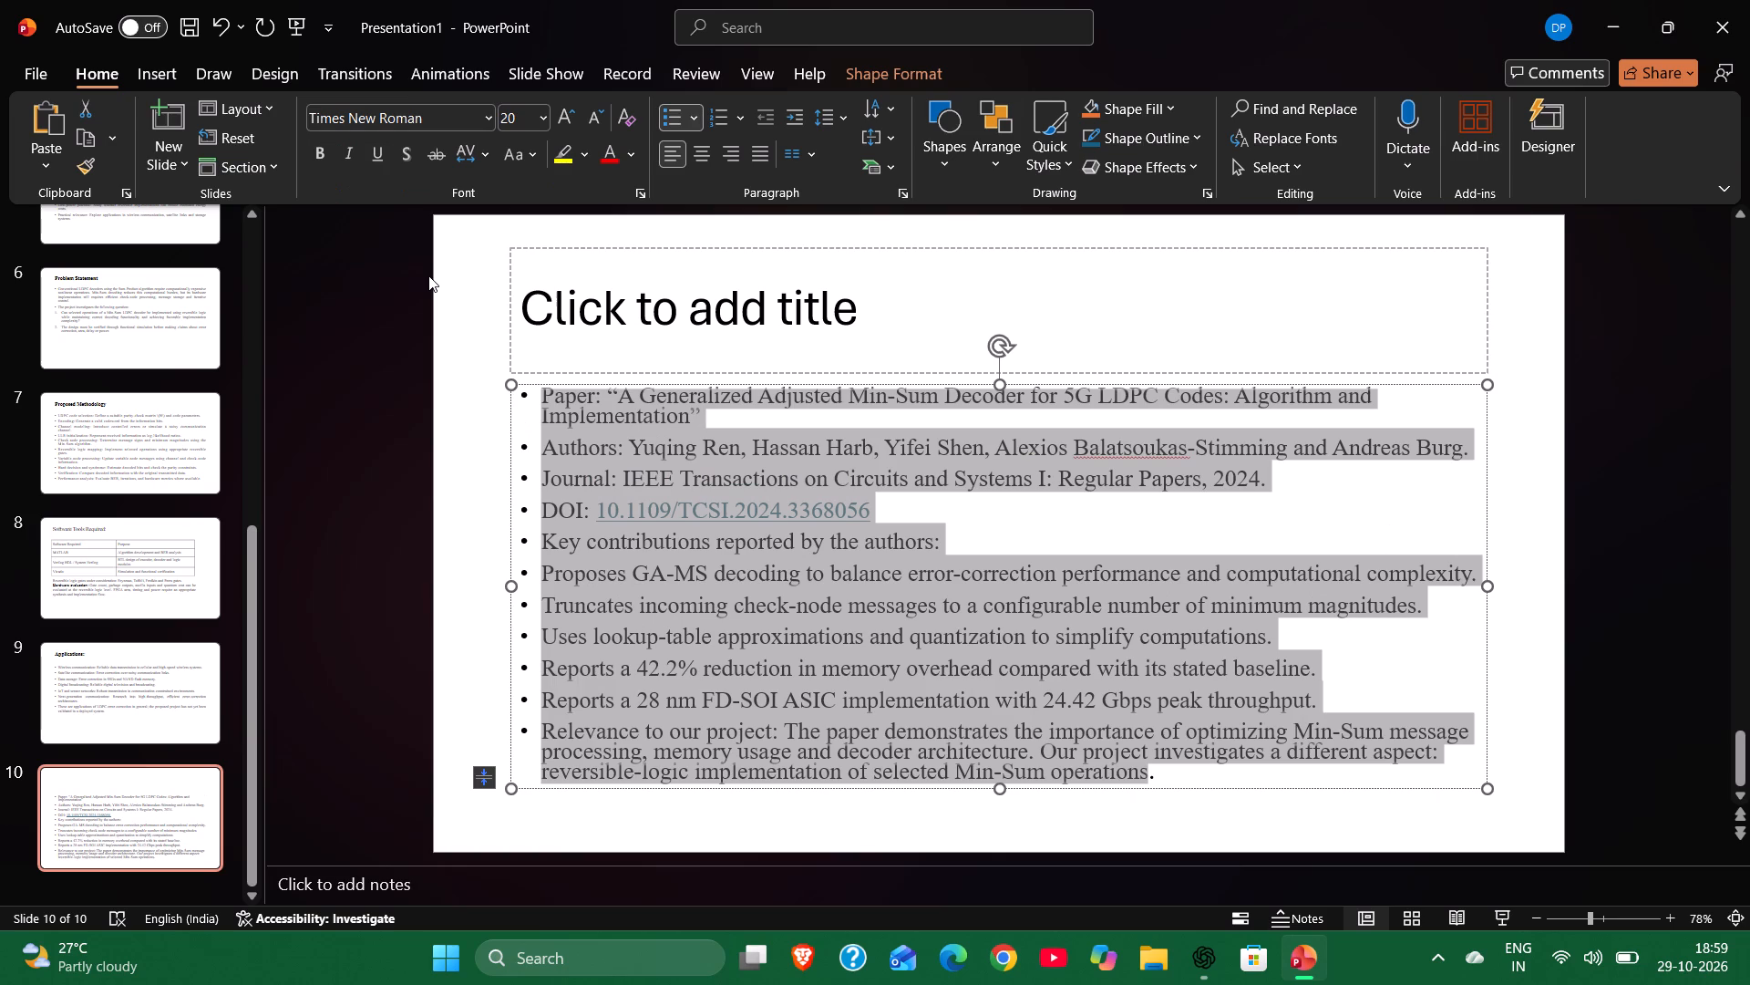
Remove the bullet from the "Key contributions reported by the authors:" line on slide 10.
click(530, 513)
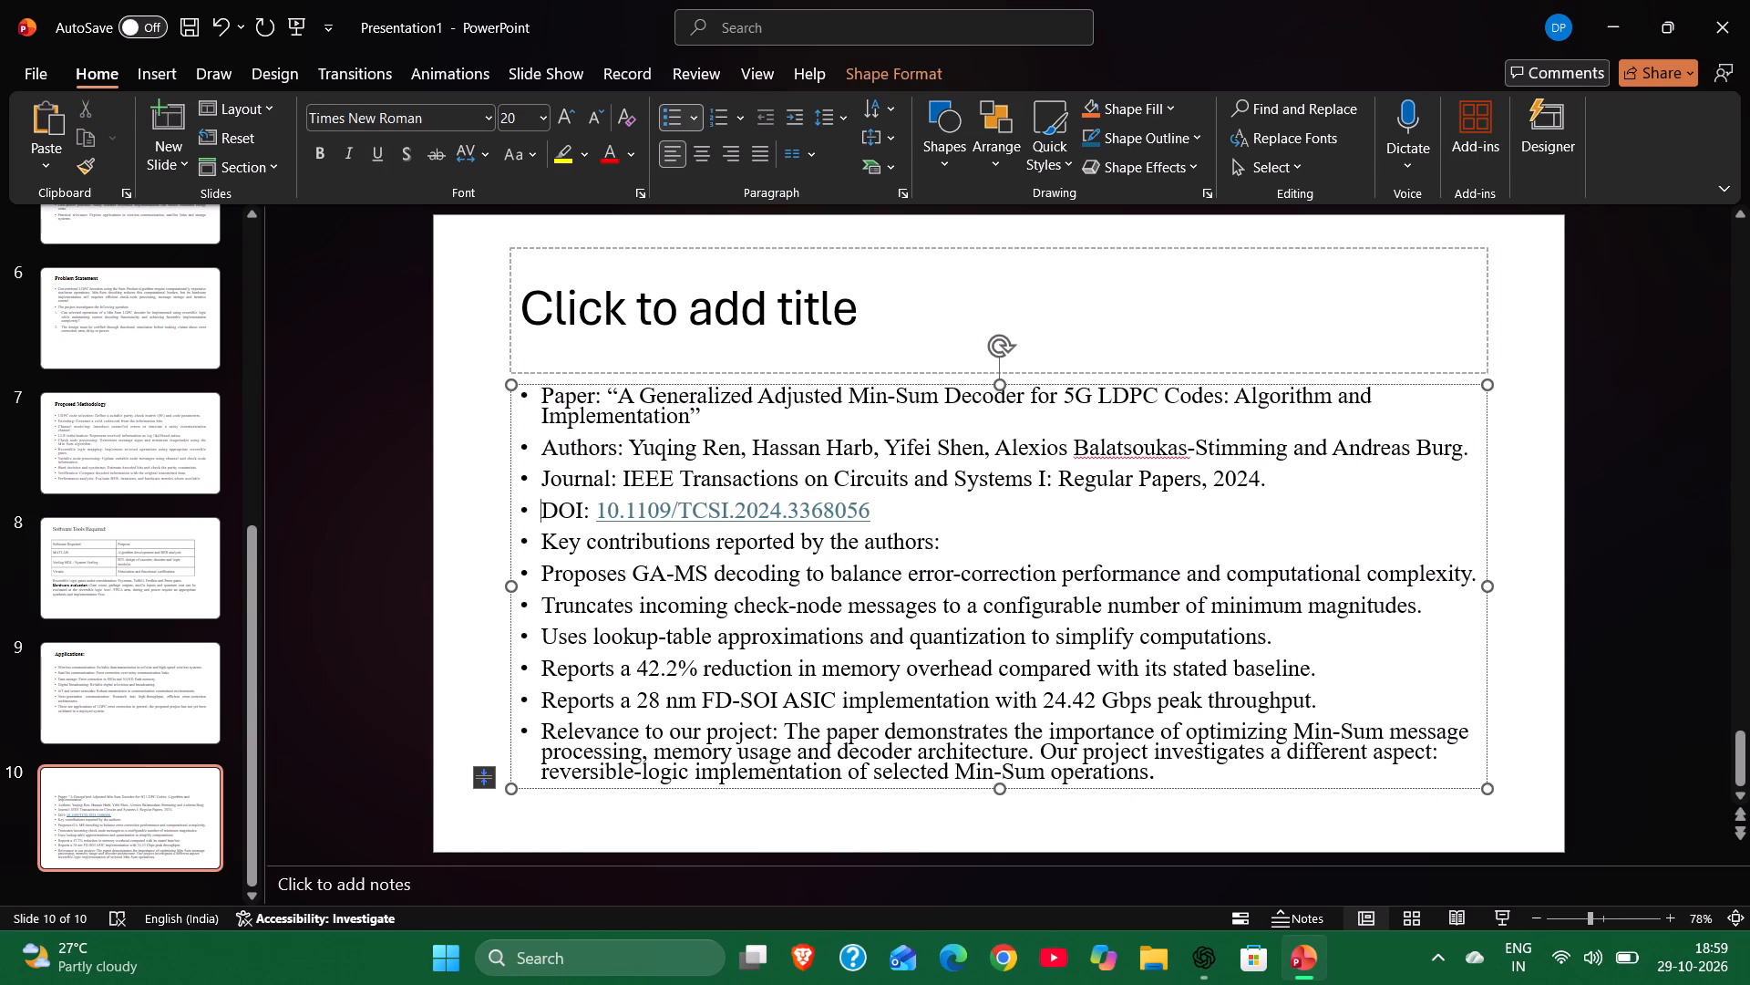
click(534, 543)
key(BackSpace)
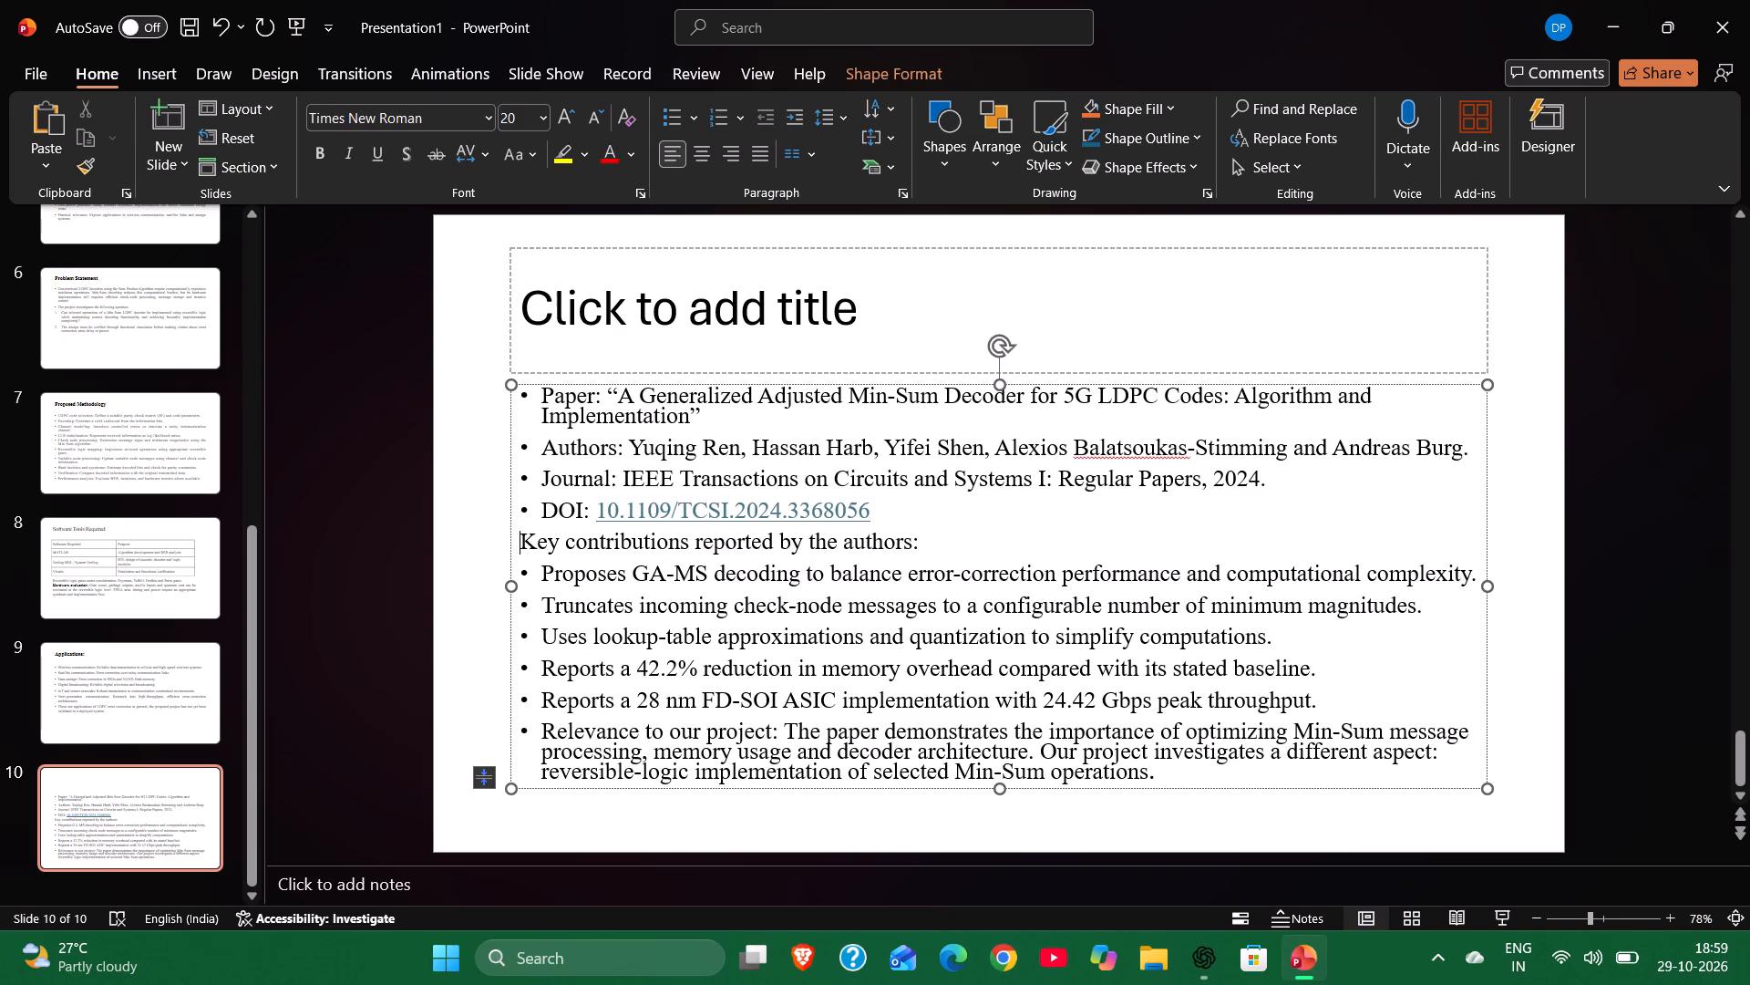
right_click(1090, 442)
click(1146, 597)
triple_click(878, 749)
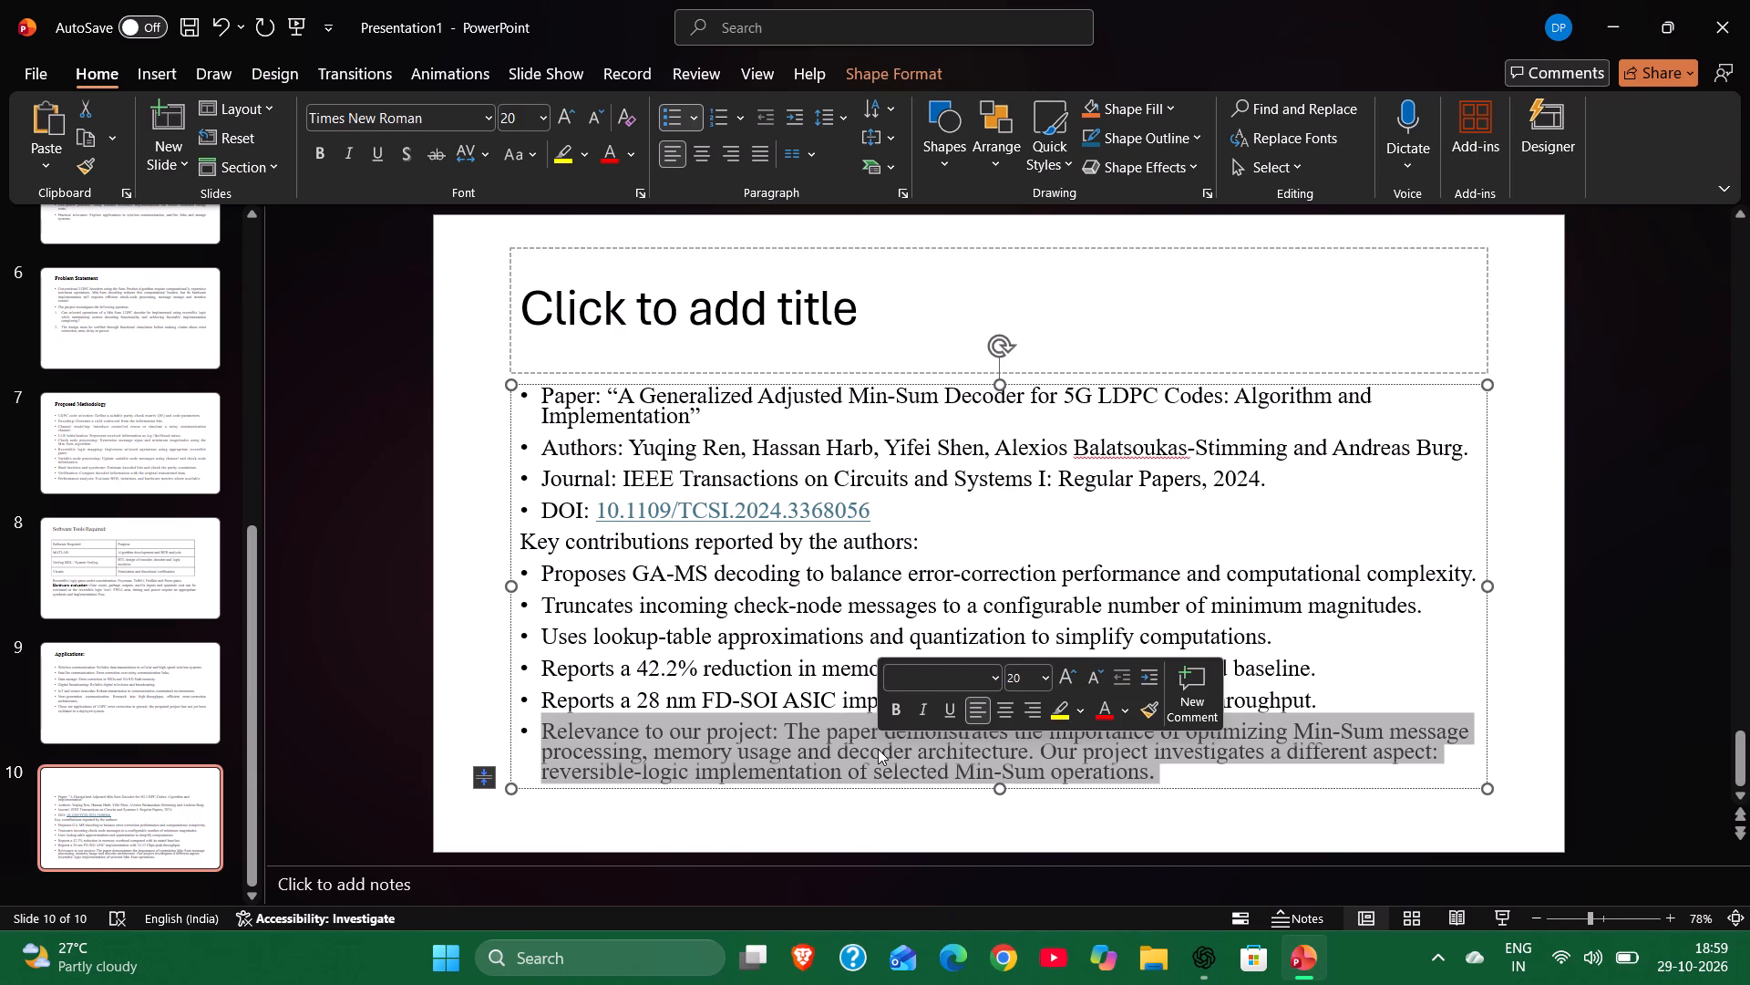
Reduce the height of slide 10's title placeholder and extend the body text box upward and downward.
click(996, 785)
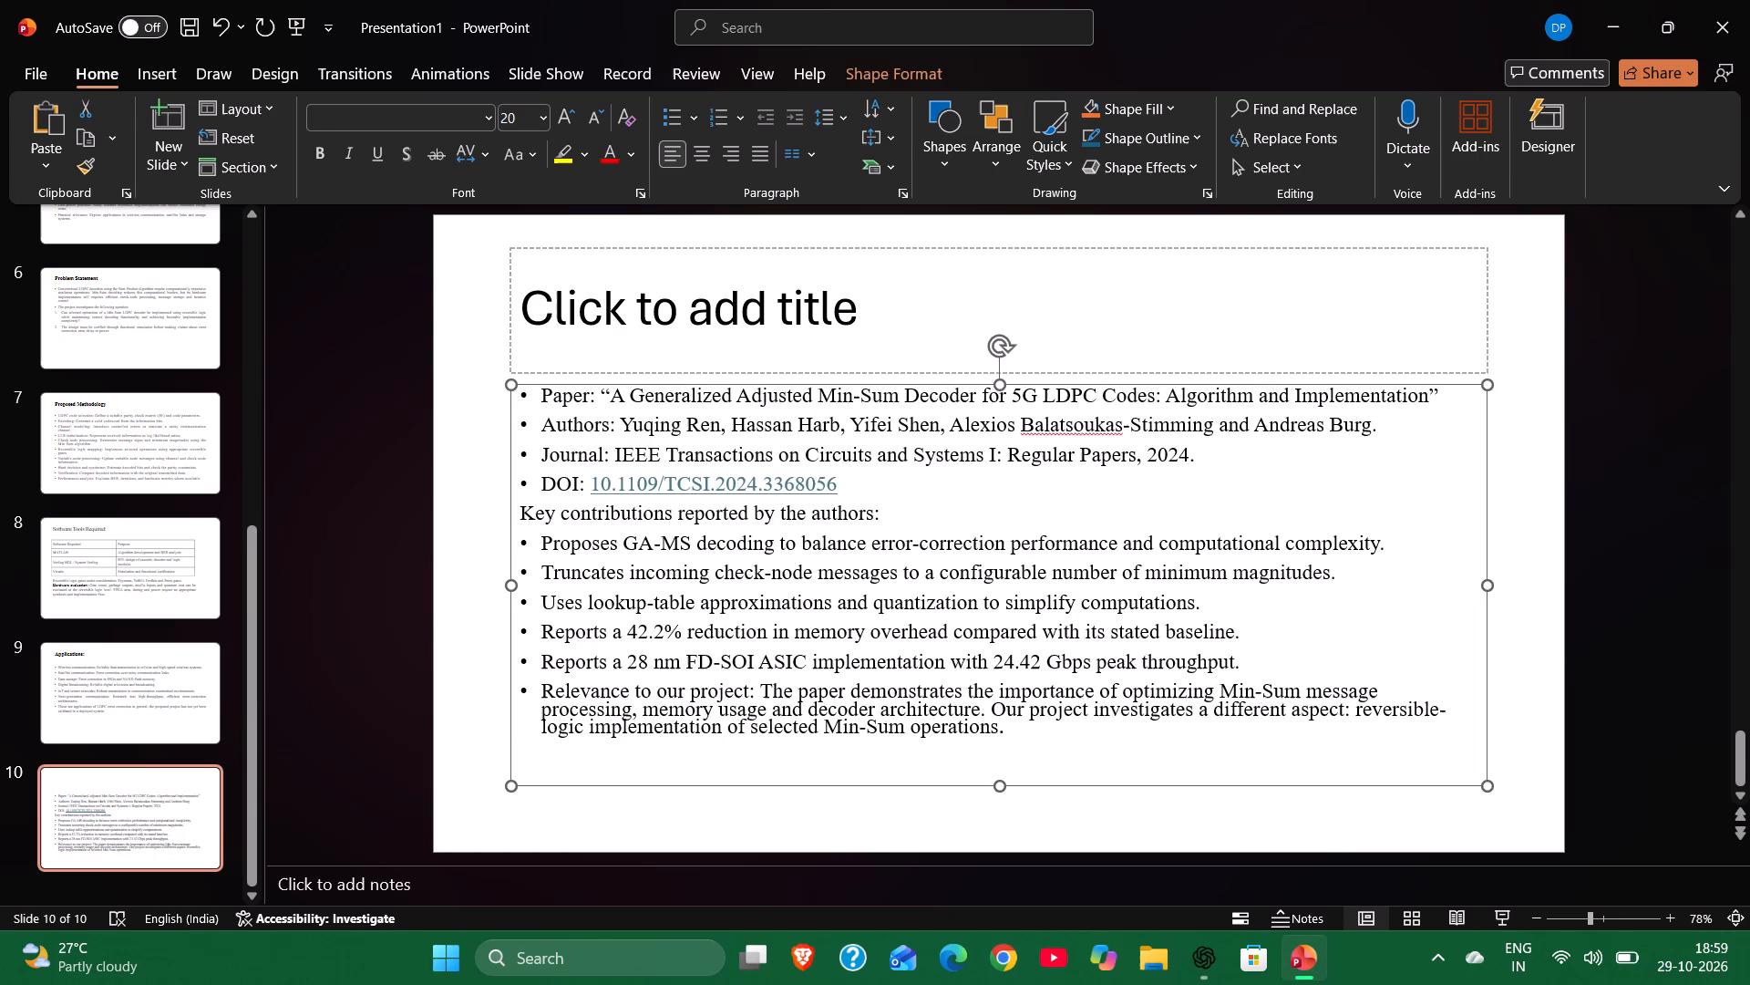
click(981, 363)
drag(997, 372, 993, 342)
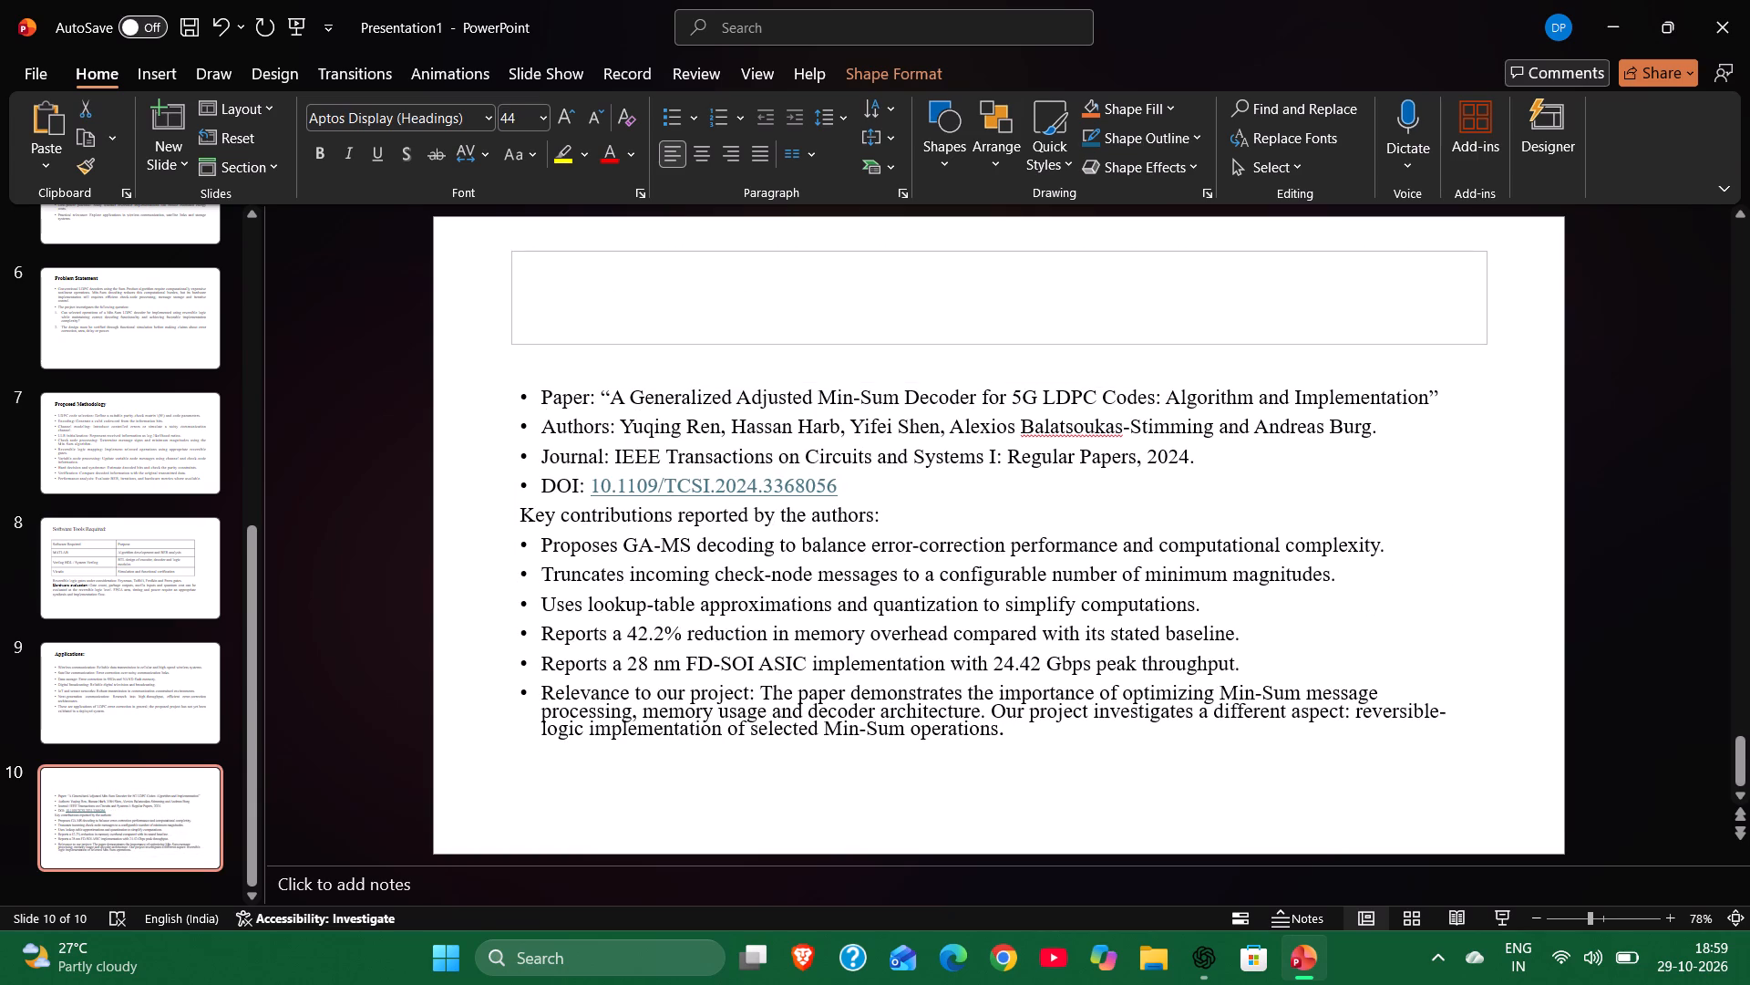
drag(993, 342, 993, 331)
click(978, 401)
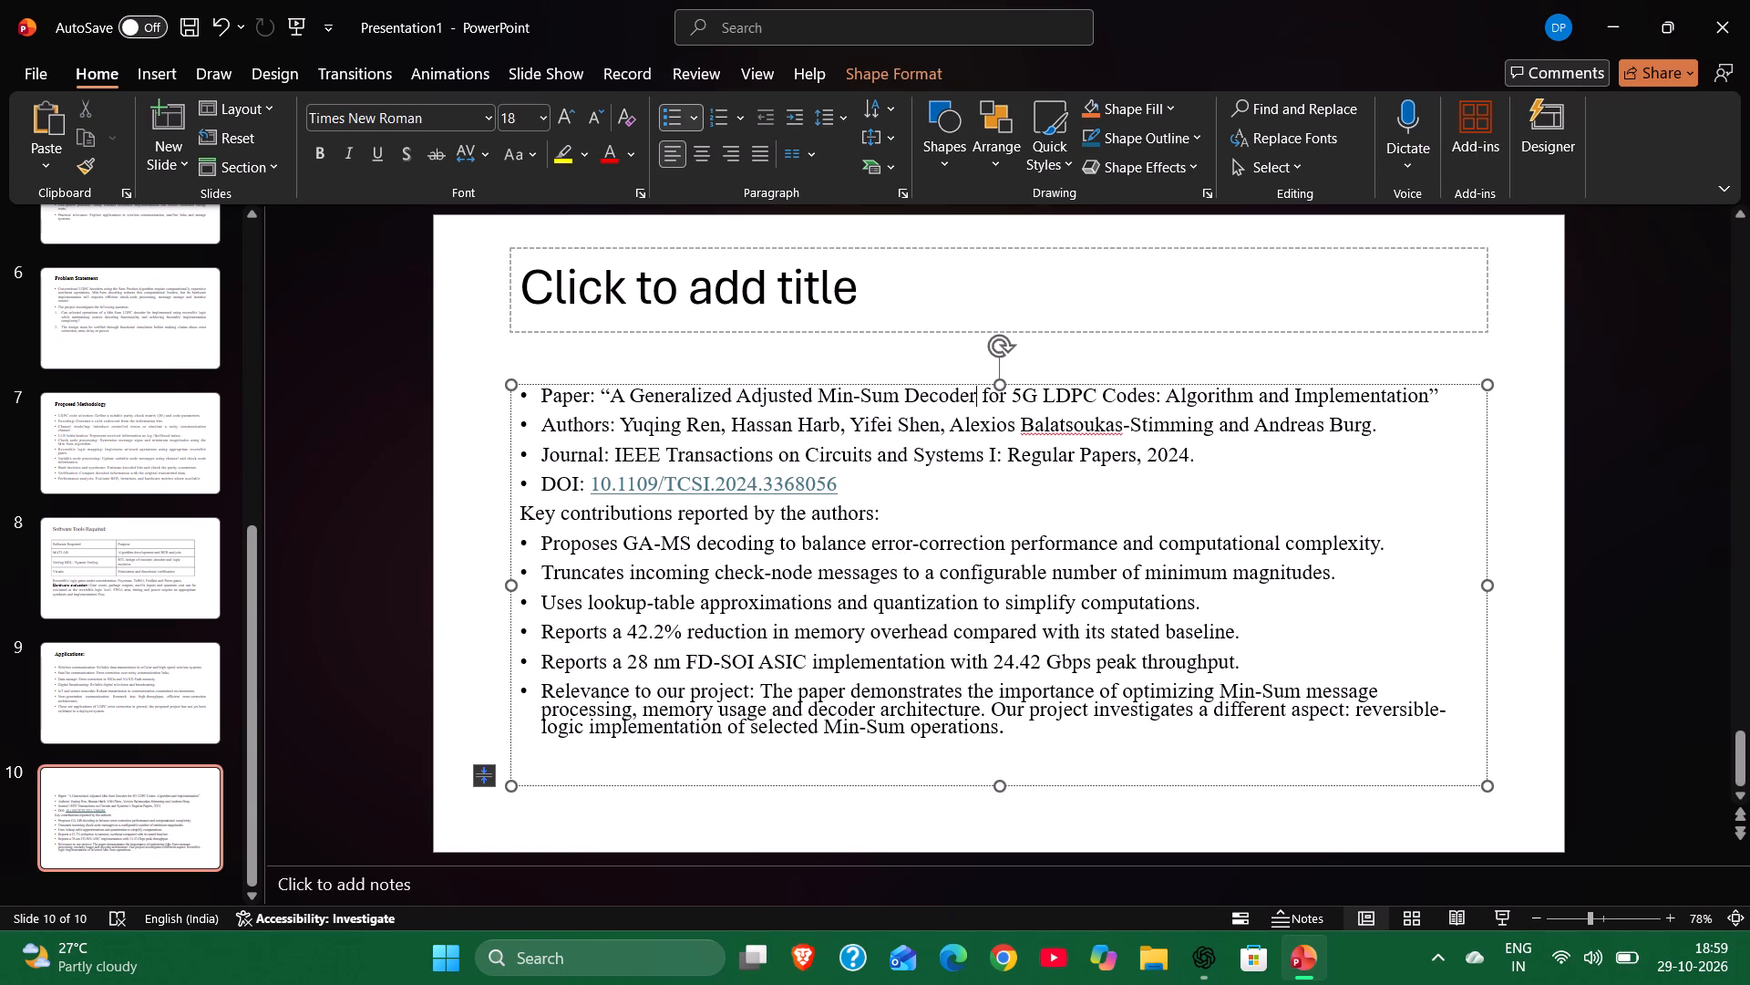
drag(1003, 385, 1000, 355)
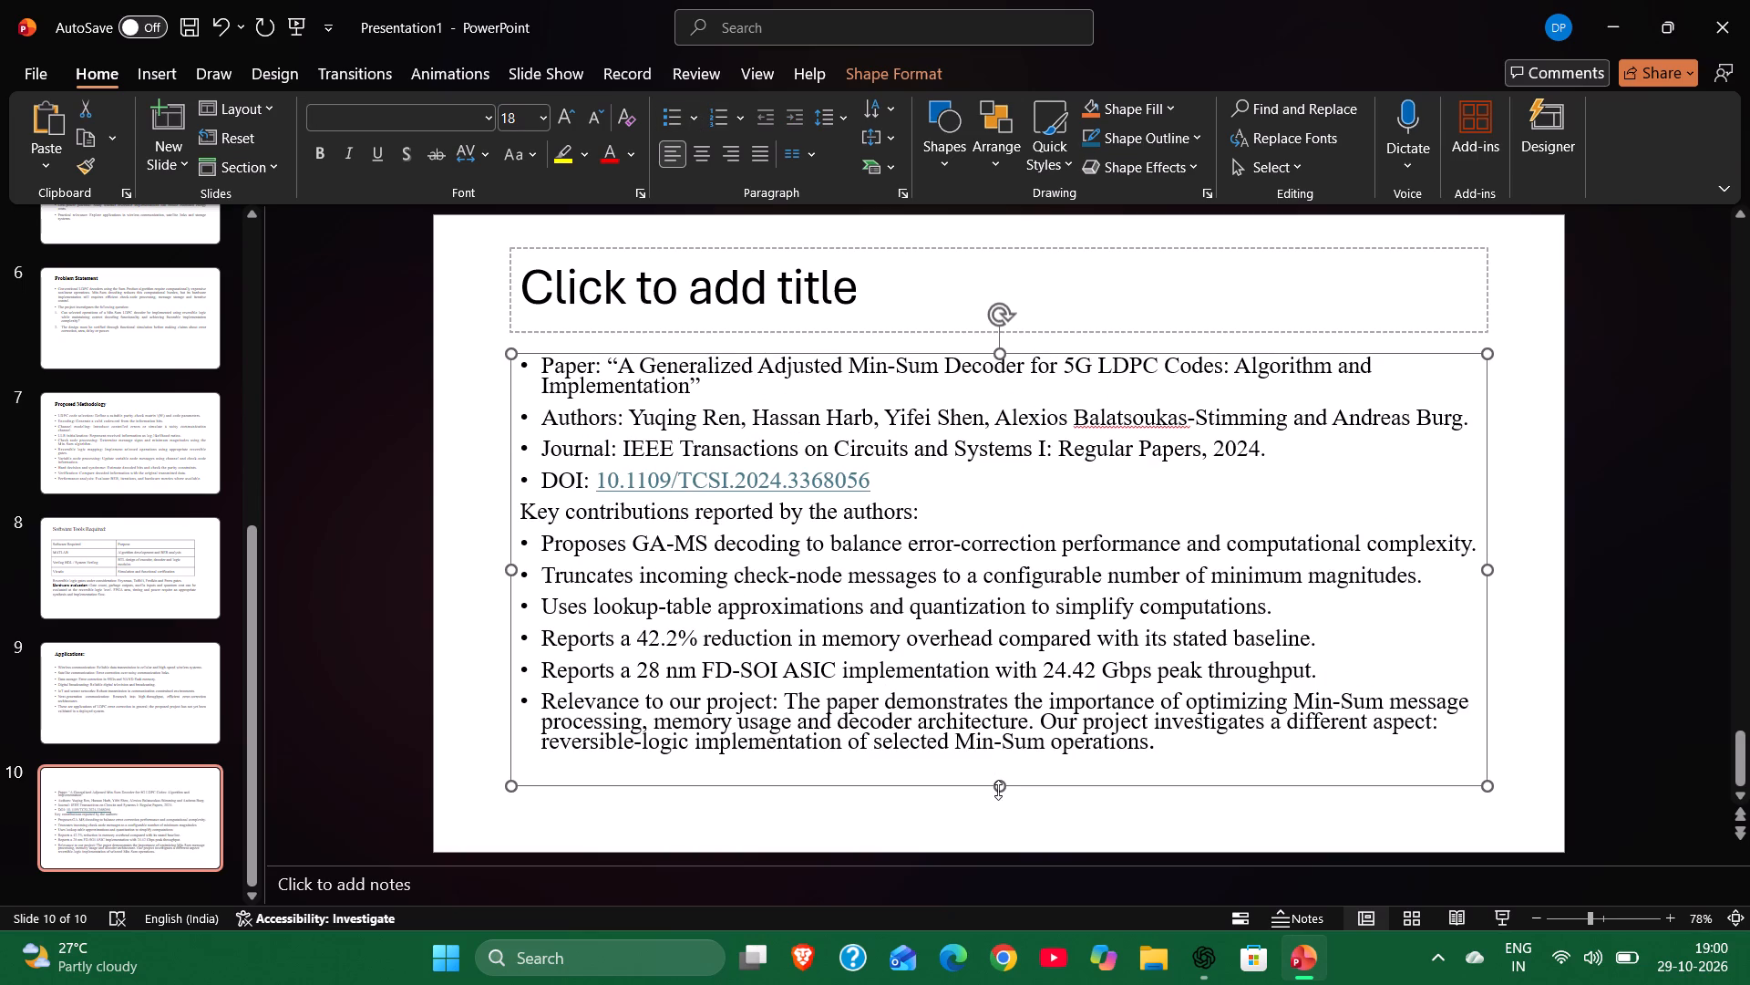
drag(998, 790, 998, 810)
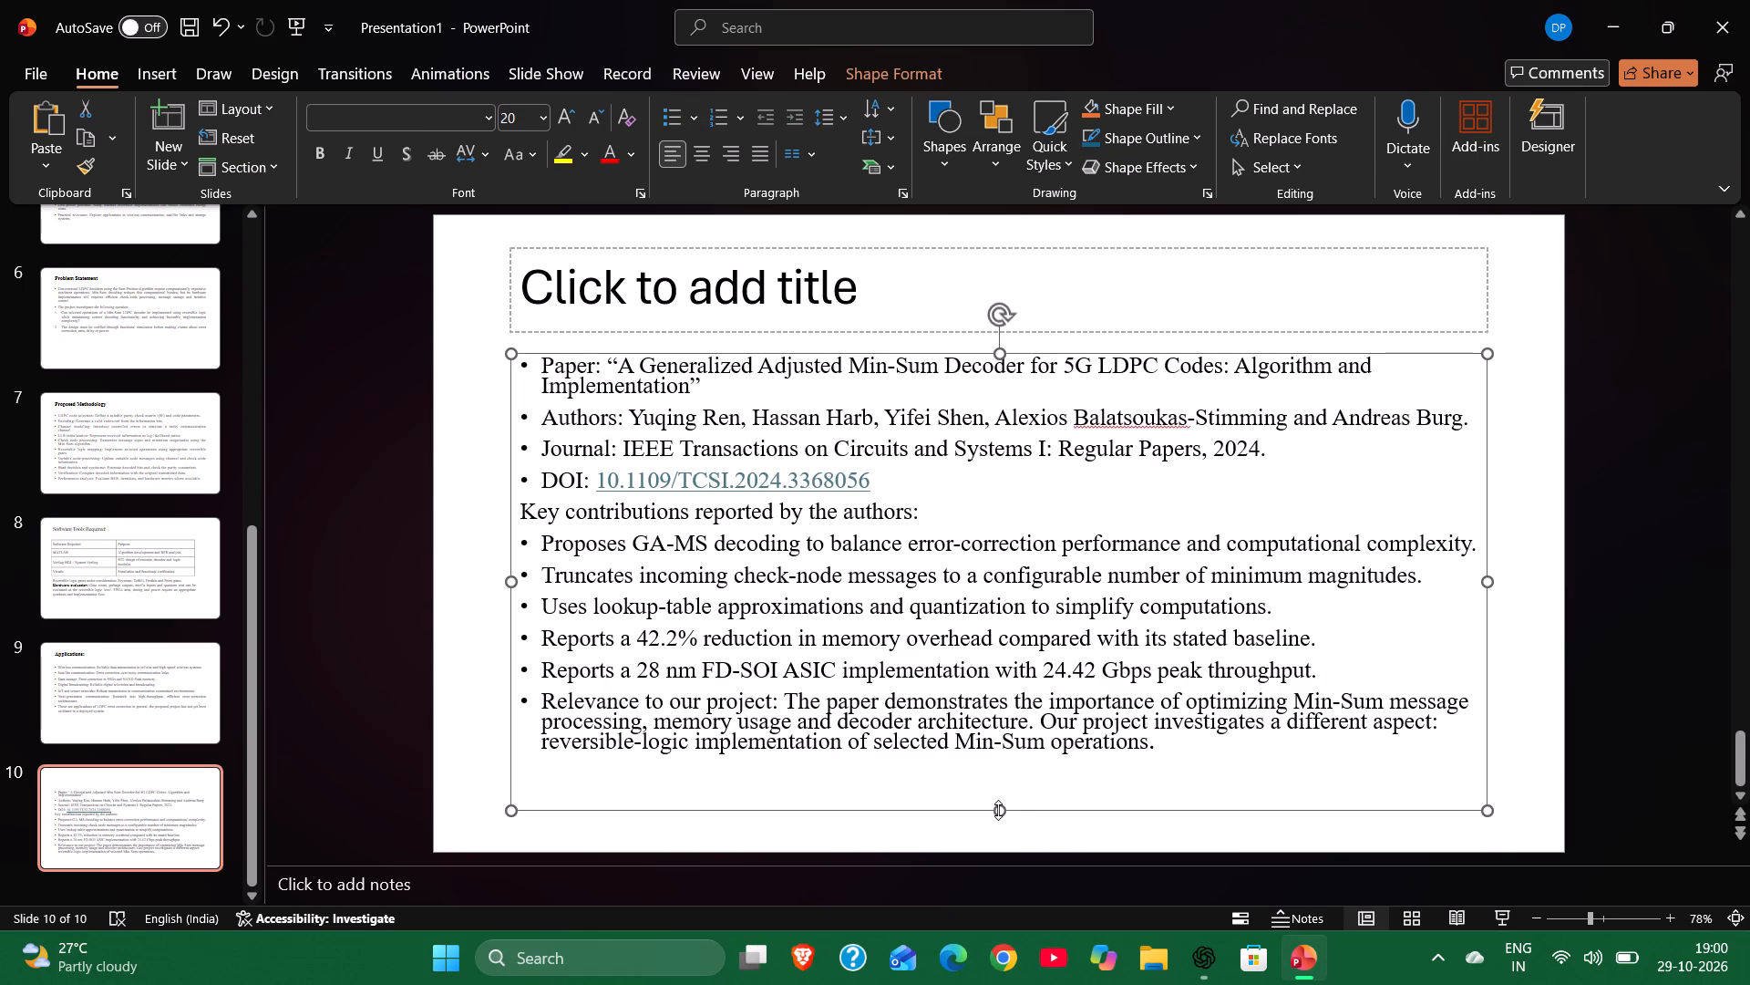
Set the line spacing of the "Relevance to our project" paragraph in slide 10's body text to 1.0.
click(1016, 748)
ctrl+scroll(1016, 748, up, 4)
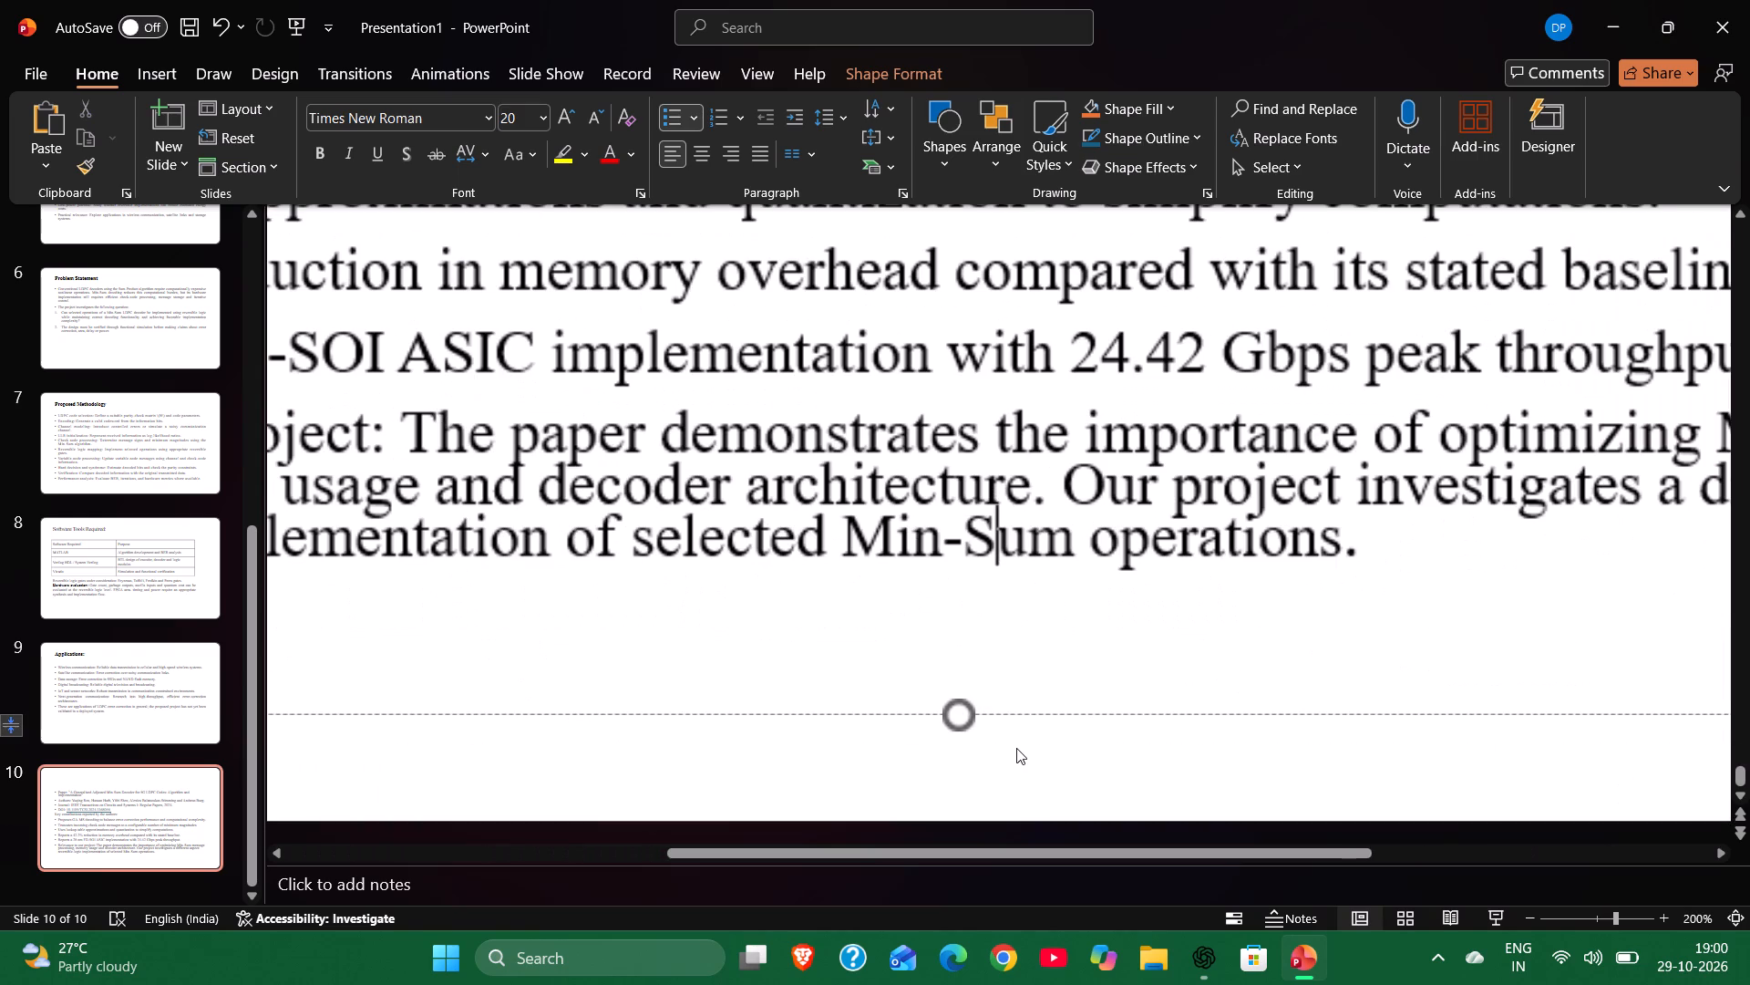
ctrl+scroll(1014, 712, down, 6)
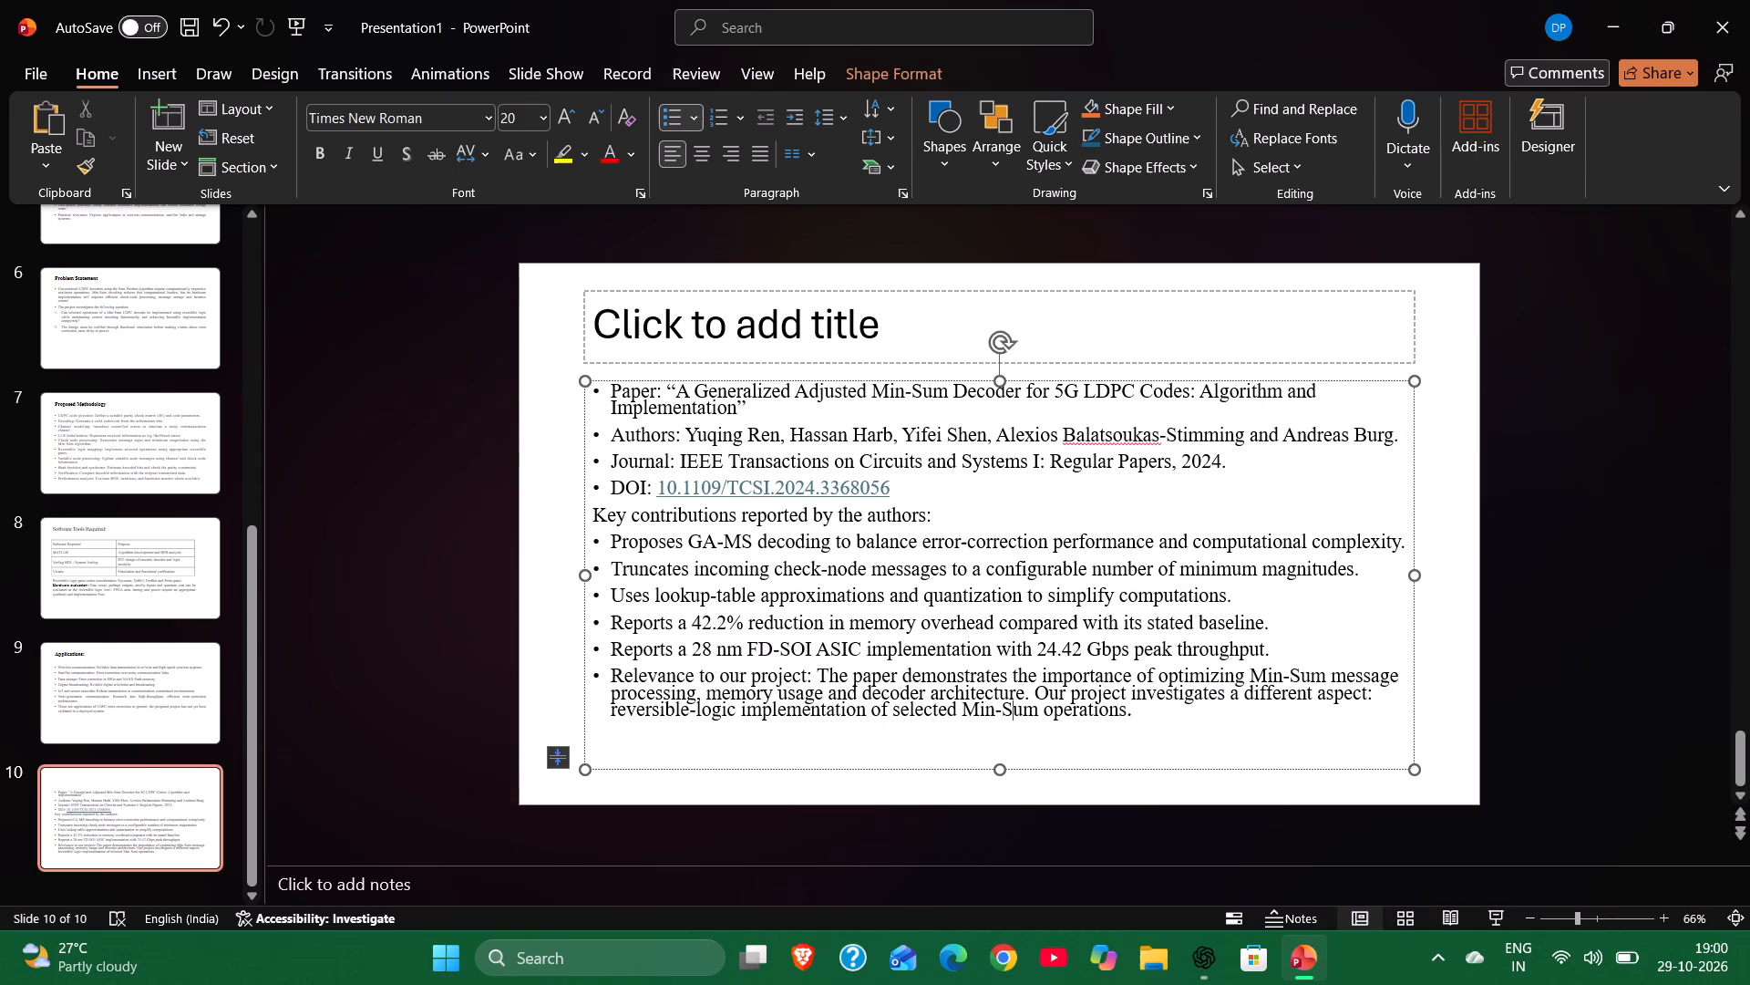
drag(613, 679, 1055, 714)
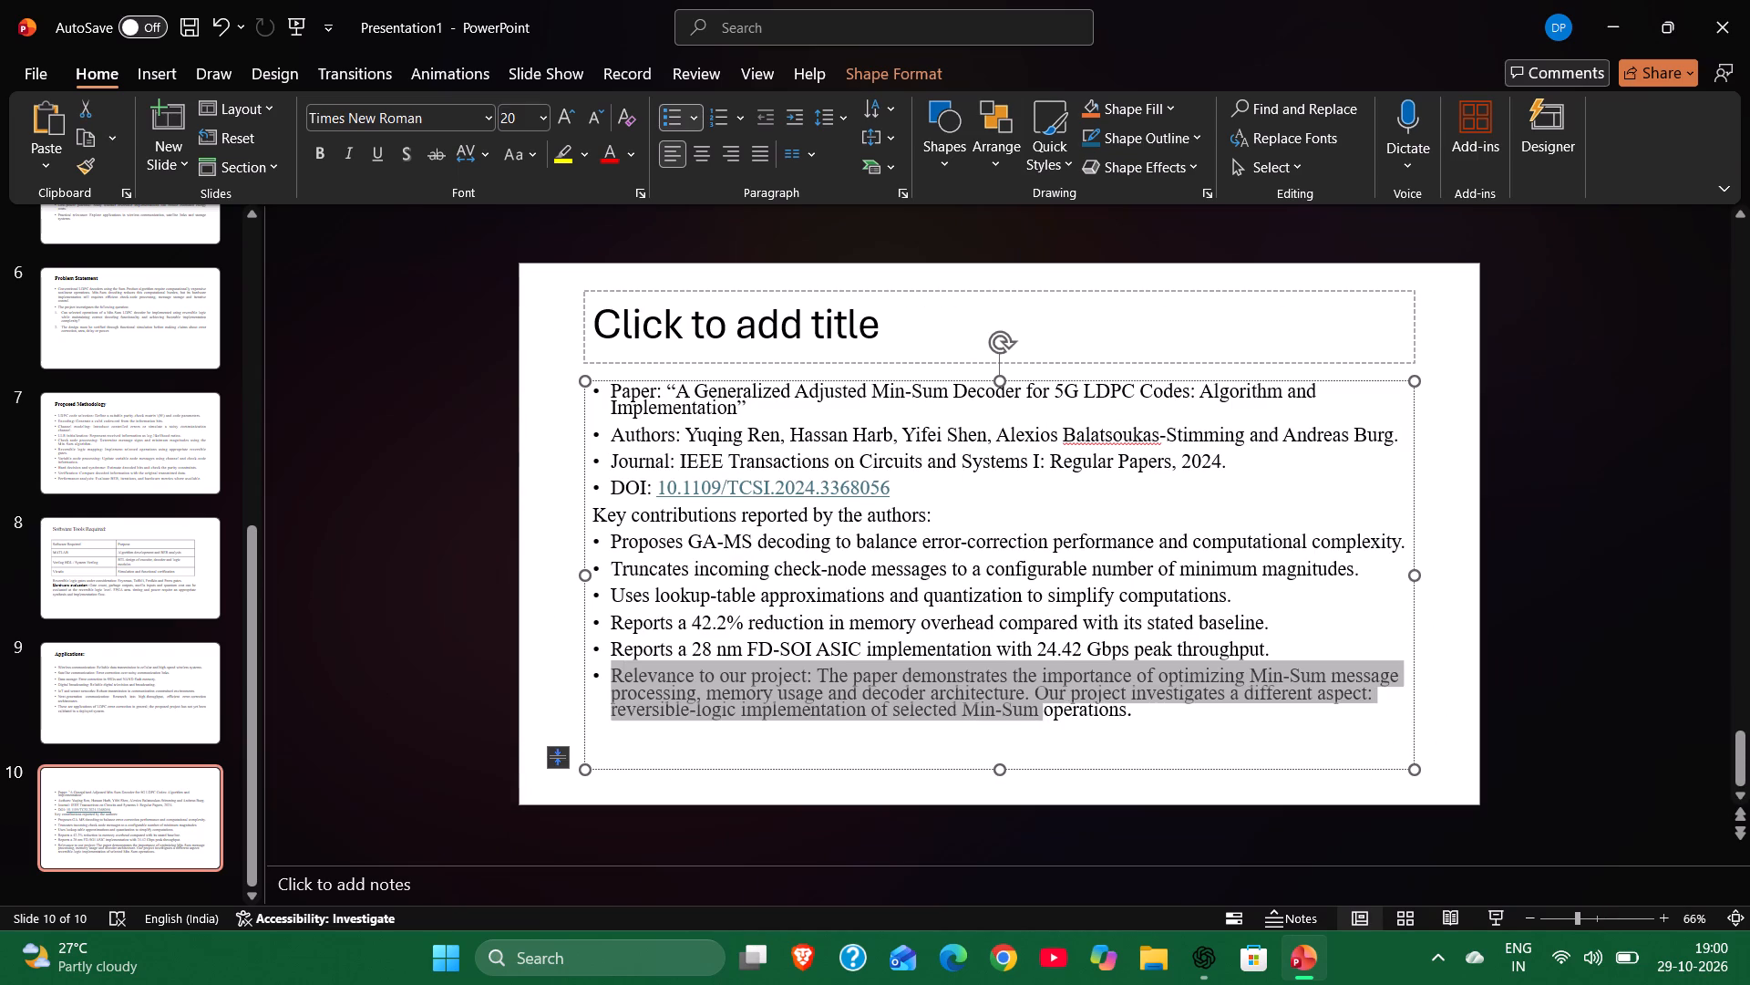
drag(1055, 714, 1124, 708)
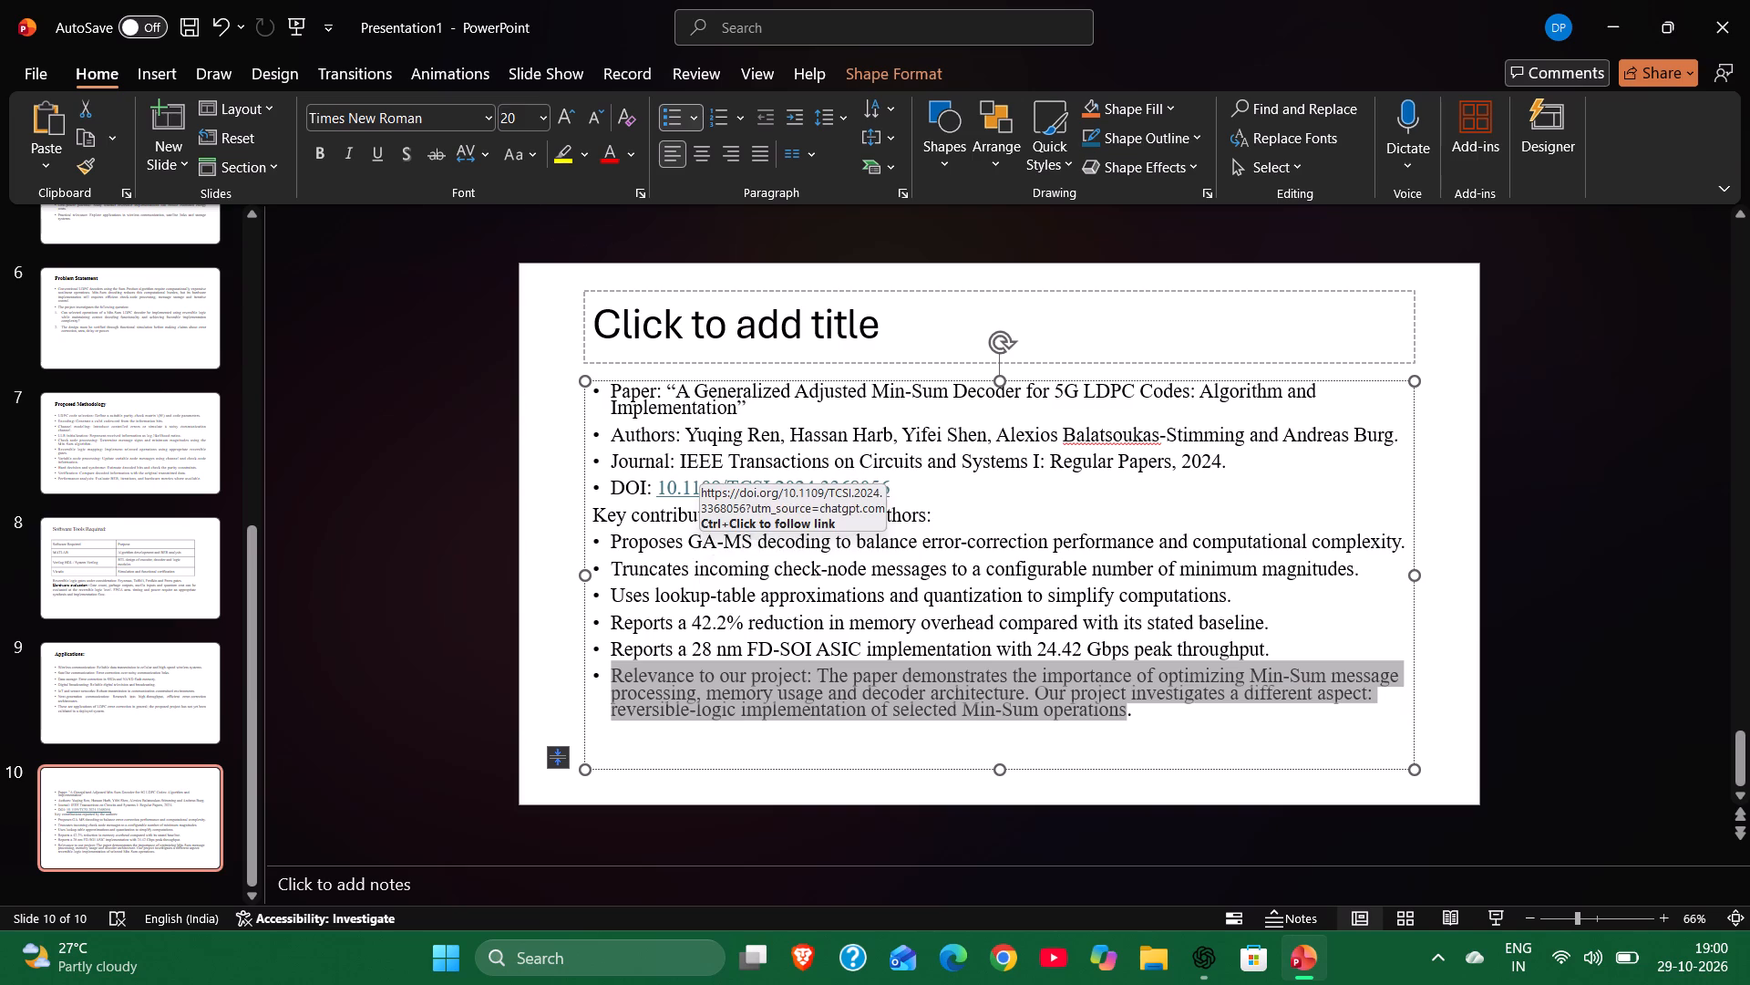
click(781, 44)
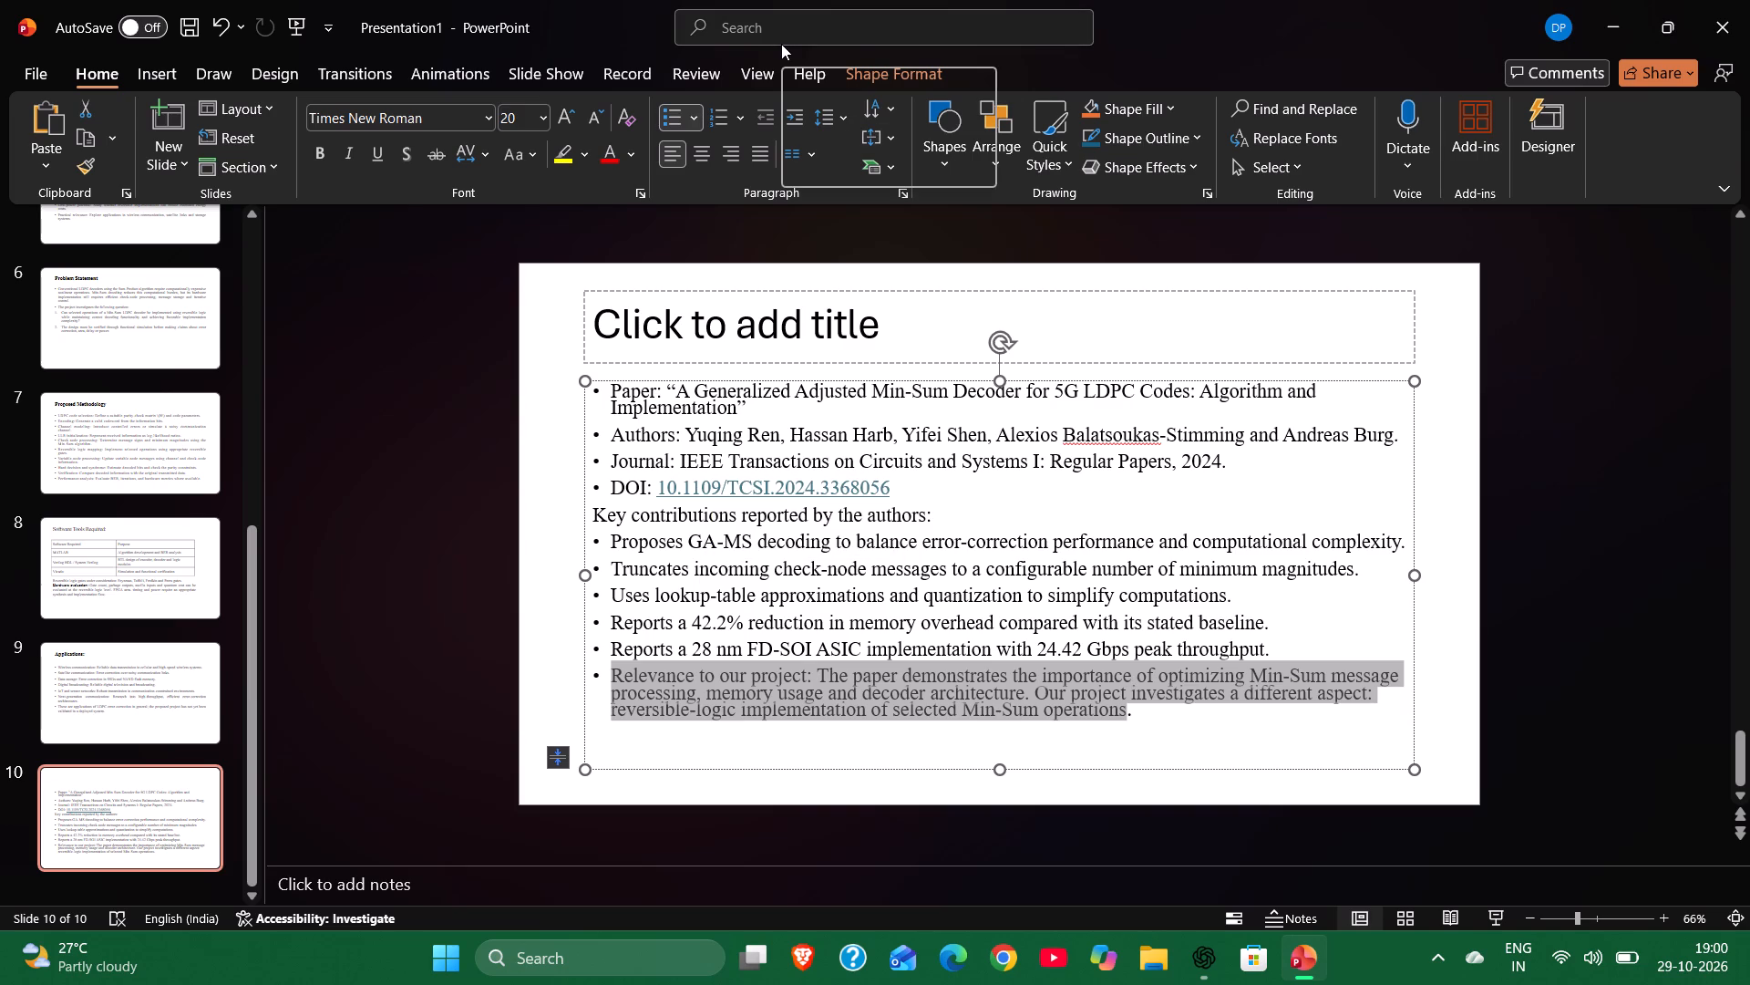
click(767, 31)
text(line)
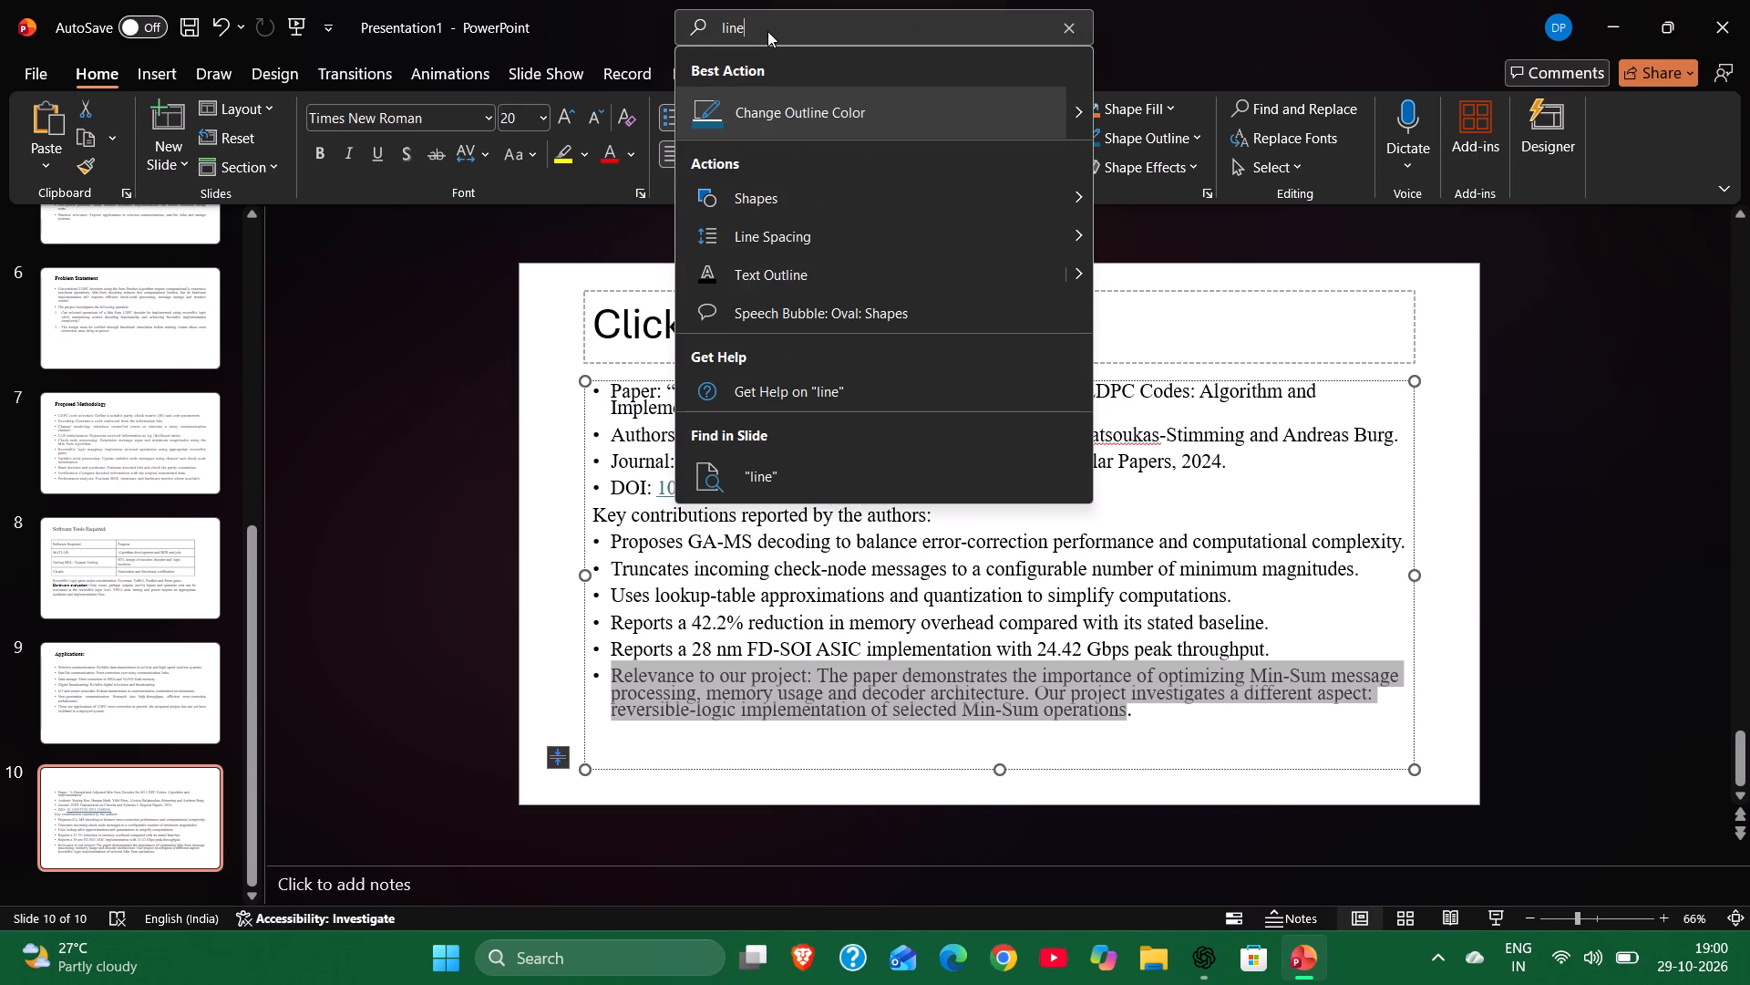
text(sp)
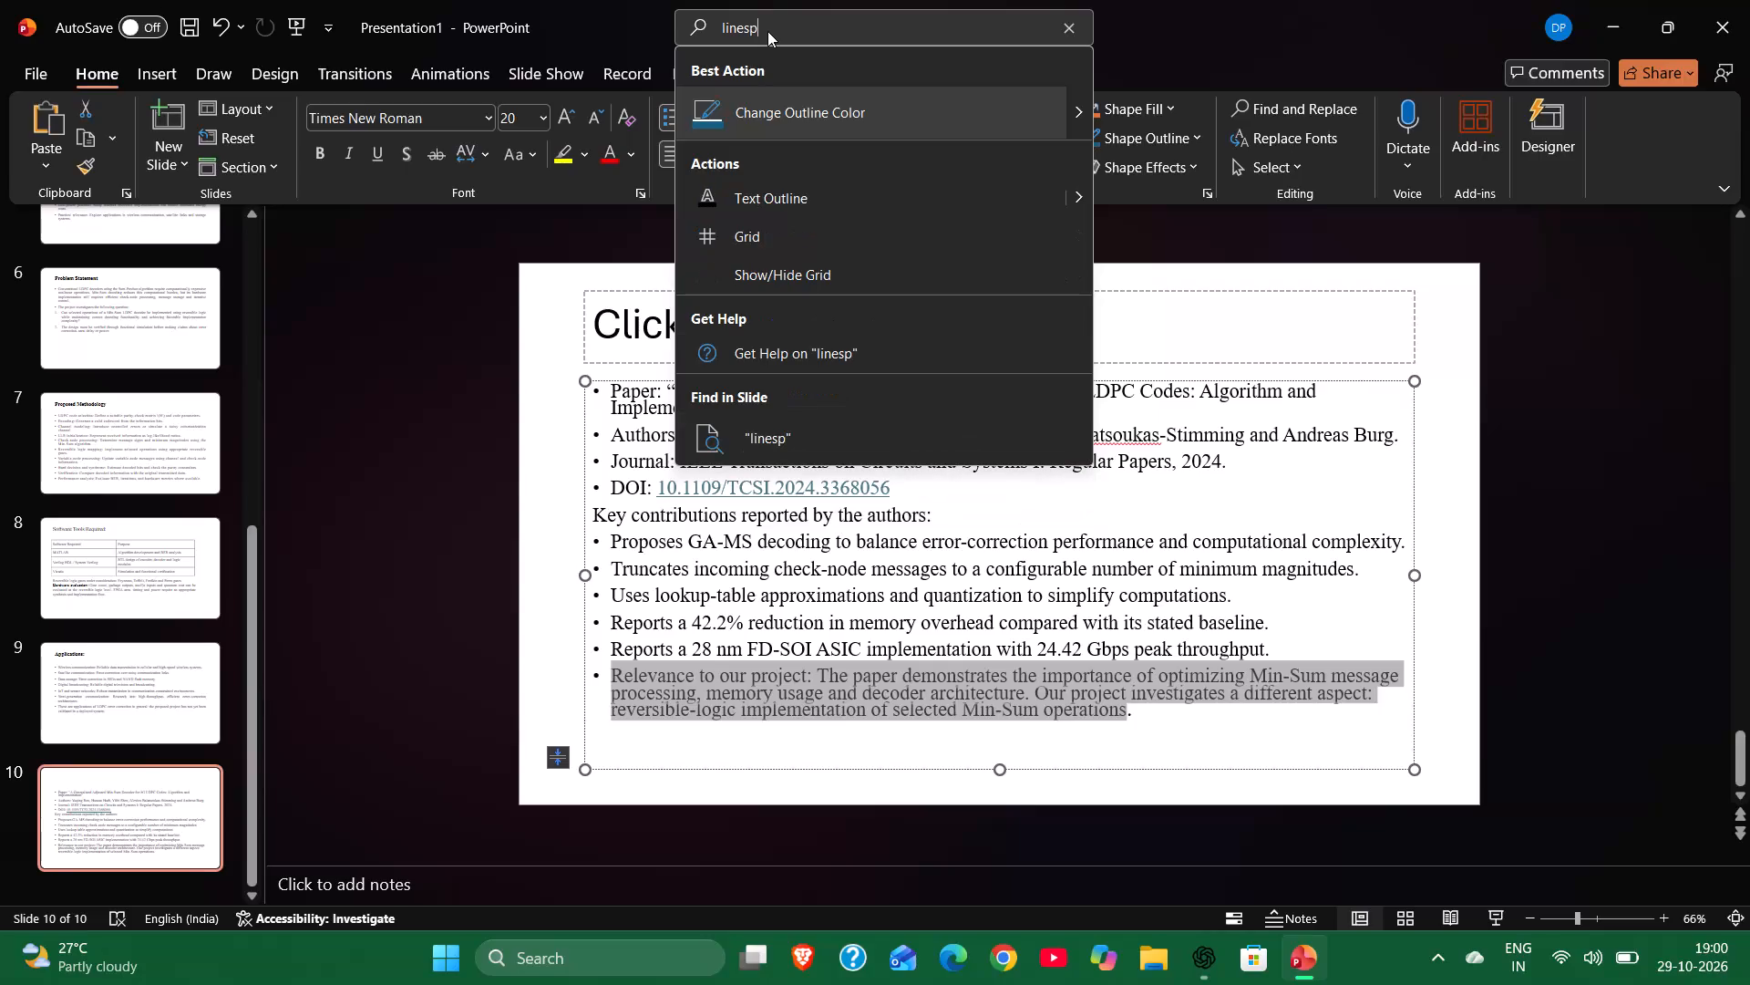
click(1074, 111)
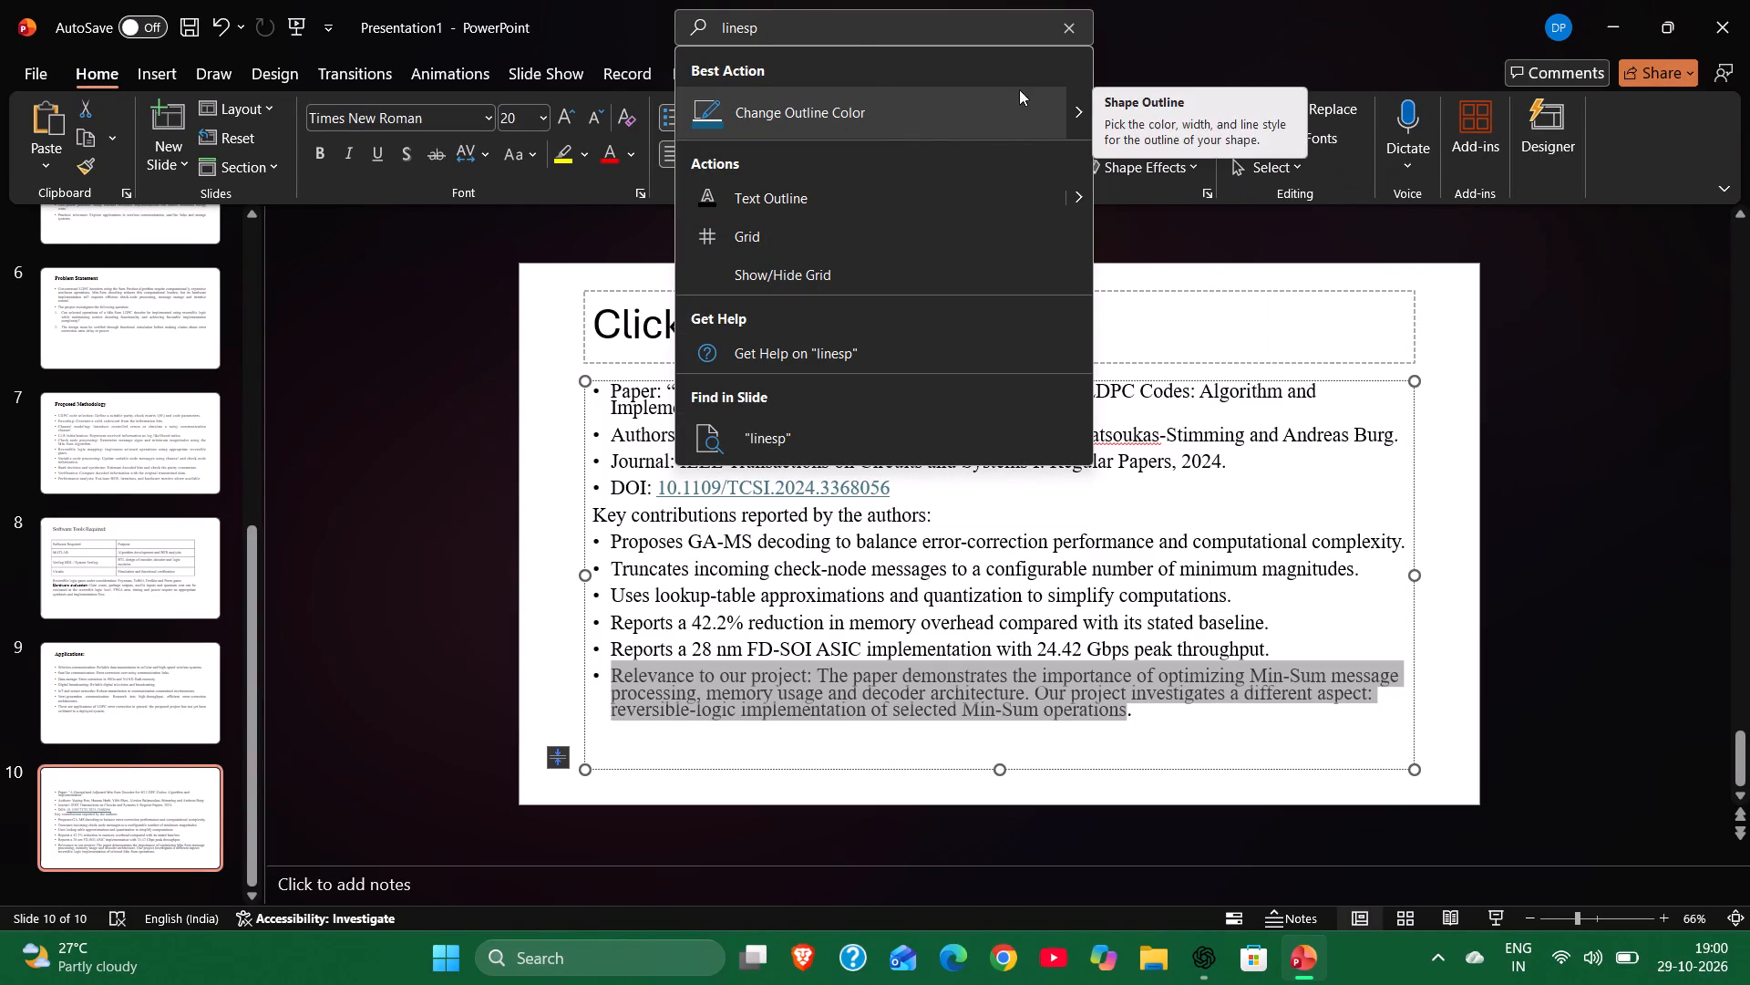
click(838, 29)
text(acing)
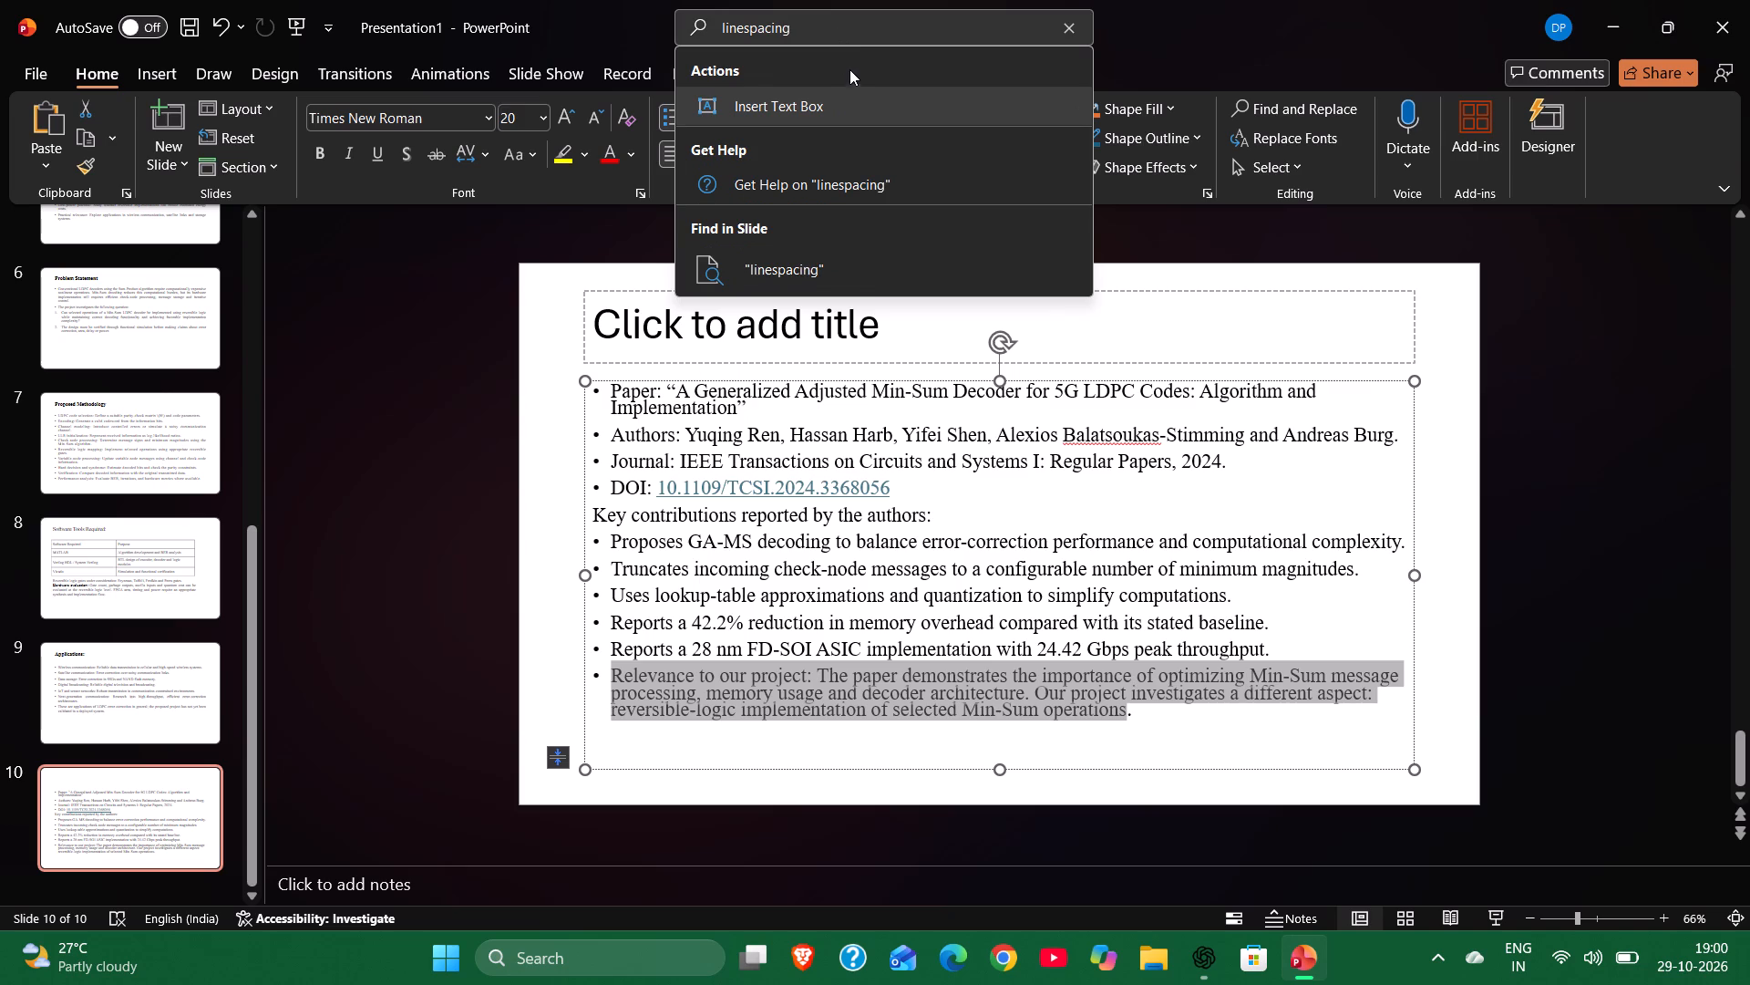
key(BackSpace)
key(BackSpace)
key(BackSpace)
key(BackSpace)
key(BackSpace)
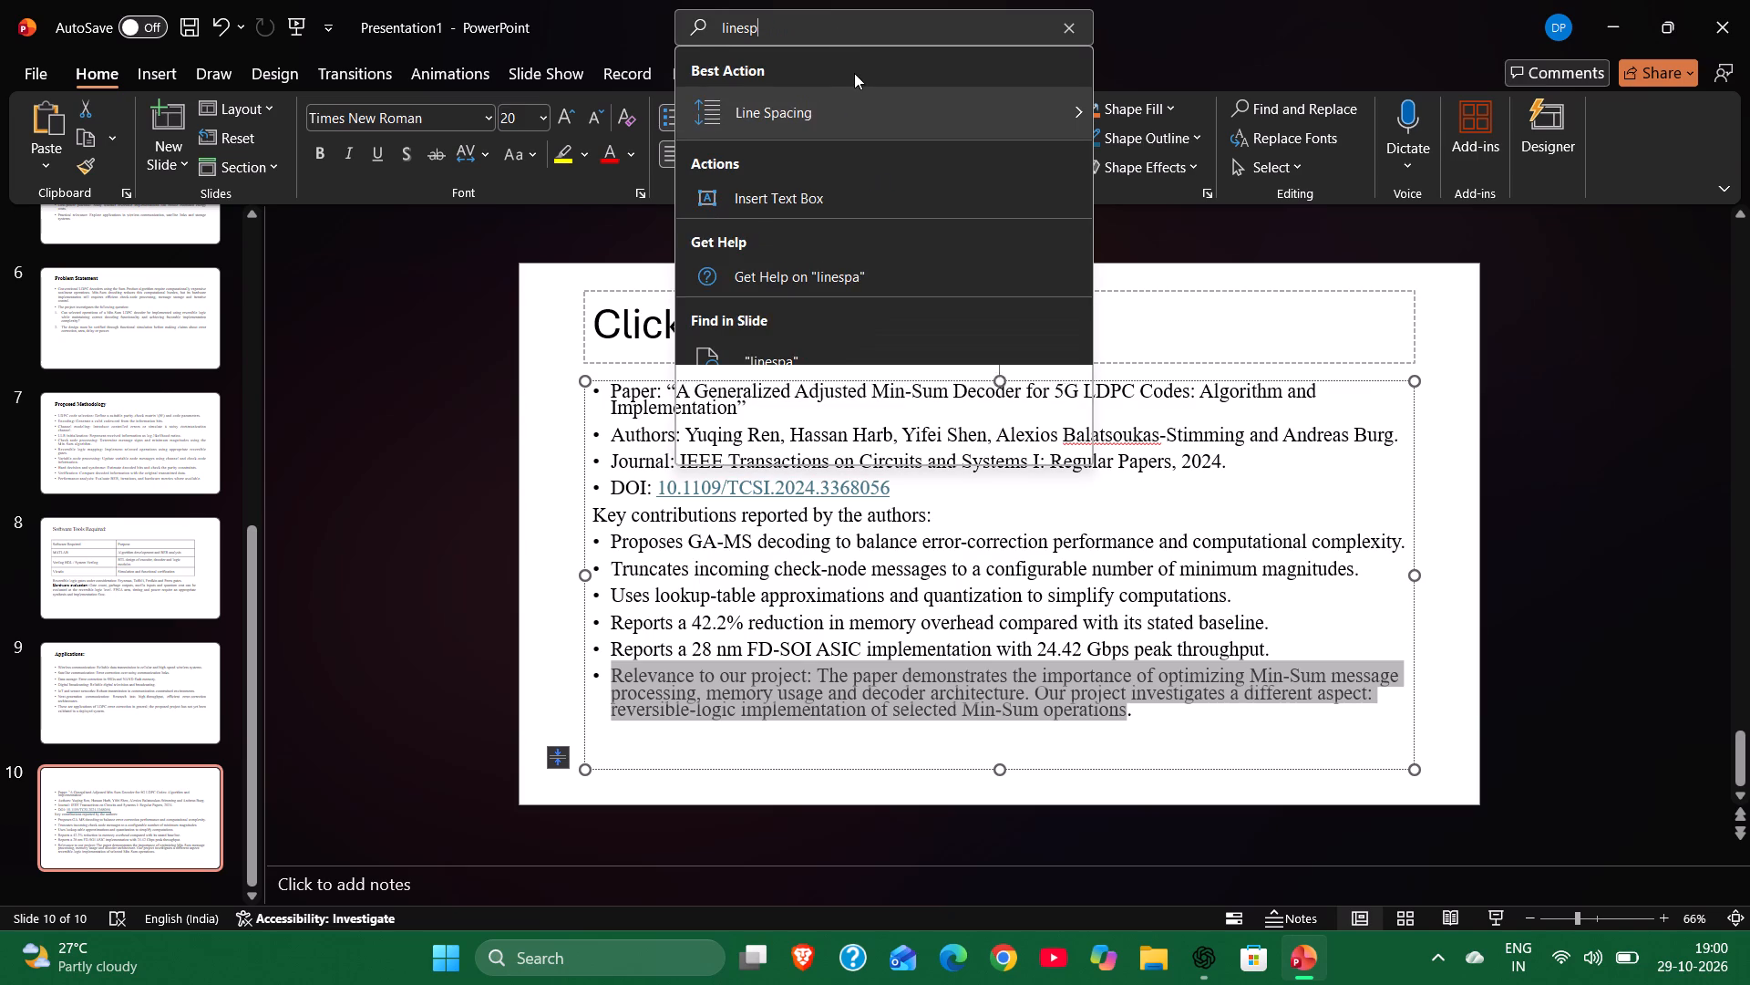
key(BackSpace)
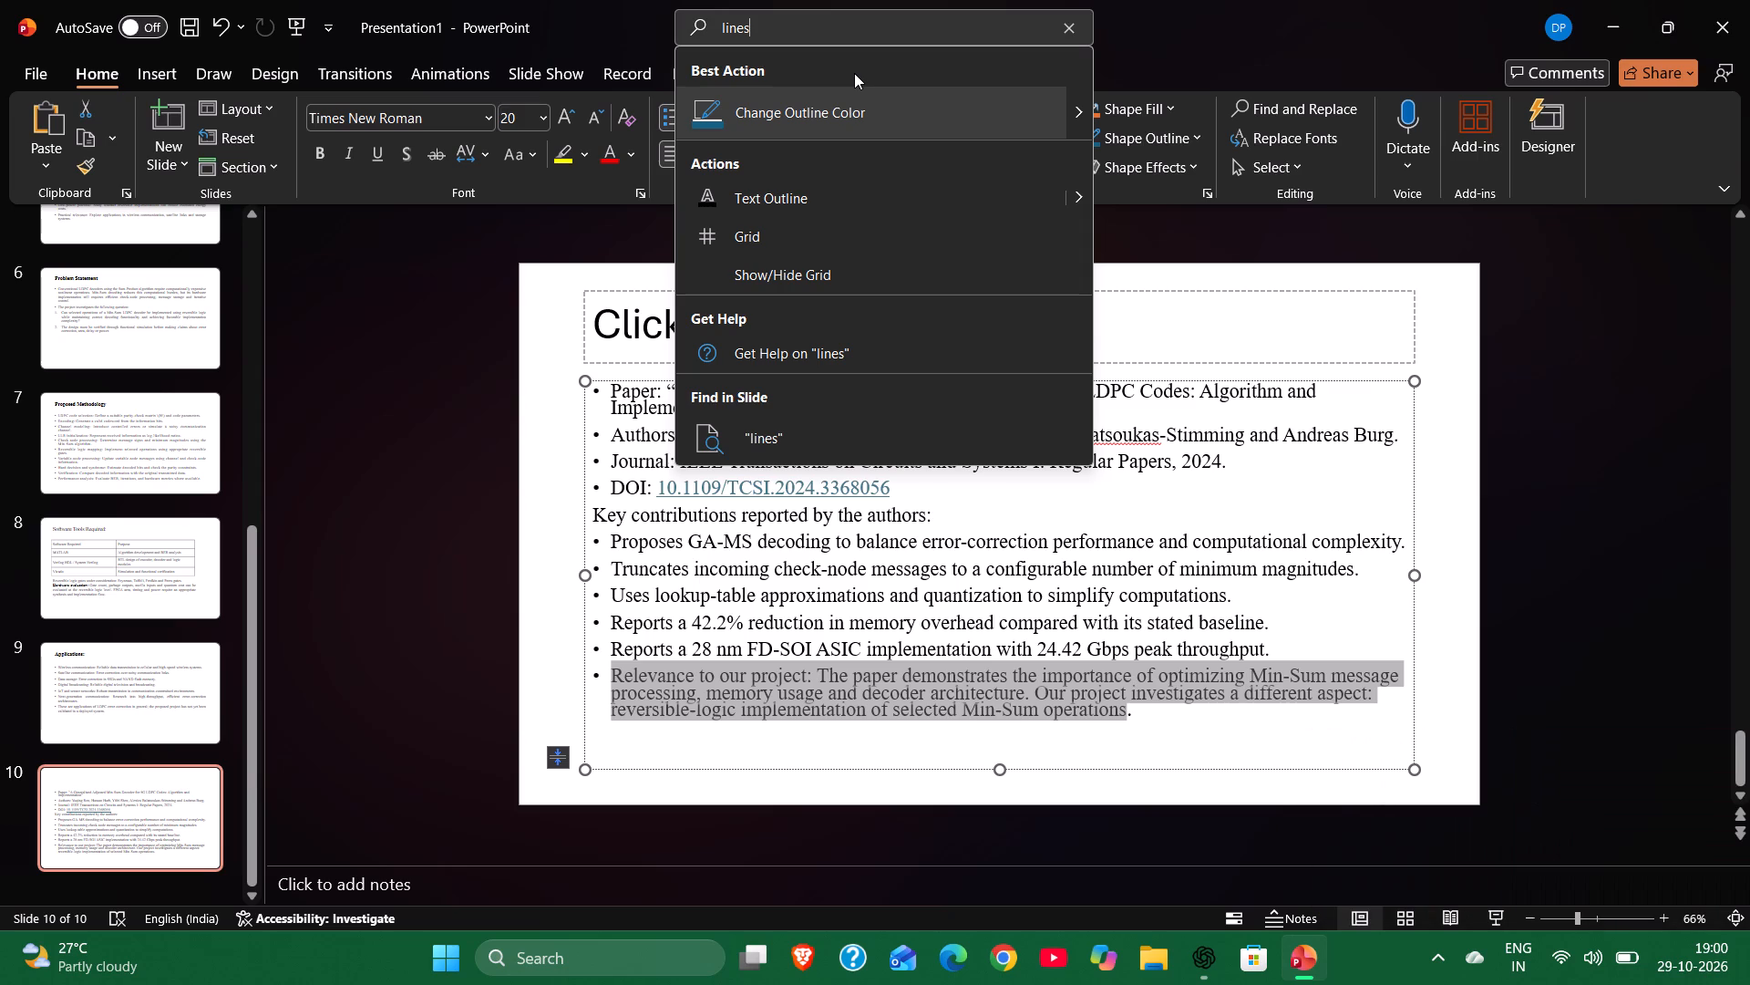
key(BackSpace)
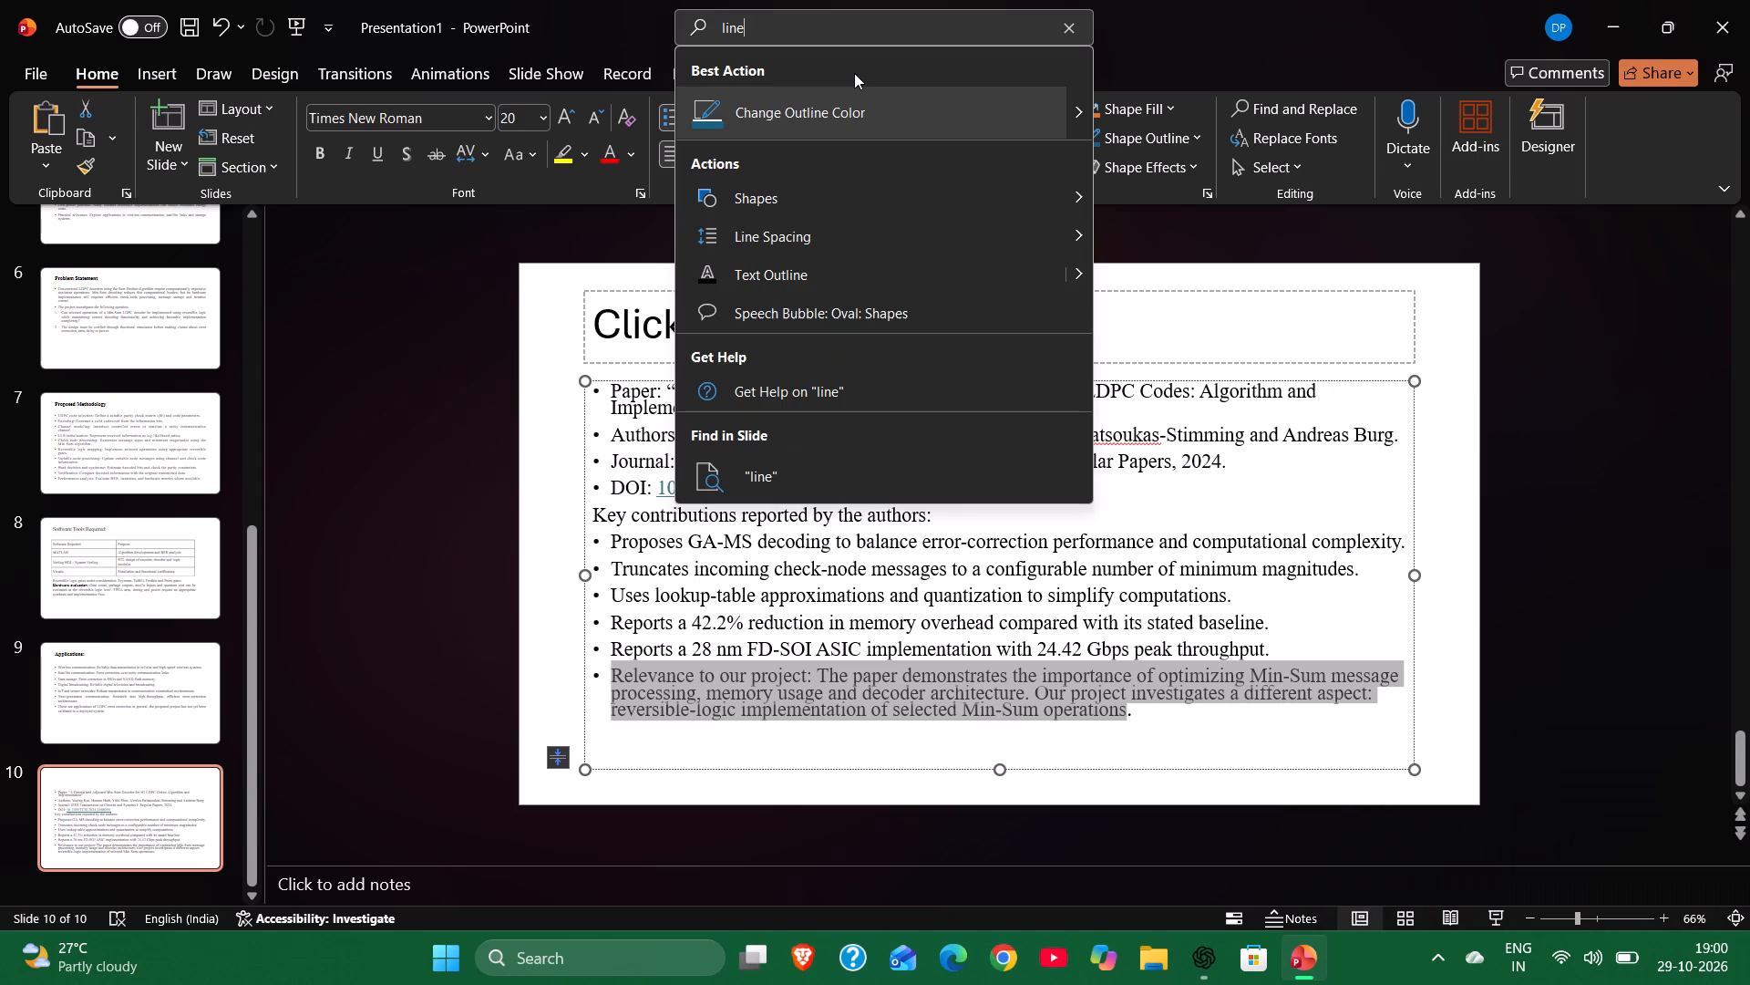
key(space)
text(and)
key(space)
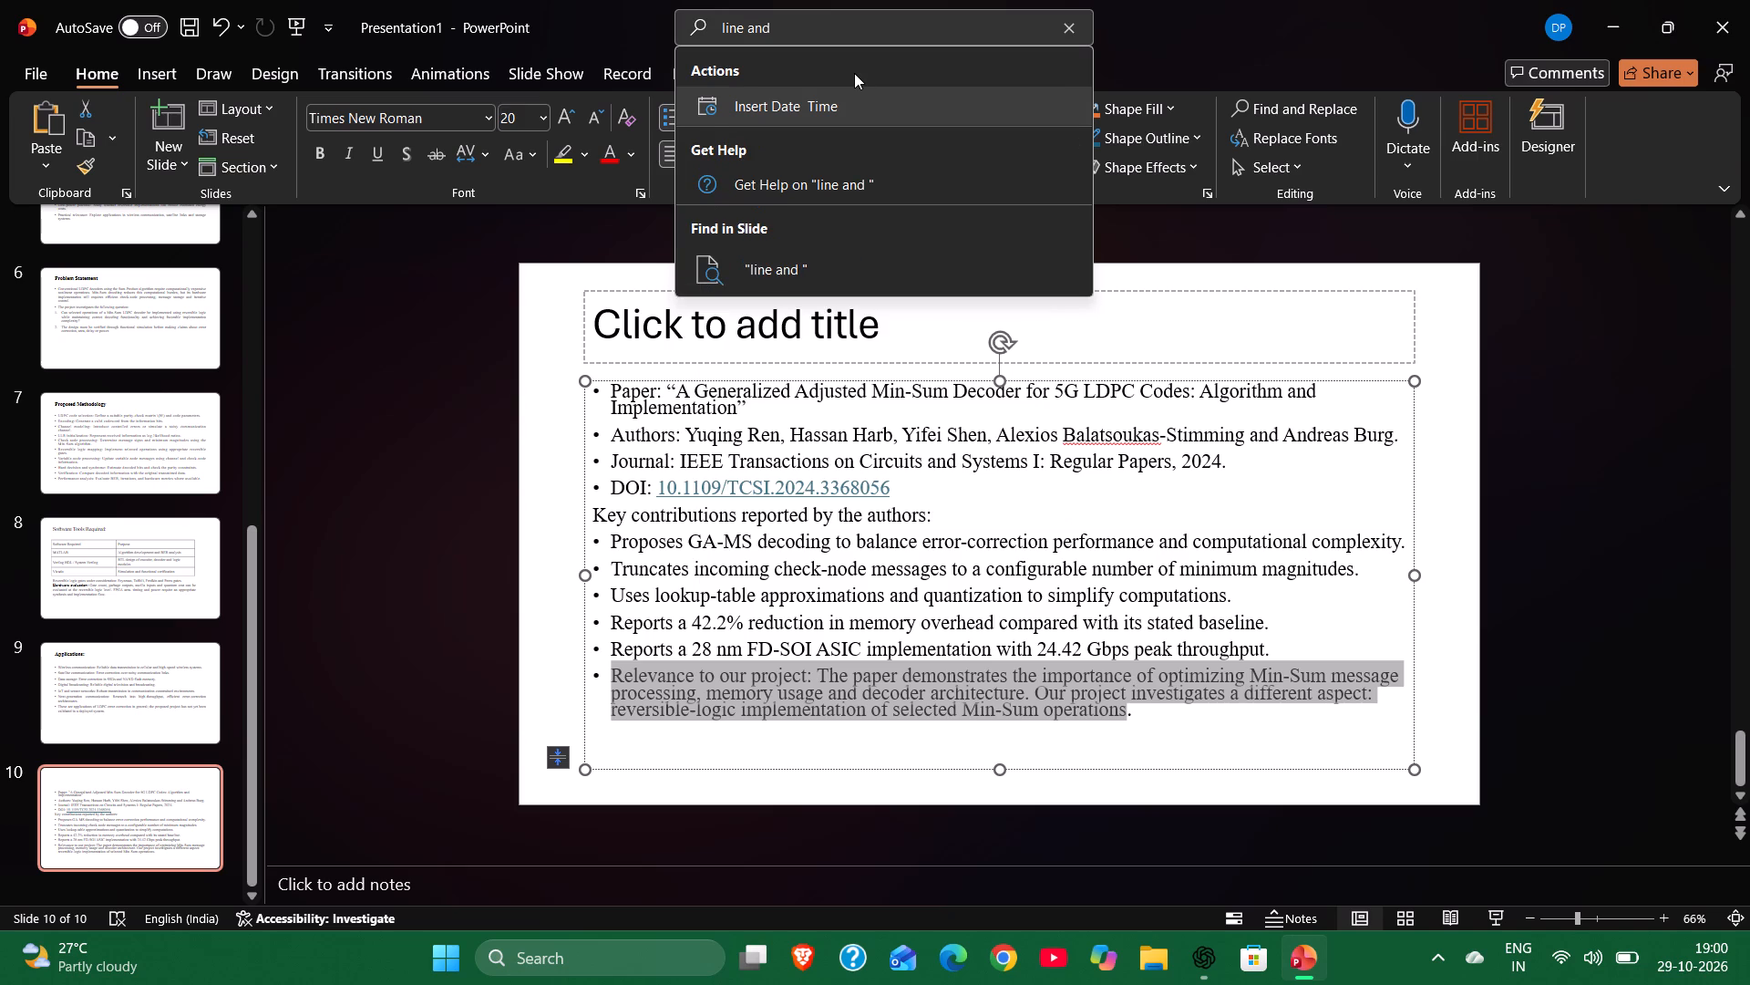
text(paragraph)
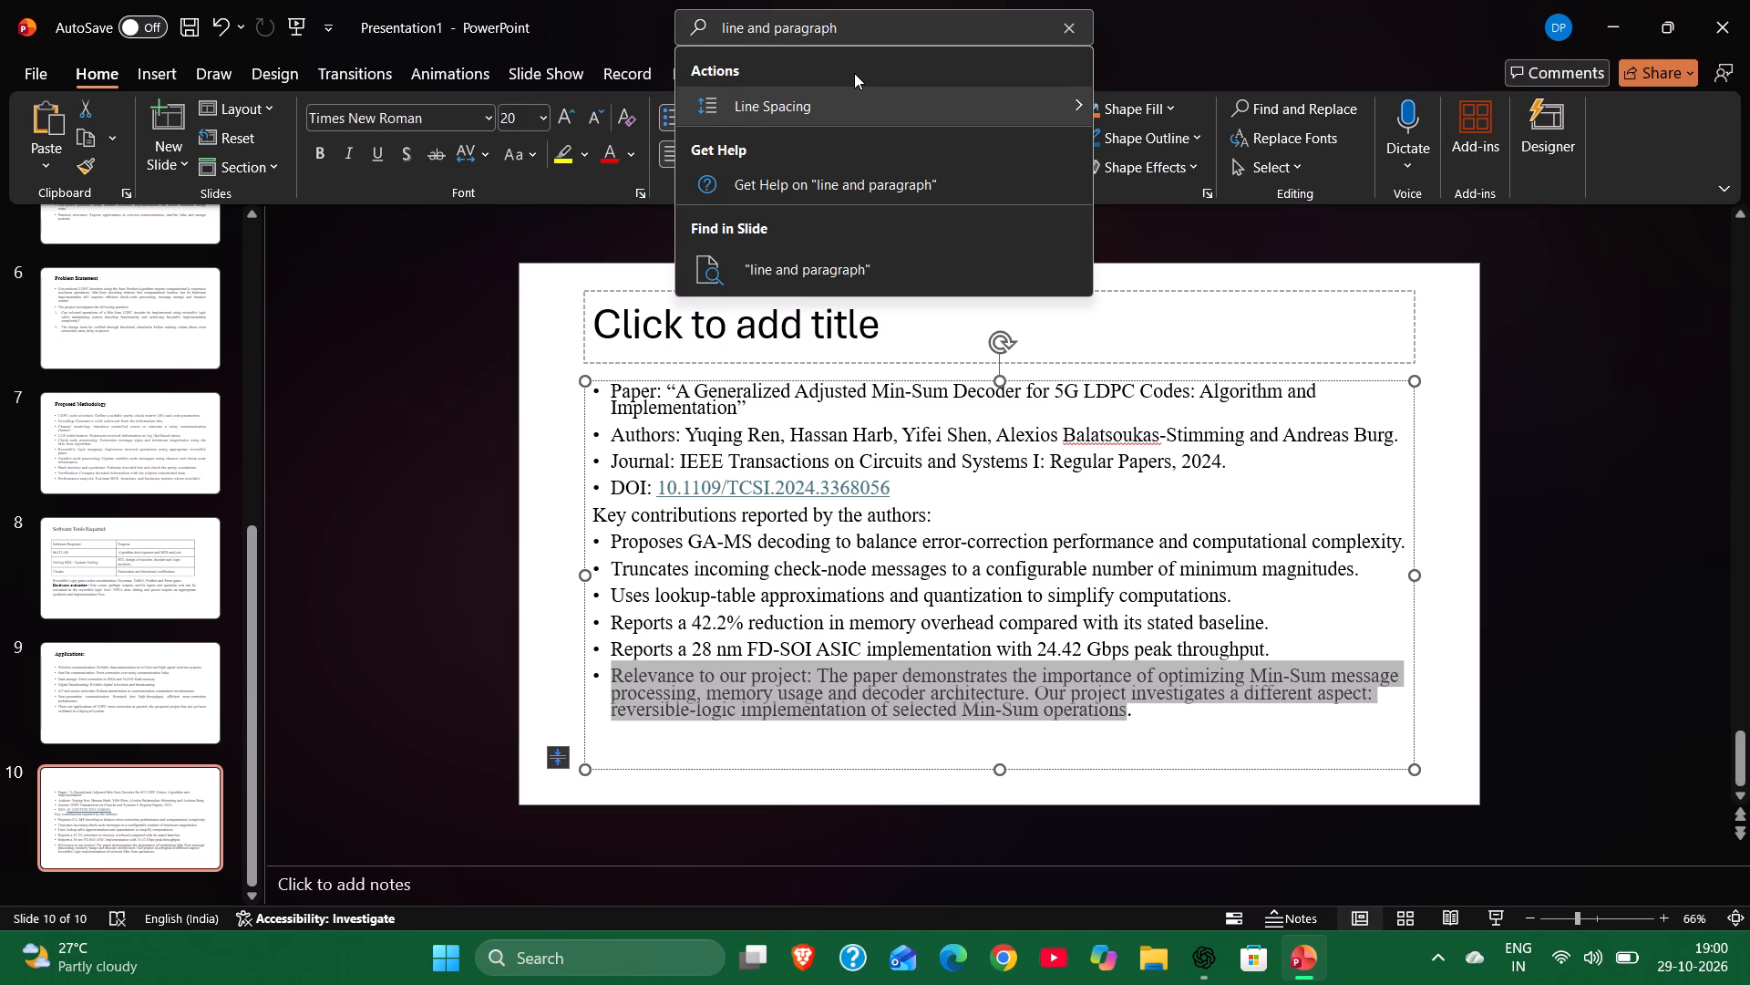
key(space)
click(882, 109)
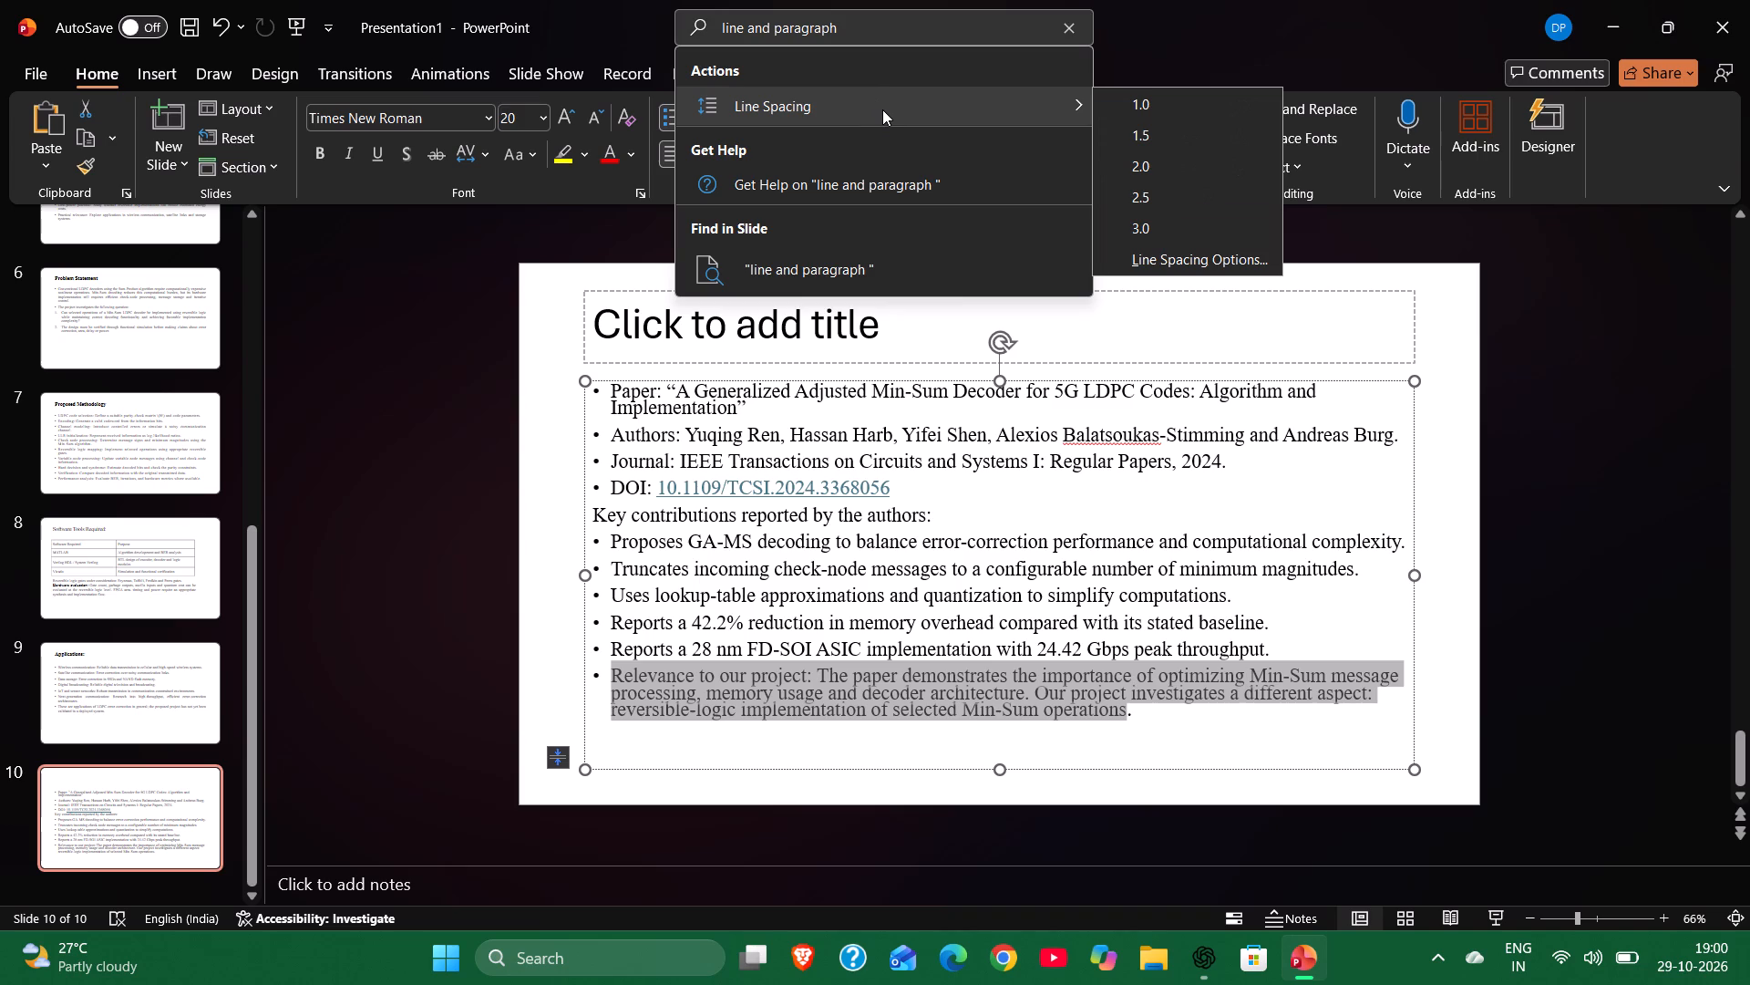
click(1145, 116)
click(1534, 475)
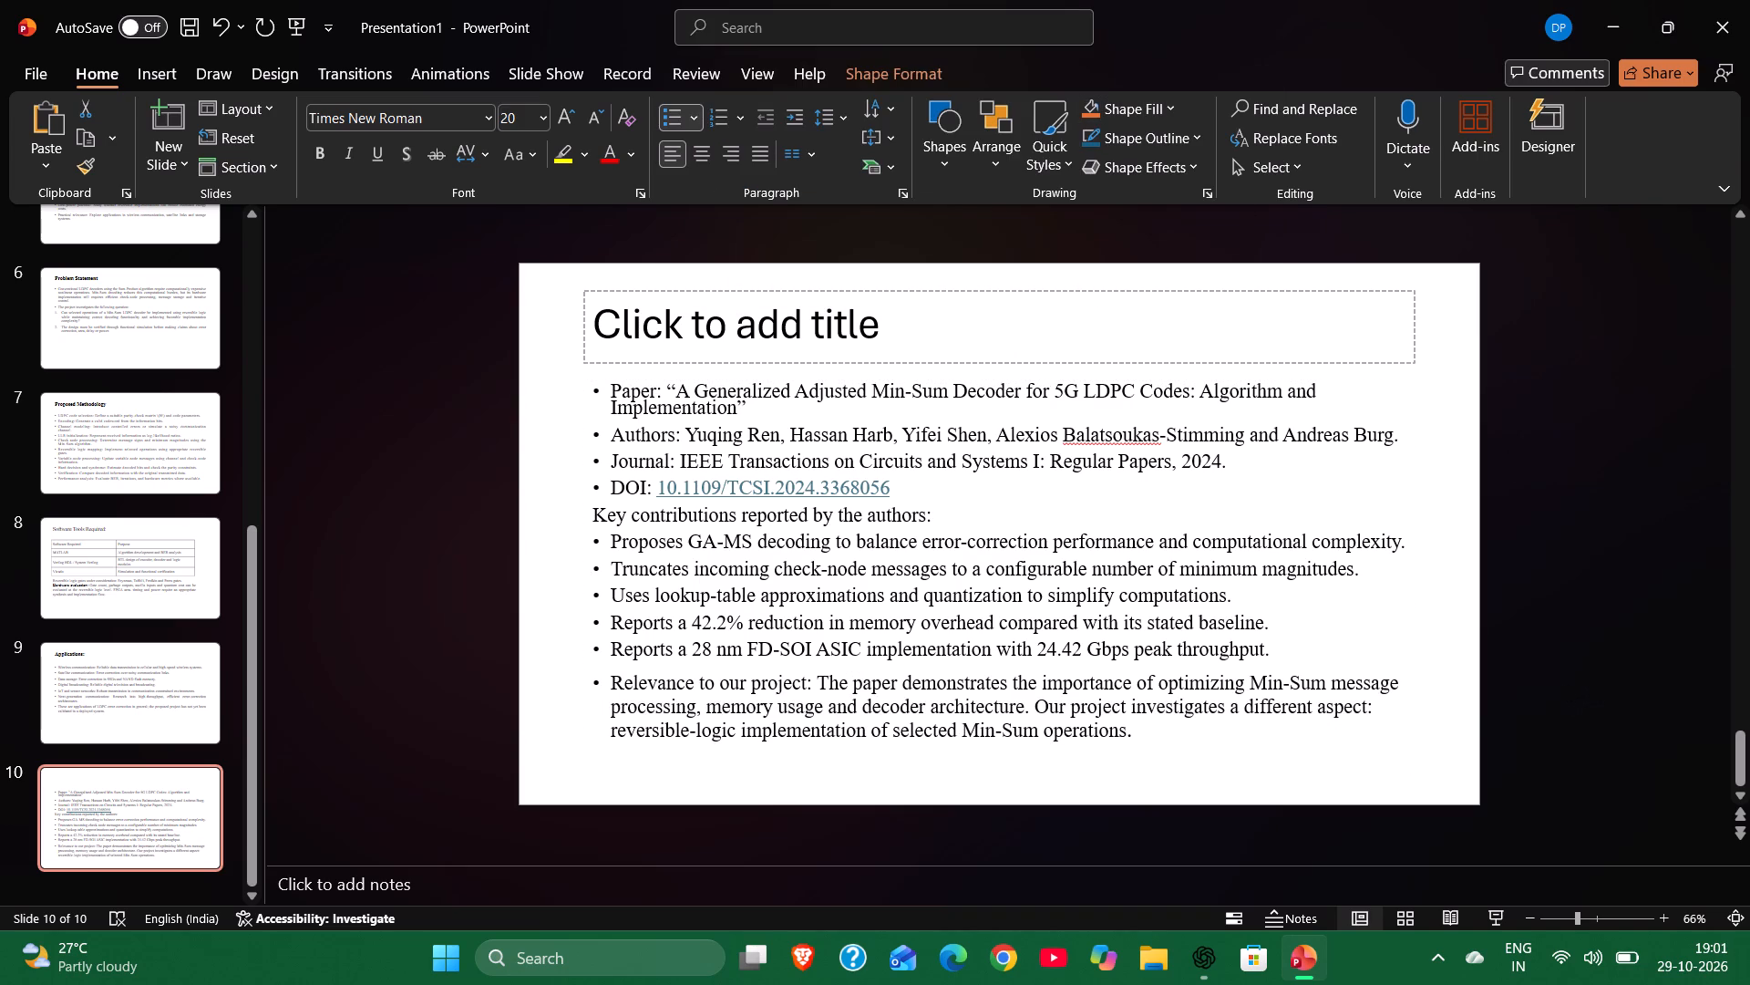
Set the line spacing of the "Paper:" title paragraph on slide 10 to 1.0.
double_click(734, 387)
triple_click(734, 387)
triple_click(734, 387)
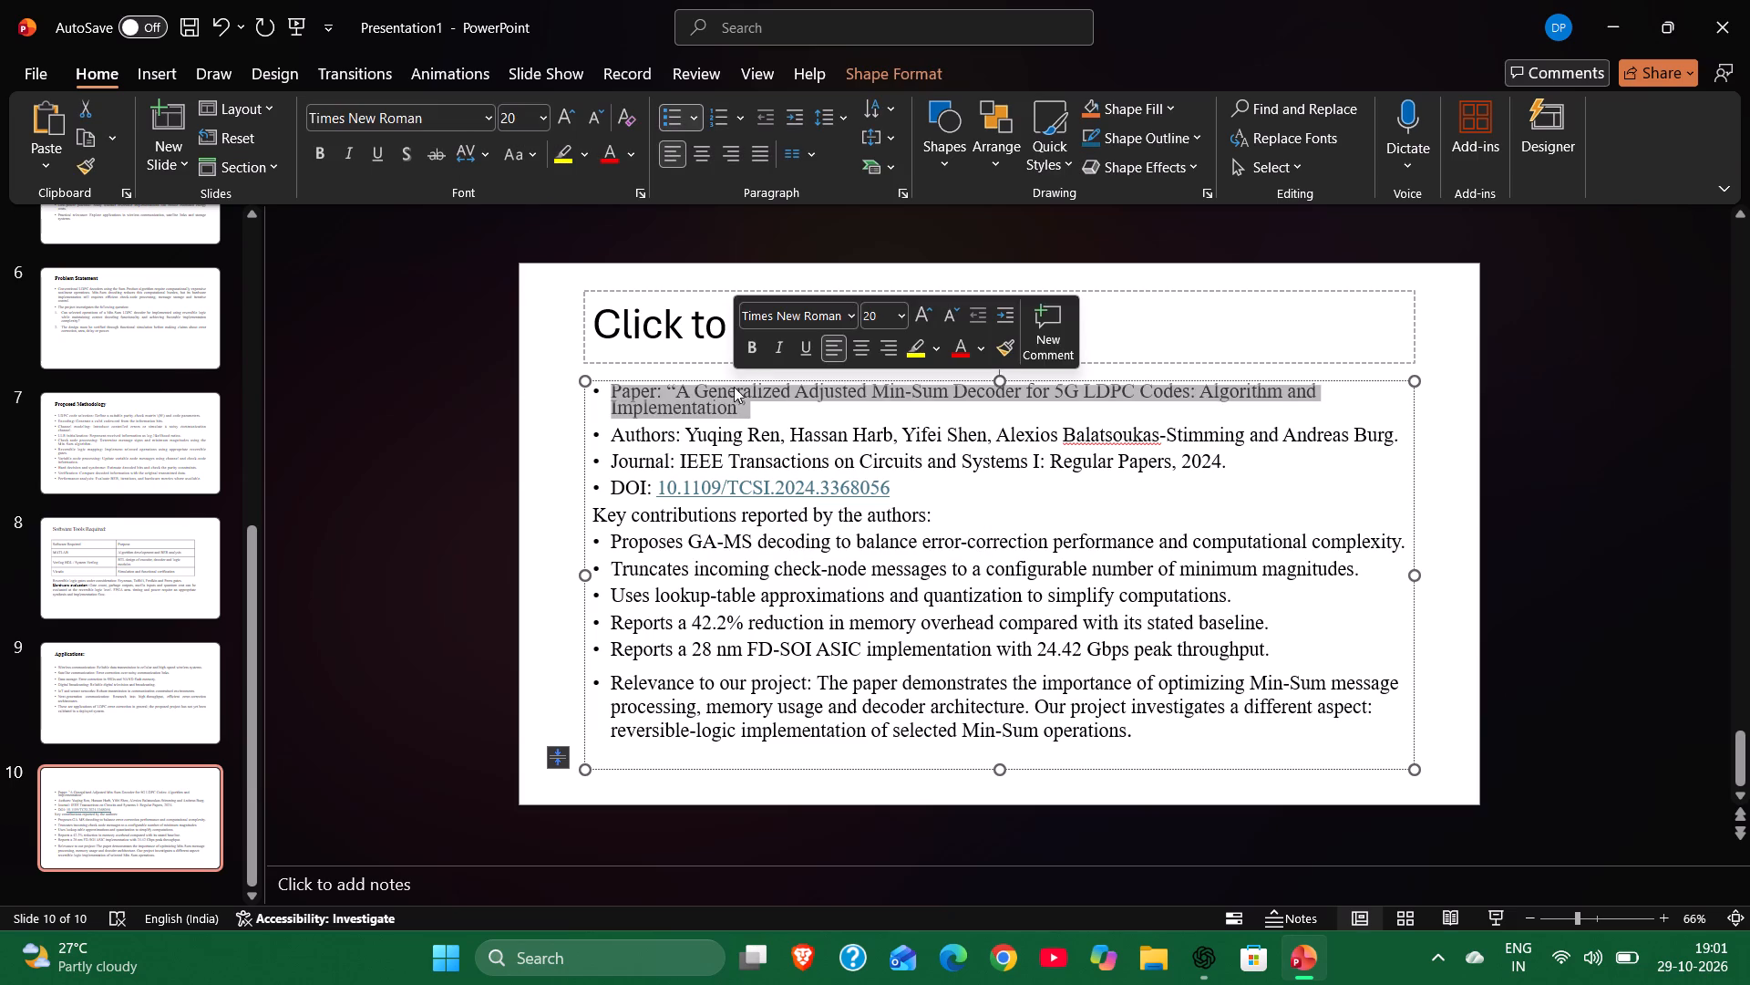
double_click(734, 387)
triple_click(734, 387)
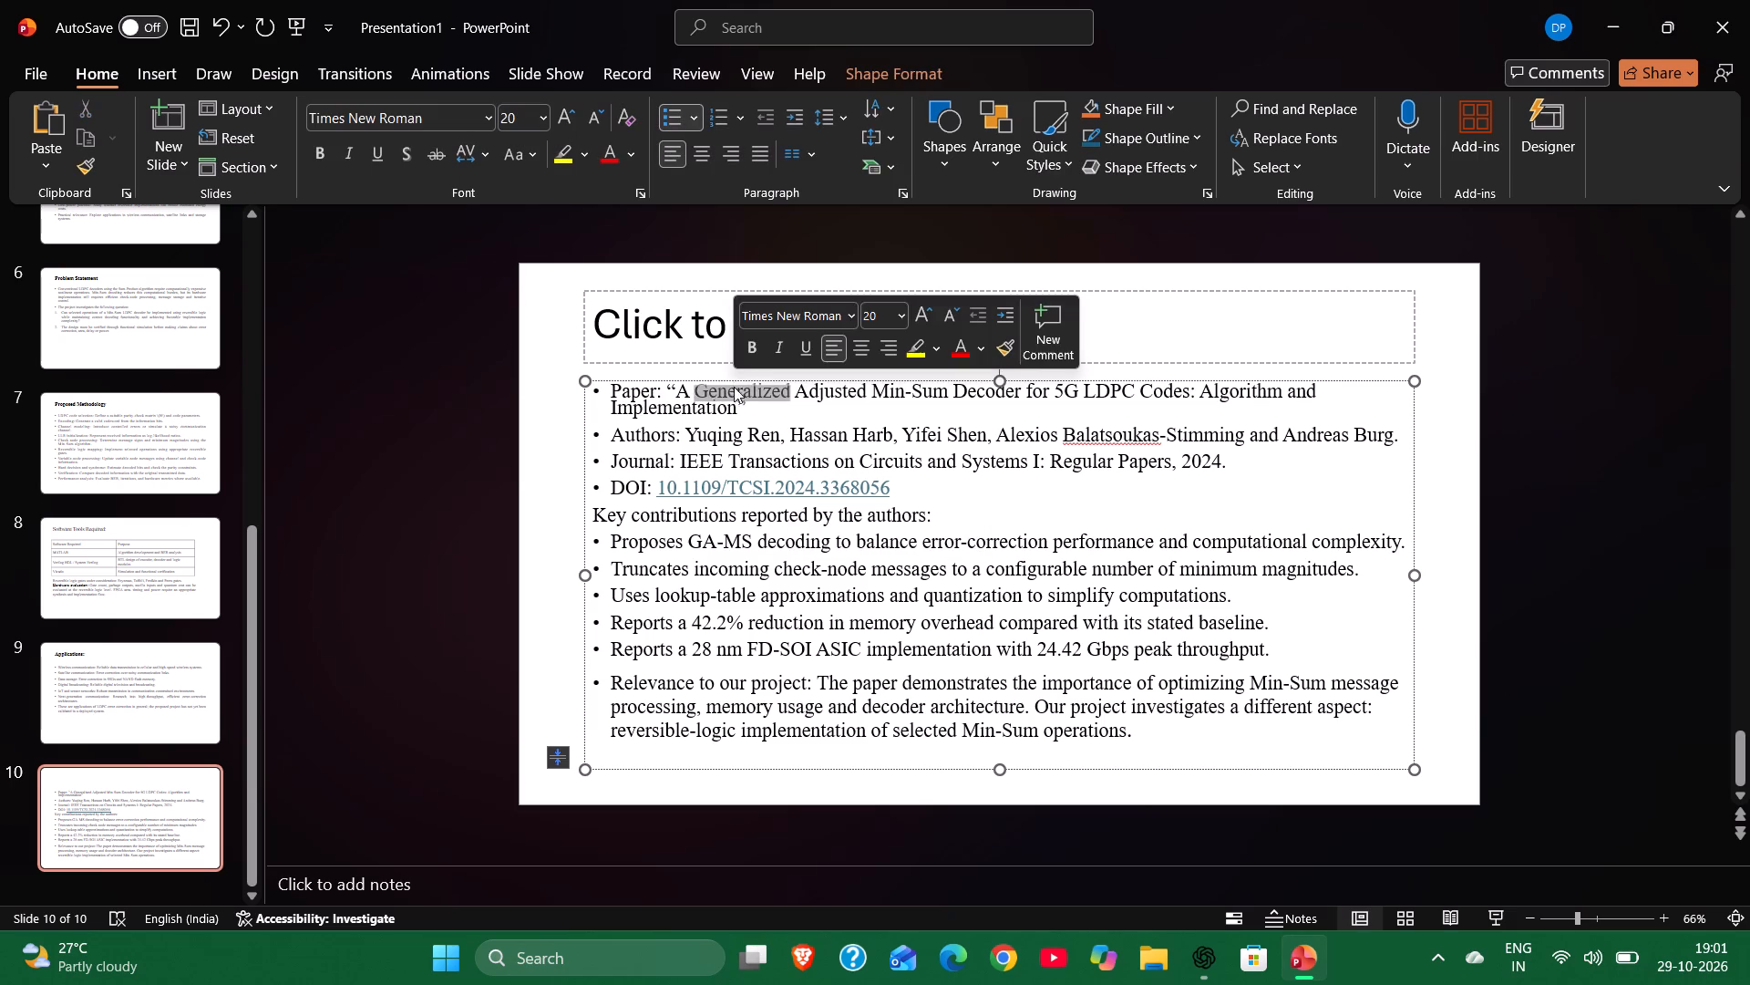
click(760, 36)
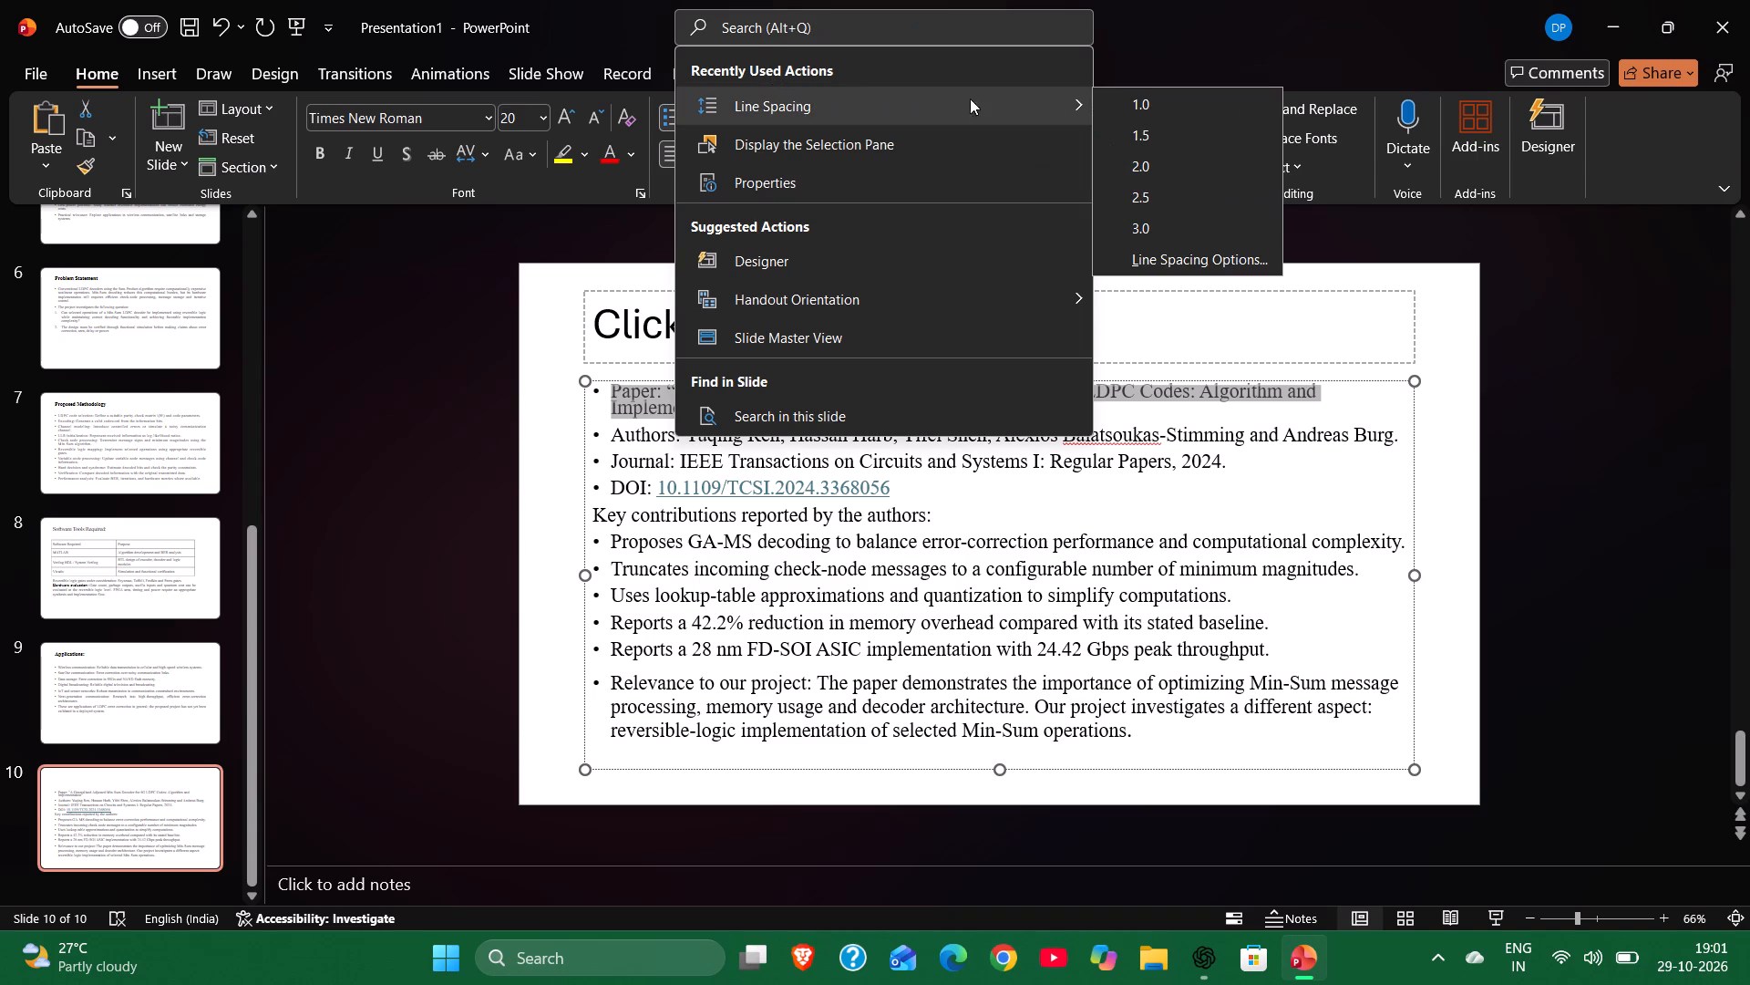
click(1127, 99)
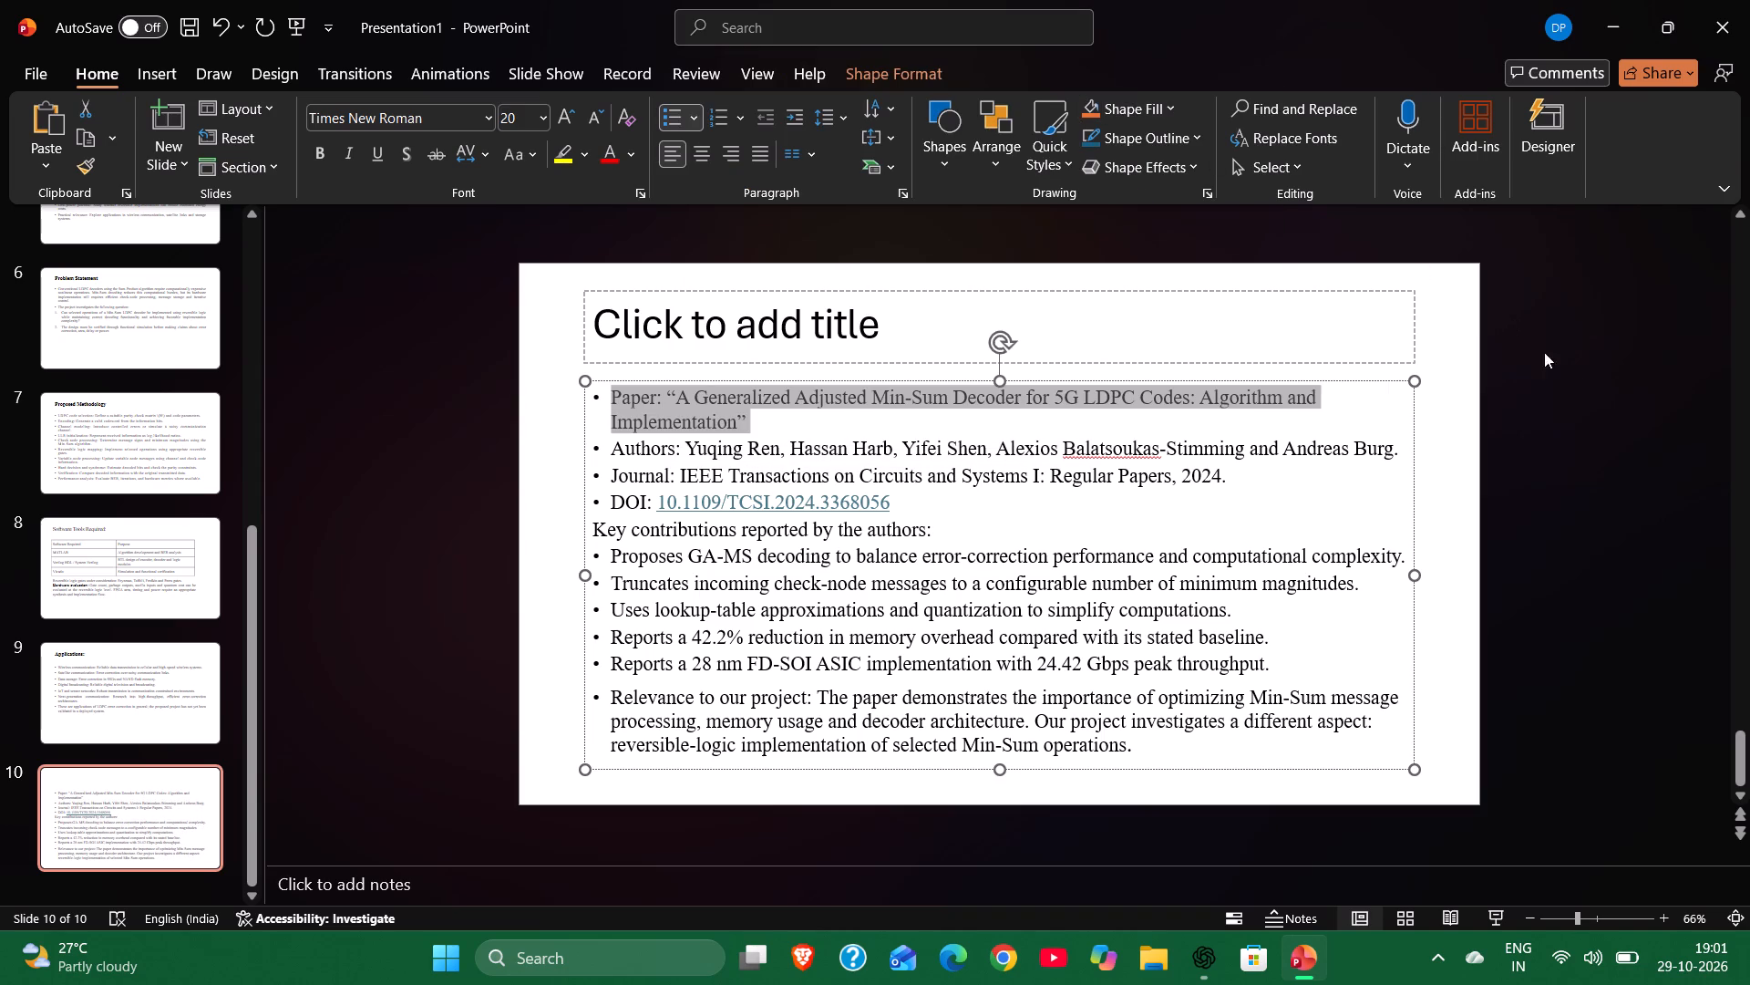
click(1584, 381)
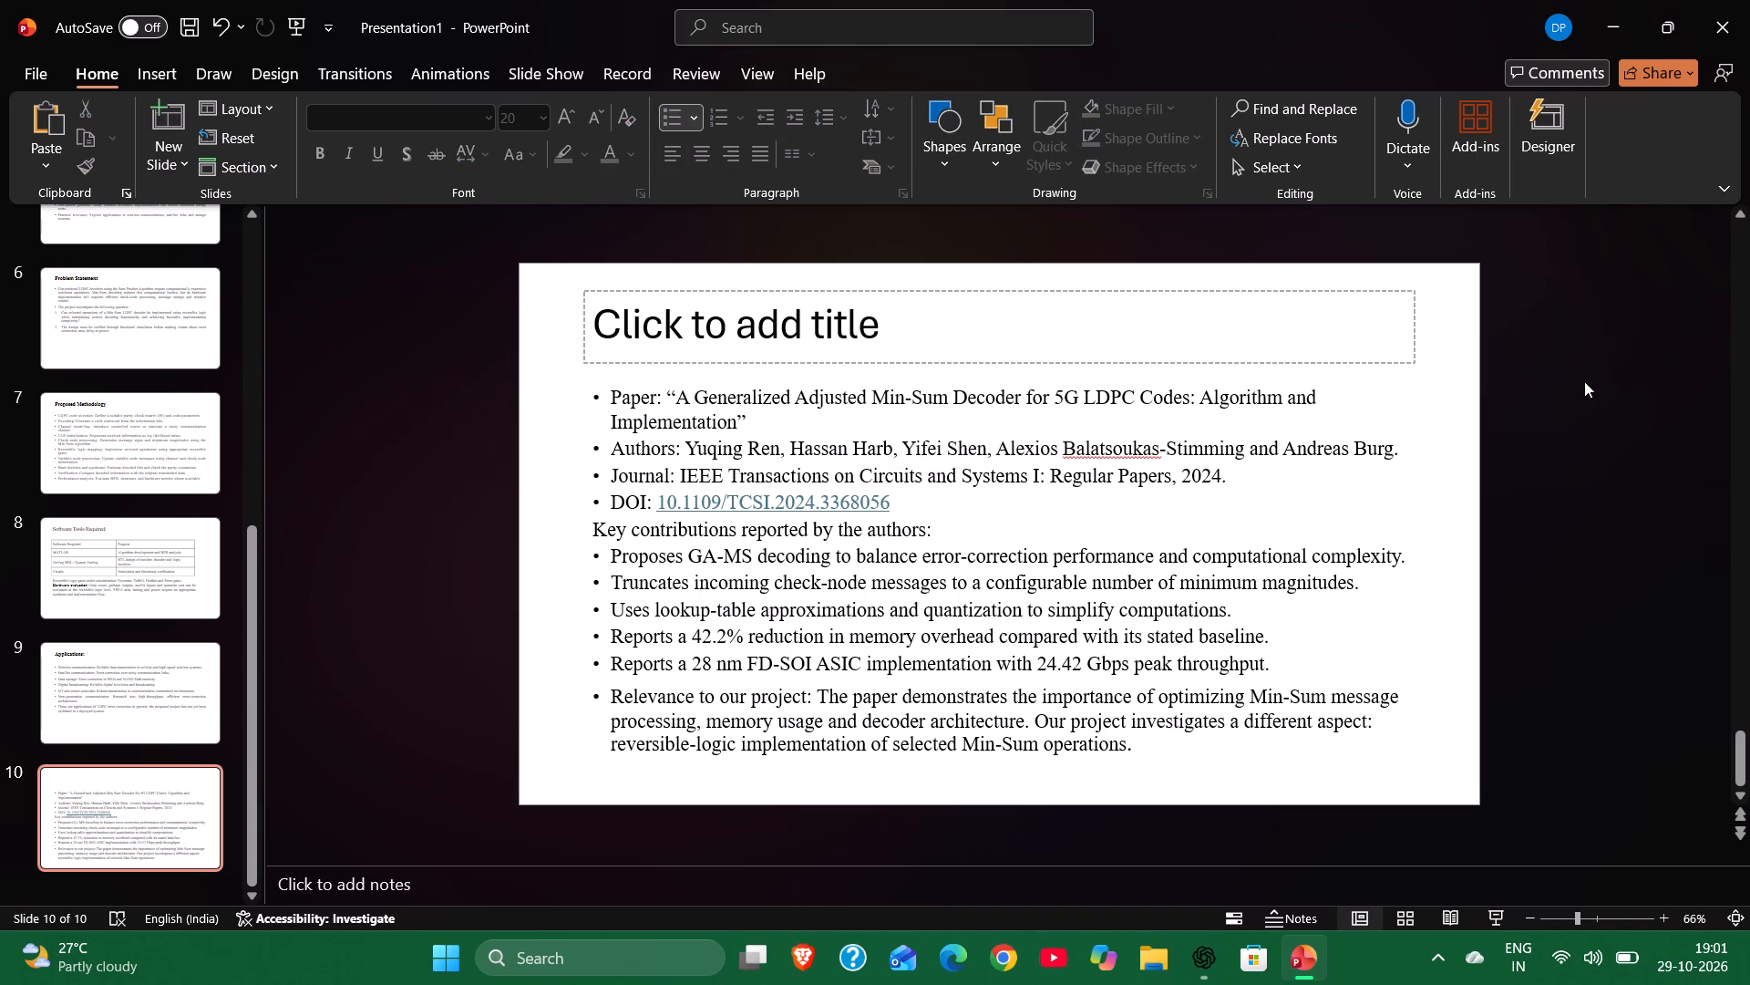
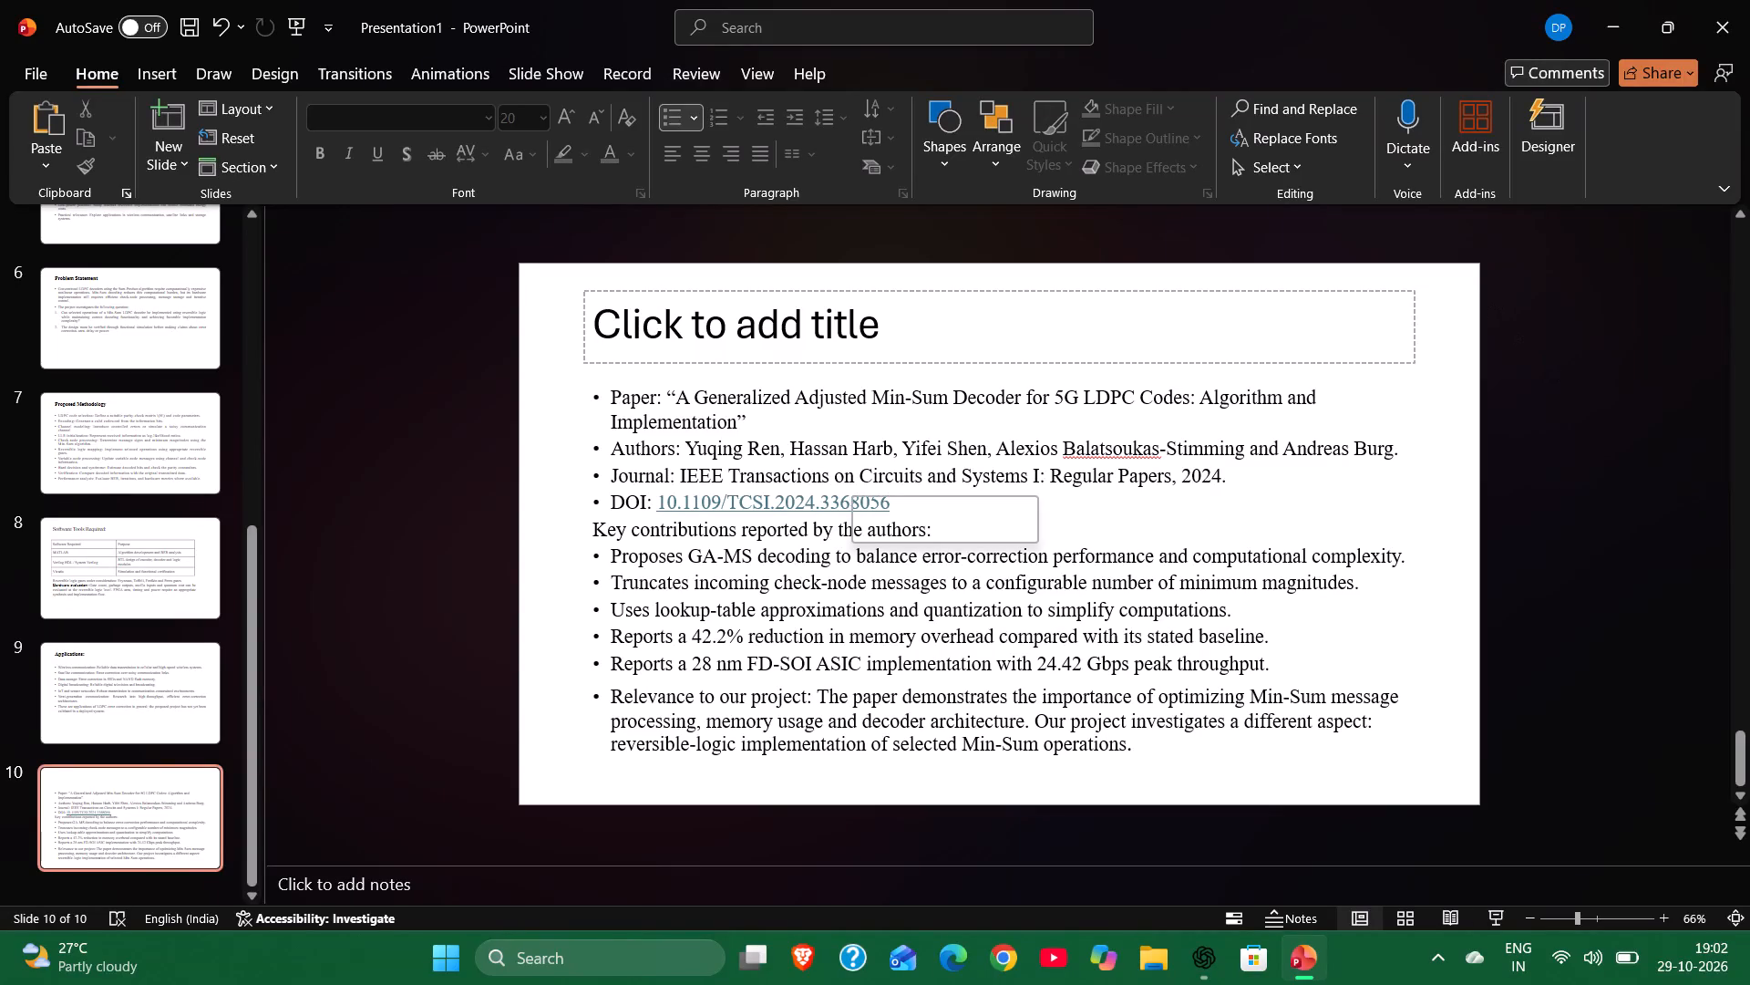
Make the "Key contributions reported by the authors:" line on slide 10 bold.
click(783, 525)
double_click(783, 525)
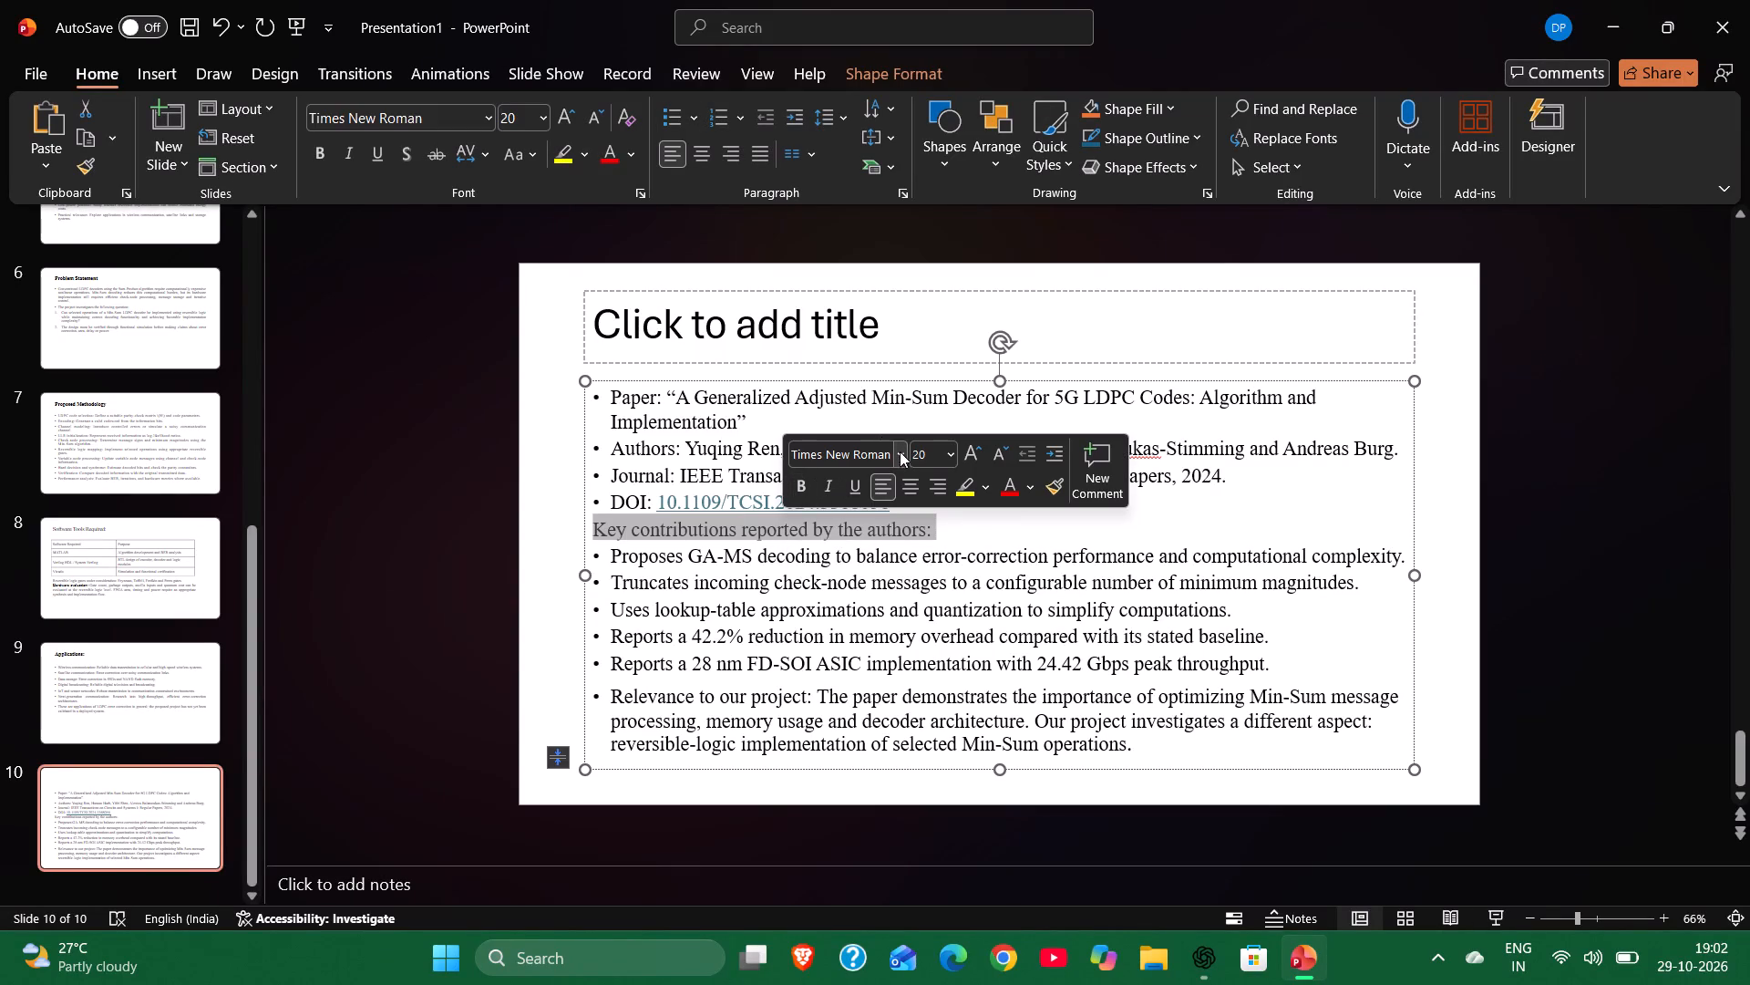
click(798, 492)
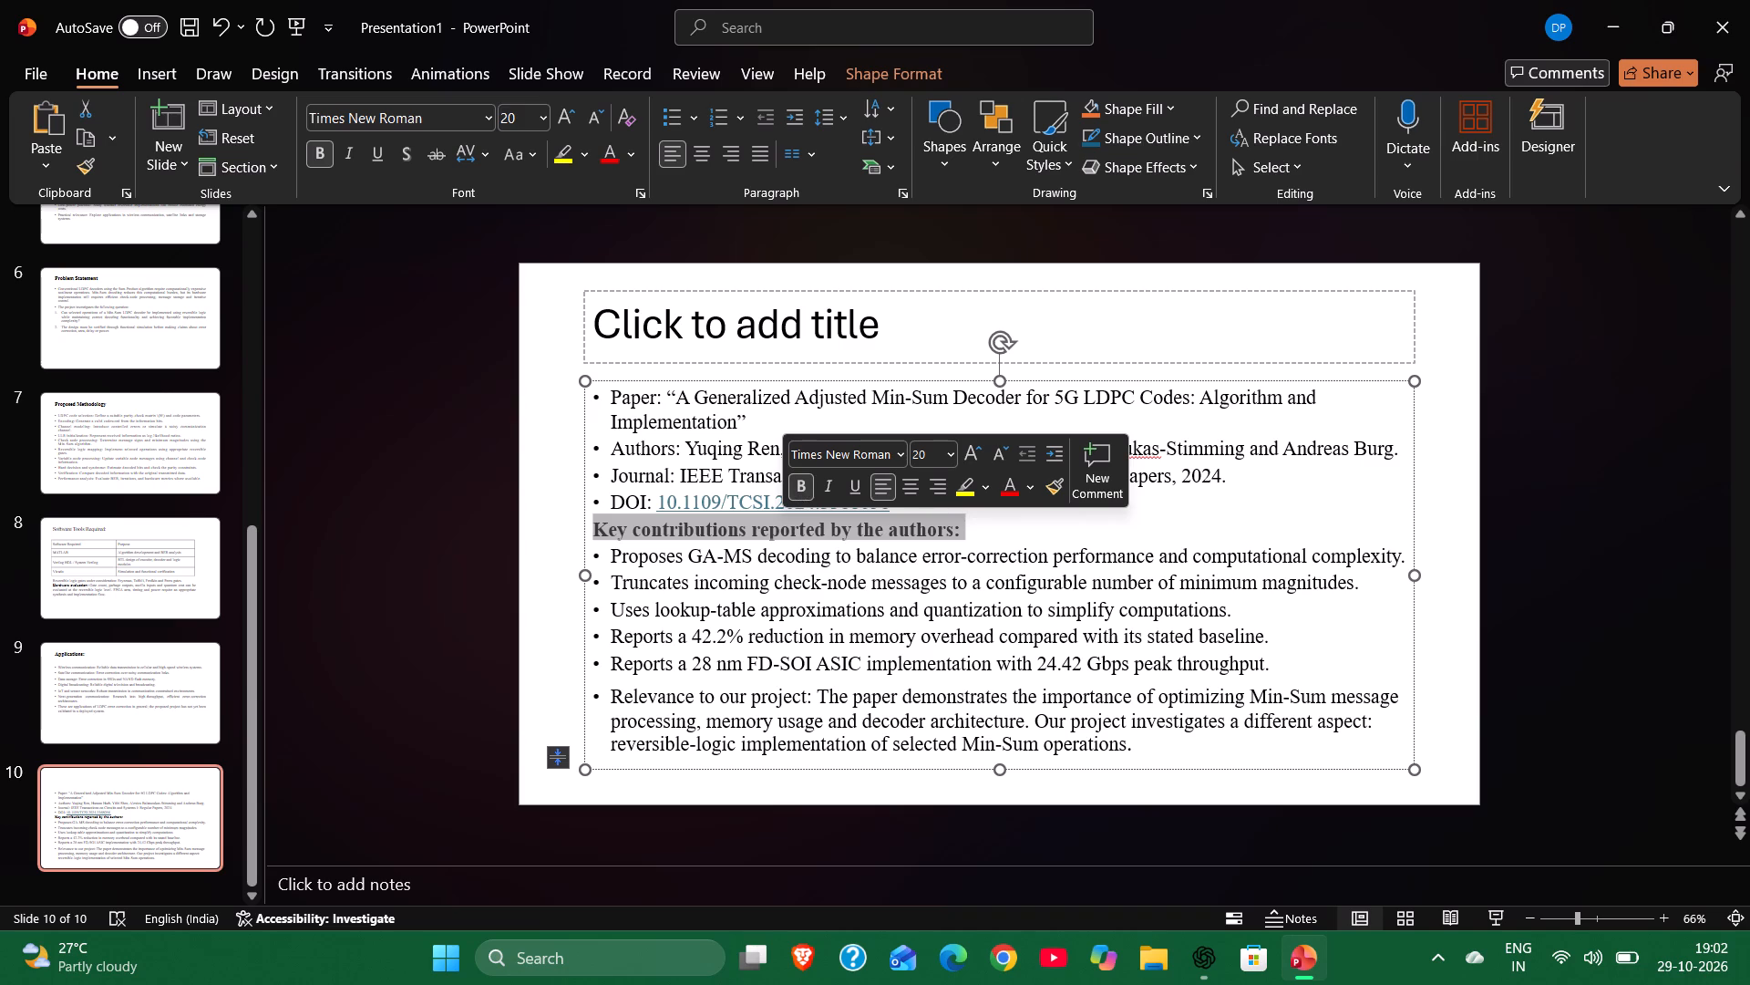
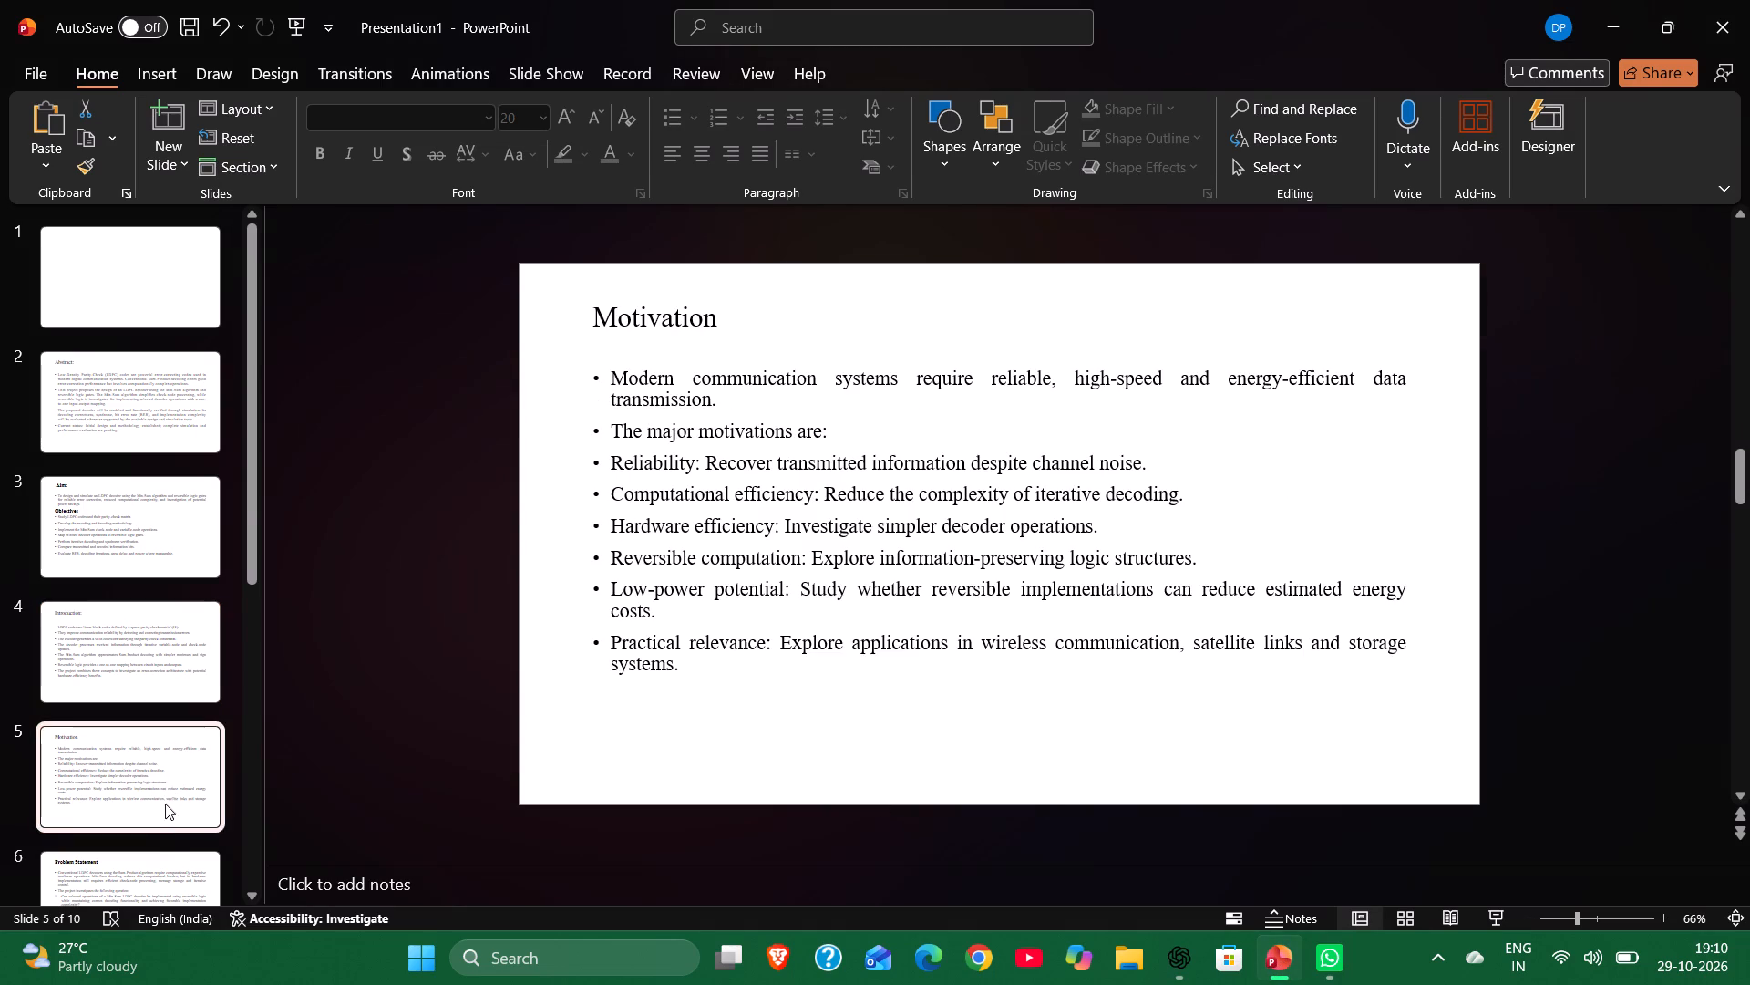
click(152, 858)
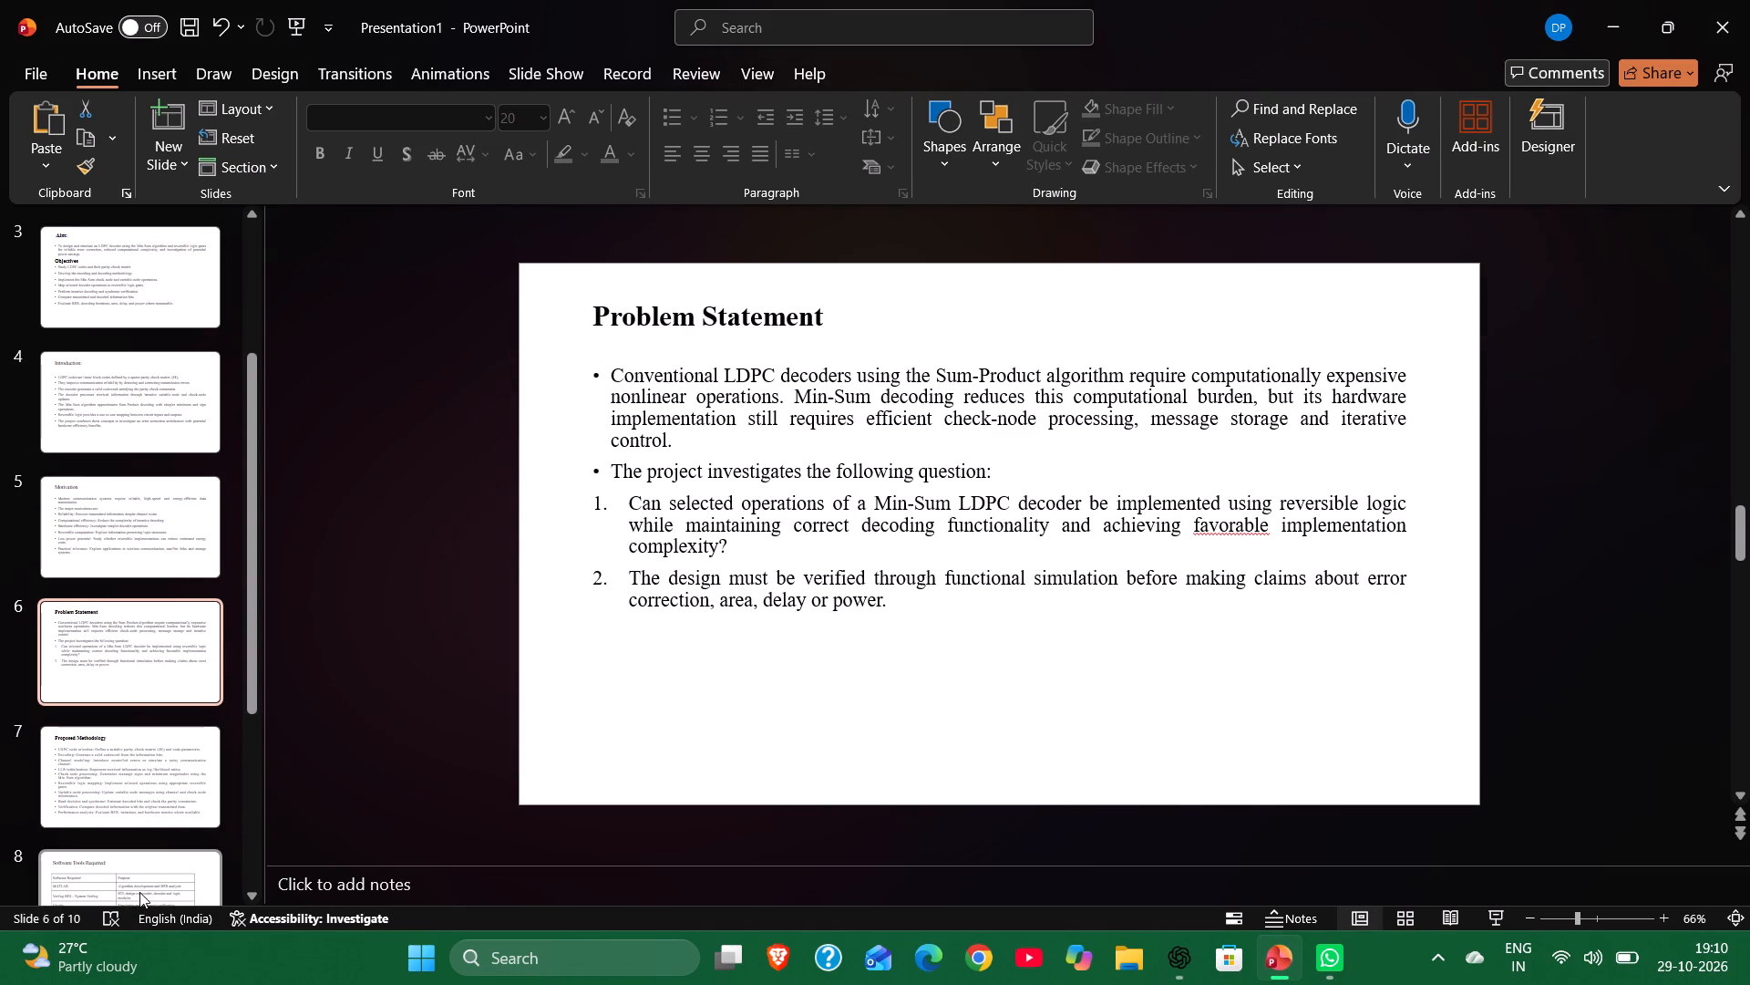
click(141, 660)
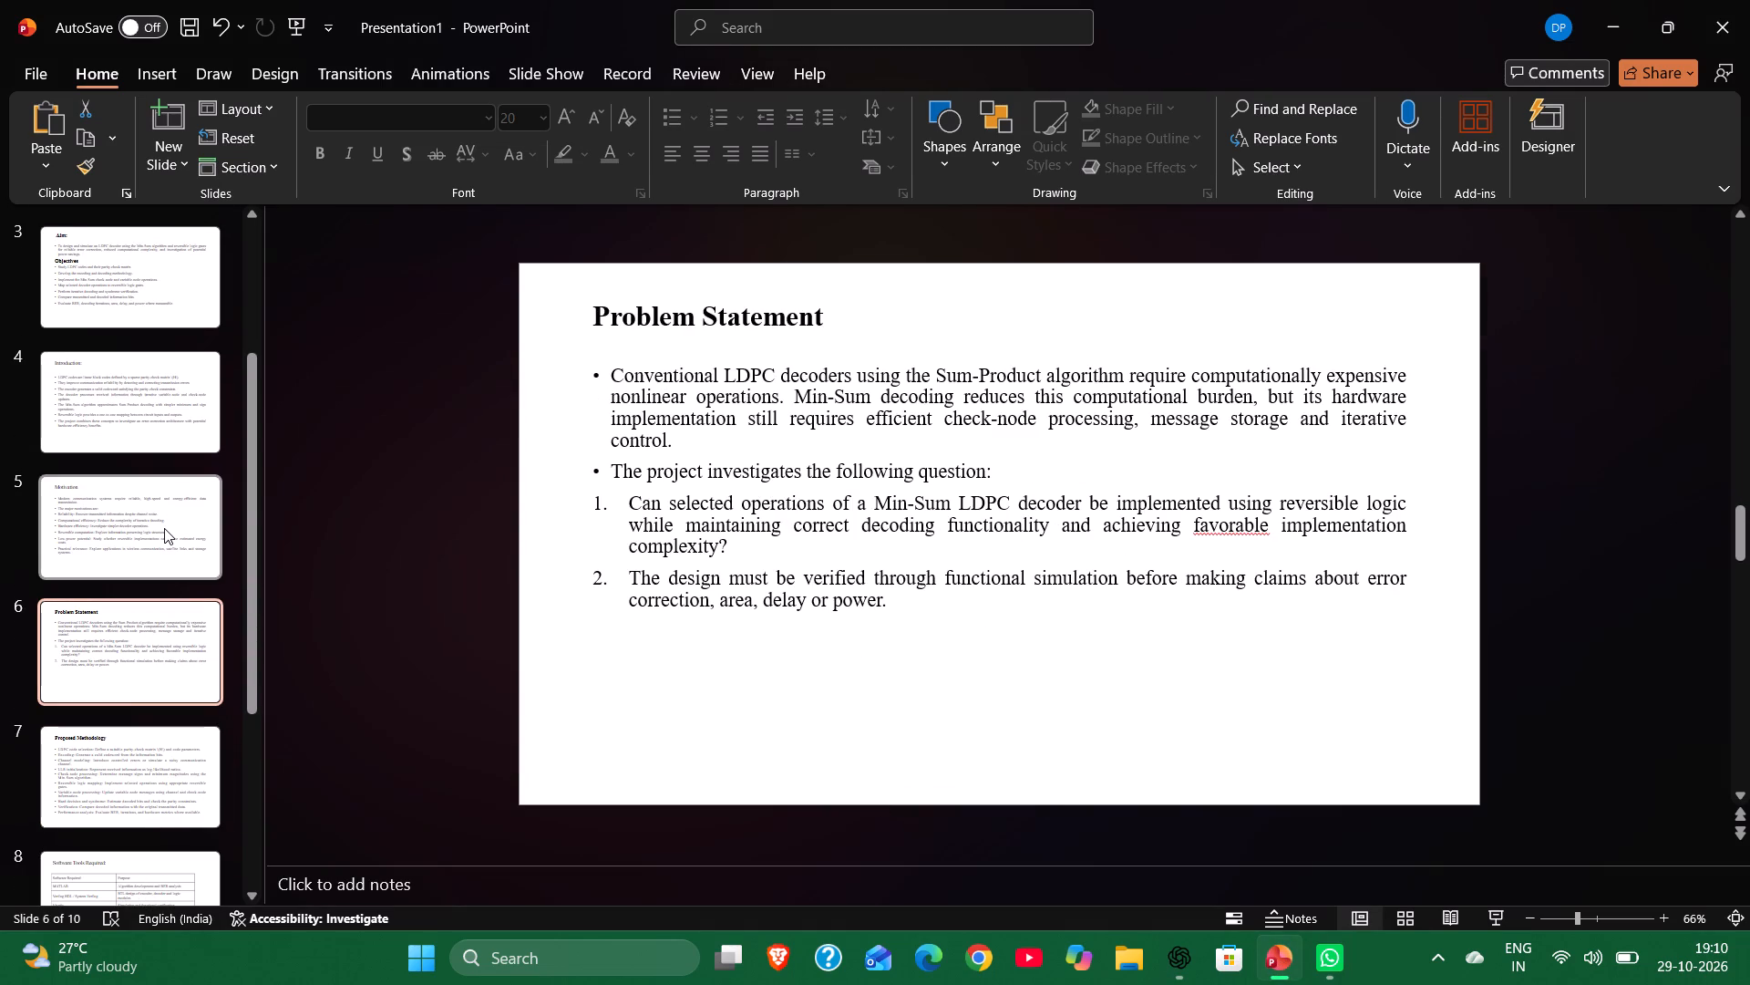
Make the title "Motivation" on slide 5 bold.
click(164, 528)
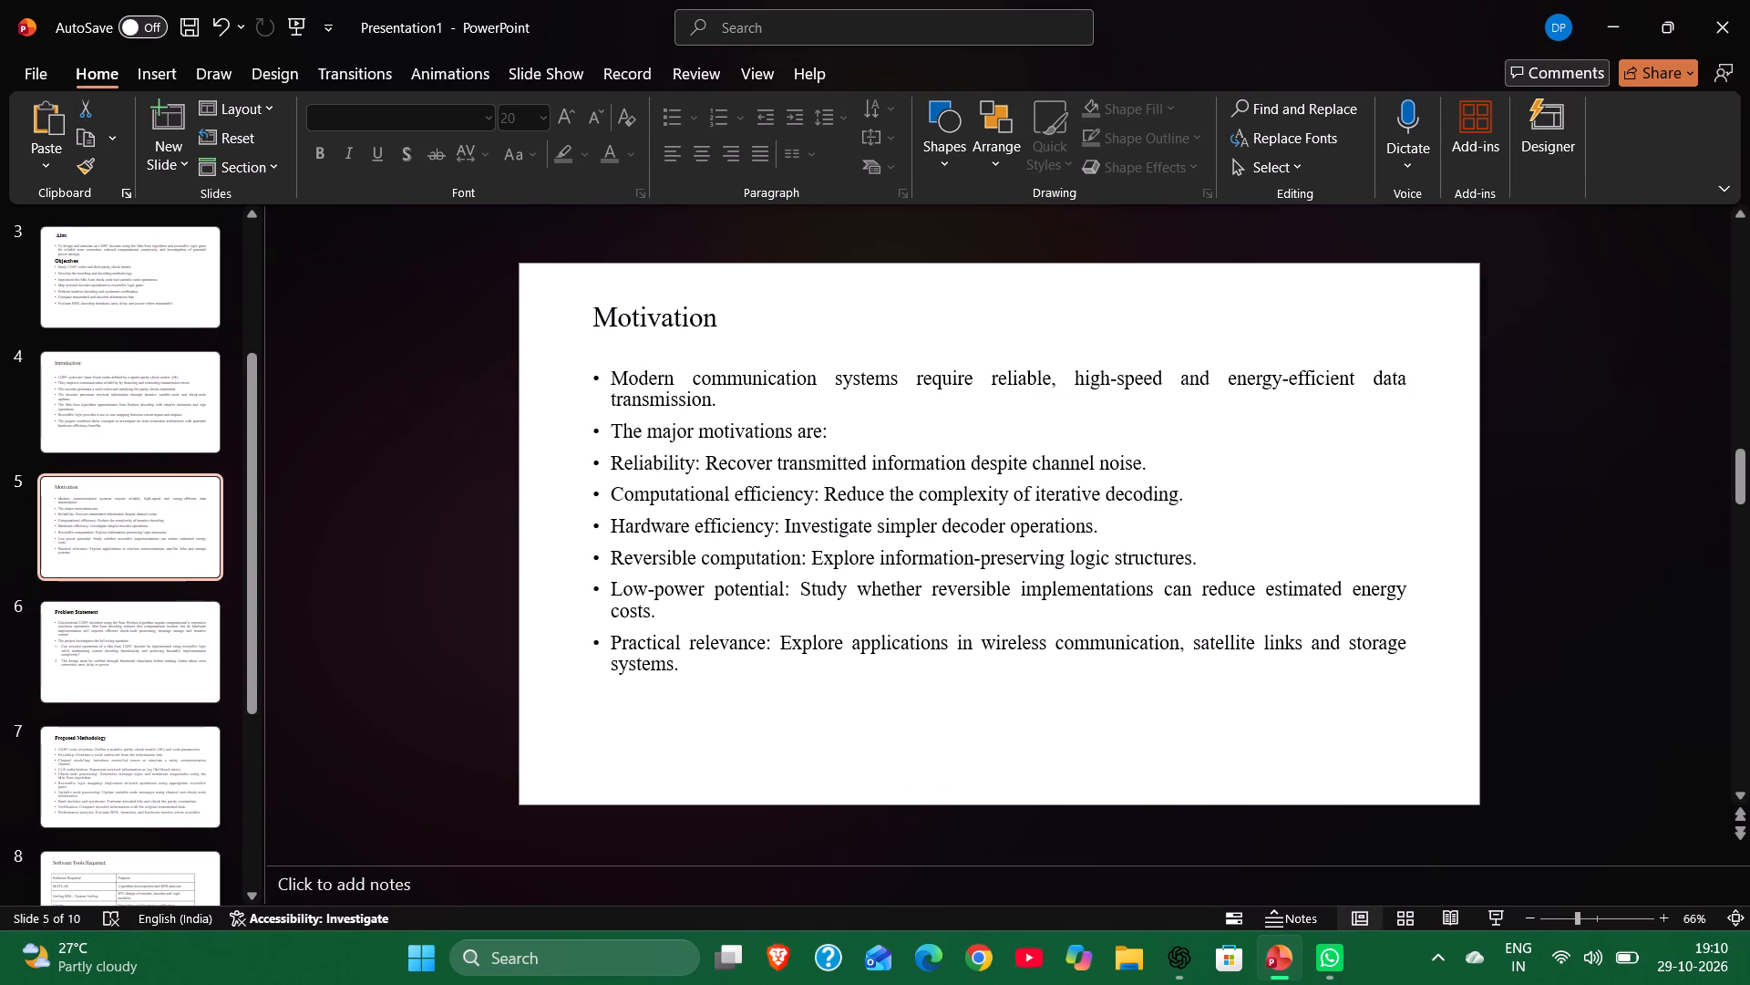
click(651, 312)
double_click(651, 312)
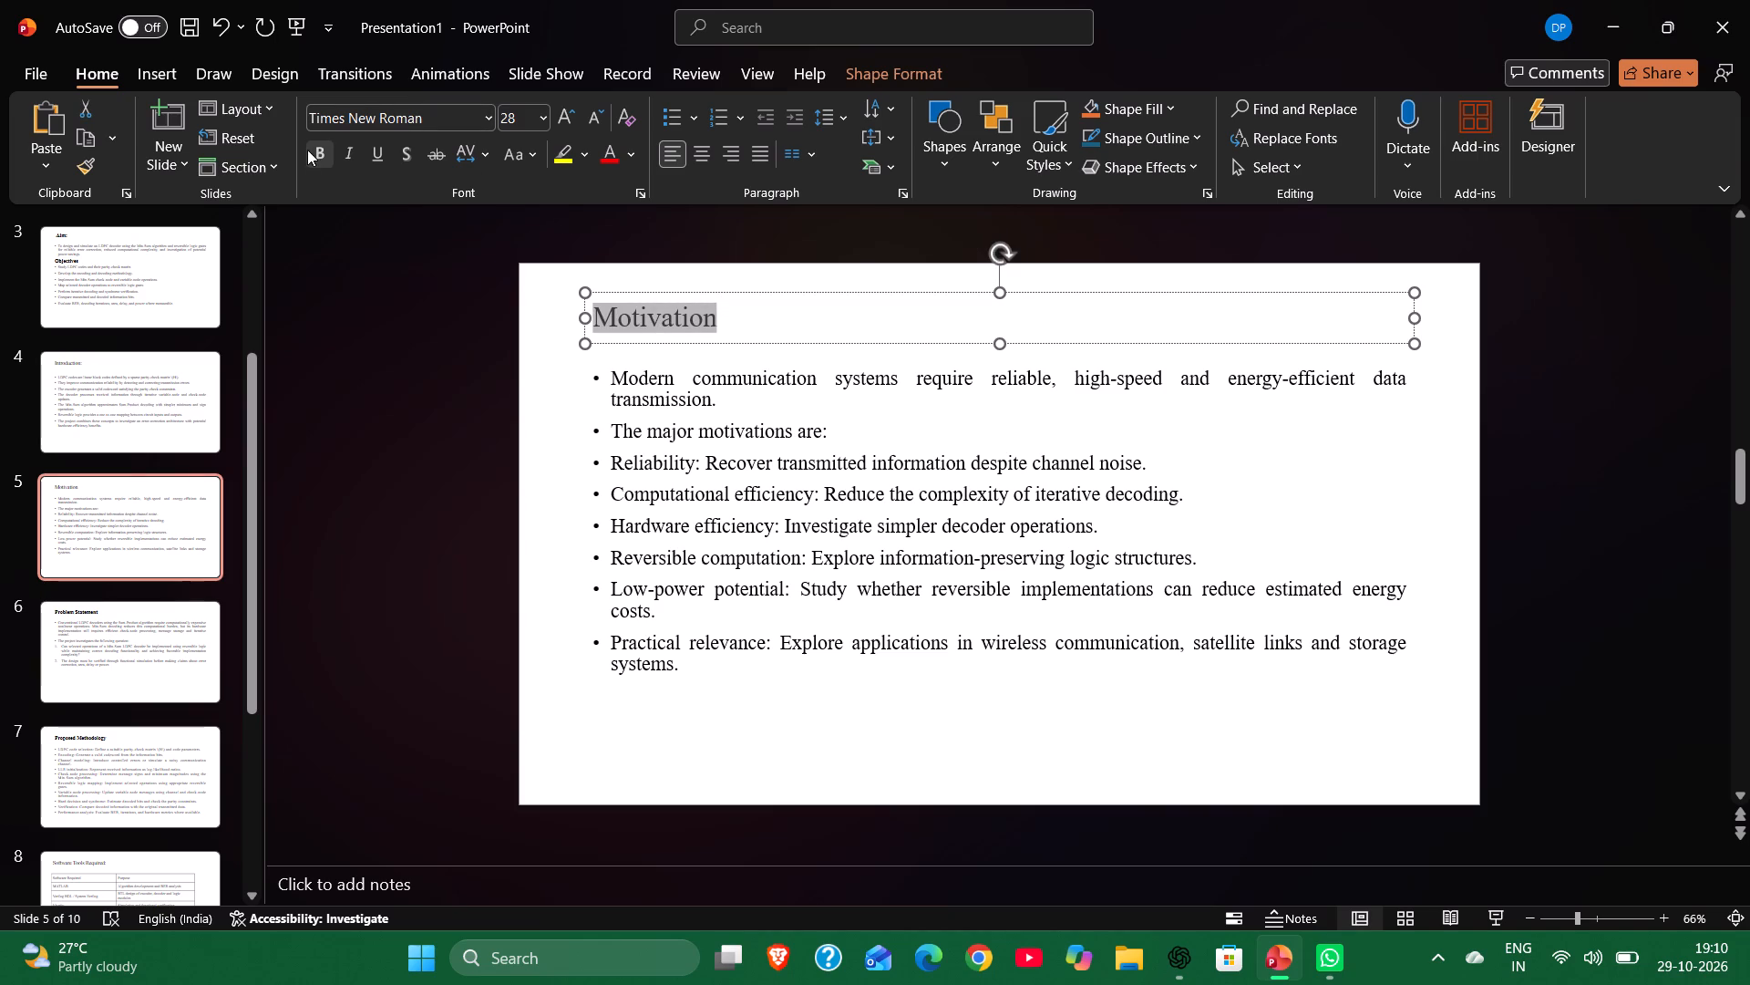
click(307, 150)
Make the word "Introduction" in the title of slide 4 bold.
click(81, 379)
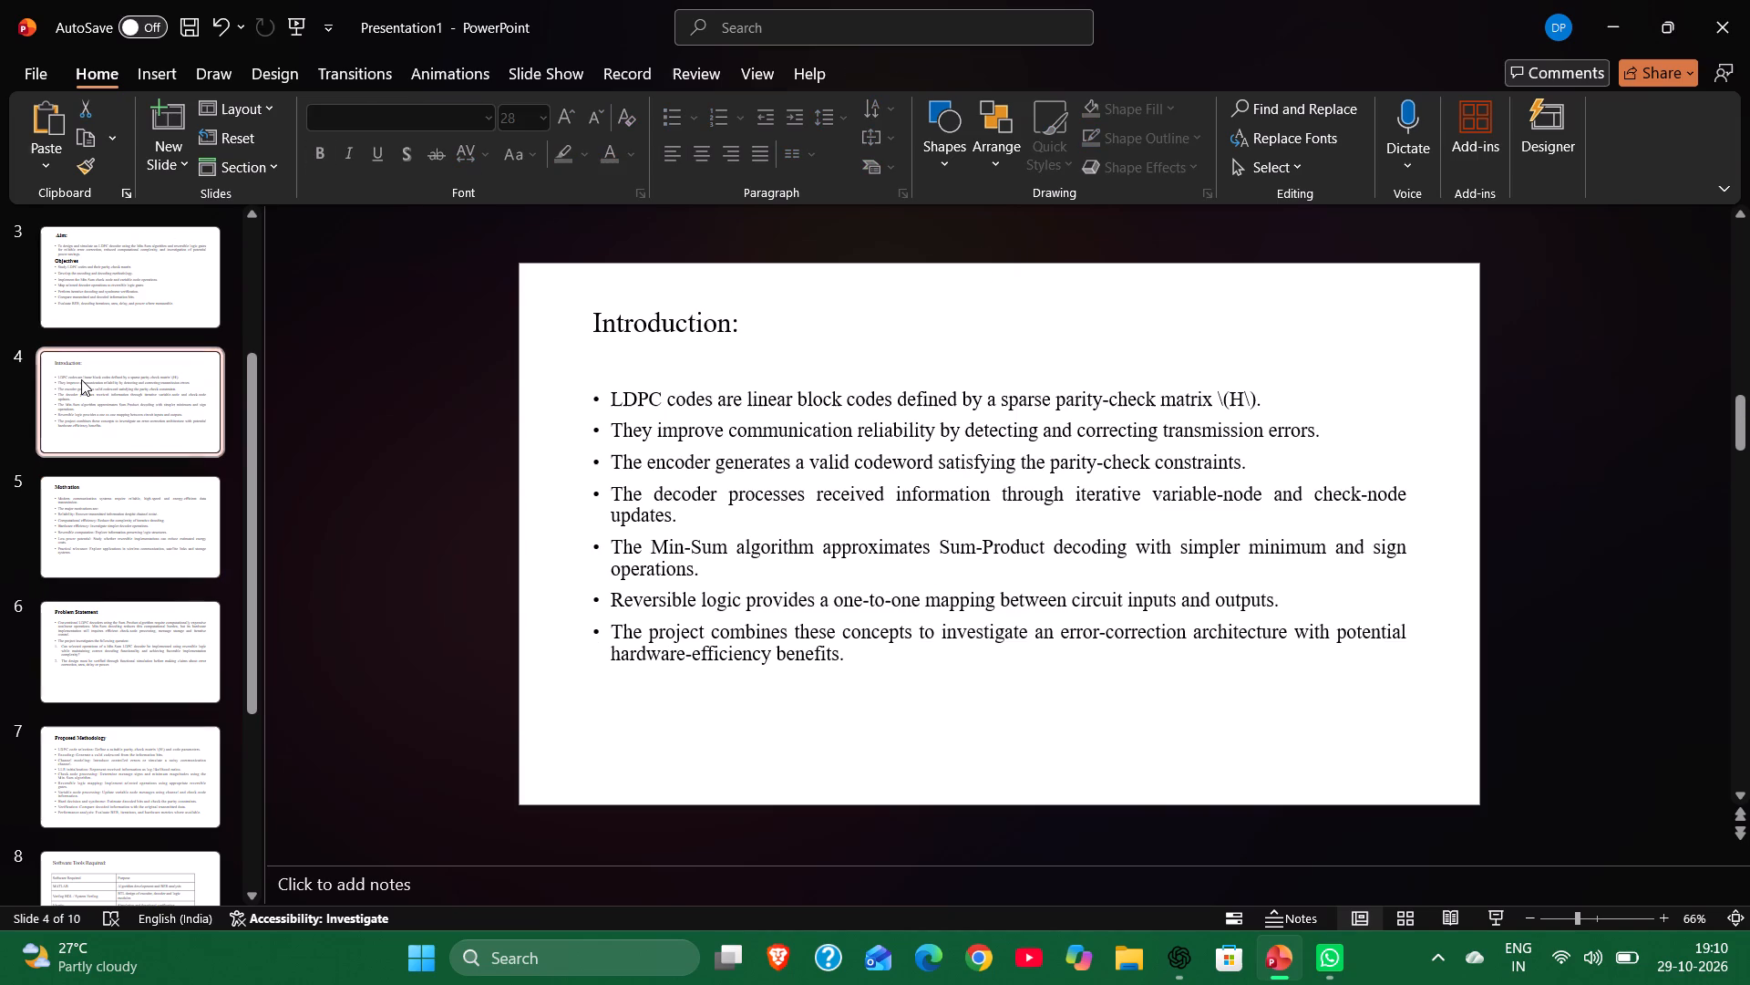
double_click(629, 322)
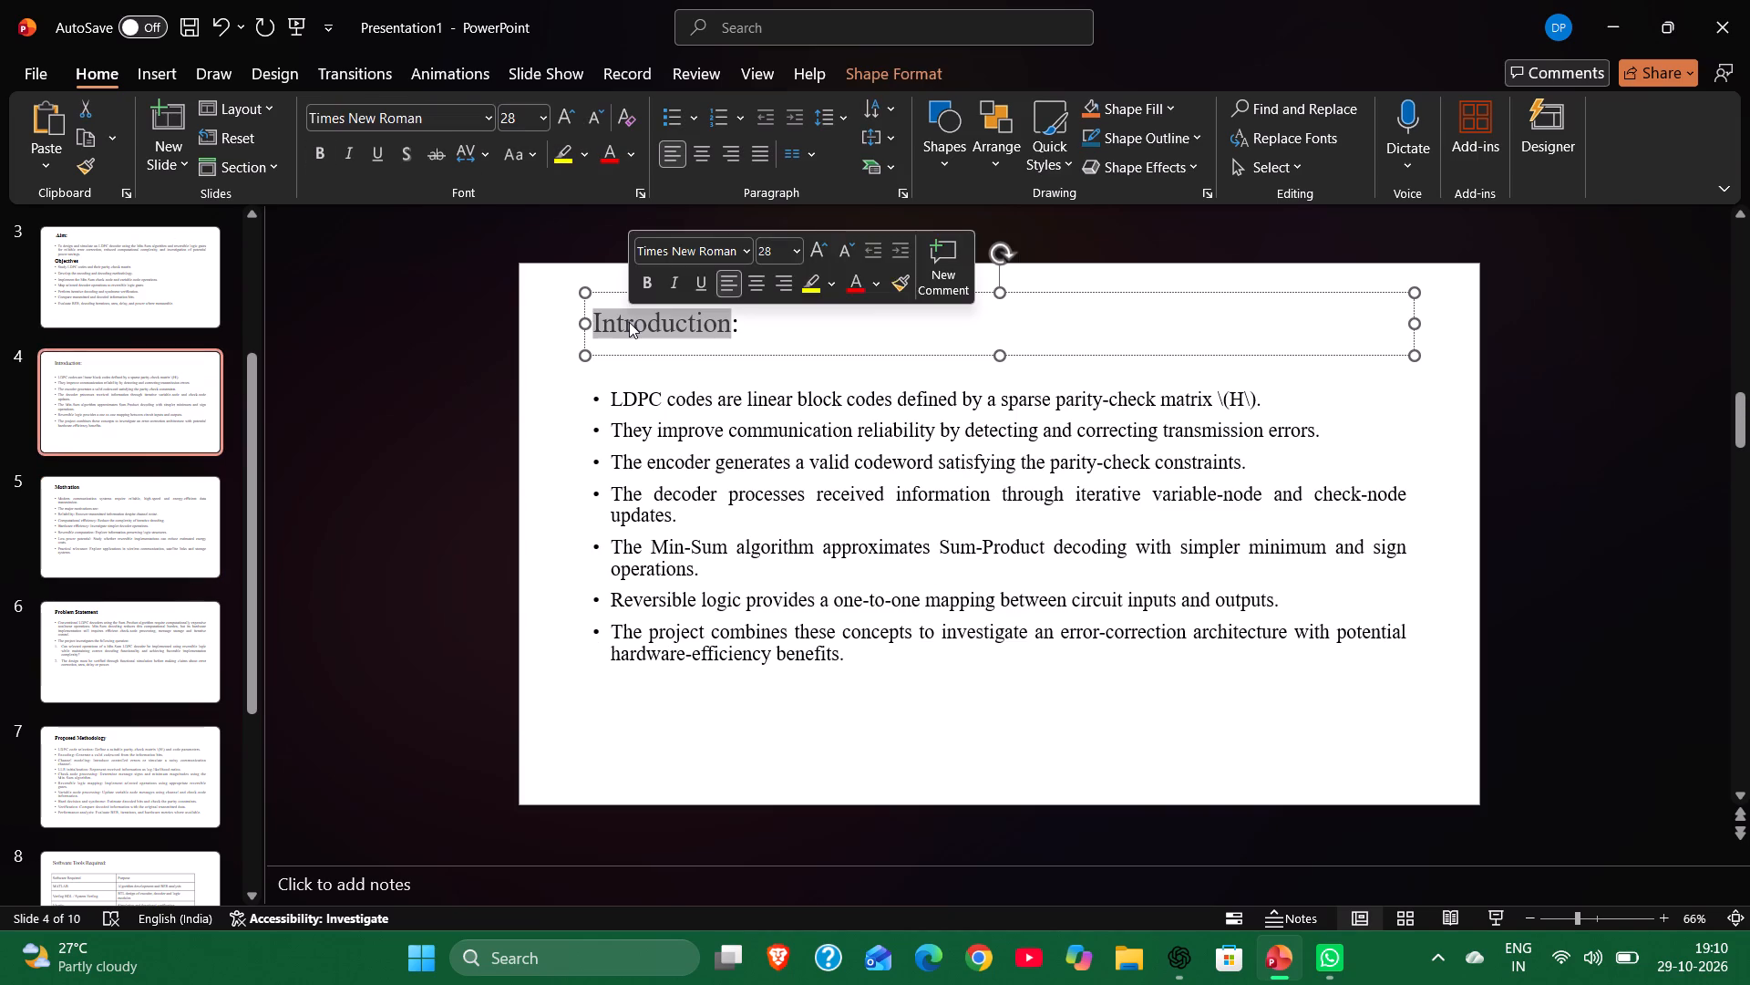
click(314, 151)
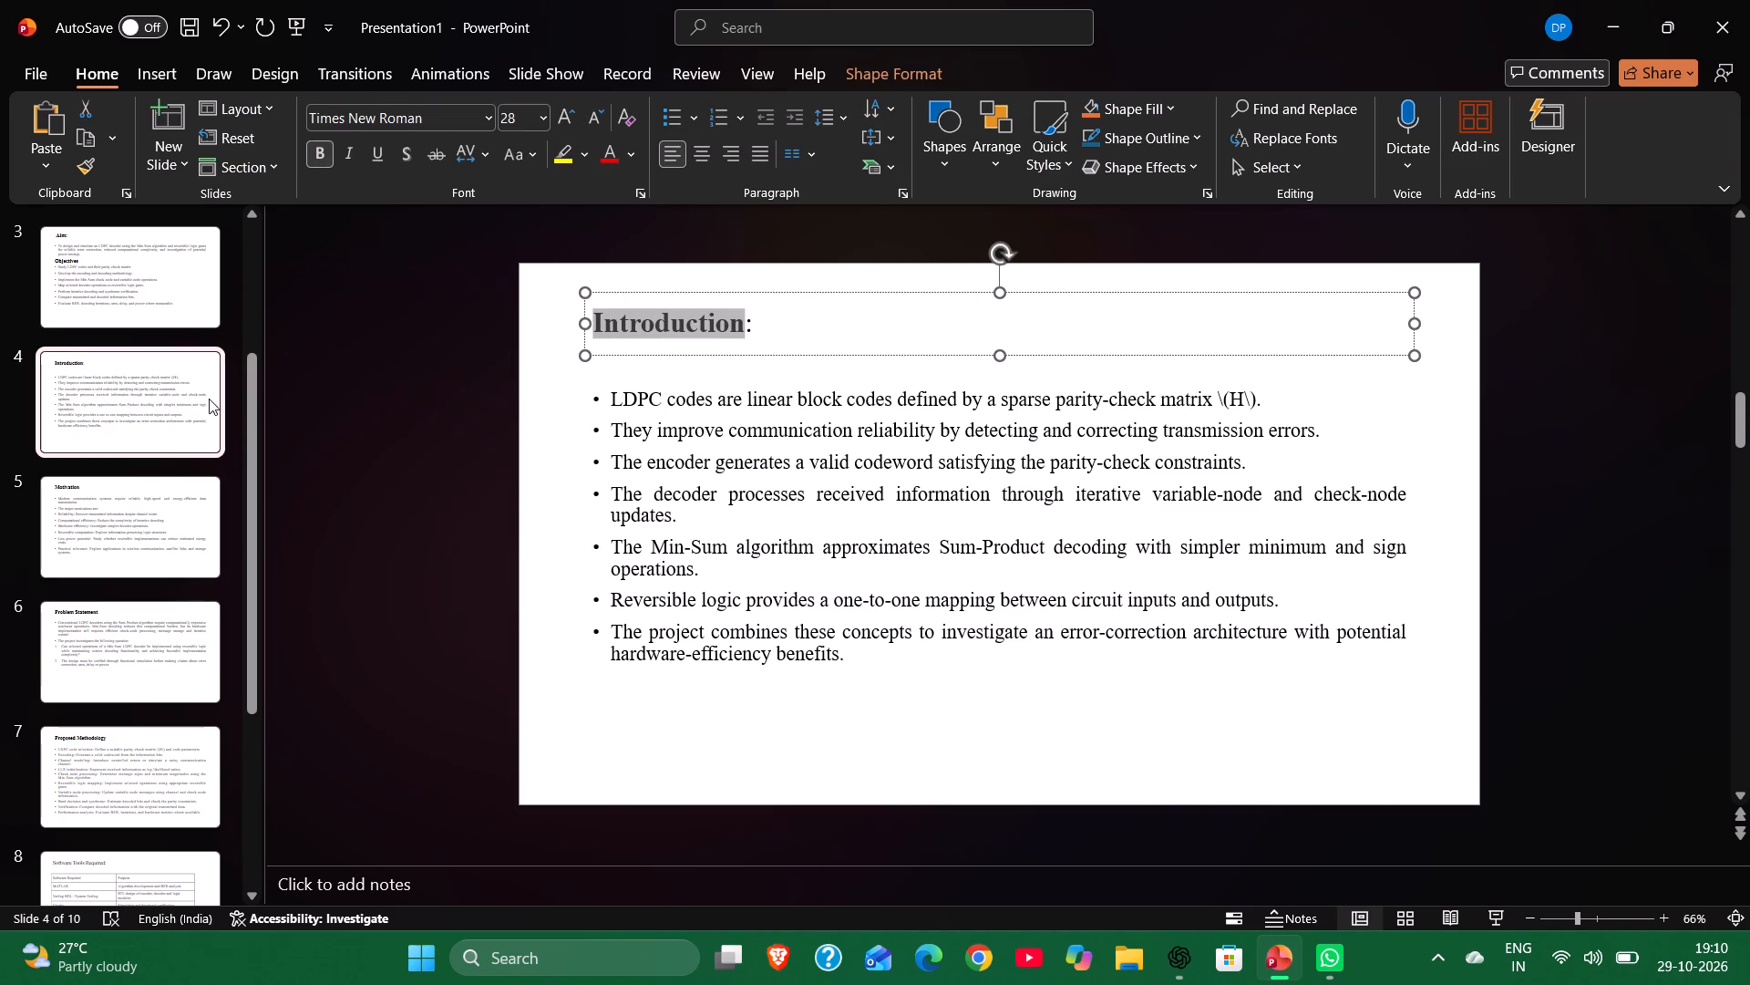
Check the Aim and Objectives headings on slide 3 and make the word "Abstract" in slide 2's title bold.
click(159, 280)
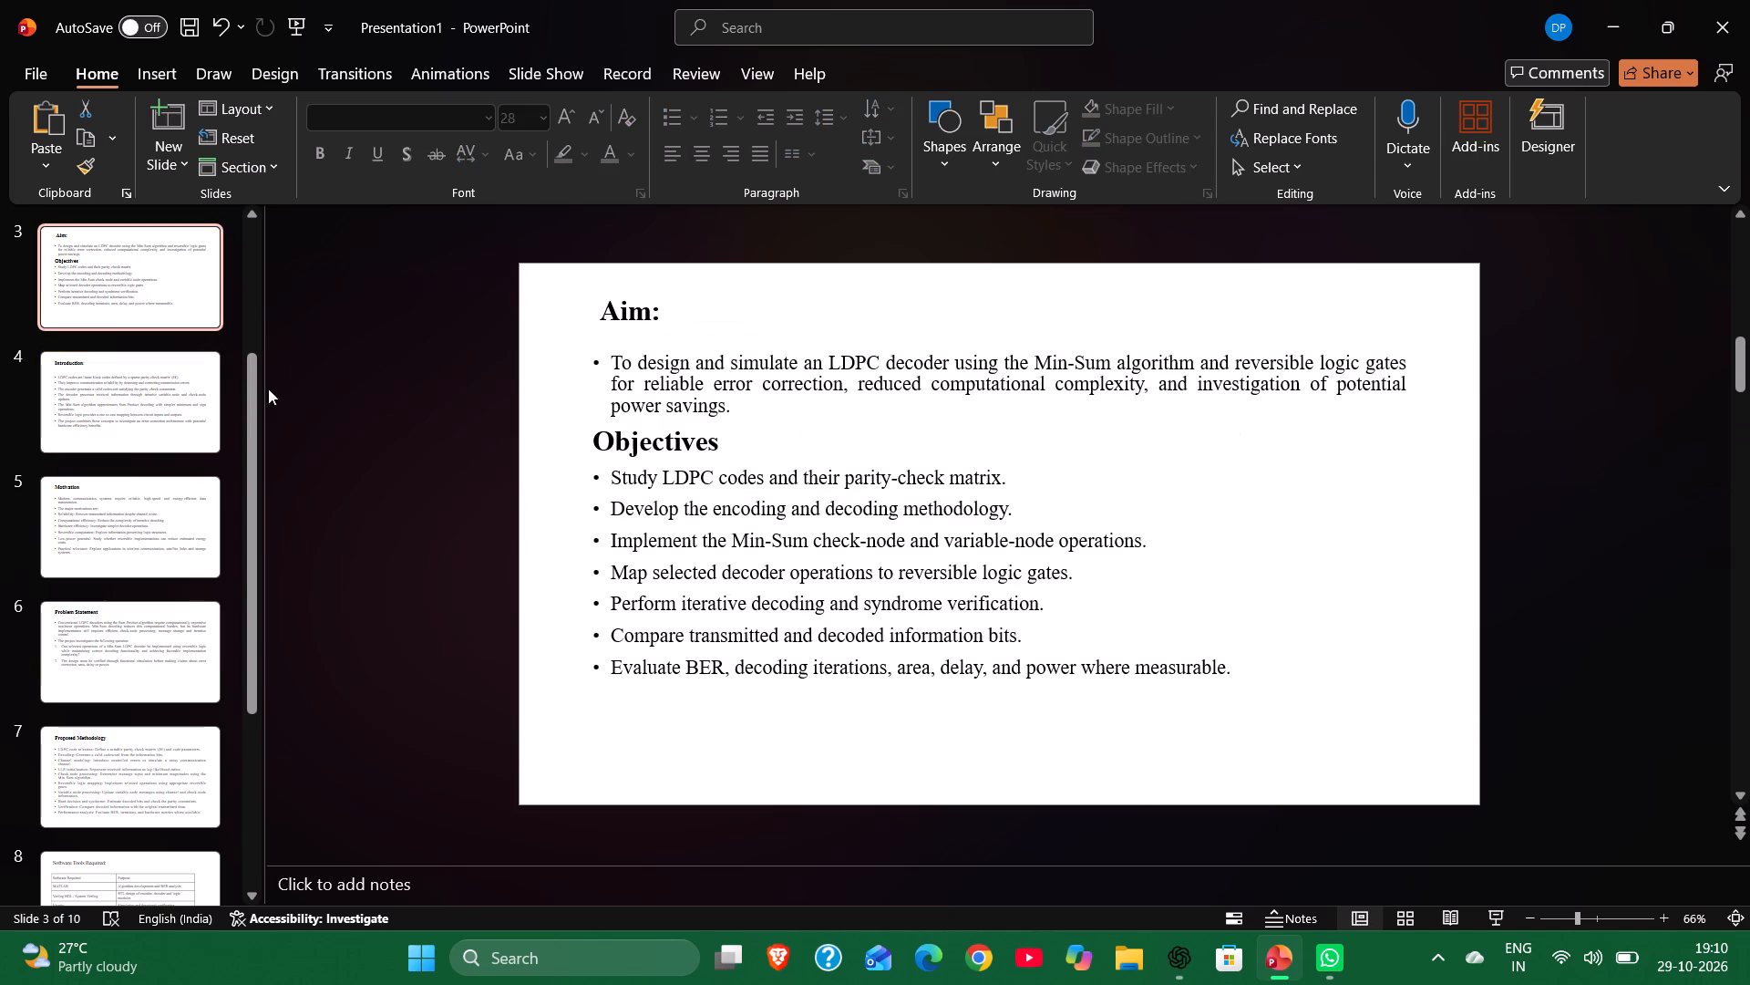
scroll(182, 399, up, 2)
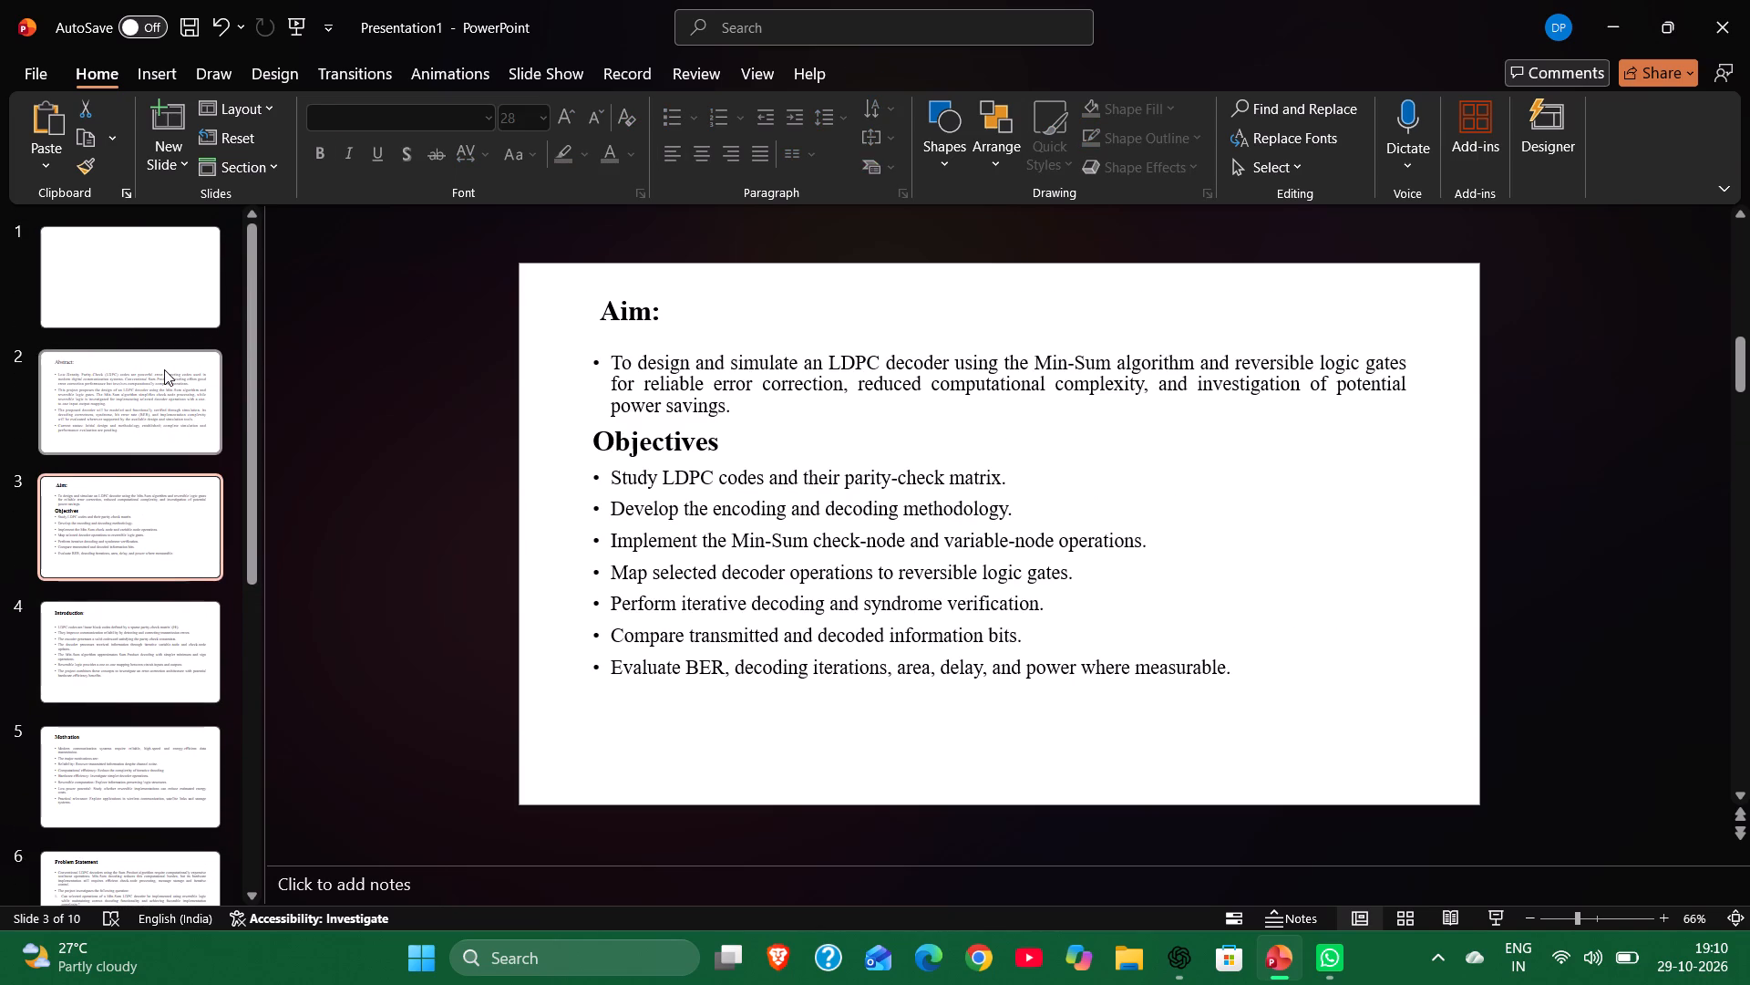
click(164, 369)
double_click(626, 321)
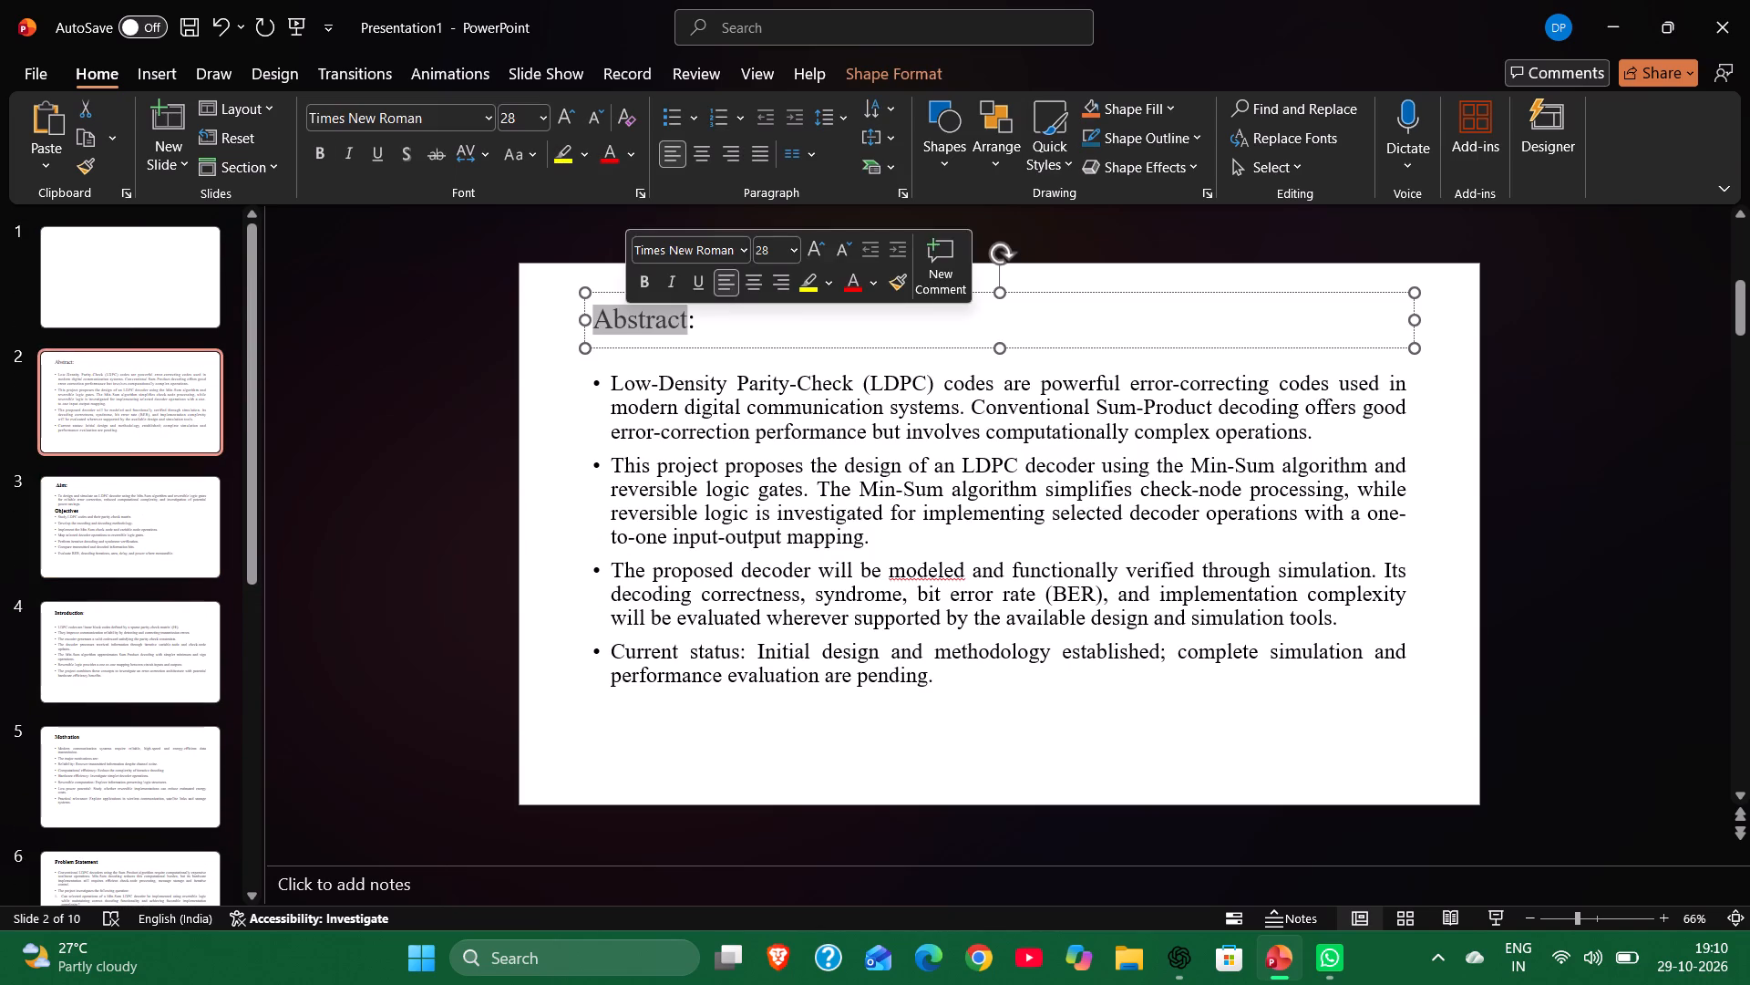
click(327, 160)
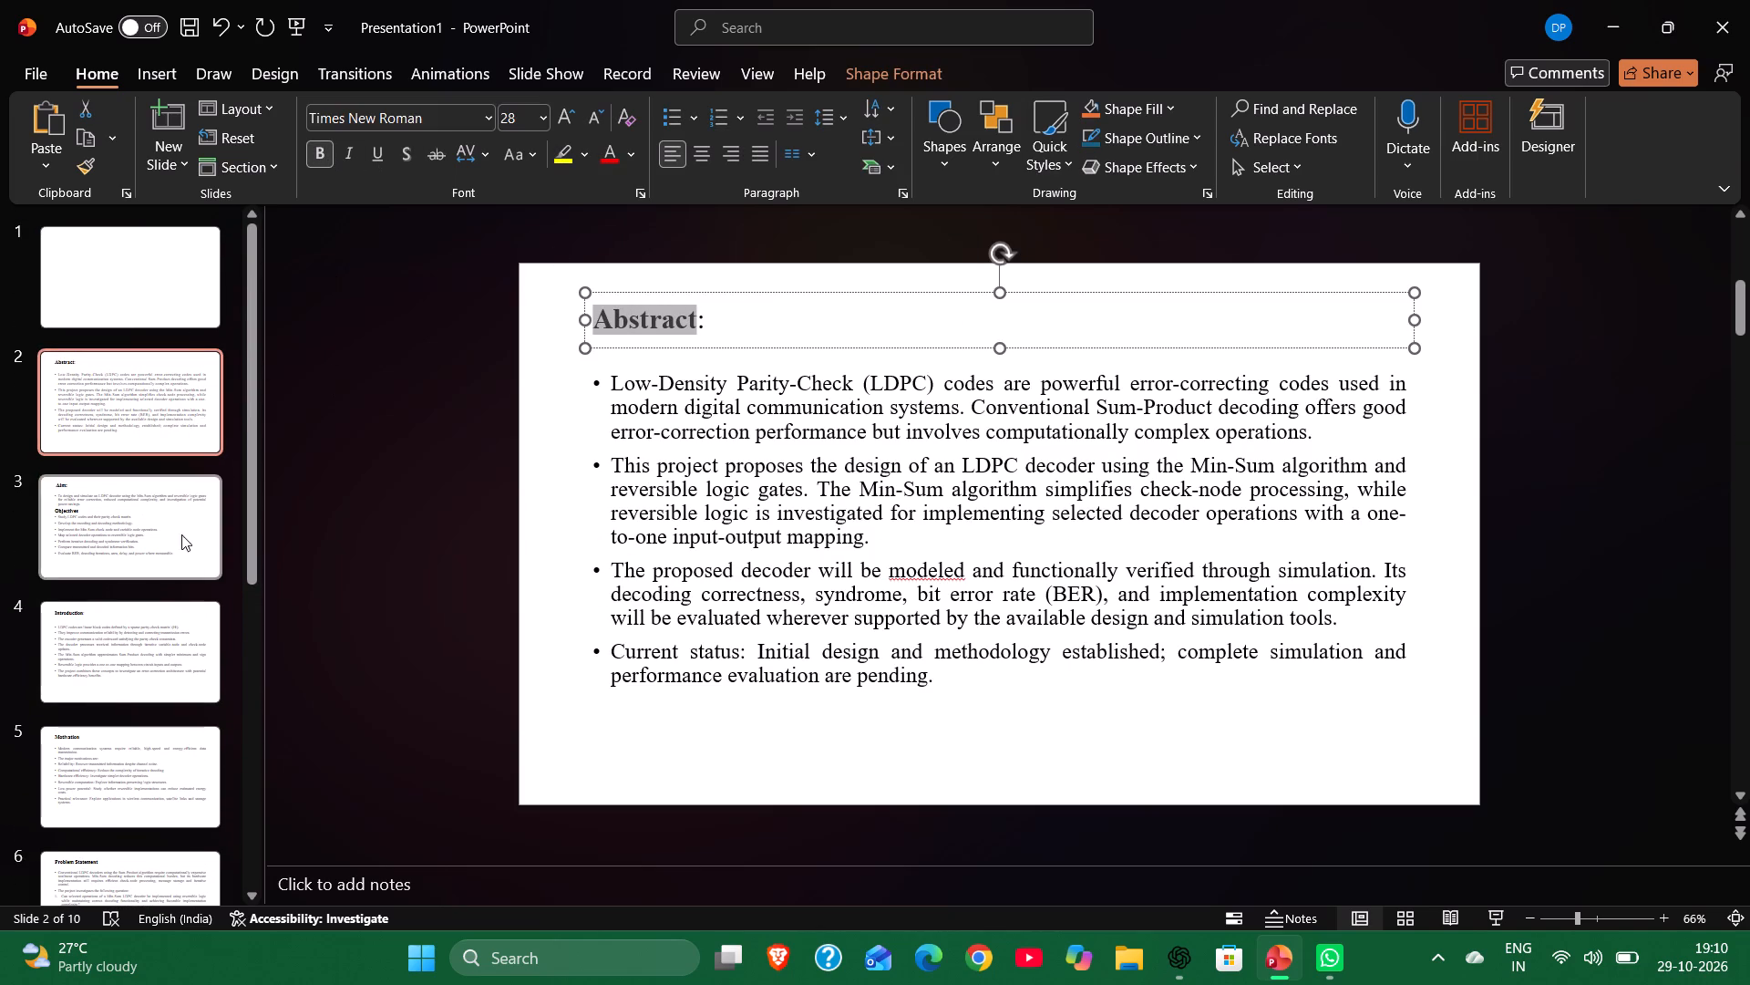
Insert a new slide after the Problem Statement slide, ahead of Proposed Methodology.
scroll(125, 666, down, 11)
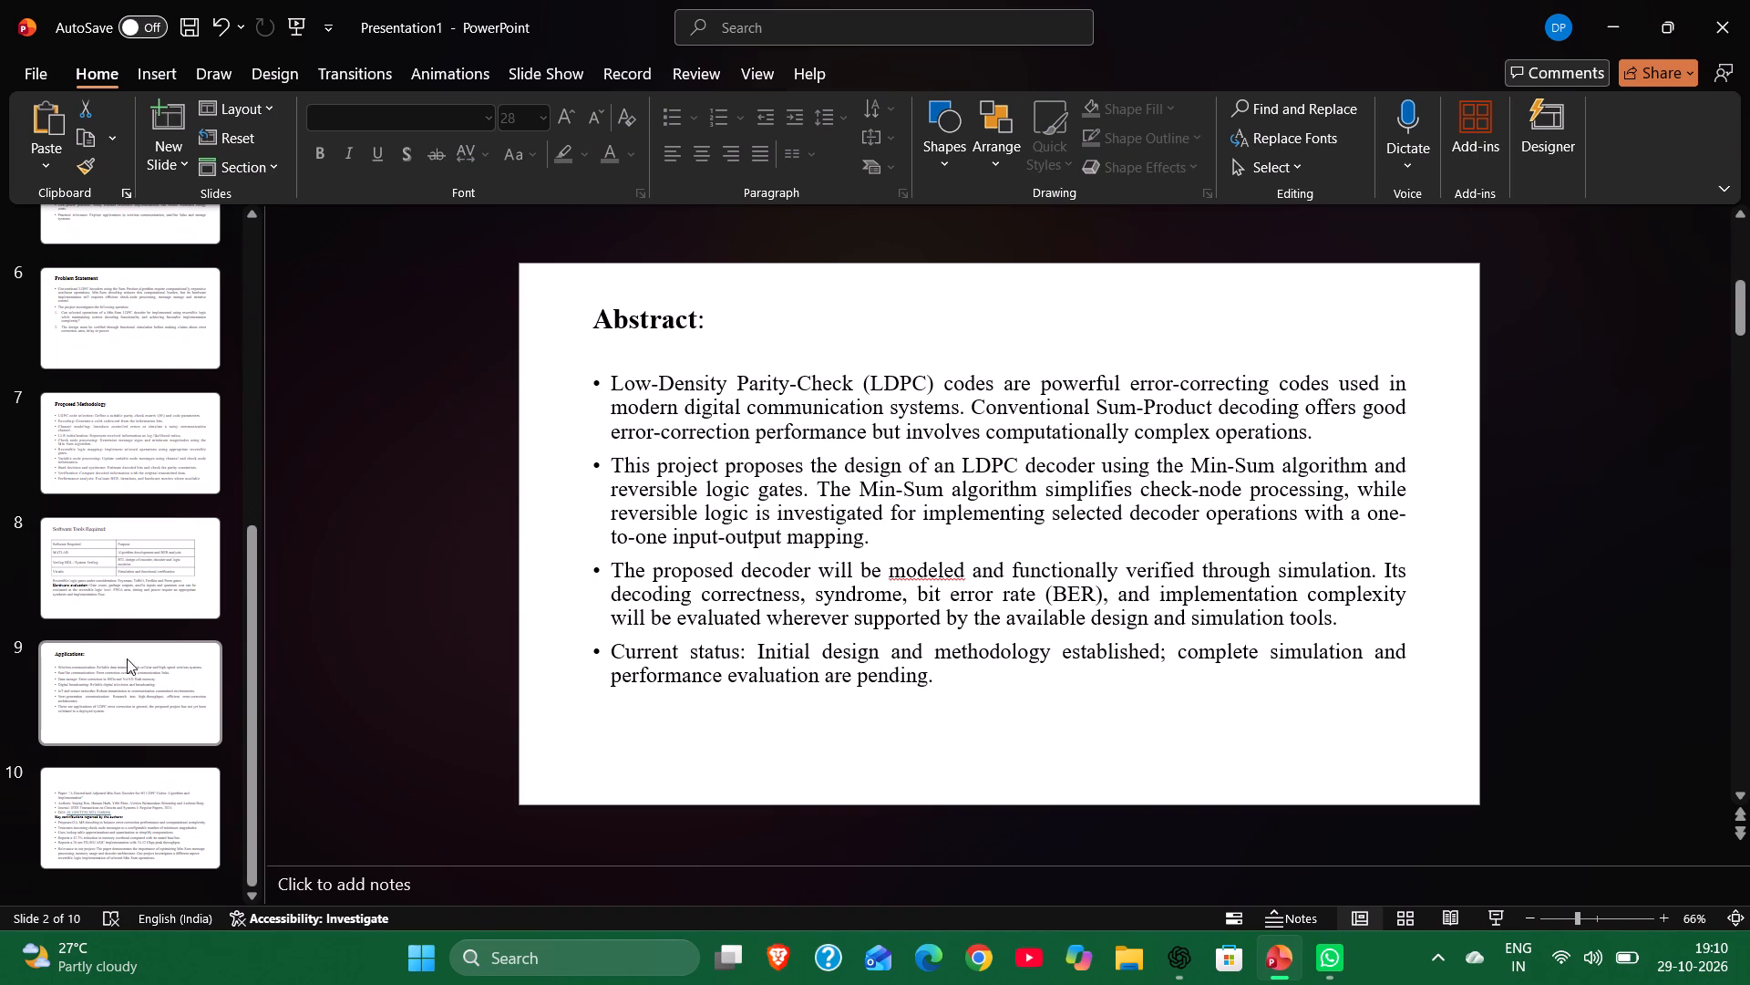
click(158, 464)
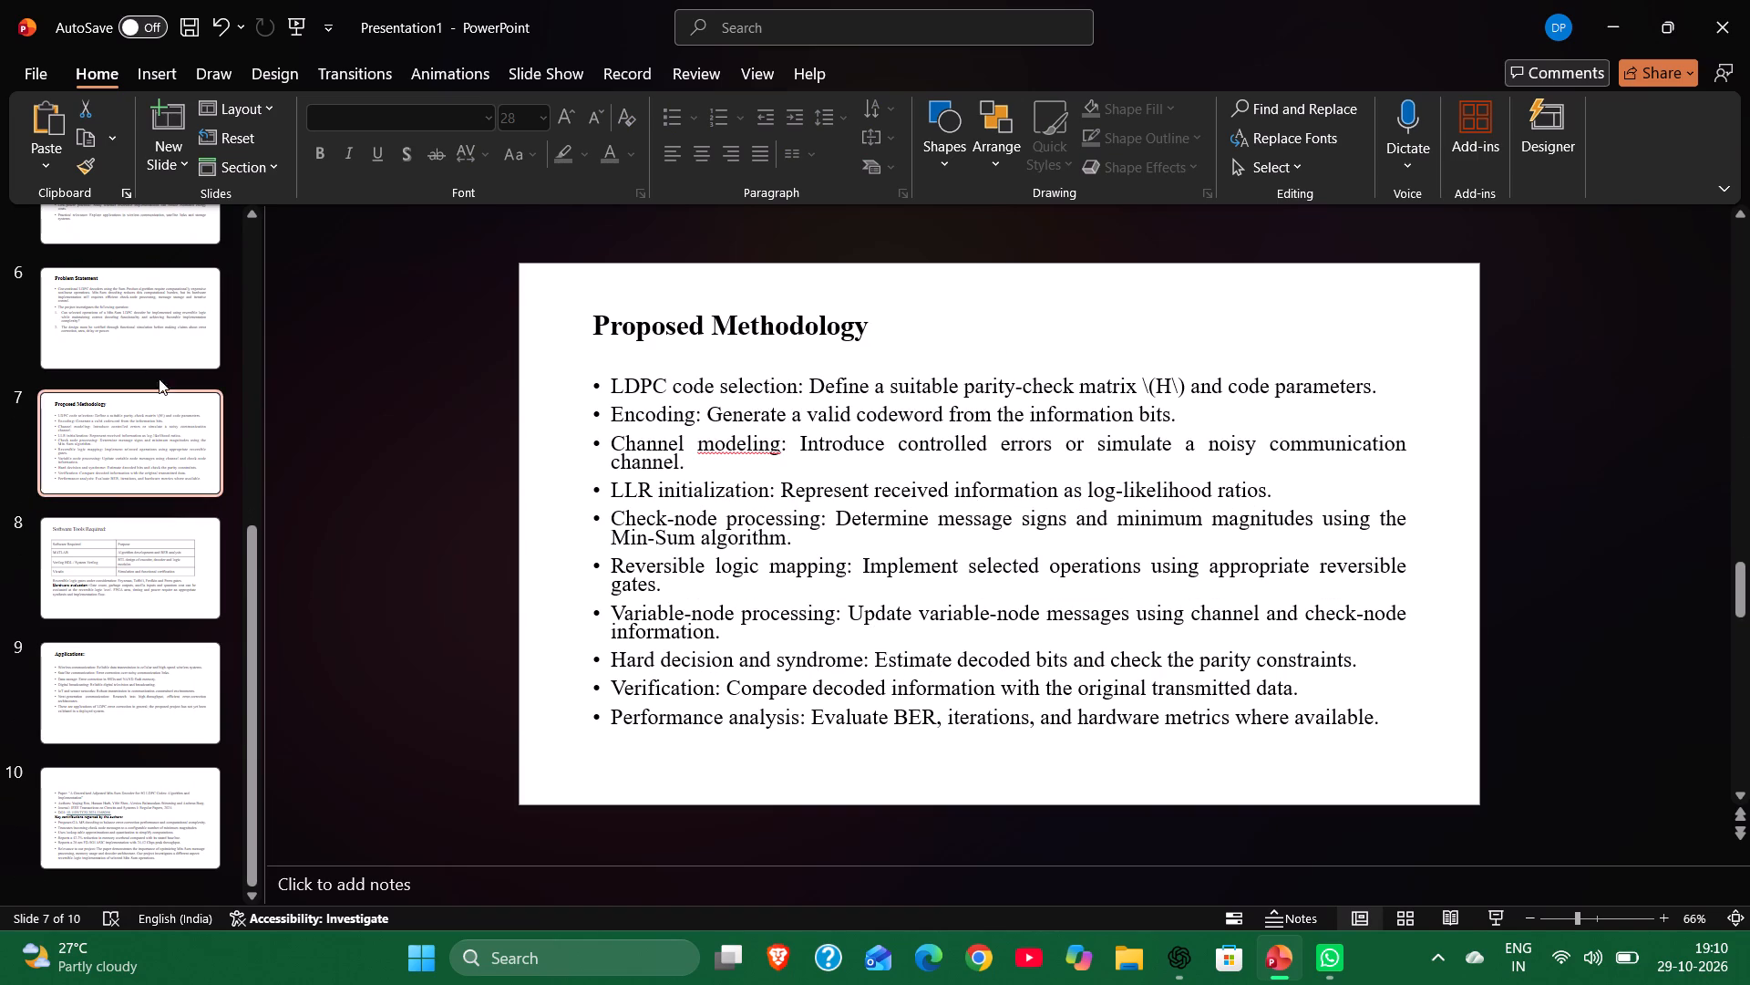
click(159, 345)
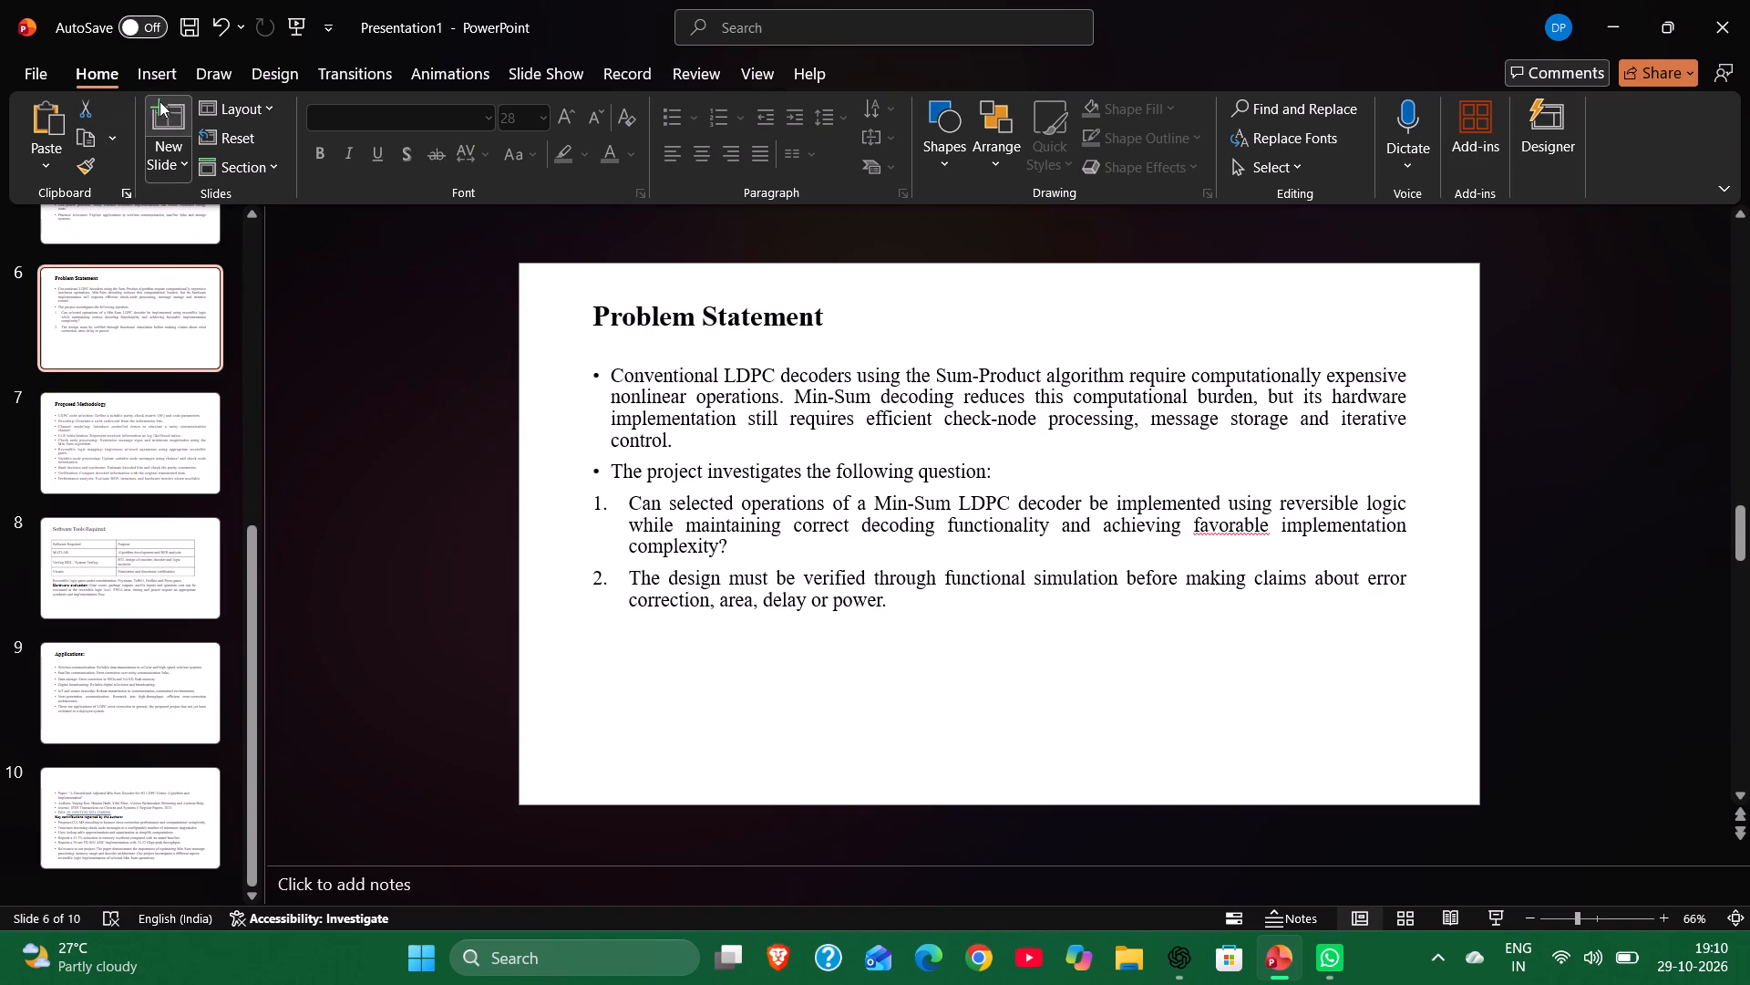
click(160, 124)
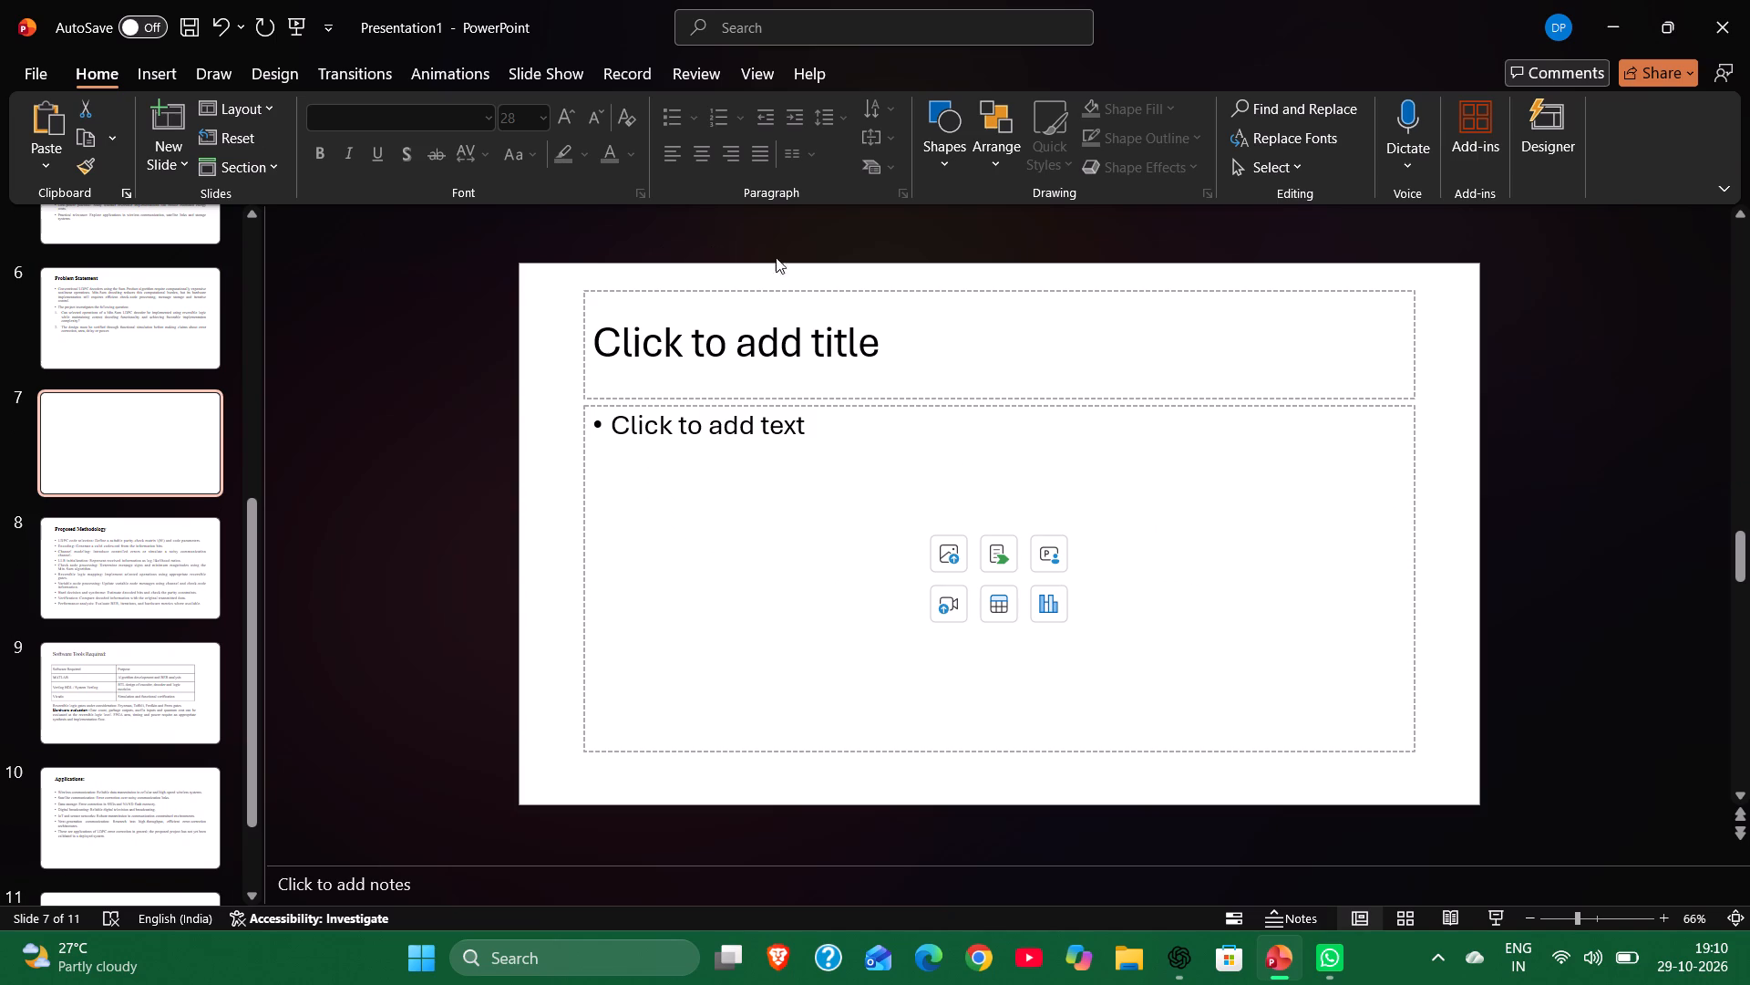
Delete the title placeholder from the new slide 7.
click(861, 317)
drag(1005, 392, 997, 399)
drag(997, 399, 996, 310)
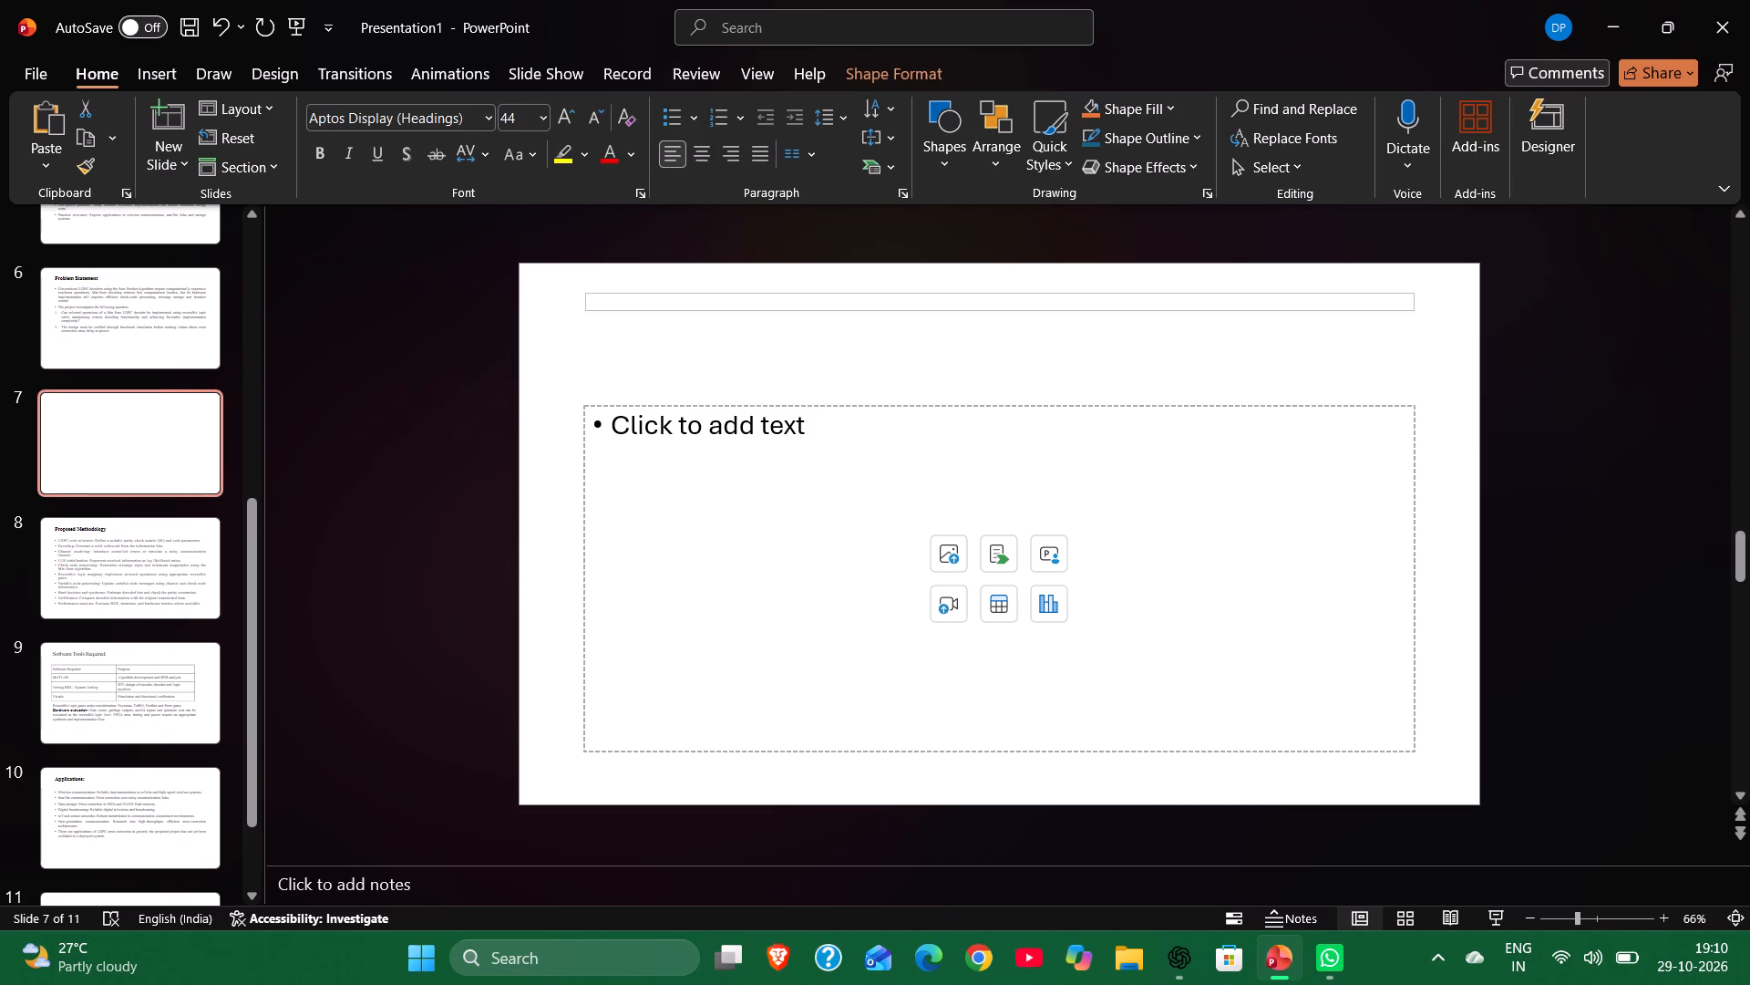
drag(996, 310, 994, 301)
click(1003, 300)
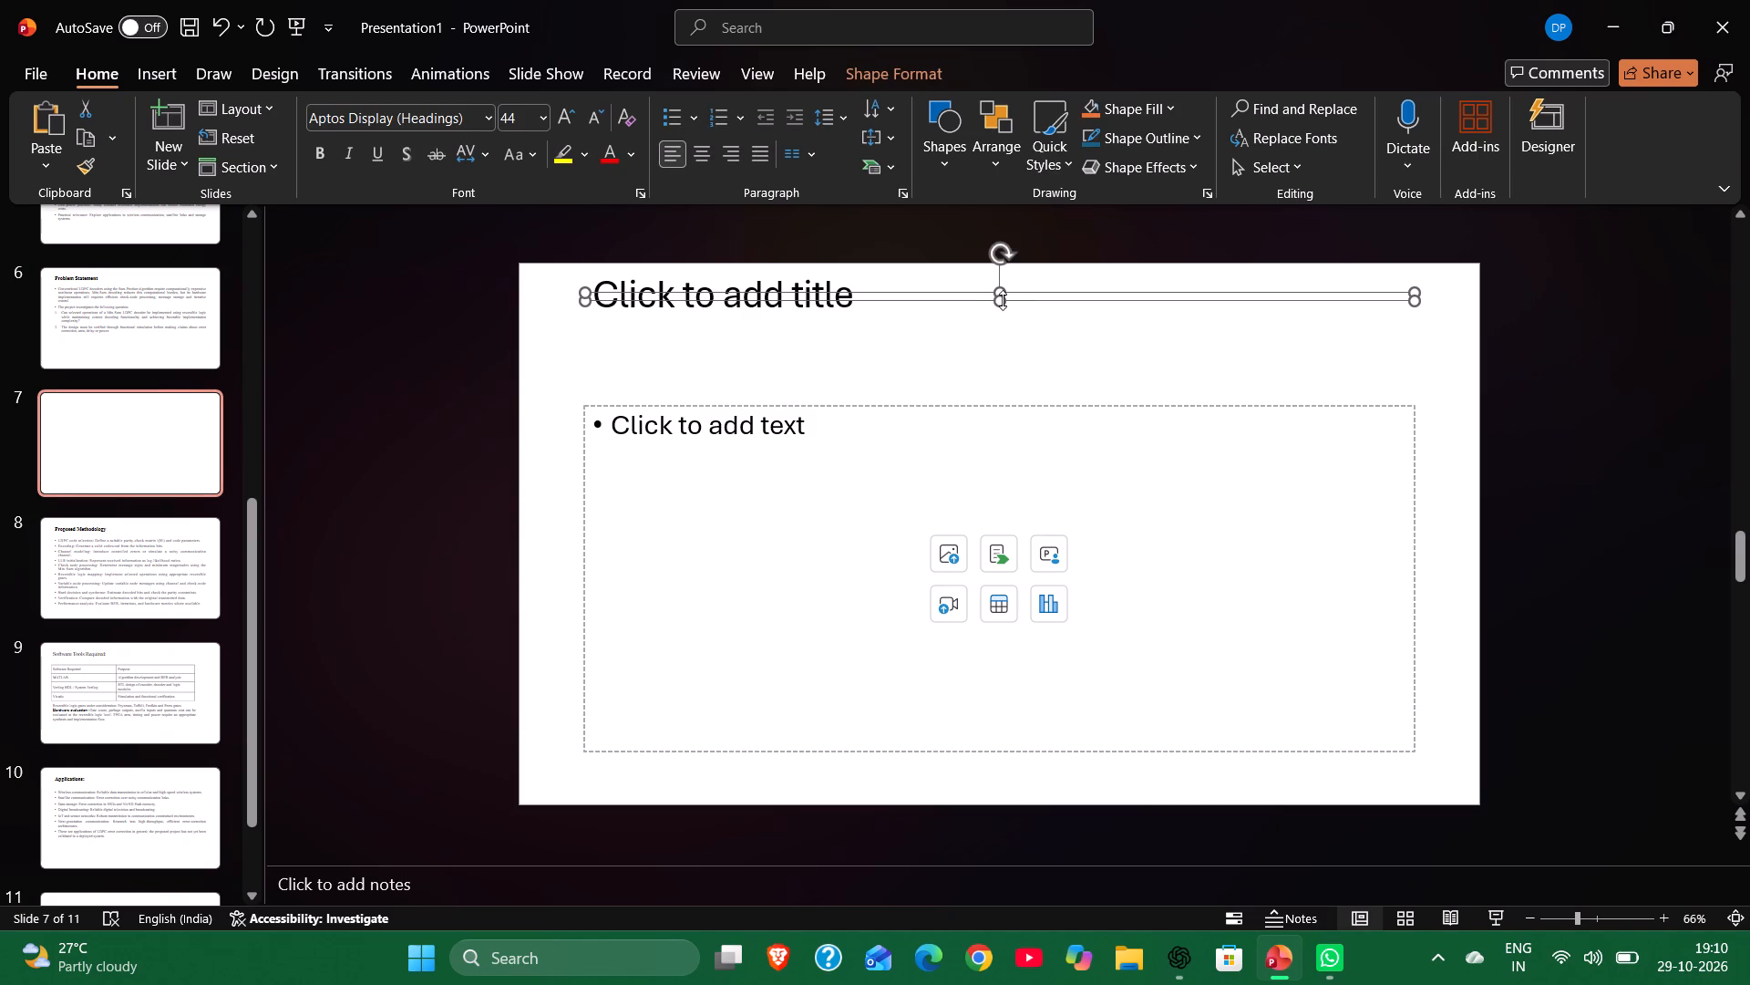
key(BackSpace)
Extend the content placeholder on slide 7 upward to the slide's top edge.
click(991, 448)
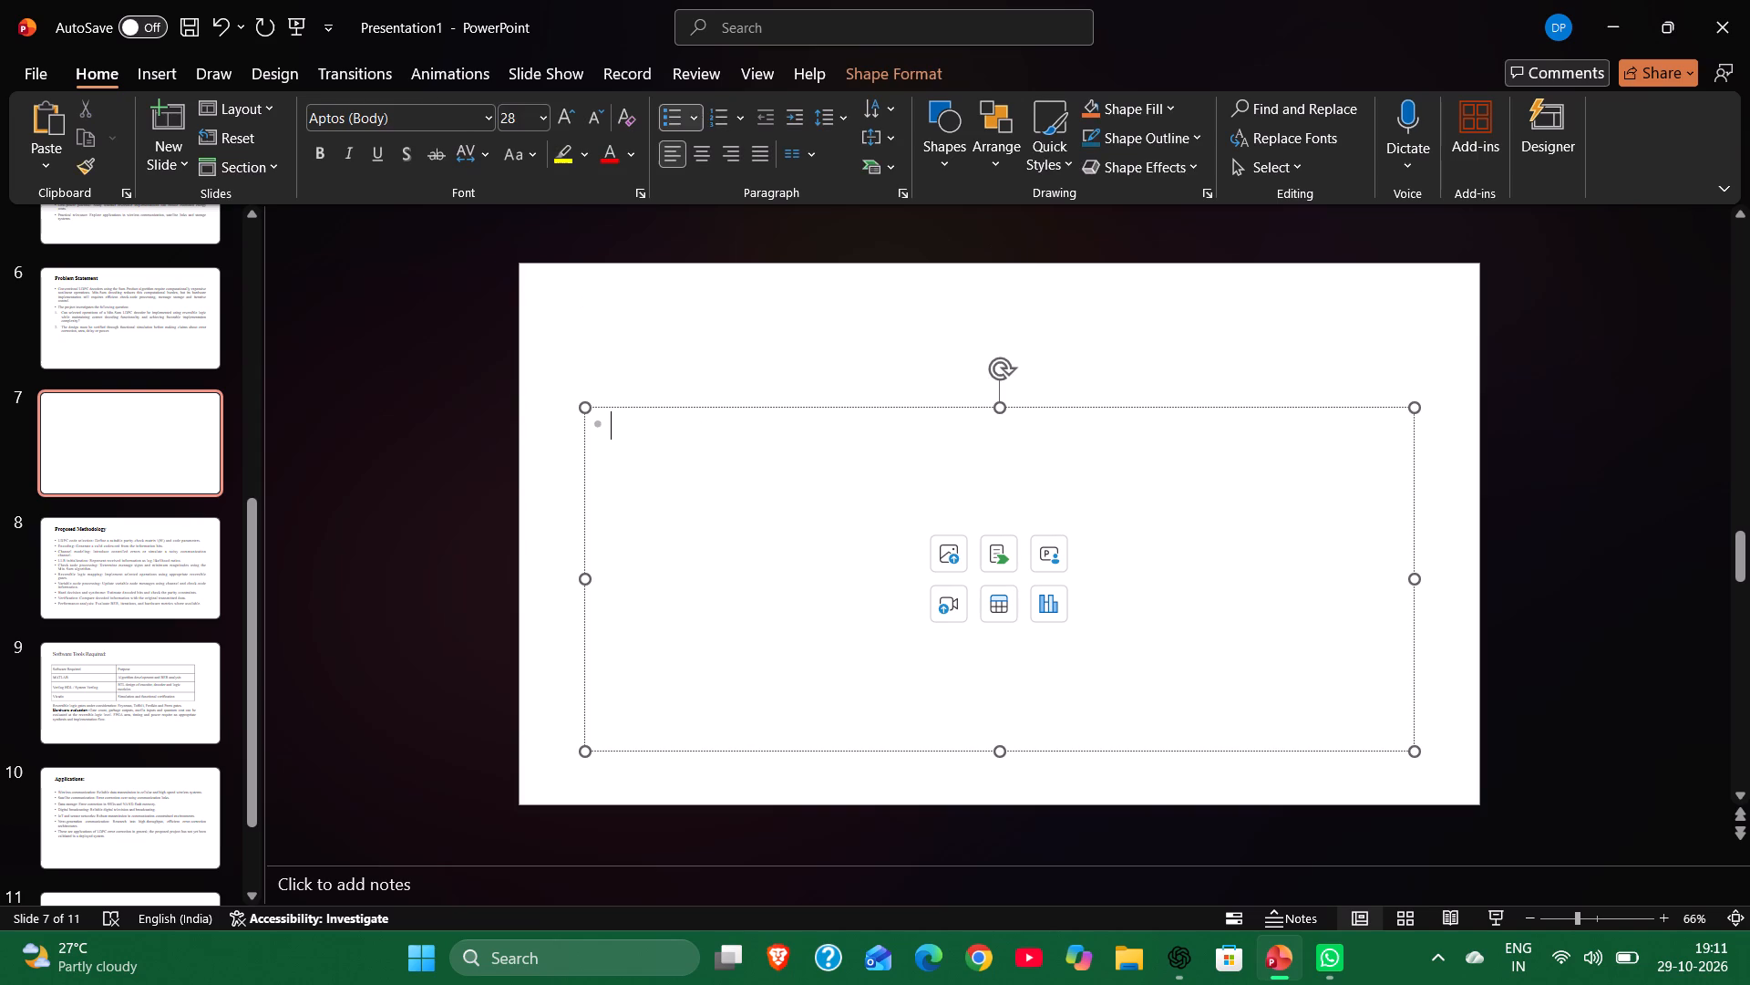
drag(998, 413, 979, 304)
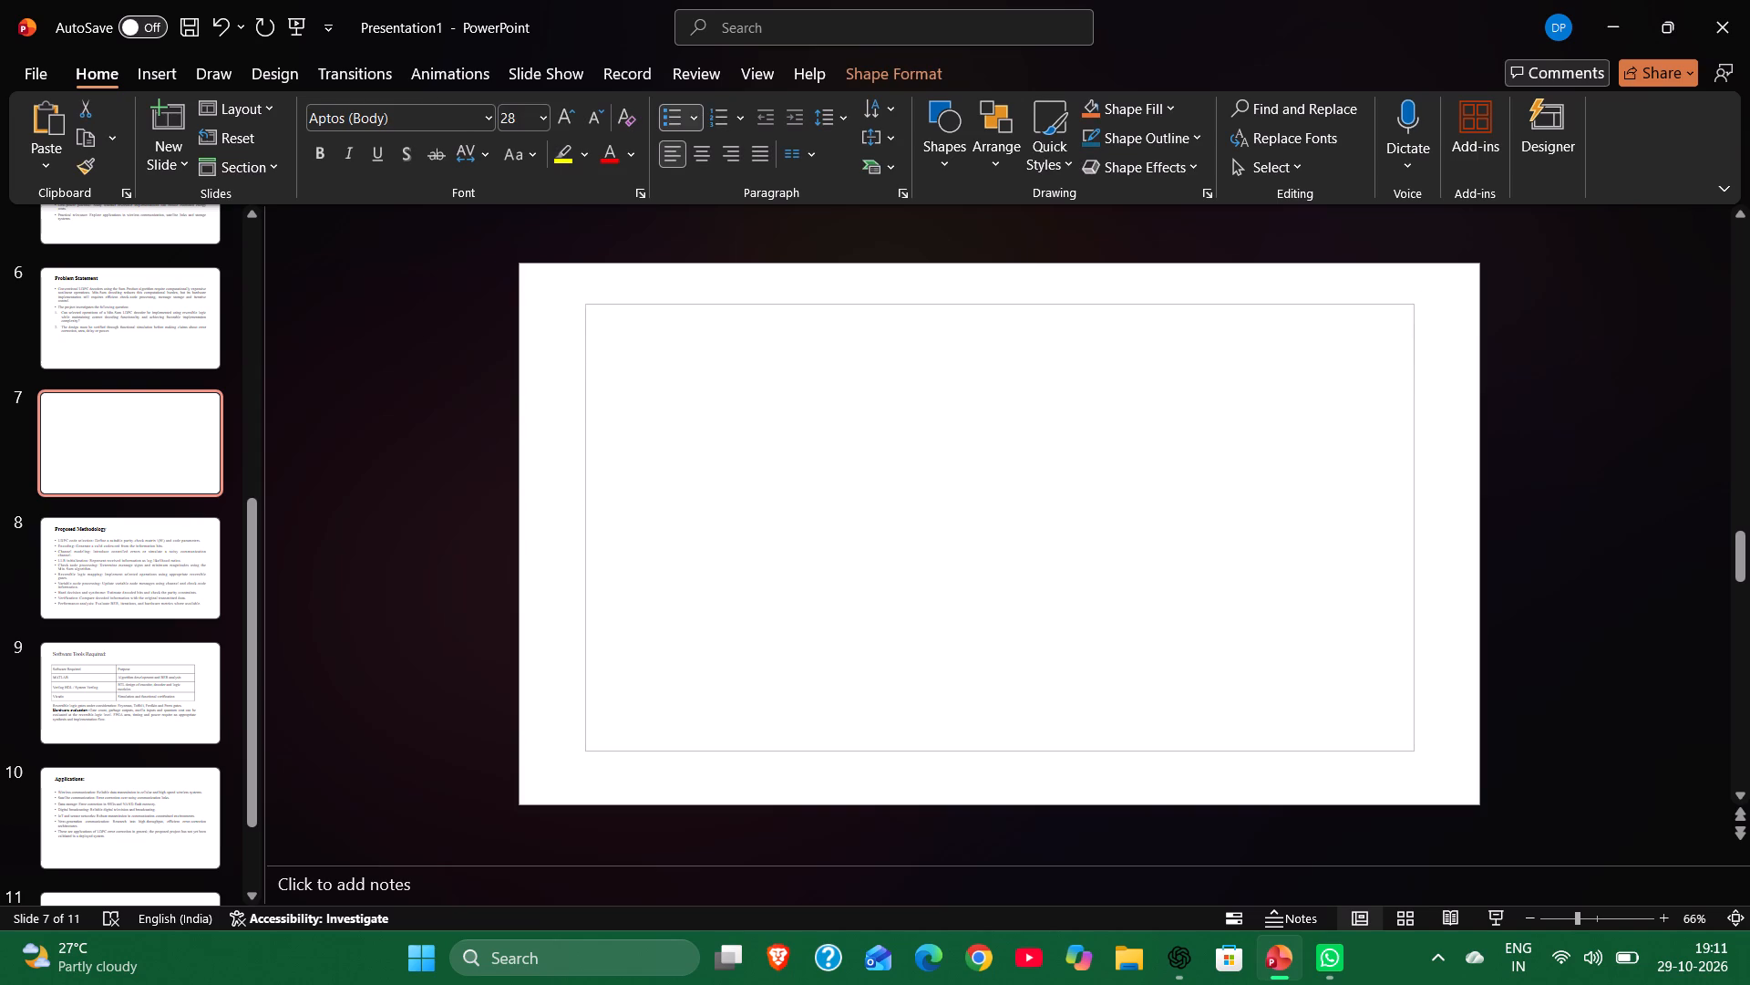
drag(979, 304, 976, 294)
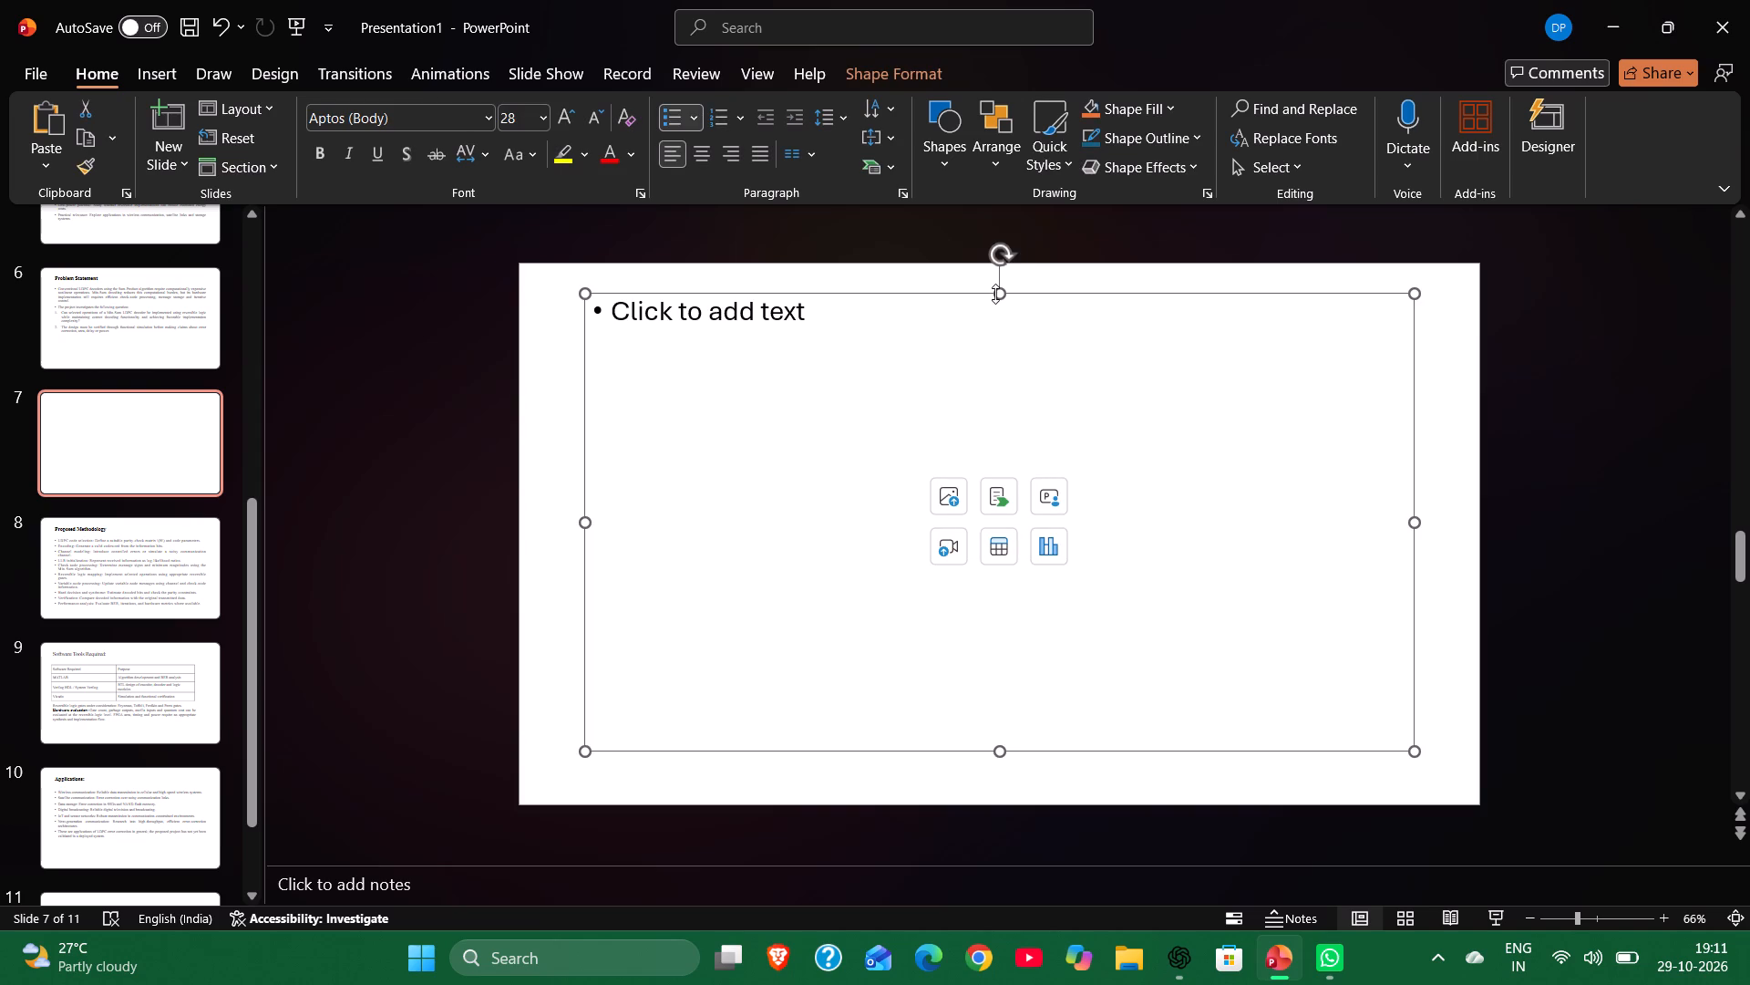
drag(995, 295, 995, 266)
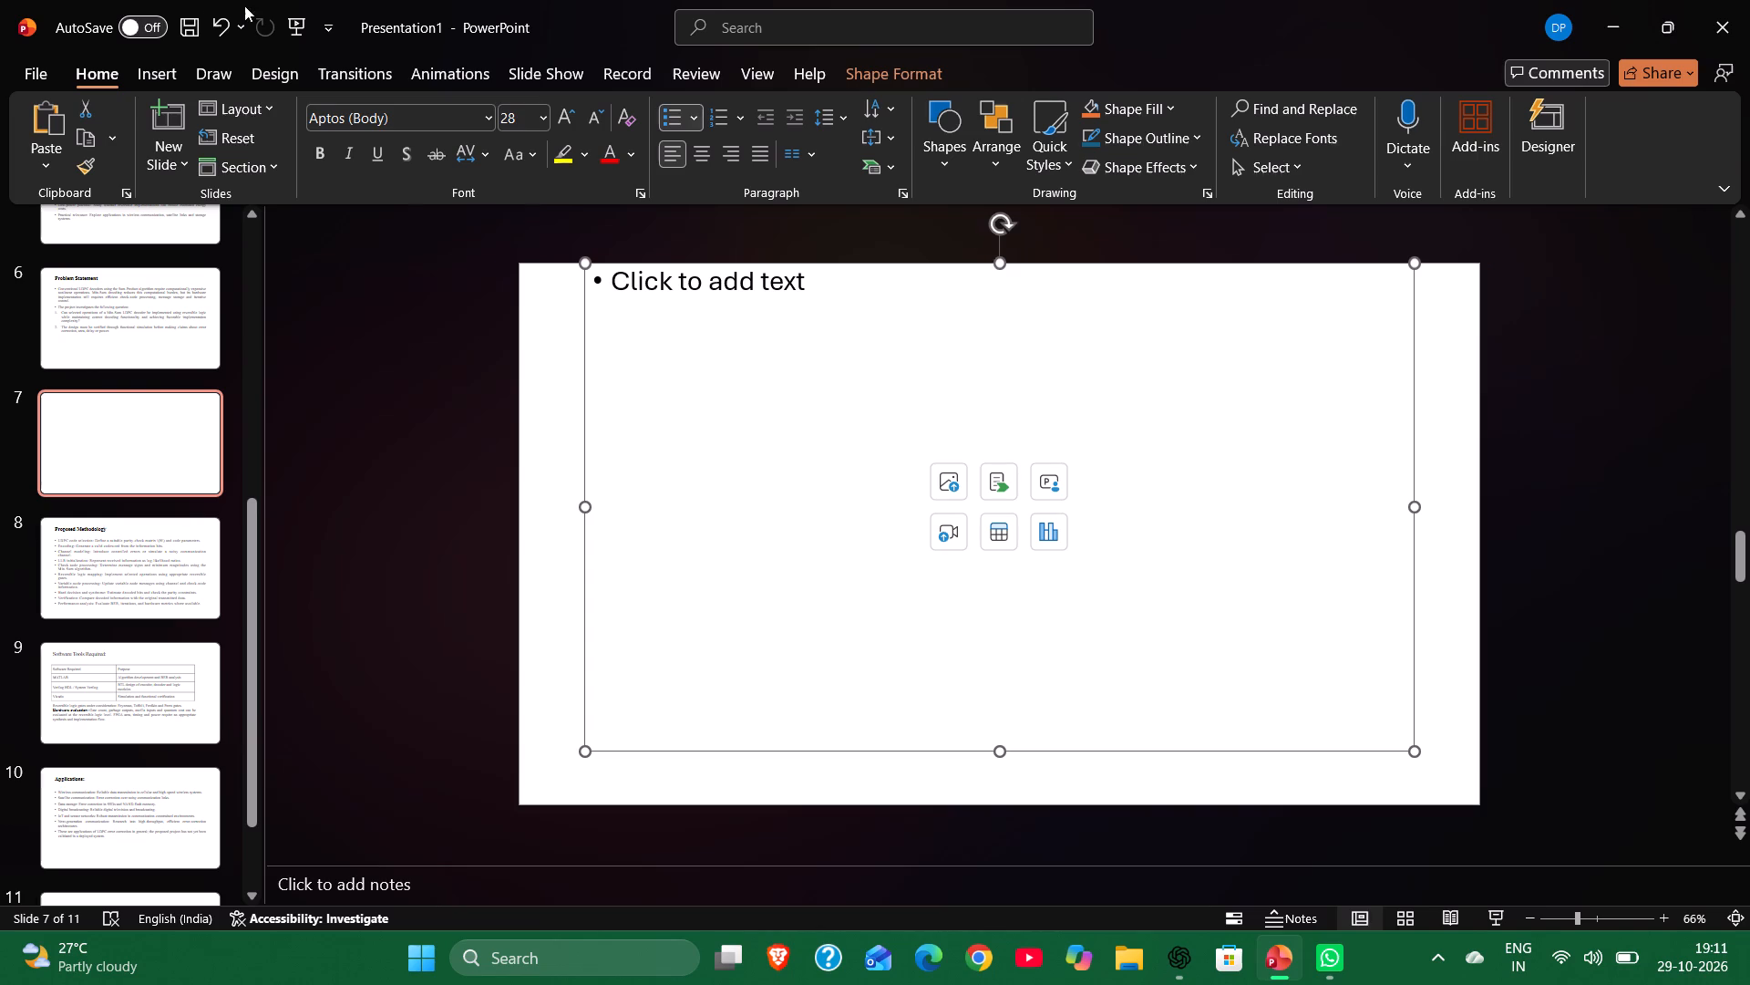
Insert a rounded rectangle in the upper part of slide 7 and apply the white-fill, blue-outline theme style to it.
click(164, 88)
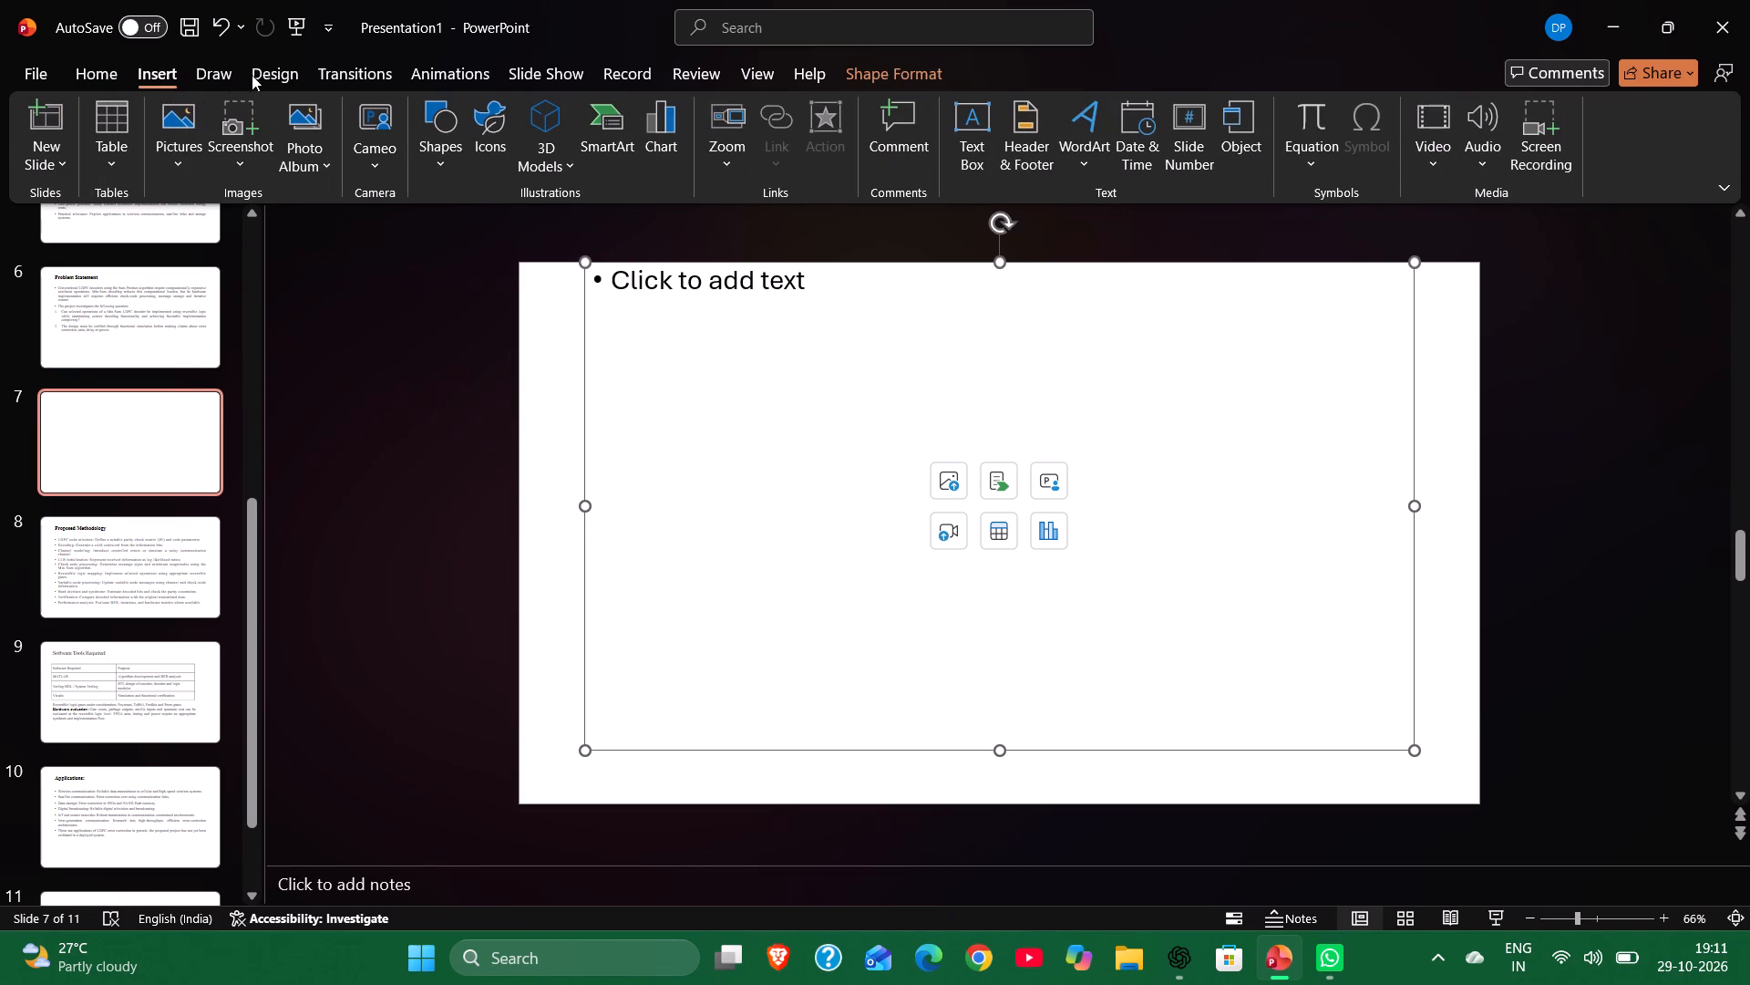
click(255, 75)
click(232, 74)
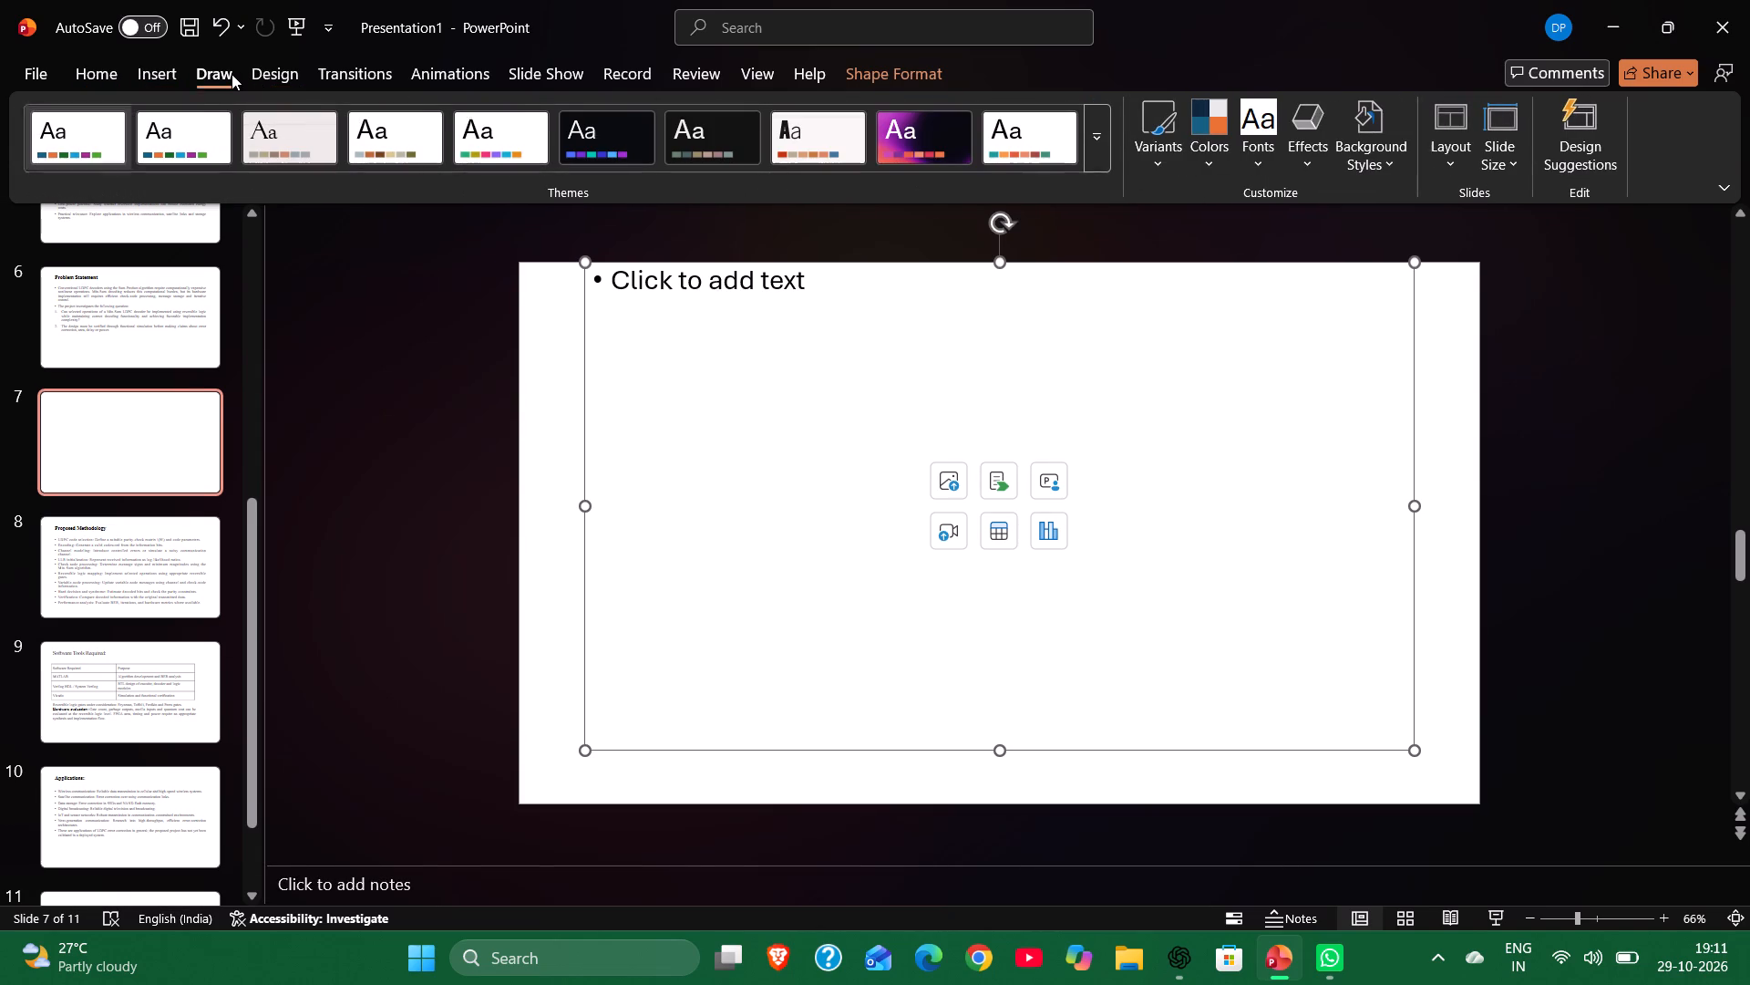
click(180, 73)
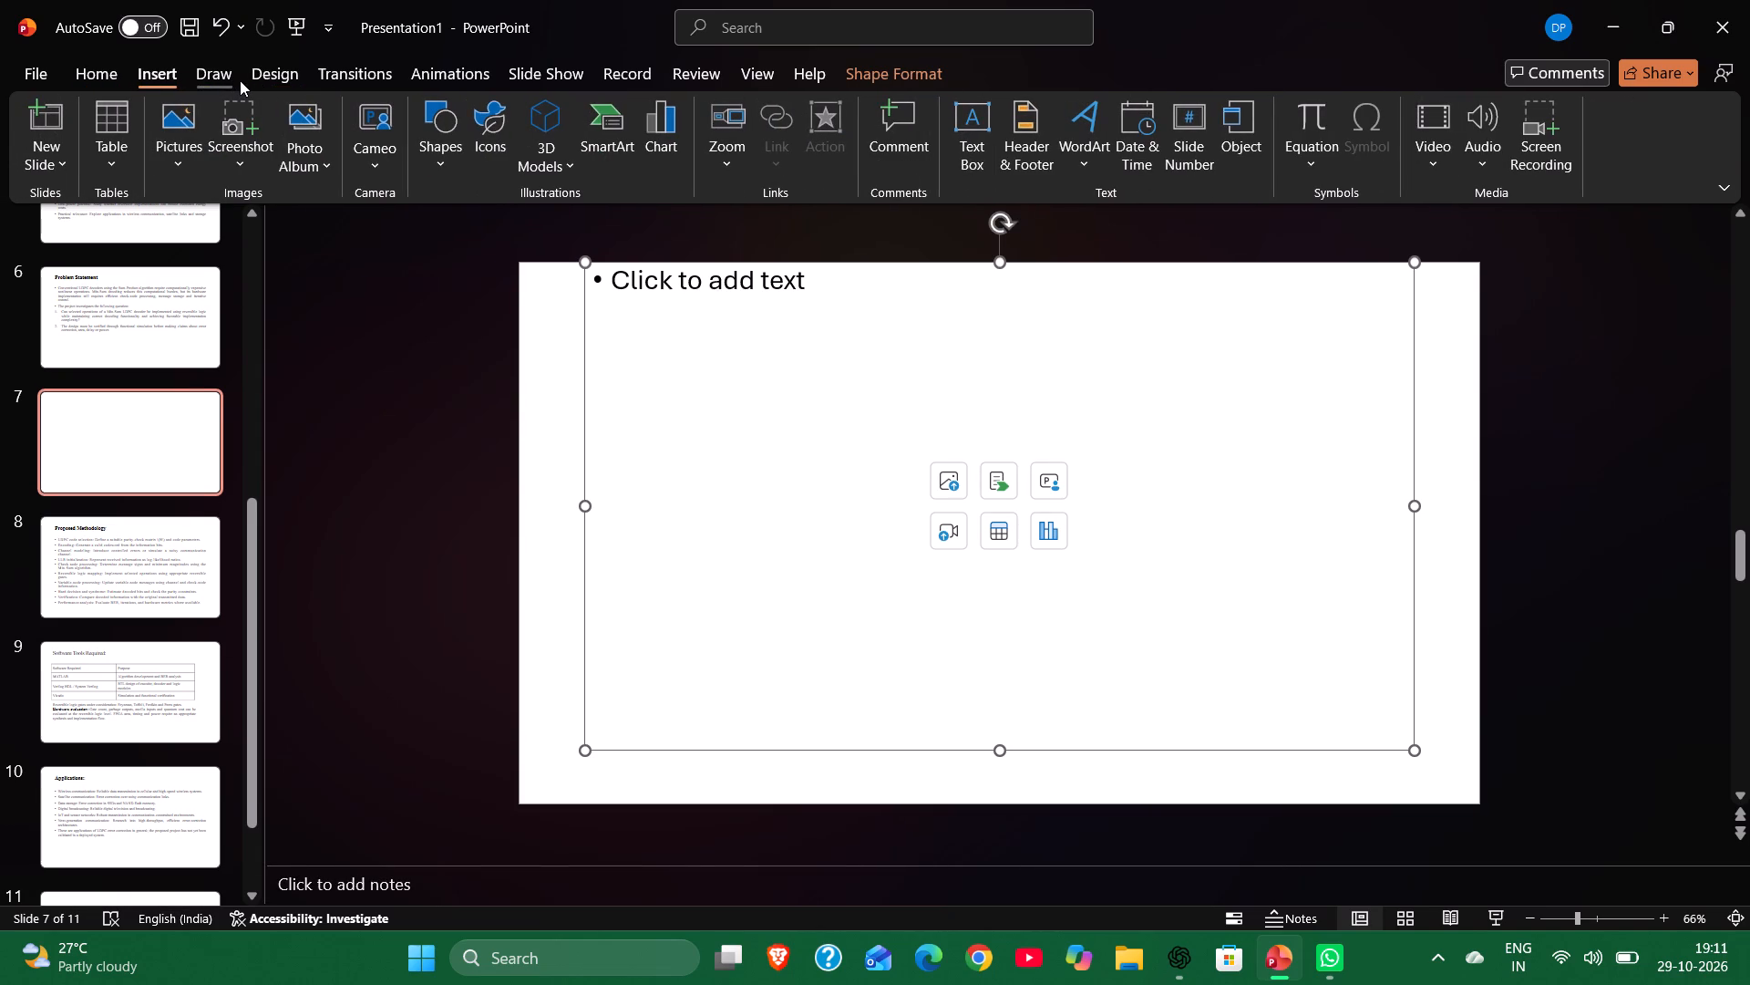
click(428, 180)
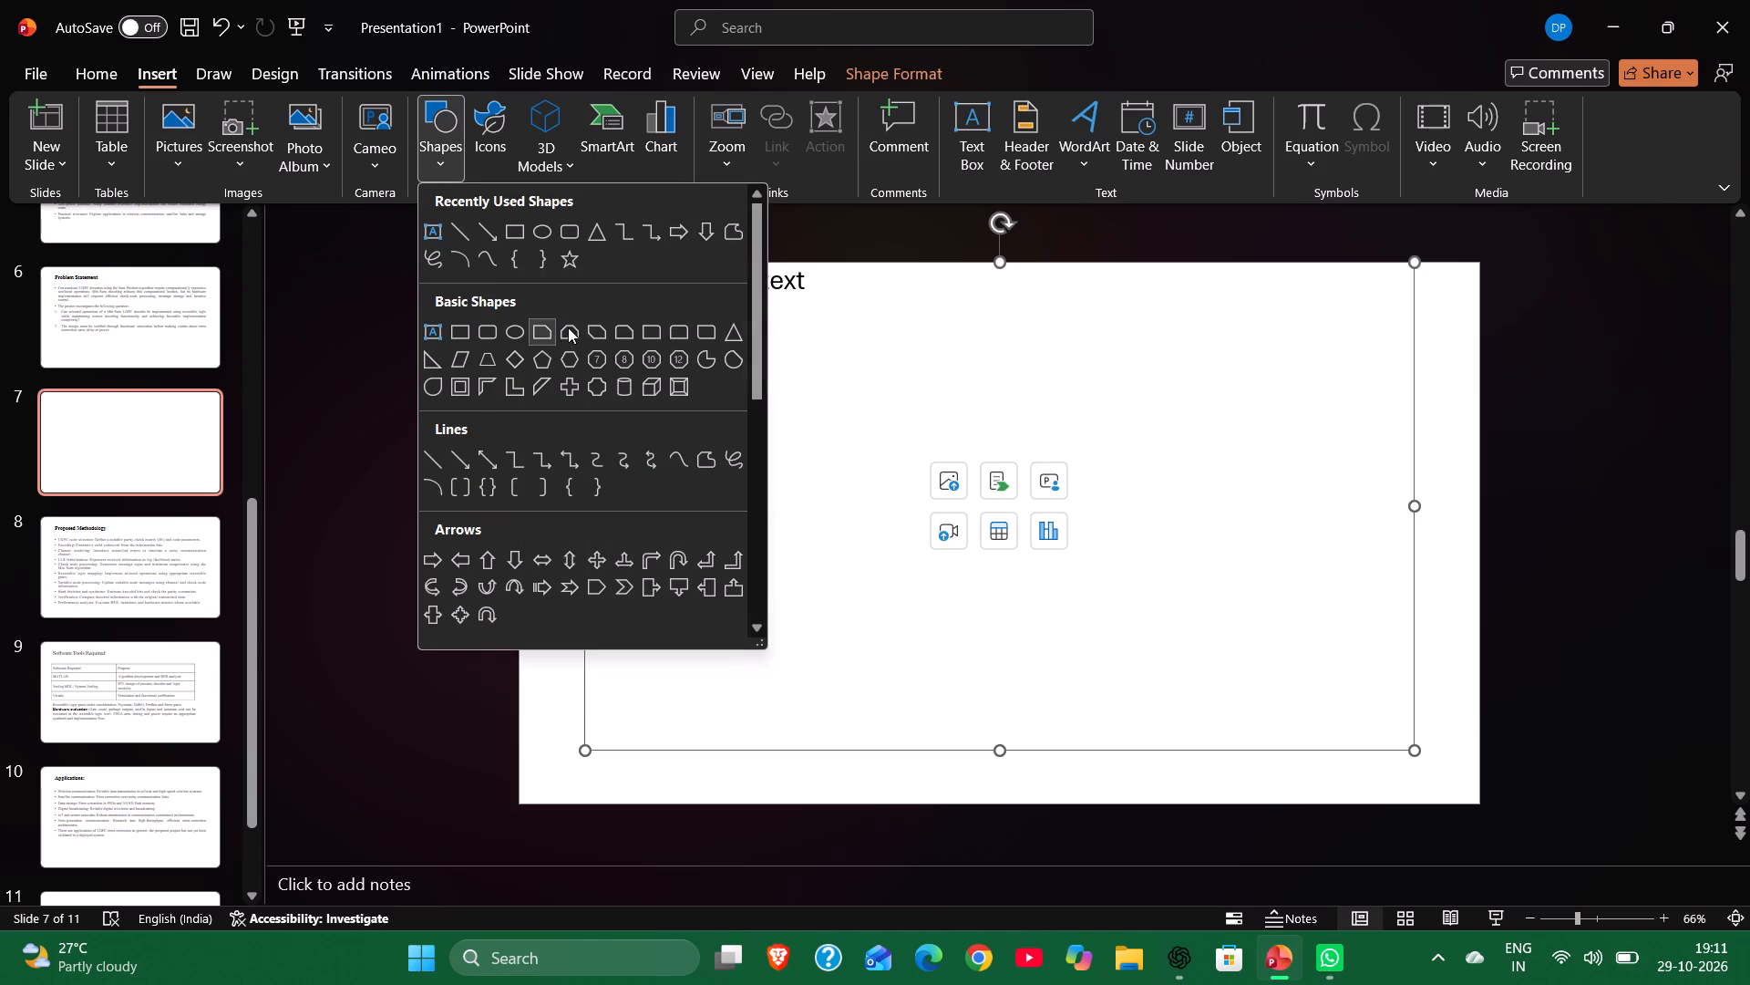
click(568, 237)
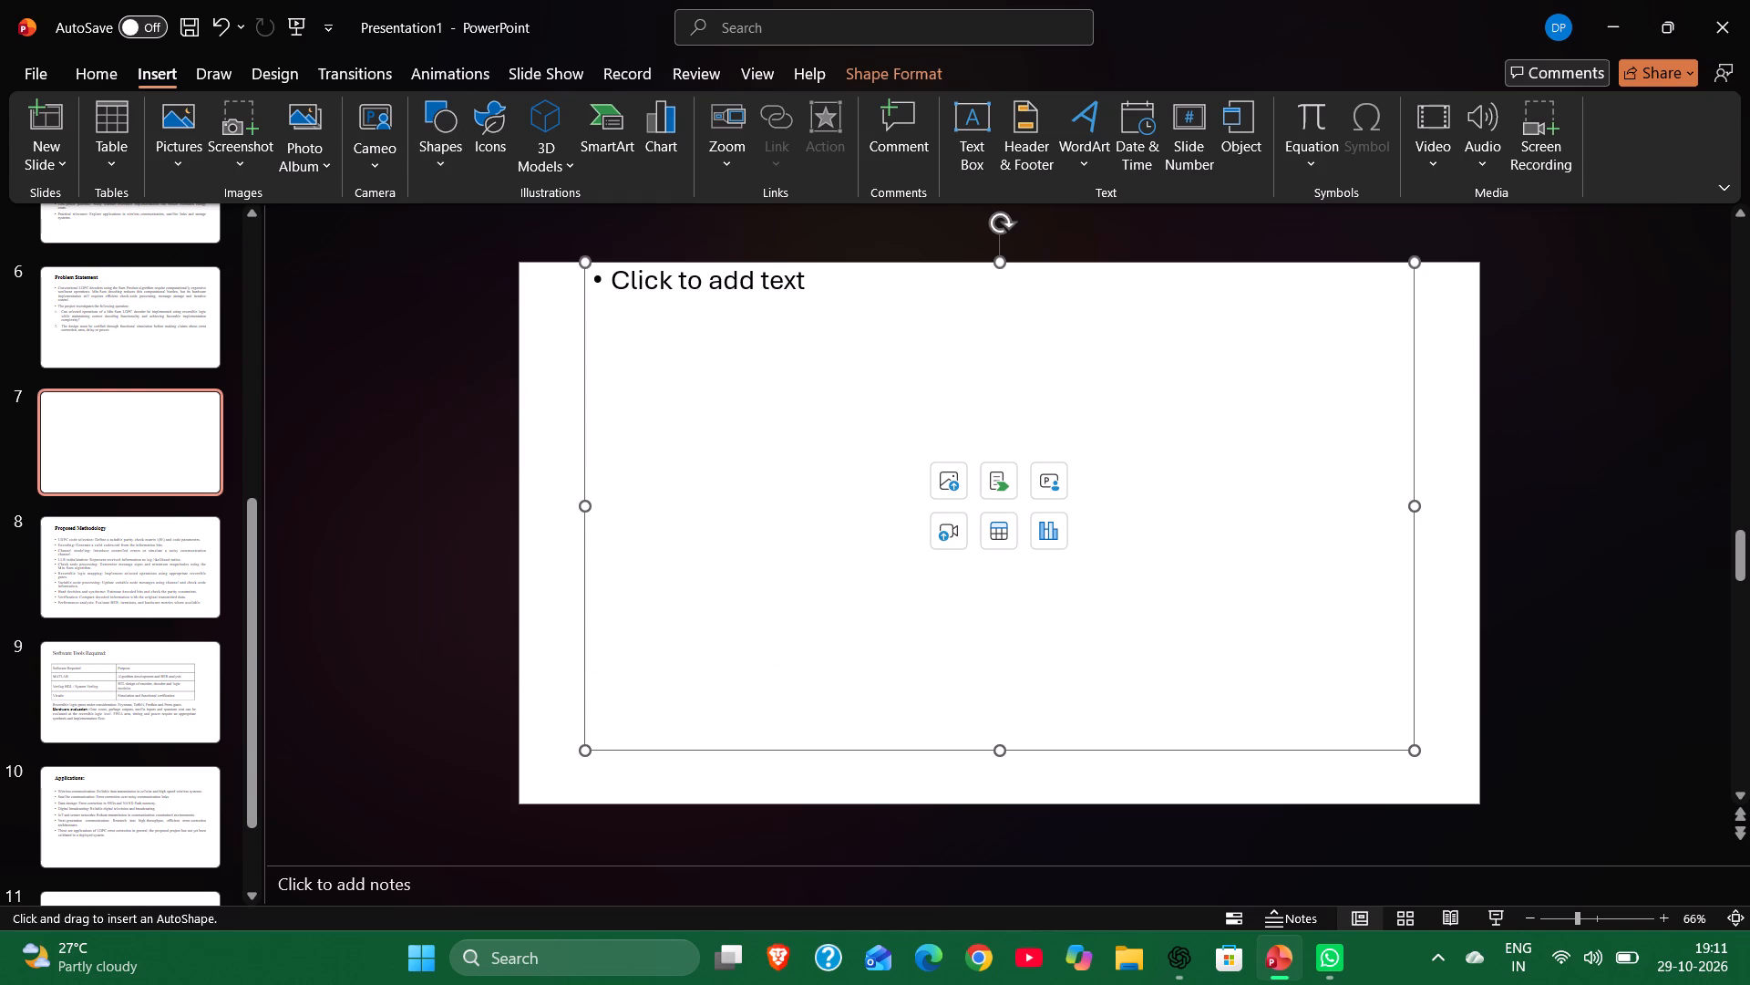
click(900, 338)
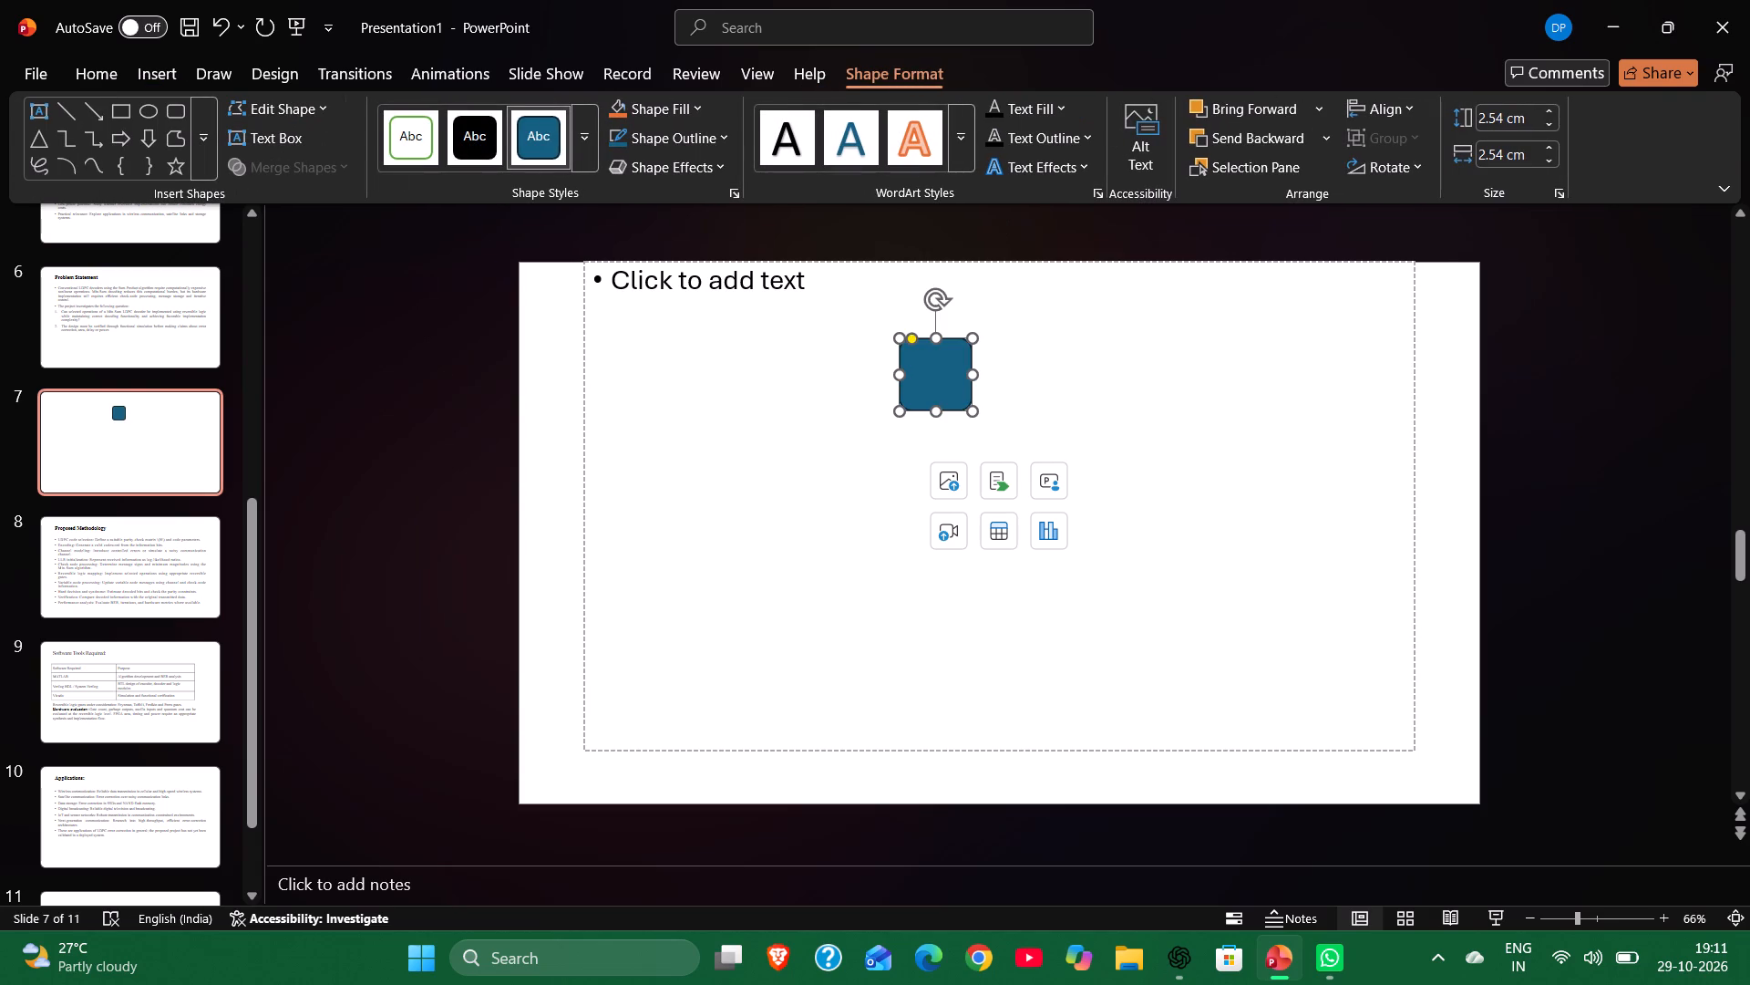
click(585, 137)
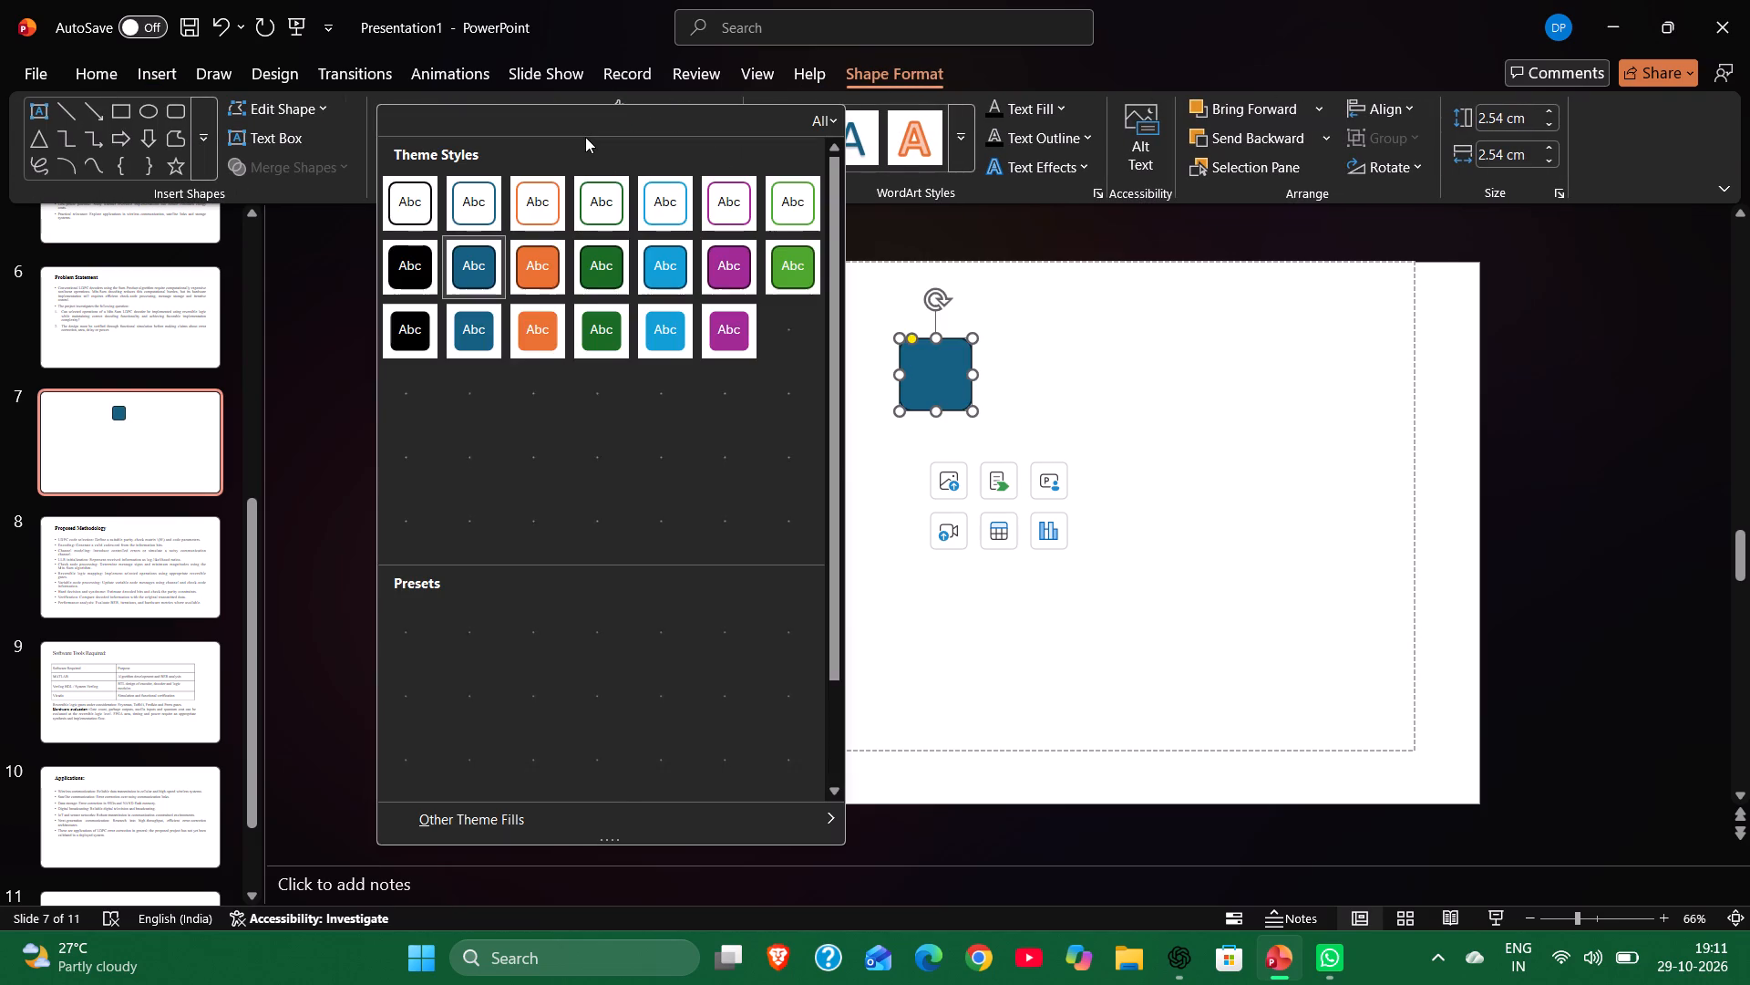
click(461, 185)
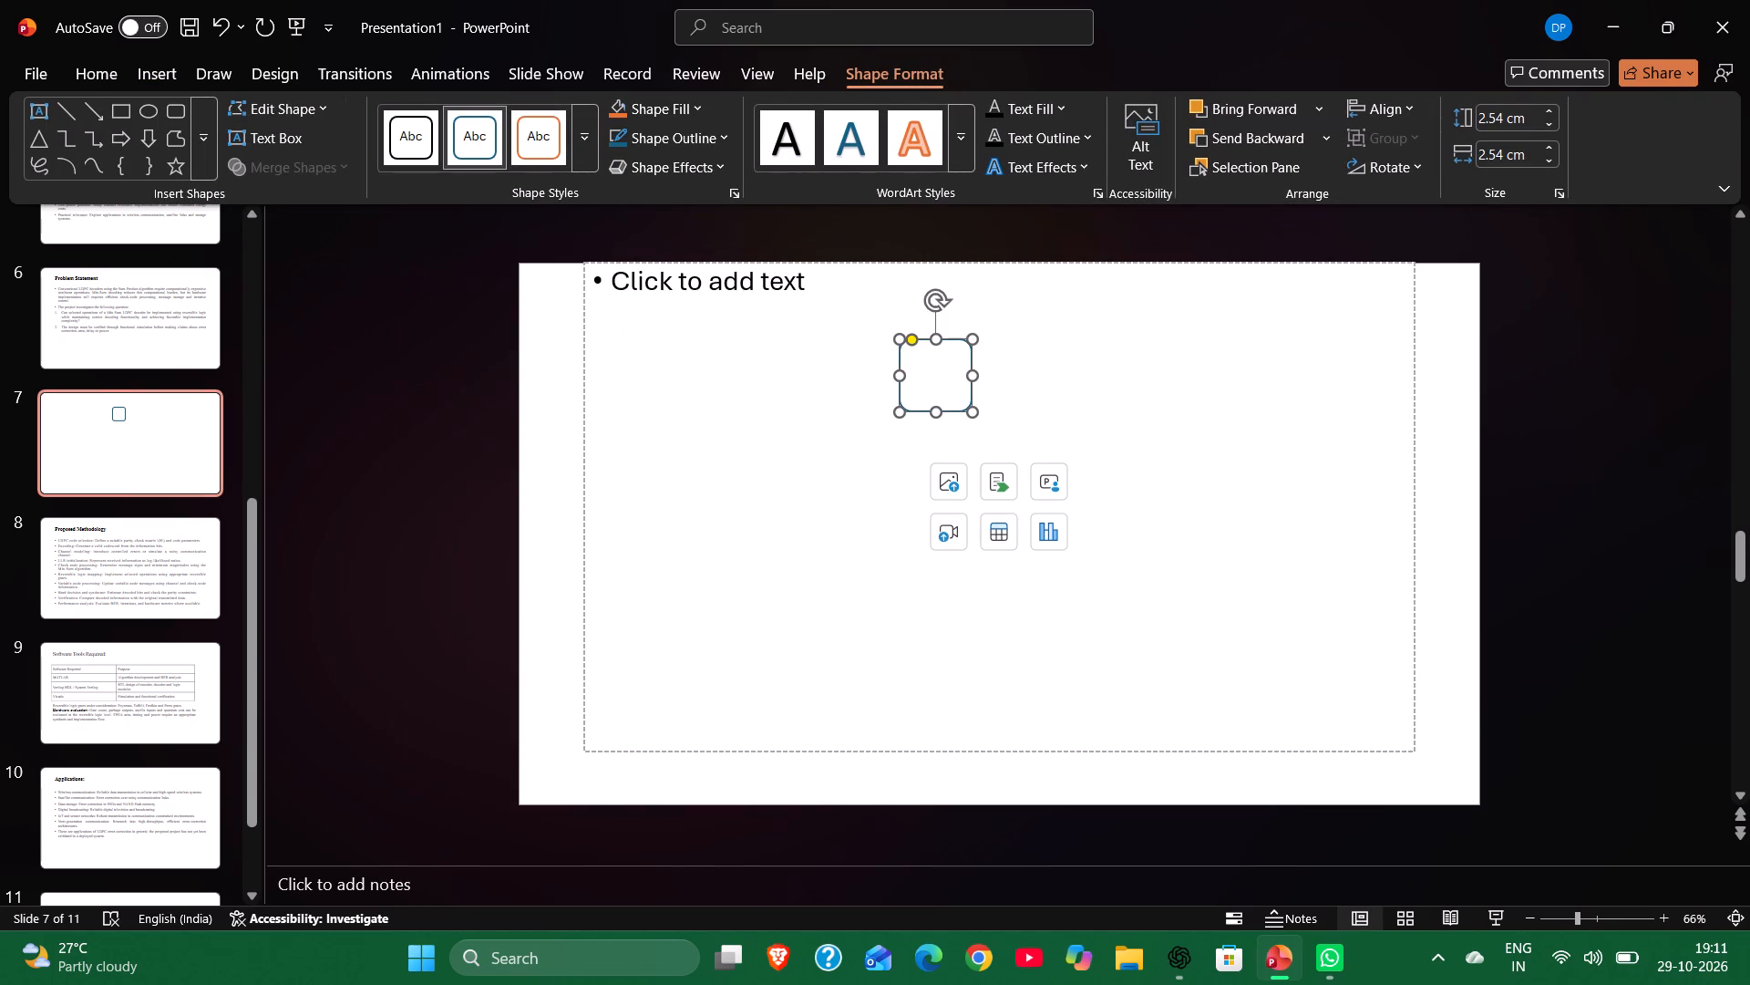
Resize the rounded rectangle to about 10 cm wide and 1.99 cm high, placed close to the slide's top edge.
click(964, 367)
drag(974, 377, 1177, 366)
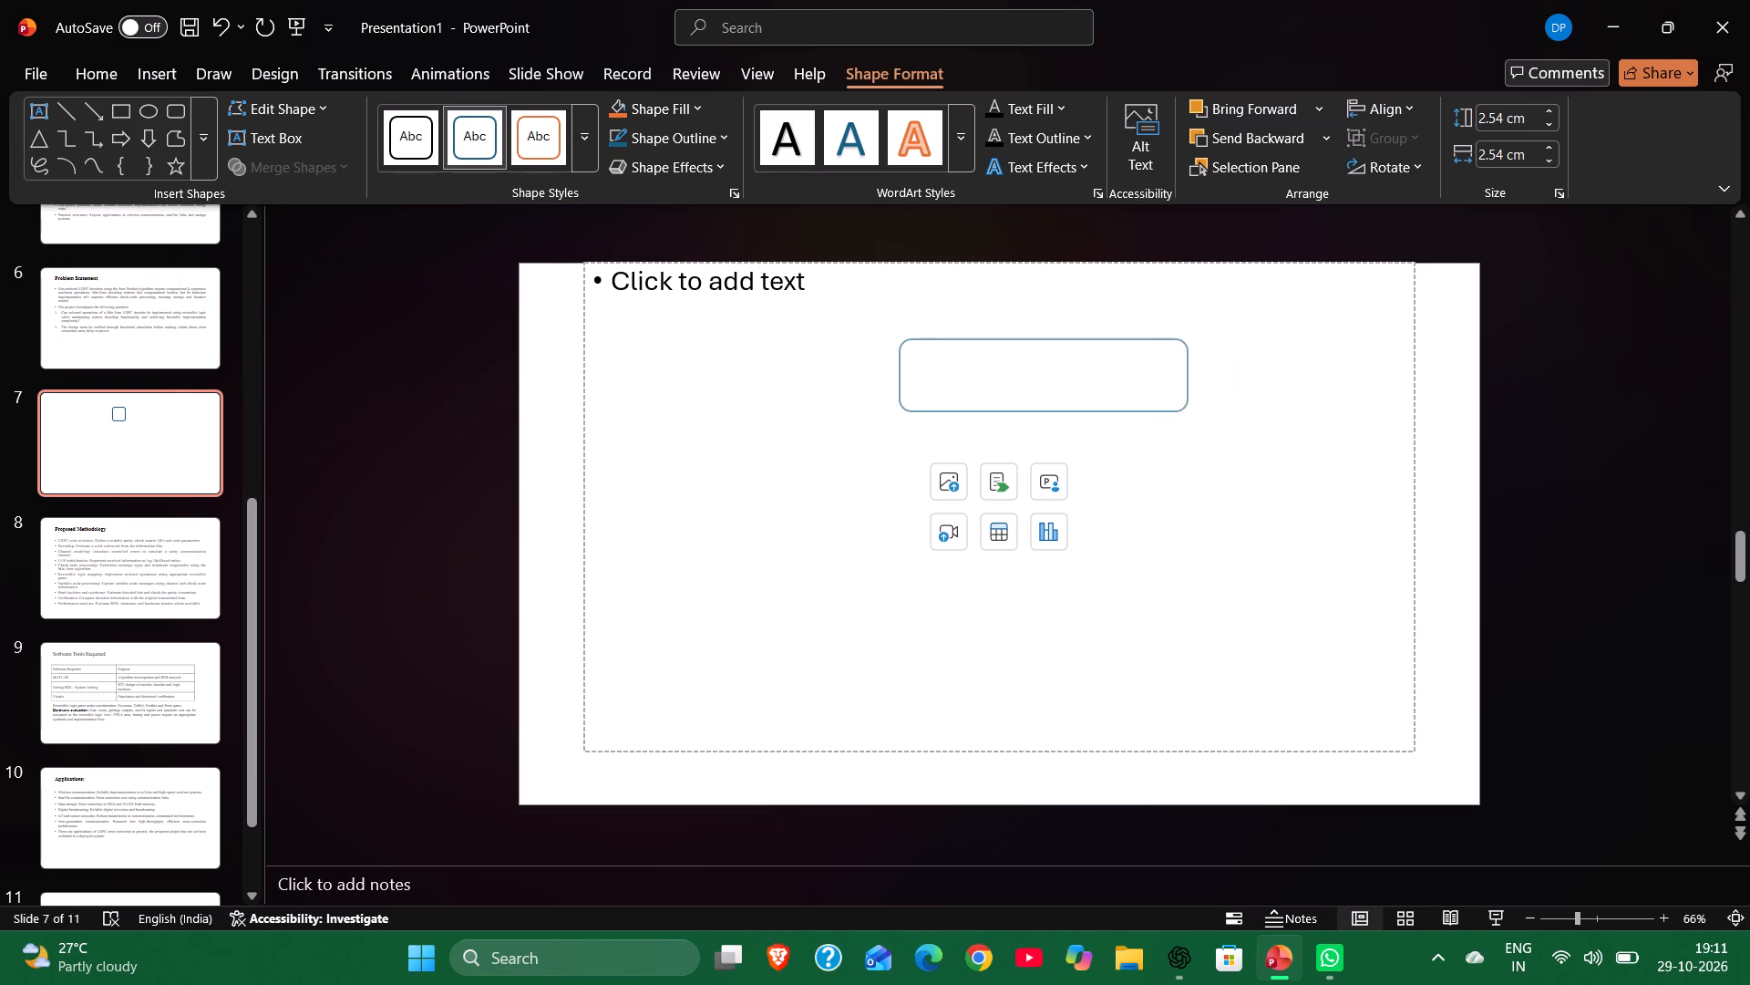
drag(1177, 366, 1120, 368)
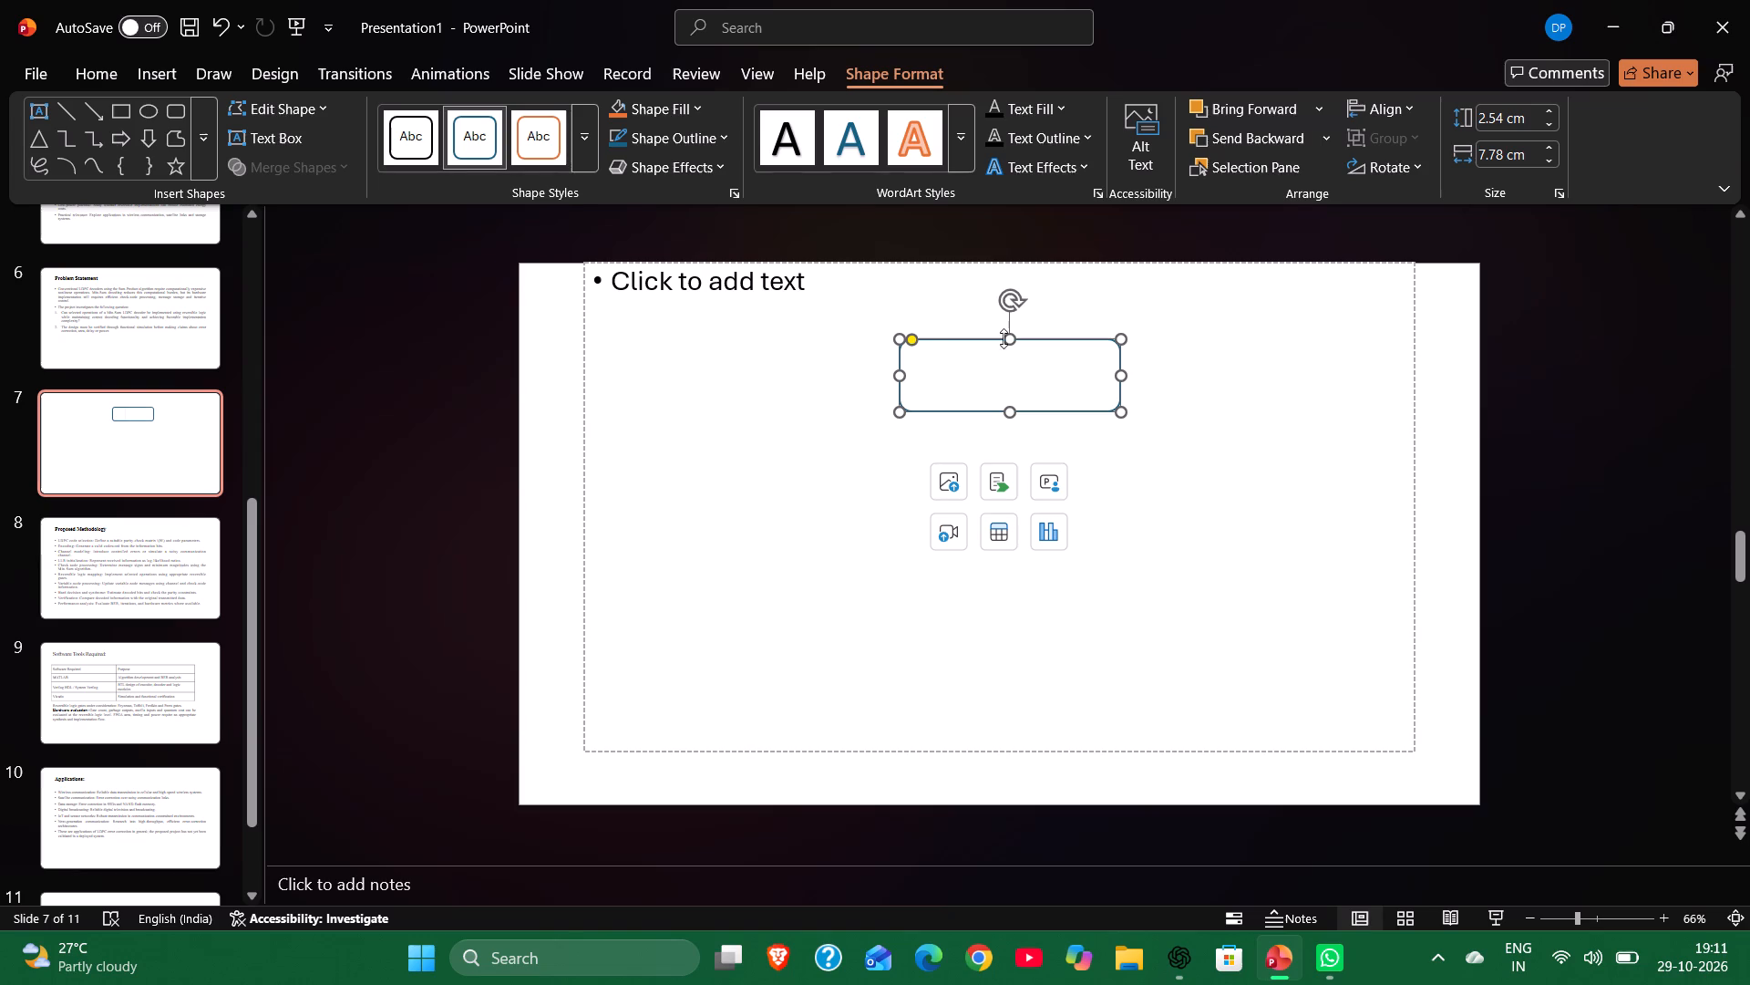
drag(1012, 338, 999, 281)
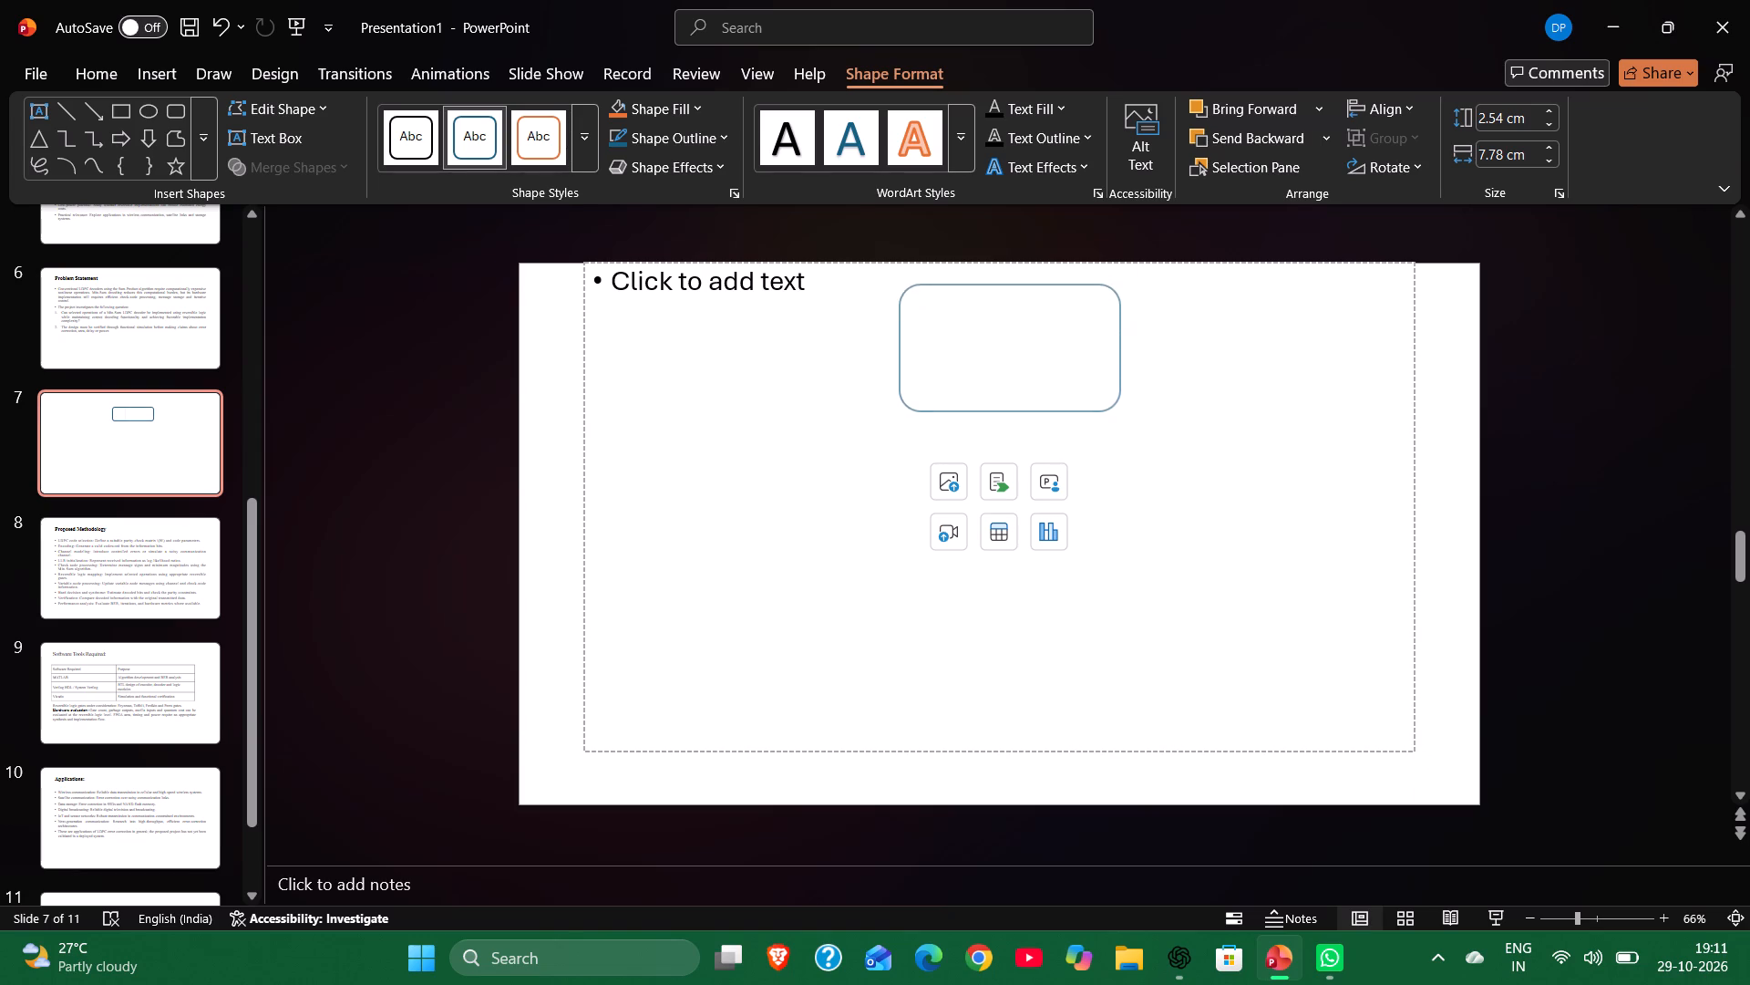
drag(999, 281, 999, 272)
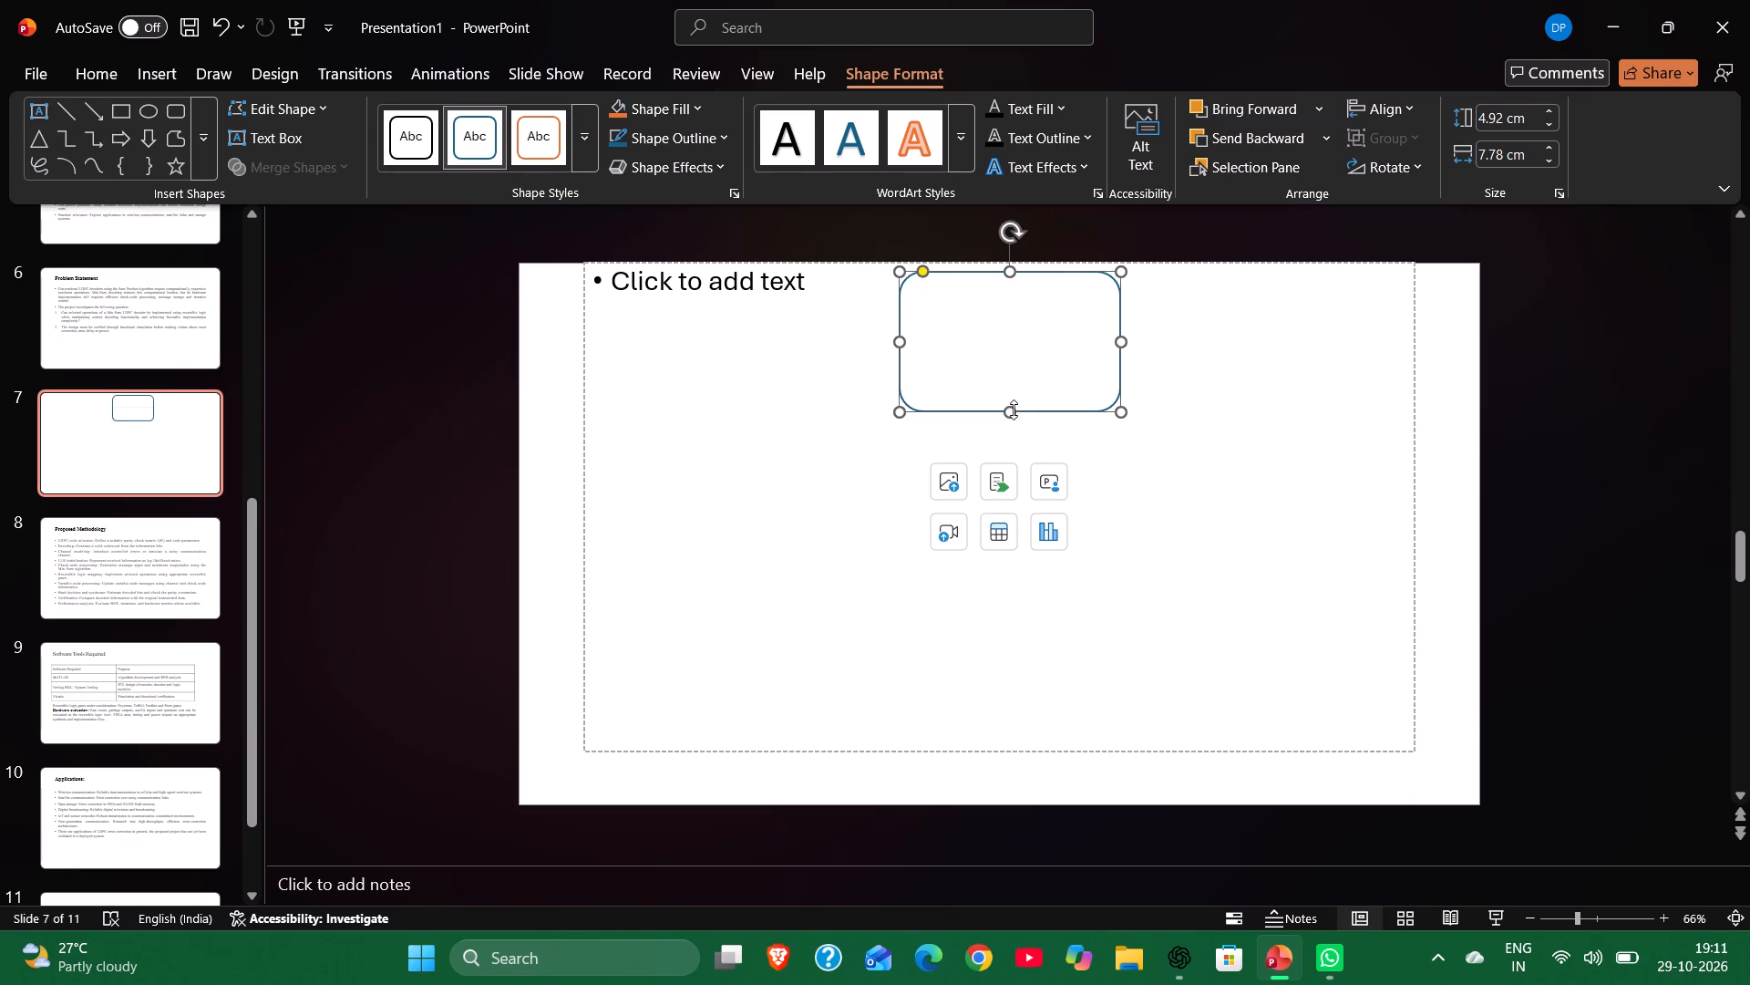
drag(1014, 410, 1018, 328)
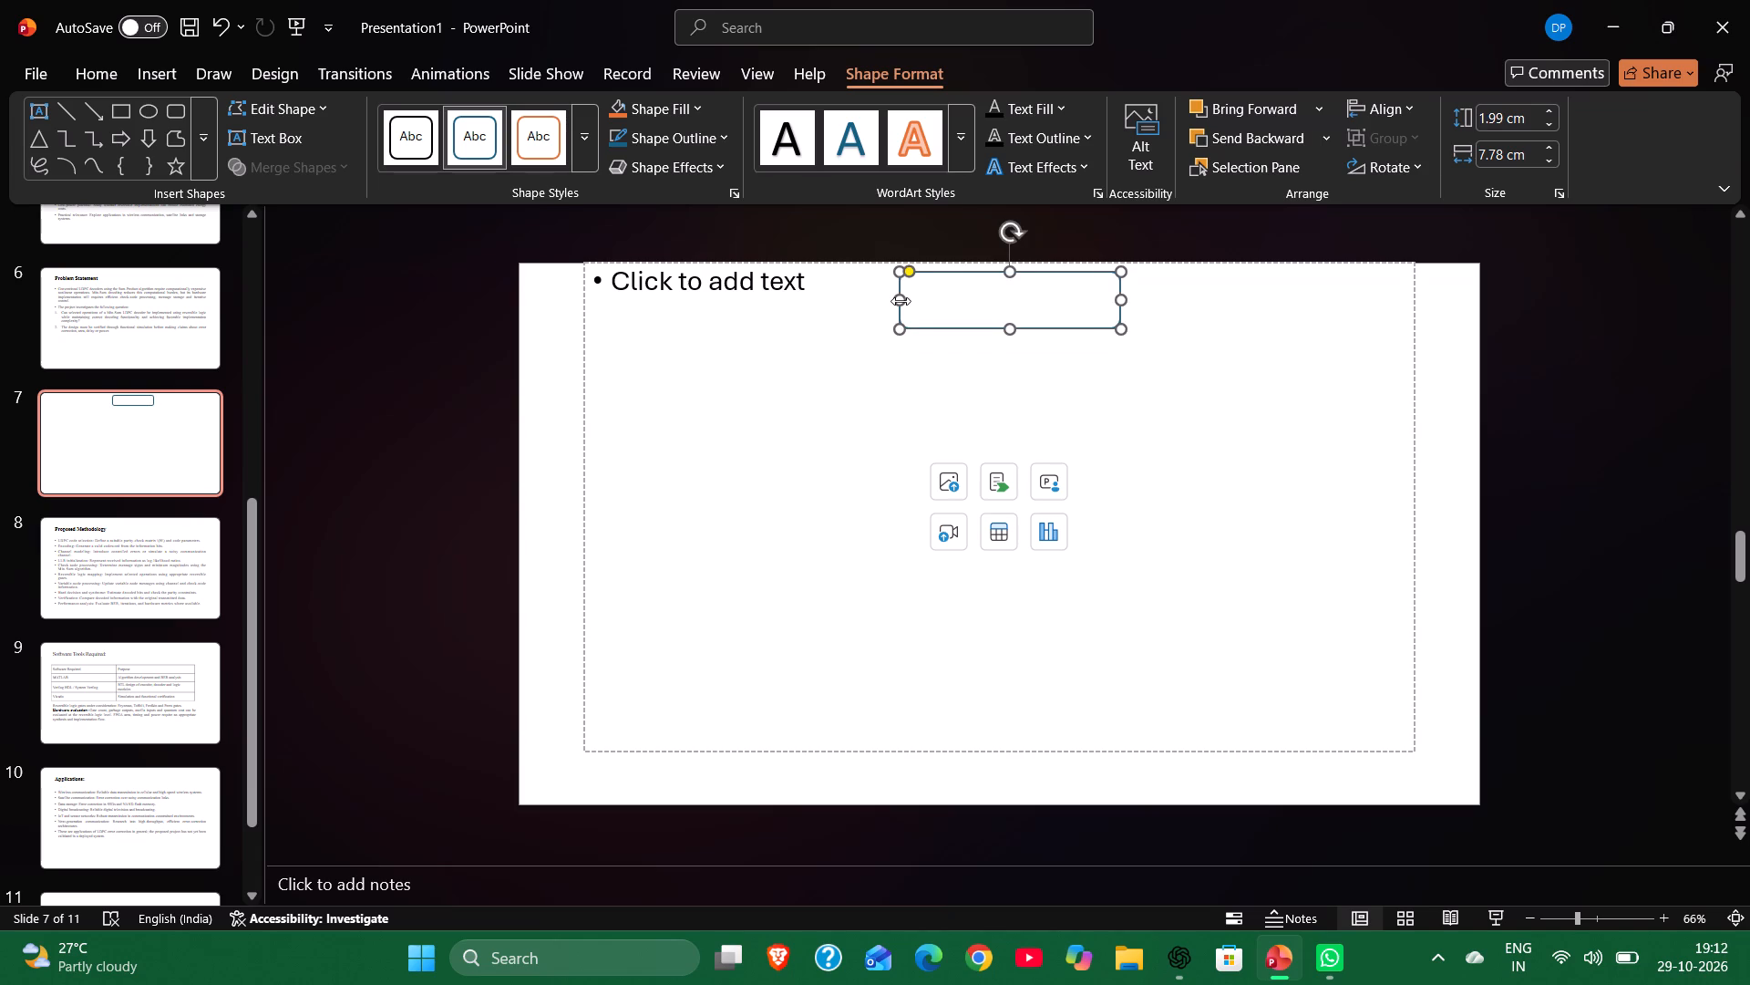
drag(901, 301, 831, 304)
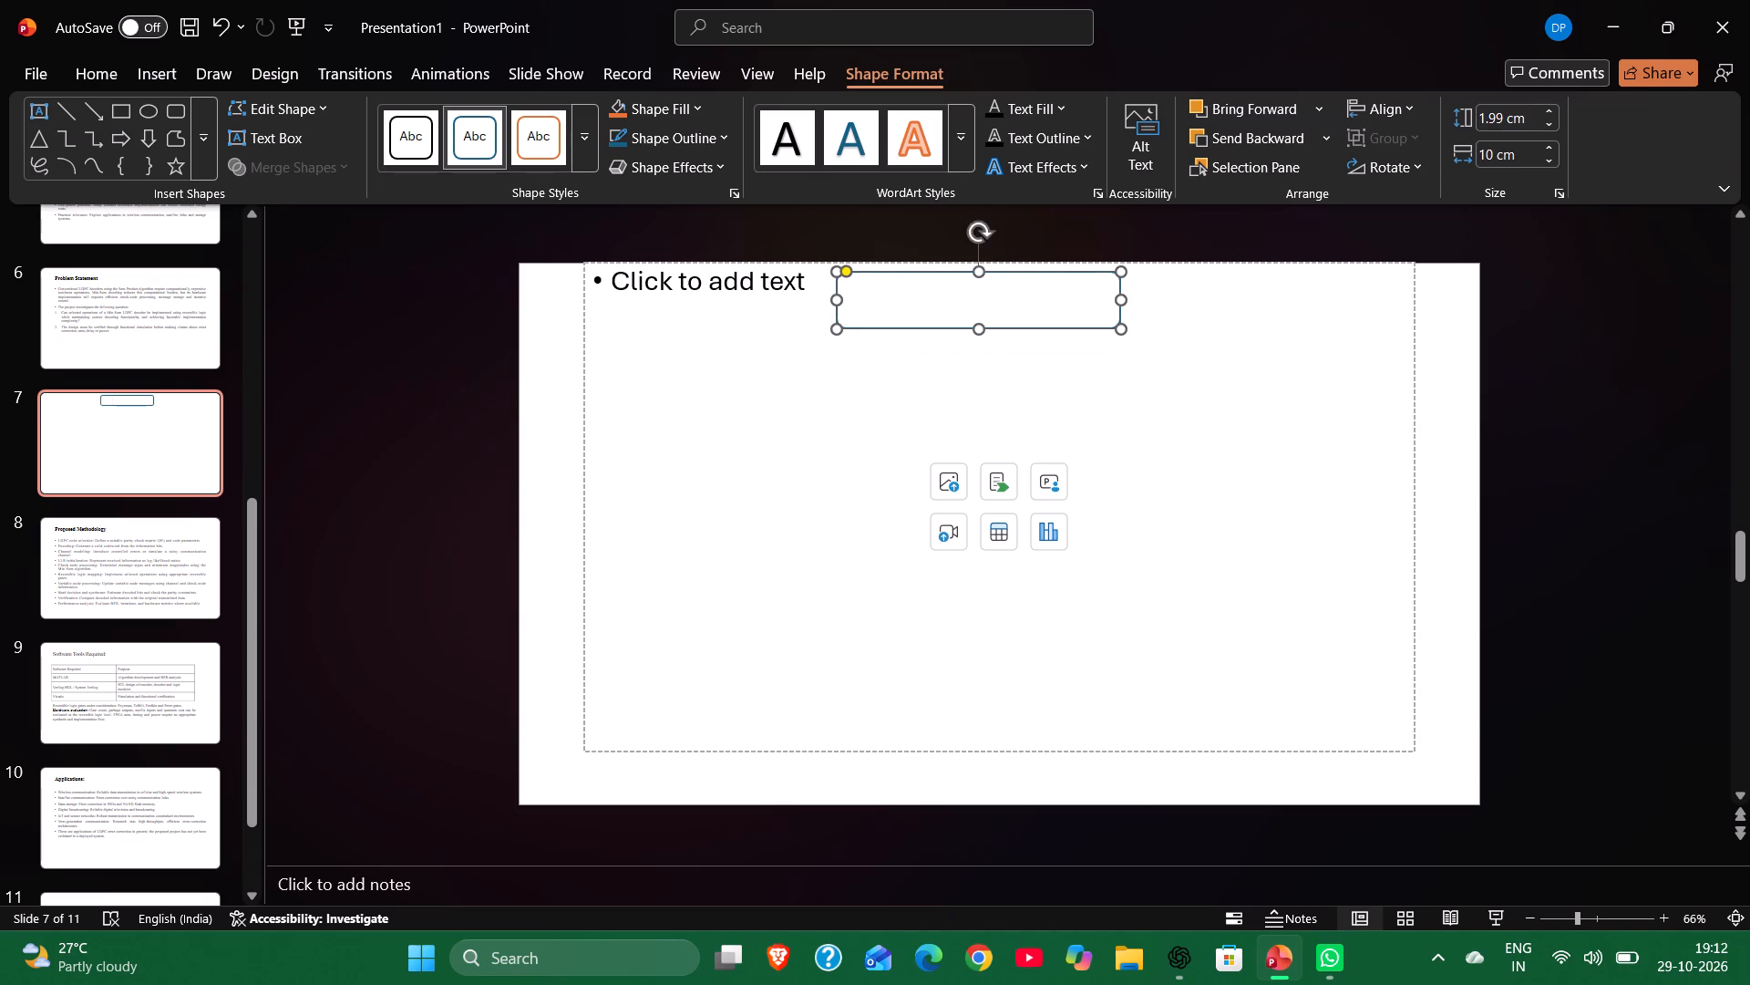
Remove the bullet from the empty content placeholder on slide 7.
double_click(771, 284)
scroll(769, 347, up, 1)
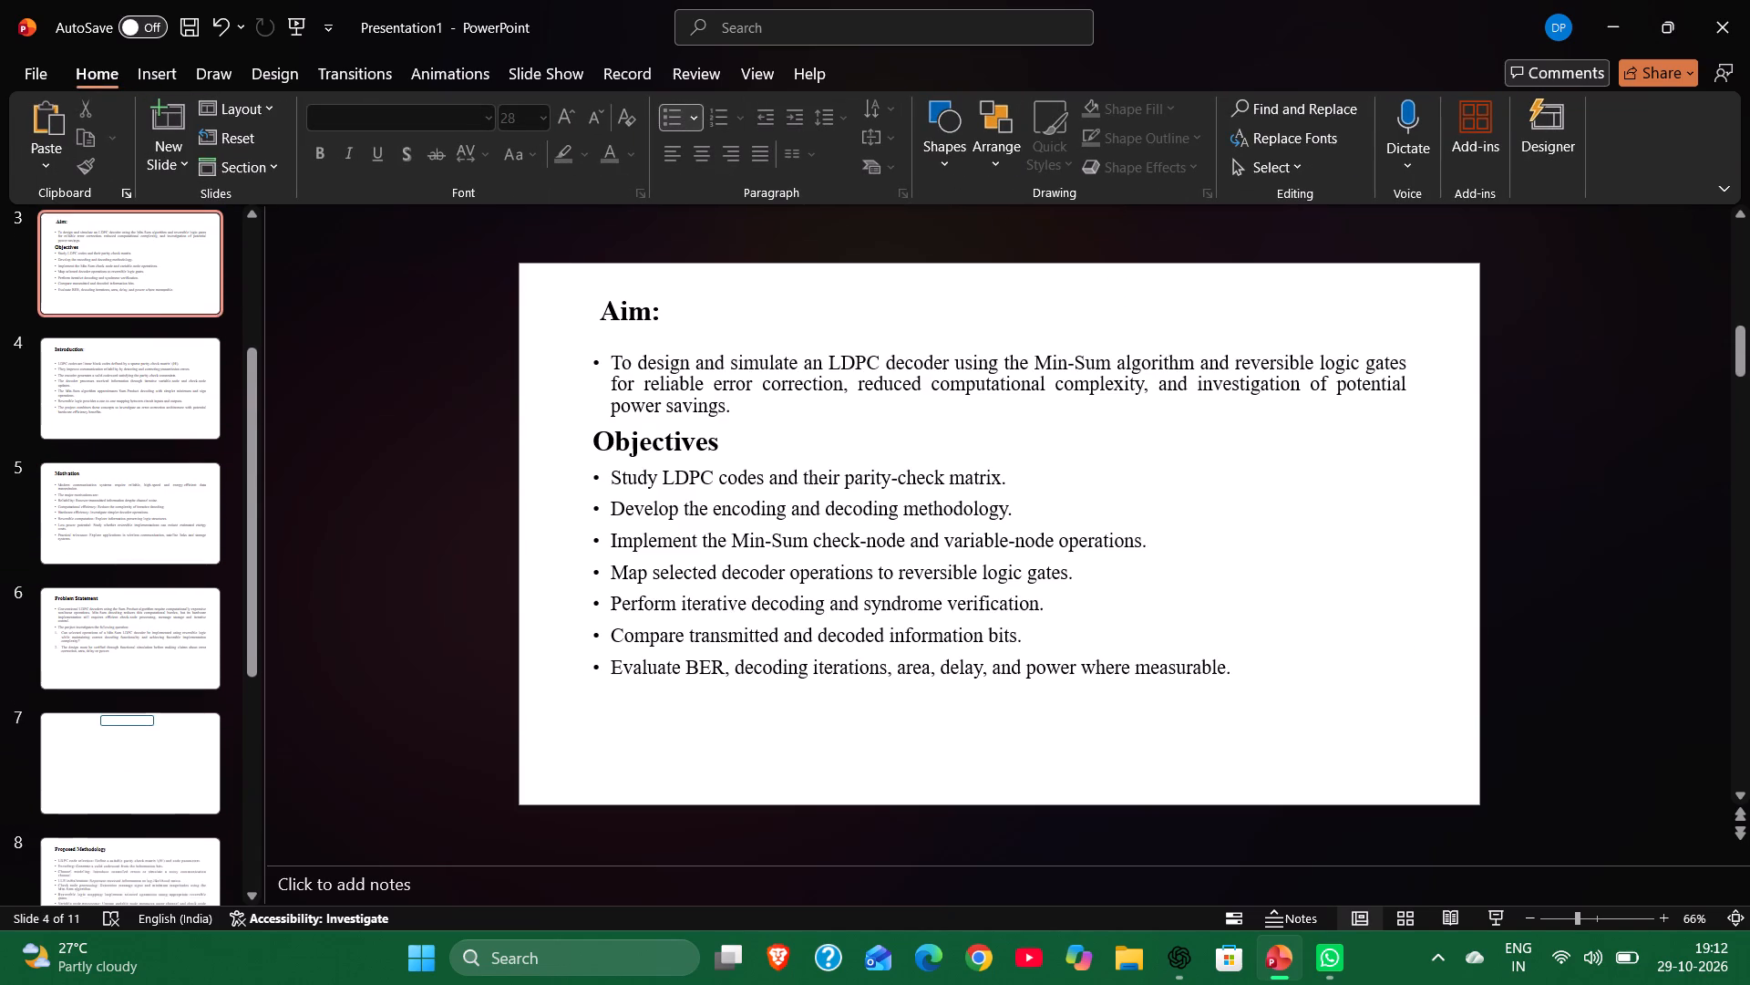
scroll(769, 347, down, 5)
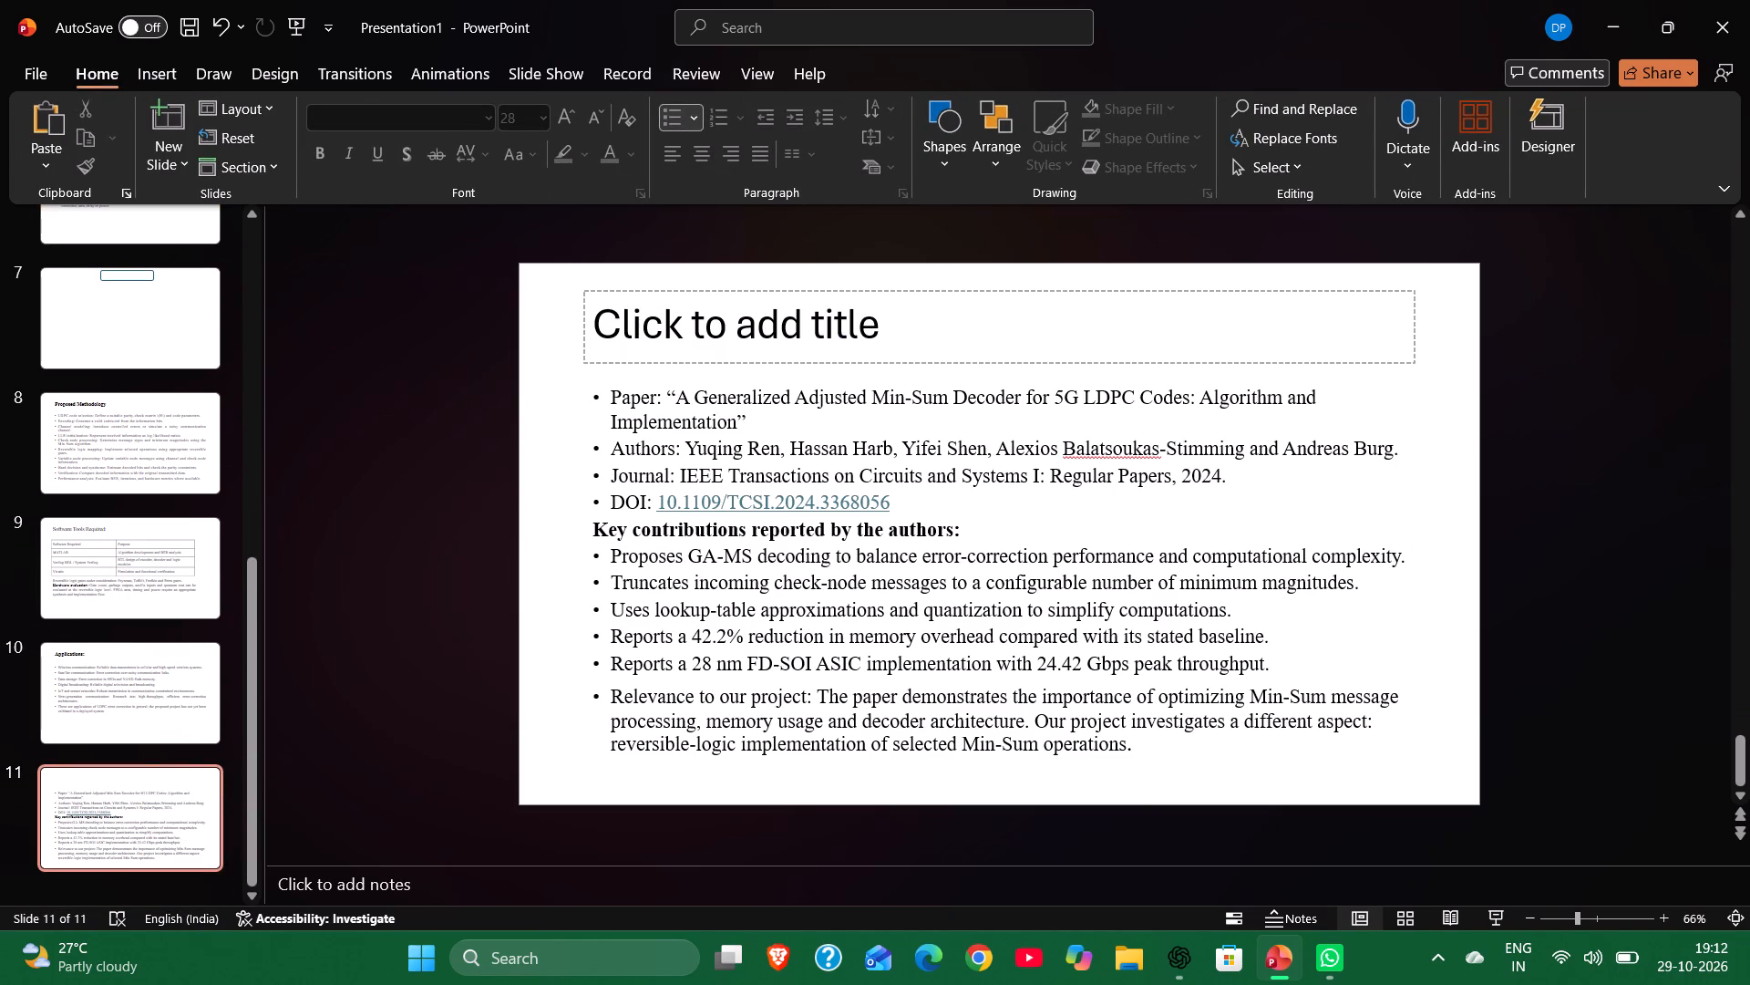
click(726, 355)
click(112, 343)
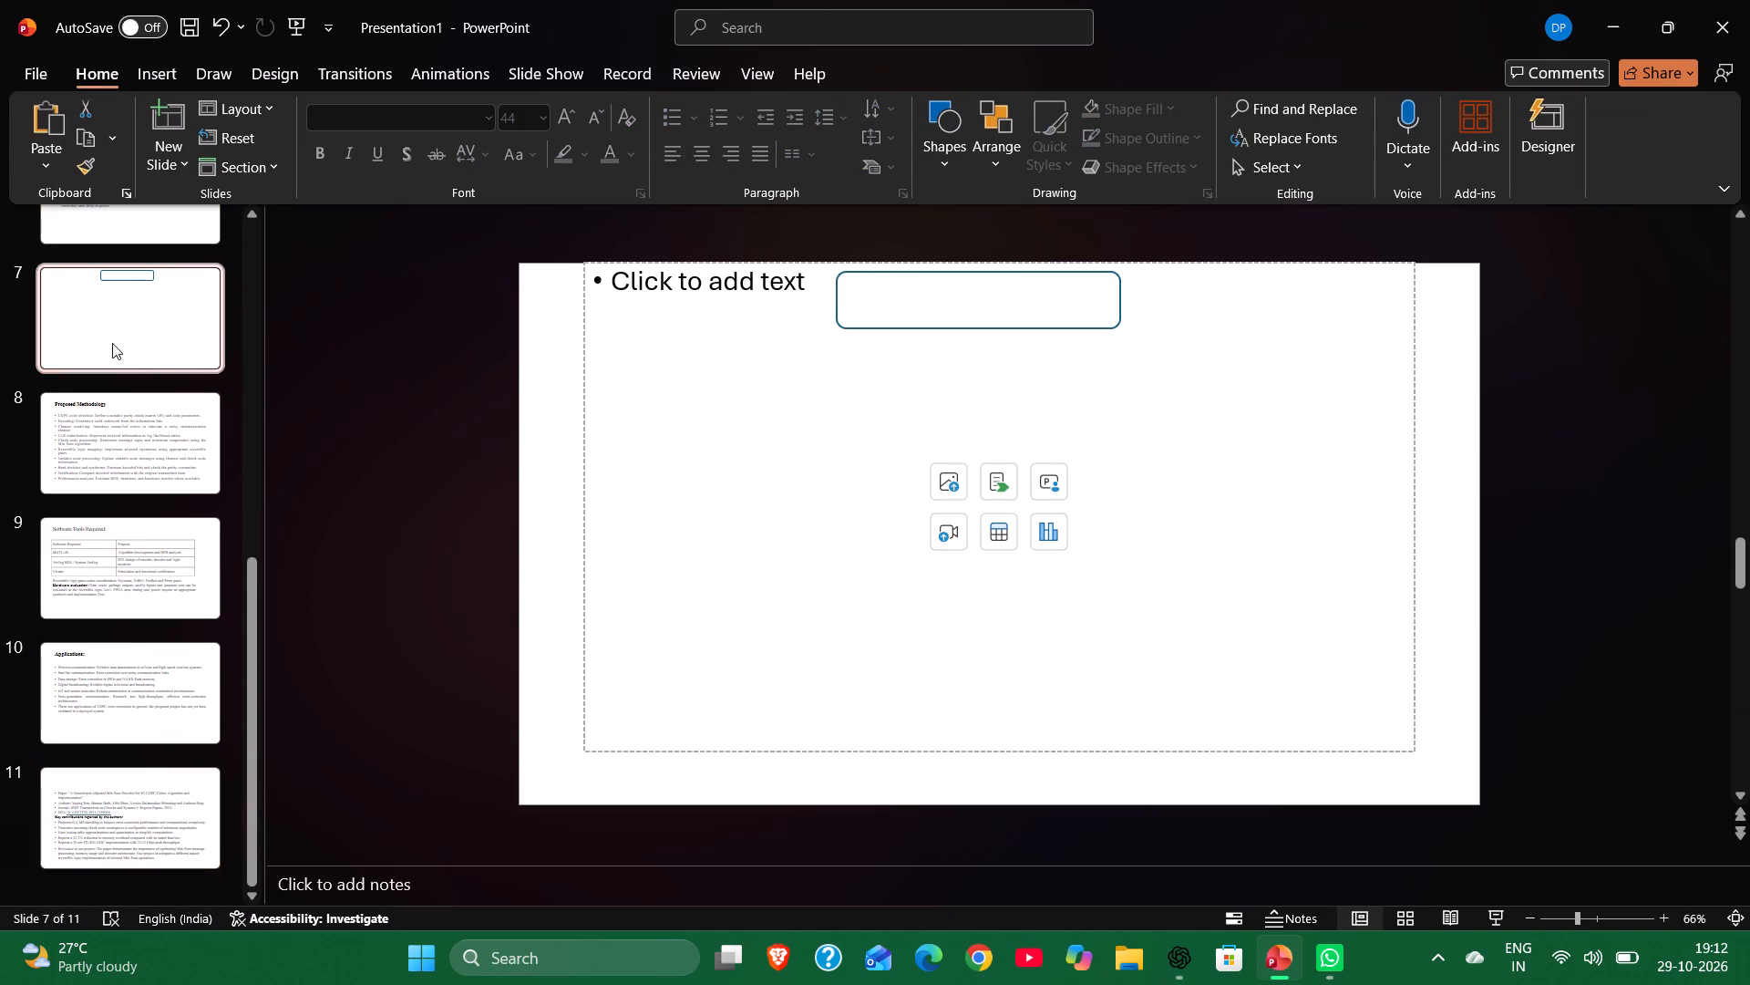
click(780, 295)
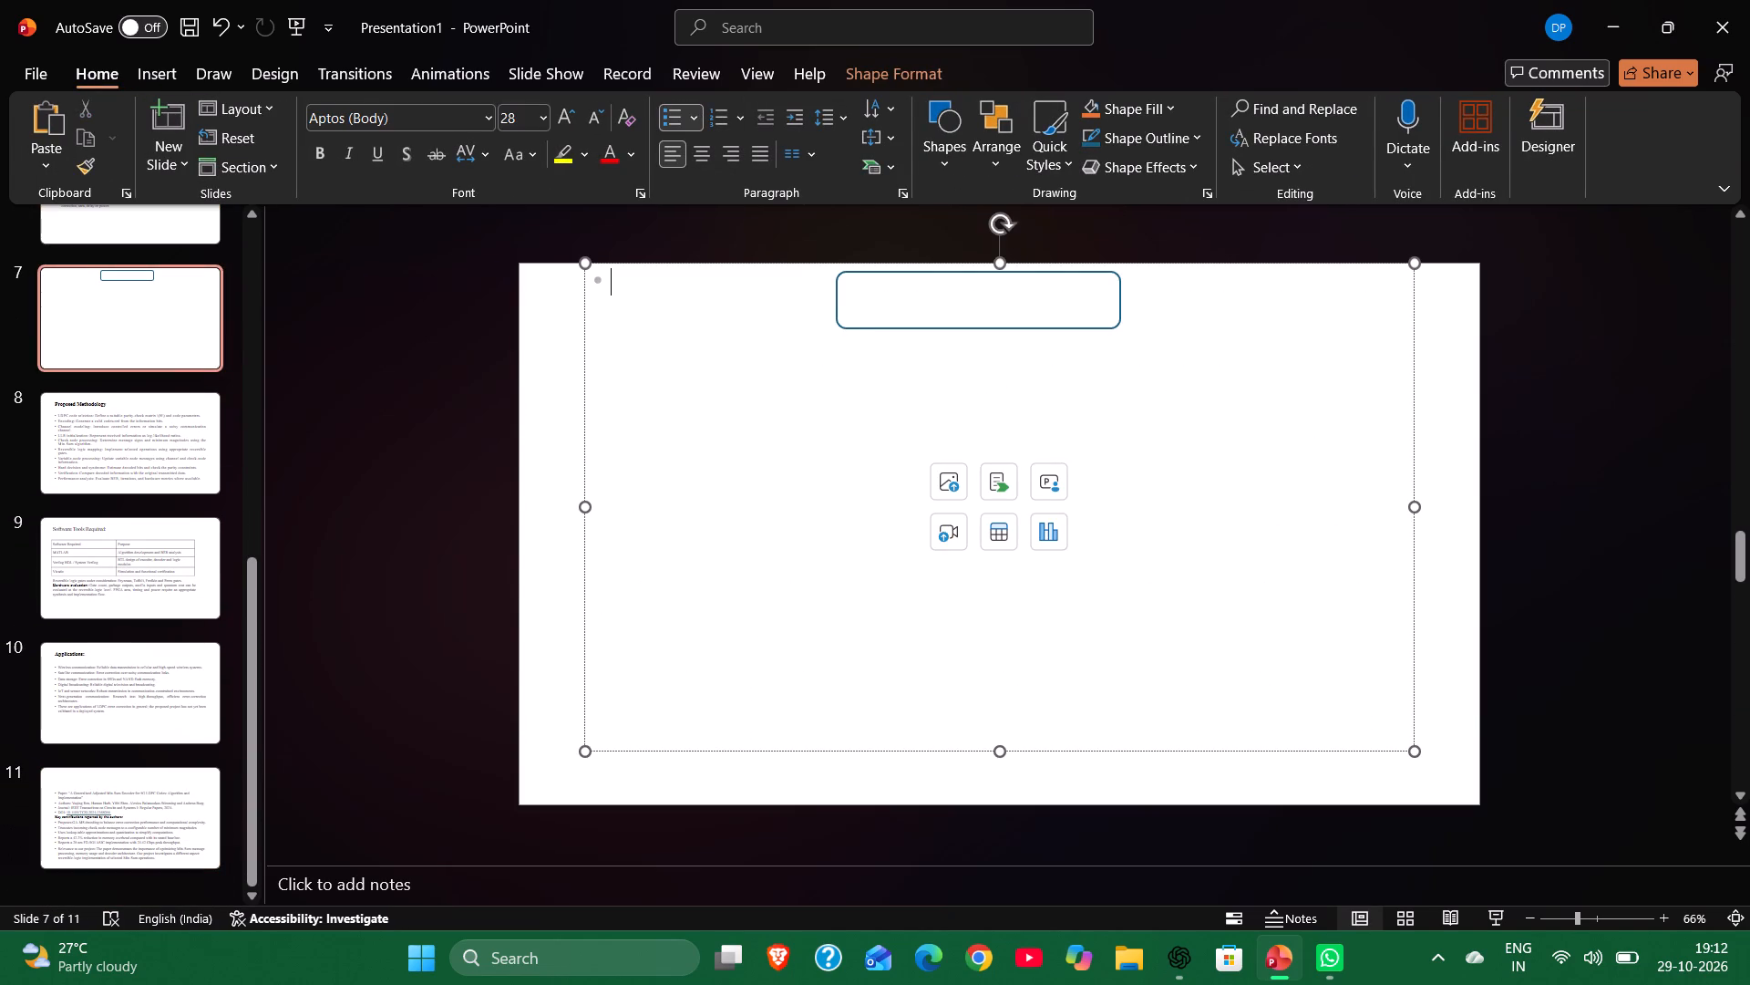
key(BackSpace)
Enter the text "ff" inside the rounded rectangle on slide 7.
click(890, 294)
double_click(890, 294)
text(fffvr)
key(BackSpace)
key(BackSpace)
key(BackSpace)
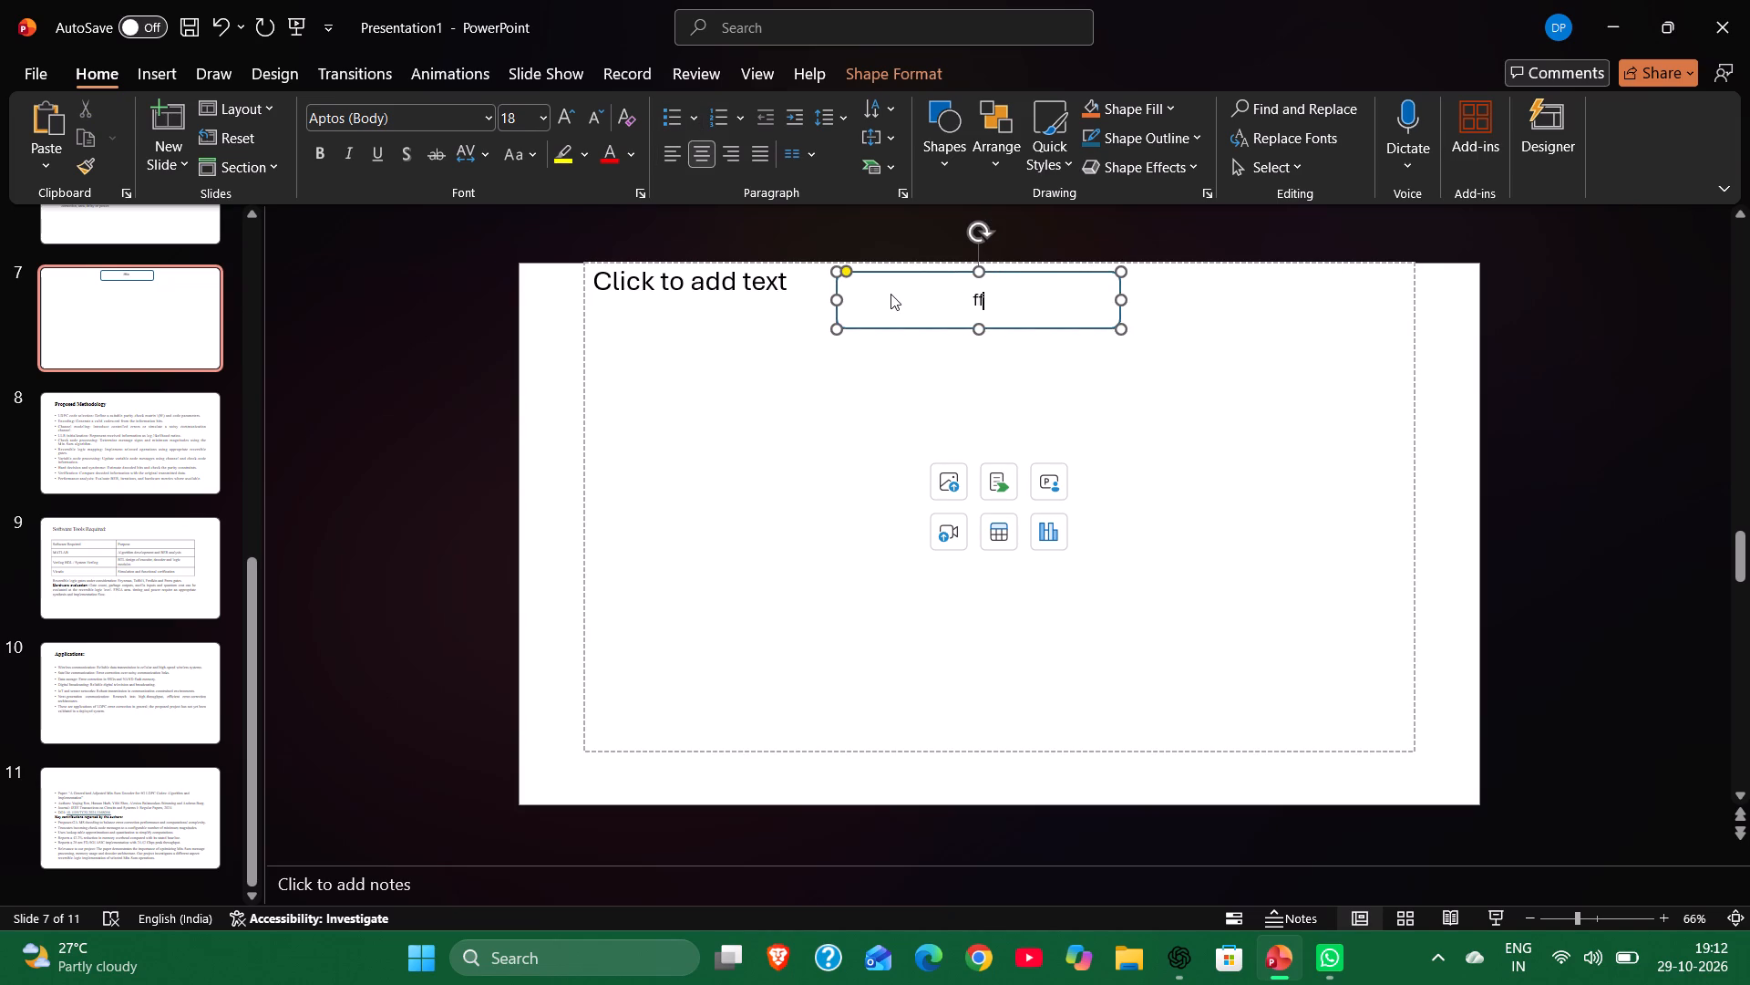
Delete the empty content placeholder behind the rounded rectangle on slide 7.
ctrl+scroll(763, 400, down, 2)
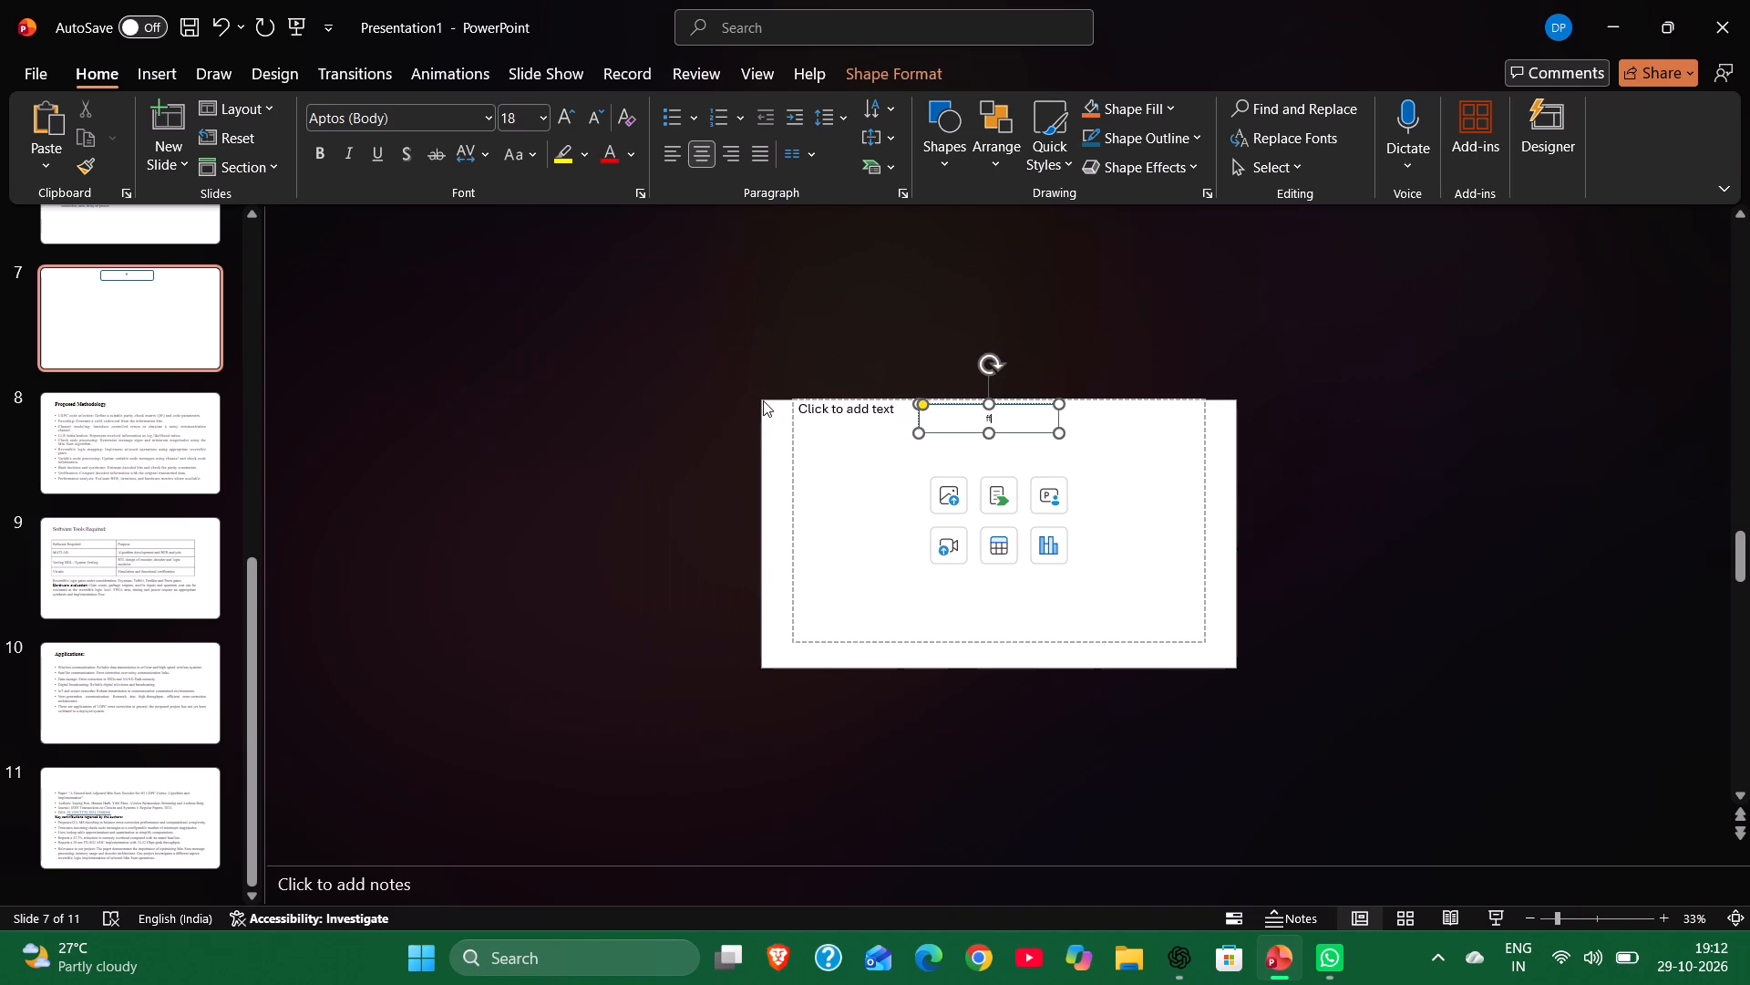
ctrl+scroll(796, 474, up, 3)
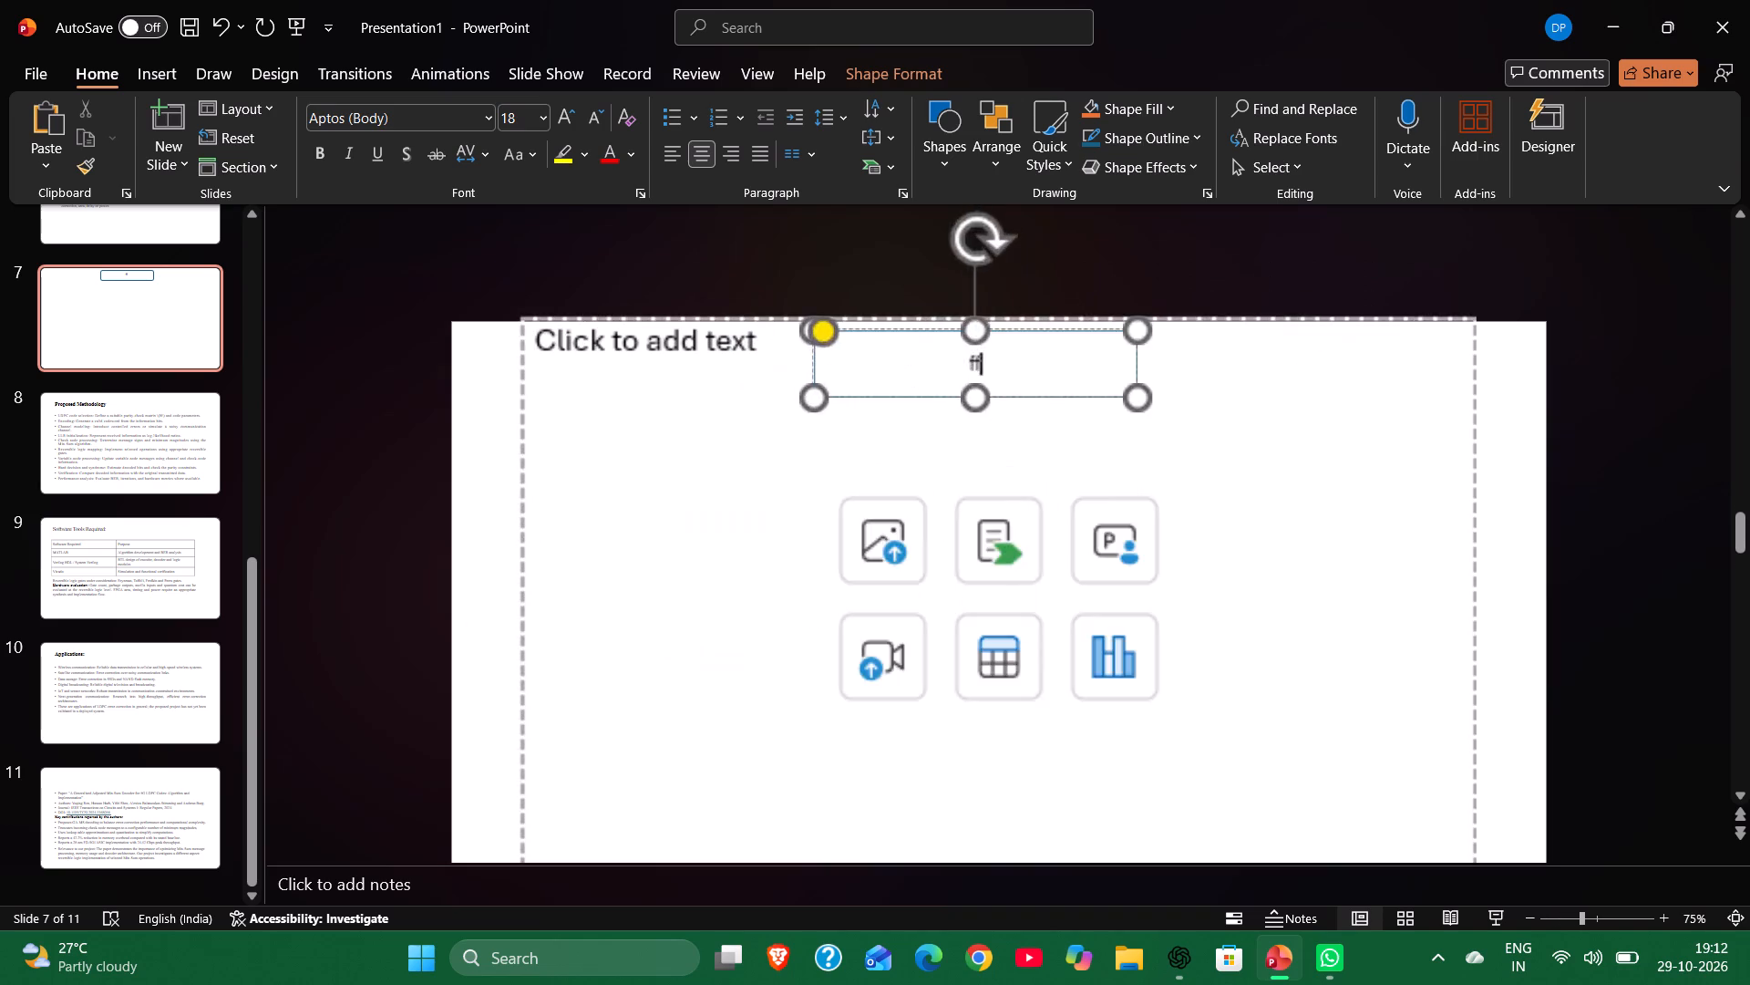
click(522, 458)
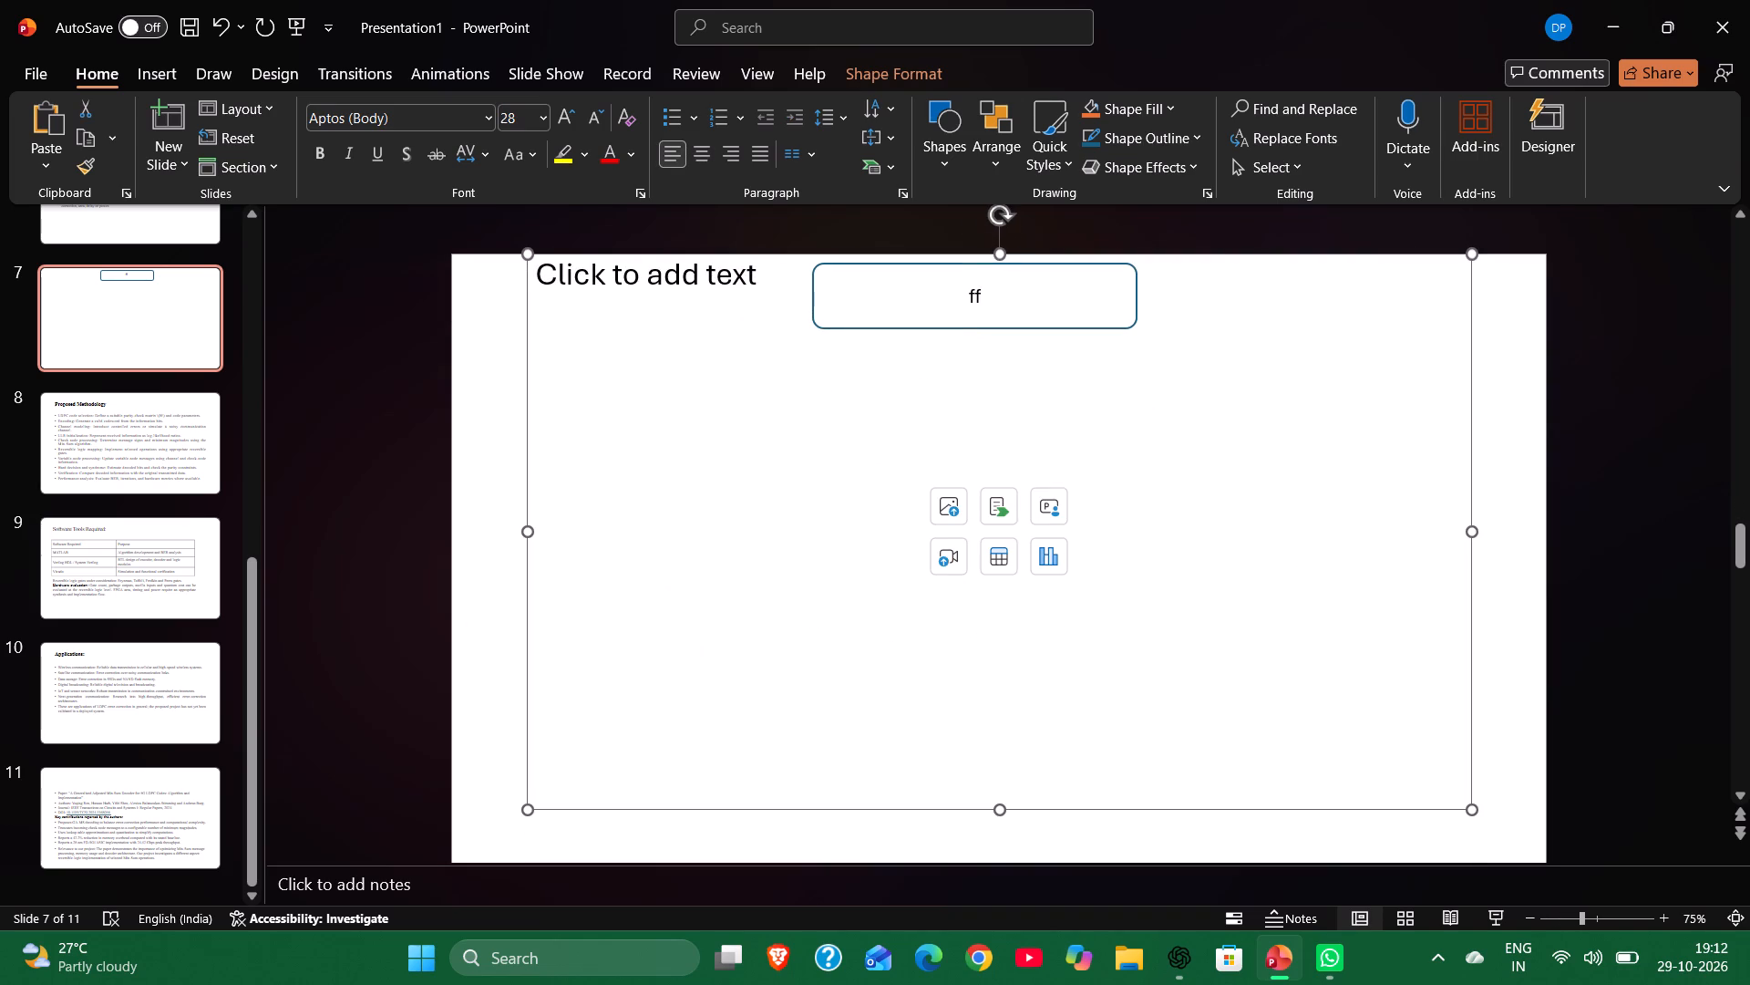
drag(1002, 259, 1024, 489)
key(BackSpace)
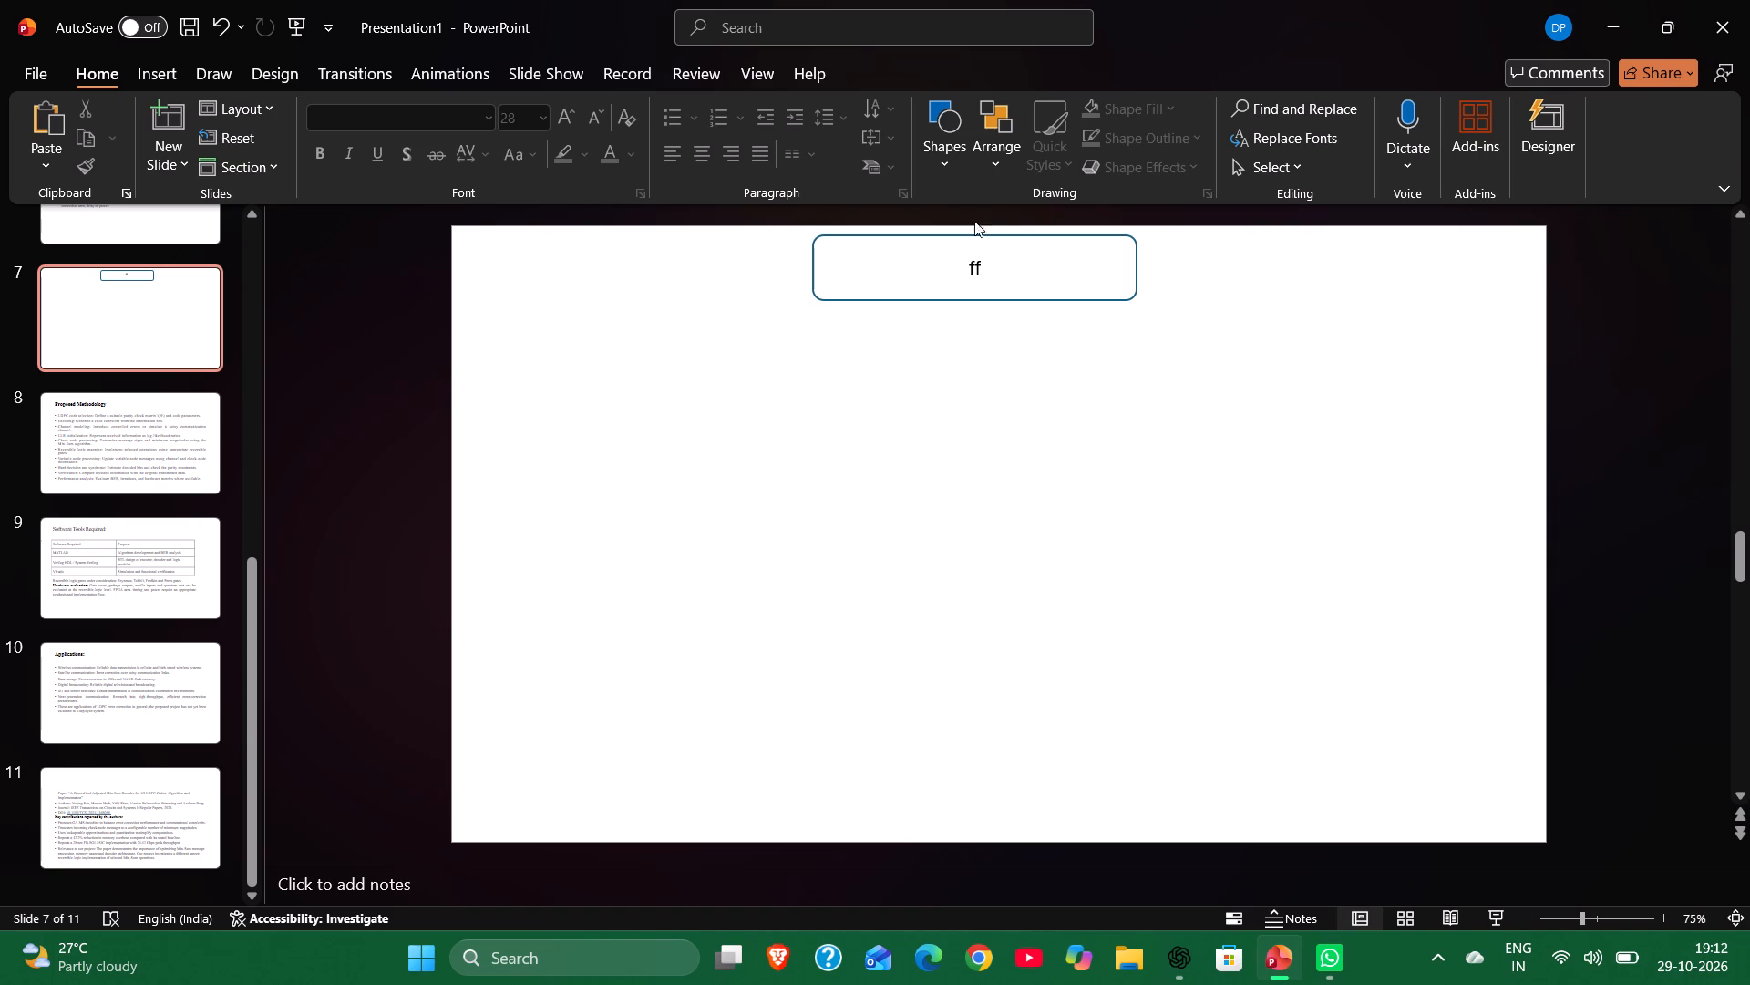
Reduce the height of the "ff" rounded rectangle slightly by raising its bottom edge.
click(973, 247)
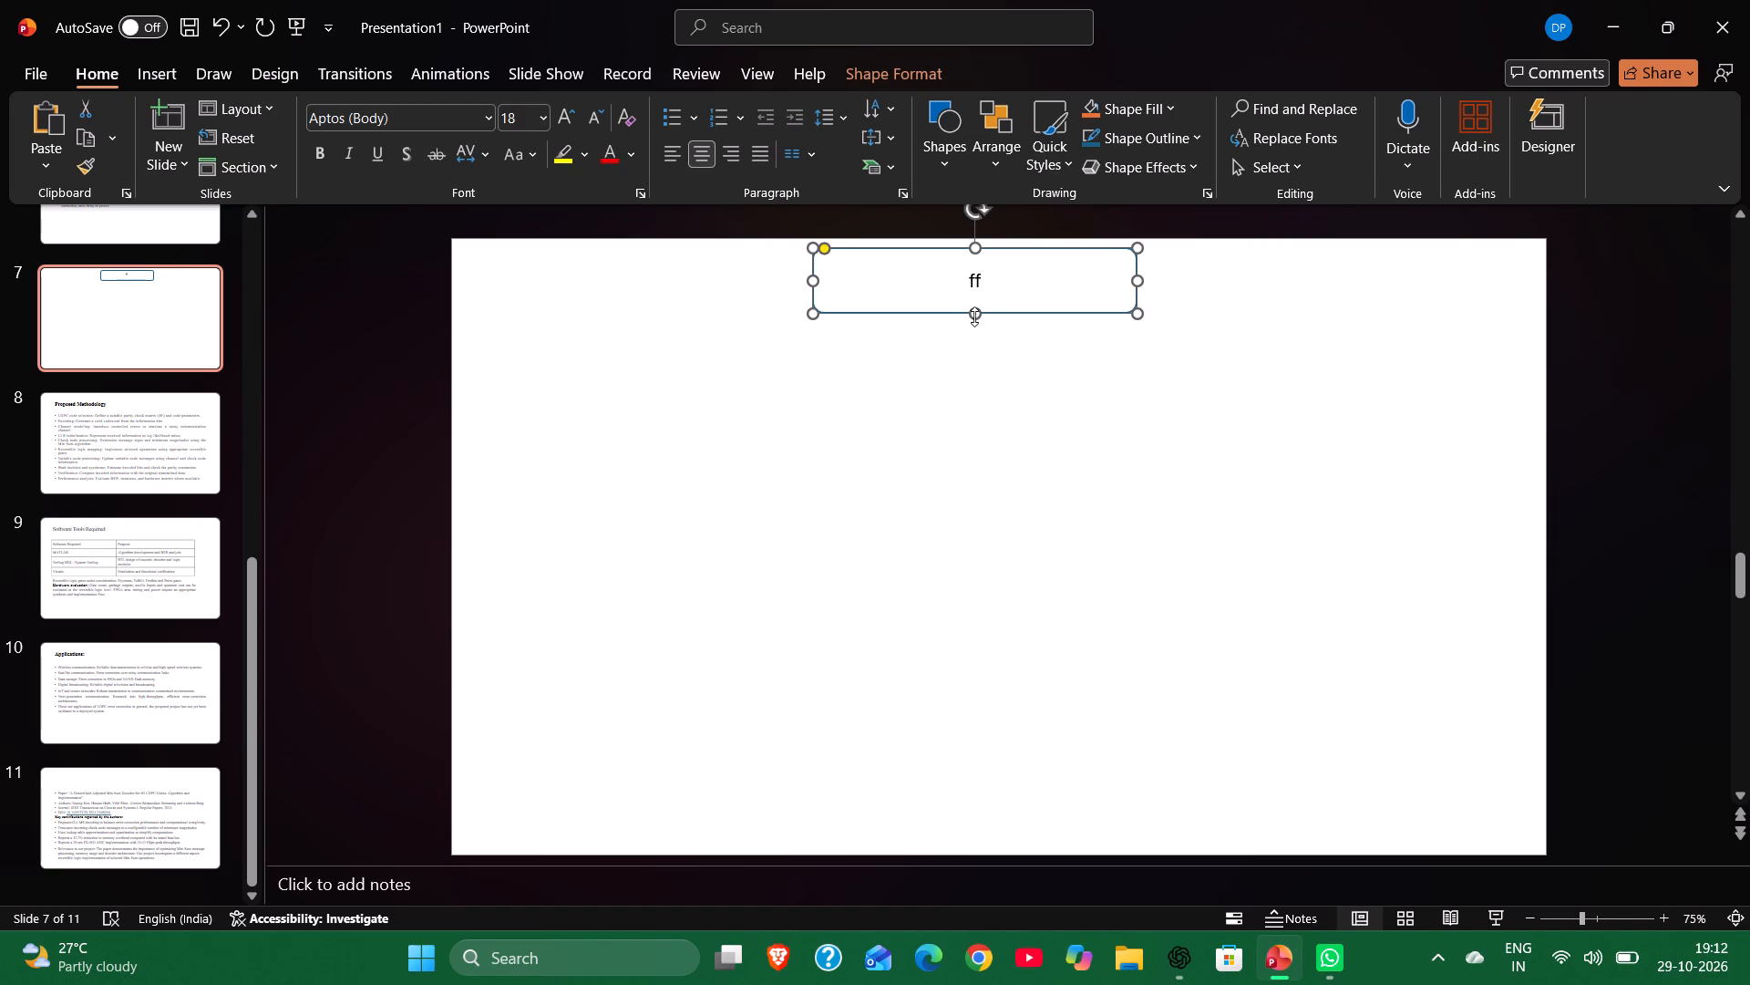
drag(974, 316, 970, 295)
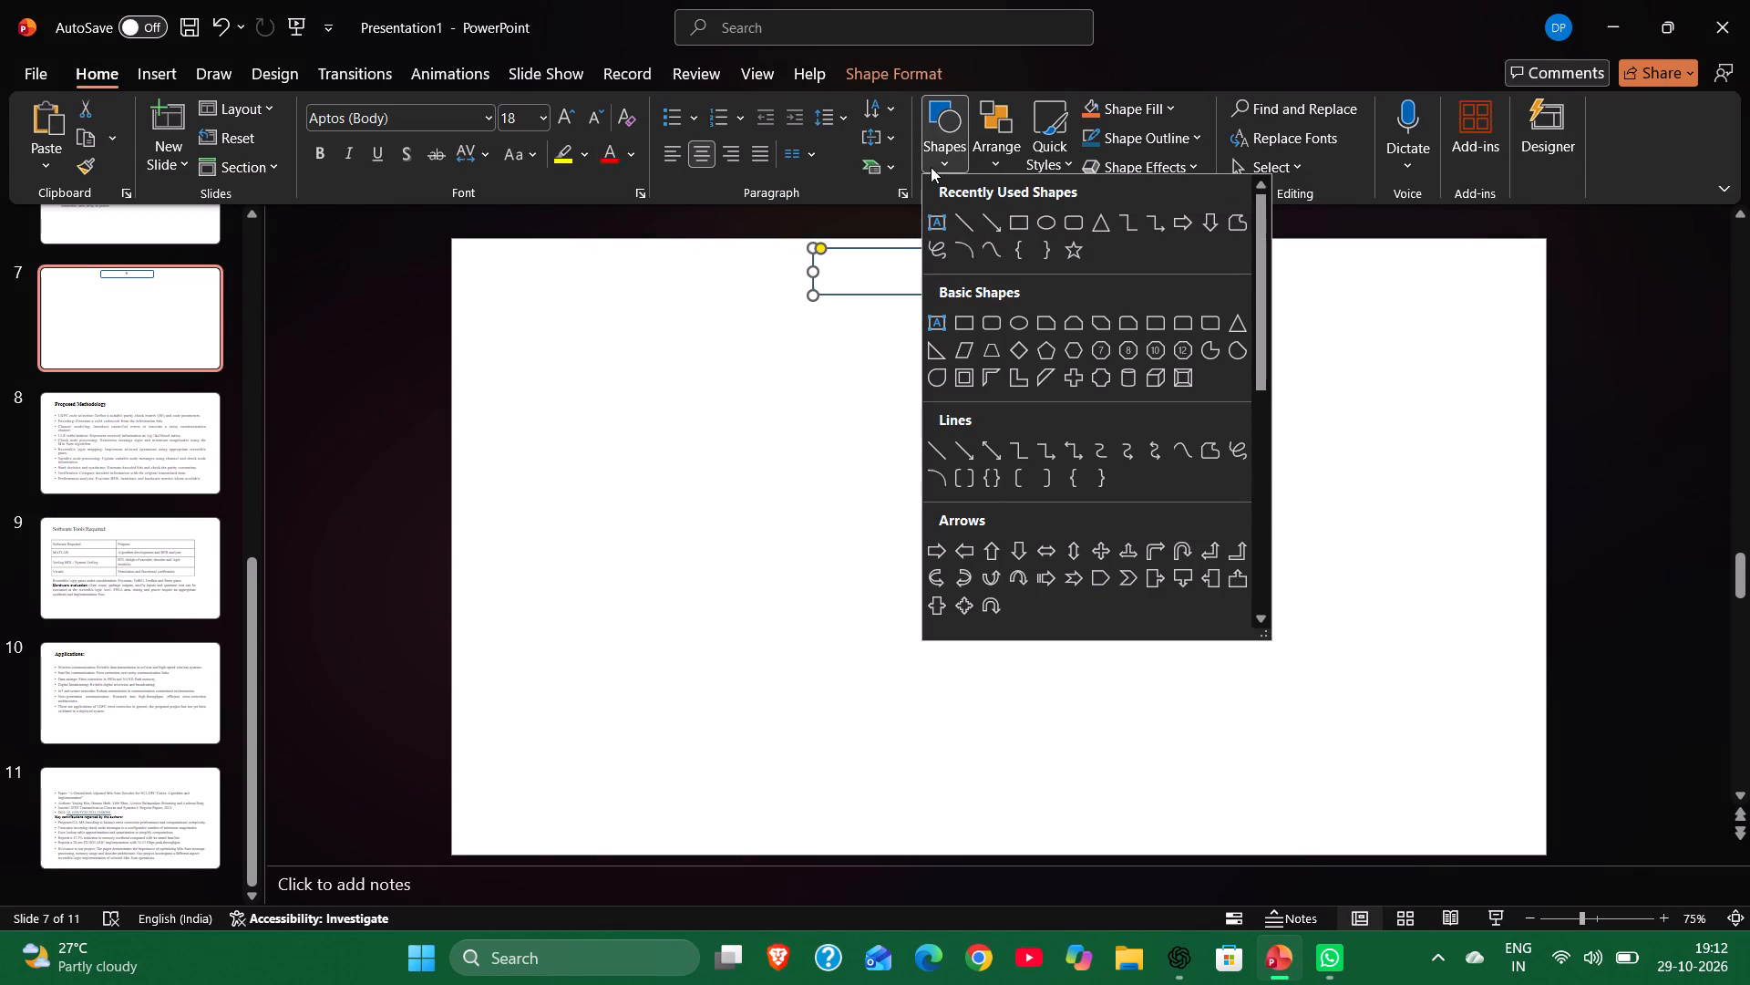
click(1075, 214)
click(969, 371)
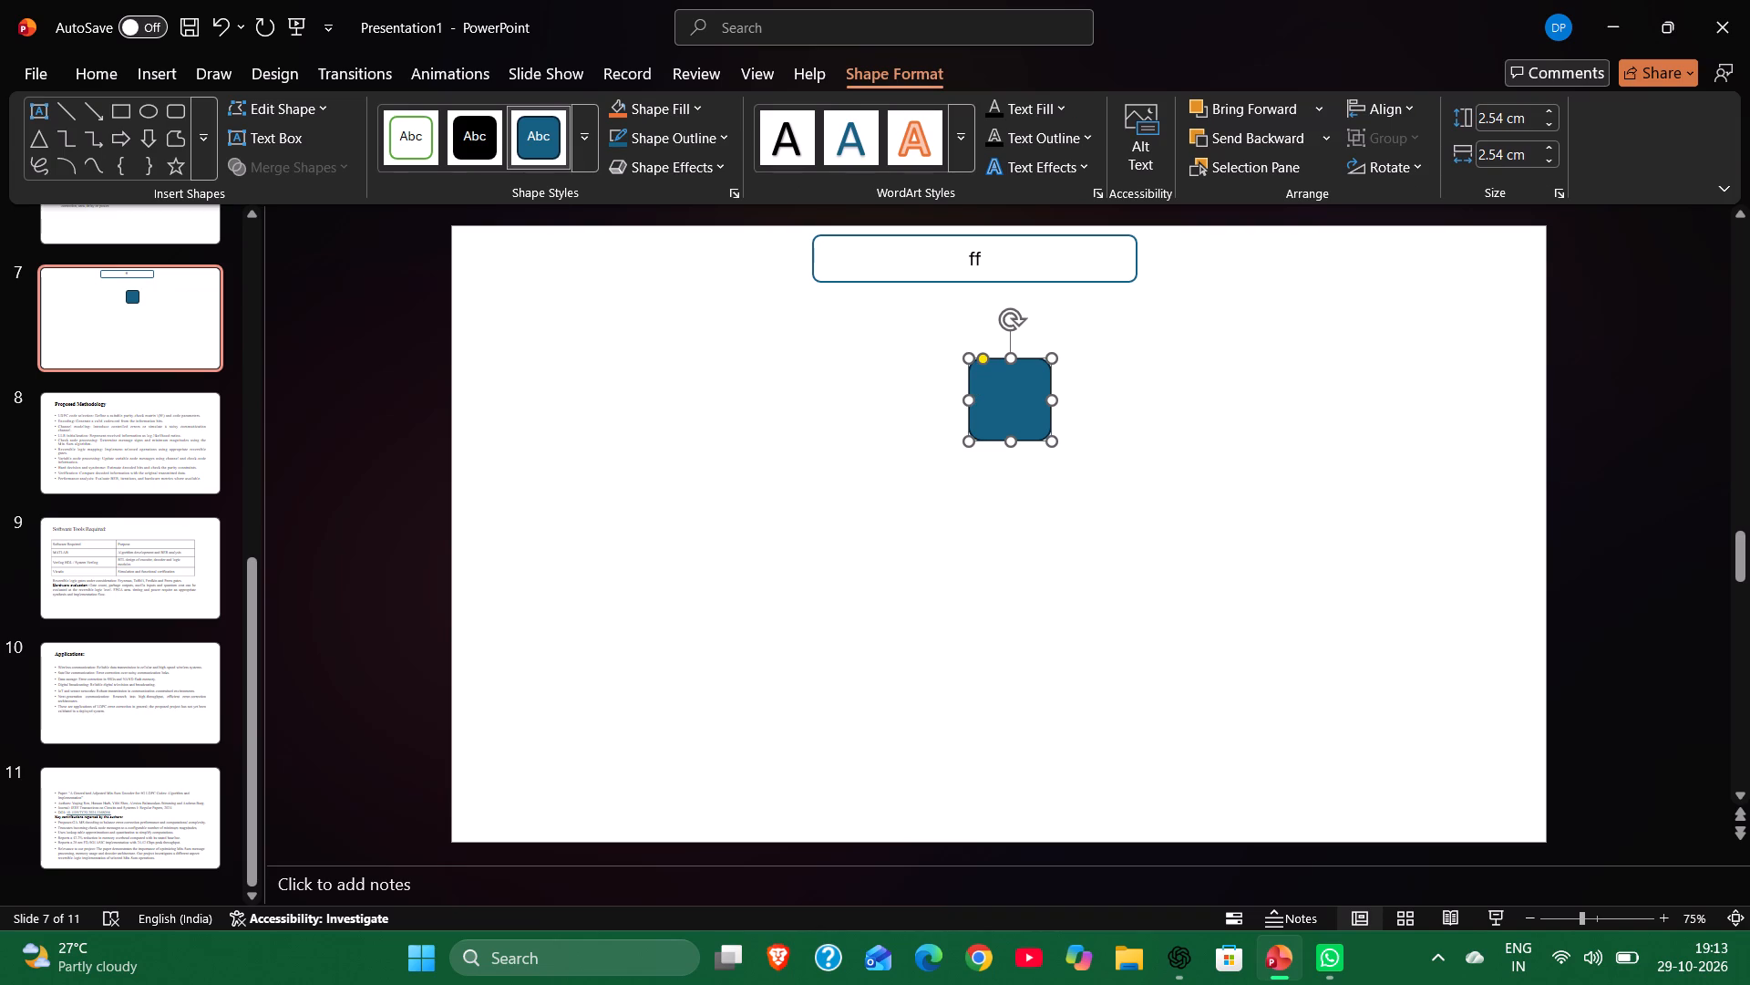
Move the blue rounded rectangle so that it is centred just below the "ff" box on slide 7.
drag(983, 391, 947, 351)
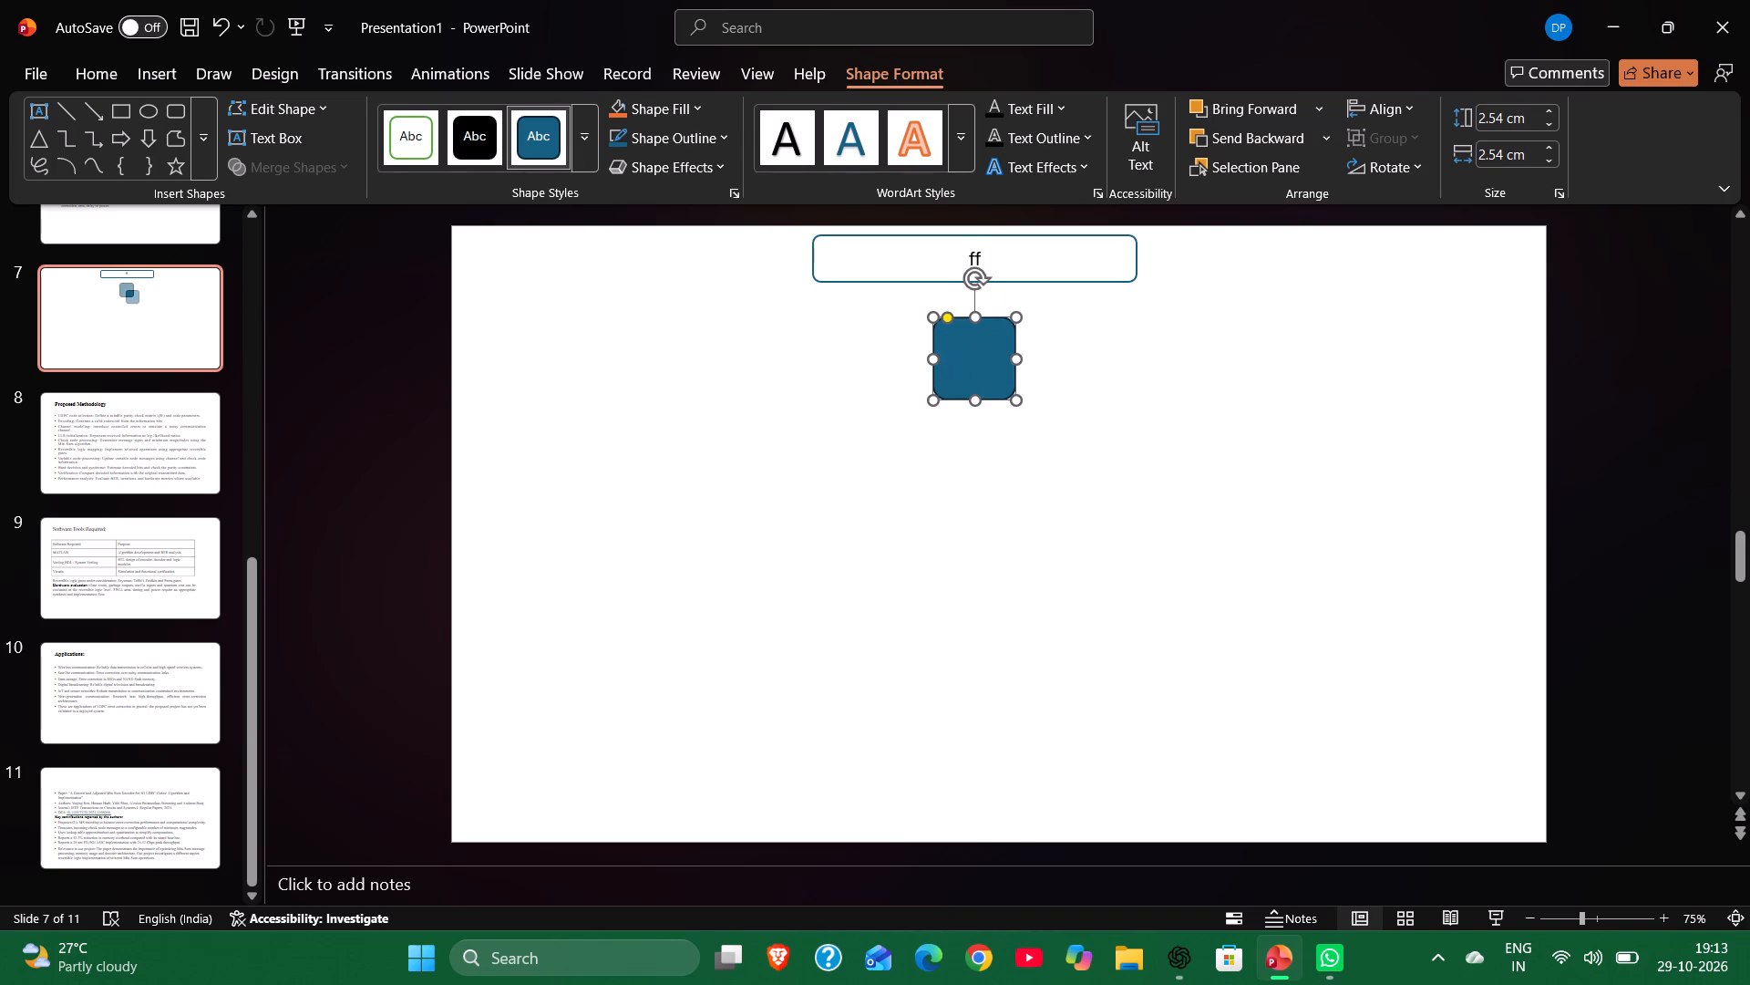
click(983, 484)
Fill the blue rounded rectangle below the "ff" box with white.
click(956, 353)
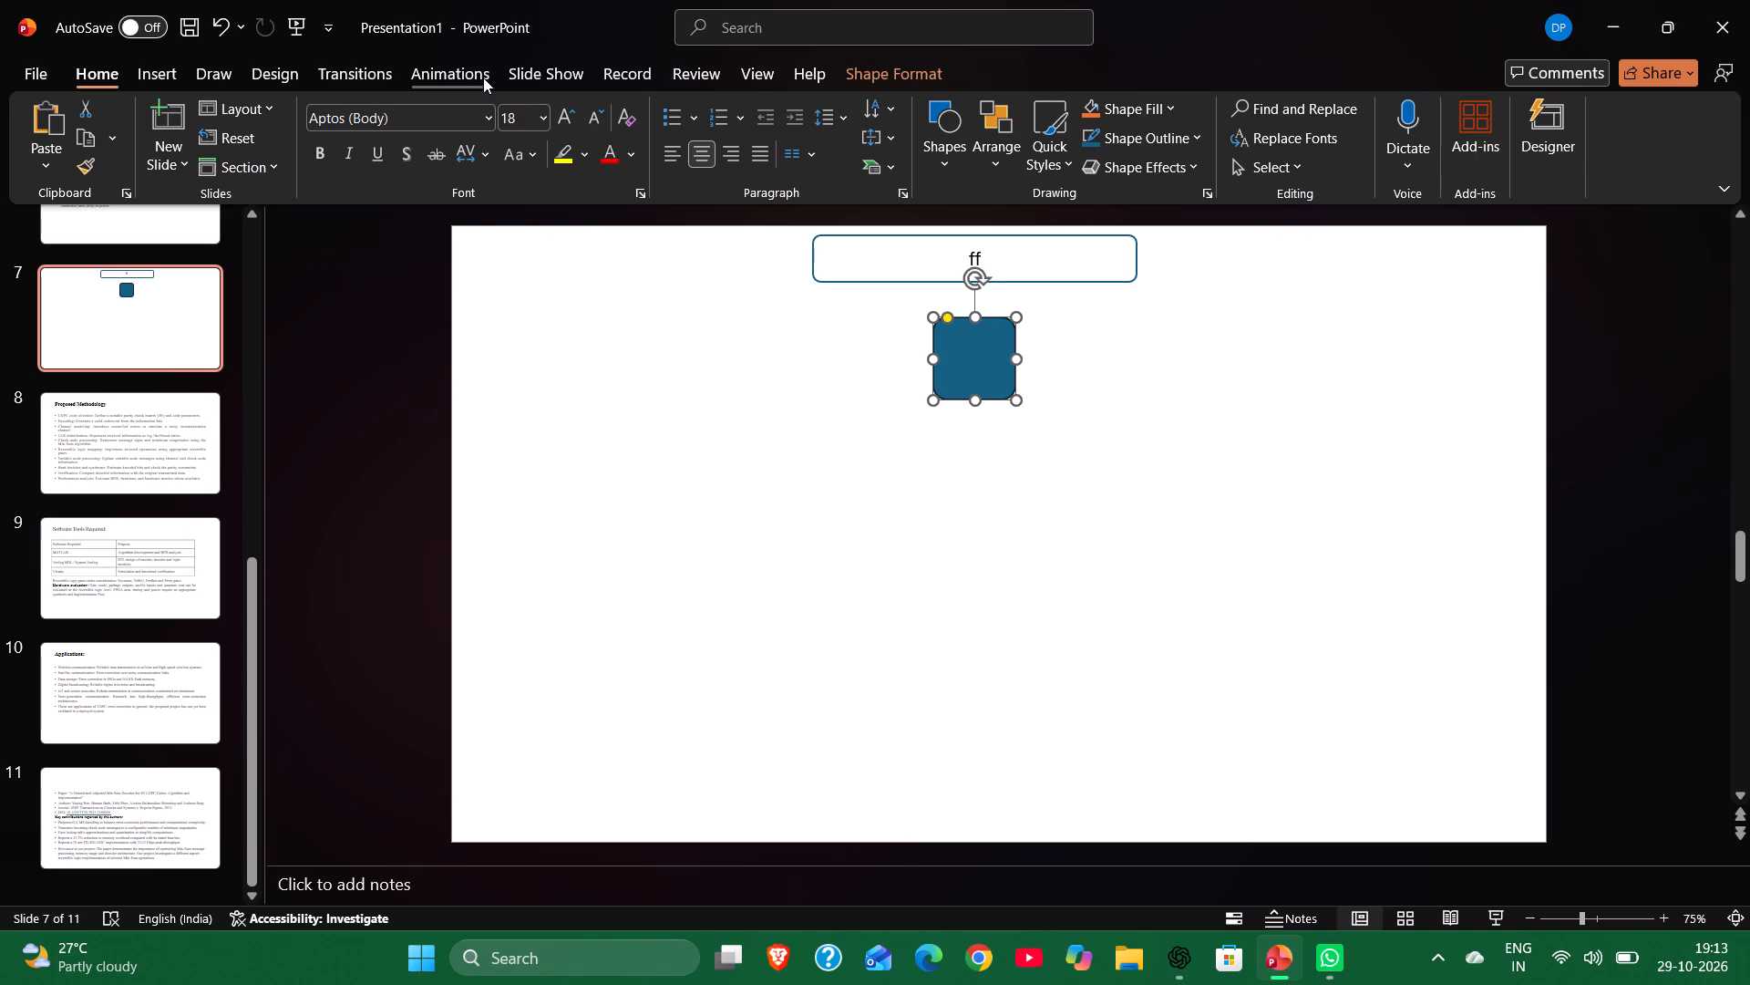
click(270, 75)
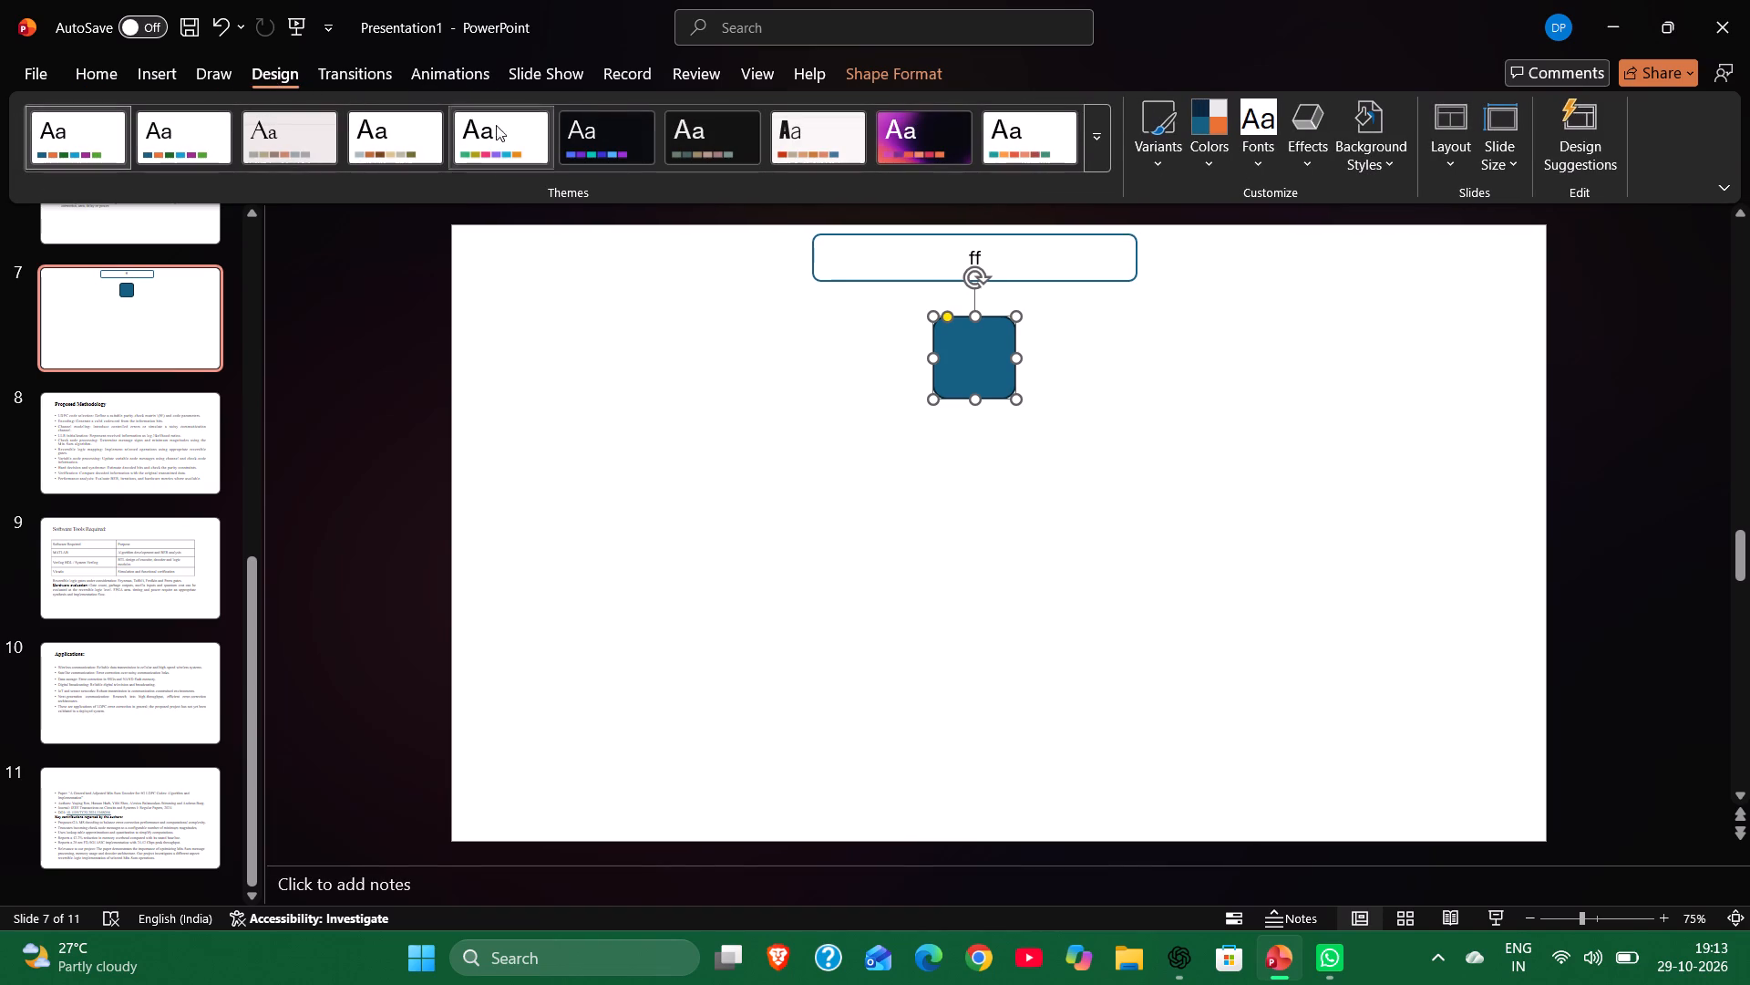
click(234, 70)
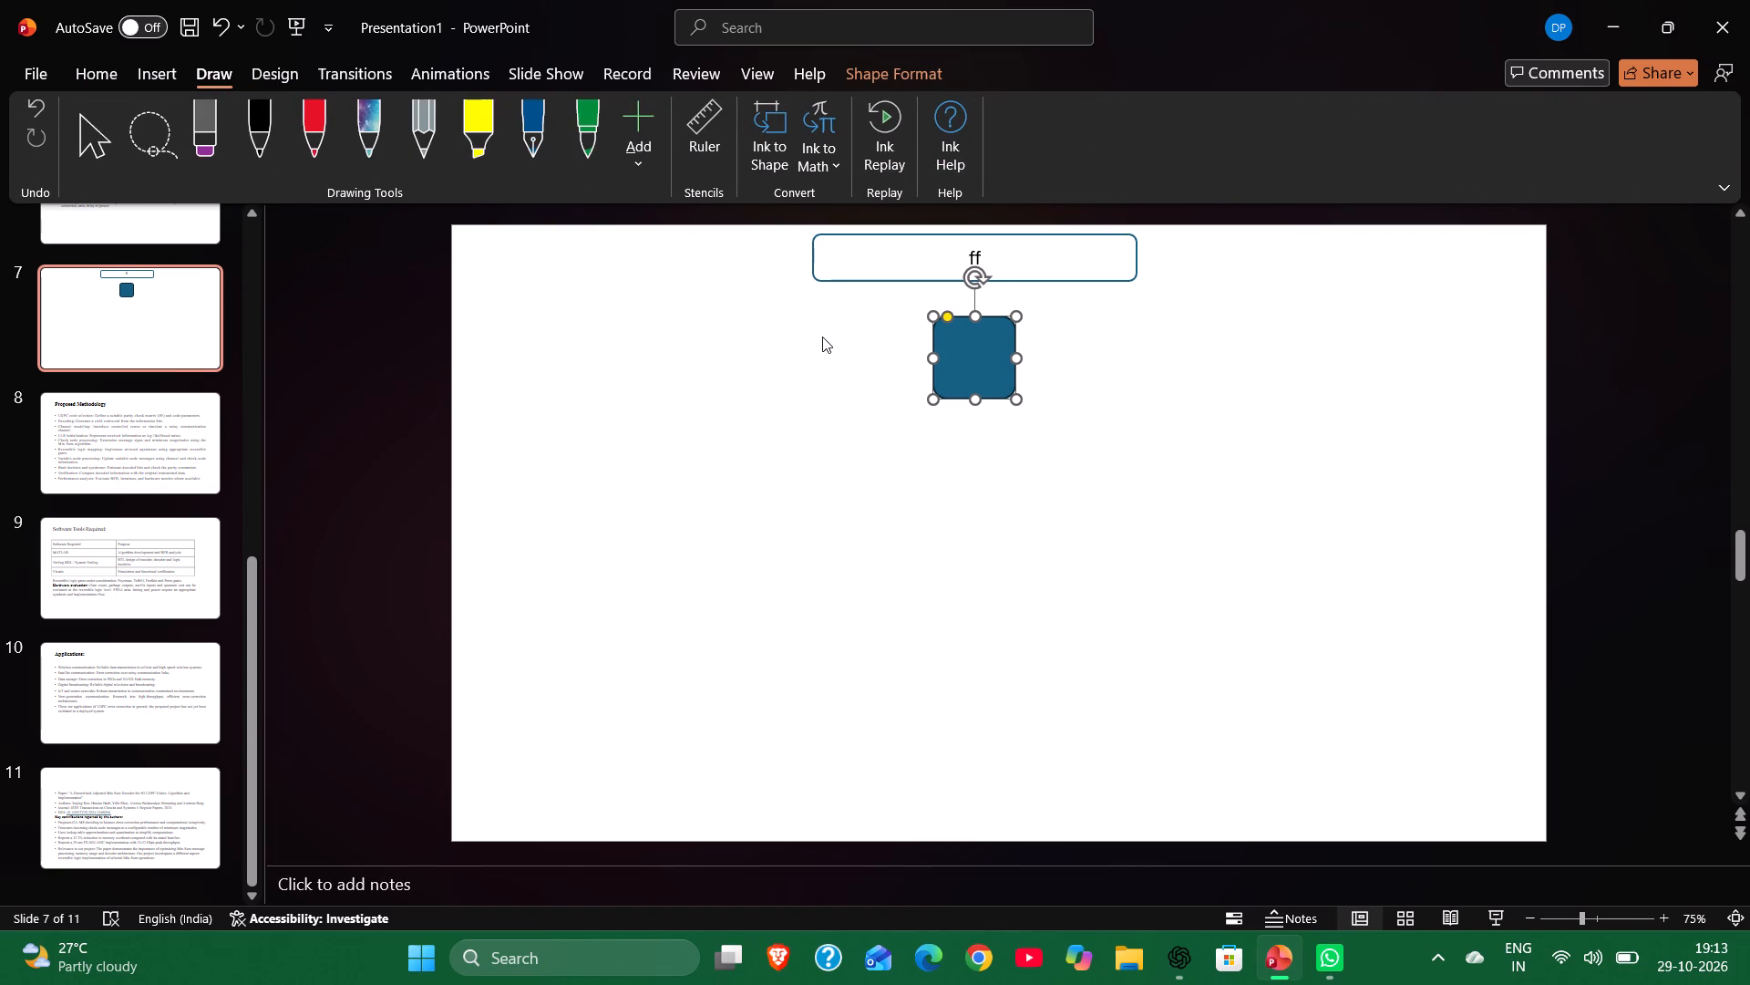
double_click(983, 346)
triple_click(983, 346)
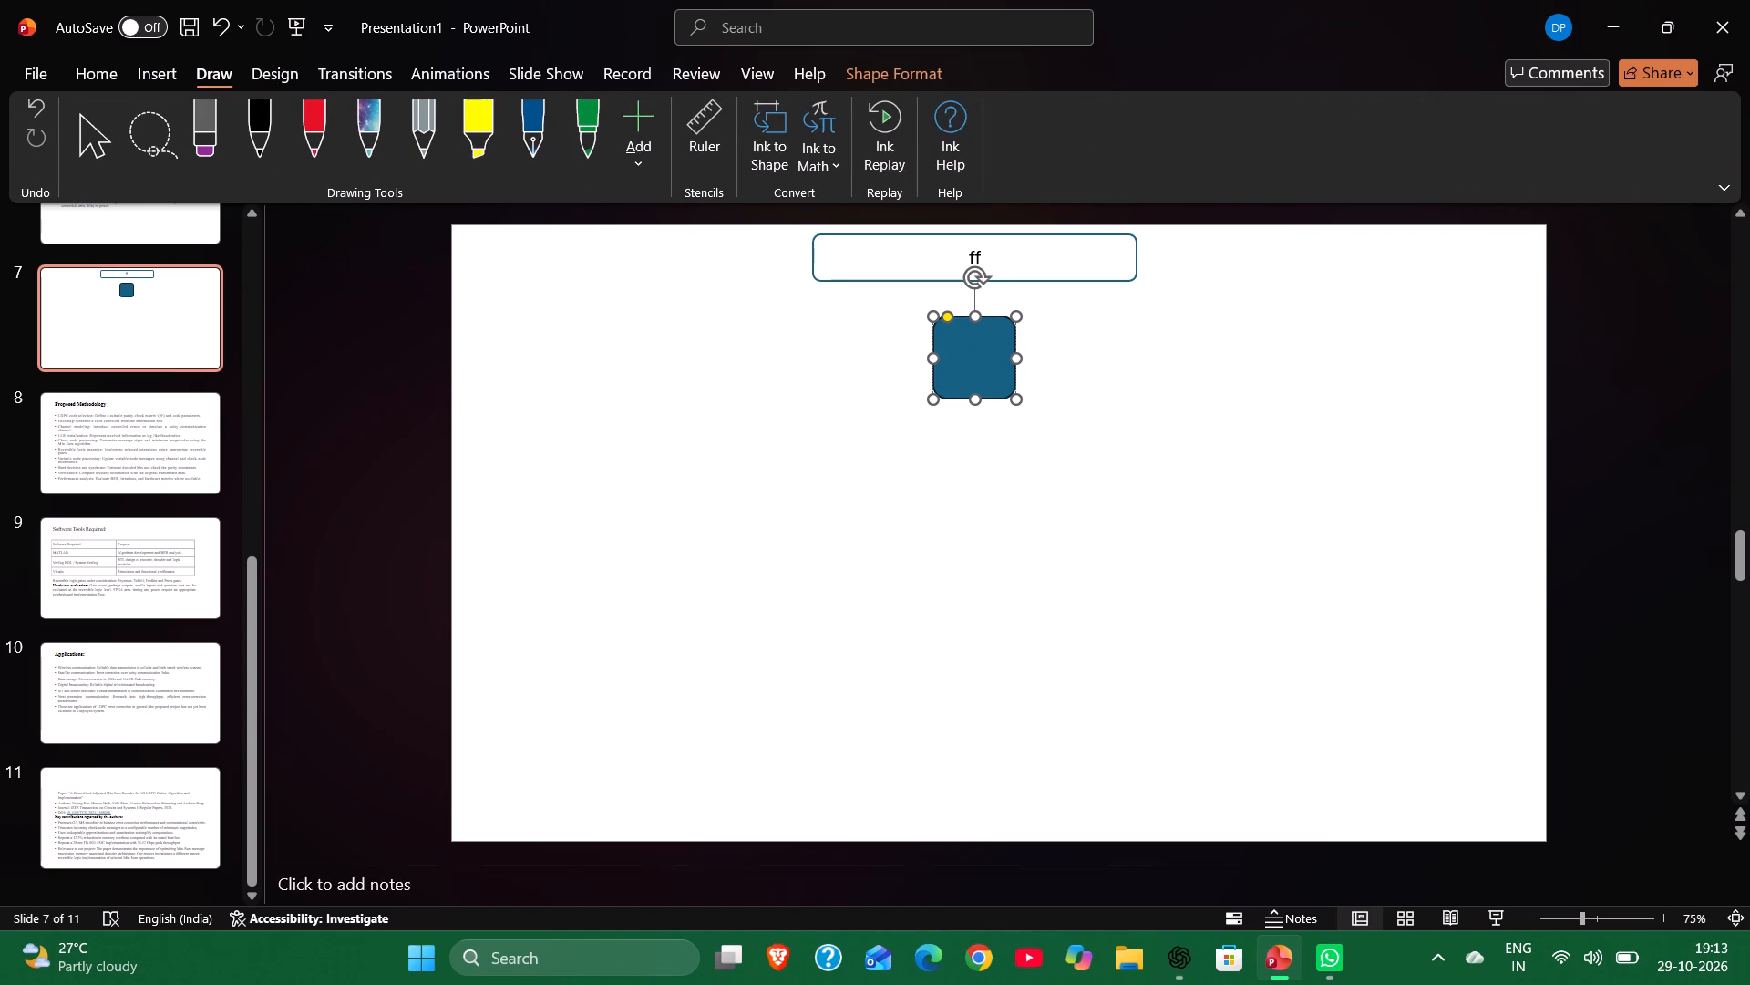
right_click(983, 346)
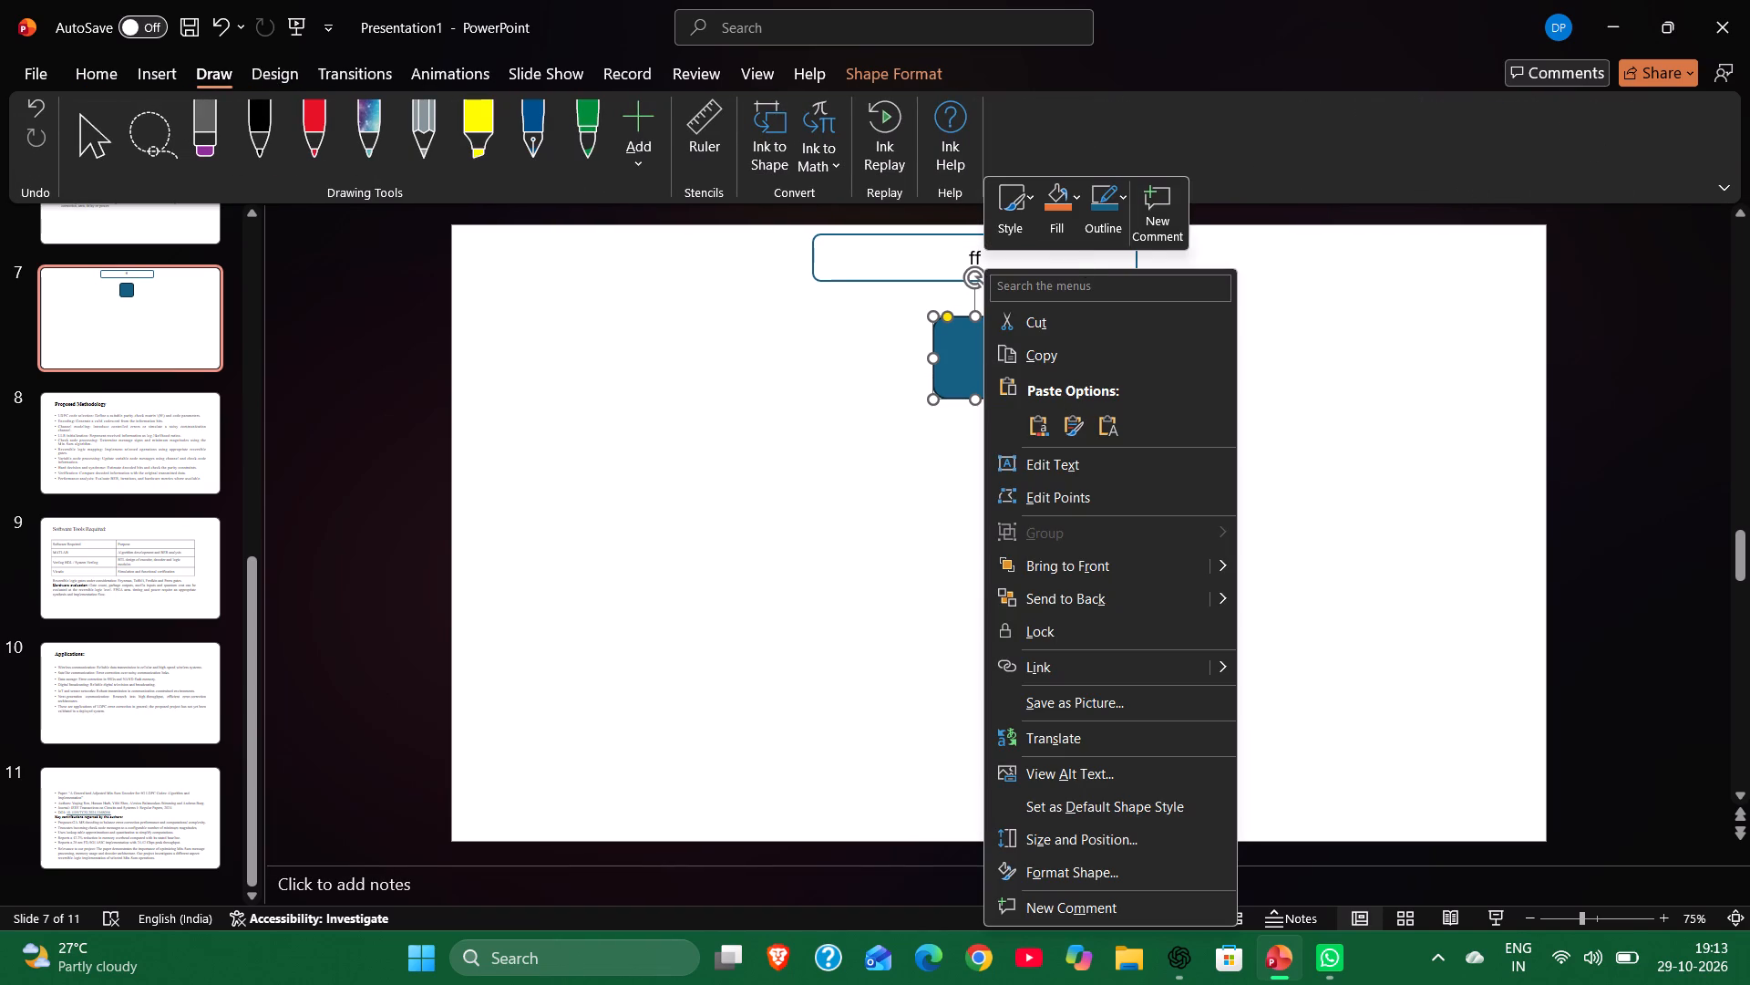
click(1071, 202)
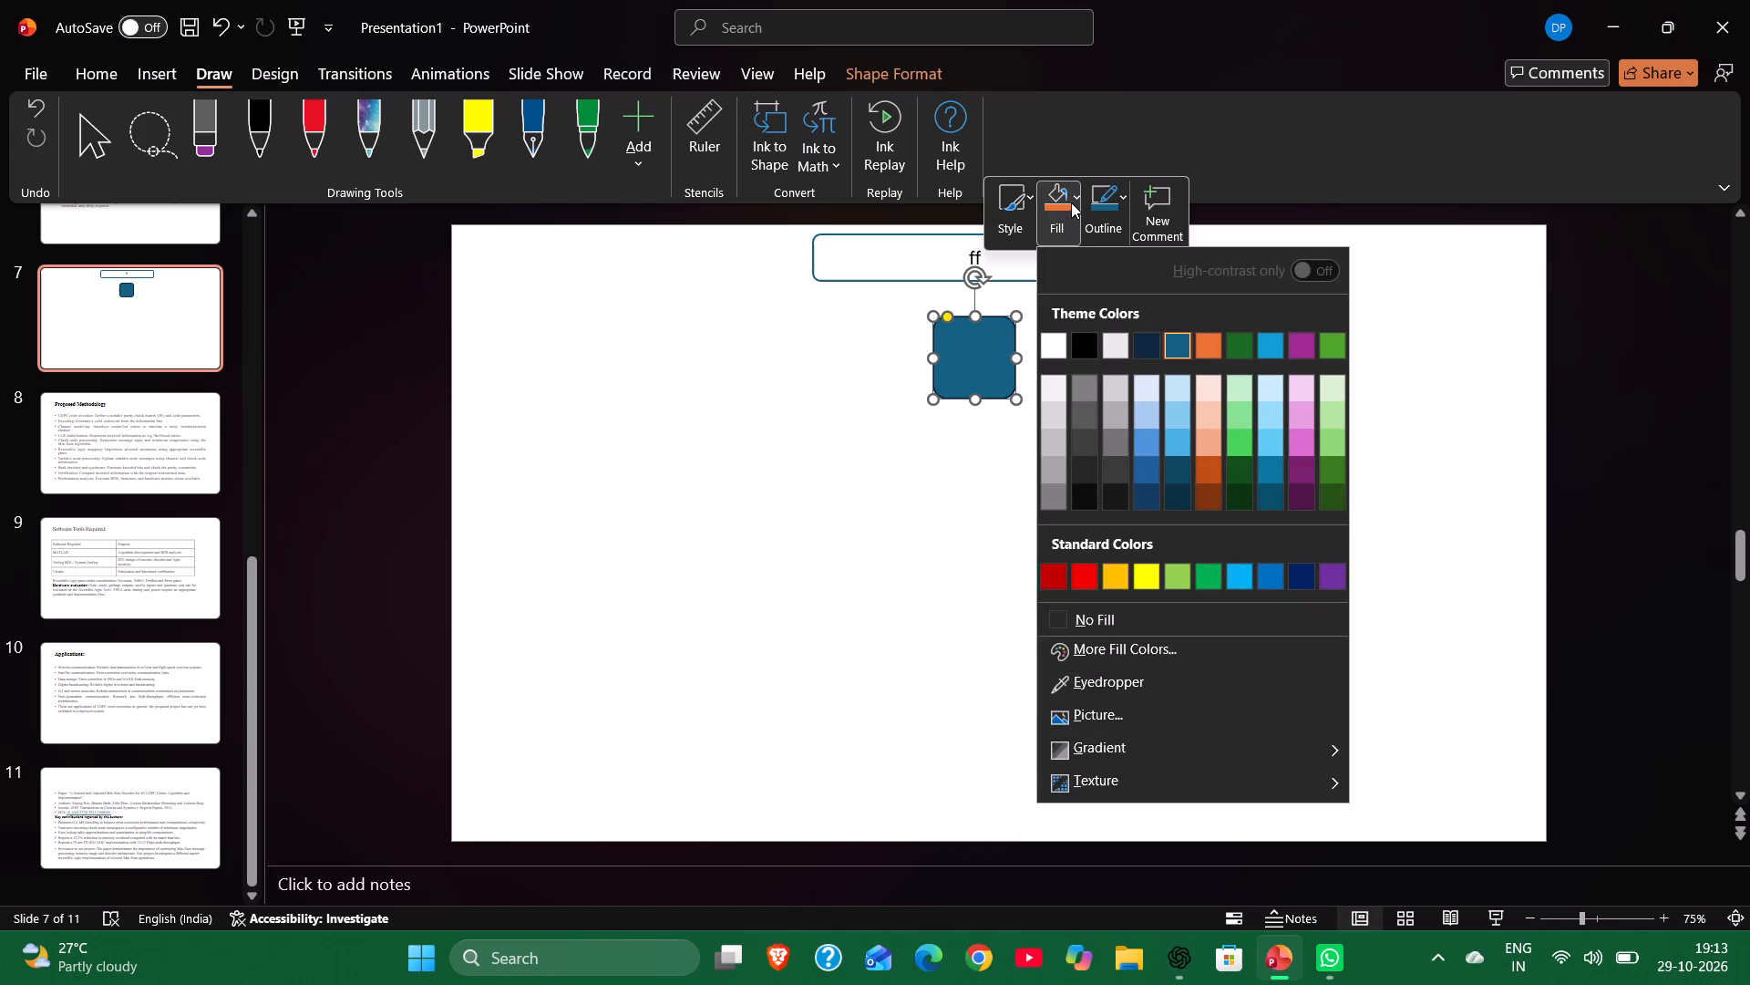
click(1056, 341)
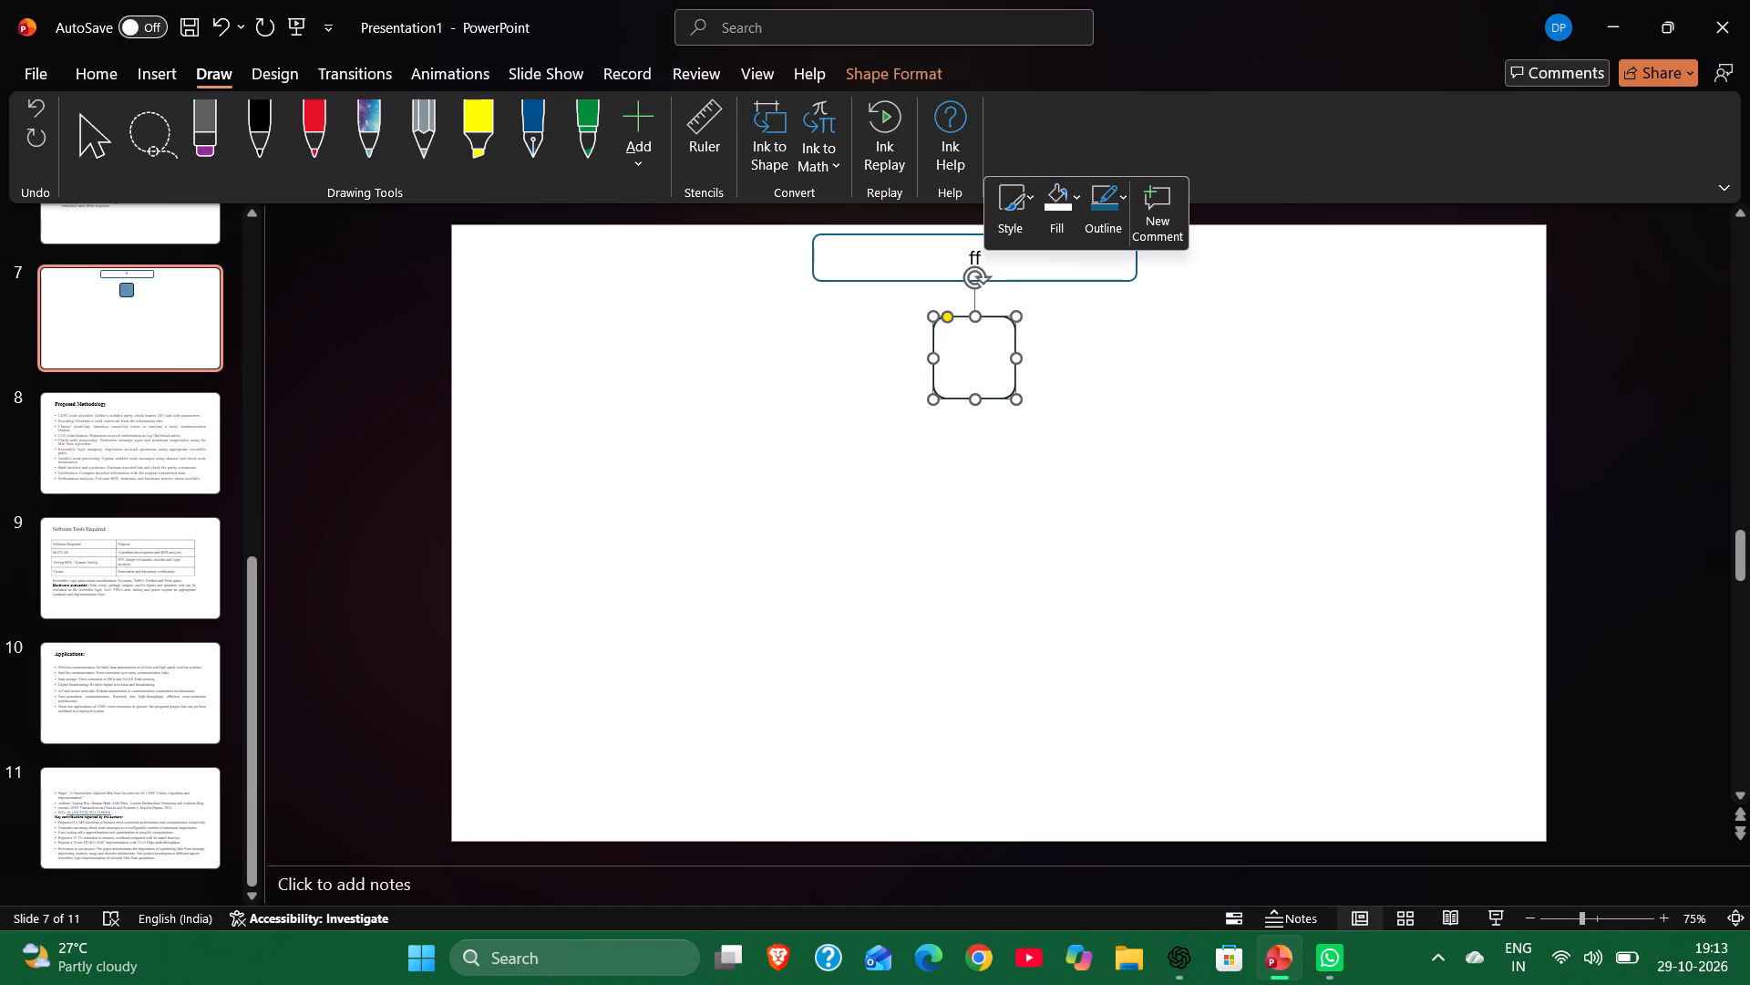
click(974, 356)
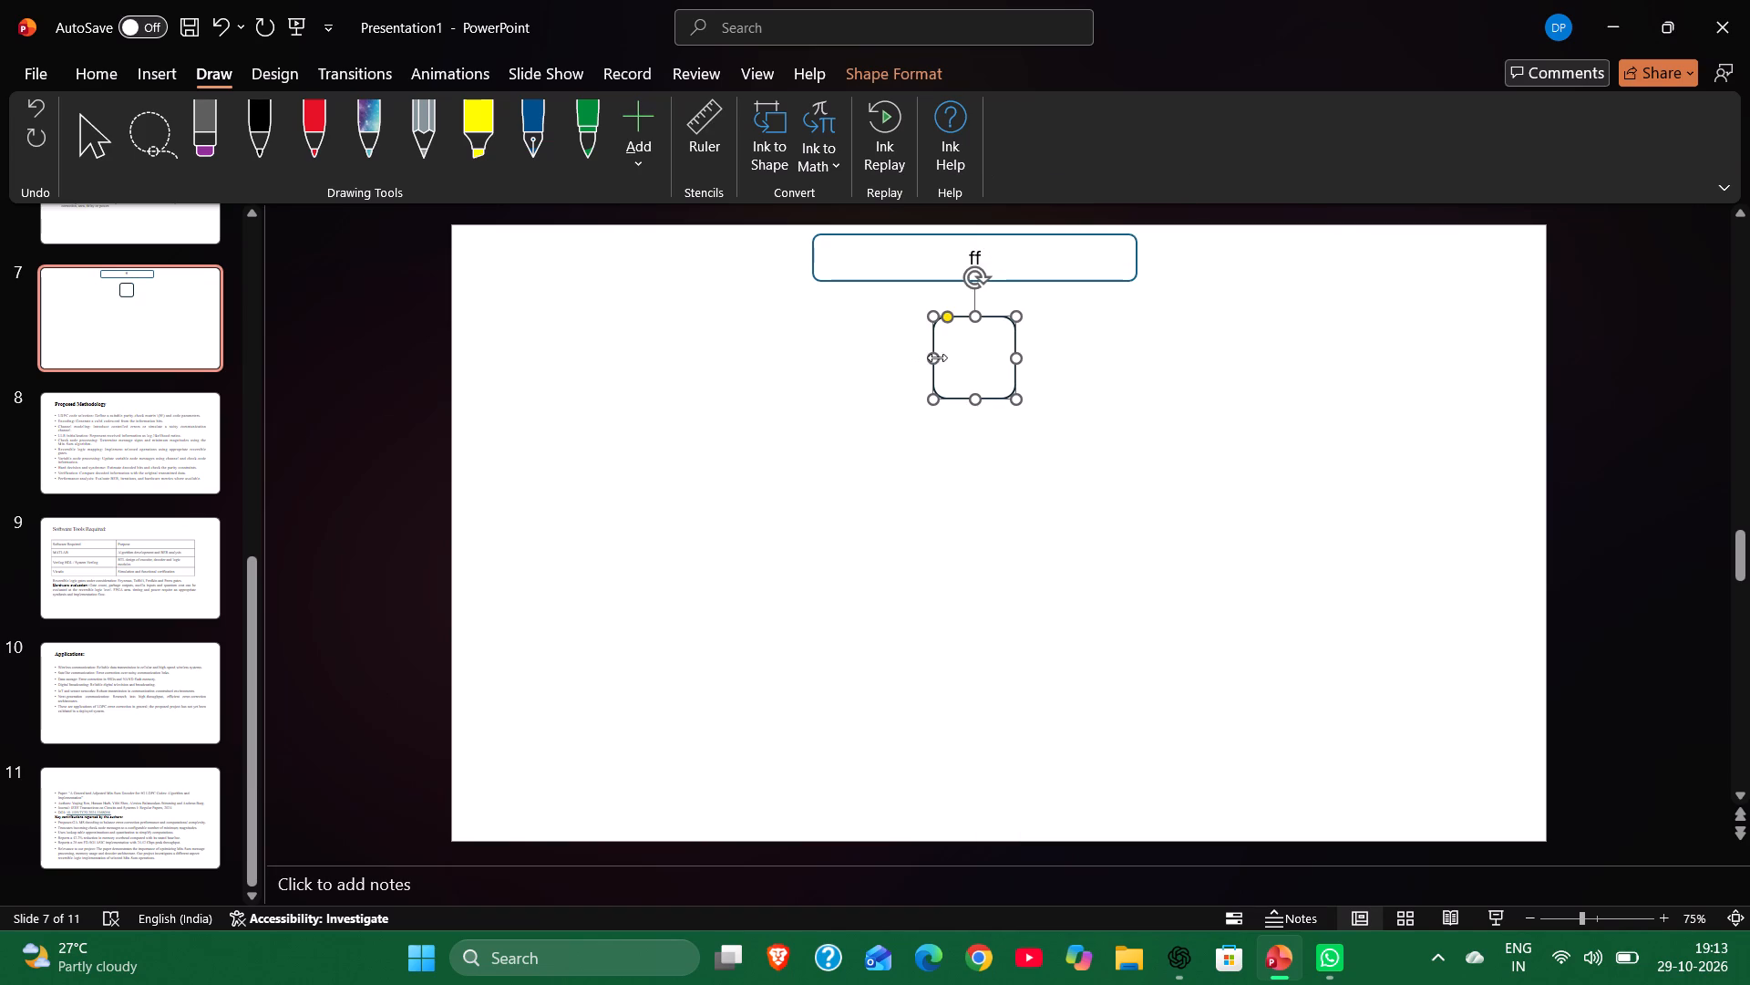
Resize the second rounded rectangle to about 10 cm wide and 1.43 cm high, aligning its sides with the "ff" box.
drag(928, 362, 821, 342)
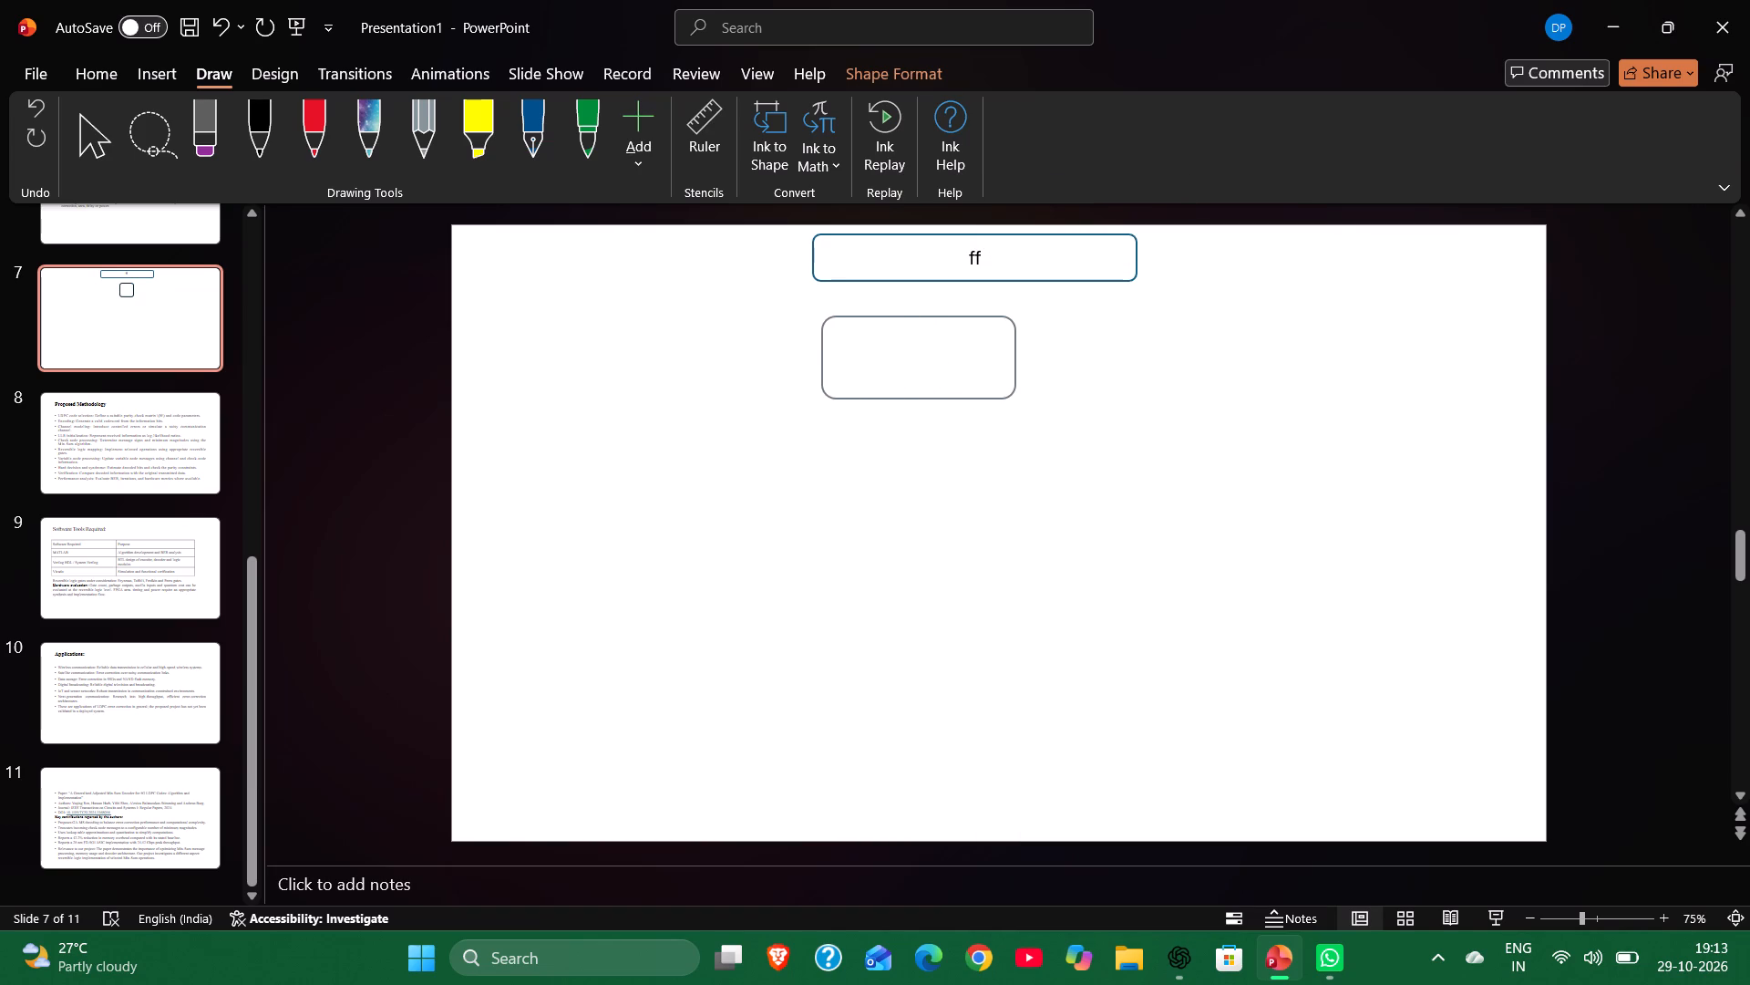
drag(821, 342, 818, 344)
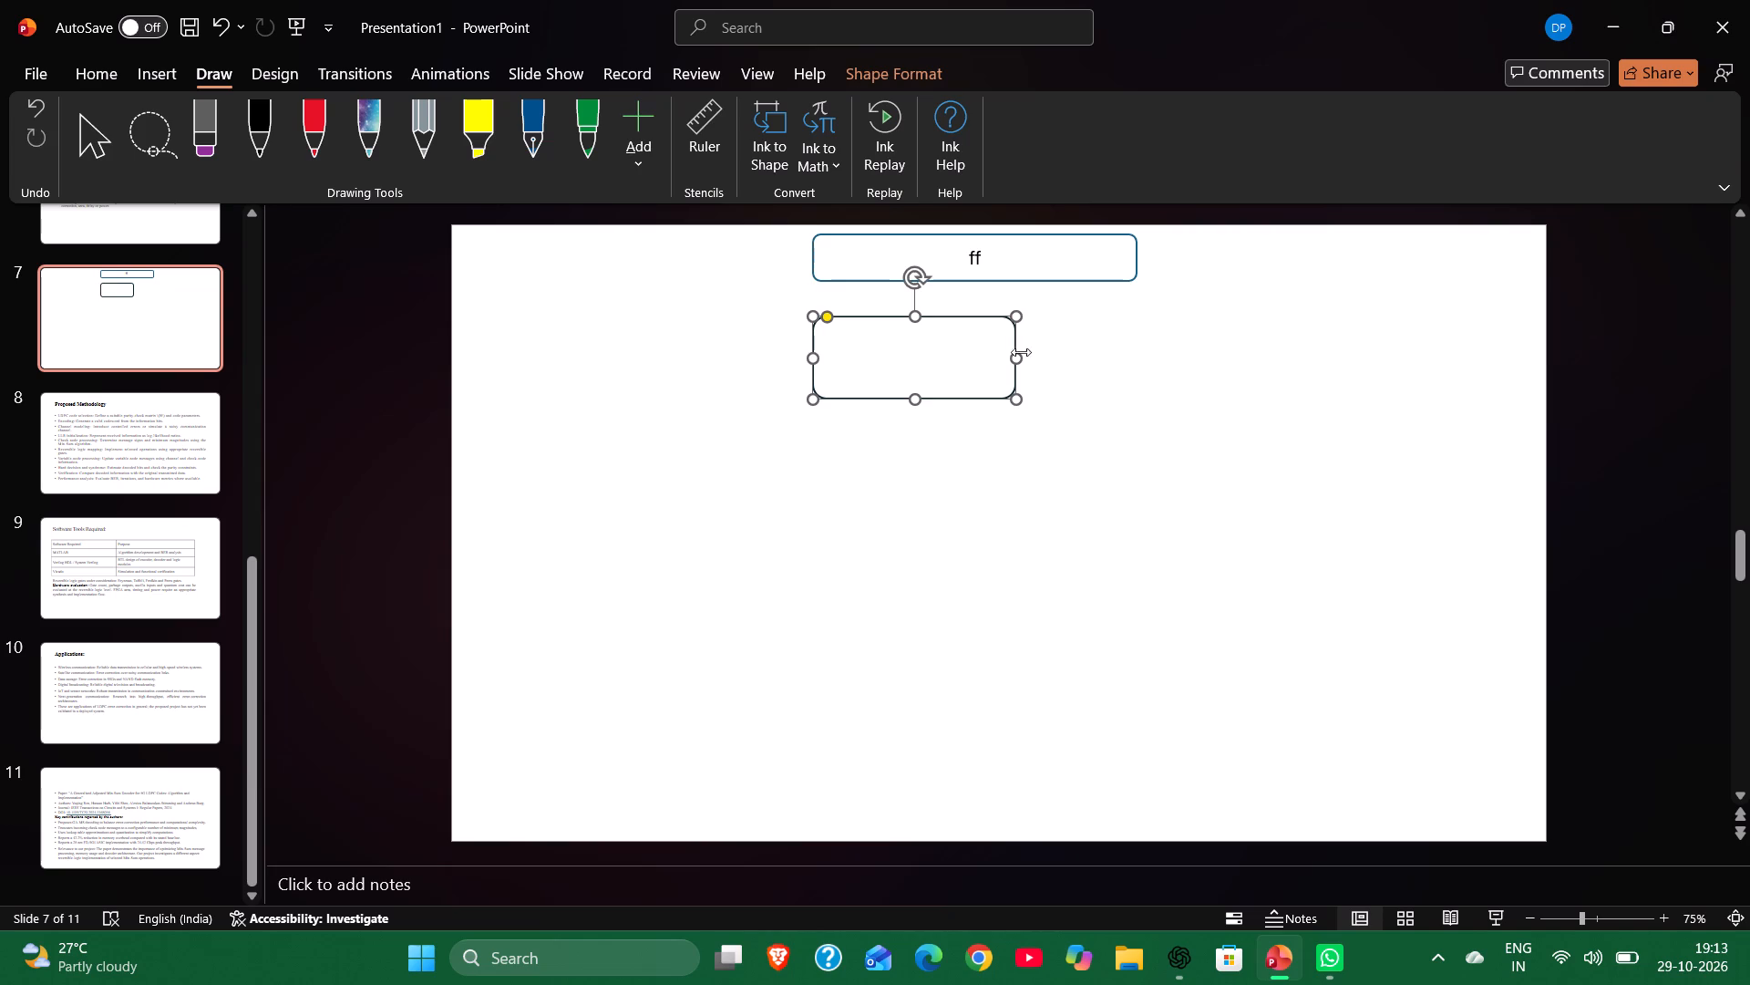
drag(1014, 357, 1050, 358)
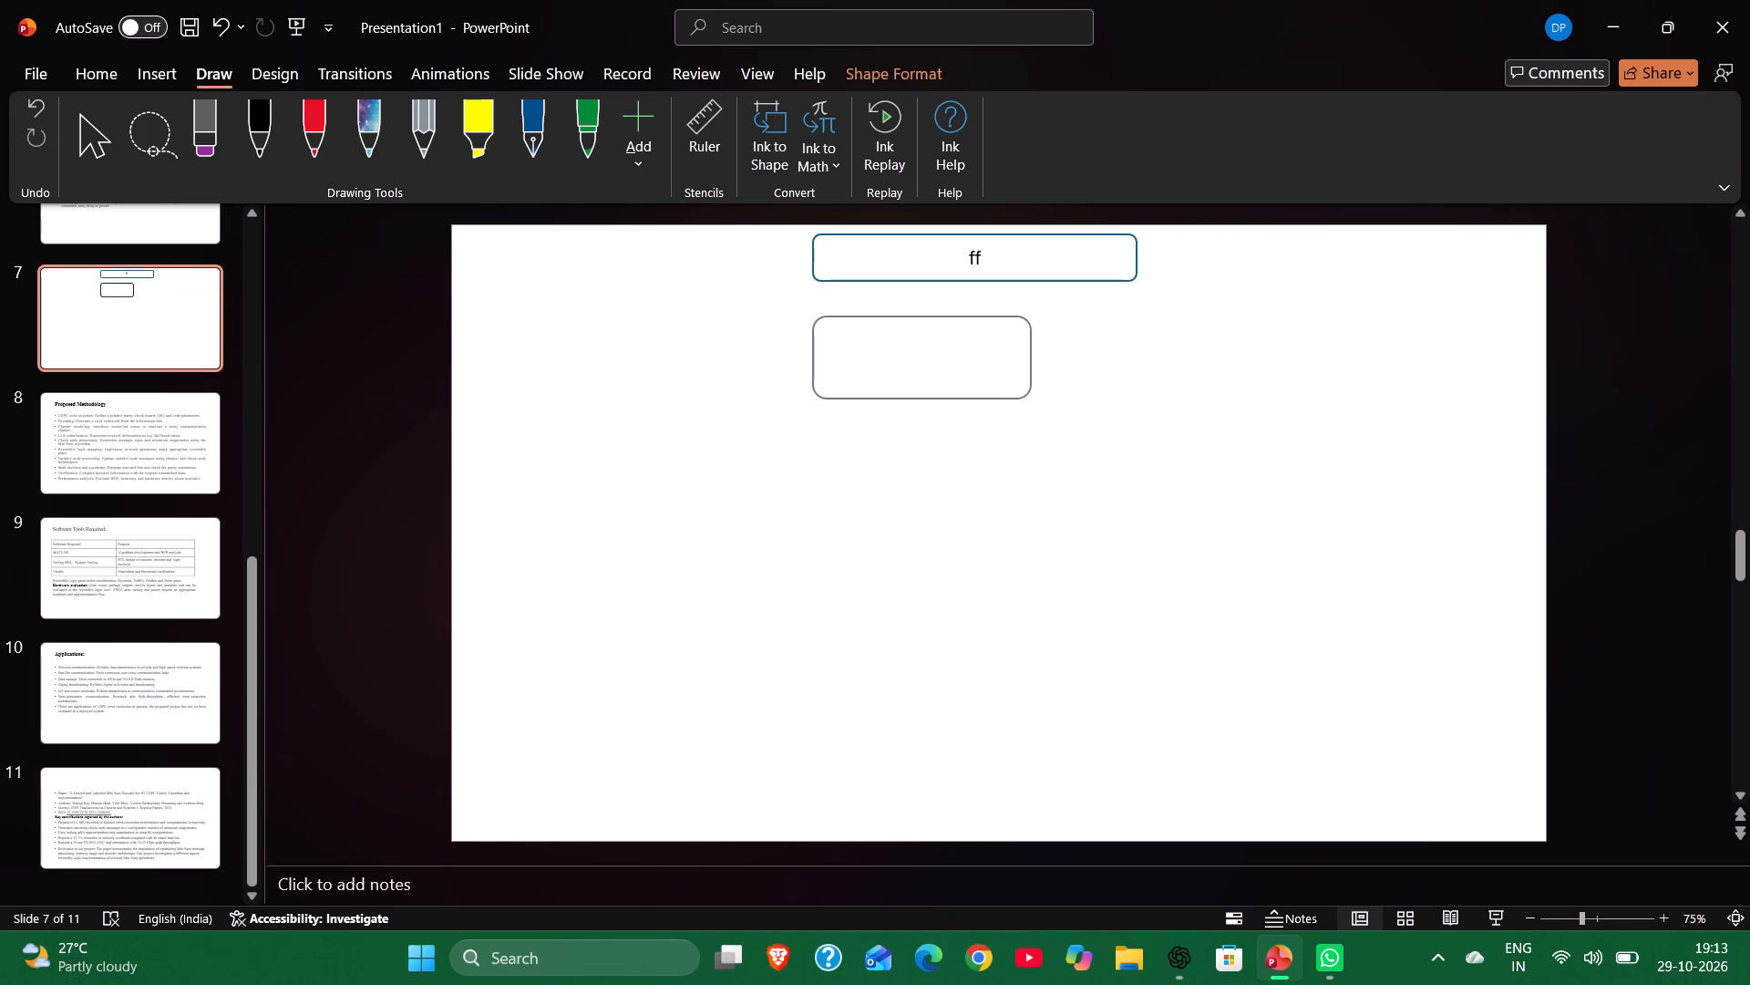
drag(1050, 358, 1162, 355)
drag(1162, 355, 1139, 352)
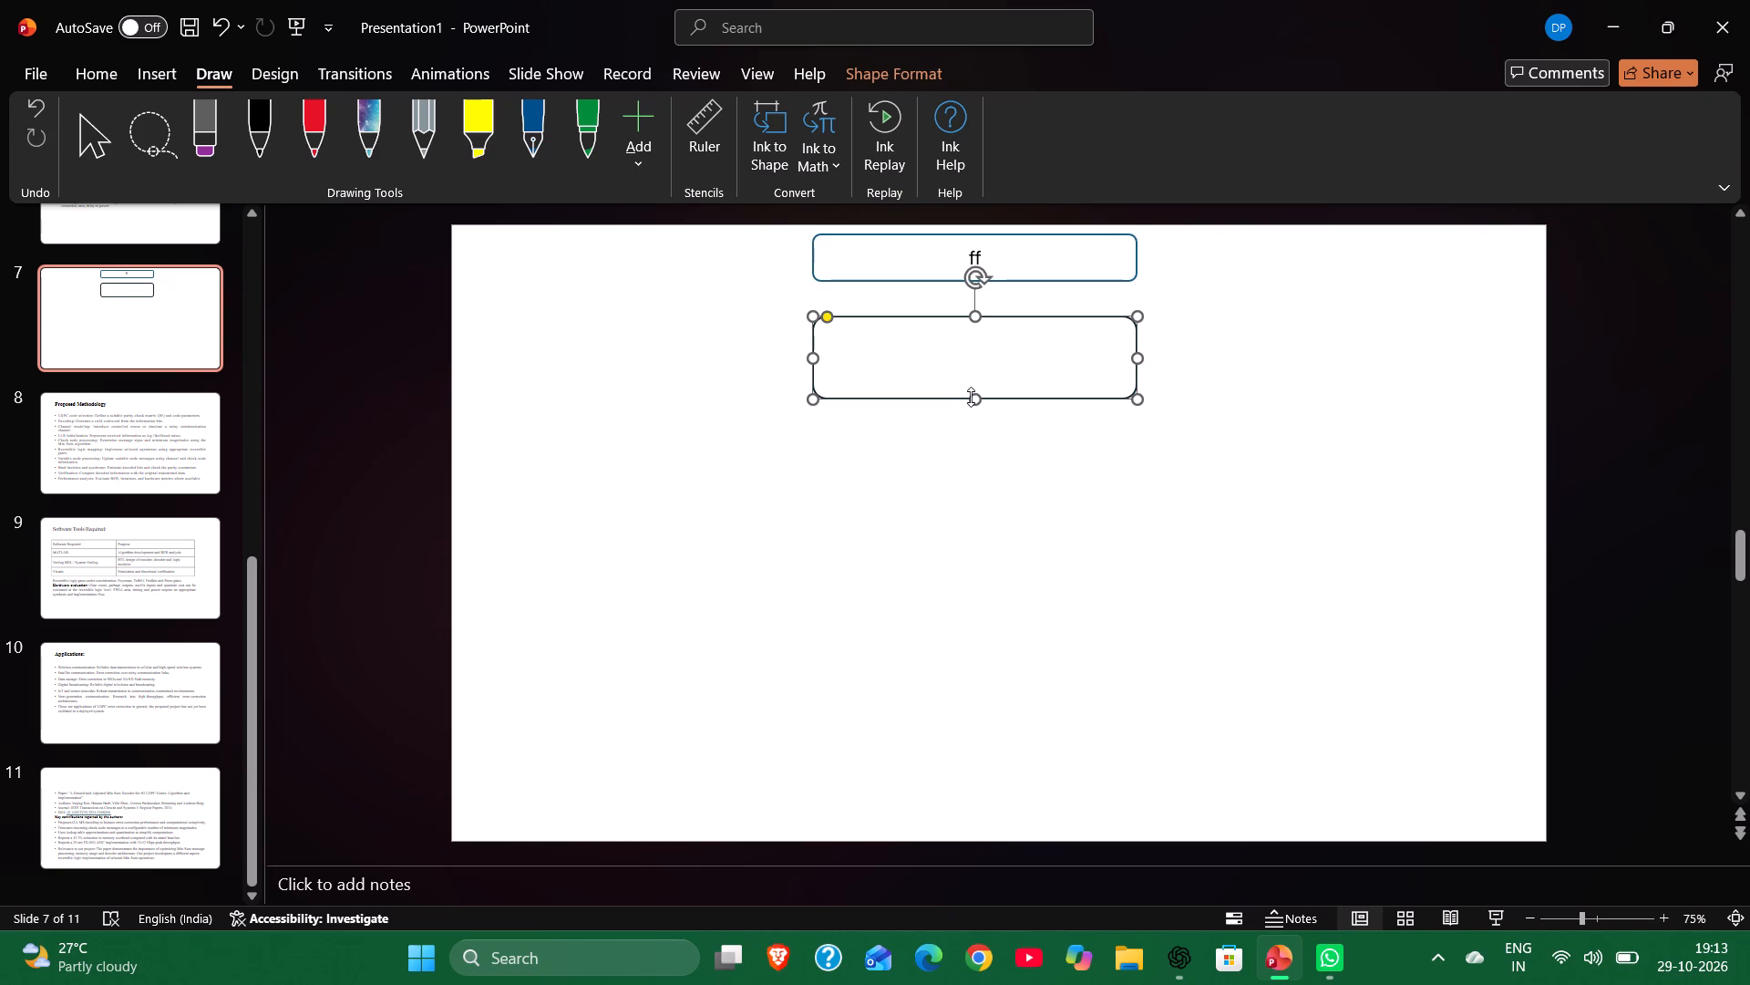
drag(974, 396, 979, 361)
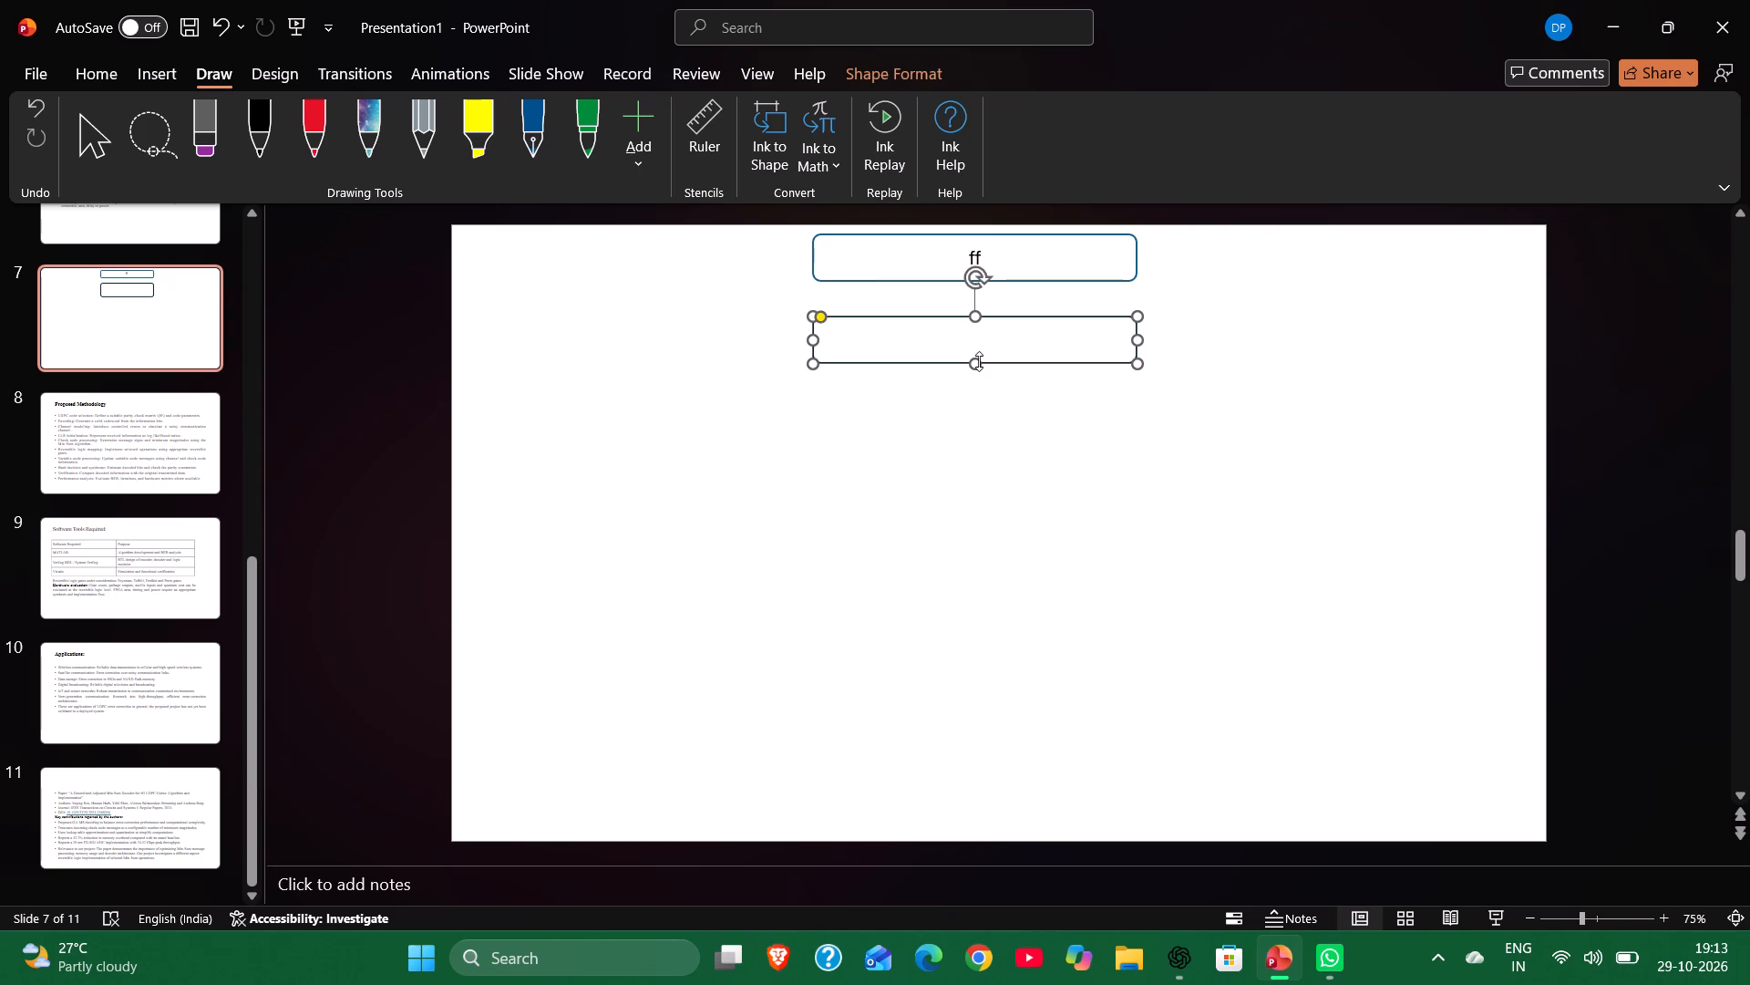
click(950, 412)
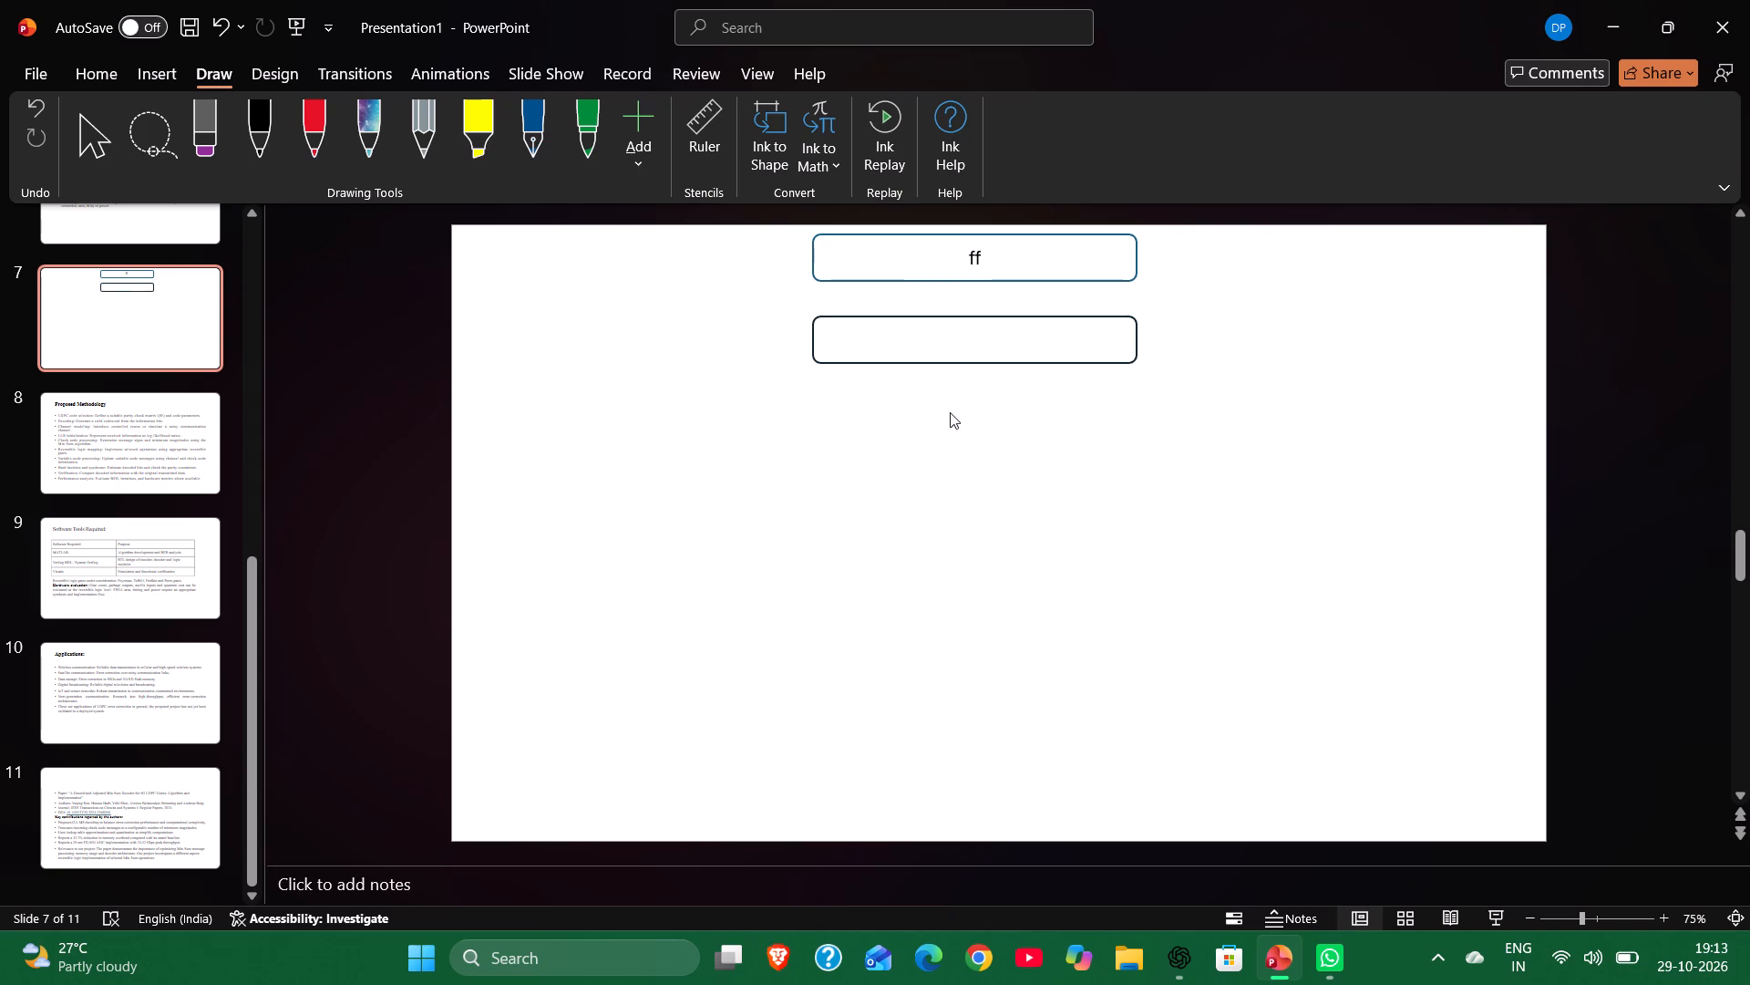
Duplicate the empty rounded rectangle and place the copy directly below it as the third box, aligned with the others.
click(944, 337)
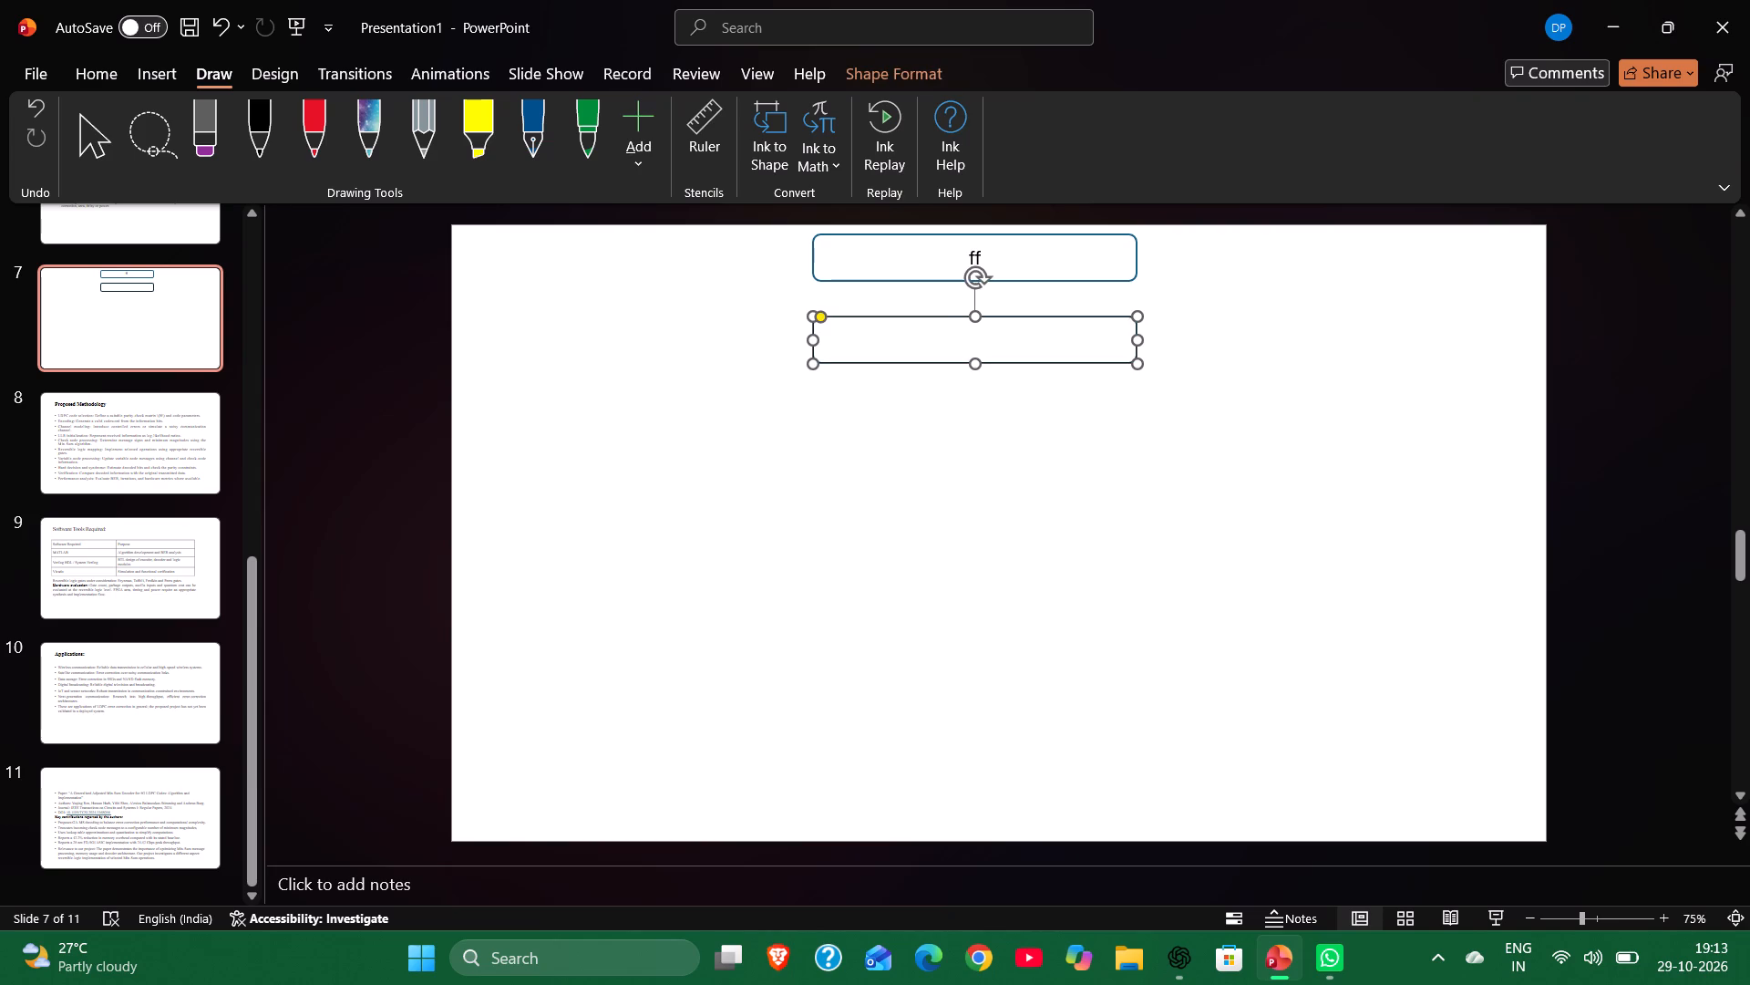
key(ctrl+c)
click(969, 428)
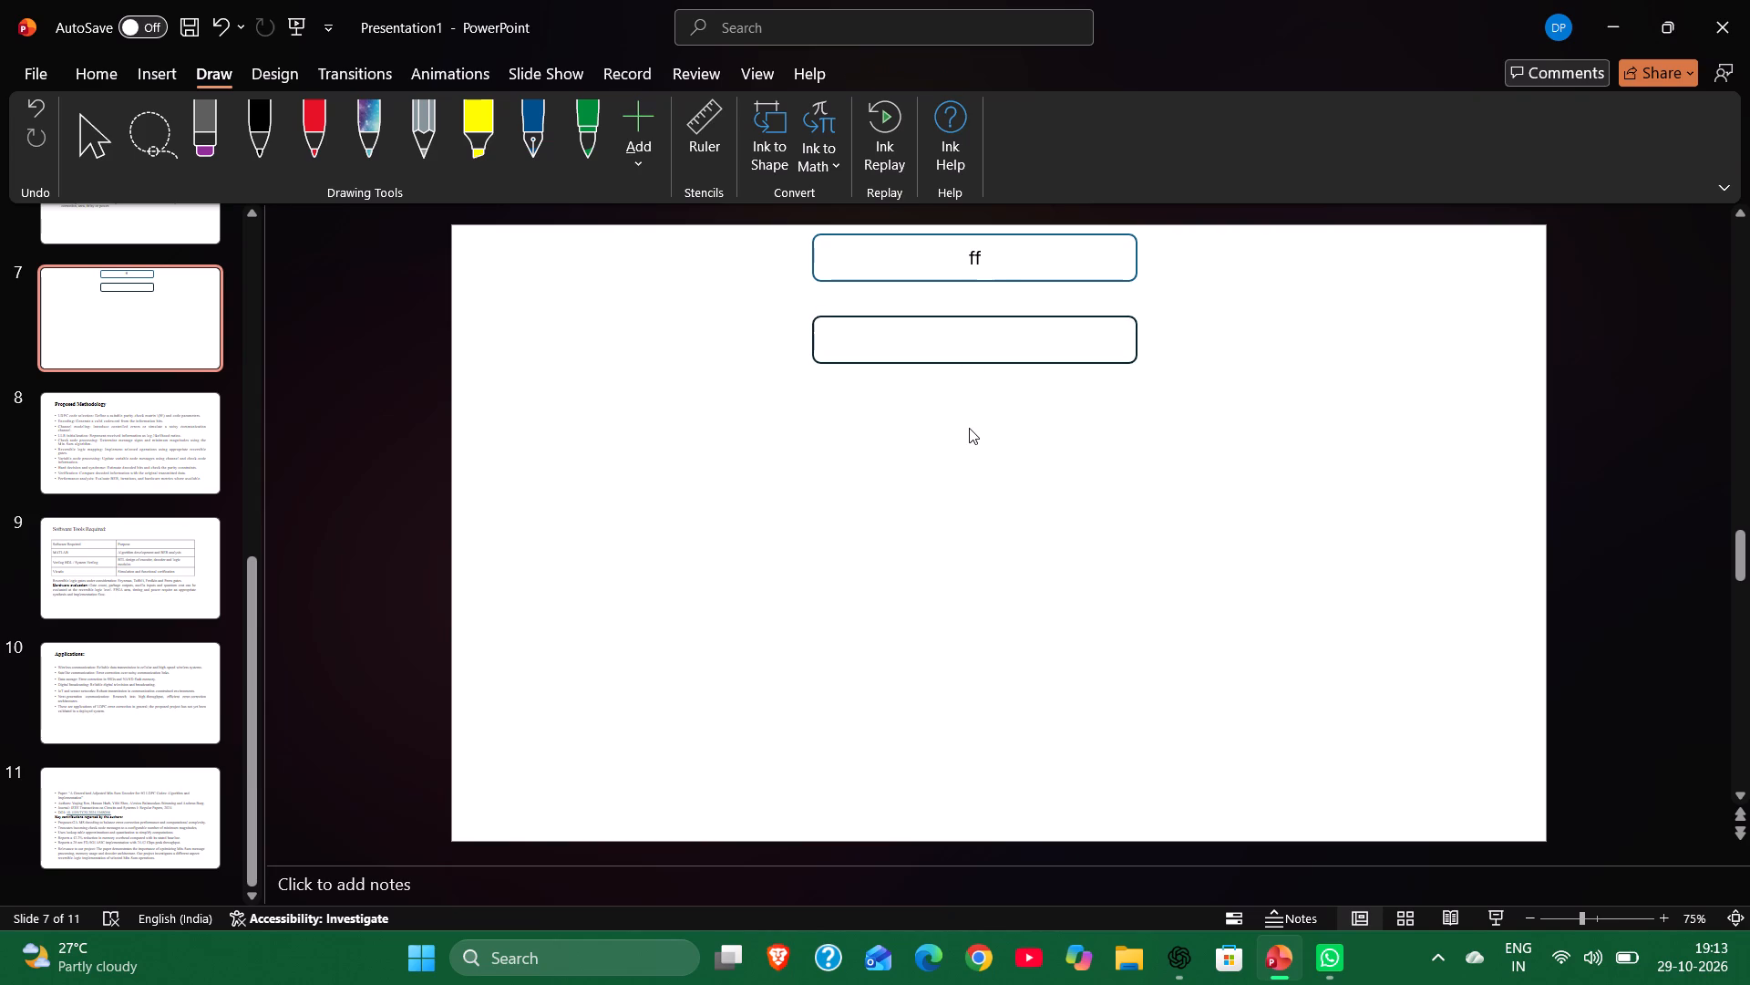
key(ctrl+v)
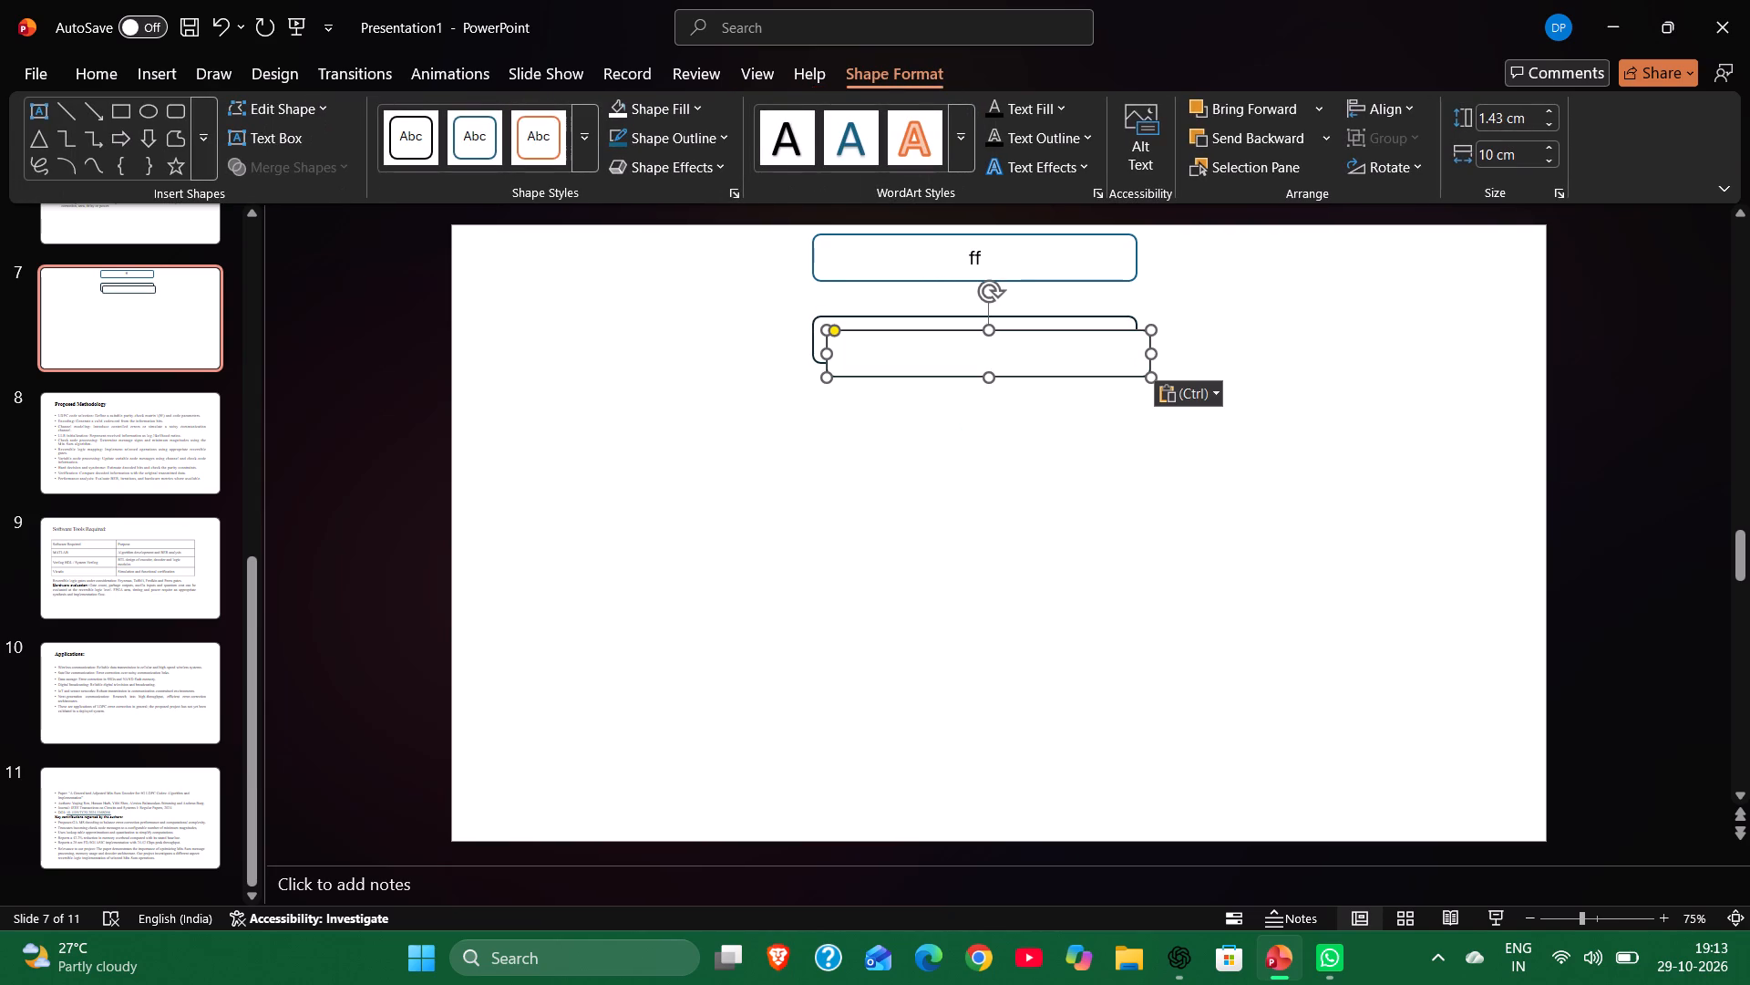
drag(993, 352, 973, 426)
click(970, 471)
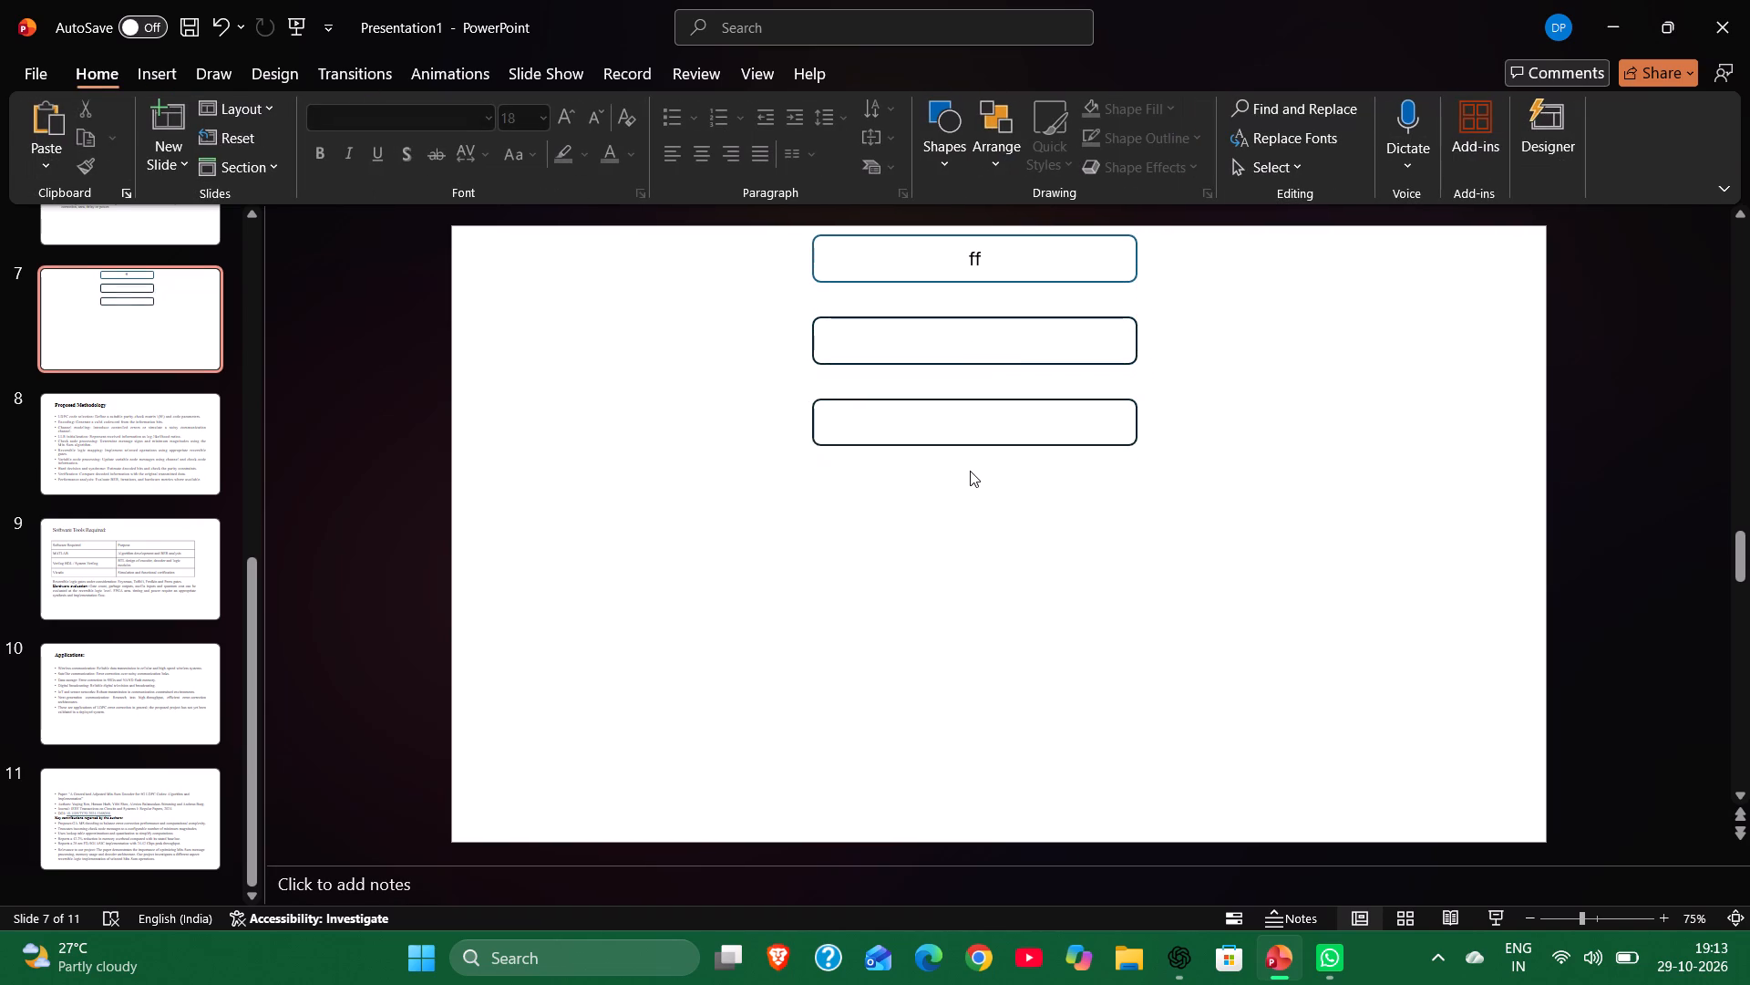
Paste two more copies of the empty rounded rectangle and place them as the fourth and fifth boxes in the aligned column.
click(968, 467)
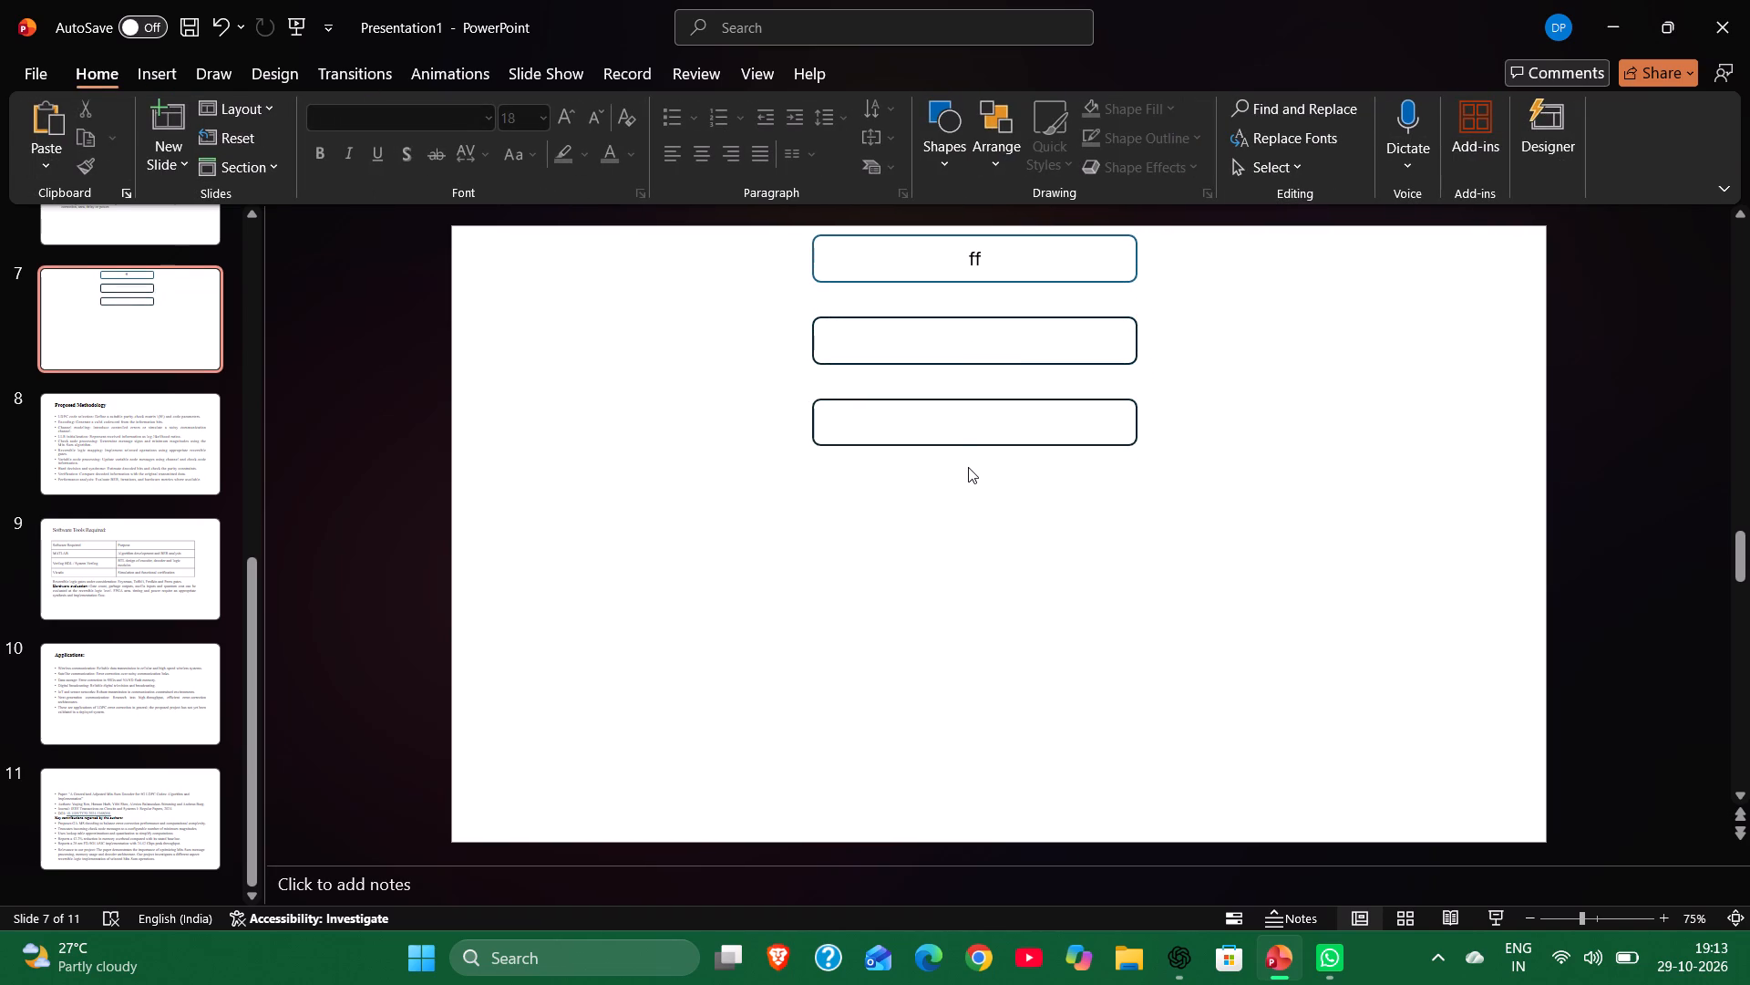
key(ctrl+v)
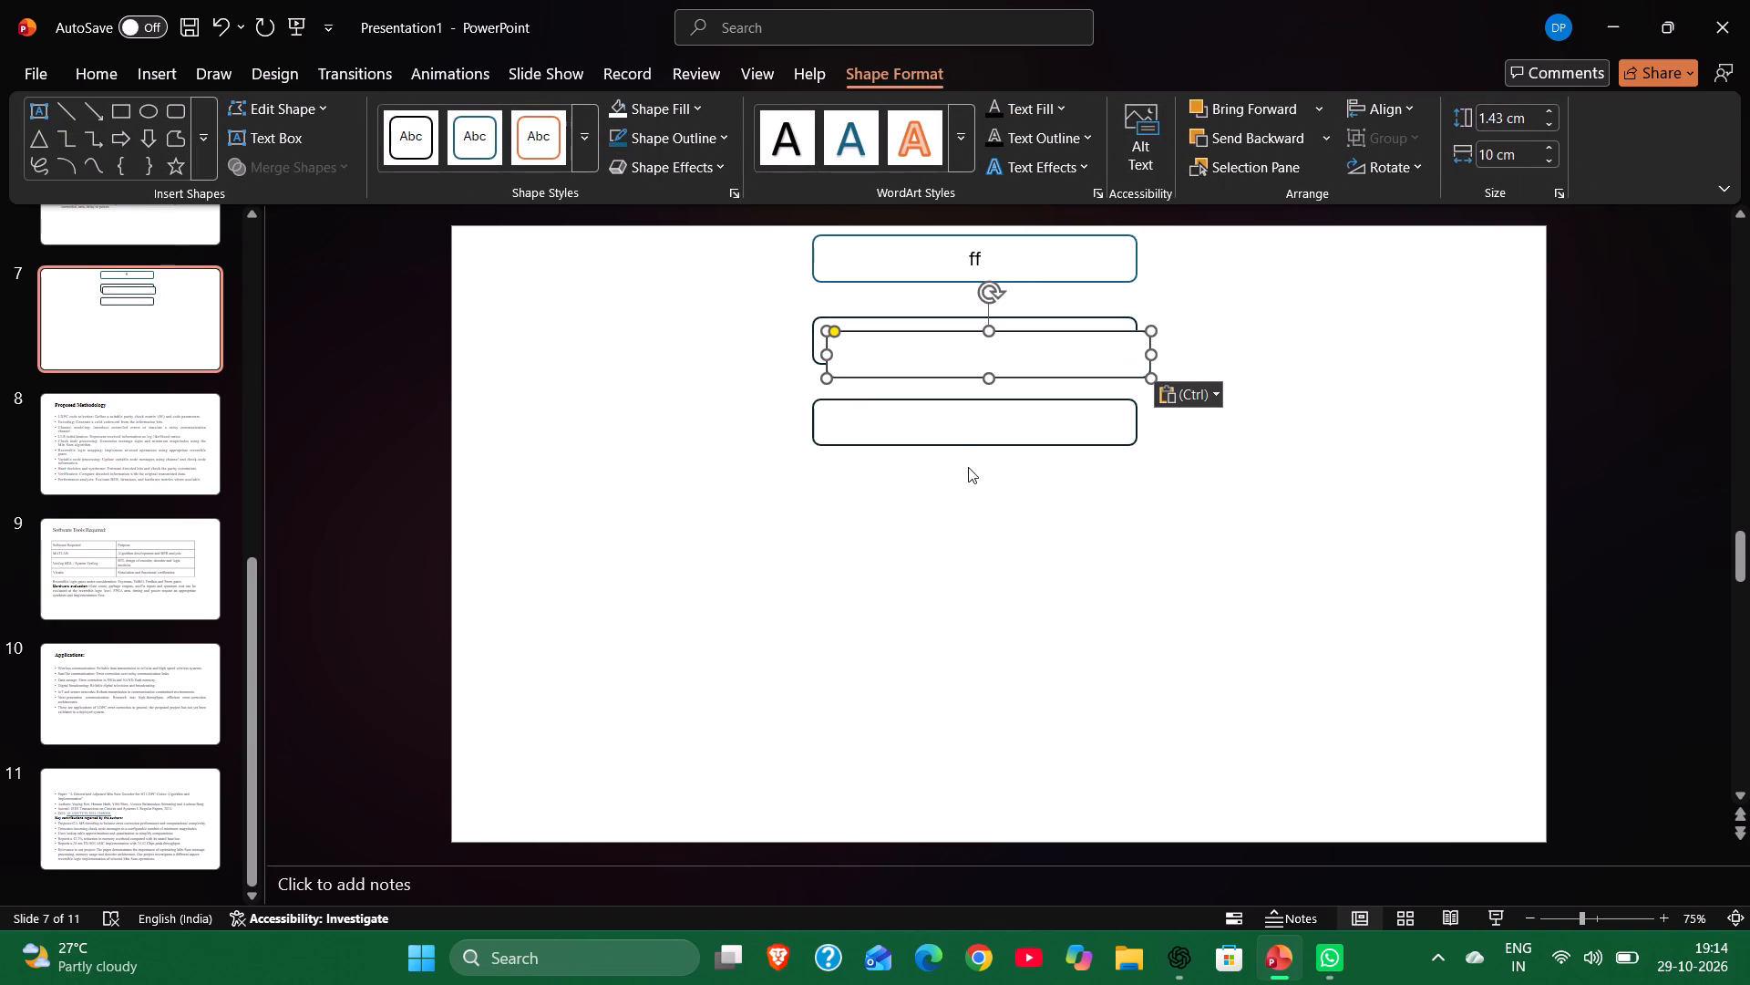
key(ctrl+v)
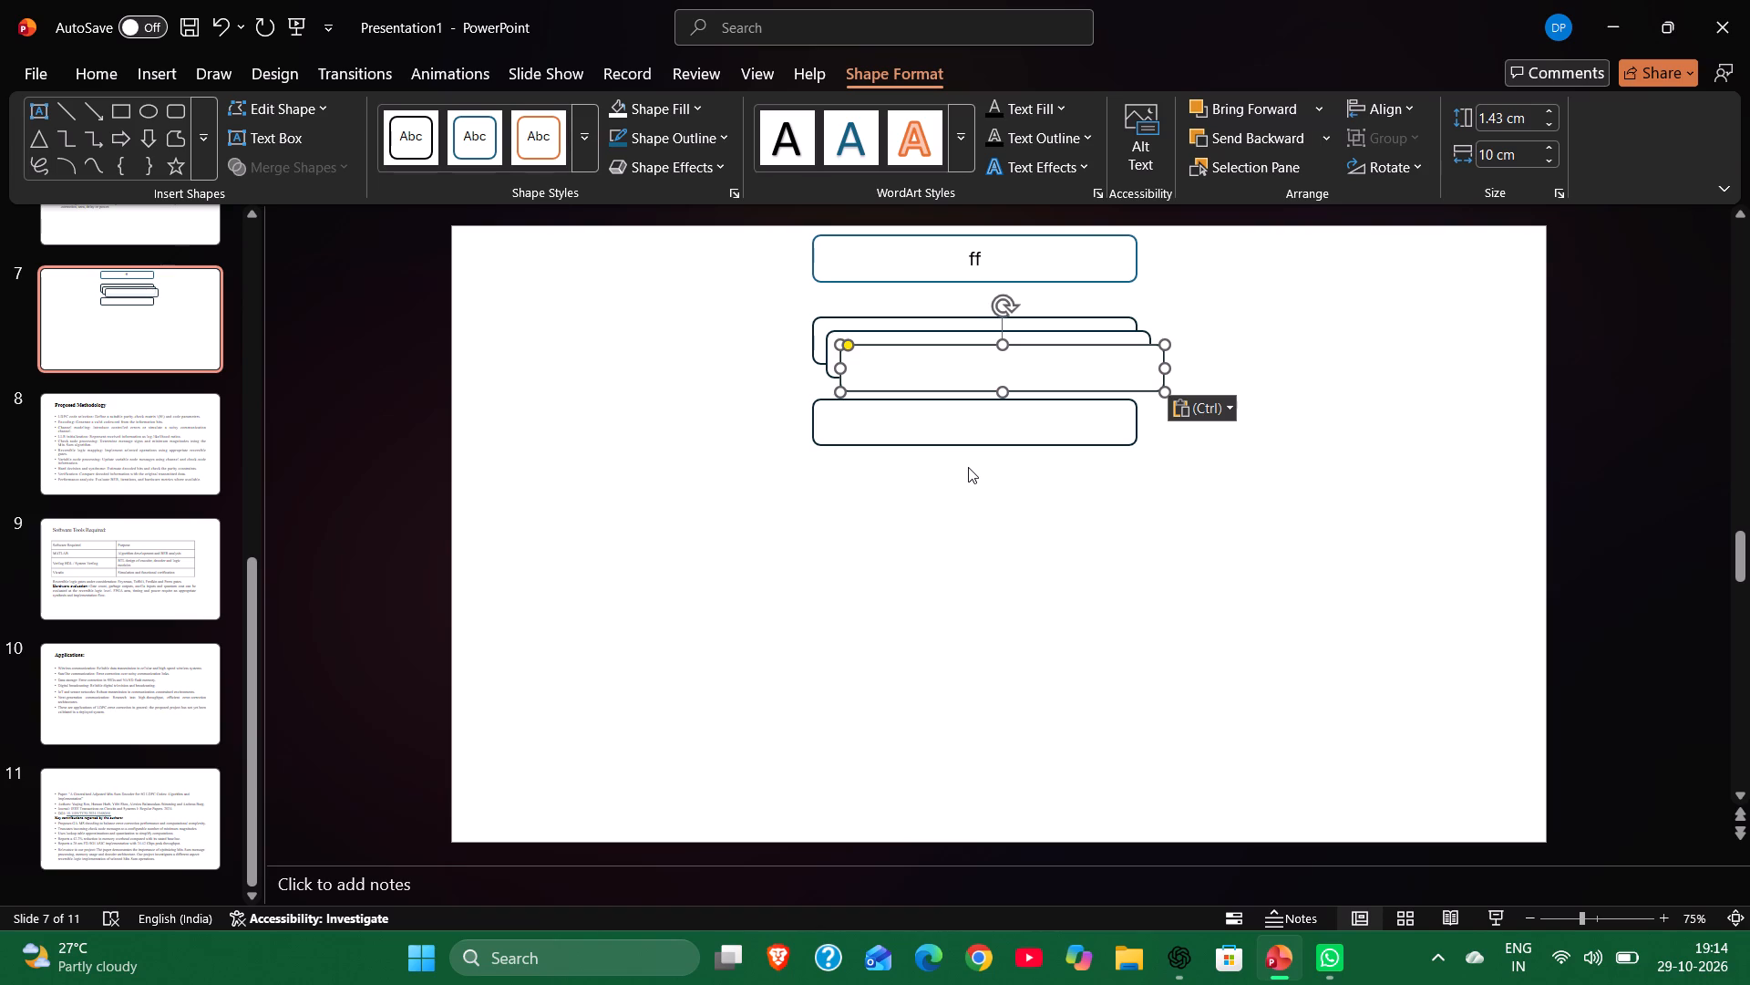
drag(1018, 364, 976, 514)
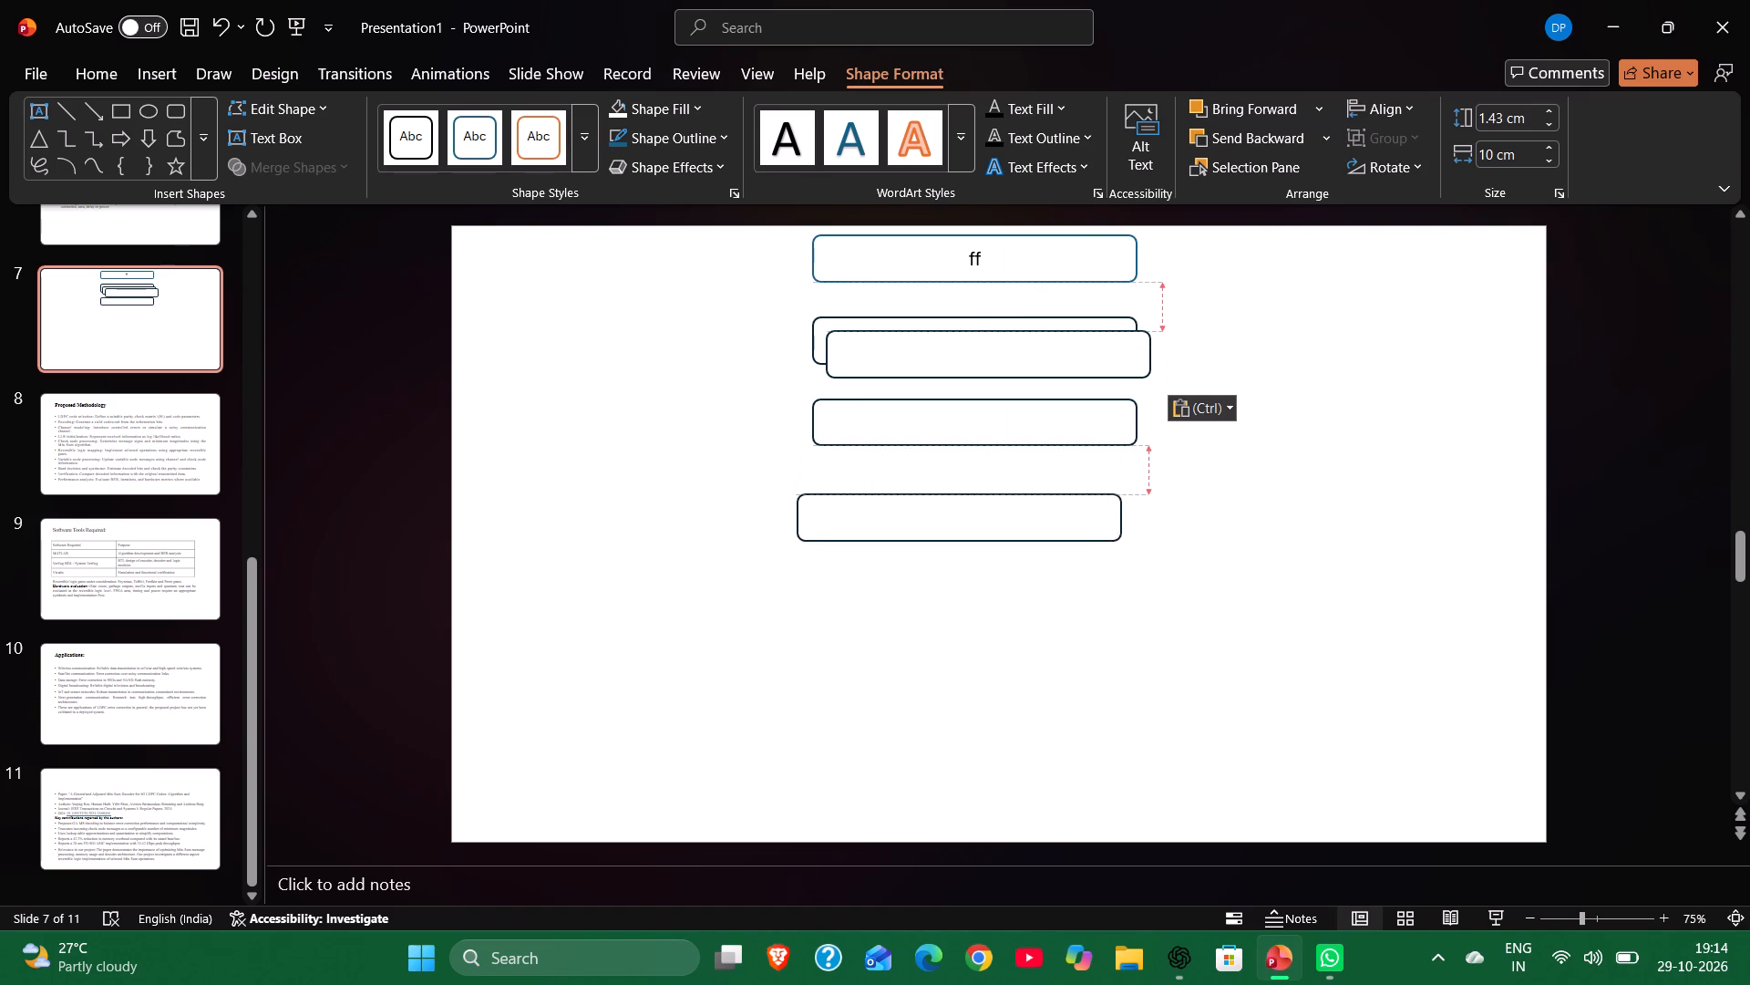
drag(976, 514, 995, 510)
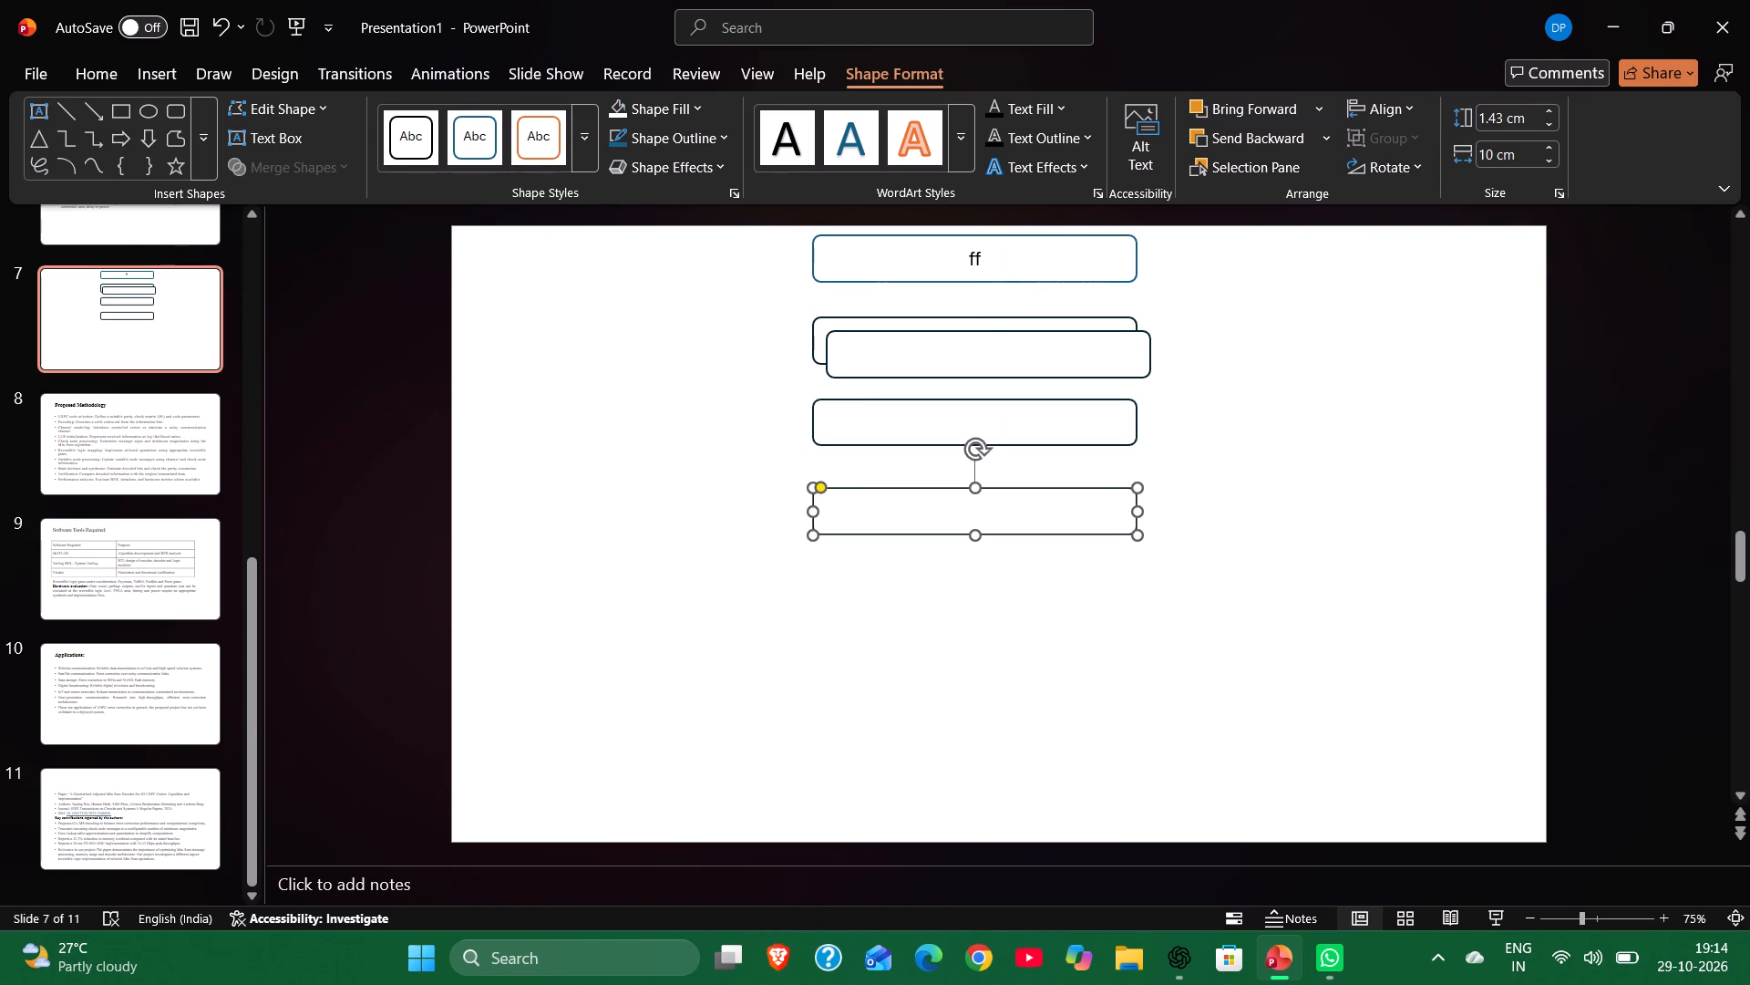
drag(991, 366, 979, 625)
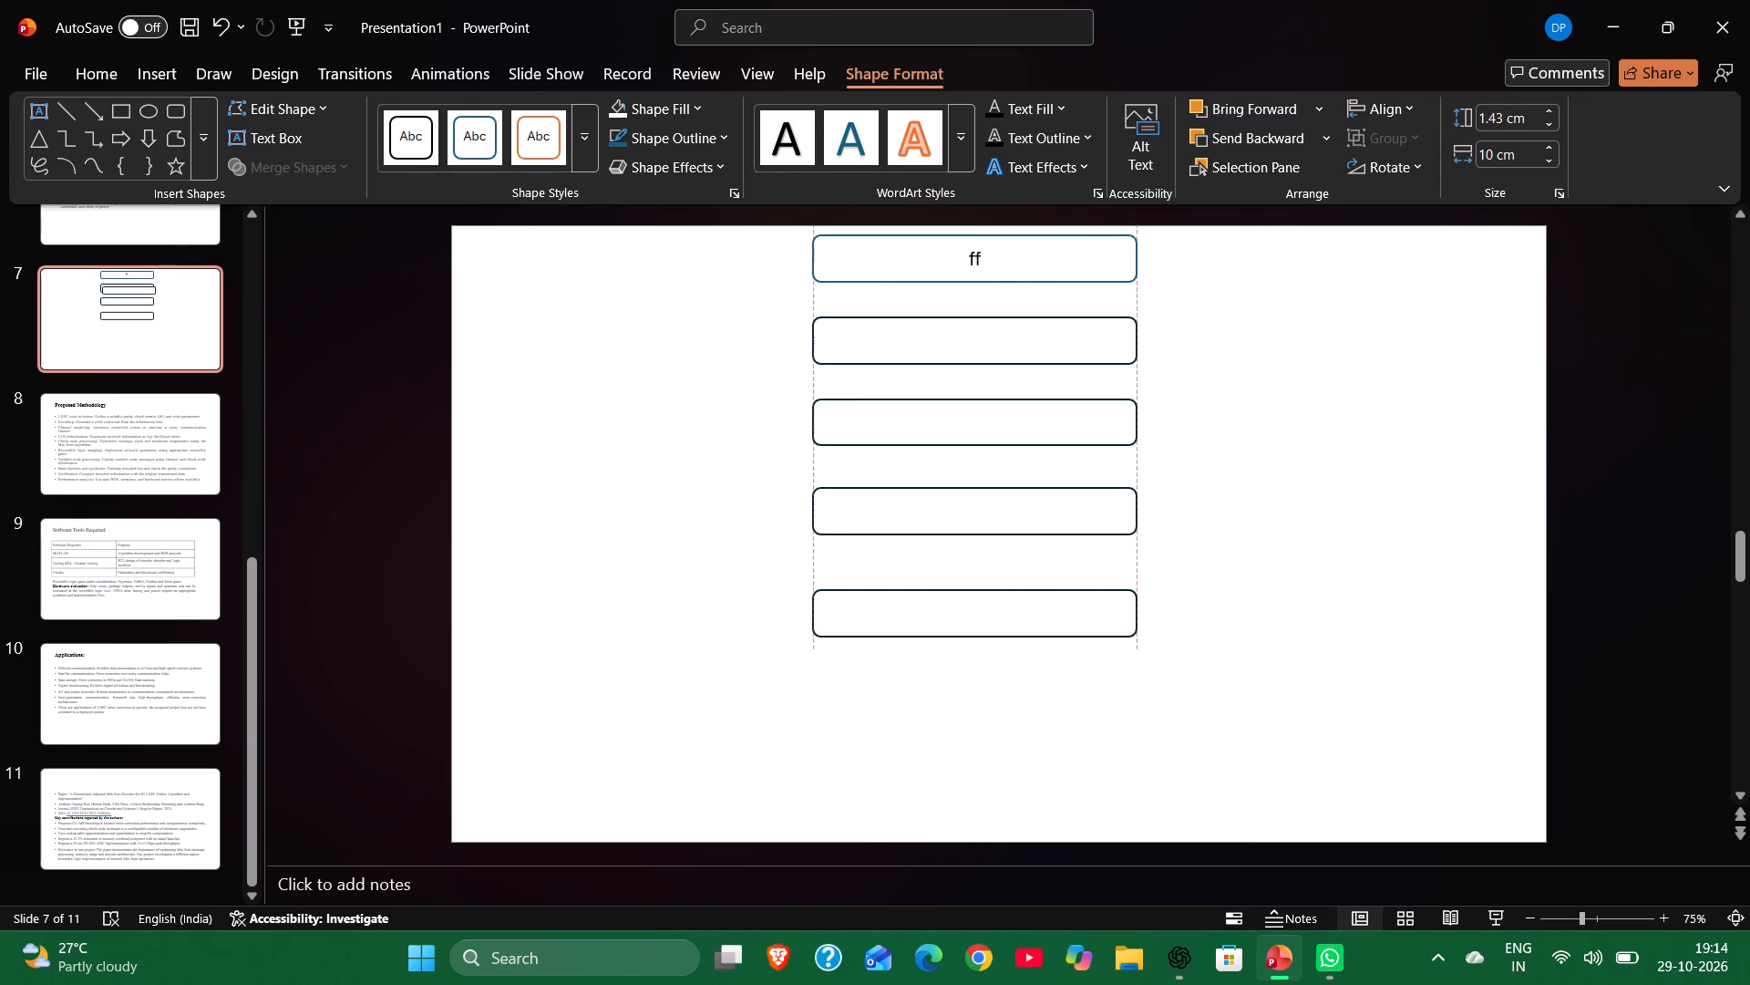
drag(979, 625, 980, 624)
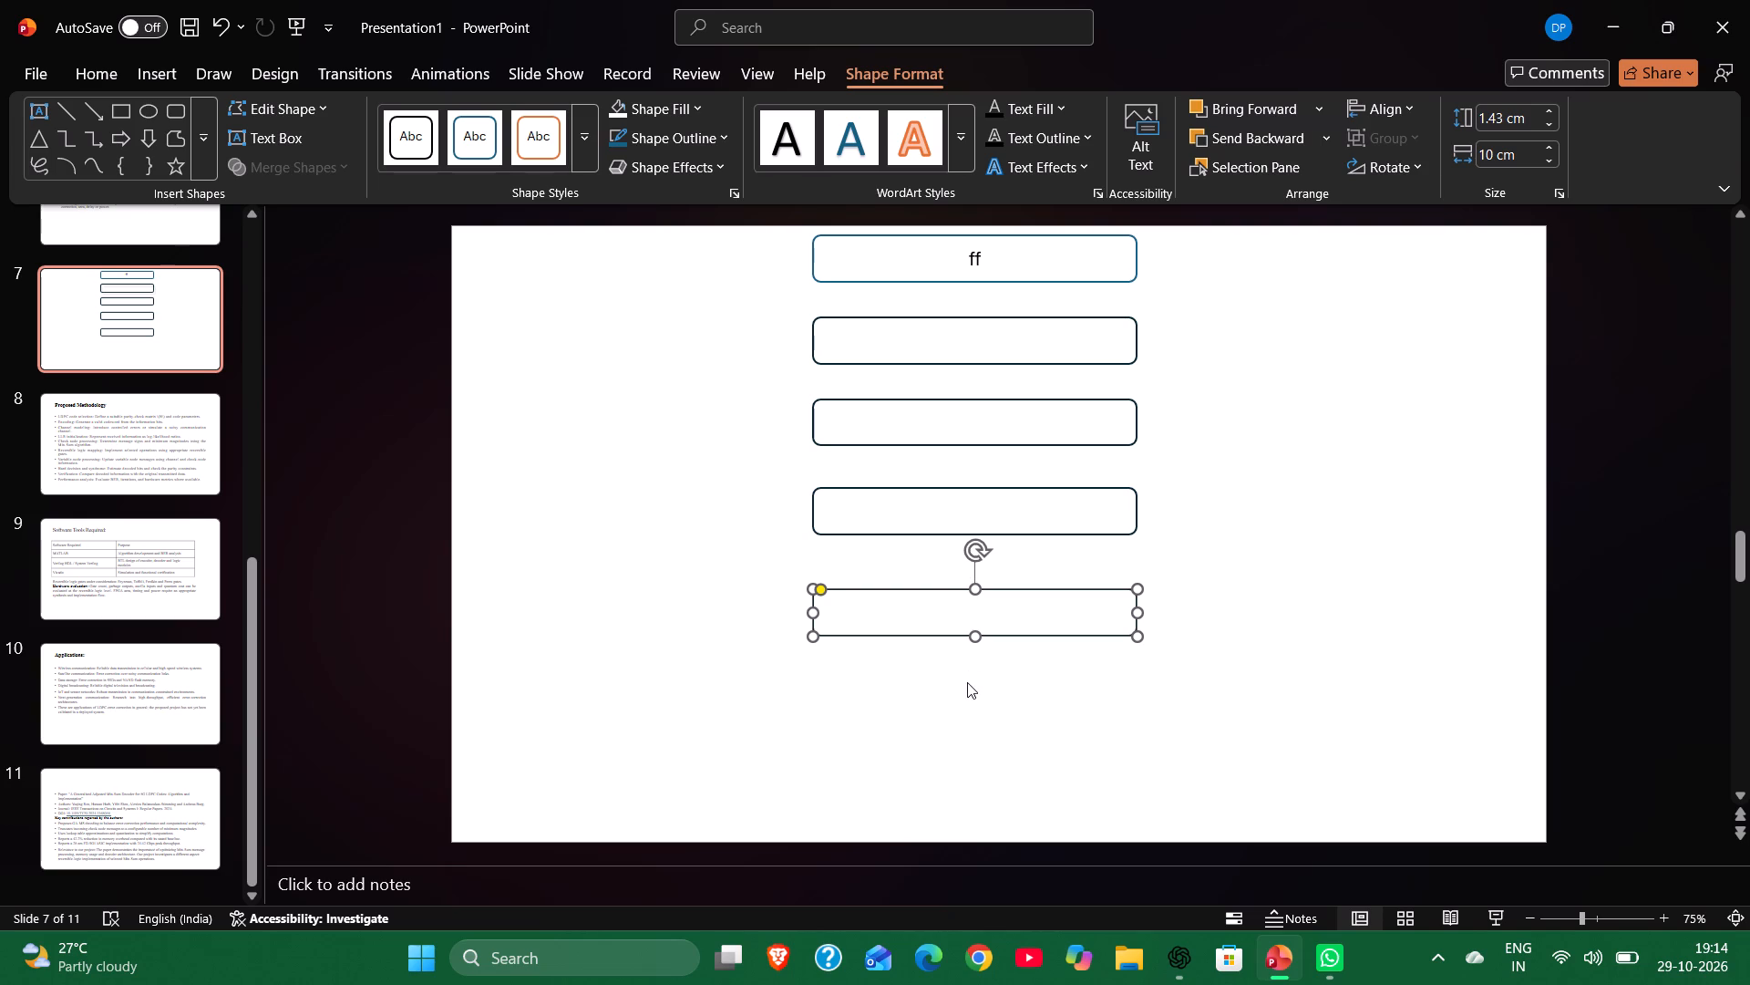
Paste another copy of the empty rounded rectangle and place it below the fifth box as the sixth box.
key(ctrl+v)
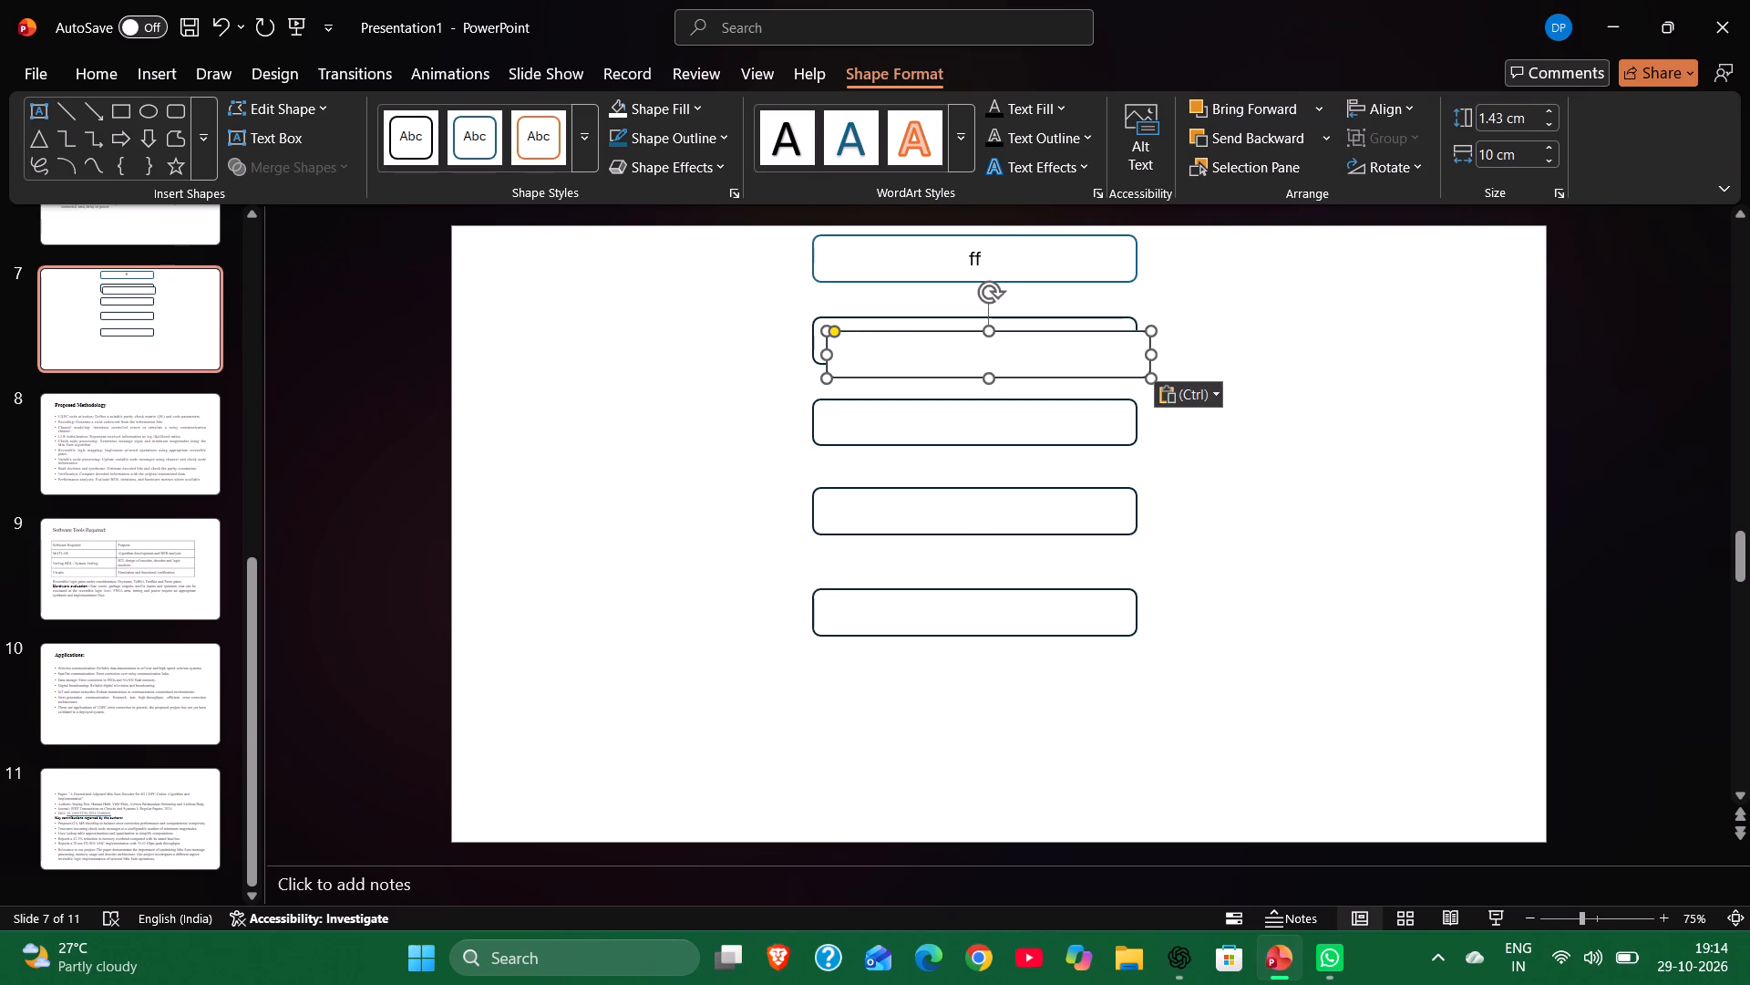
drag(993, 348, 980, 728)
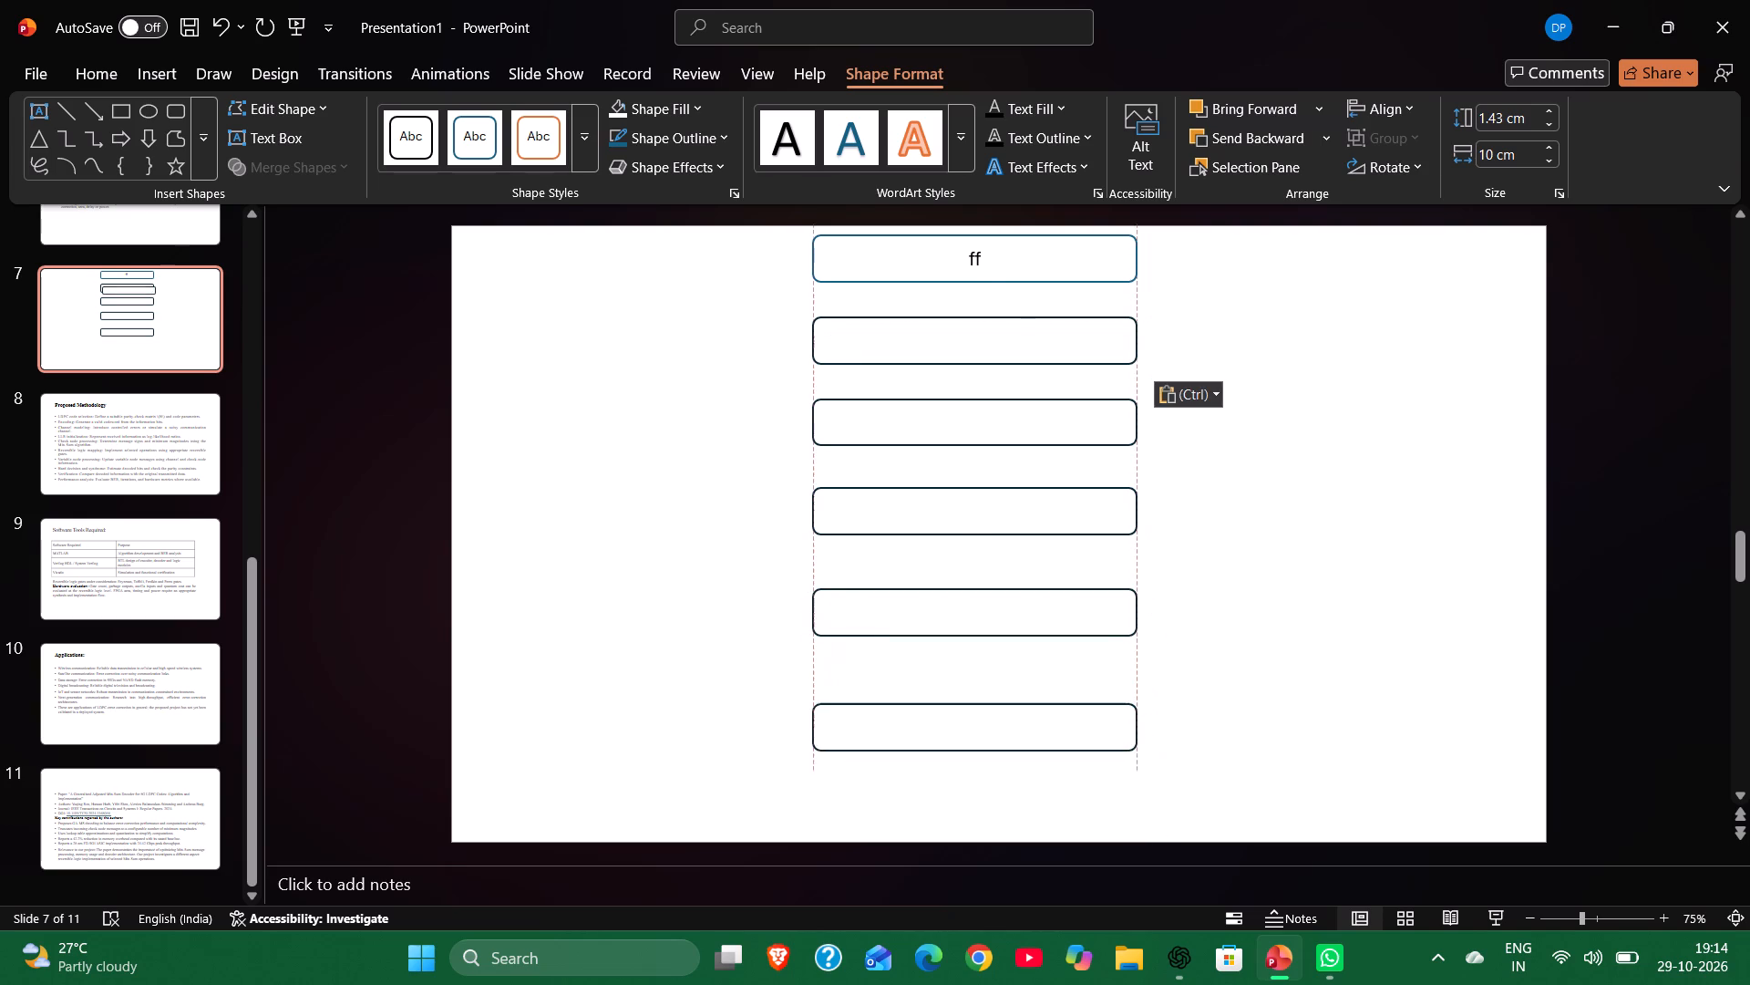
drag(980, 728, 983, 722)
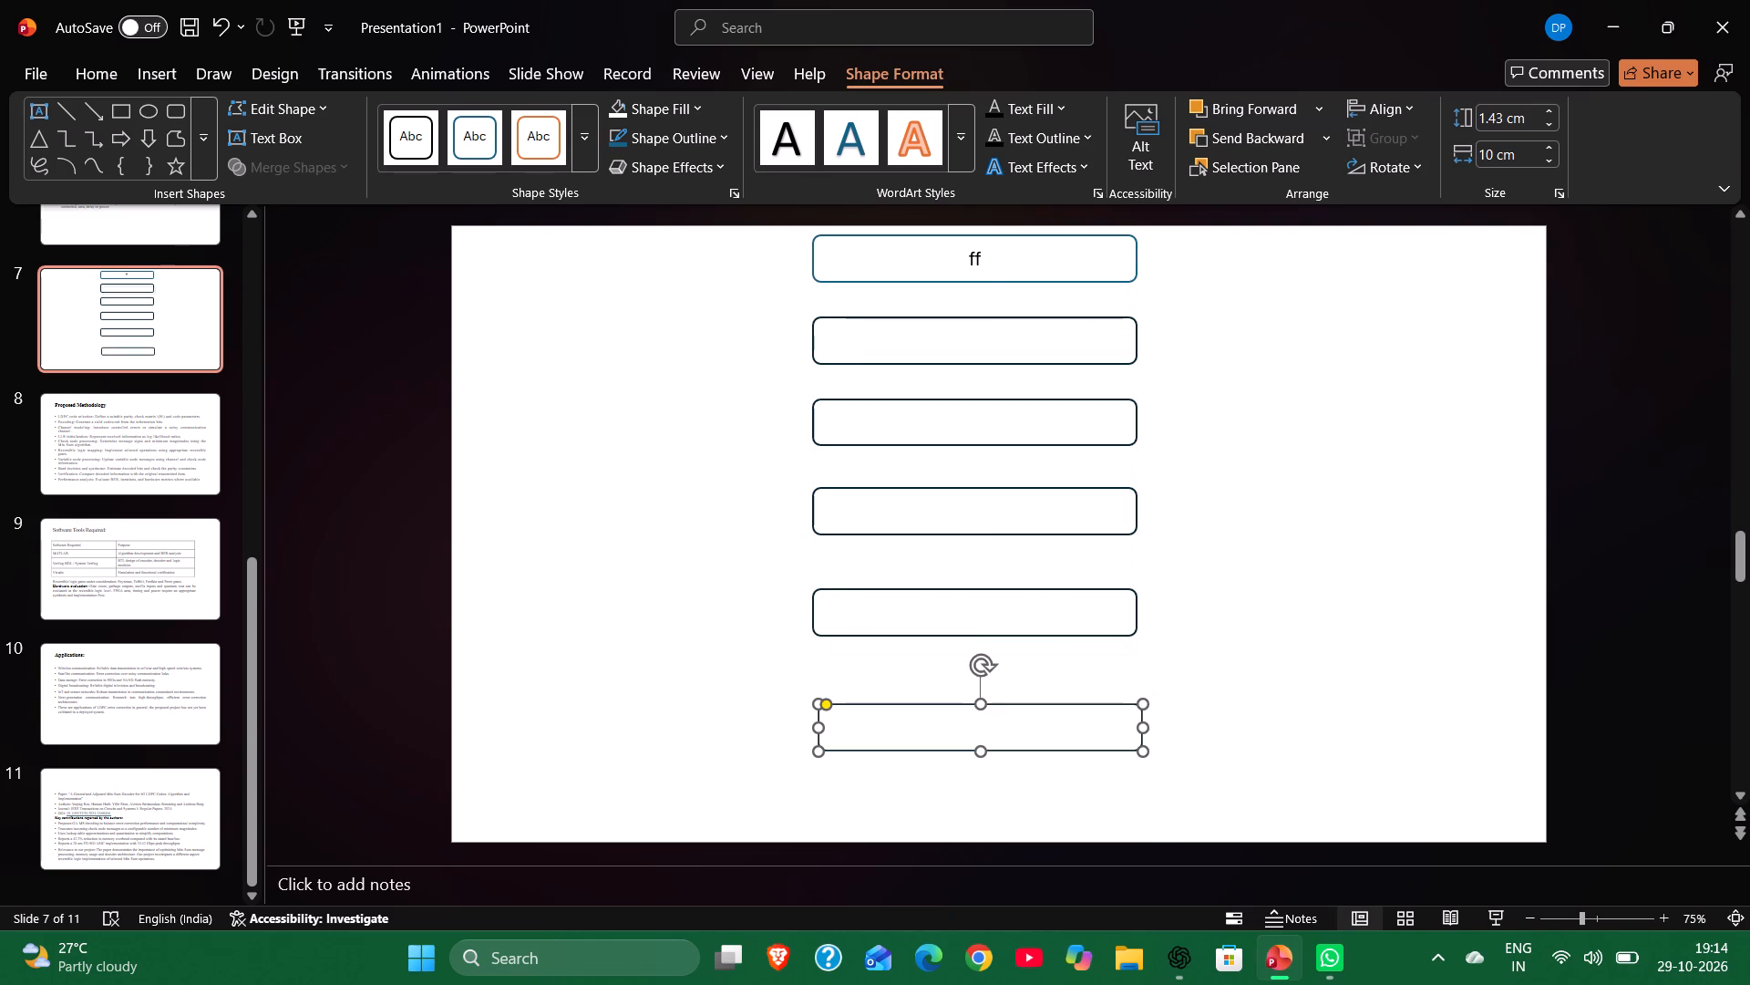
Widen the "ff" box on slide 7 on both sides to about 13.8 cm, keeping its height.
click(959, 264)
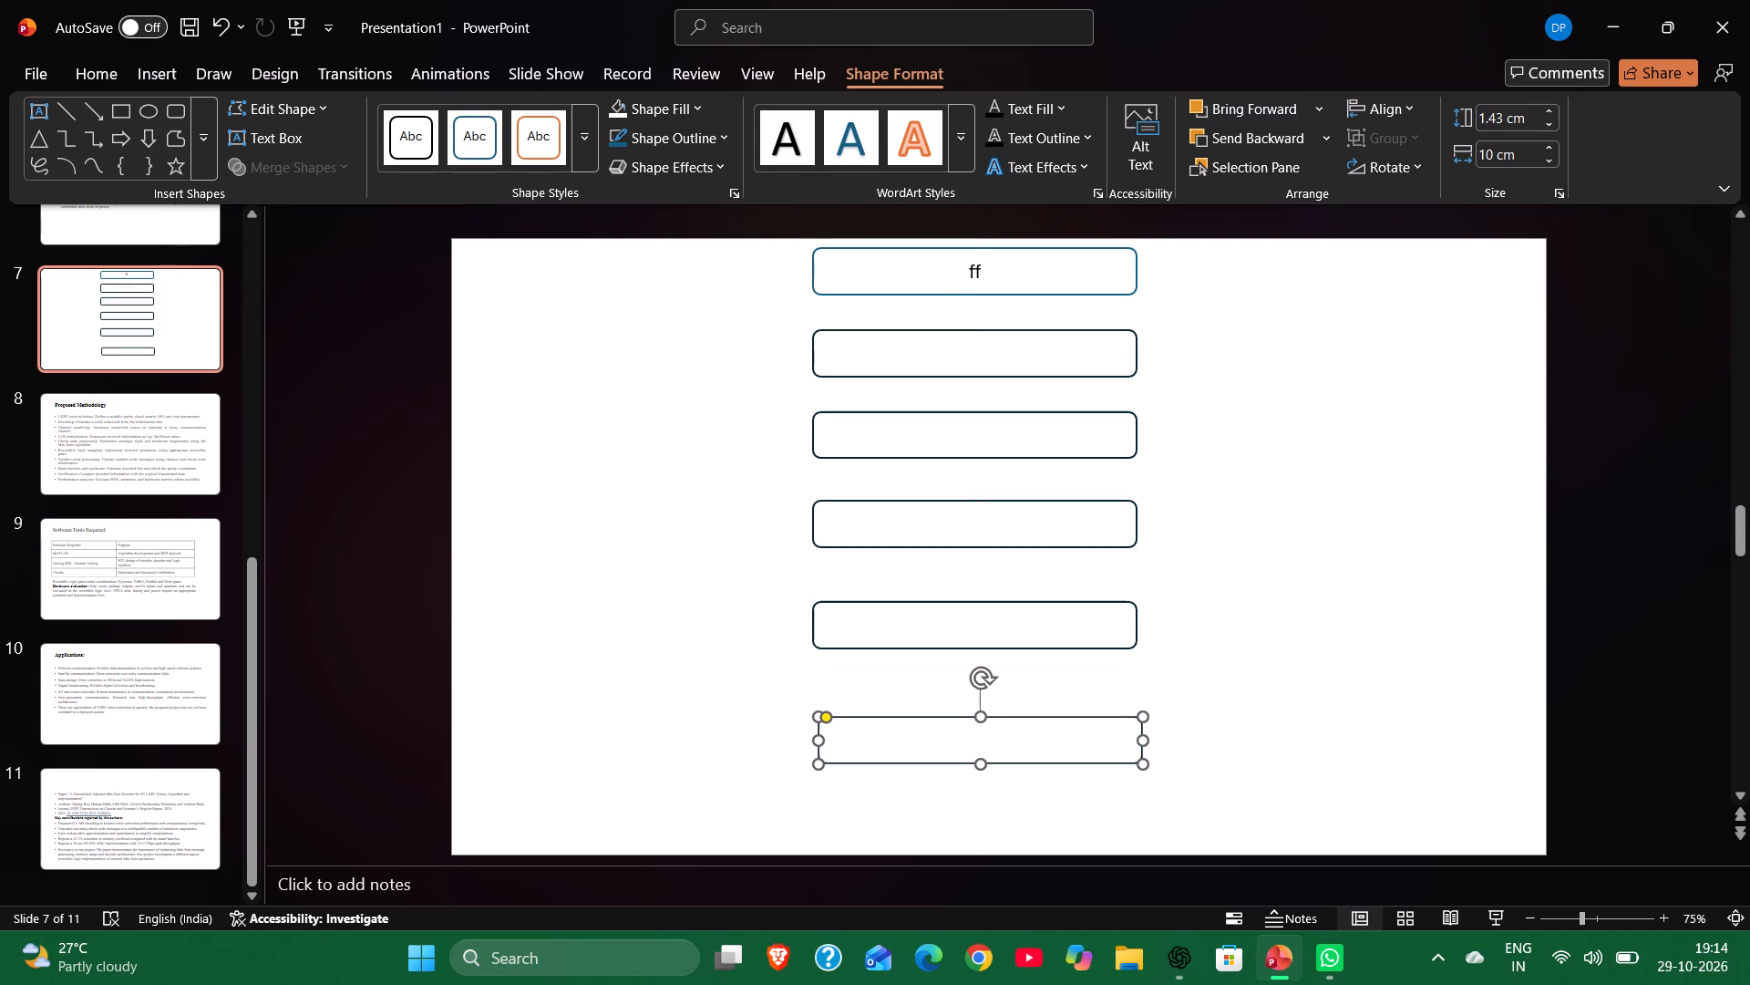
drag(814, 274, 790, 271)
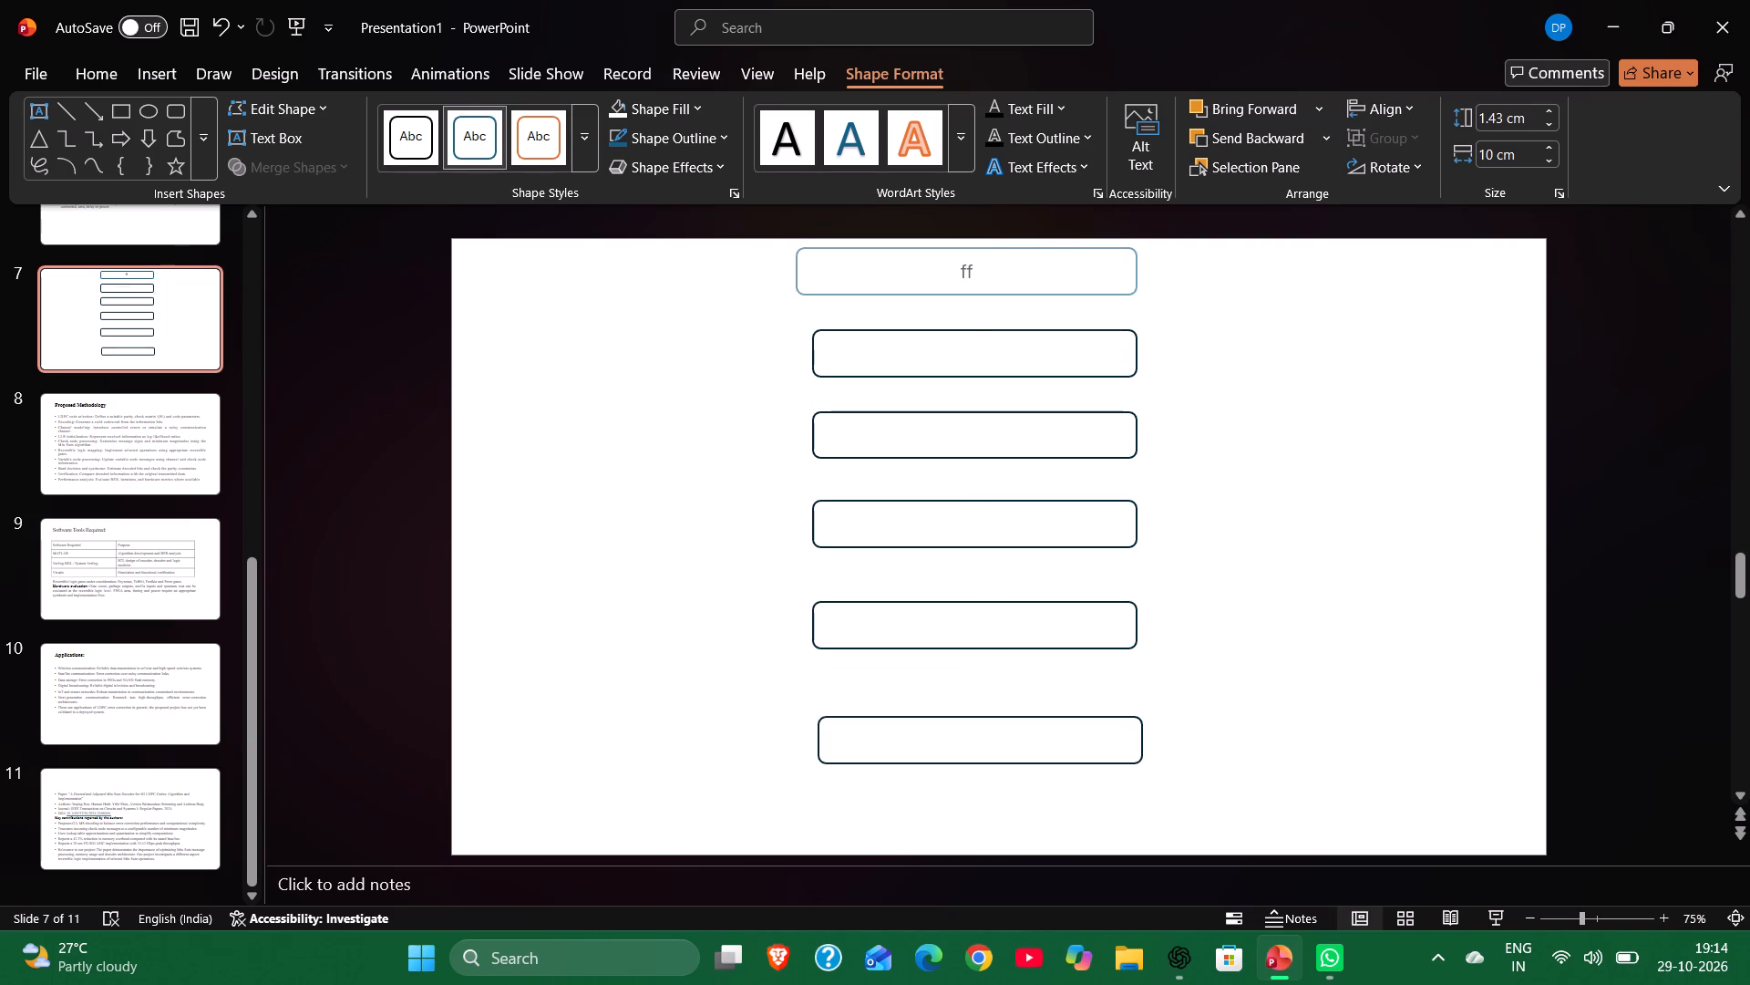
drag(790, 271, 747, 273)
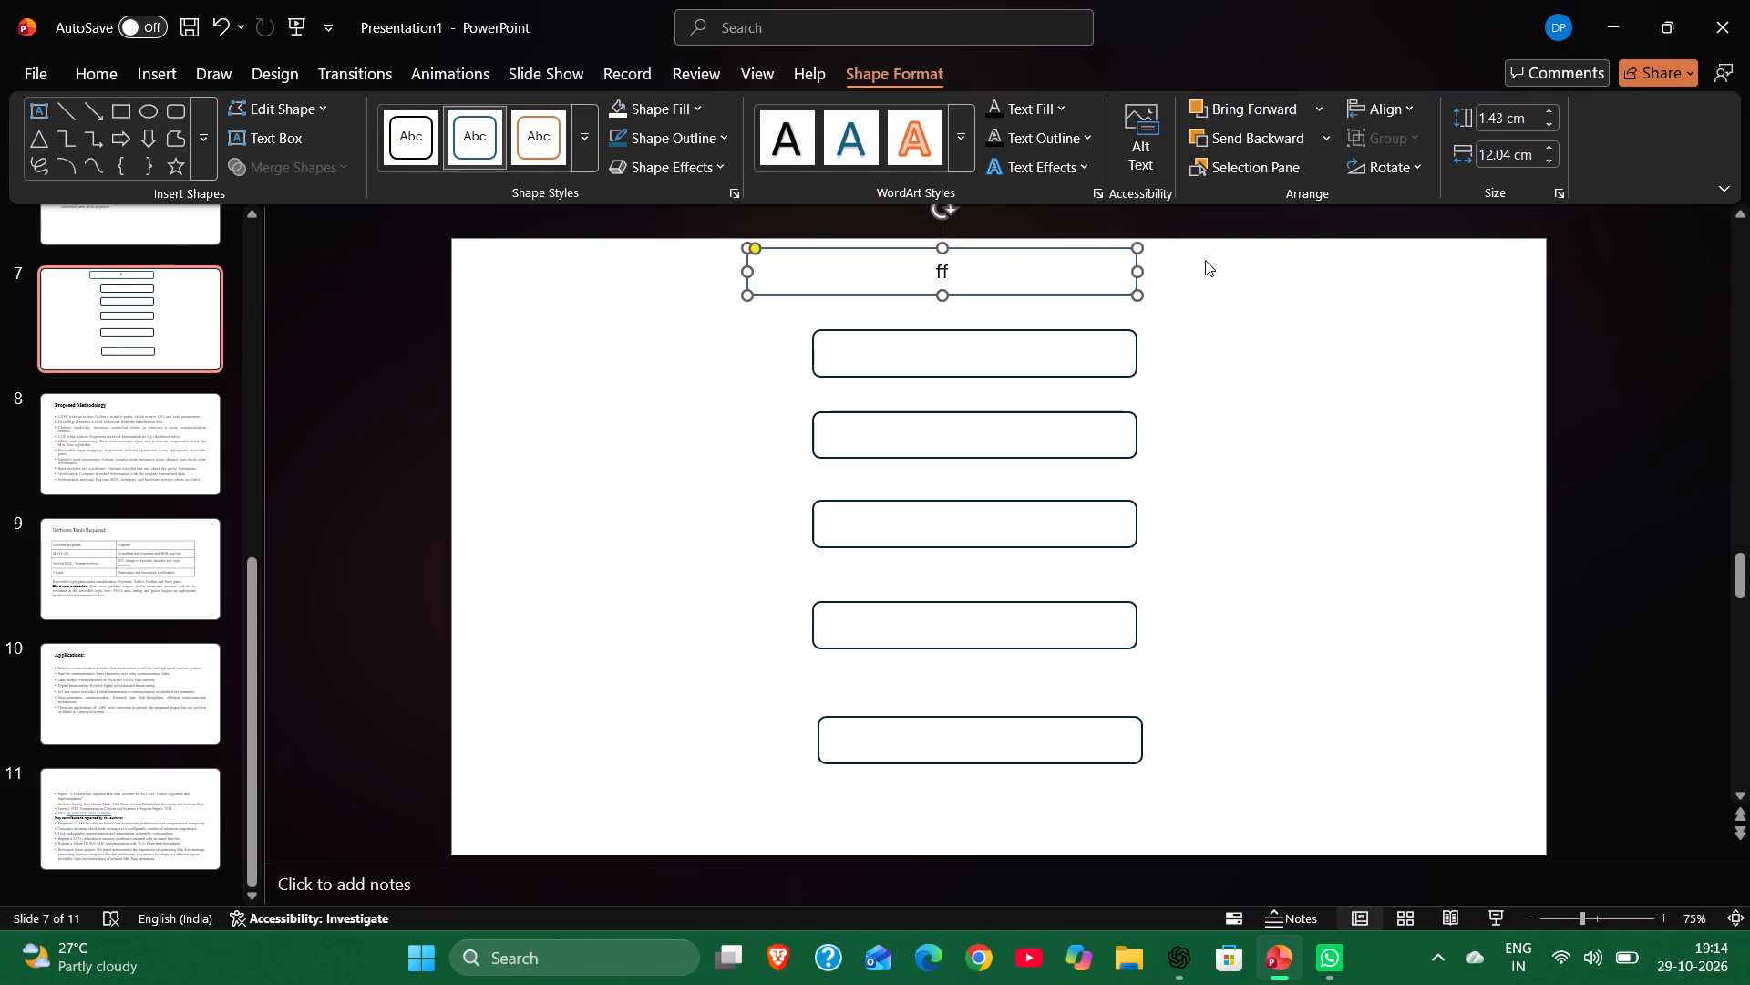
drag(1133, 272, 1181, 268)
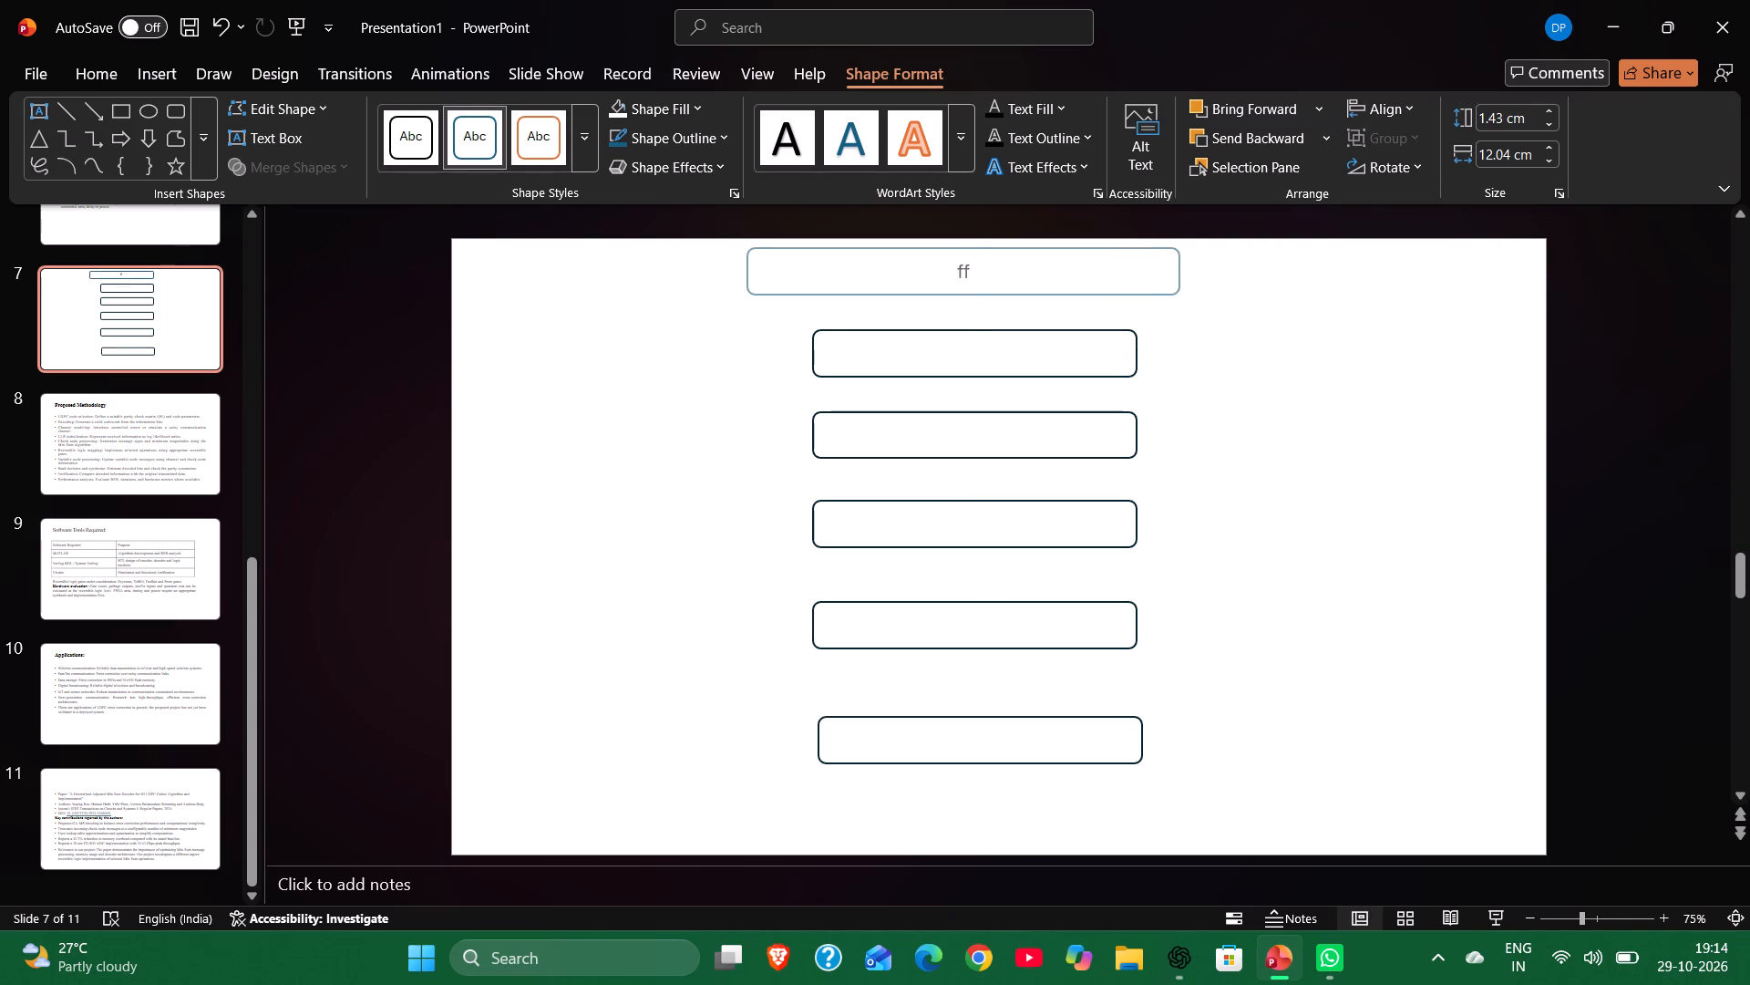
drag(1181, 268, 1192, 270)
Widen the second and third boxes on both sides so their edges line up with the "ff" box.
click(997, 350)
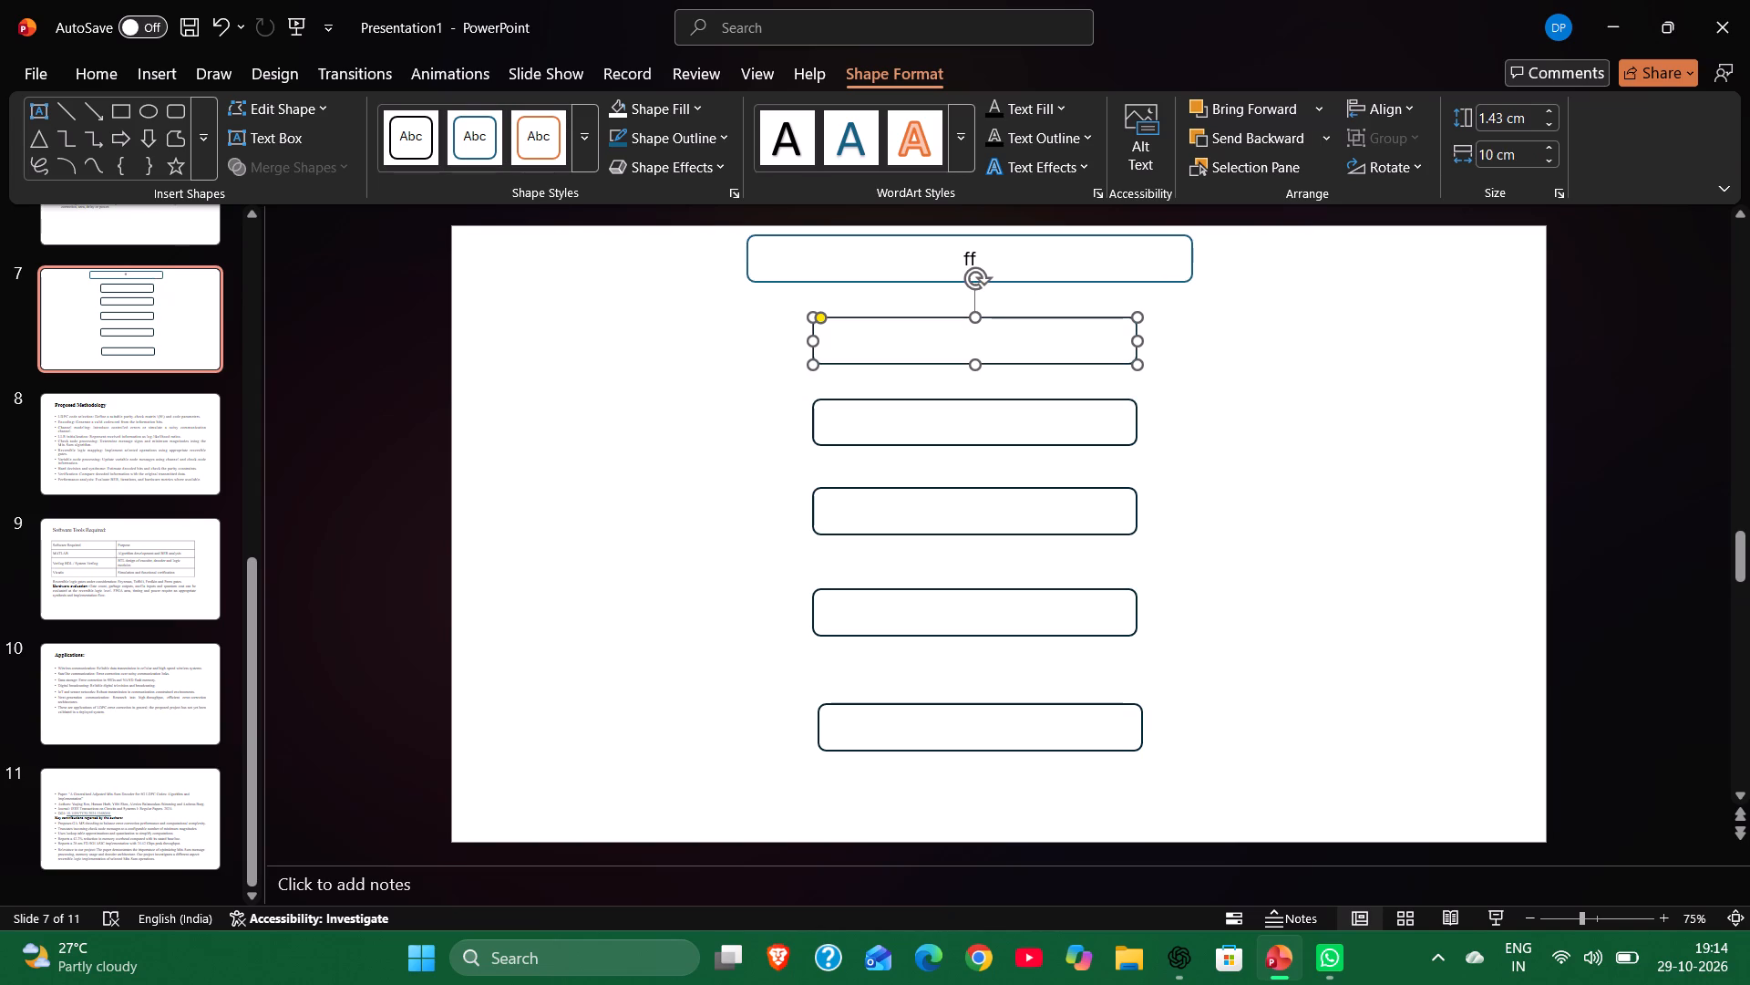
drag(812, 343, 763, 338)
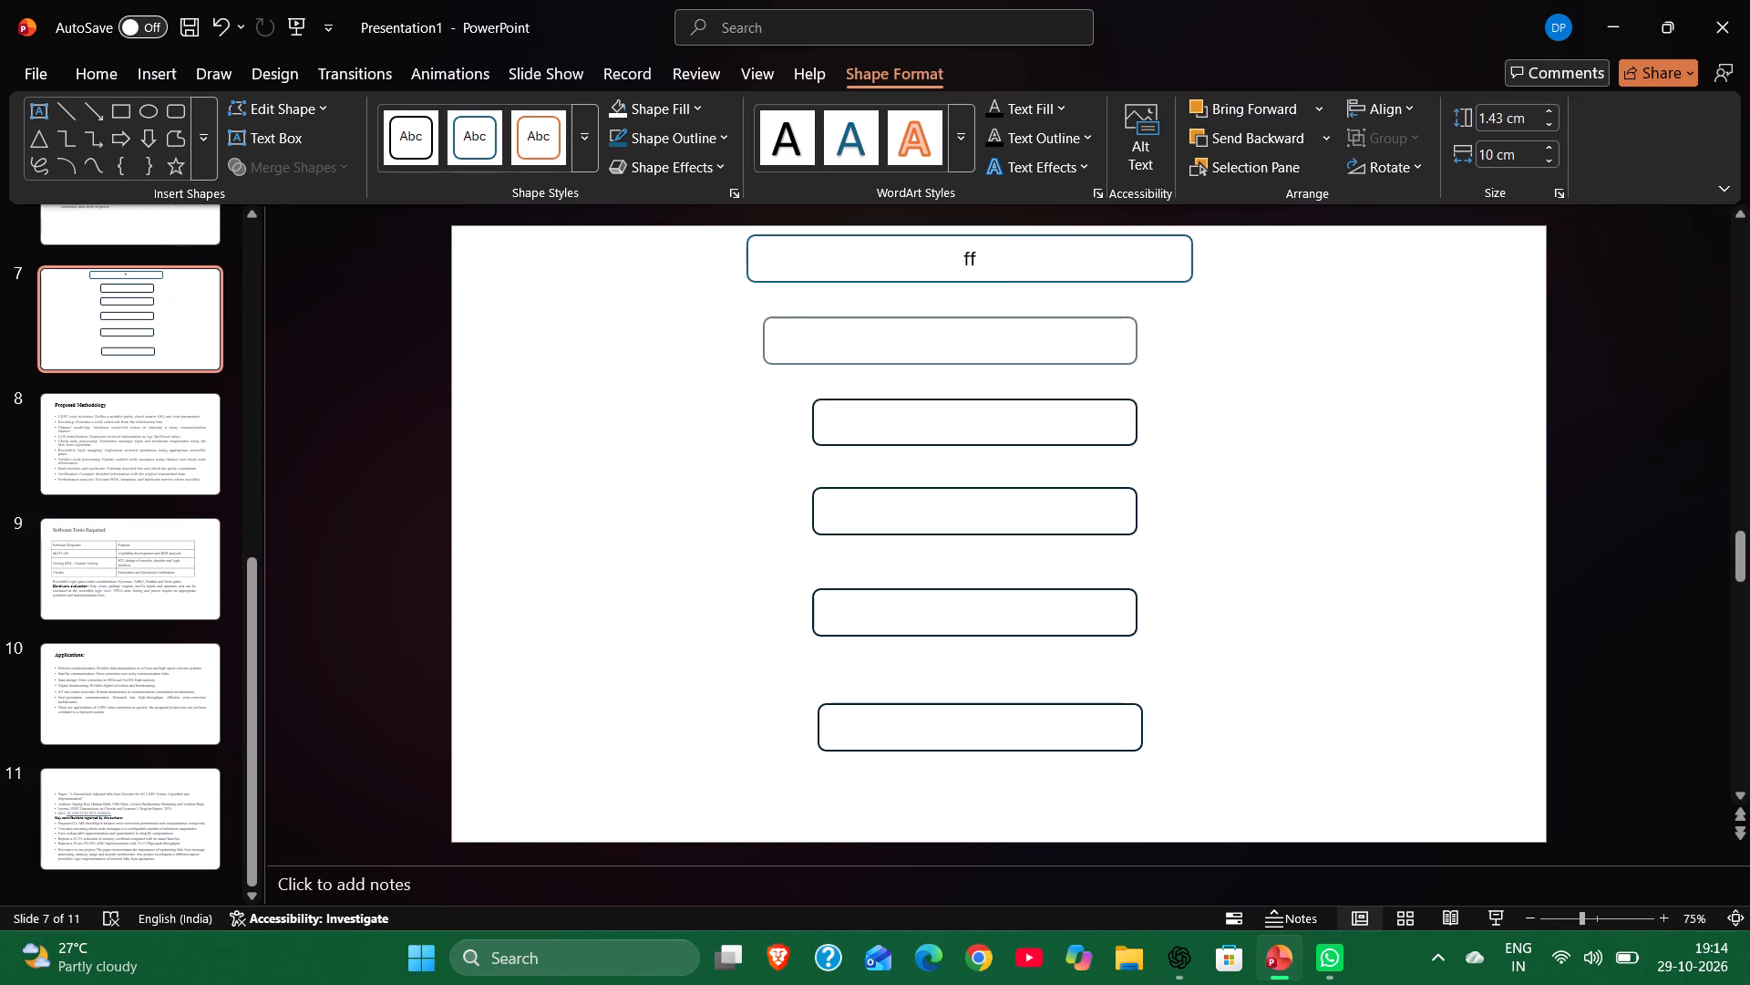
drag(763, 338, 746, 337)
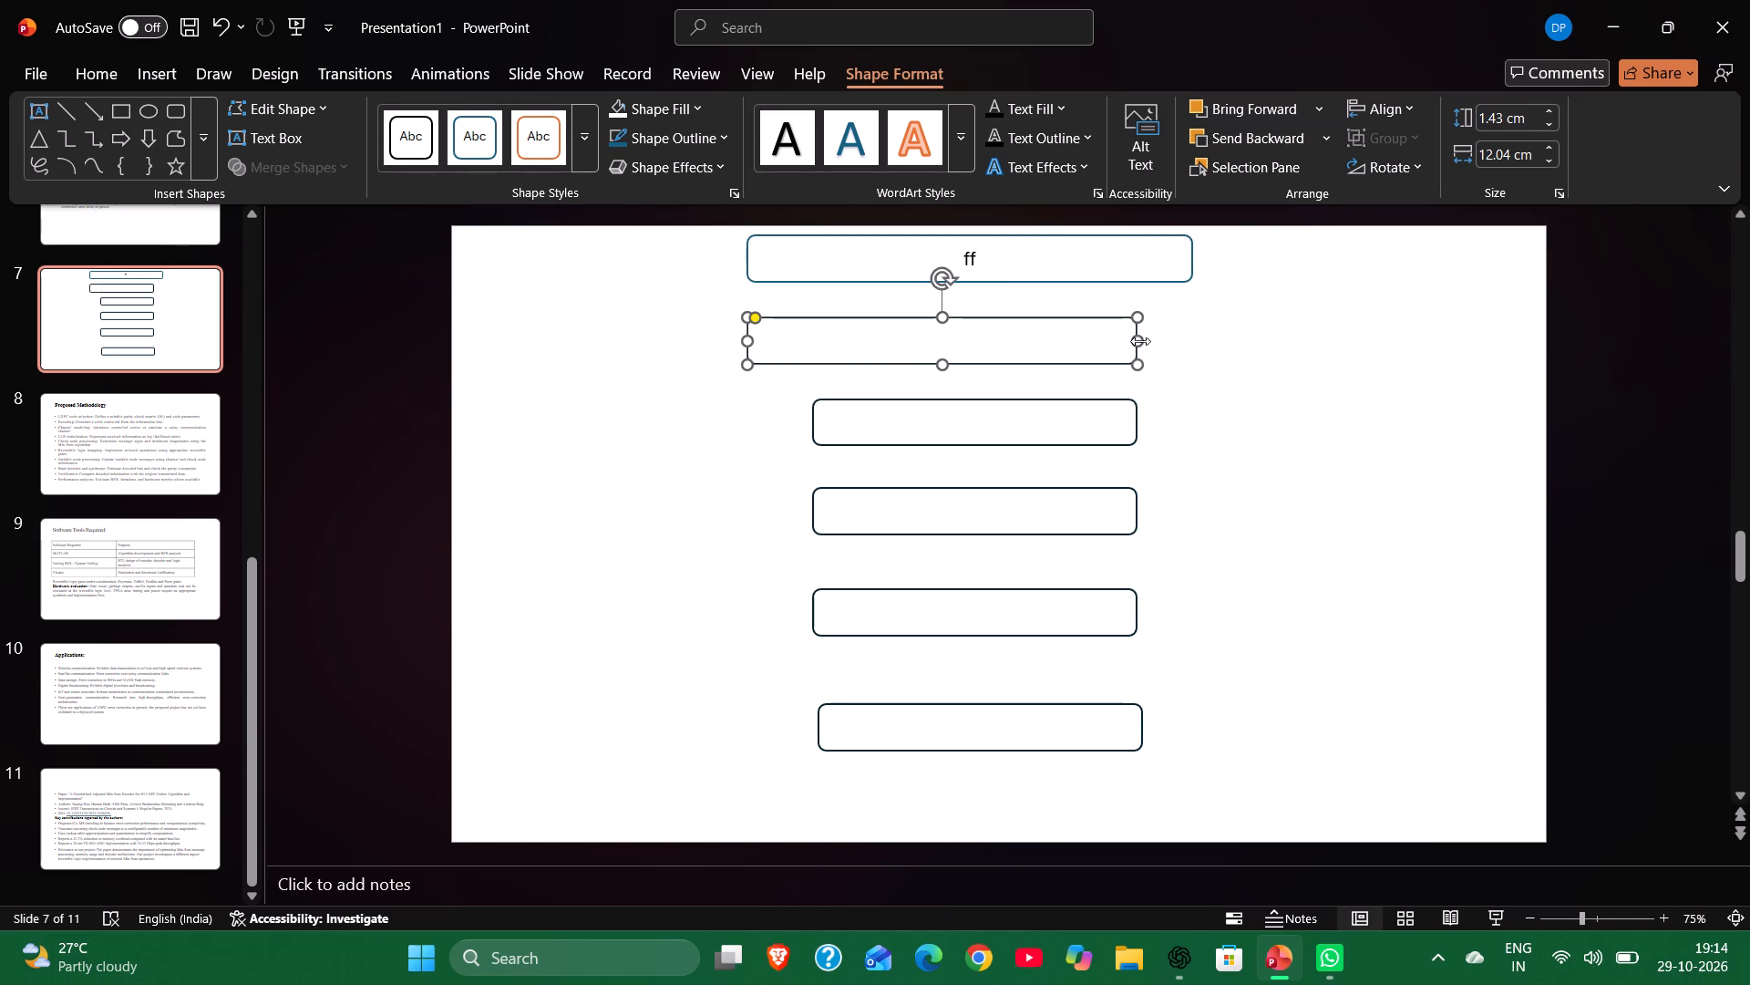
drag(1140, 340, 1192, 337)
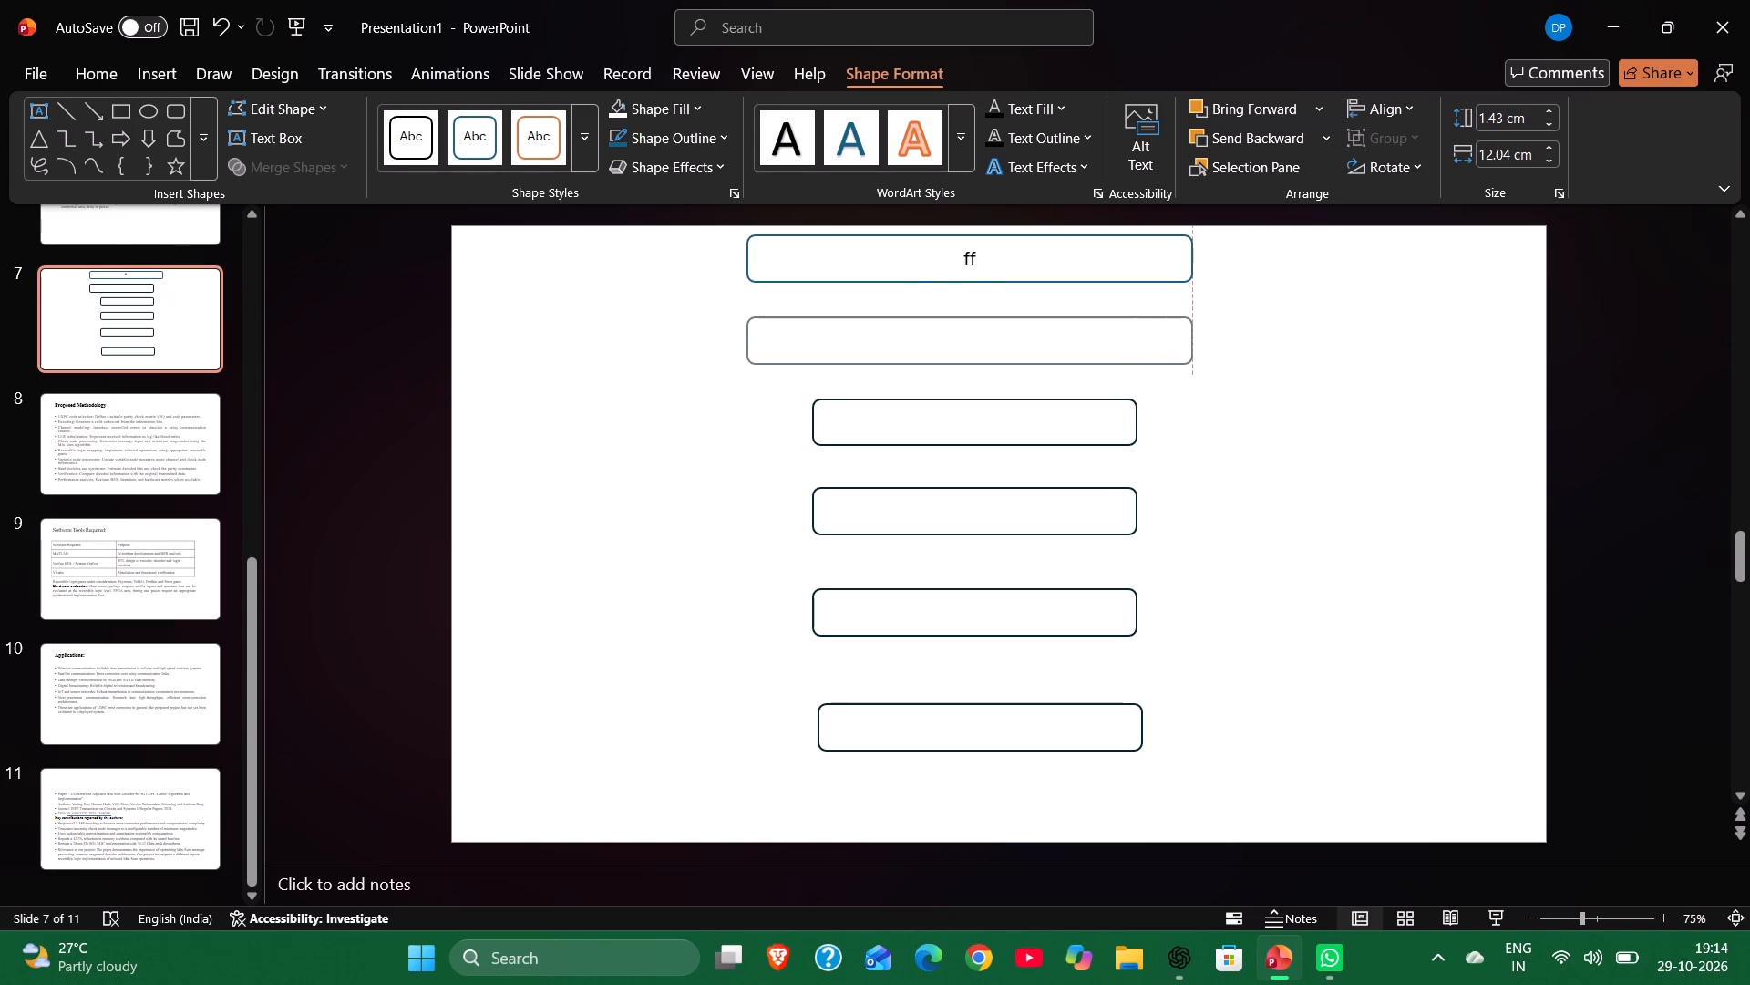
drag(1192, 337, 1191, 337)
click(968, 435)
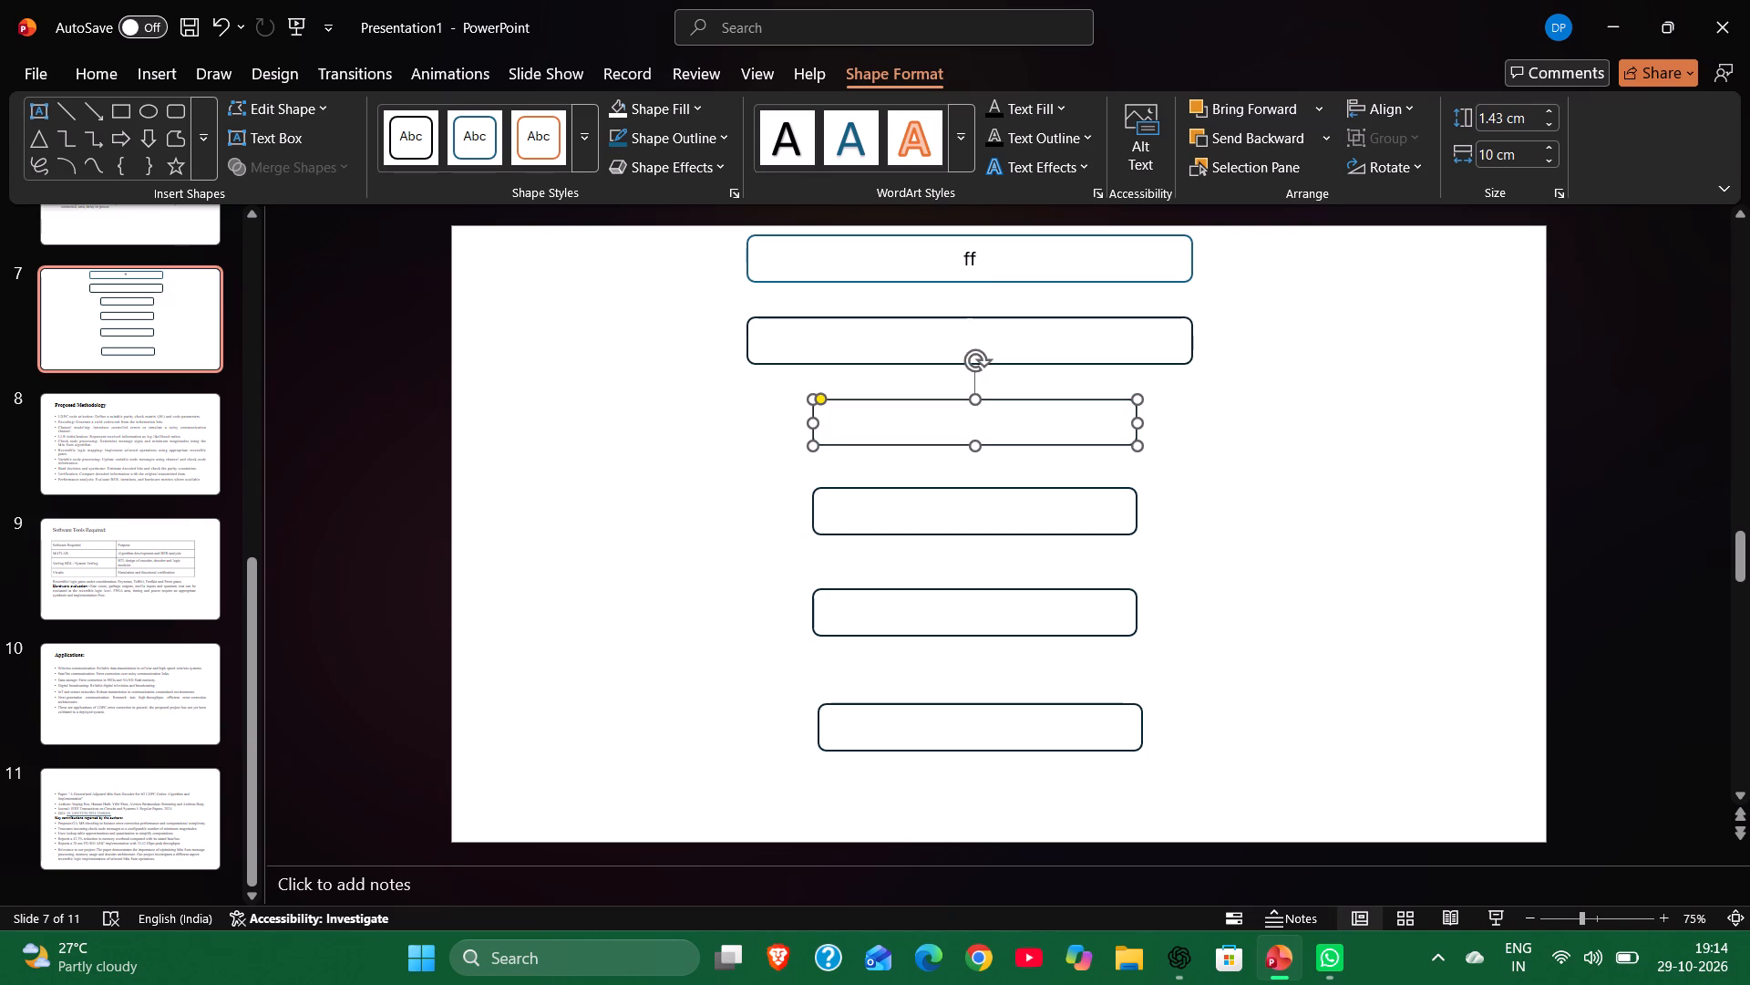
drag(814, 425, 762, 416)
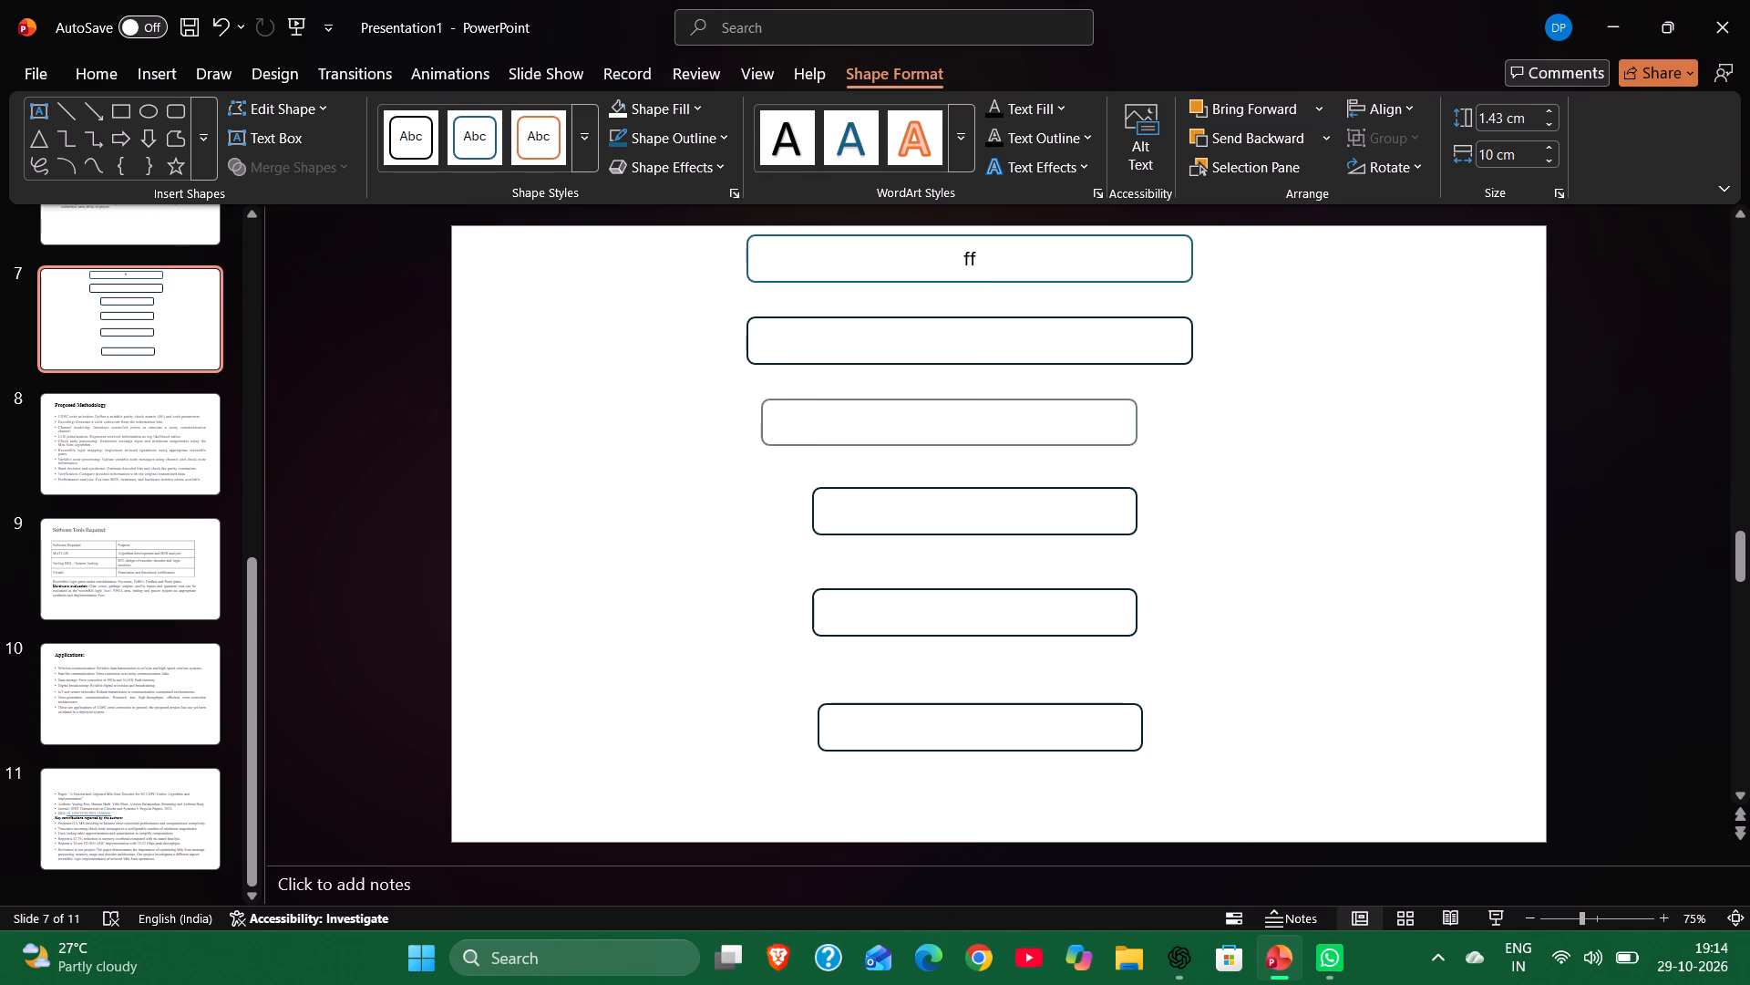
drag(762, 416, 749, 415)
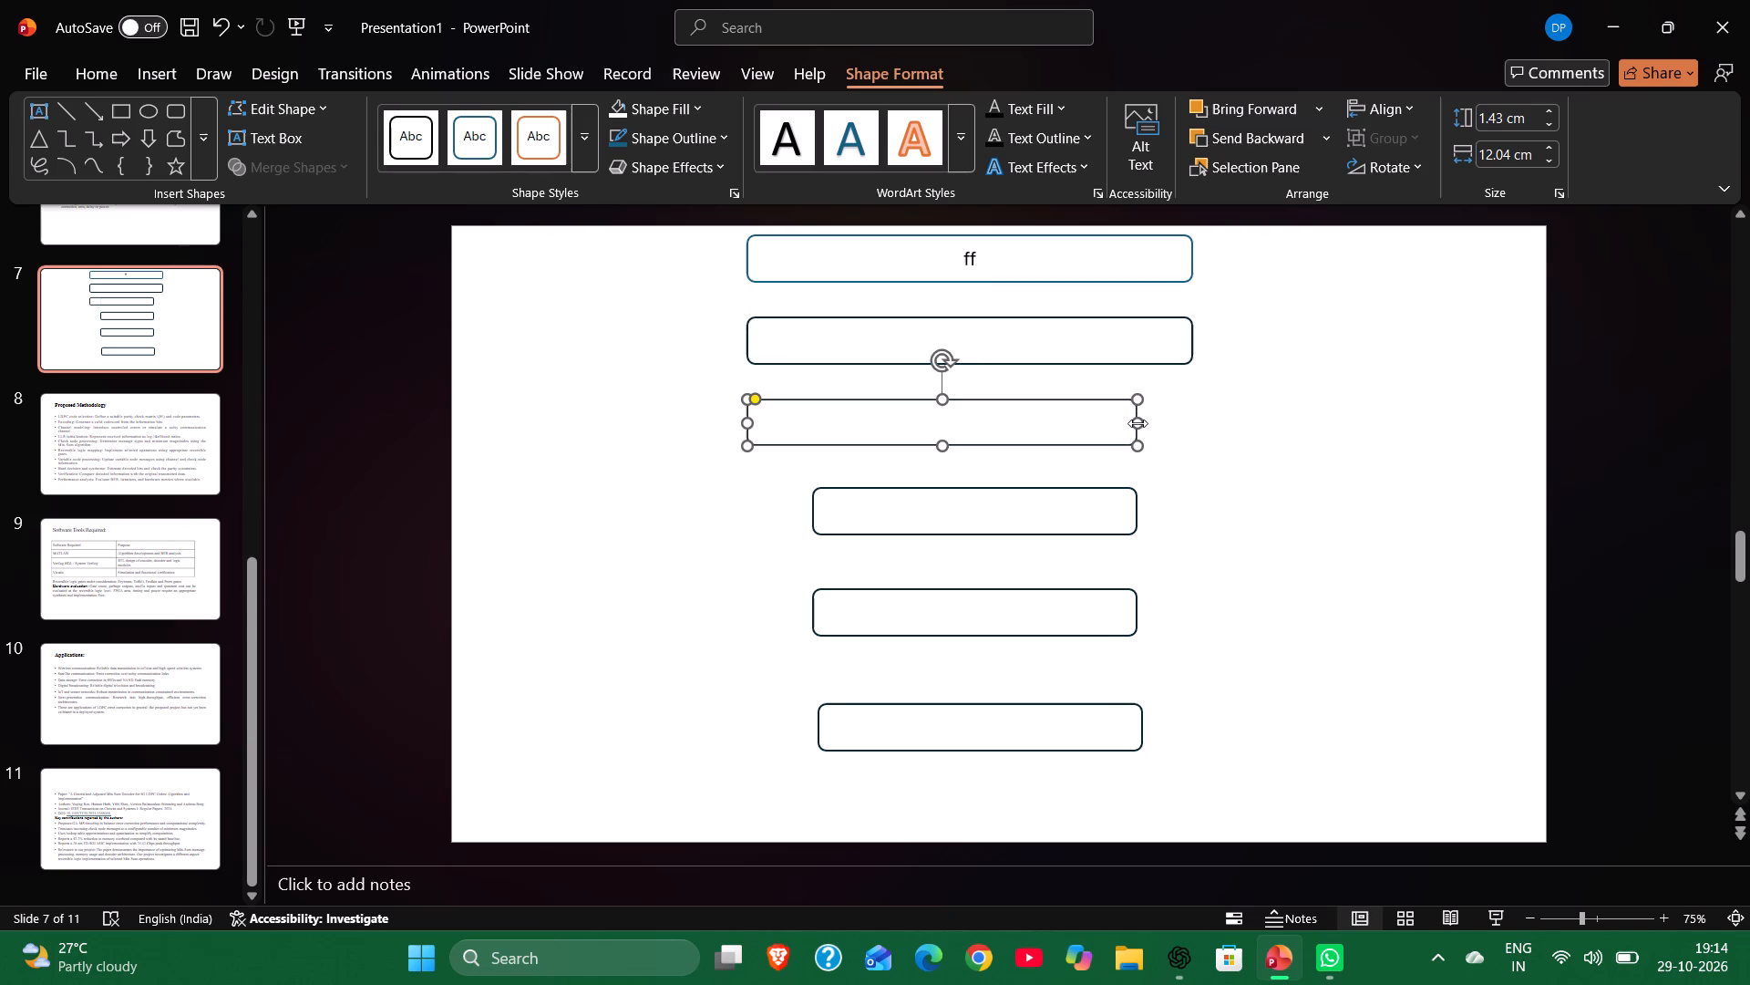
drag(1137, 423, 1189, 423)
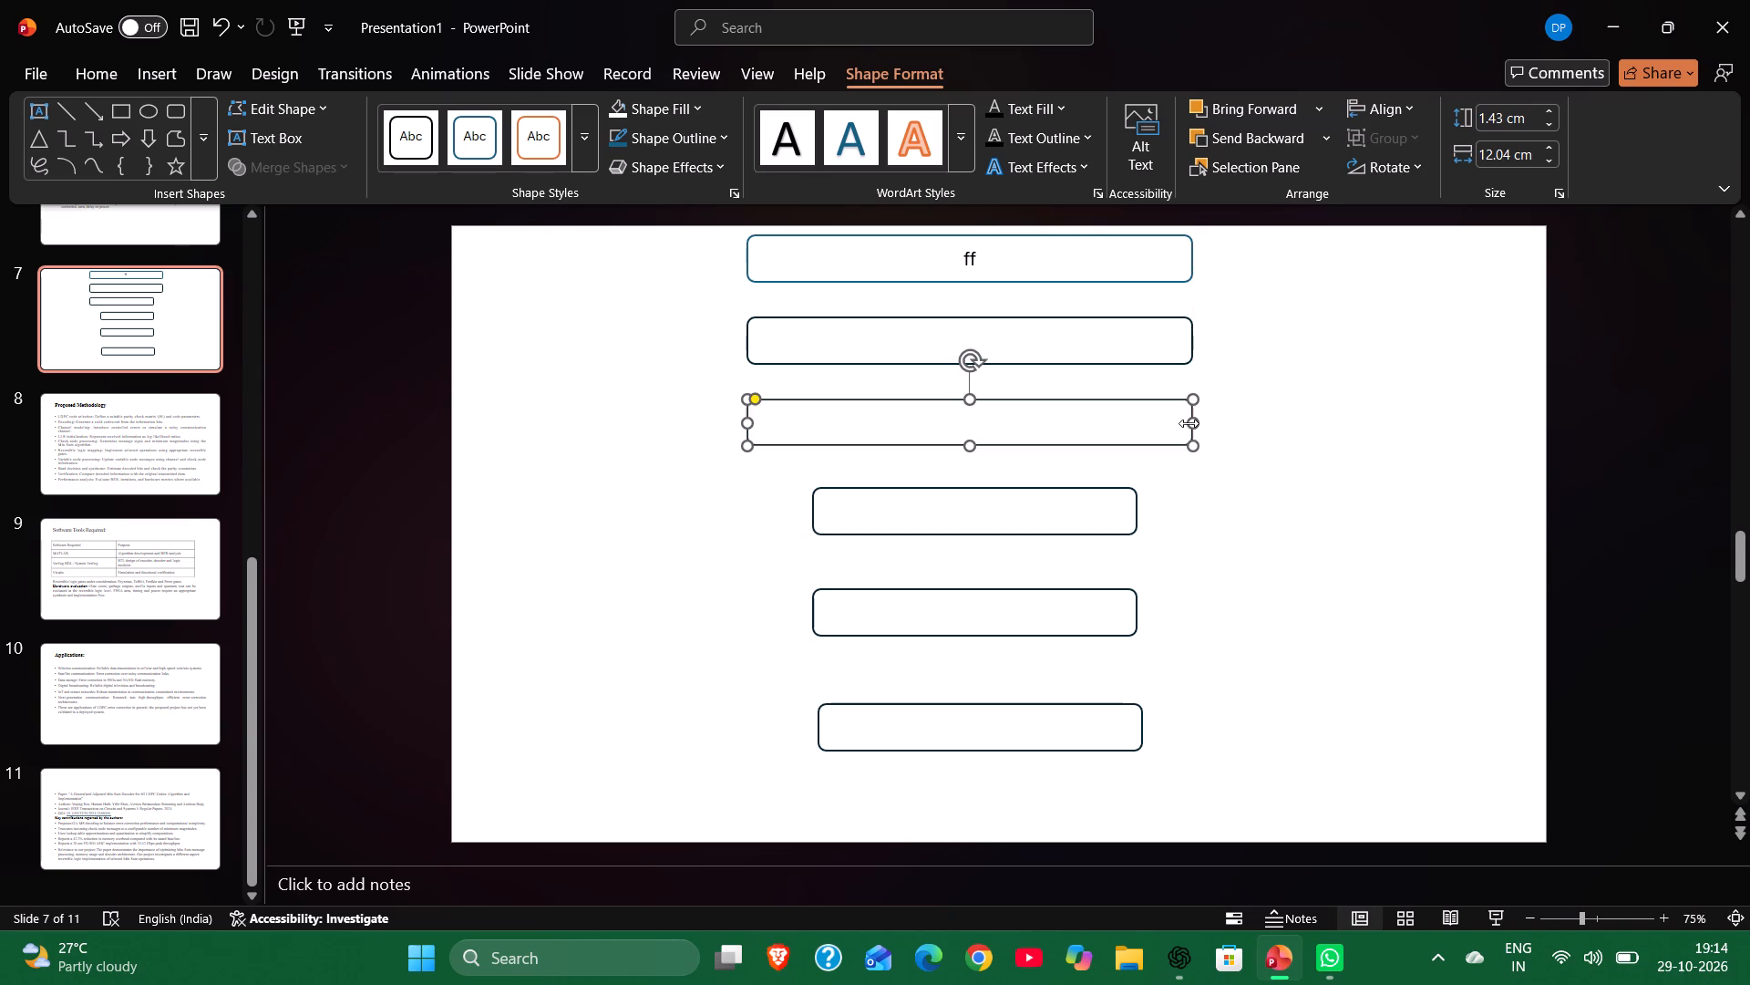
Widen the fourth and fifth boxes on both sides so their edges line up with the boxes above.
click(983, 519)
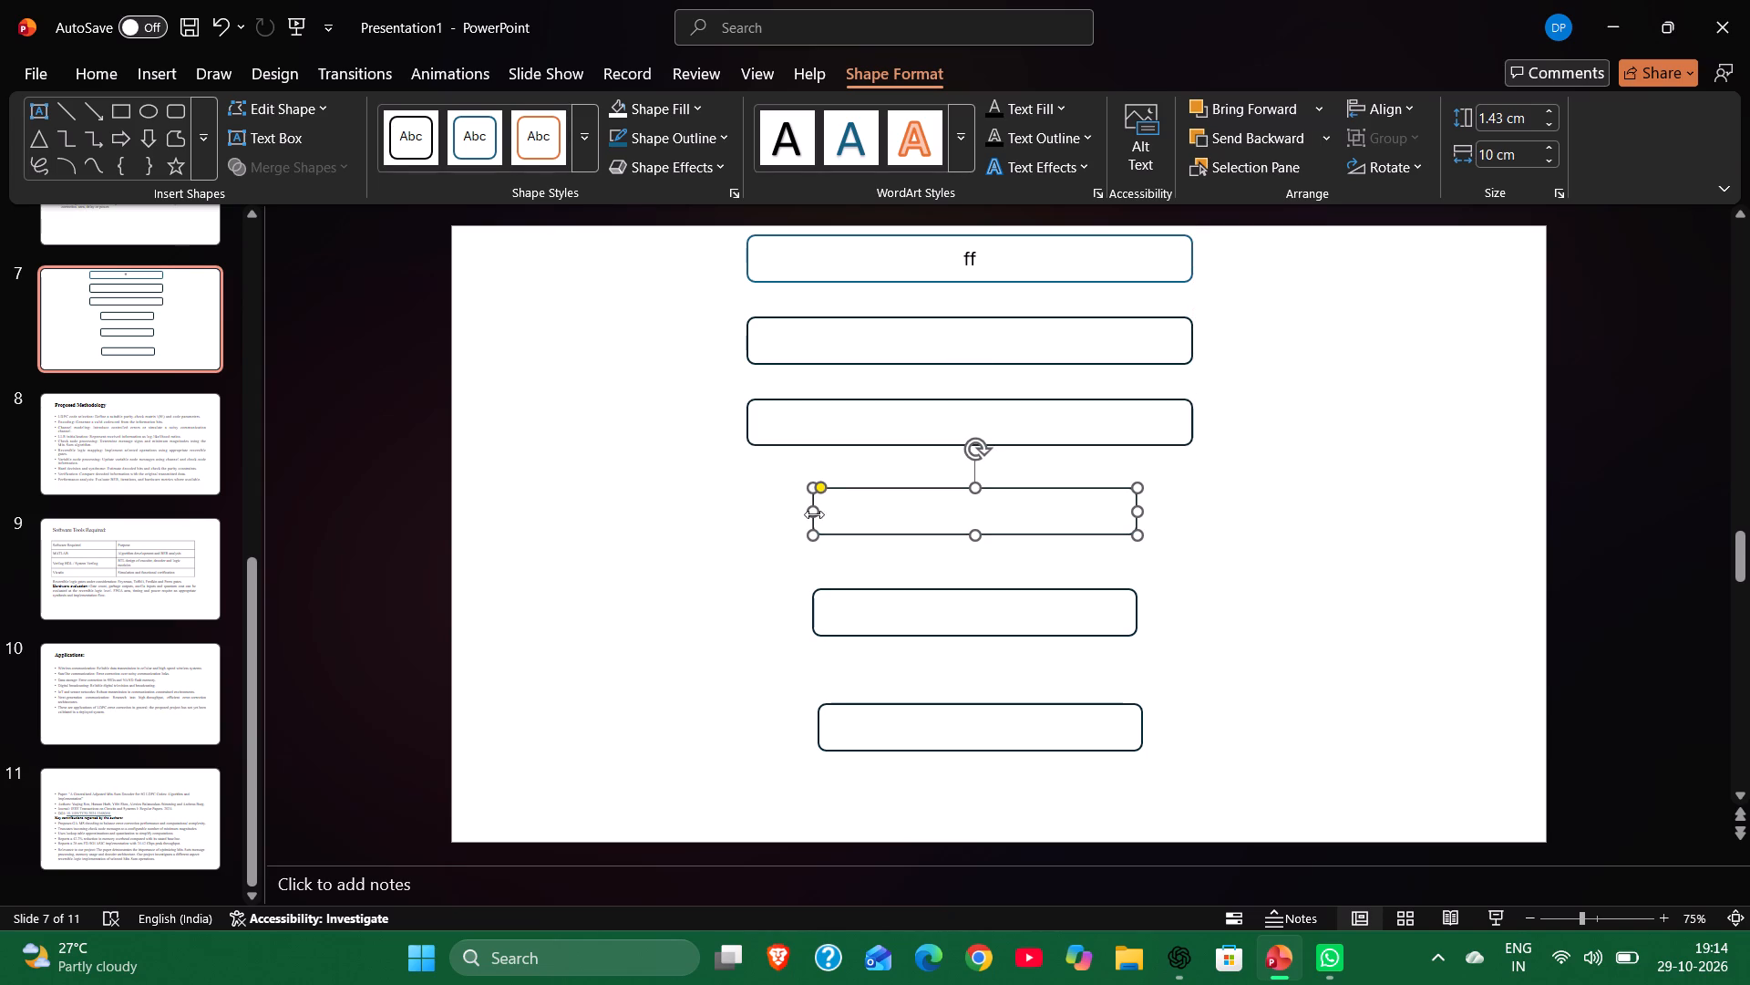
drag(814, 514, 743, 509)
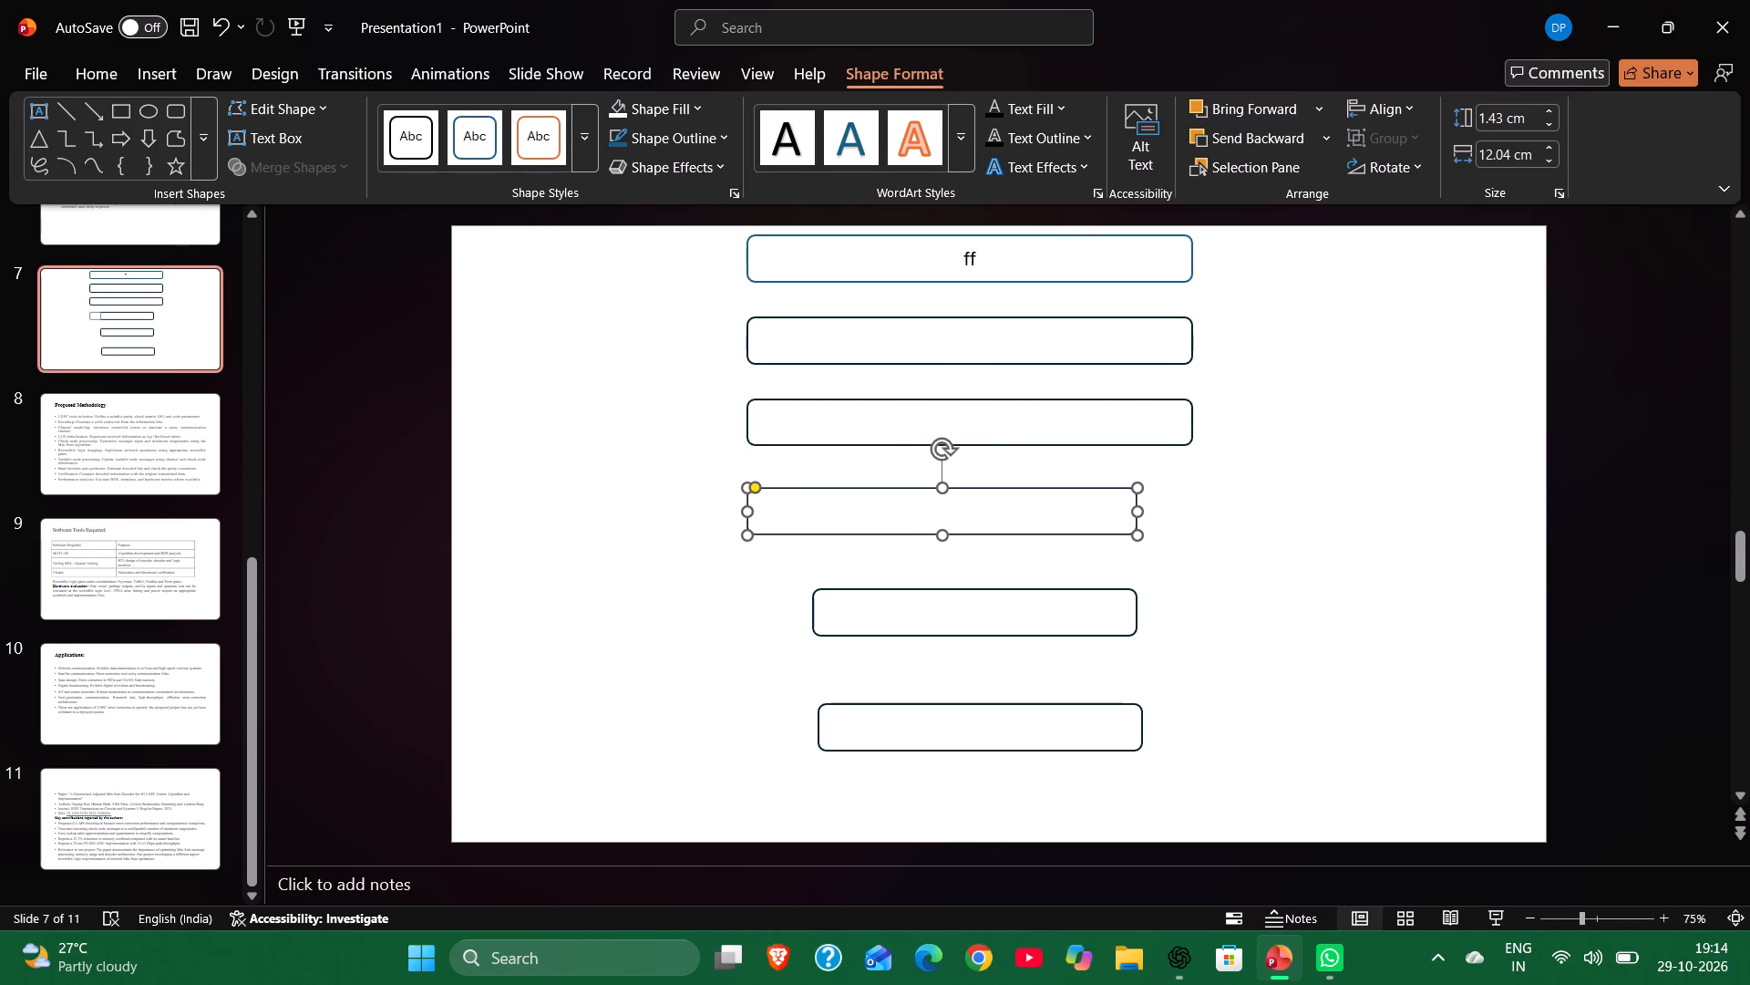
drag(1136, 513, 1191, 512)
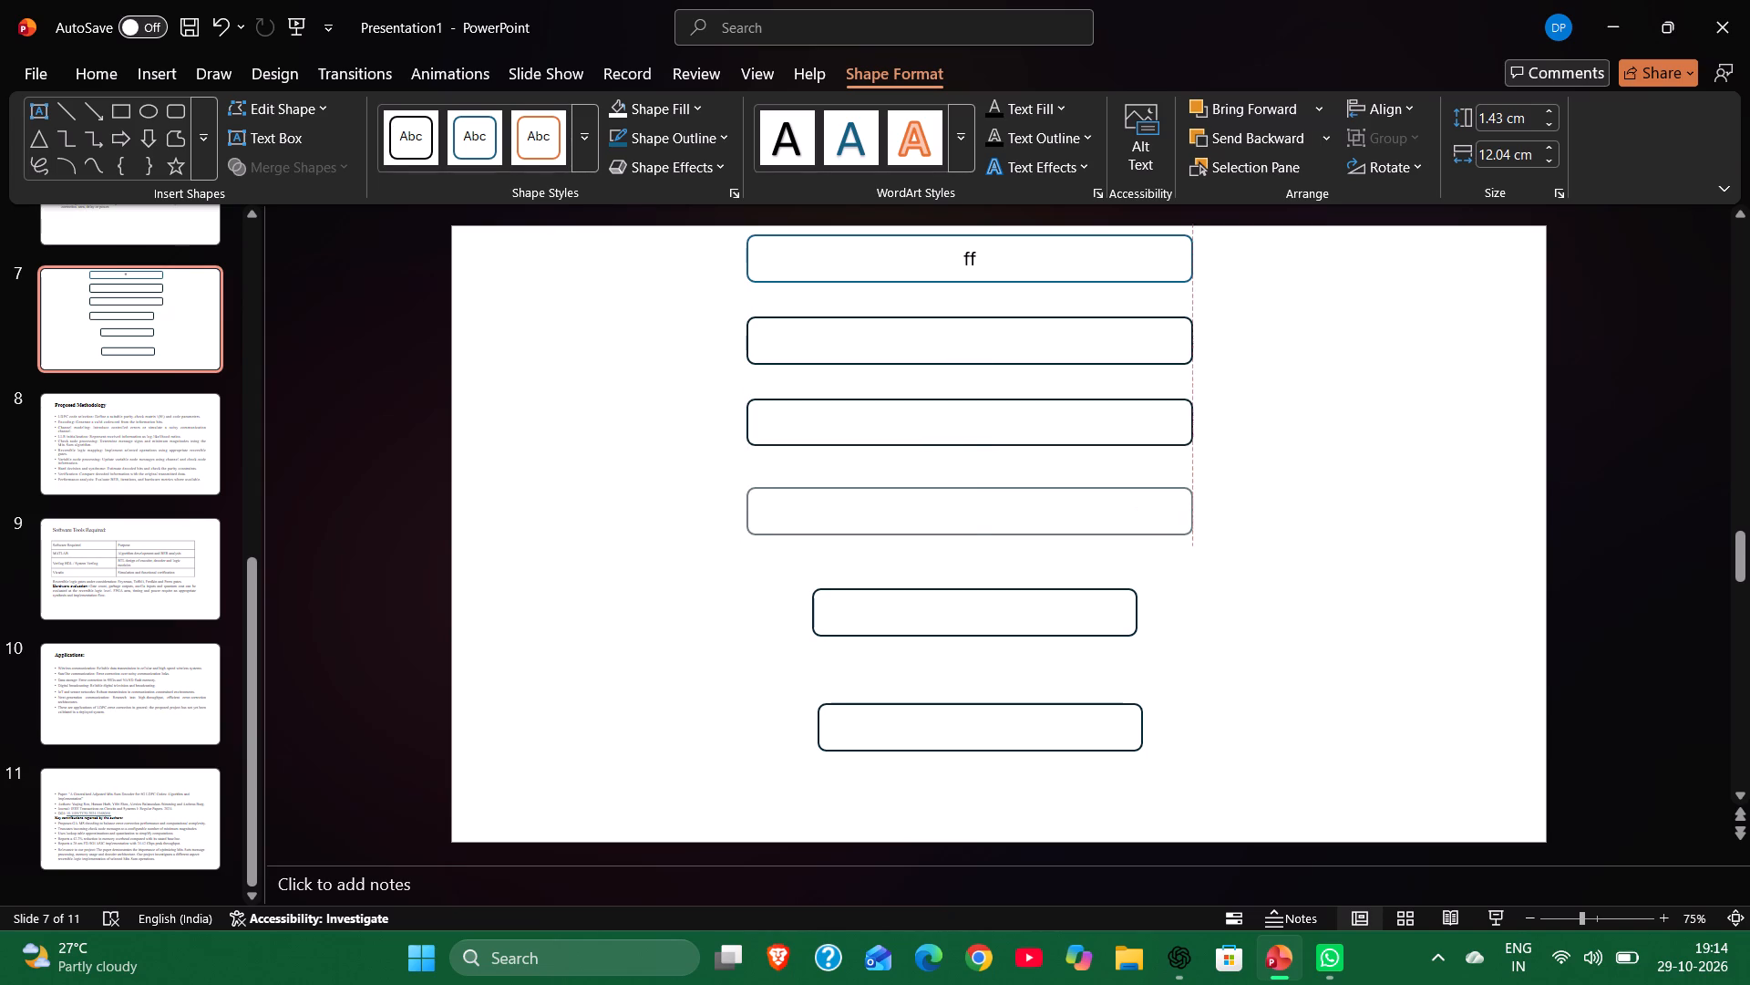
drag(1191, 512, 1196, 511)
click(964, 608)
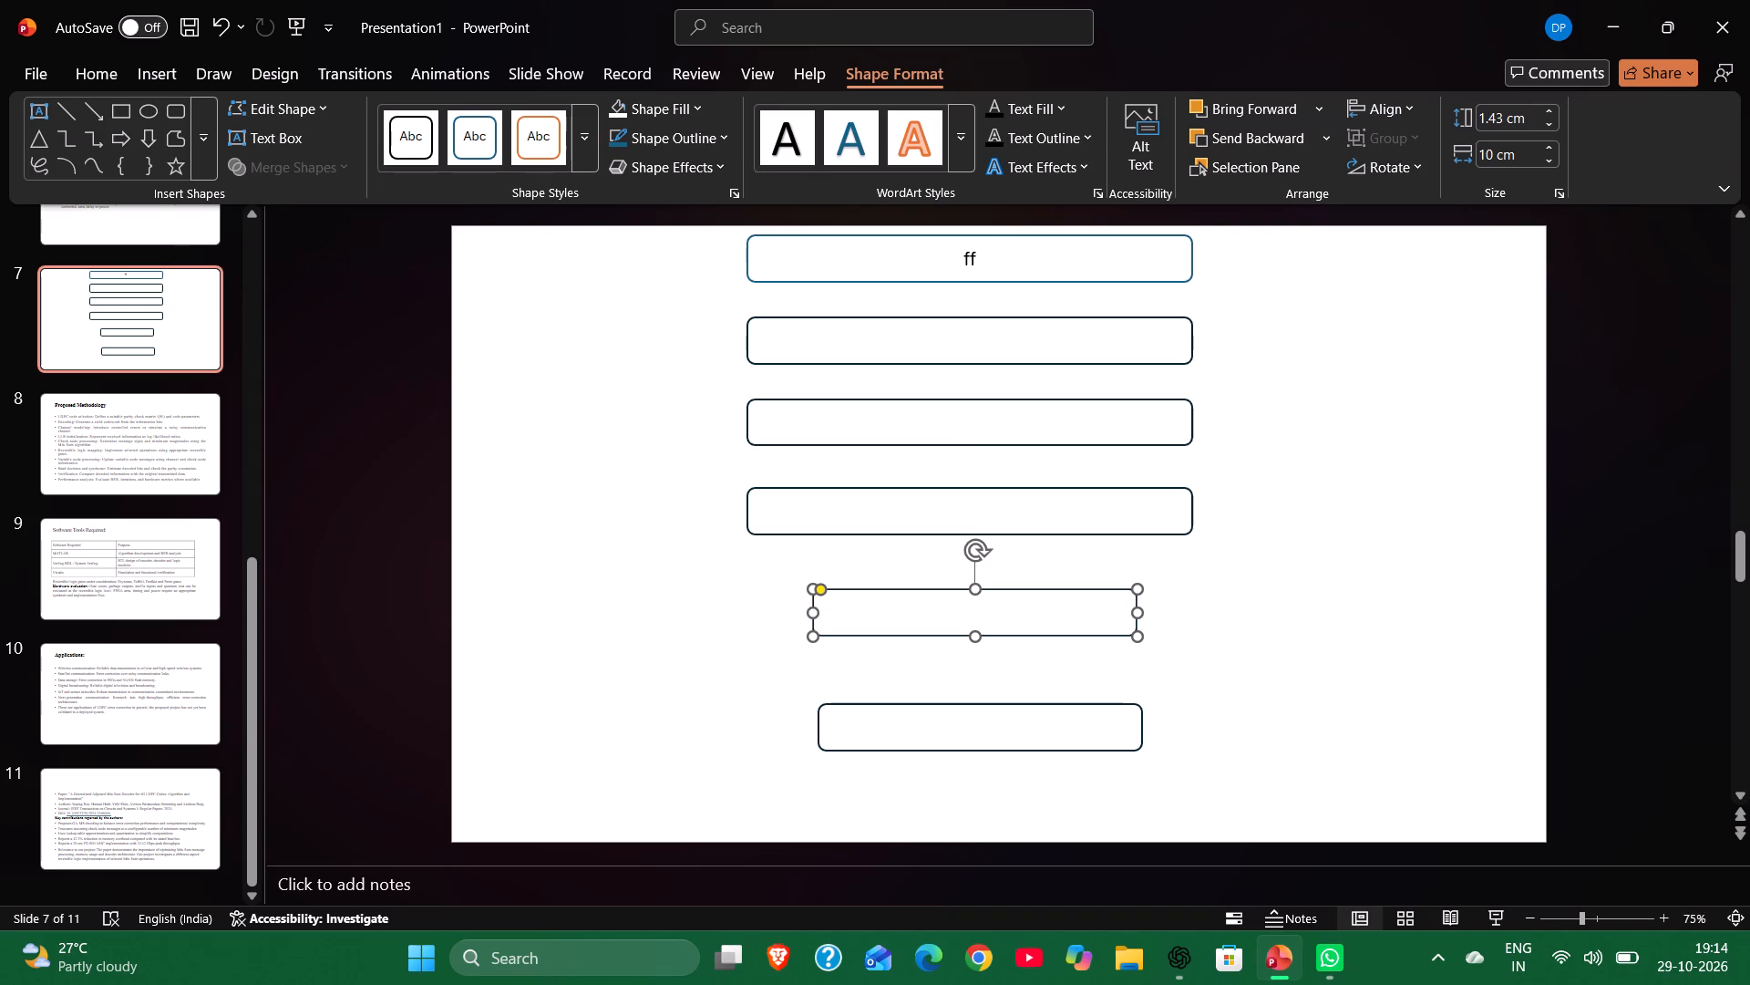
drag(811, 615, 747, 617)
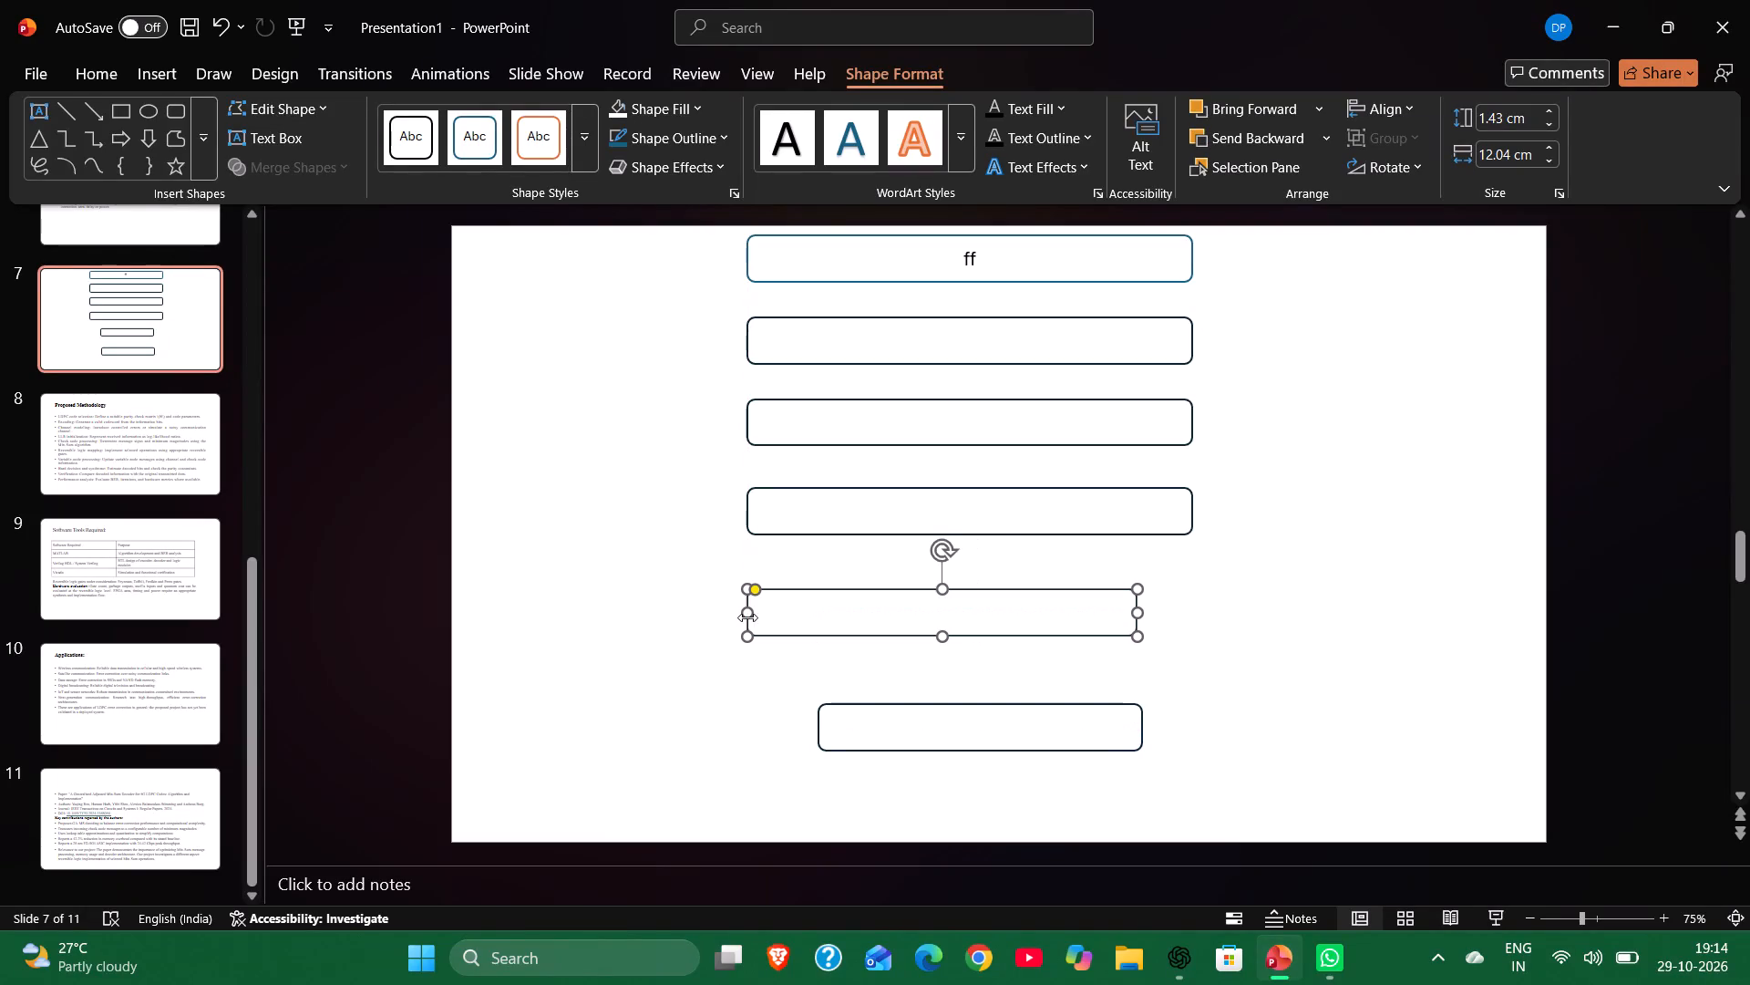
drag(1141, 612, 1162, 607)
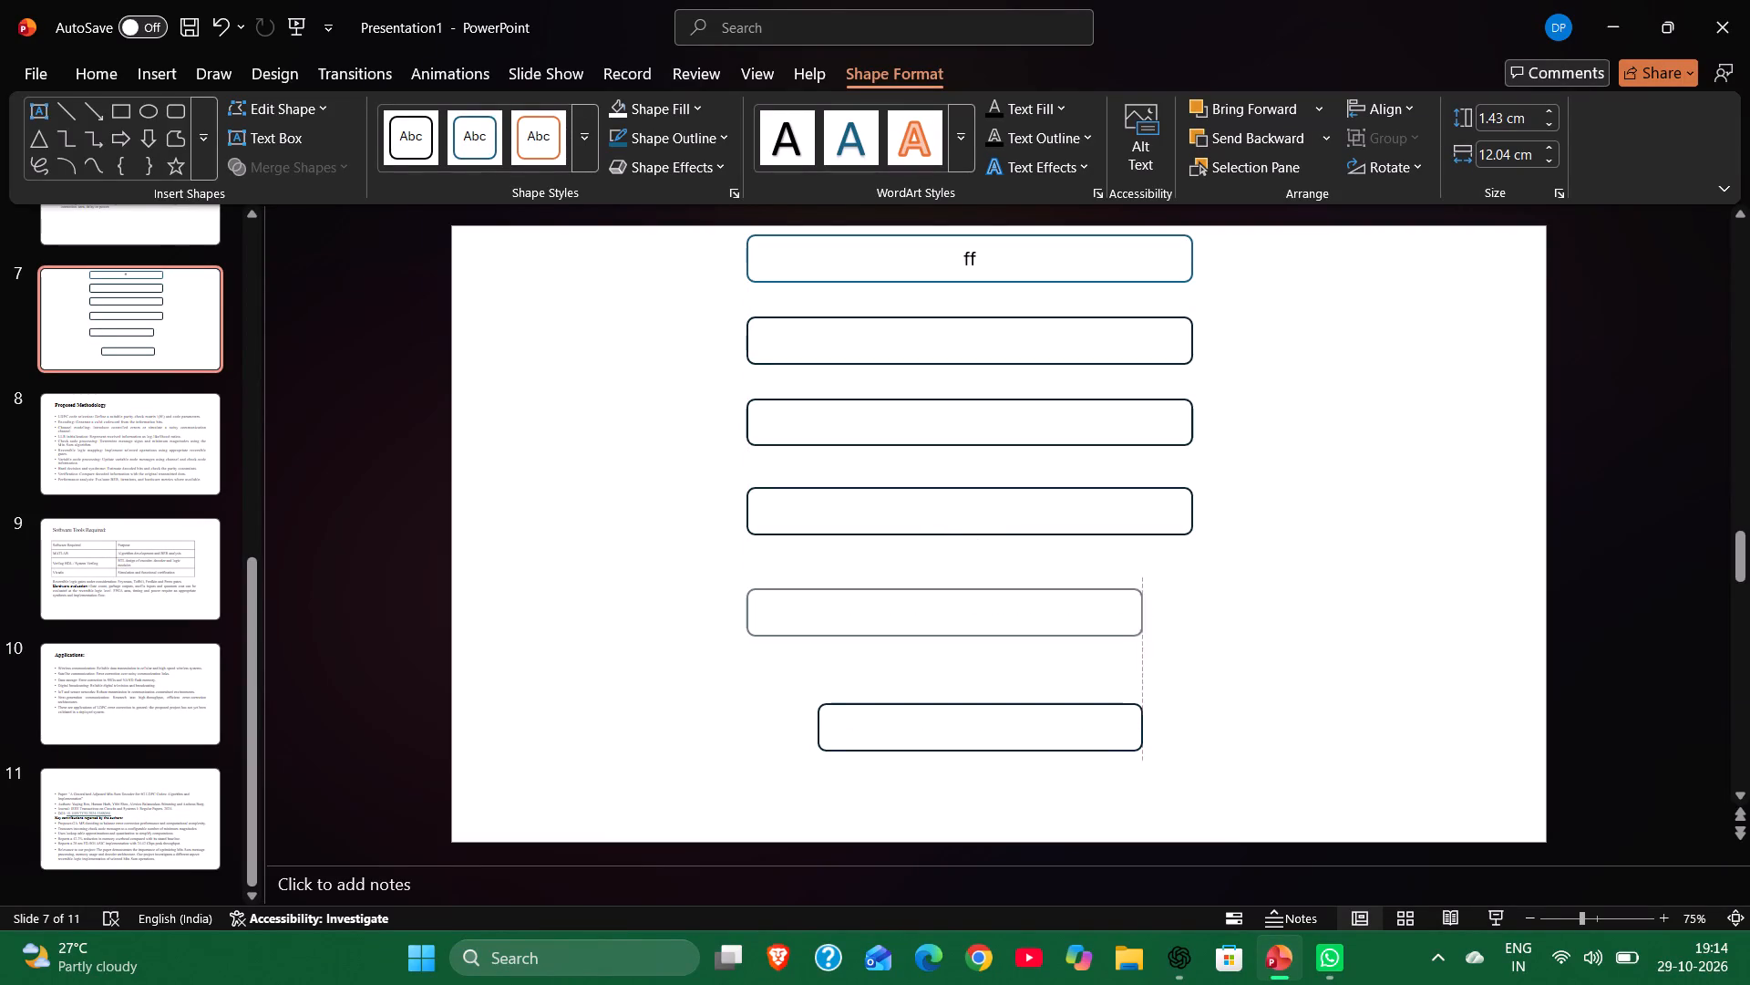
drag(1162, 607, 1196, 605)
Move the sixth box closer beneath the fifth, widen it on both sides to about 13.8 cm, and extend its right edge slightly further.
drag(1004, 723, 876, 737)
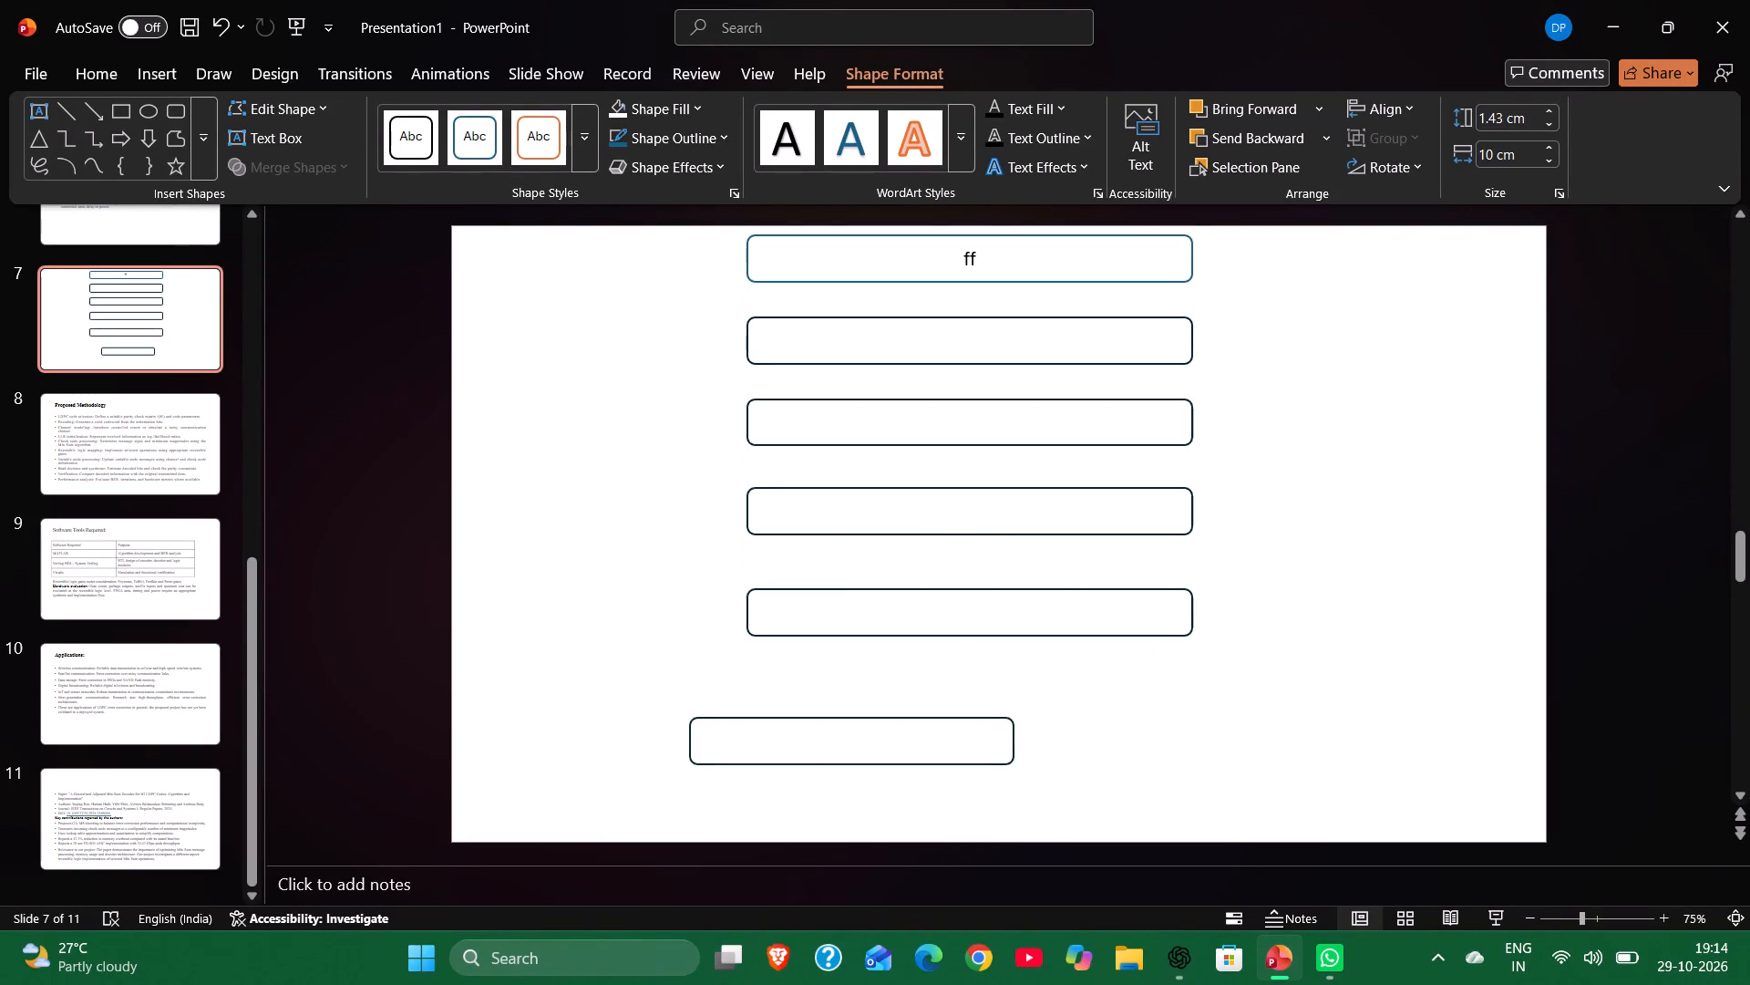
drag(876, 737, 976, 713)
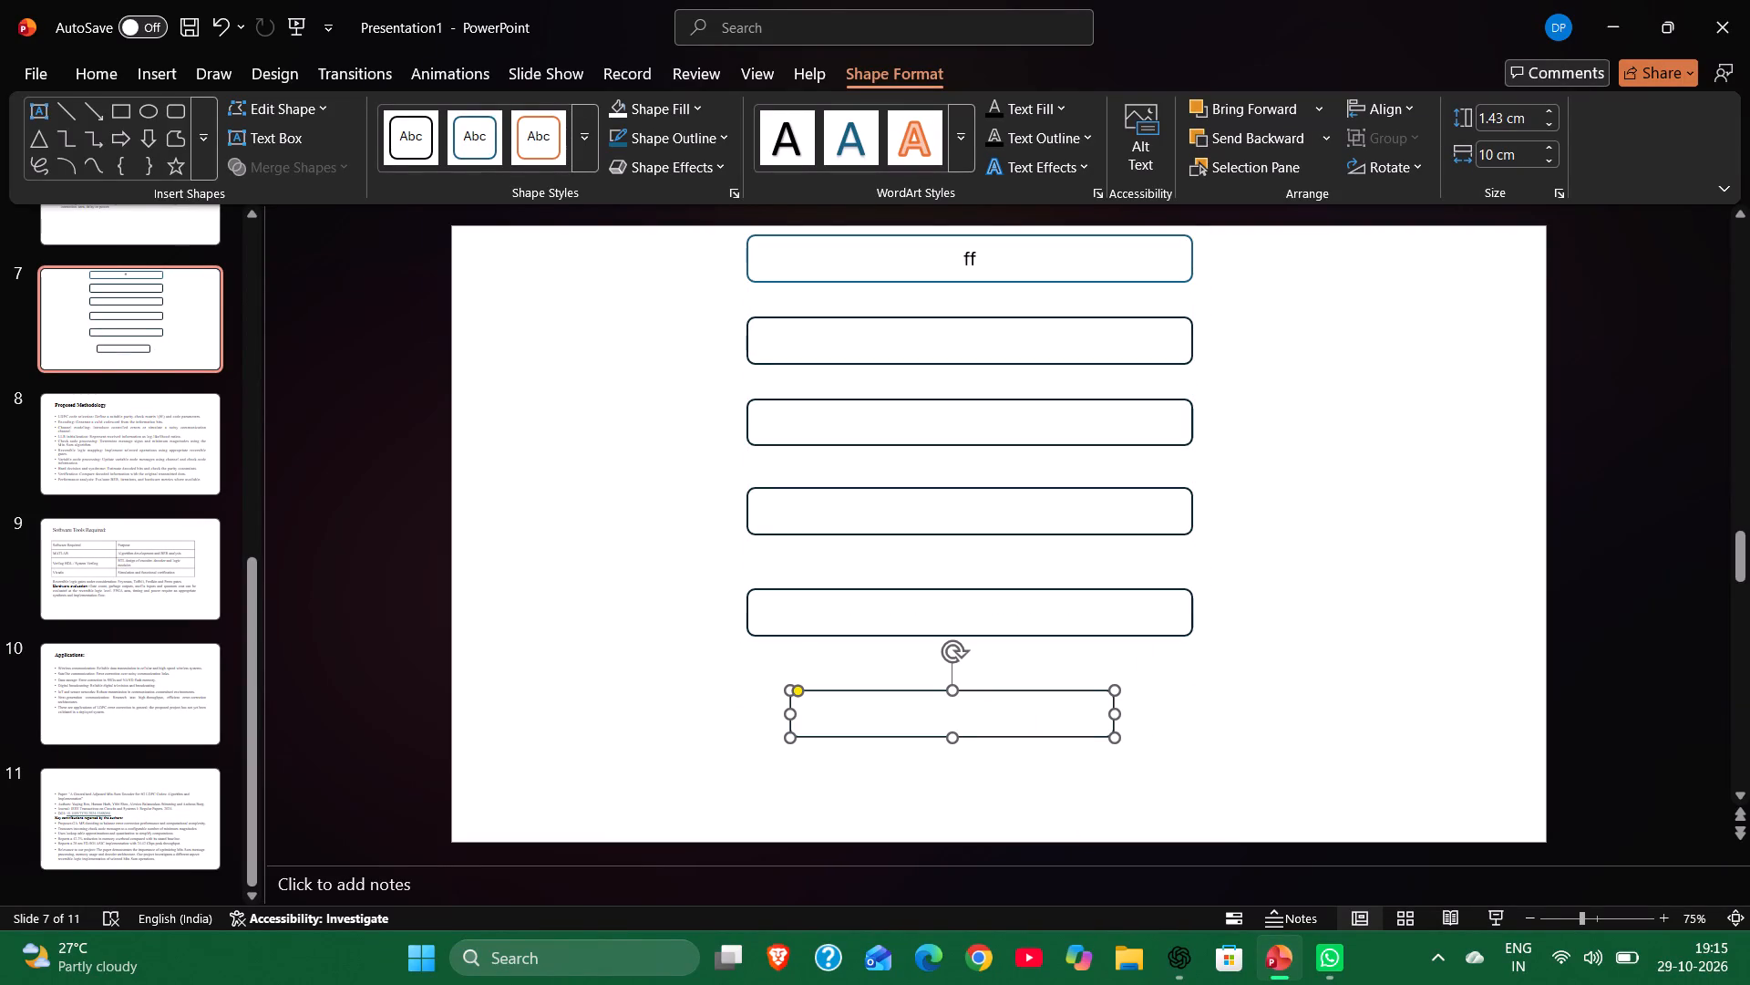
drag(1117, 712, 1142, 716)
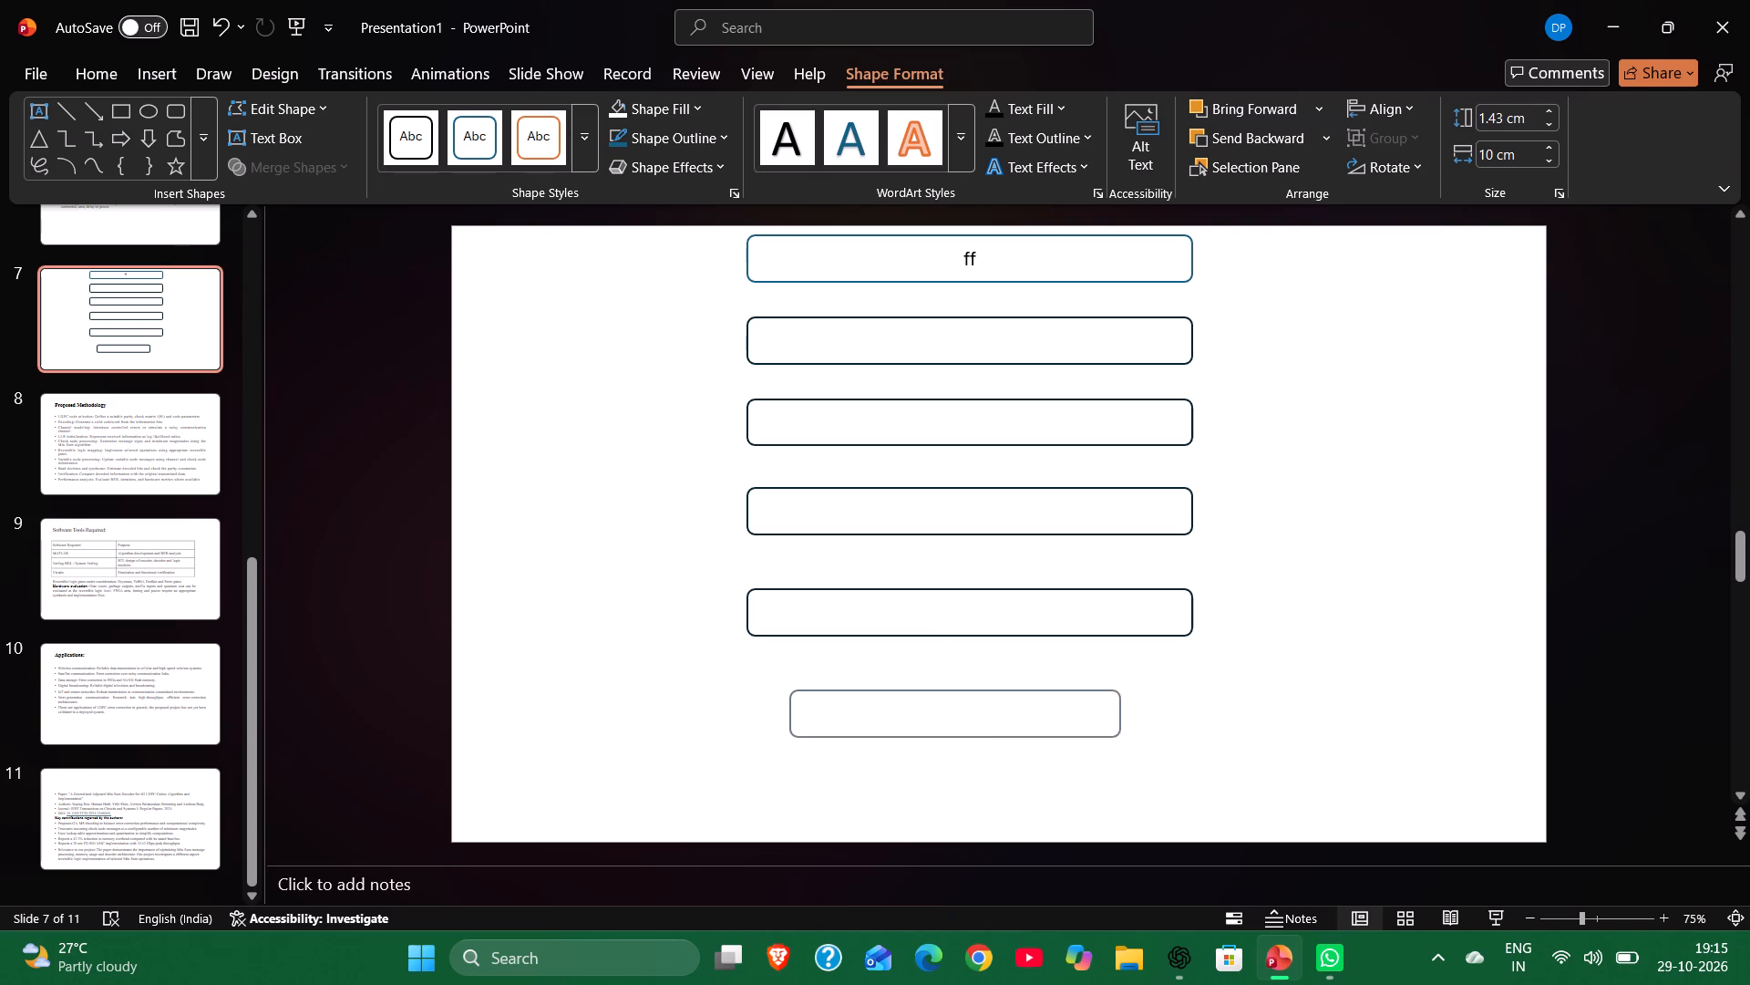
drag(1142, 716, 1189, 715)
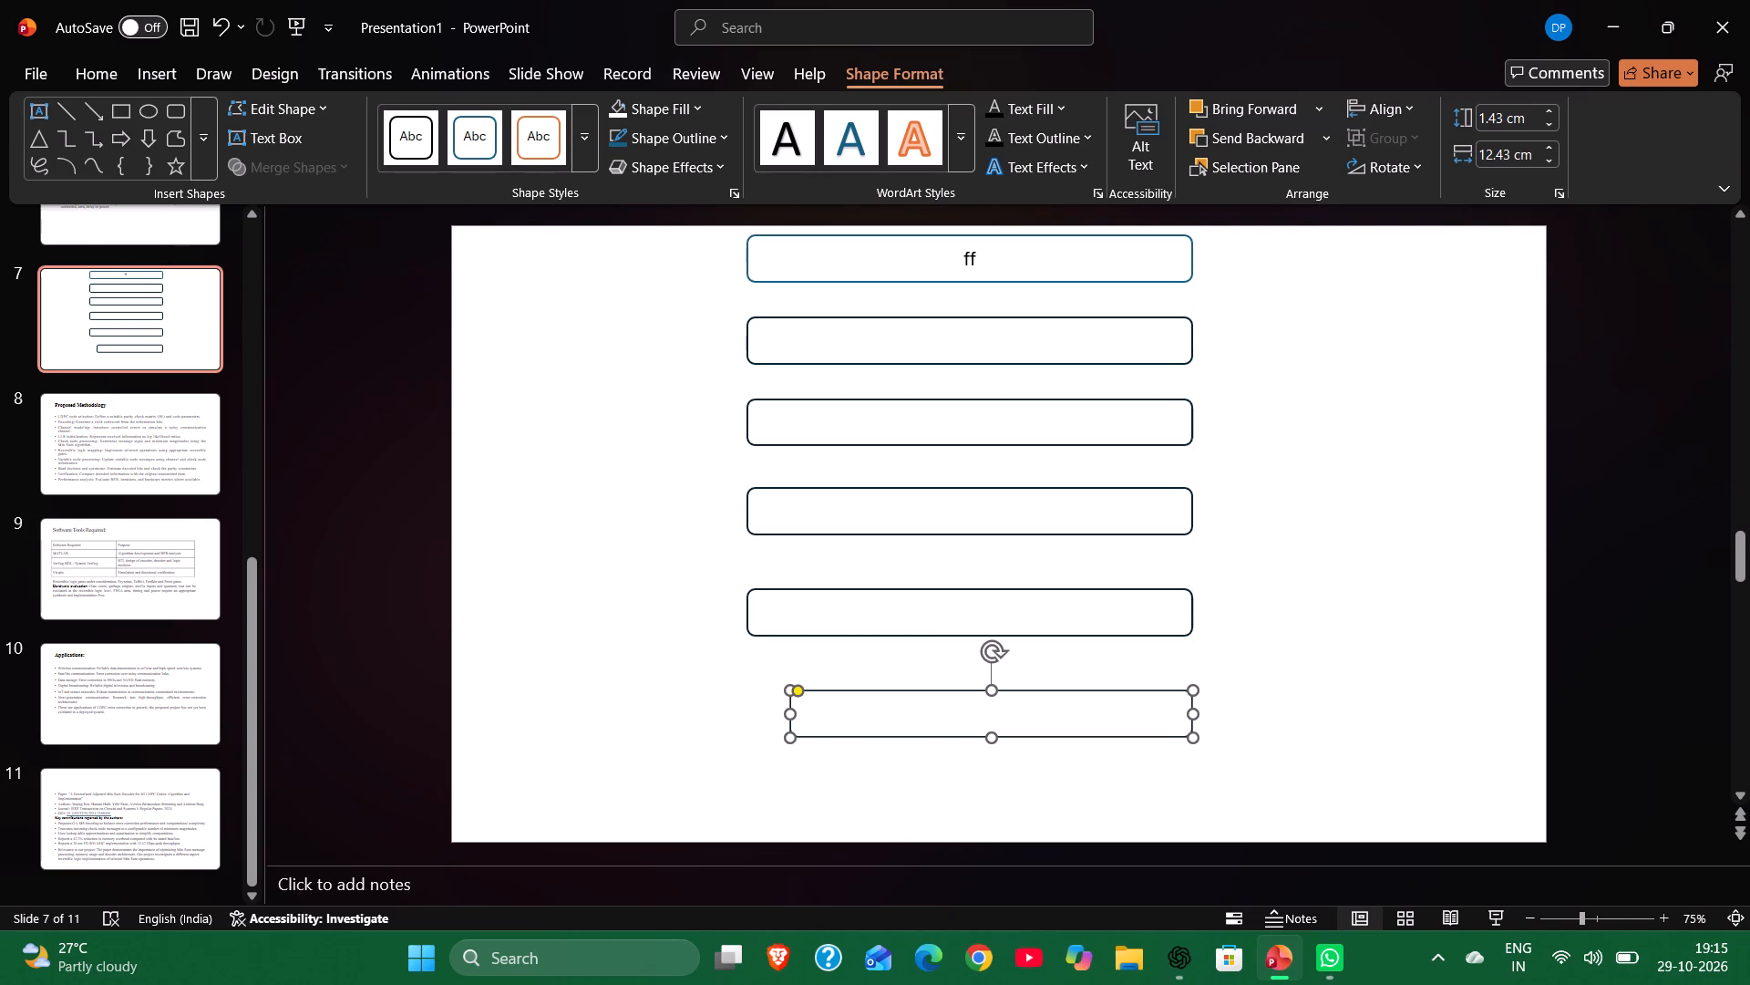
drag(791, 717, 751, 721)
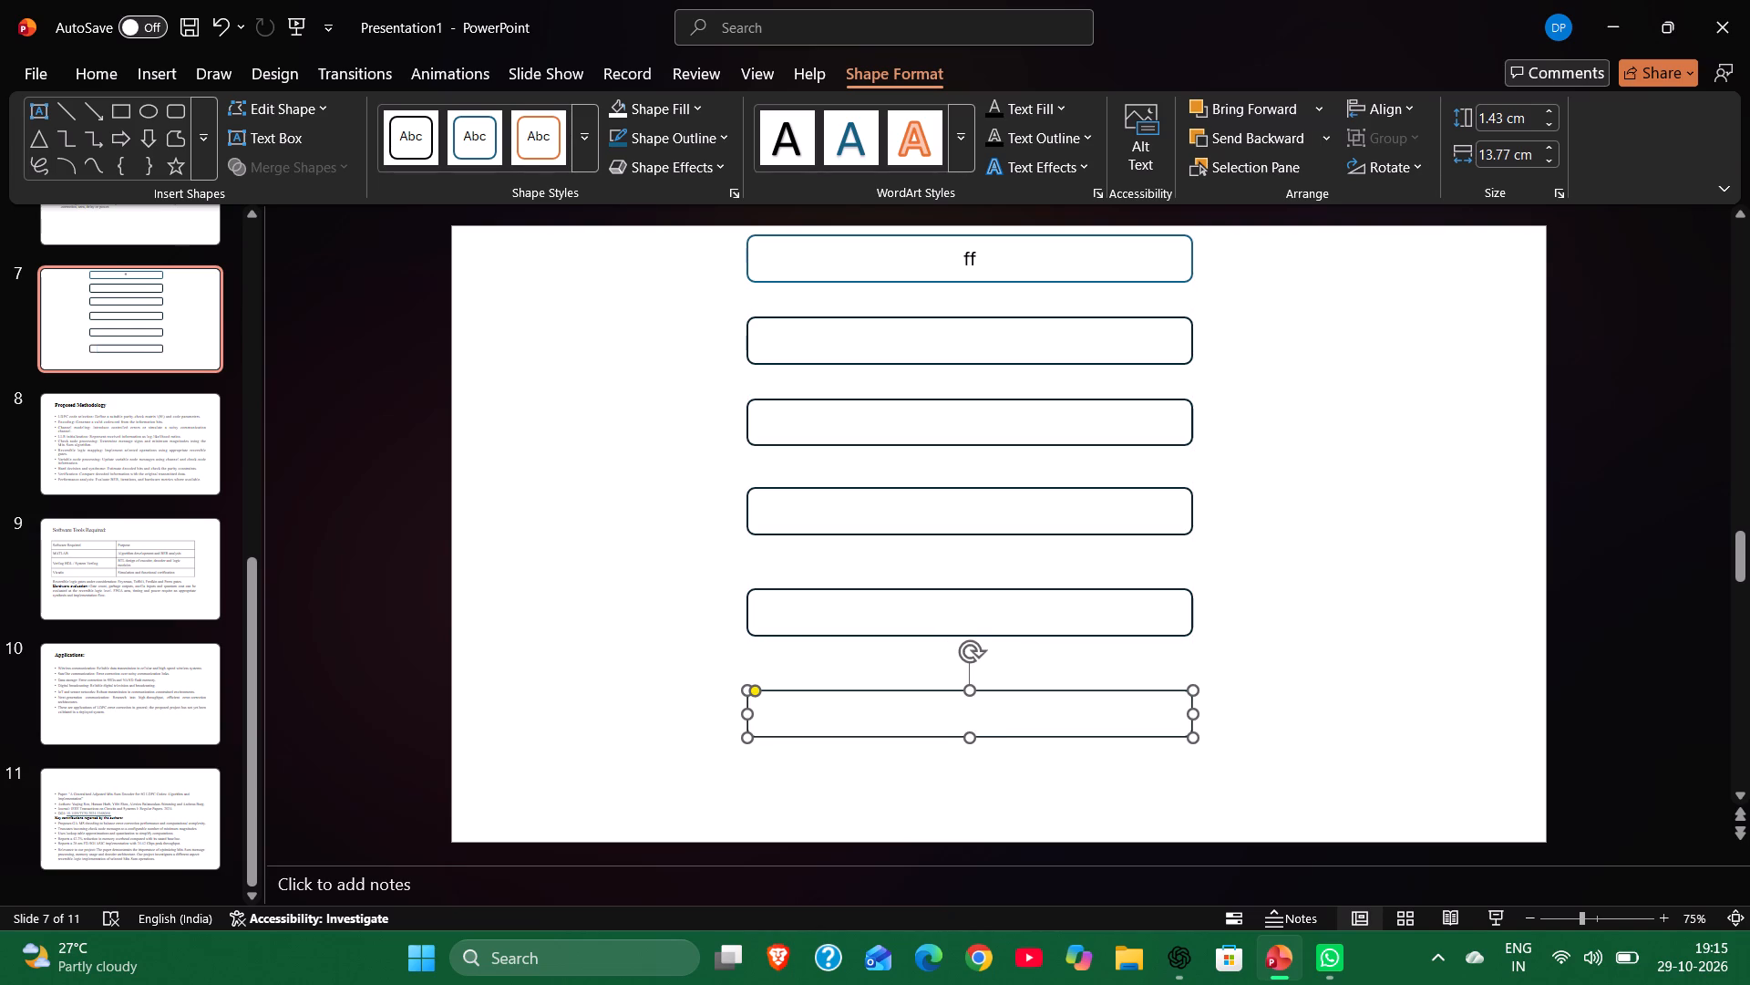
click(1293, 683)
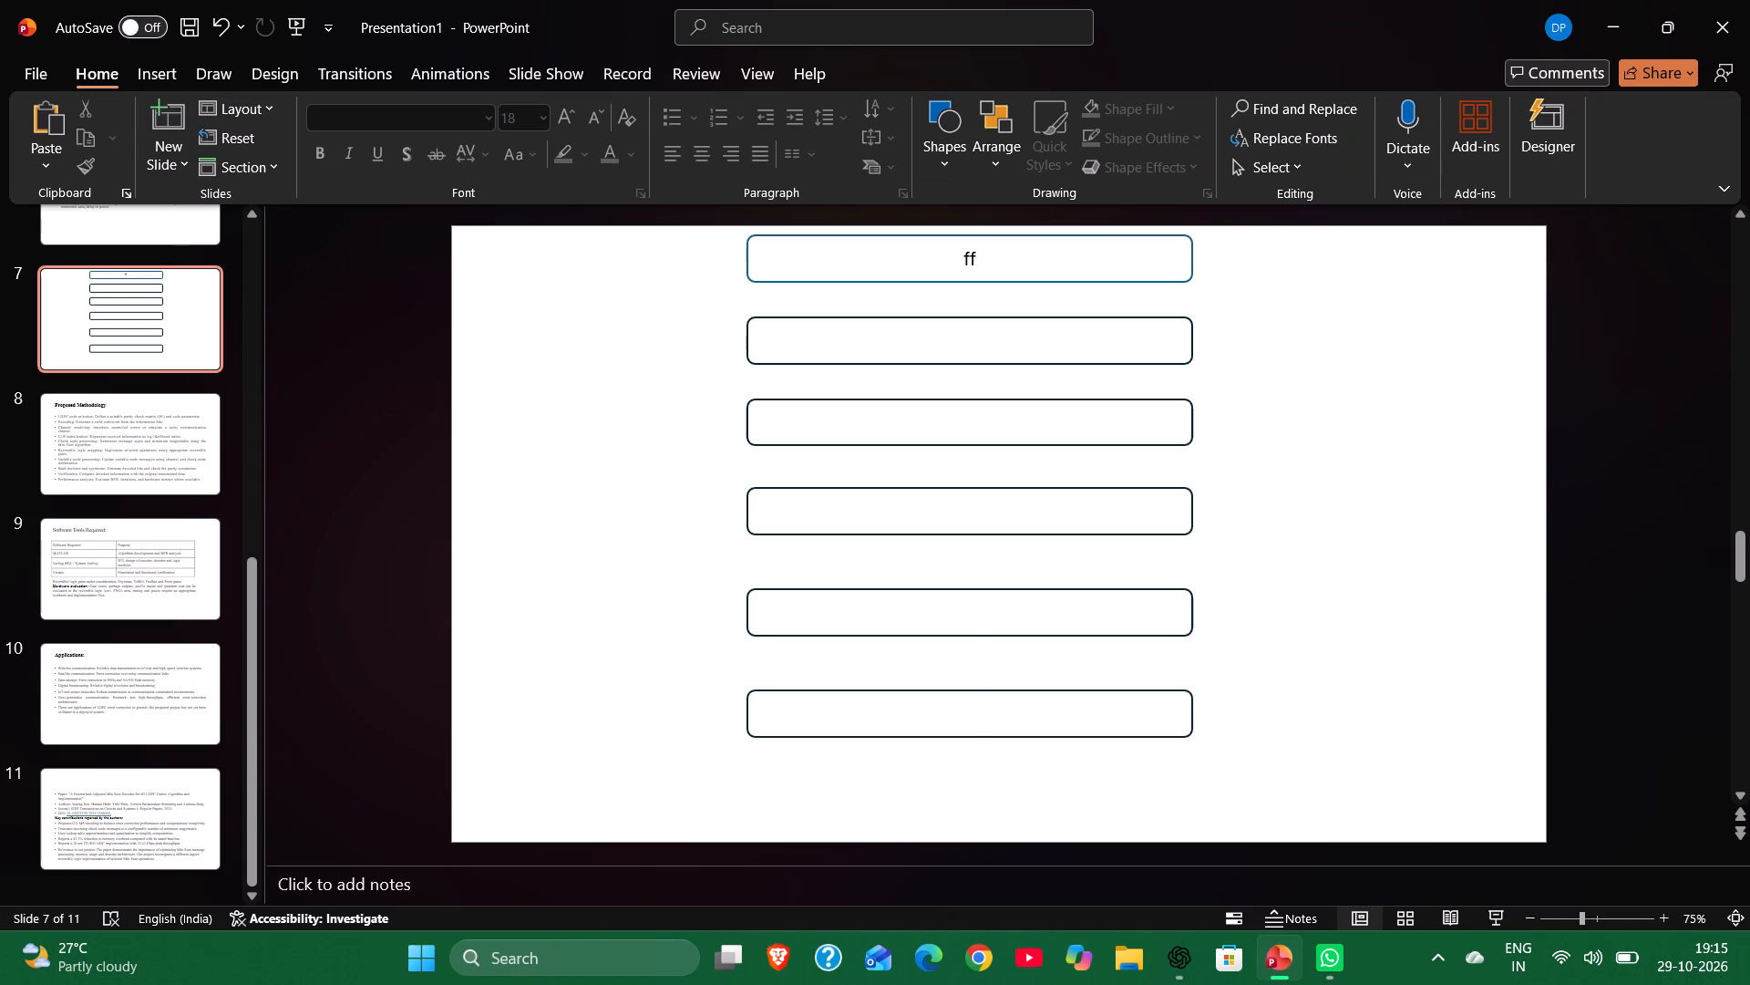
click(1176, 706)
drag(1197, 717, 1205, 717)
Spread the column of boxes down the slide, working from the sixth up to the second, and shift the "ff" box left above the second.
drag(1010, 714, 1009, 729)
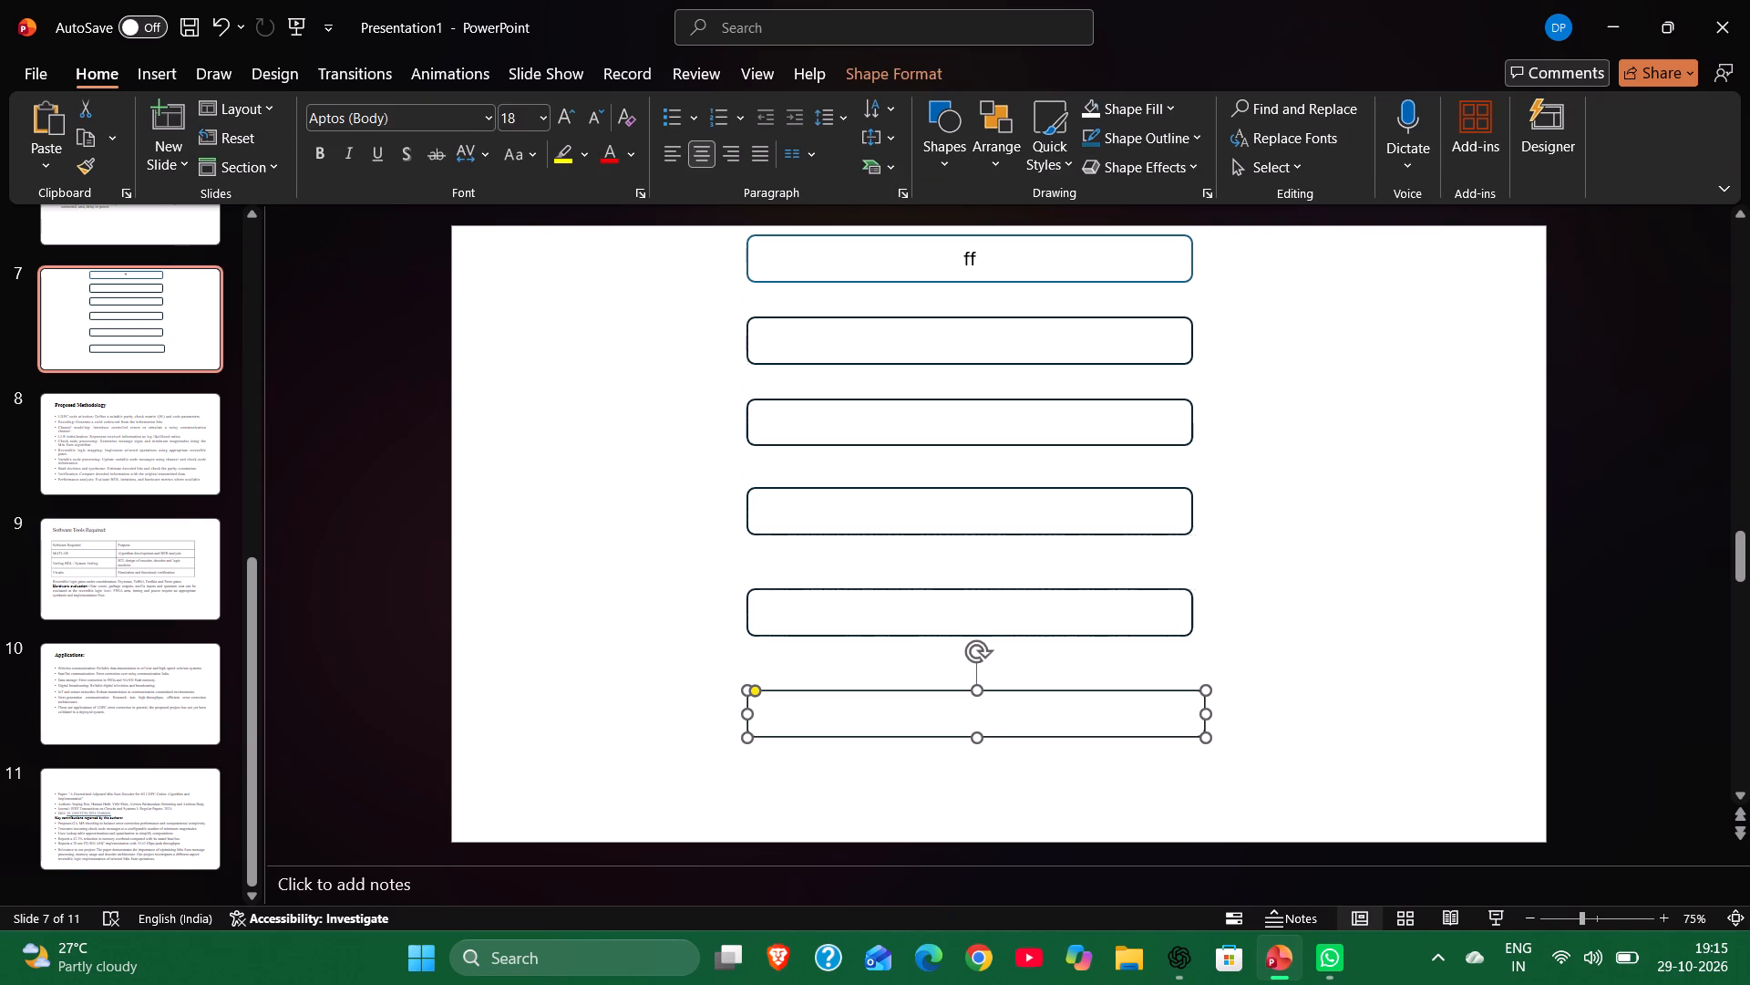
drag(1009, 729, 1004, 776)
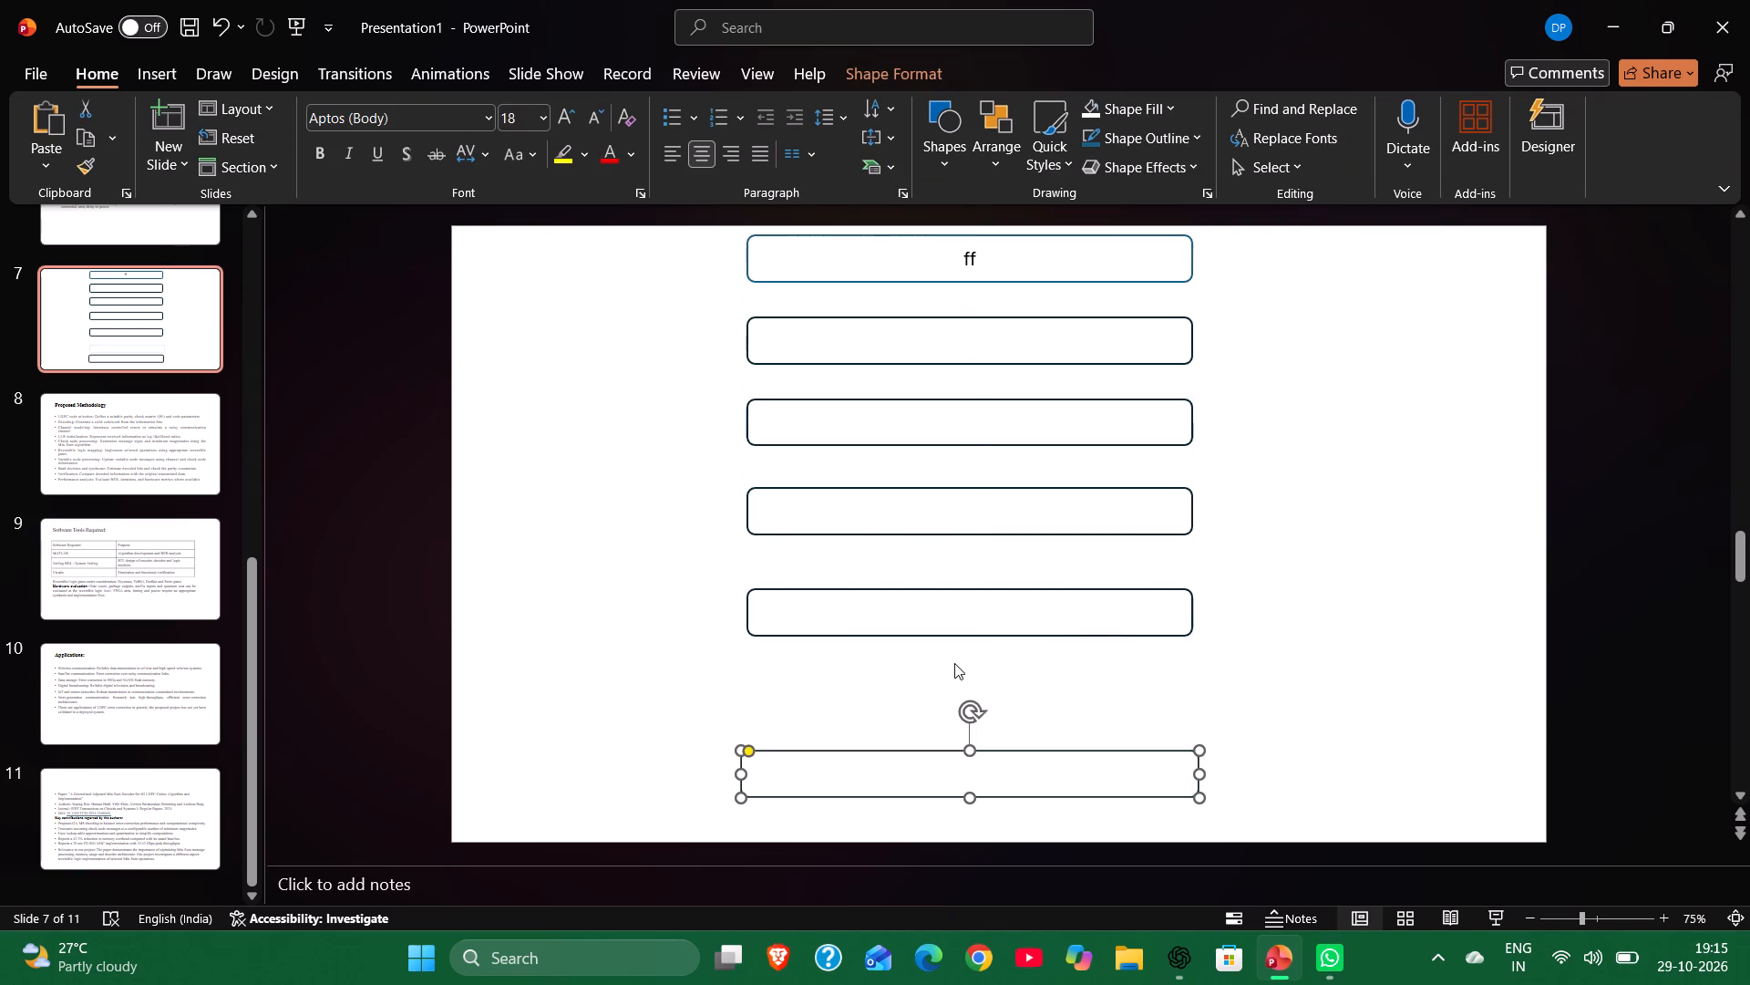
drag(955, 617, 947, 671)
drag(943, 518, 930, 555)
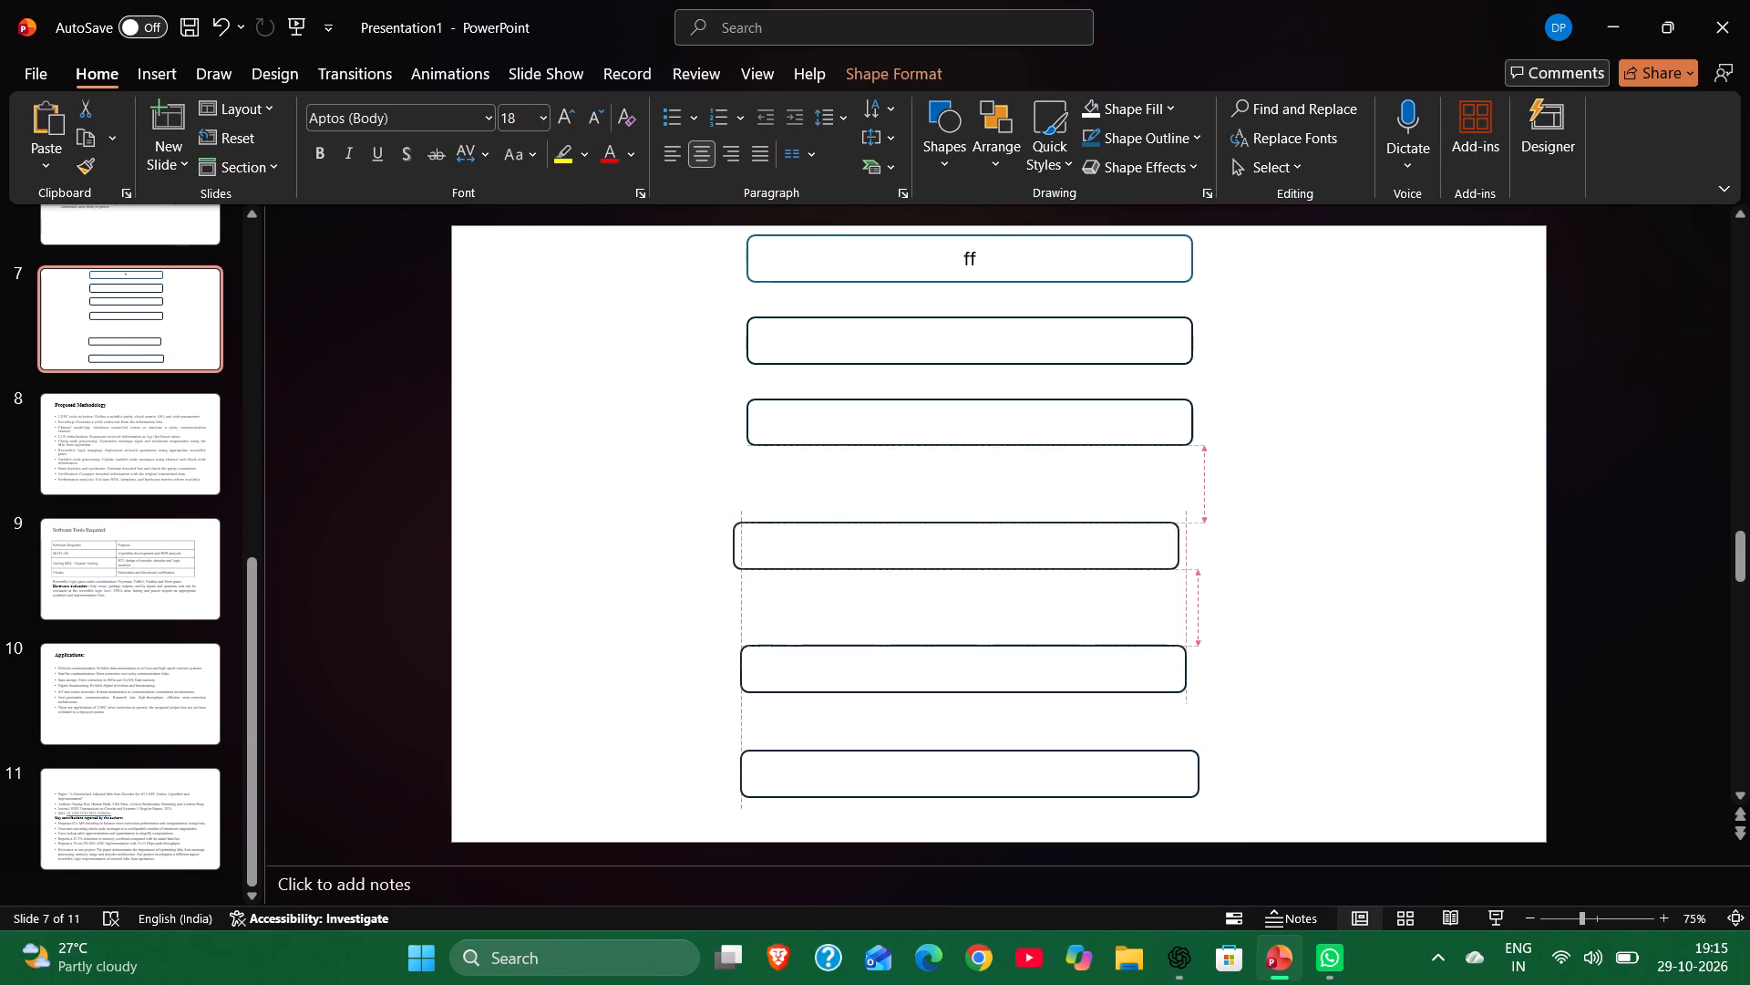
drag(930, 555, 934, 559)
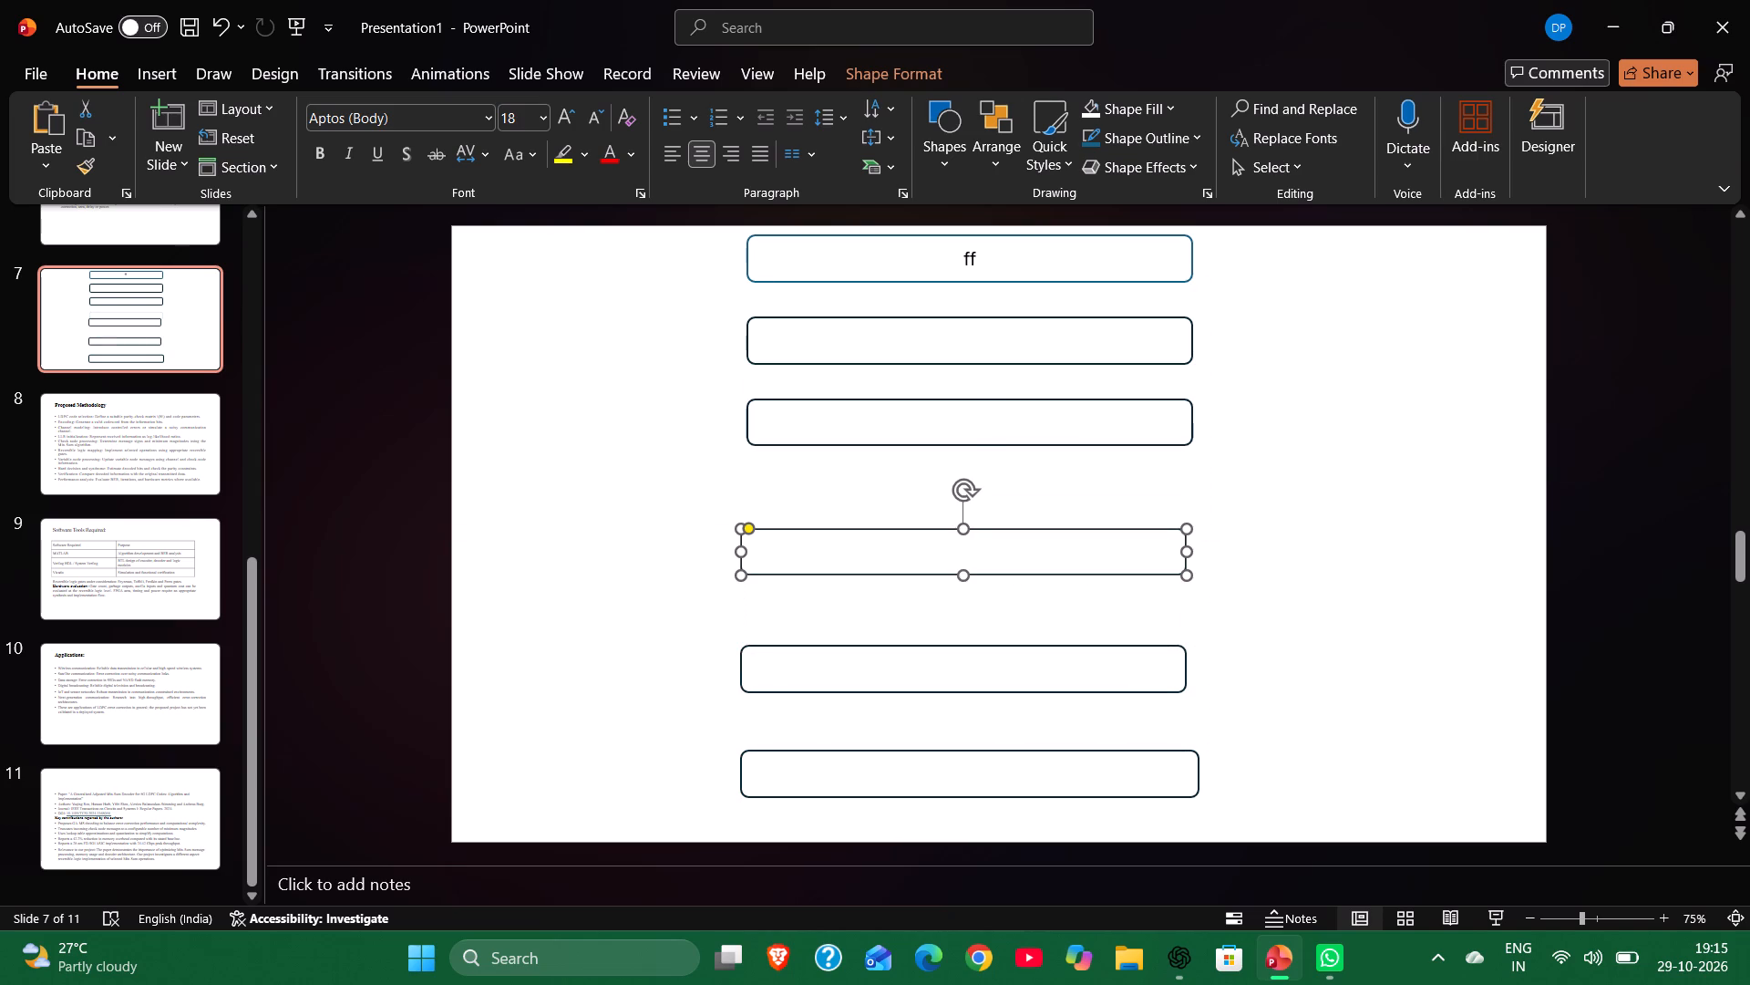
drag(923, 416, 909, 431)
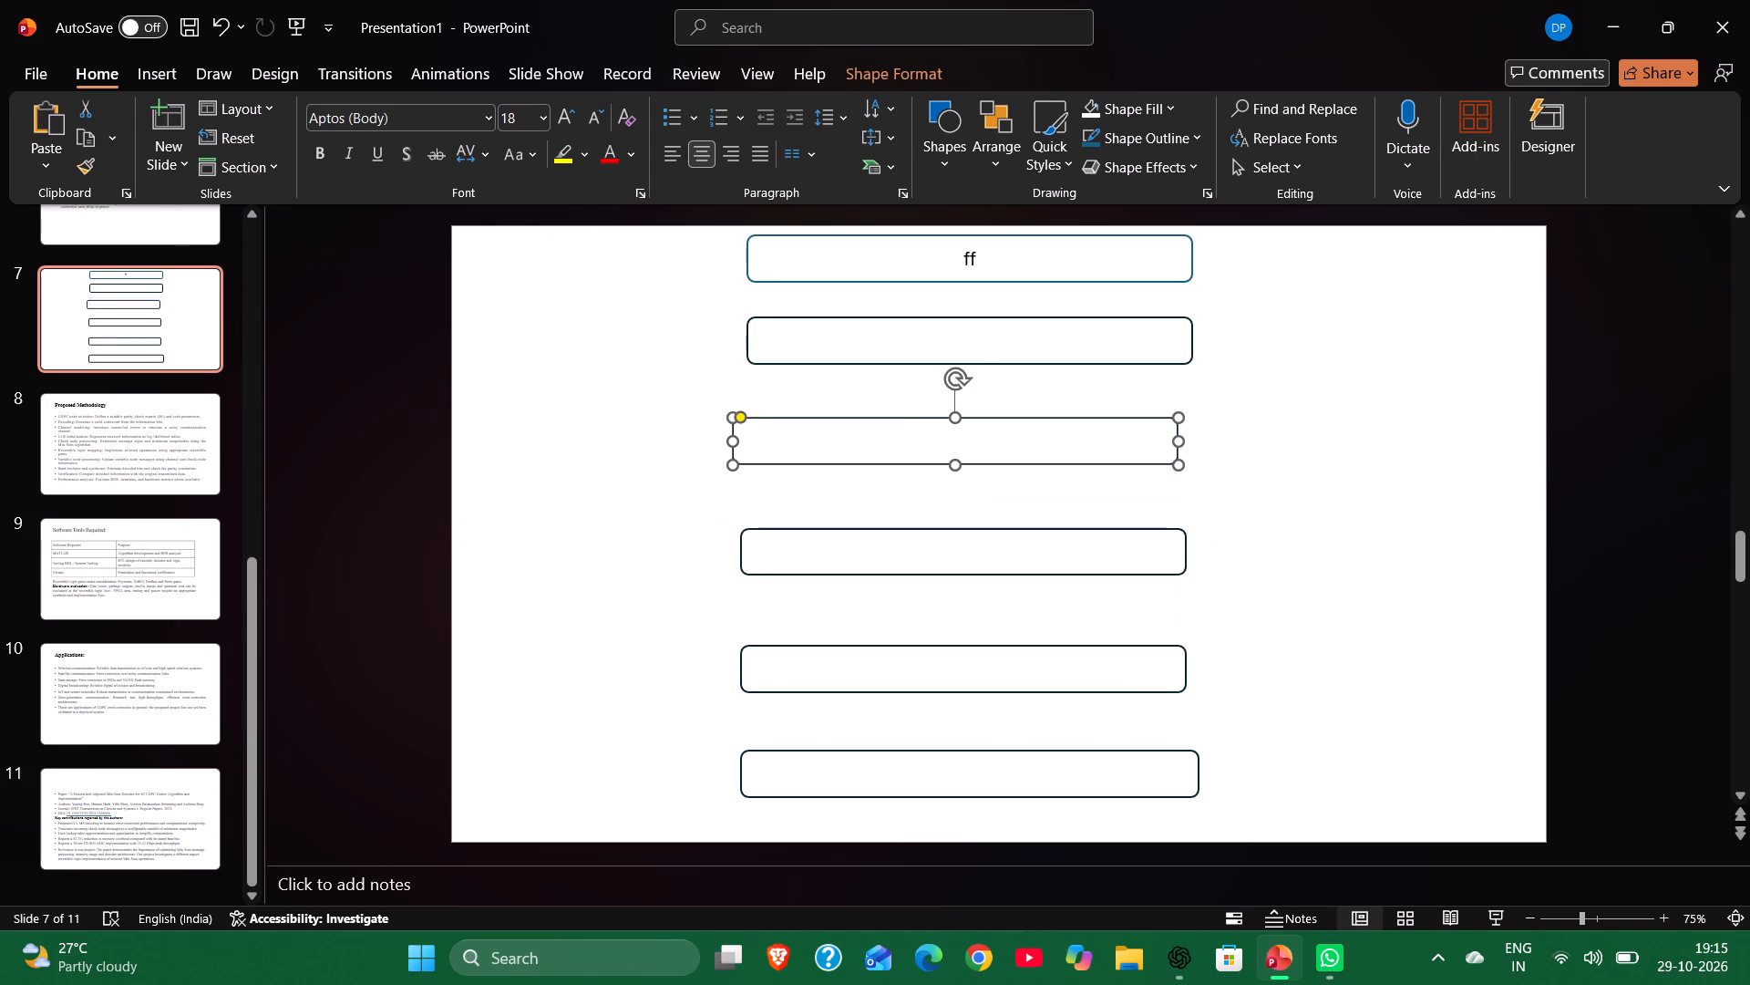
drag(942, 327, 921, 337)
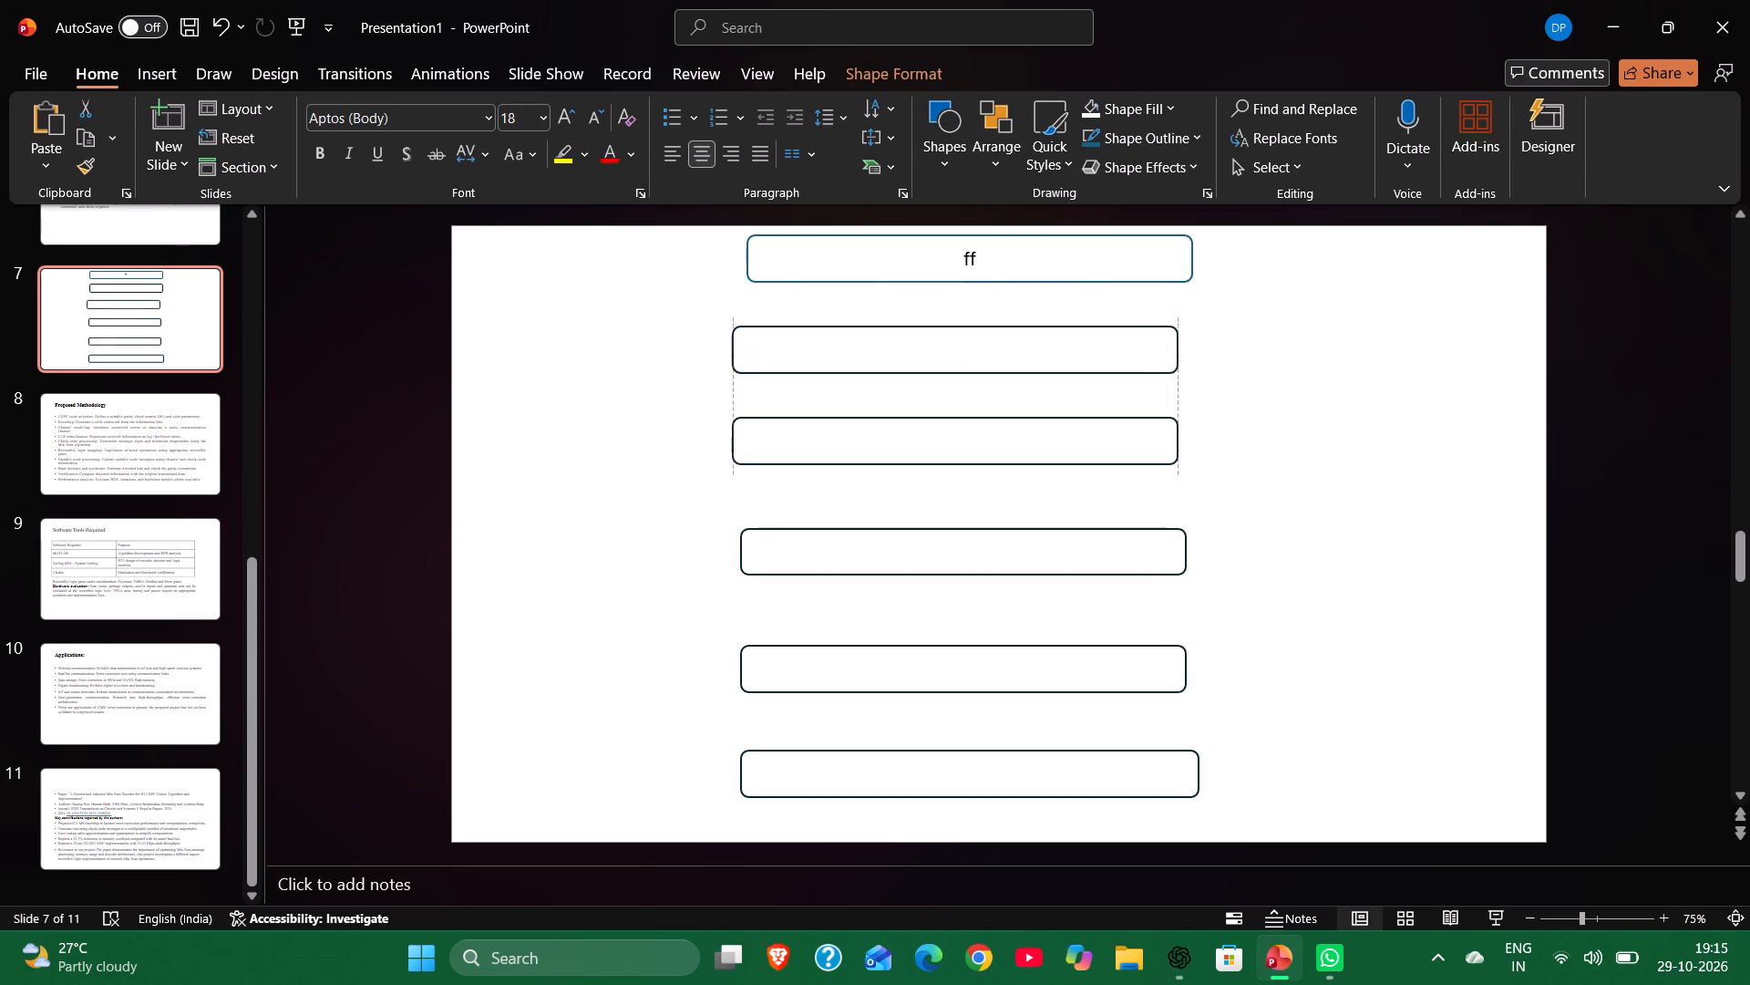
drag(921, 337, 921, 340)
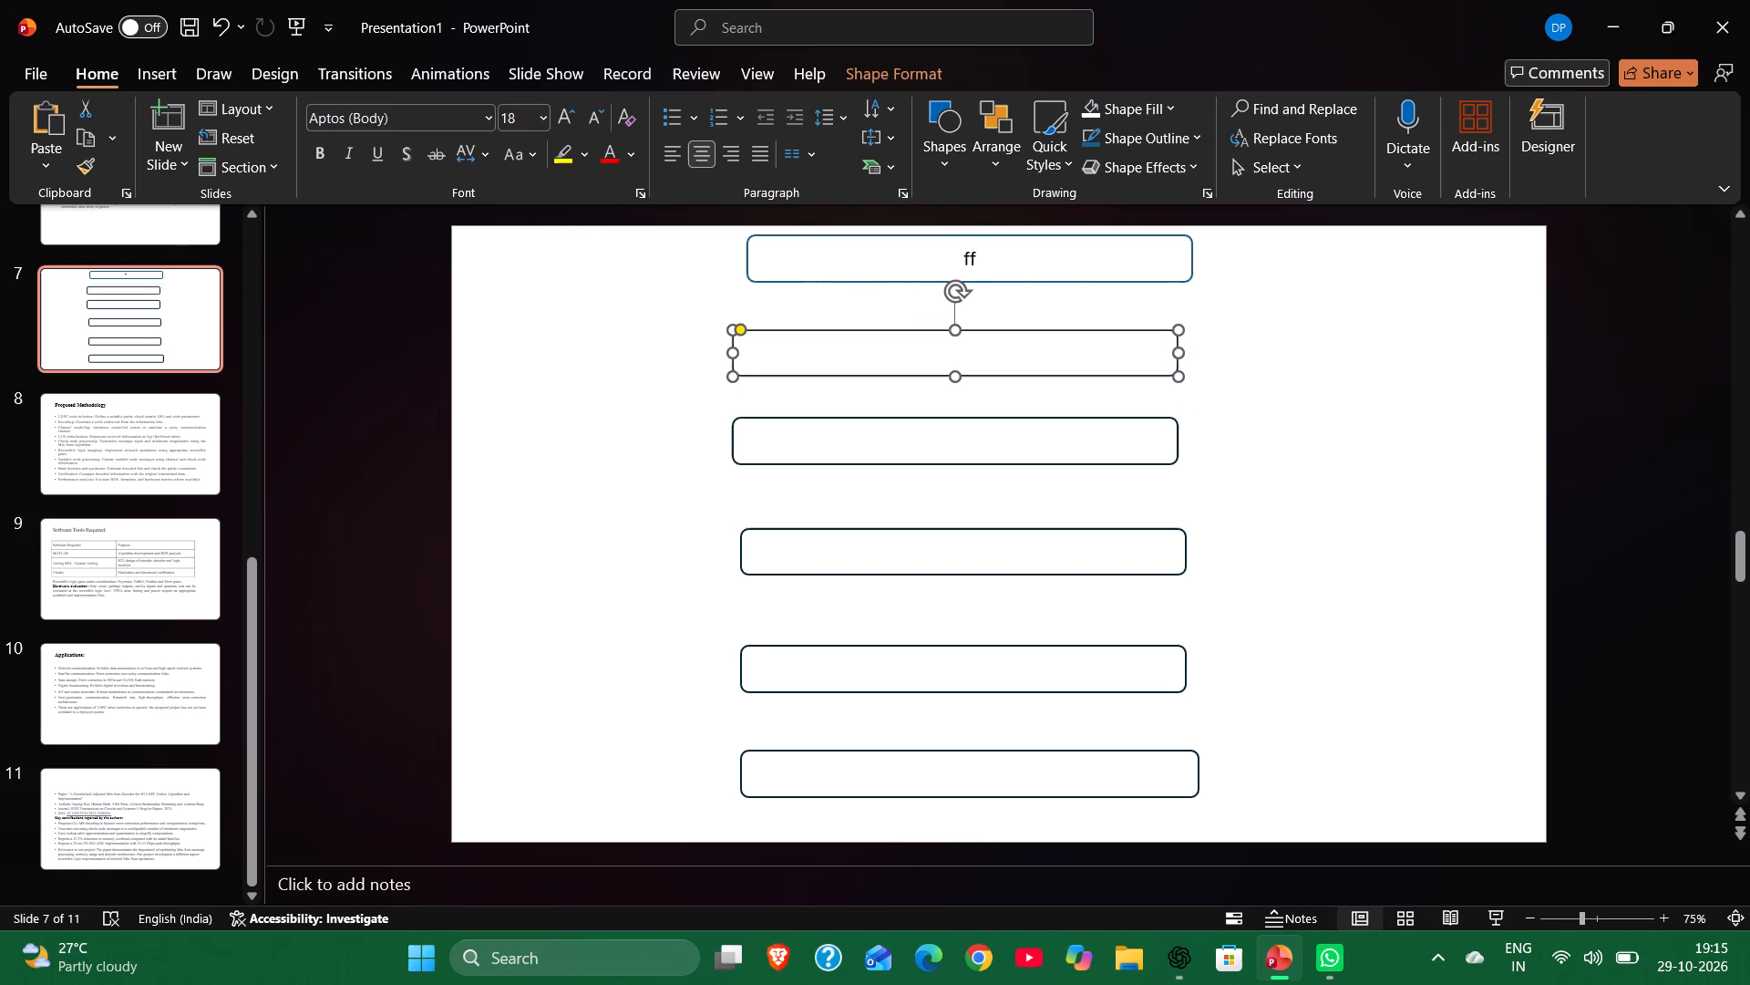
drag(917, 255, 901, 264)
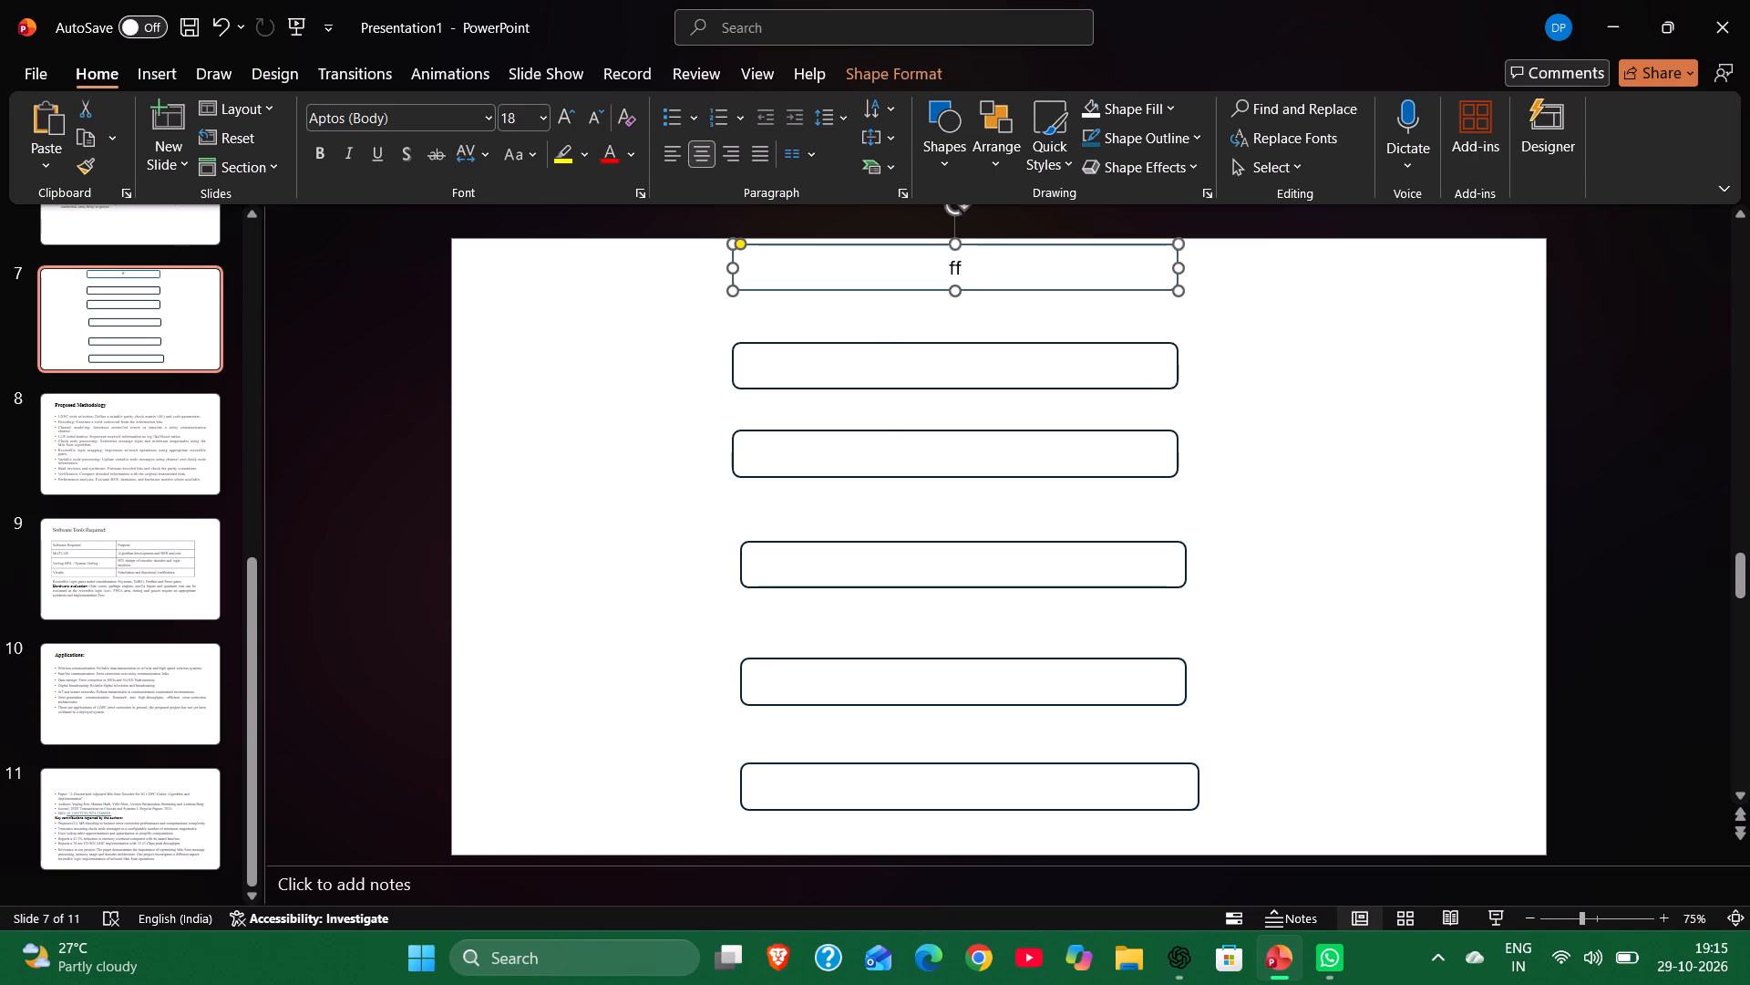
Move the "ff" box and the second and third boxes to the slide's right half, lining up their side edges.
drag(901, 264, 1156, 276)
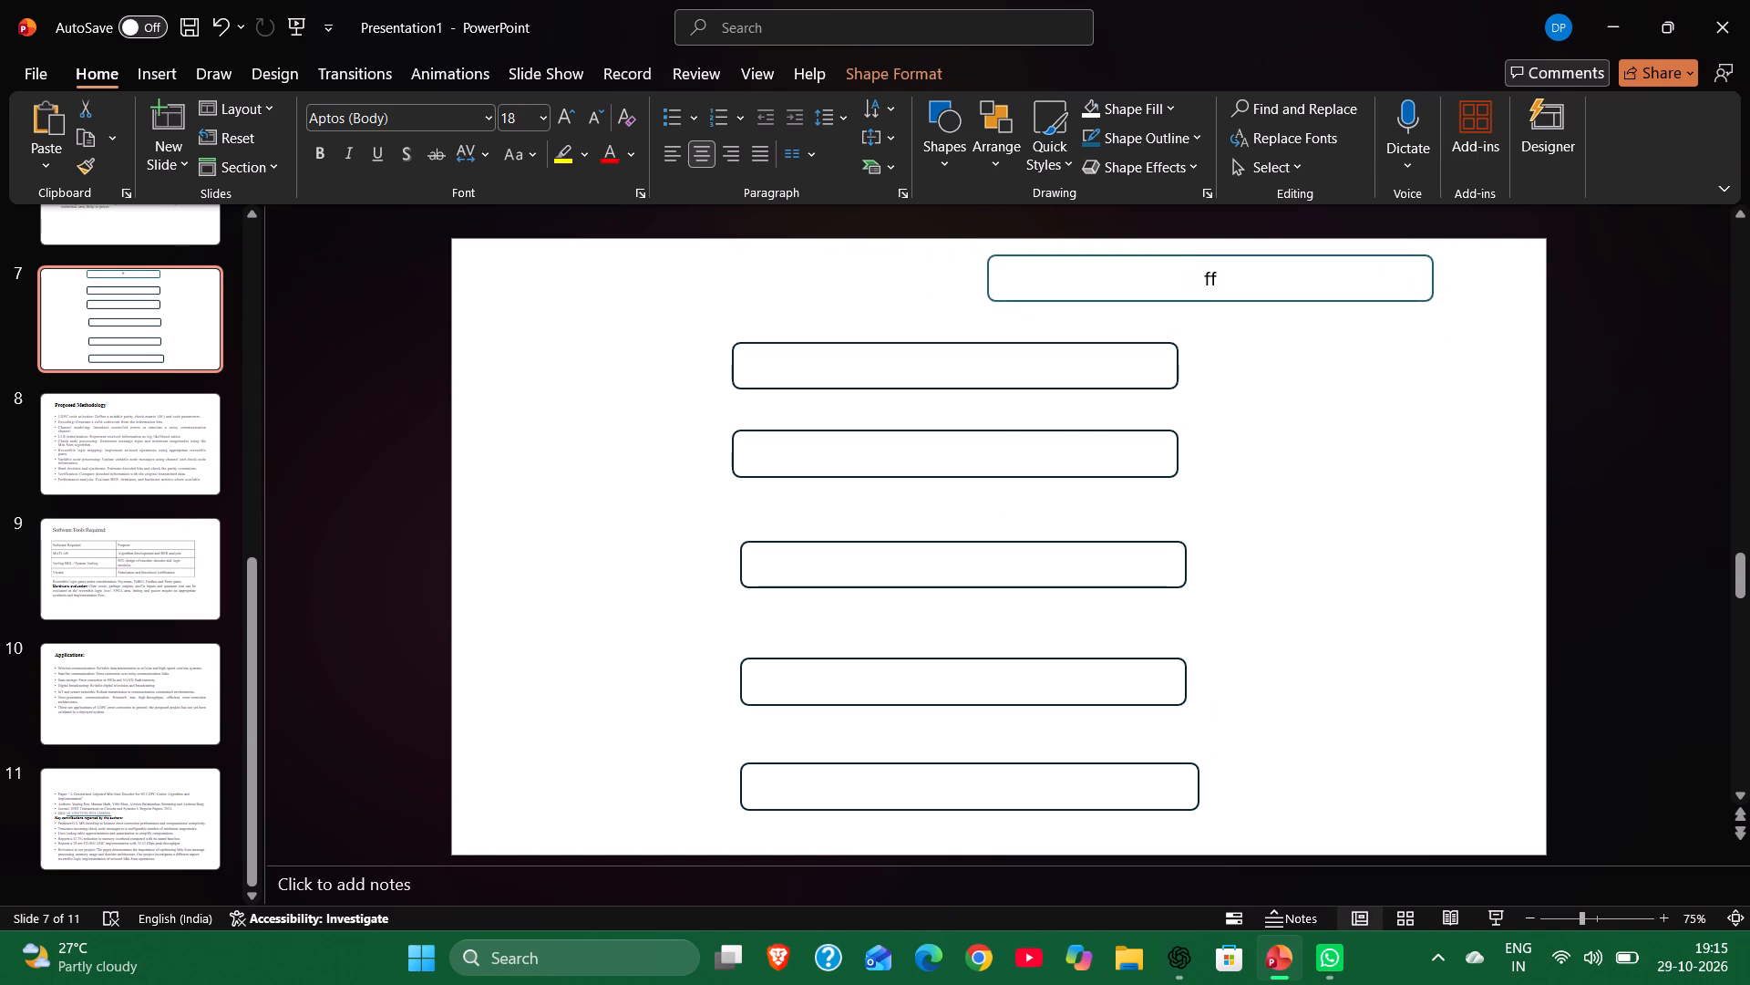
drag(1156, 276, 1162, 276)
drag(1040, 355, 1320, 350)
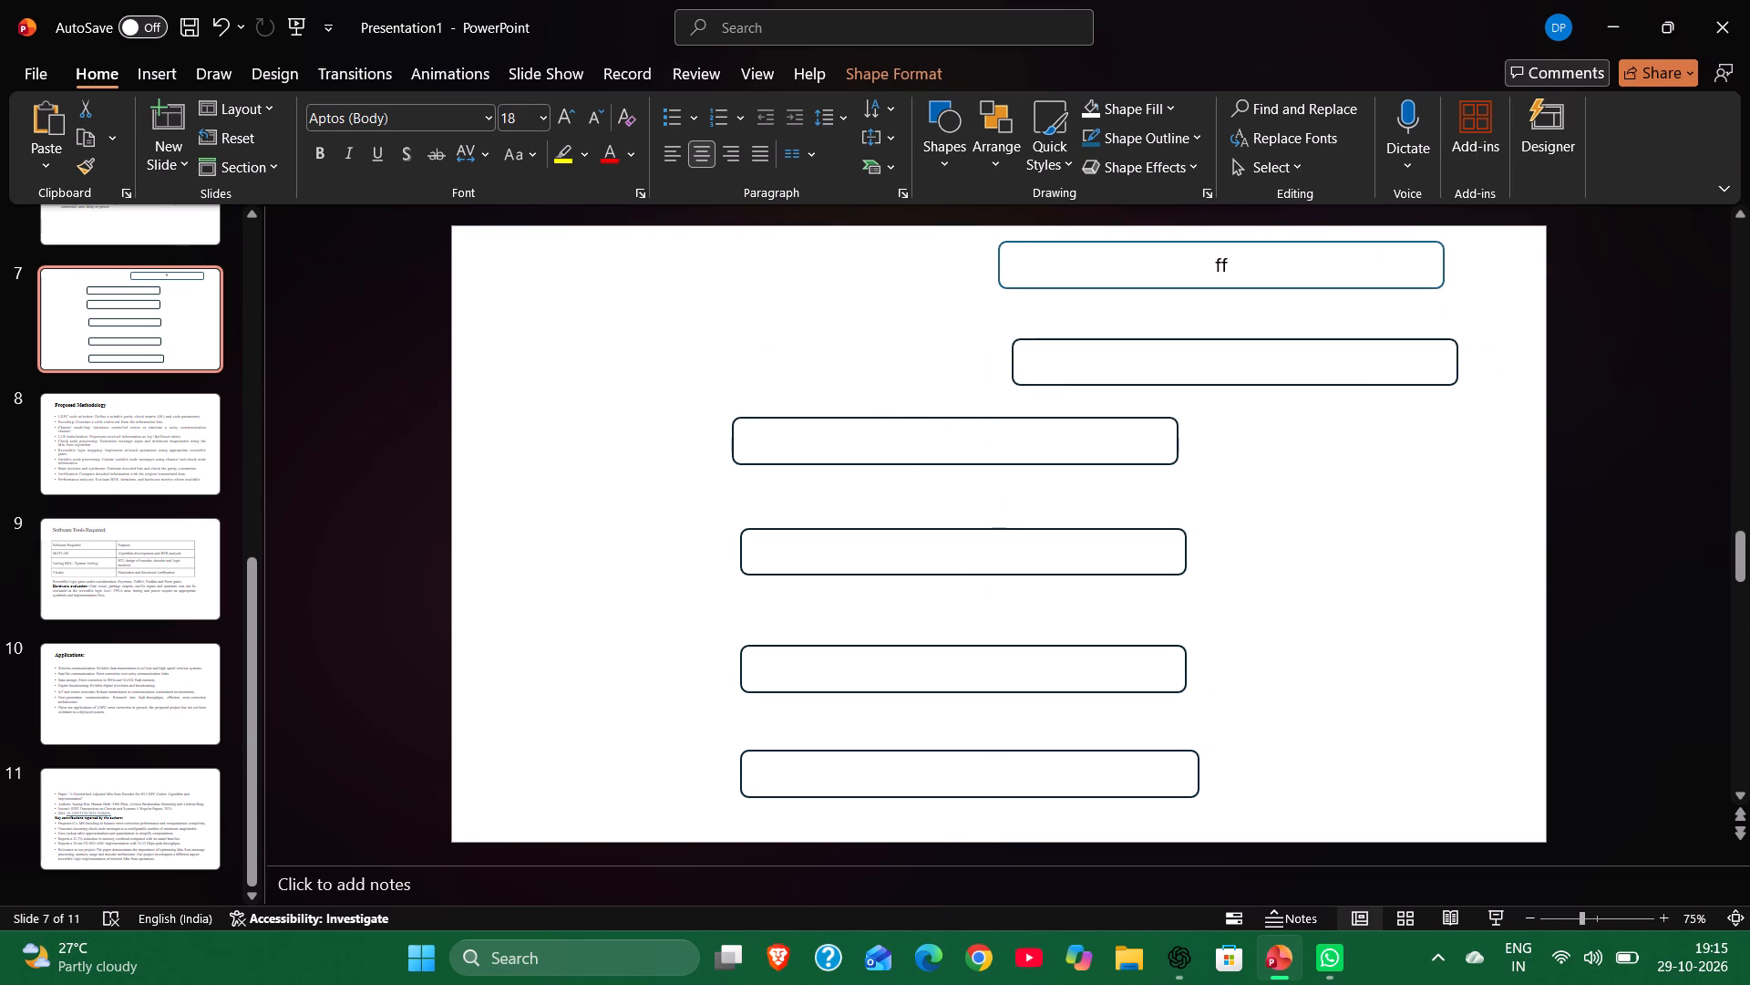
drag(1320, 350, 1316, 347)
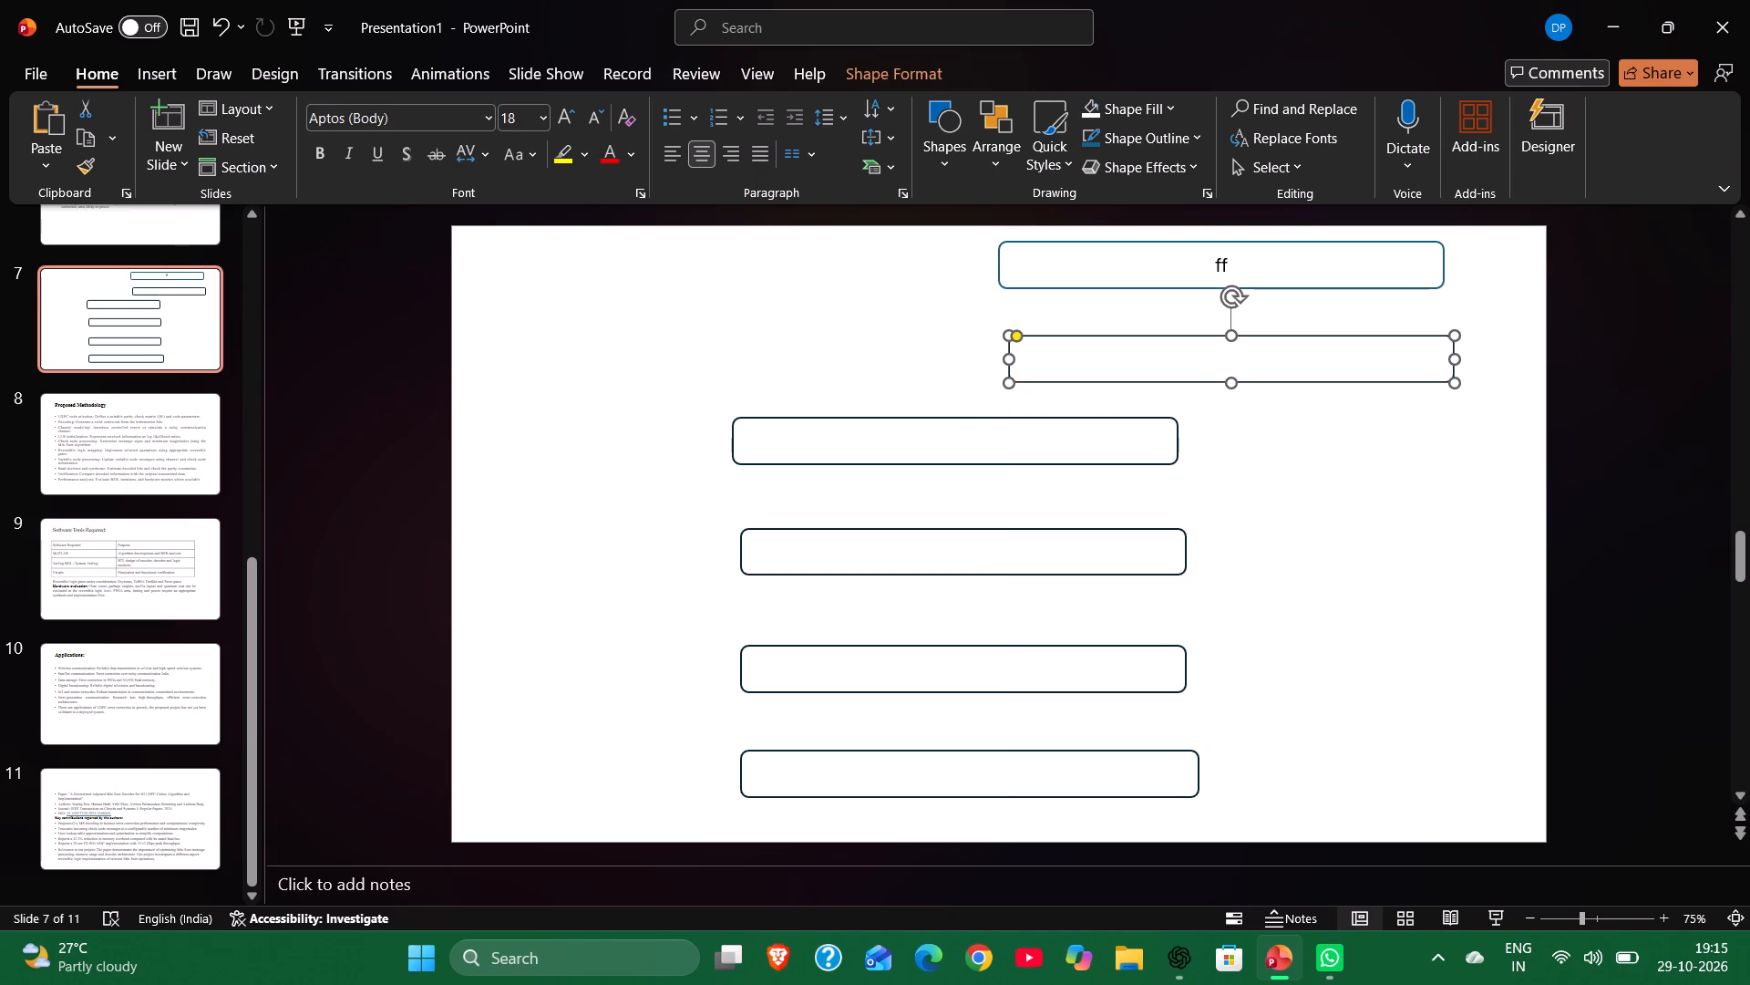
drag(1110, 449, 1386, 463)
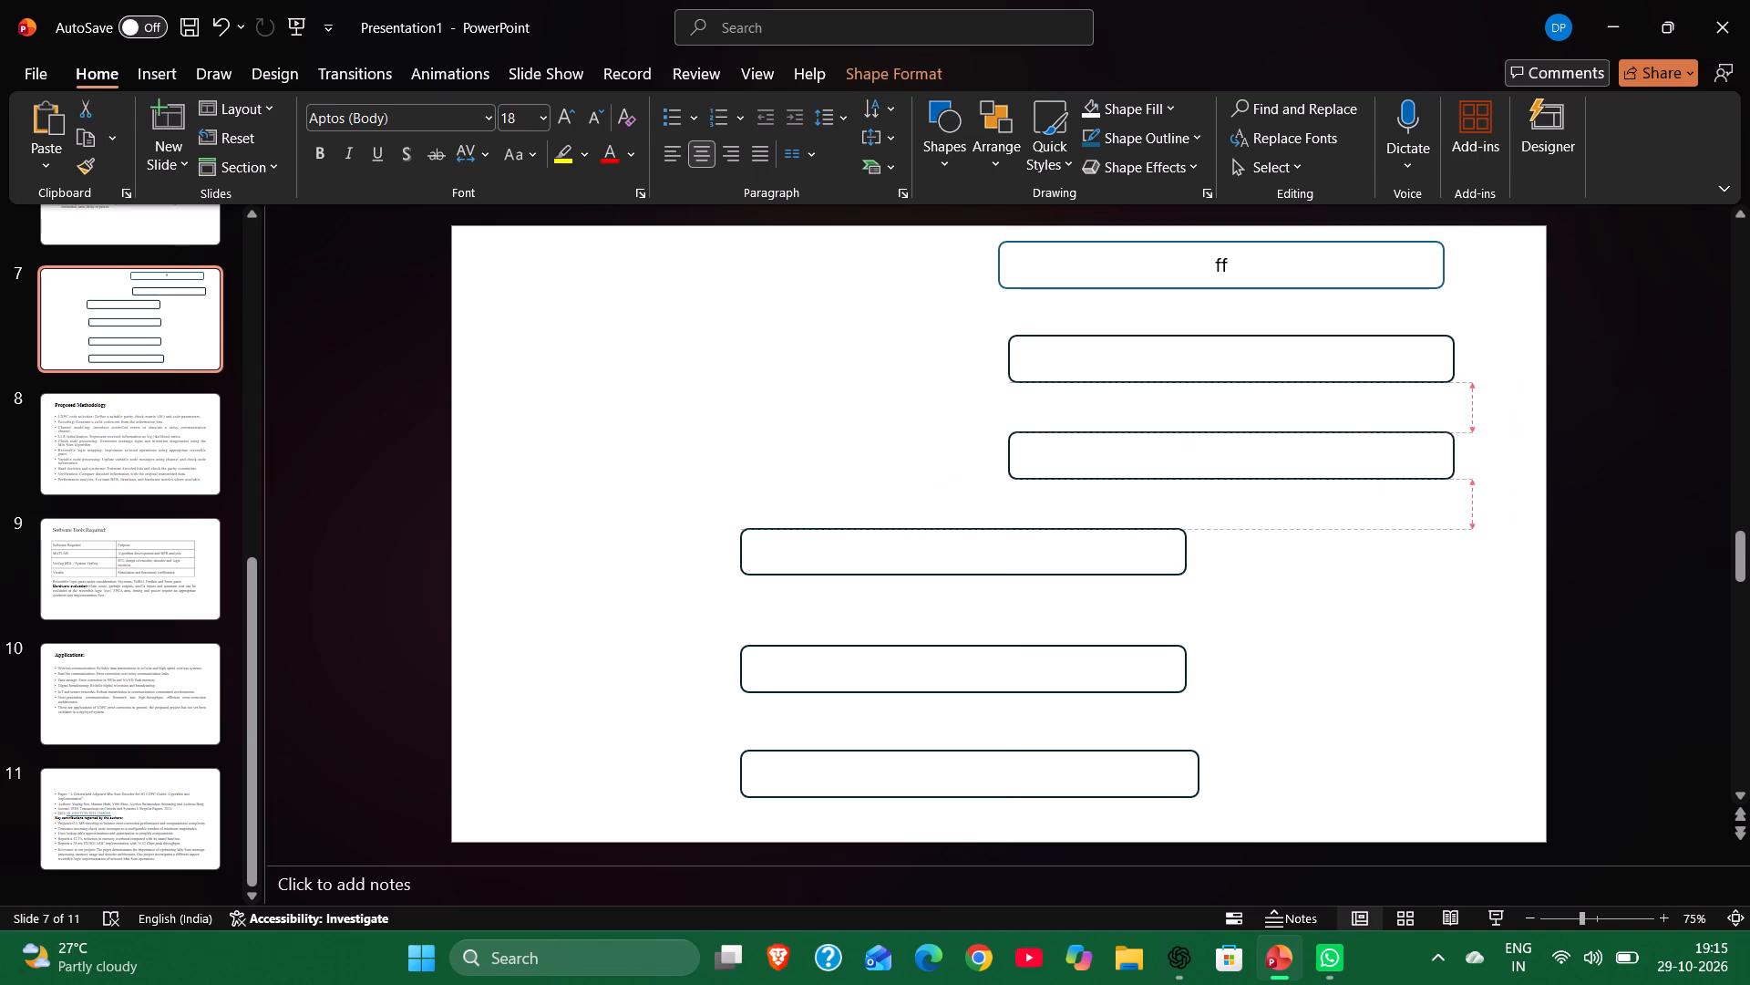
drag(1386, 463, 1374, 464)
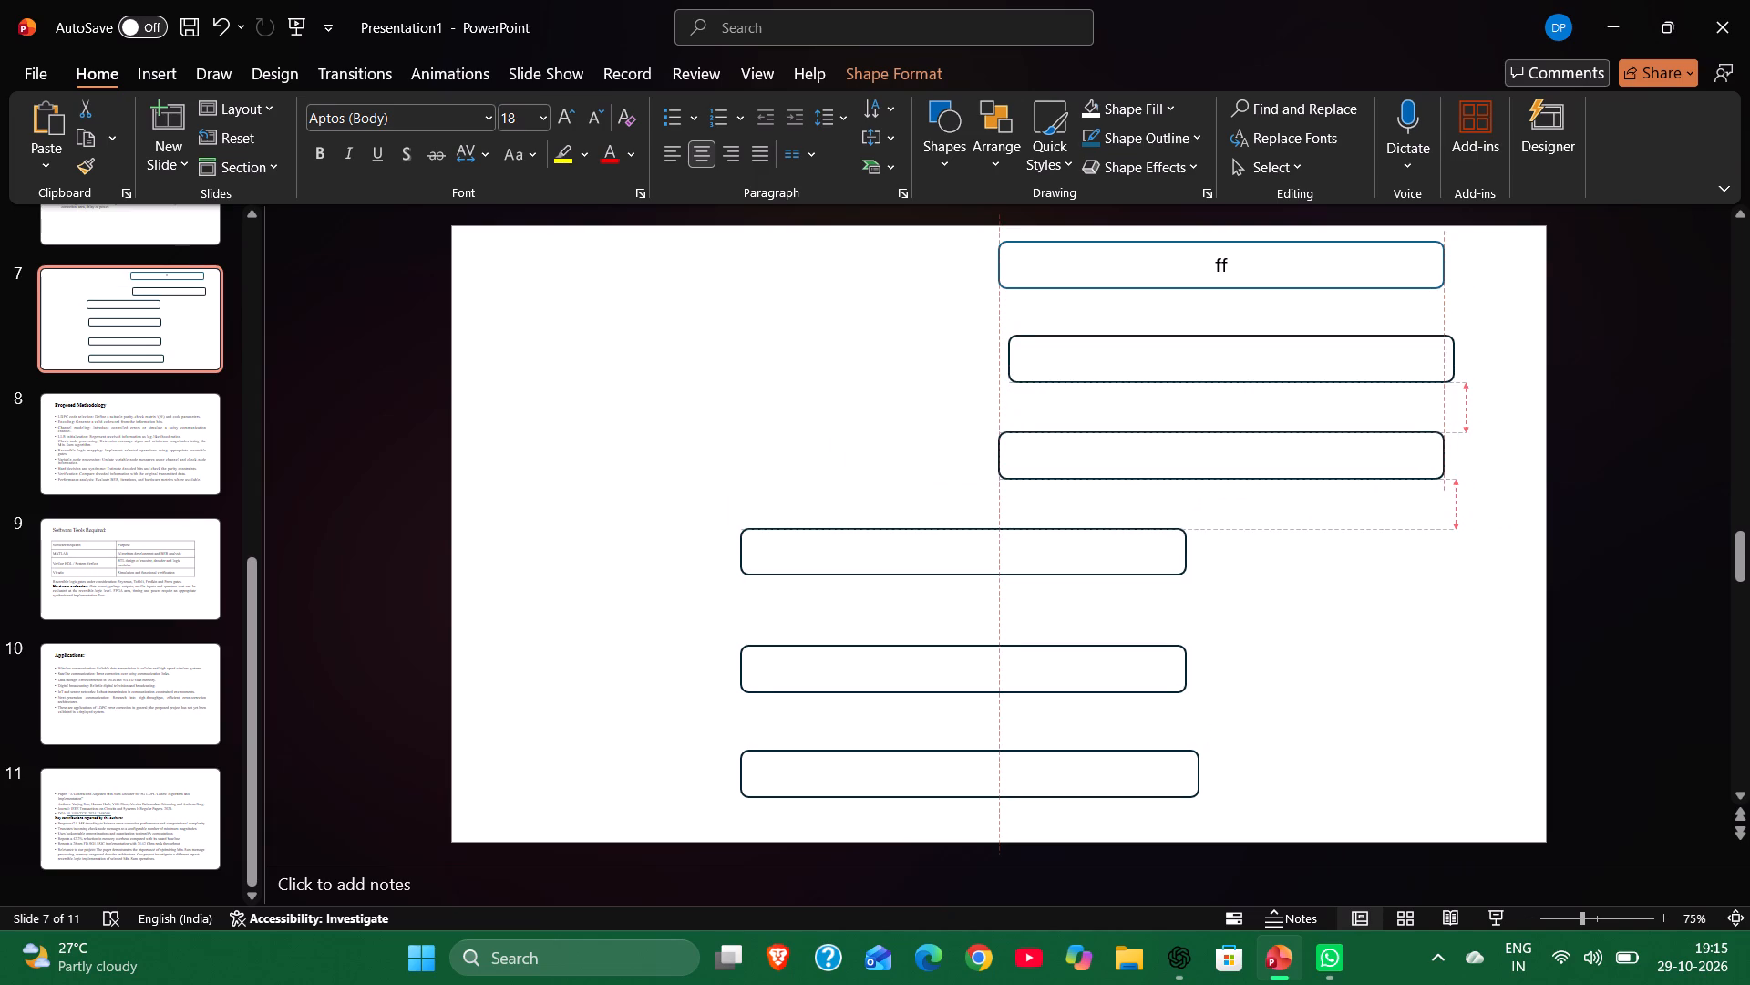
drag(1374, 464, 1373, 464)
drag(1328, 367, 1325, 367)
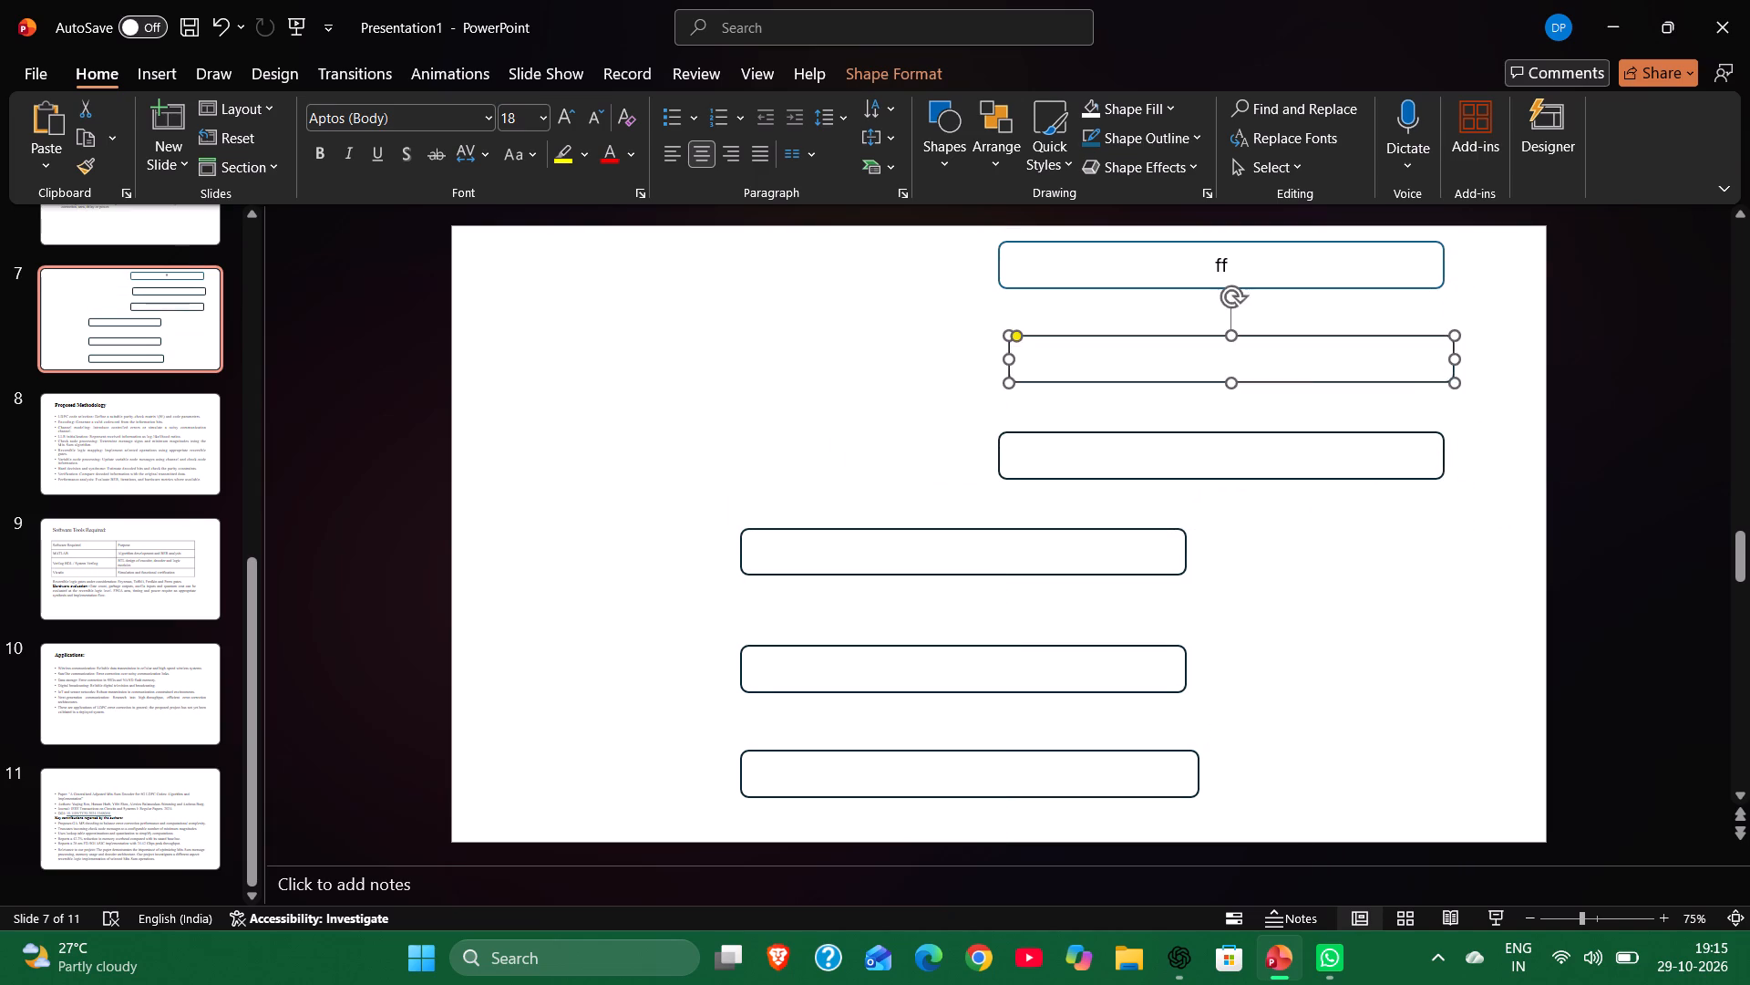
drag(1325, 367, 1320, 368)
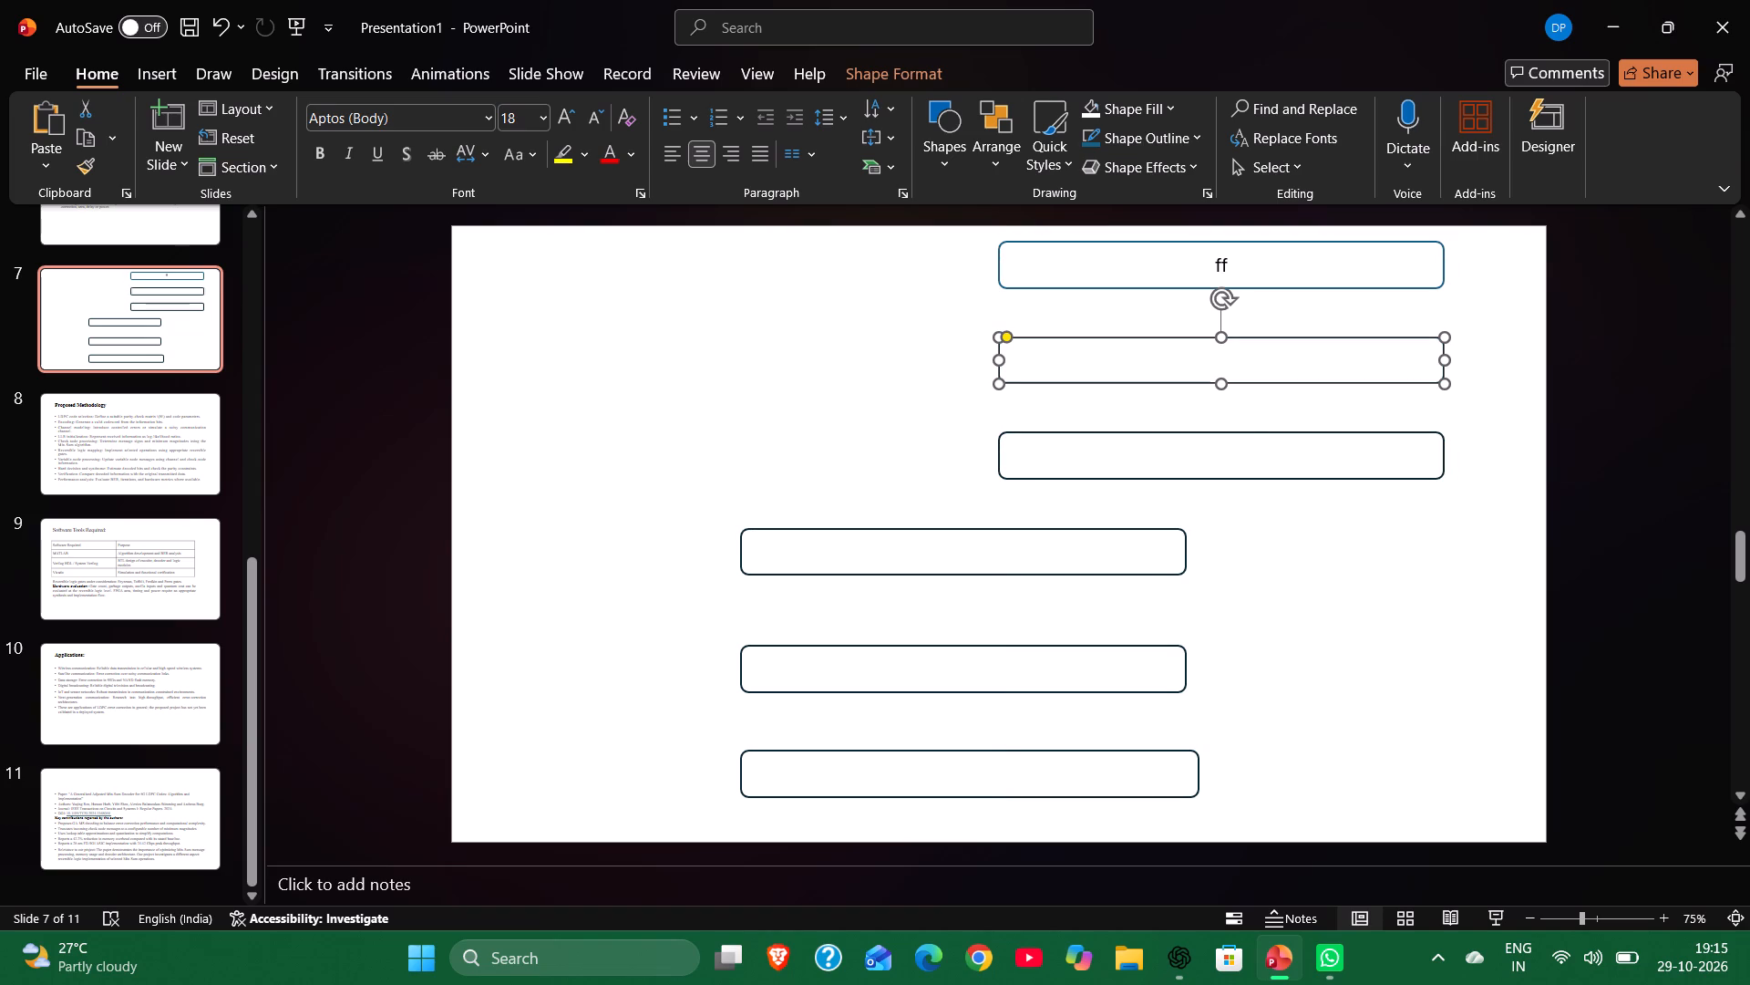
Move the fourth, fifth and sixth boxes to the slide's right half beneath the third, lining up their right edges.
click(1256, 547)
drag(1082, 545, 1344, 549)
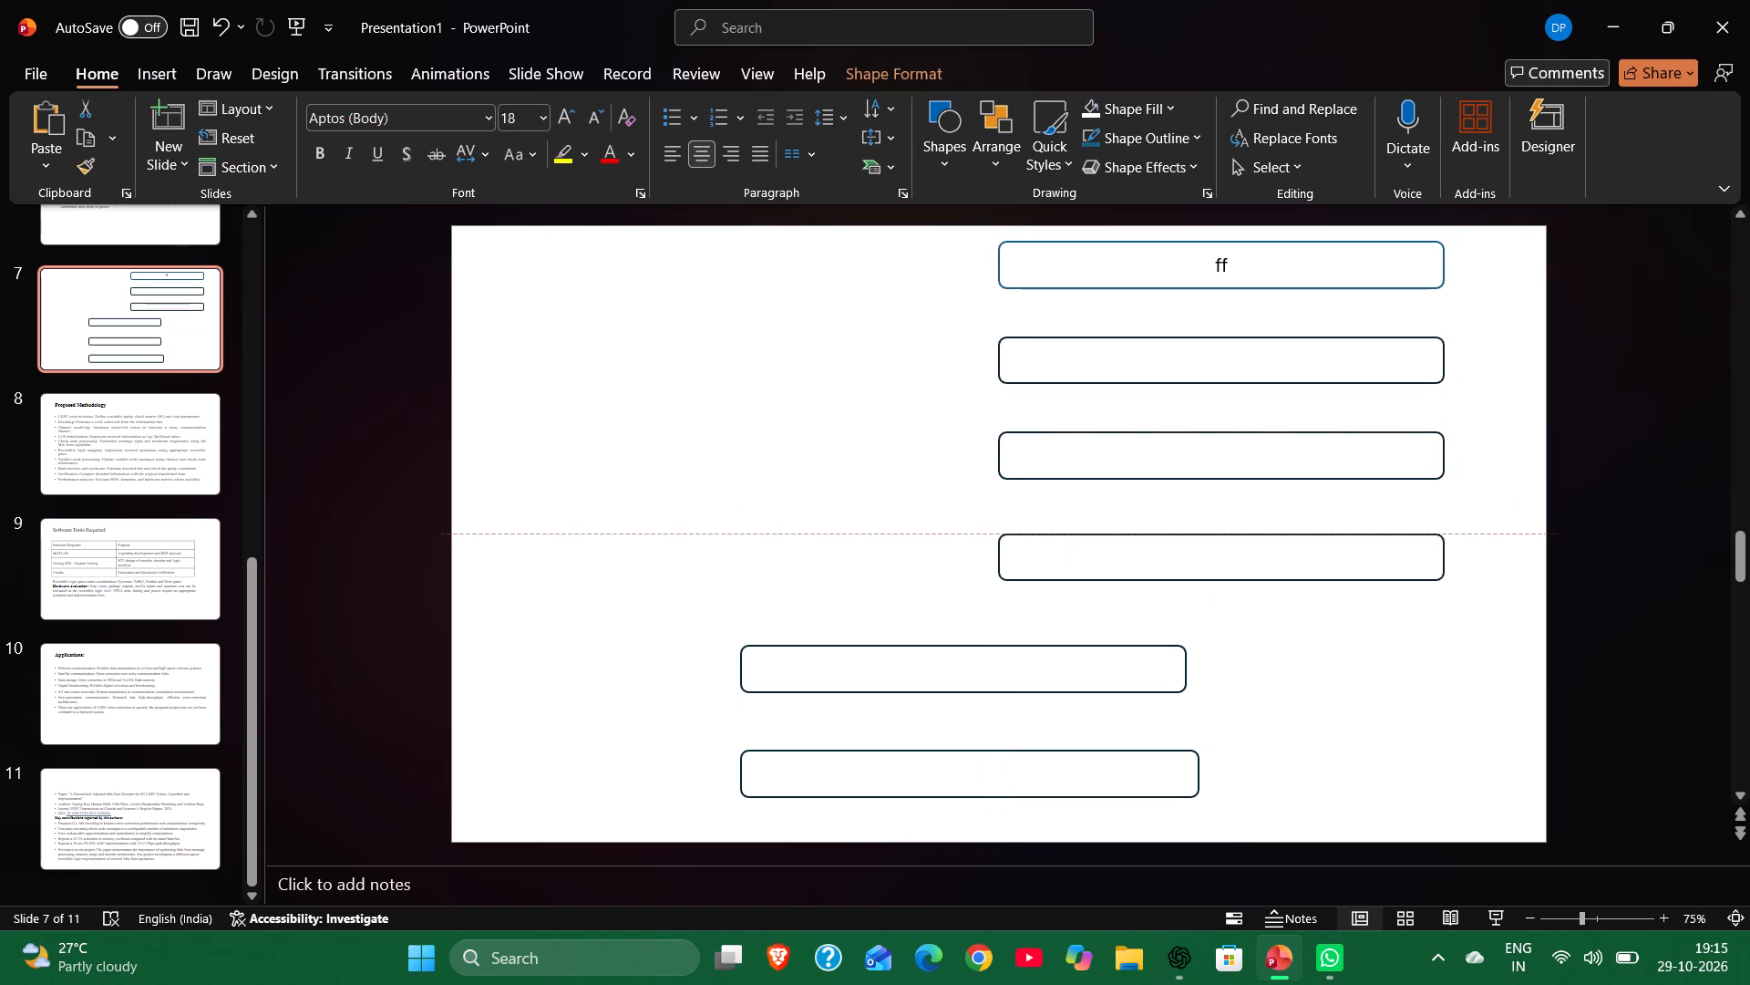
drag(1344, 549, 1347, 548)
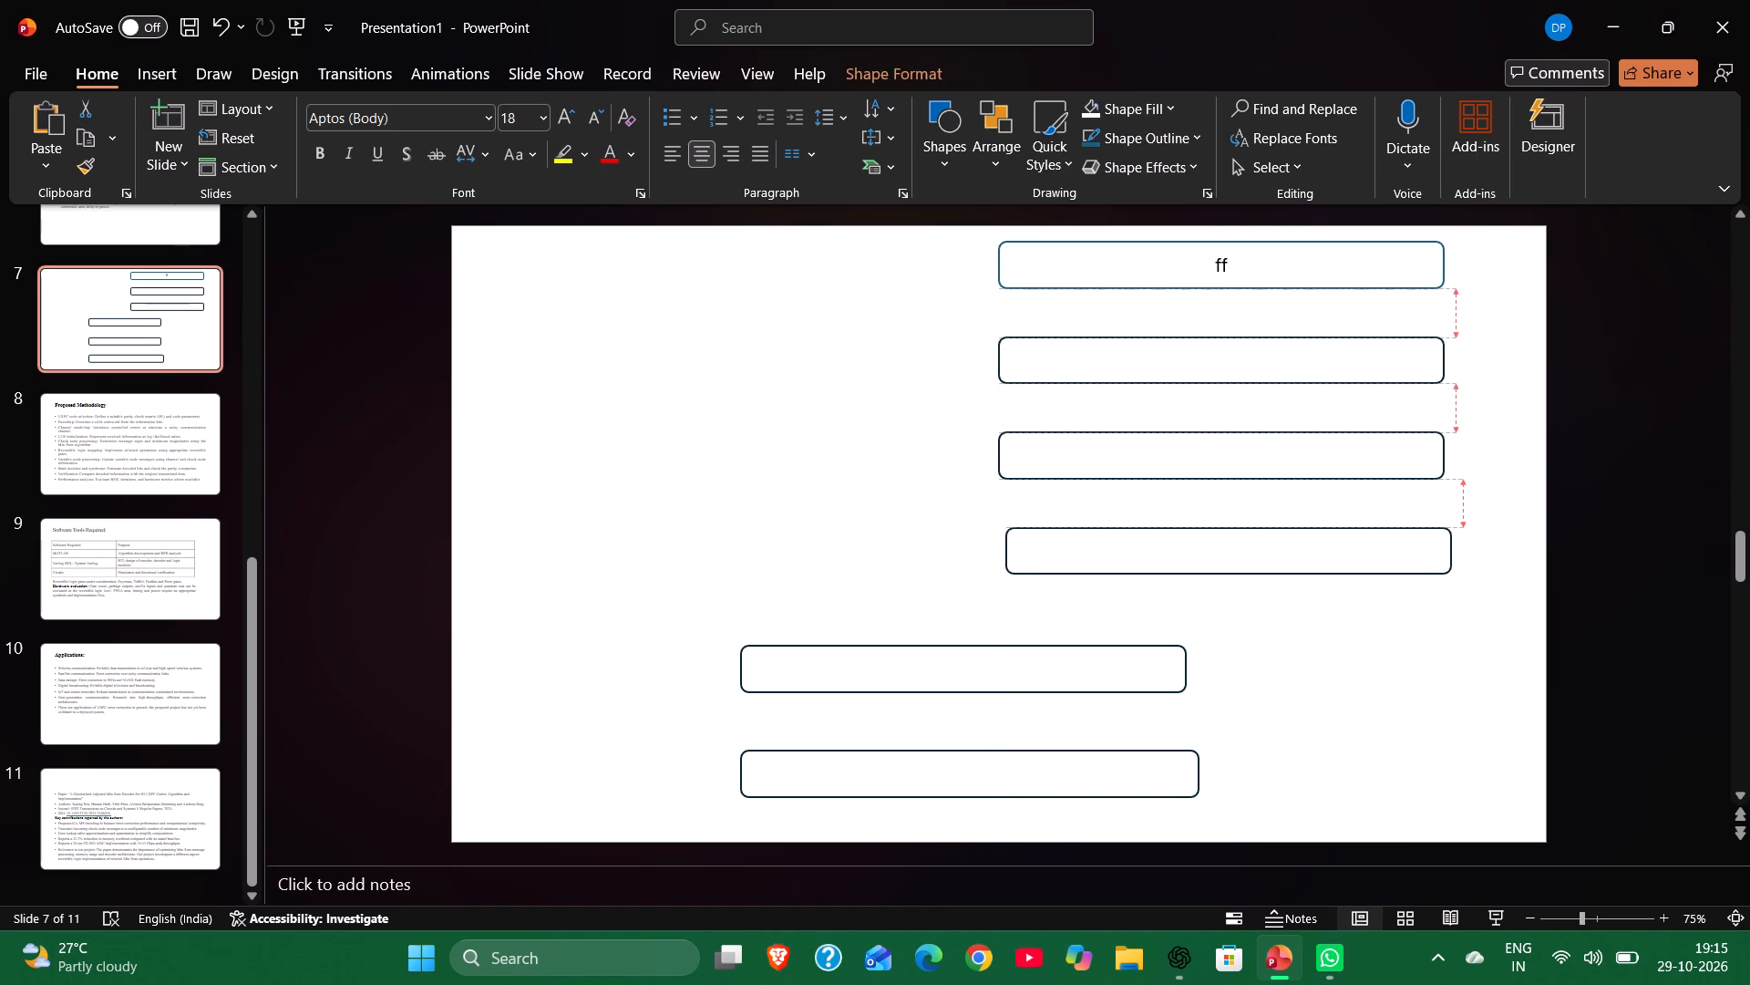
drag(1347, 548, 1344, 548)
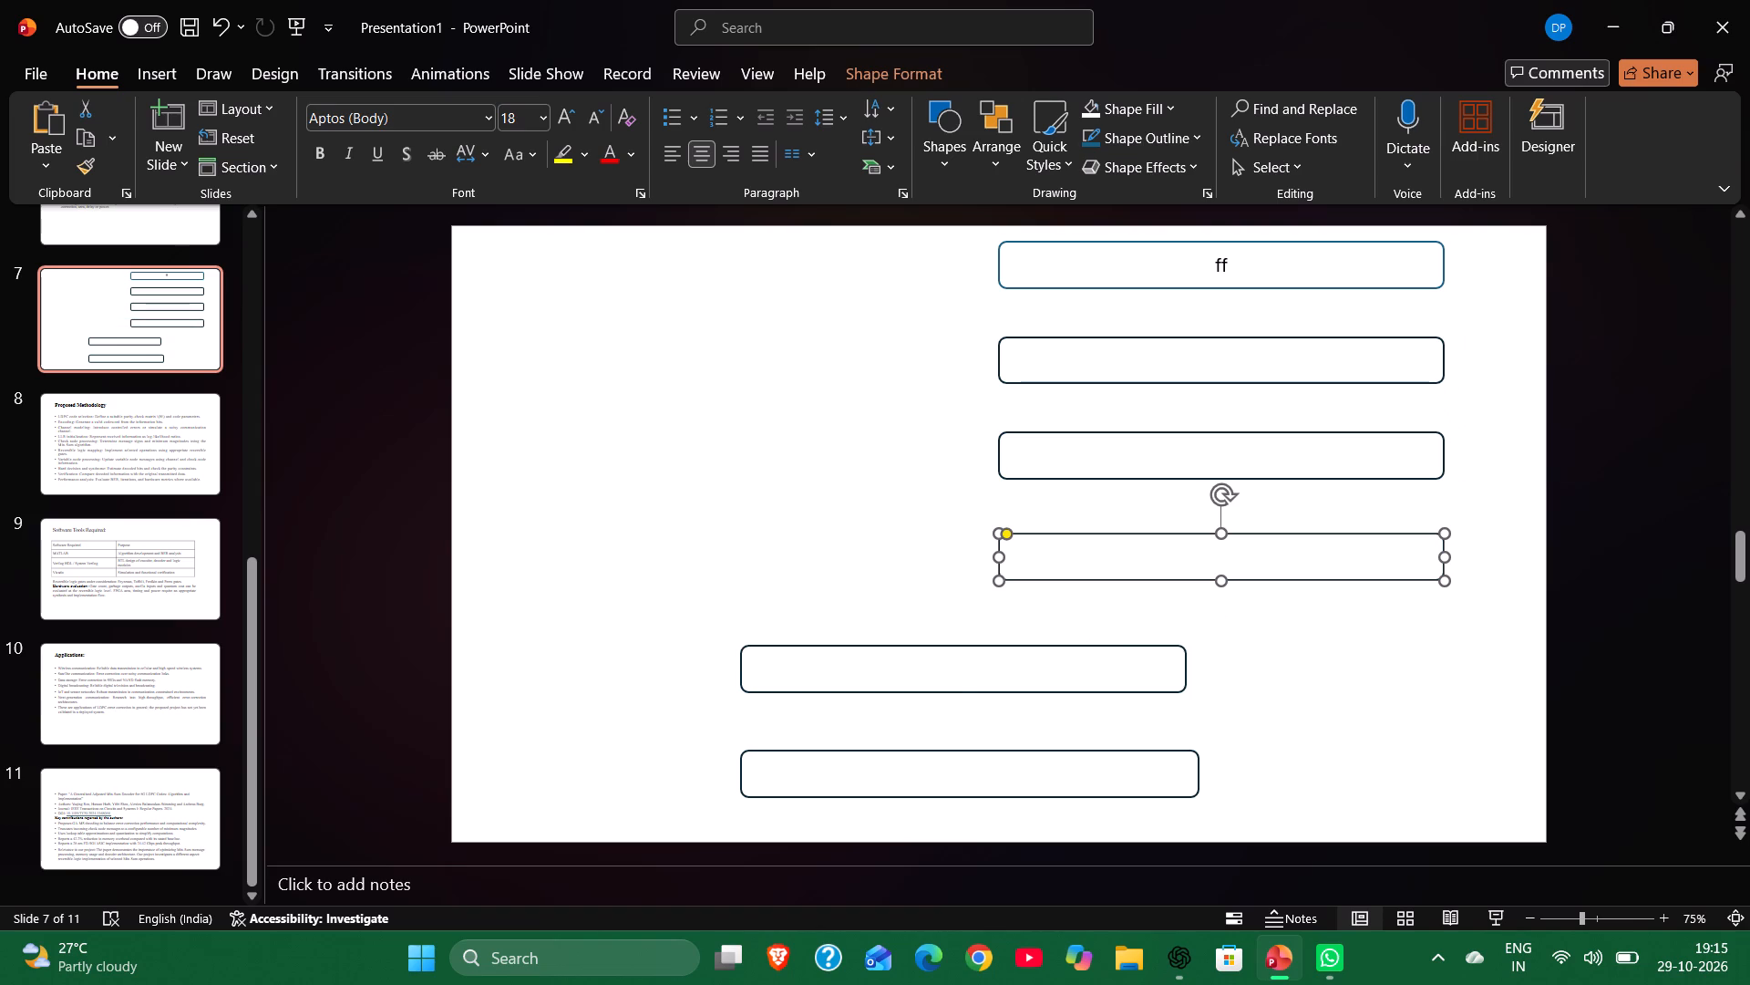
drag(1052, 663, 1318, 656)
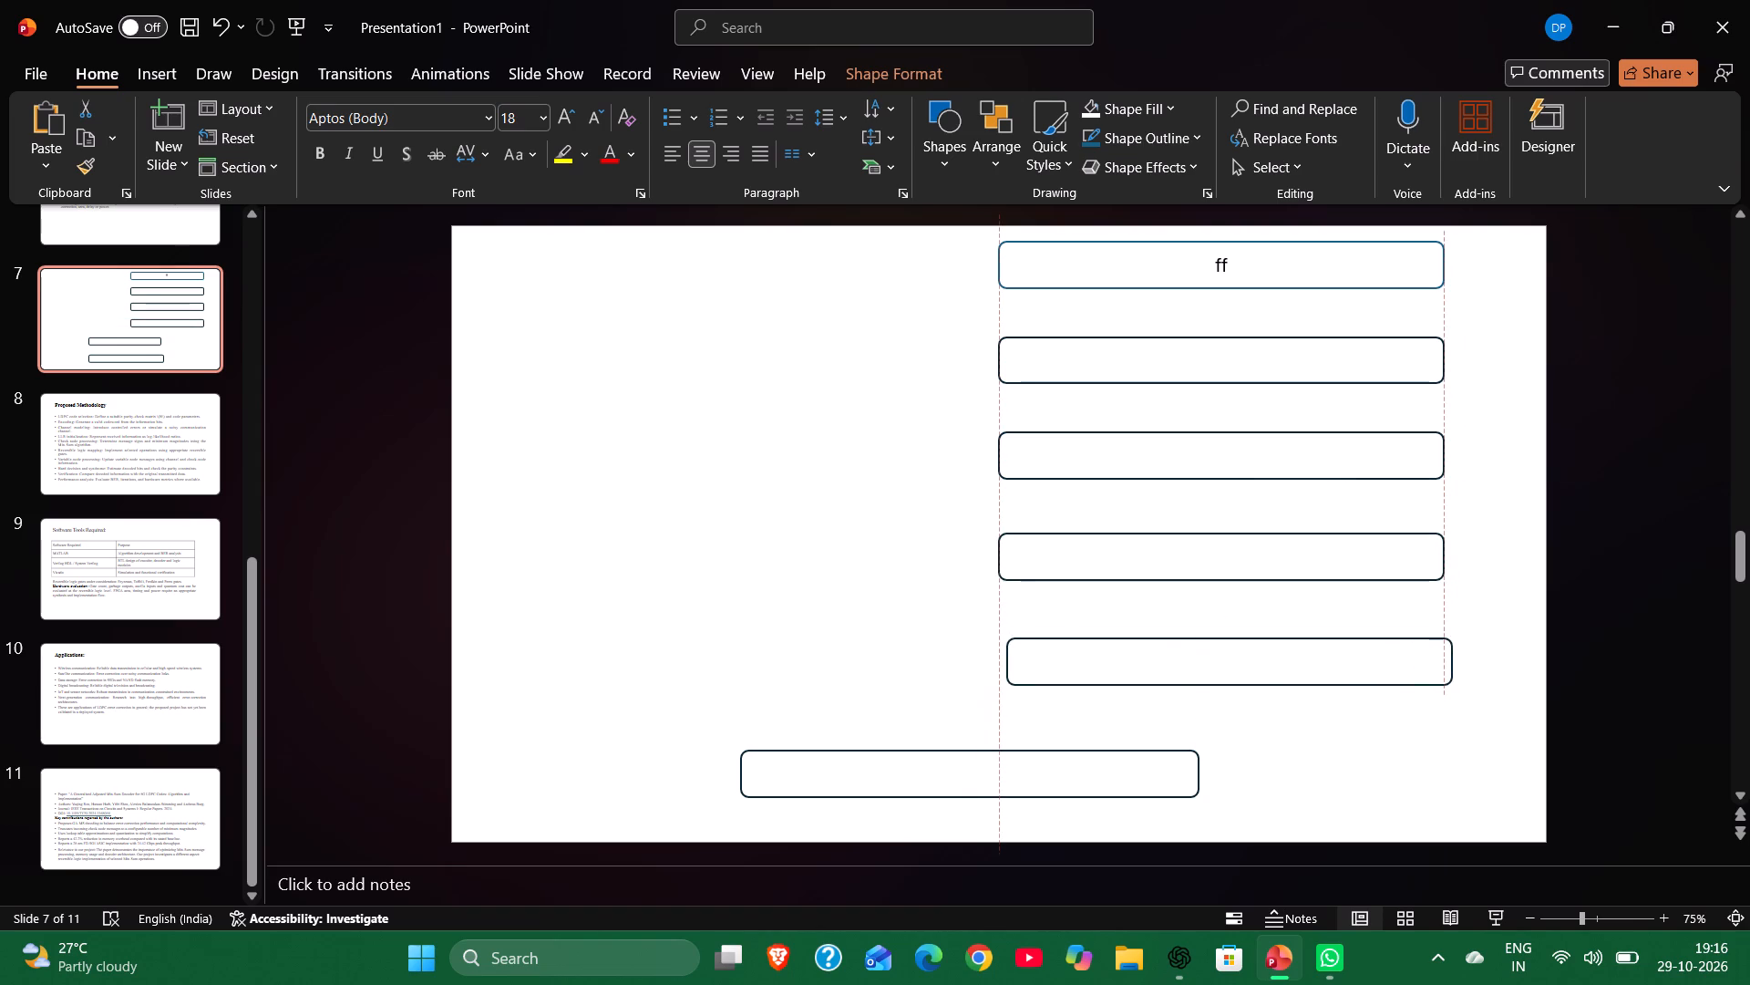
drag(1318, 656, 1315, 655)
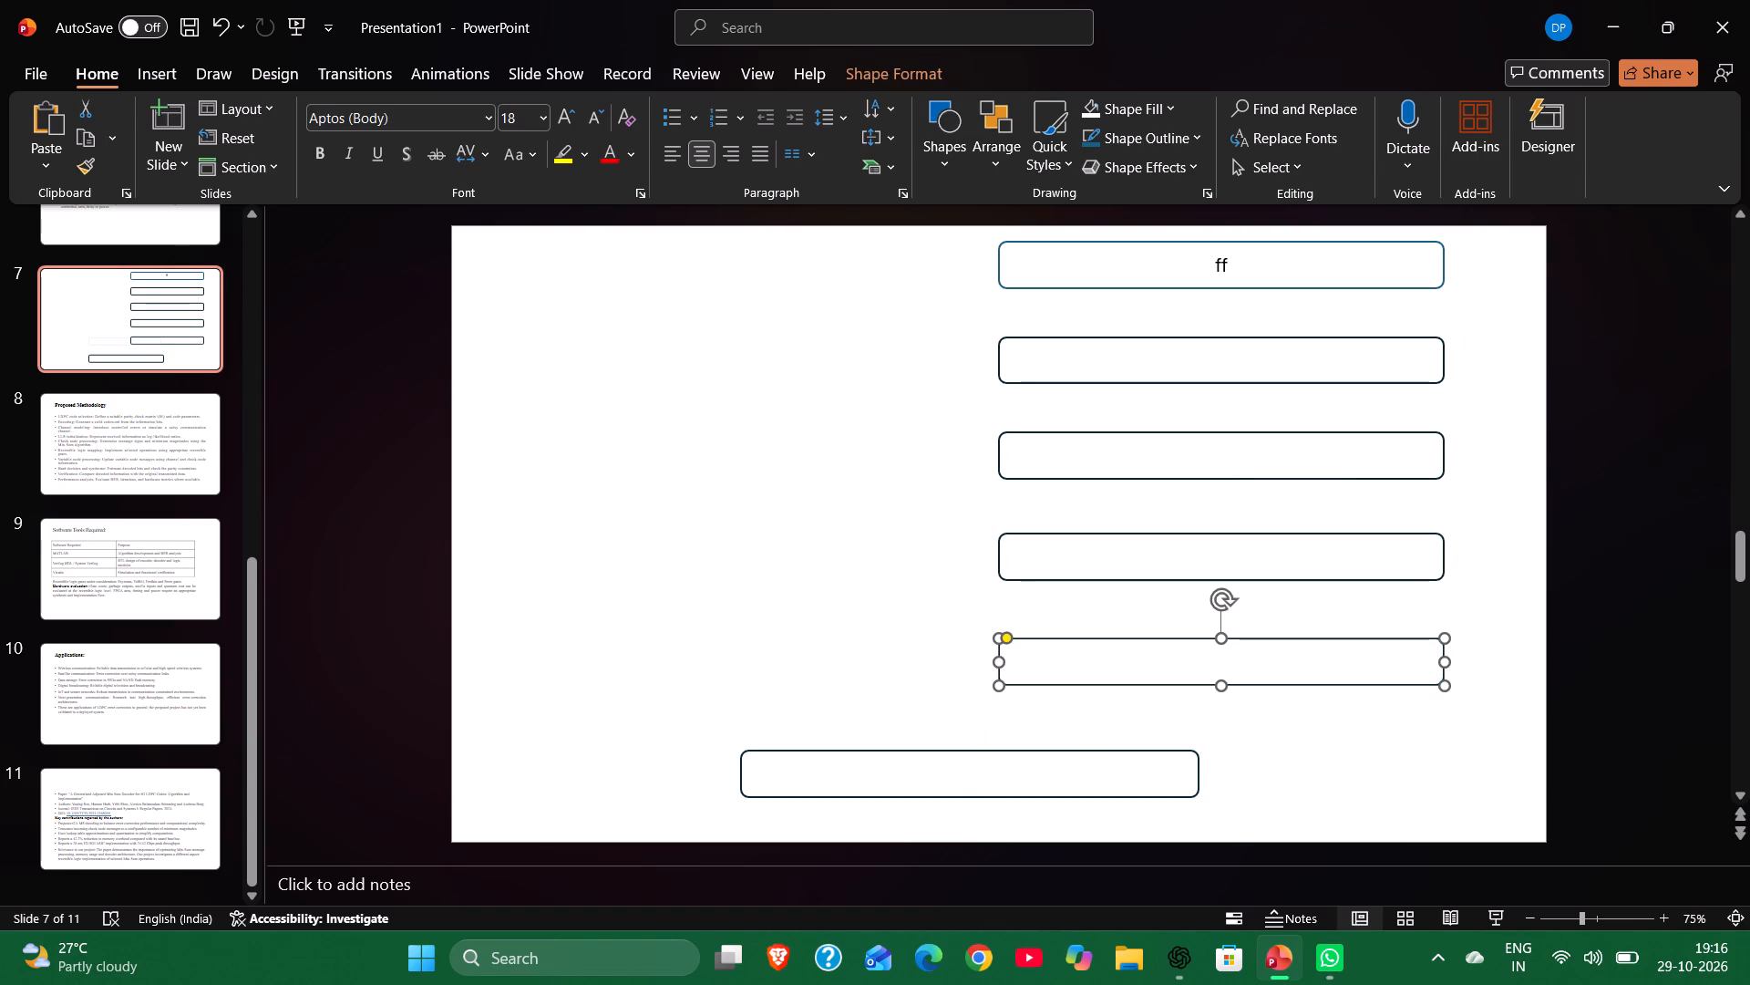
drag(1036, 775, 1288, 768)
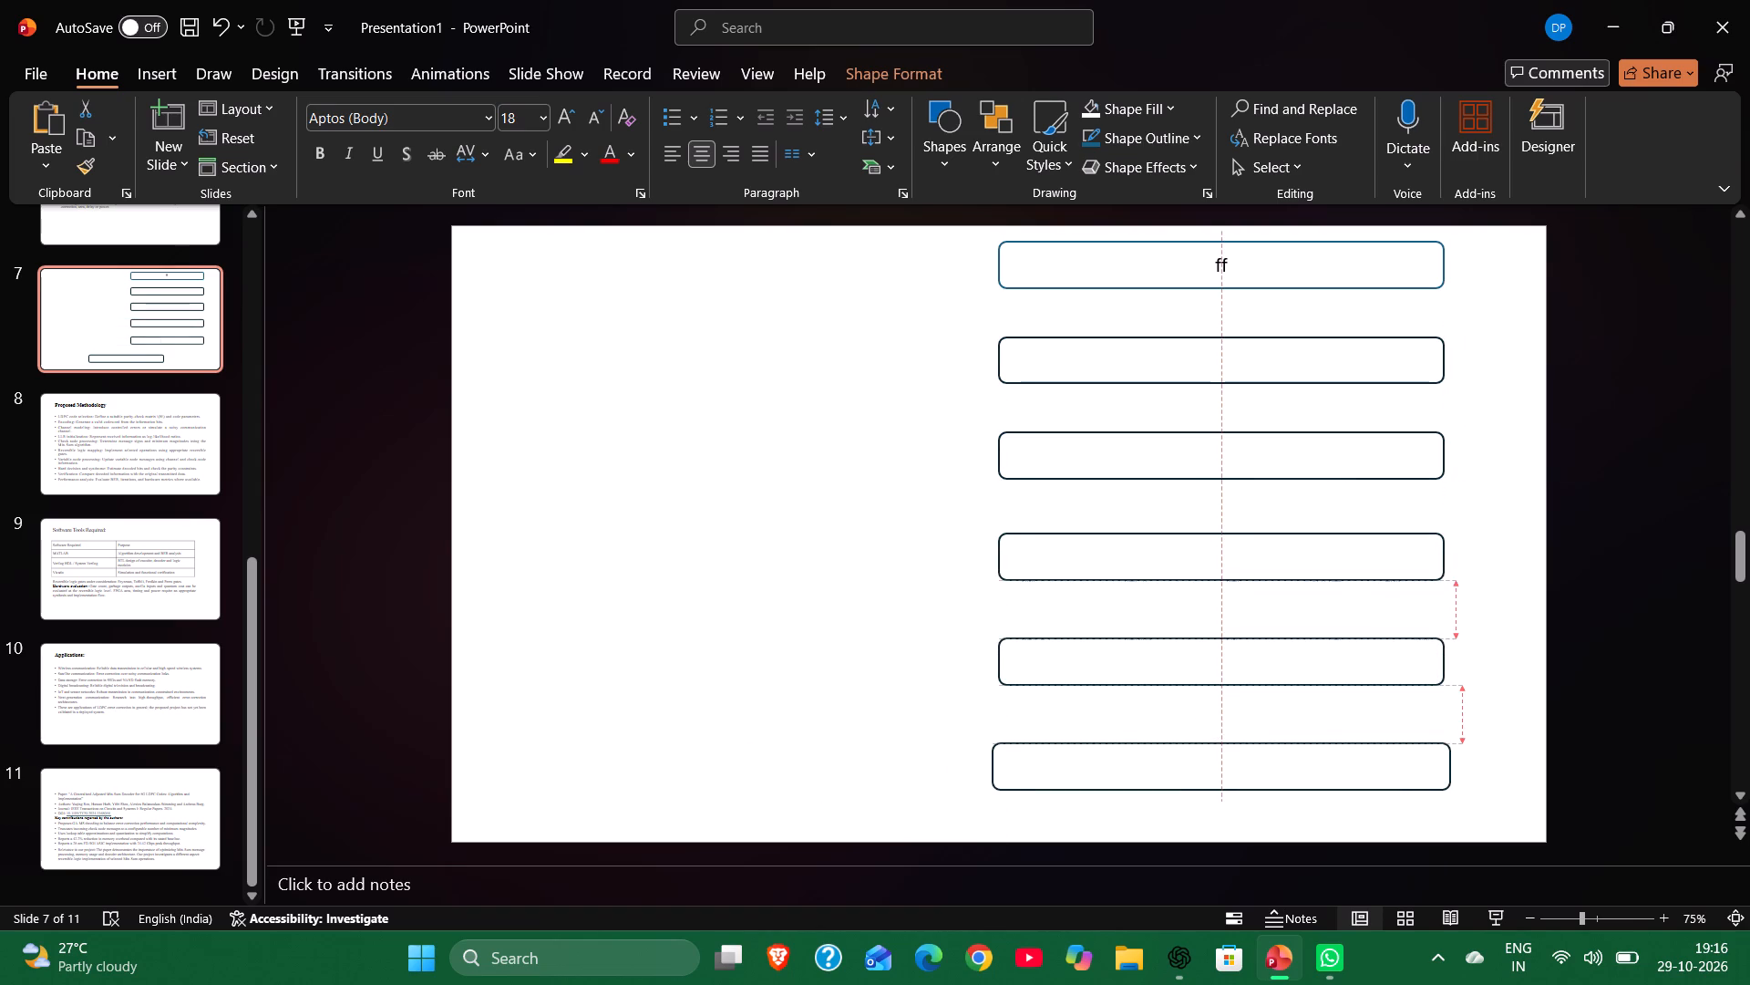
drag(1288, 768, 1280, 774)
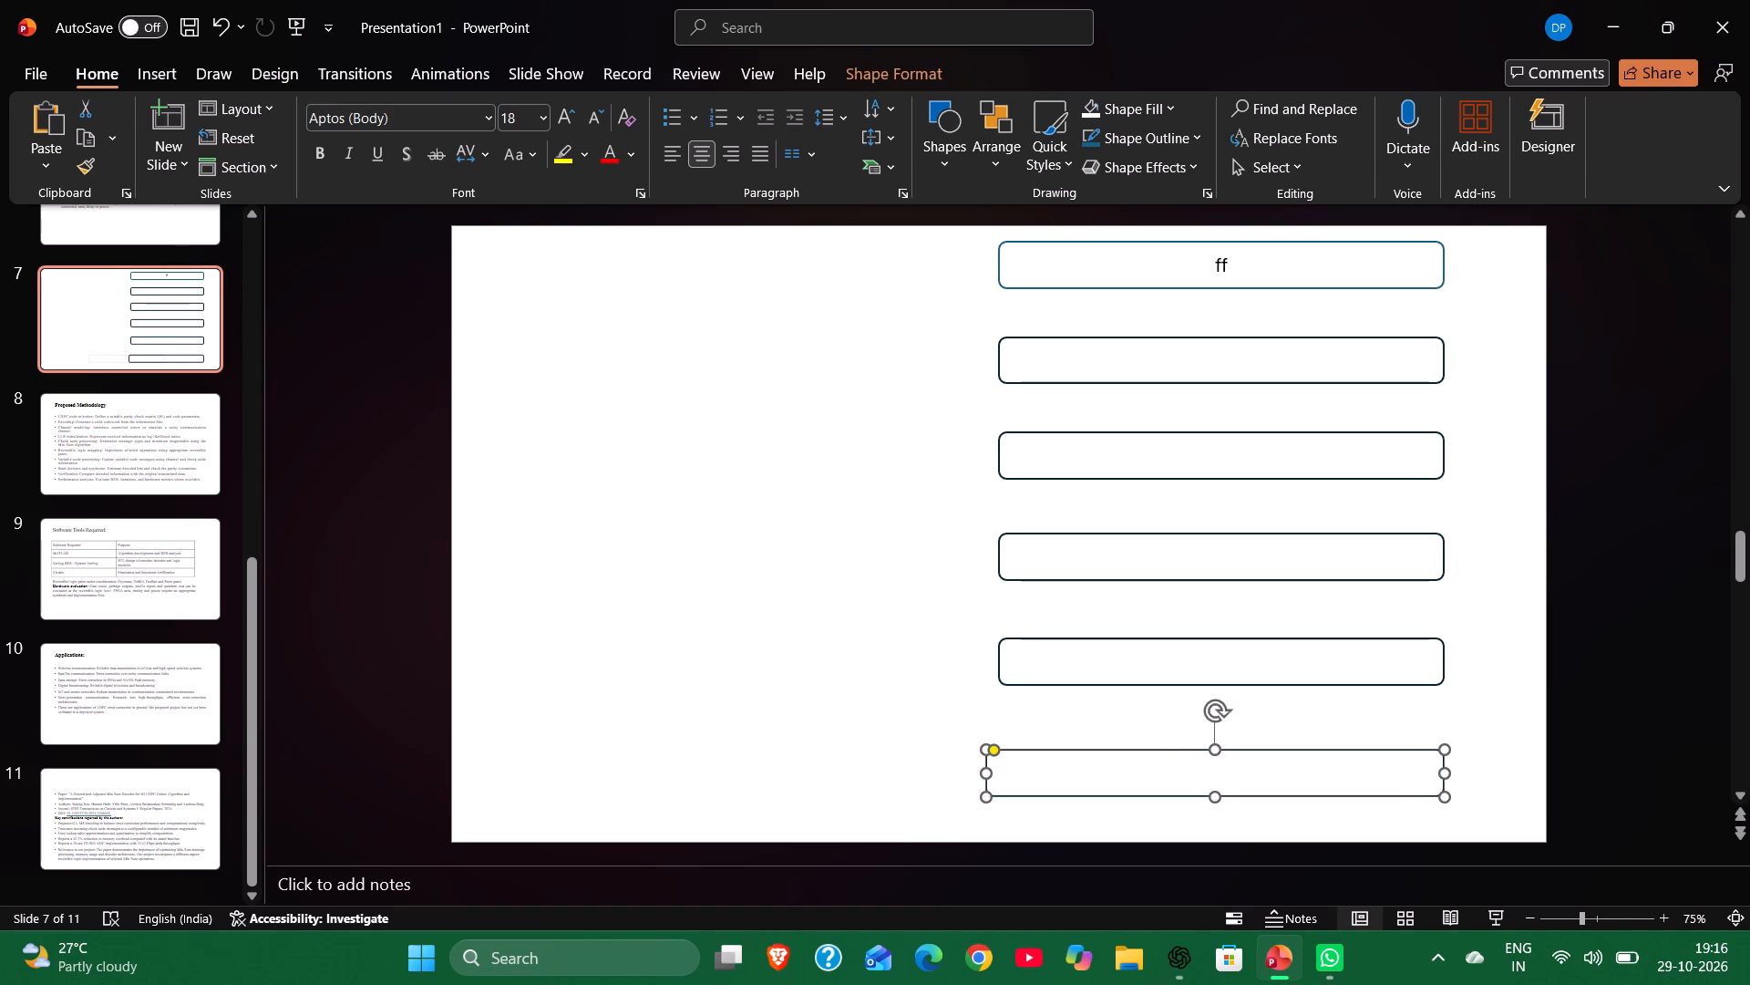
Narrow the sixth box from its left side so its left edge lines up with the boxes above.
drag(985, 777, 1005, 778)
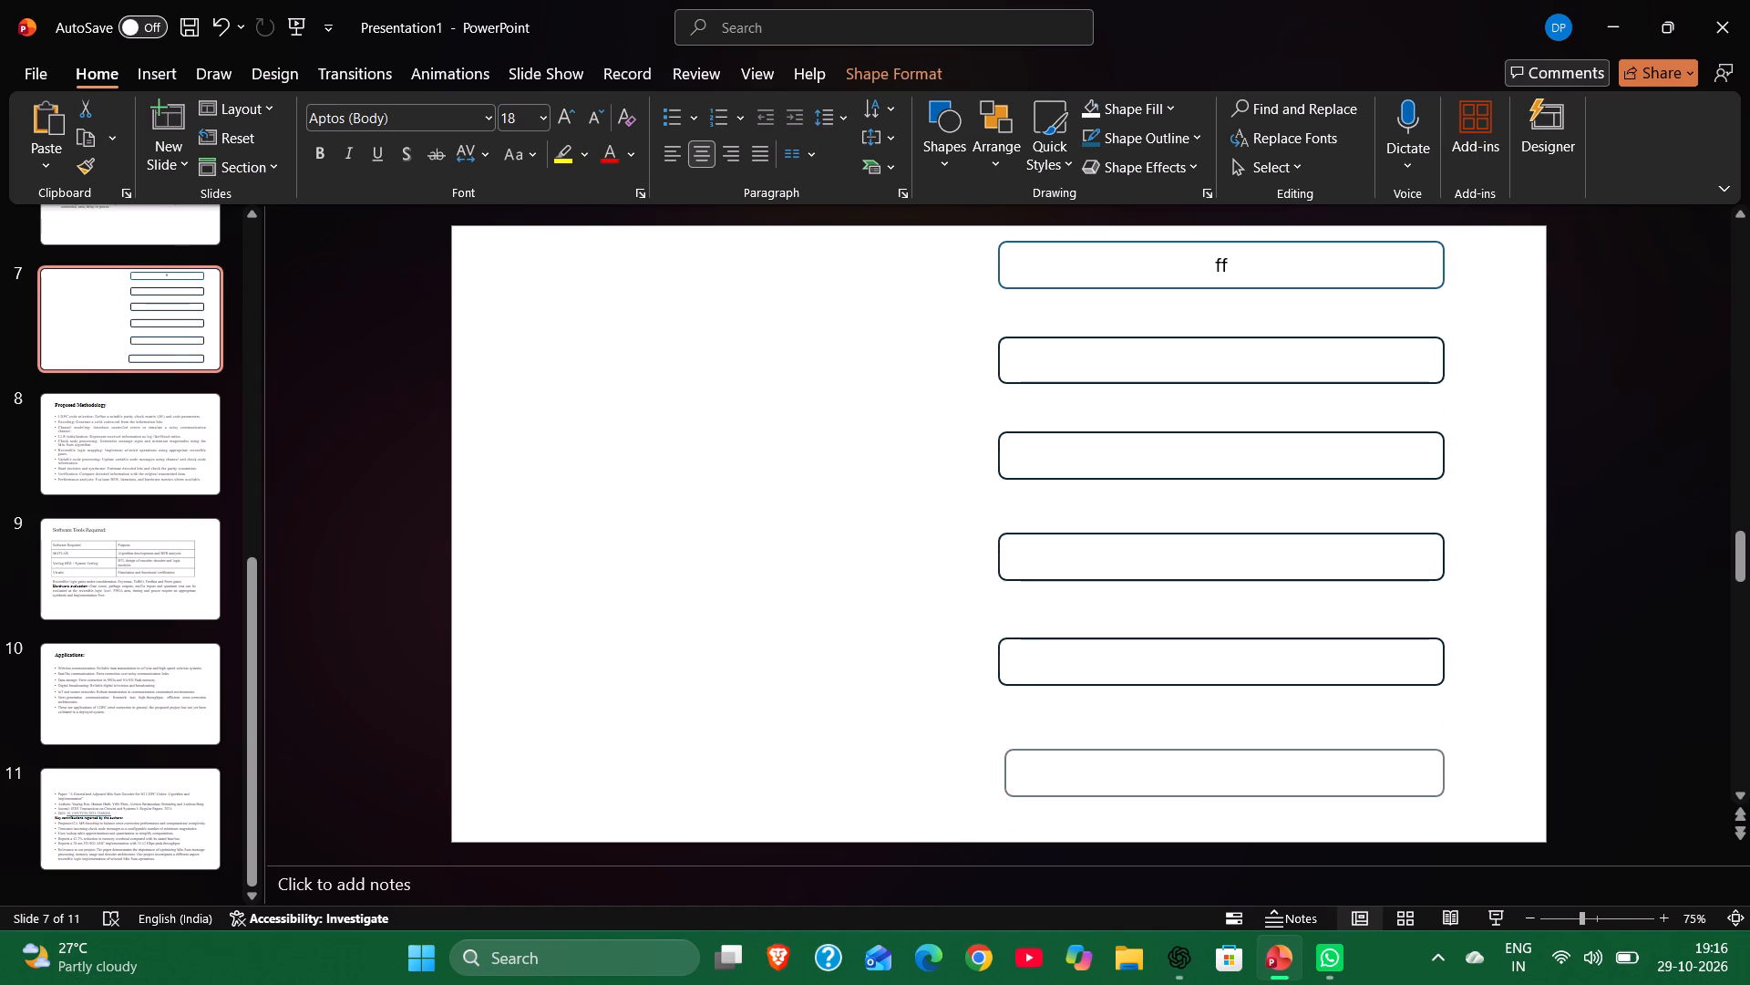
drag(1005, 778, 1002, 780)
click(777, 617)
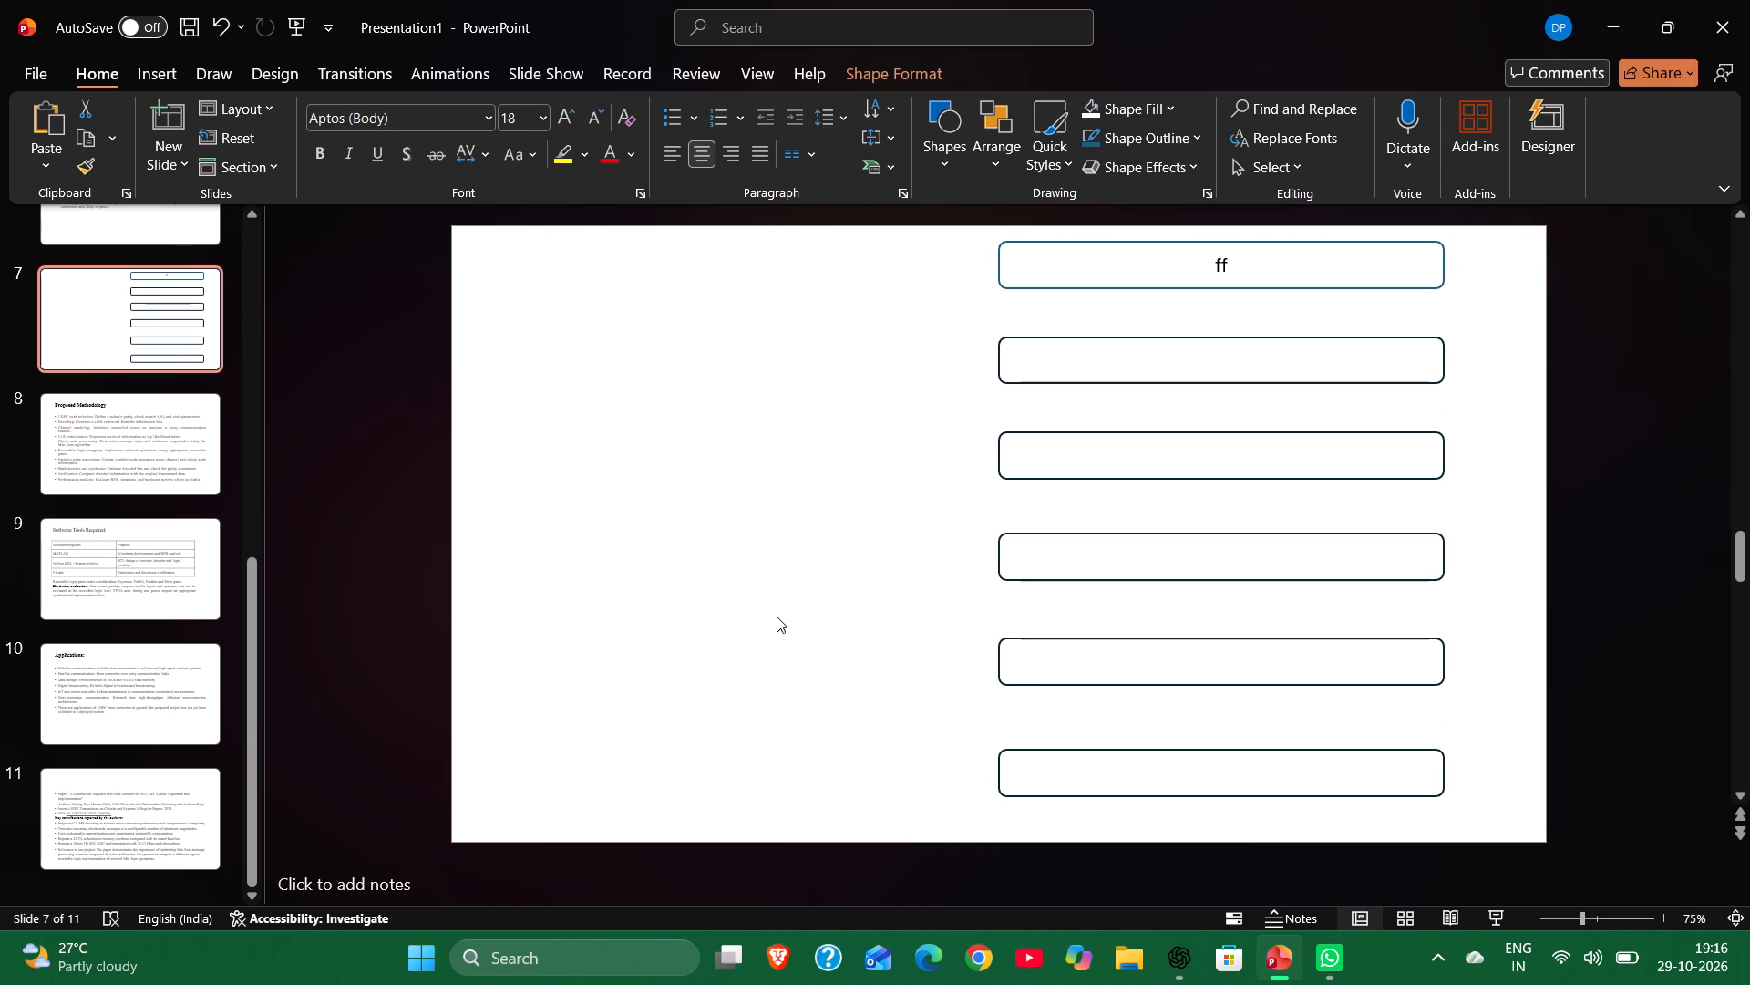
Replace the "ff" box with a copy of the empty box below it, aligned at the top of the column.
click(1078, 254)
key(BackSpace)
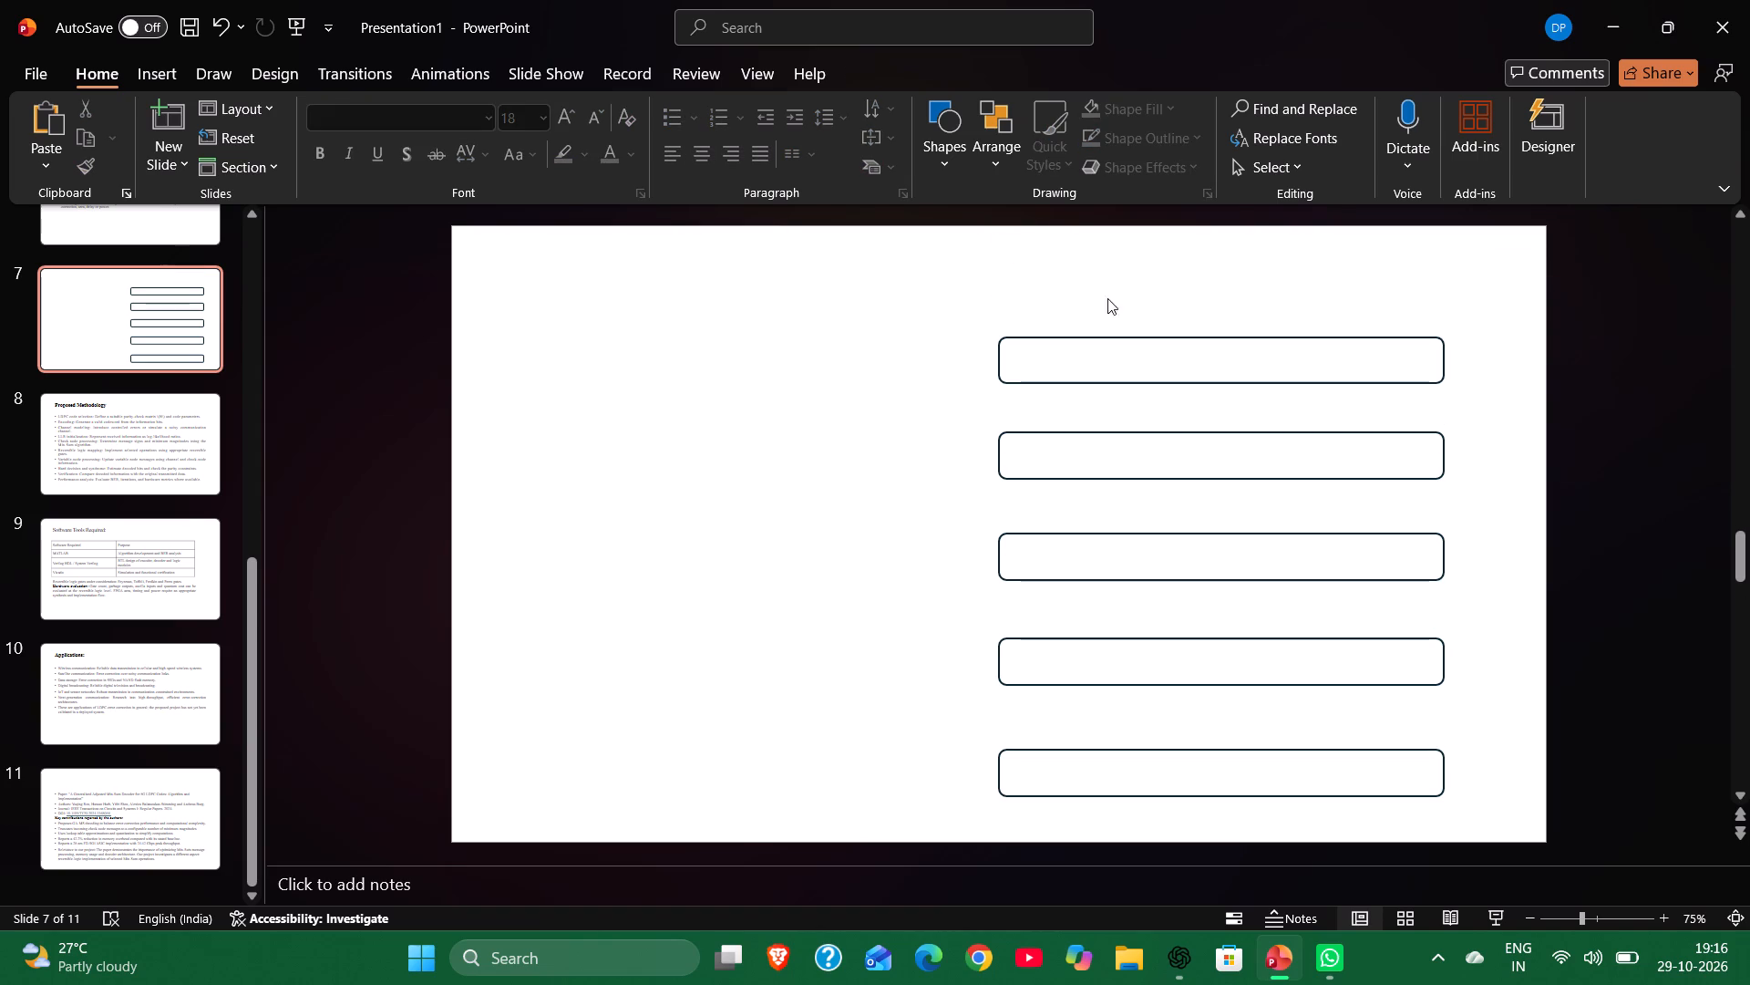
click(1117, 358)
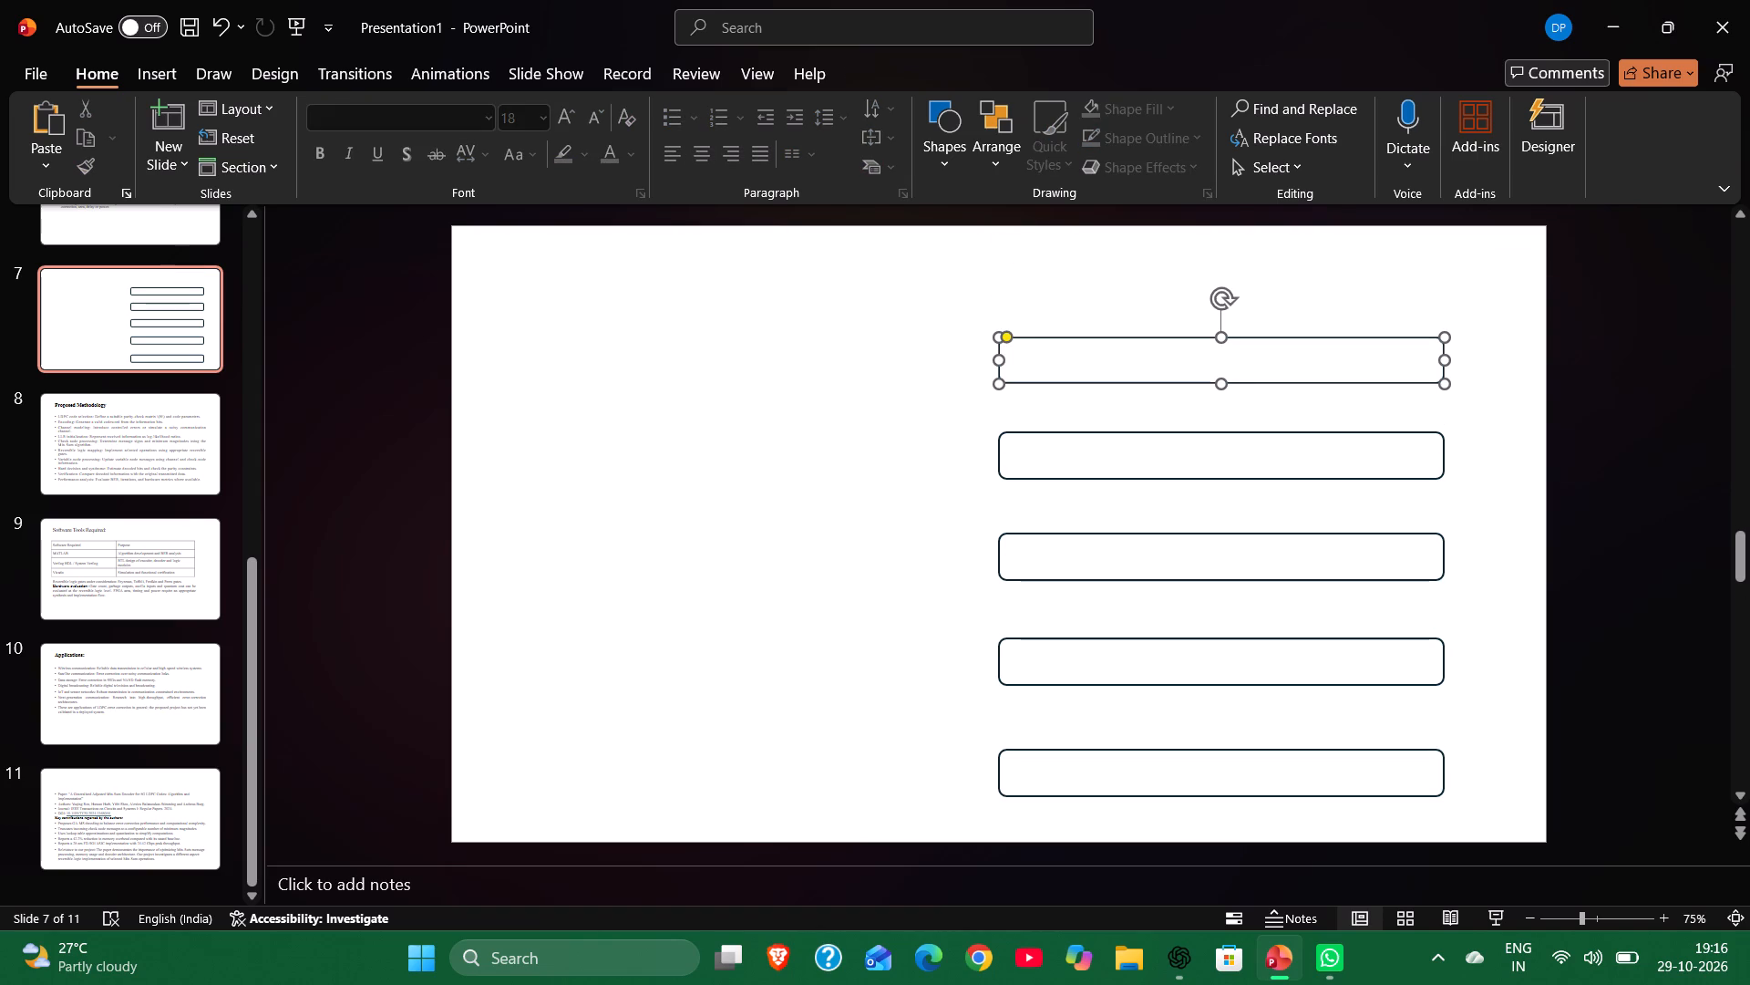
key(ctrl+c)
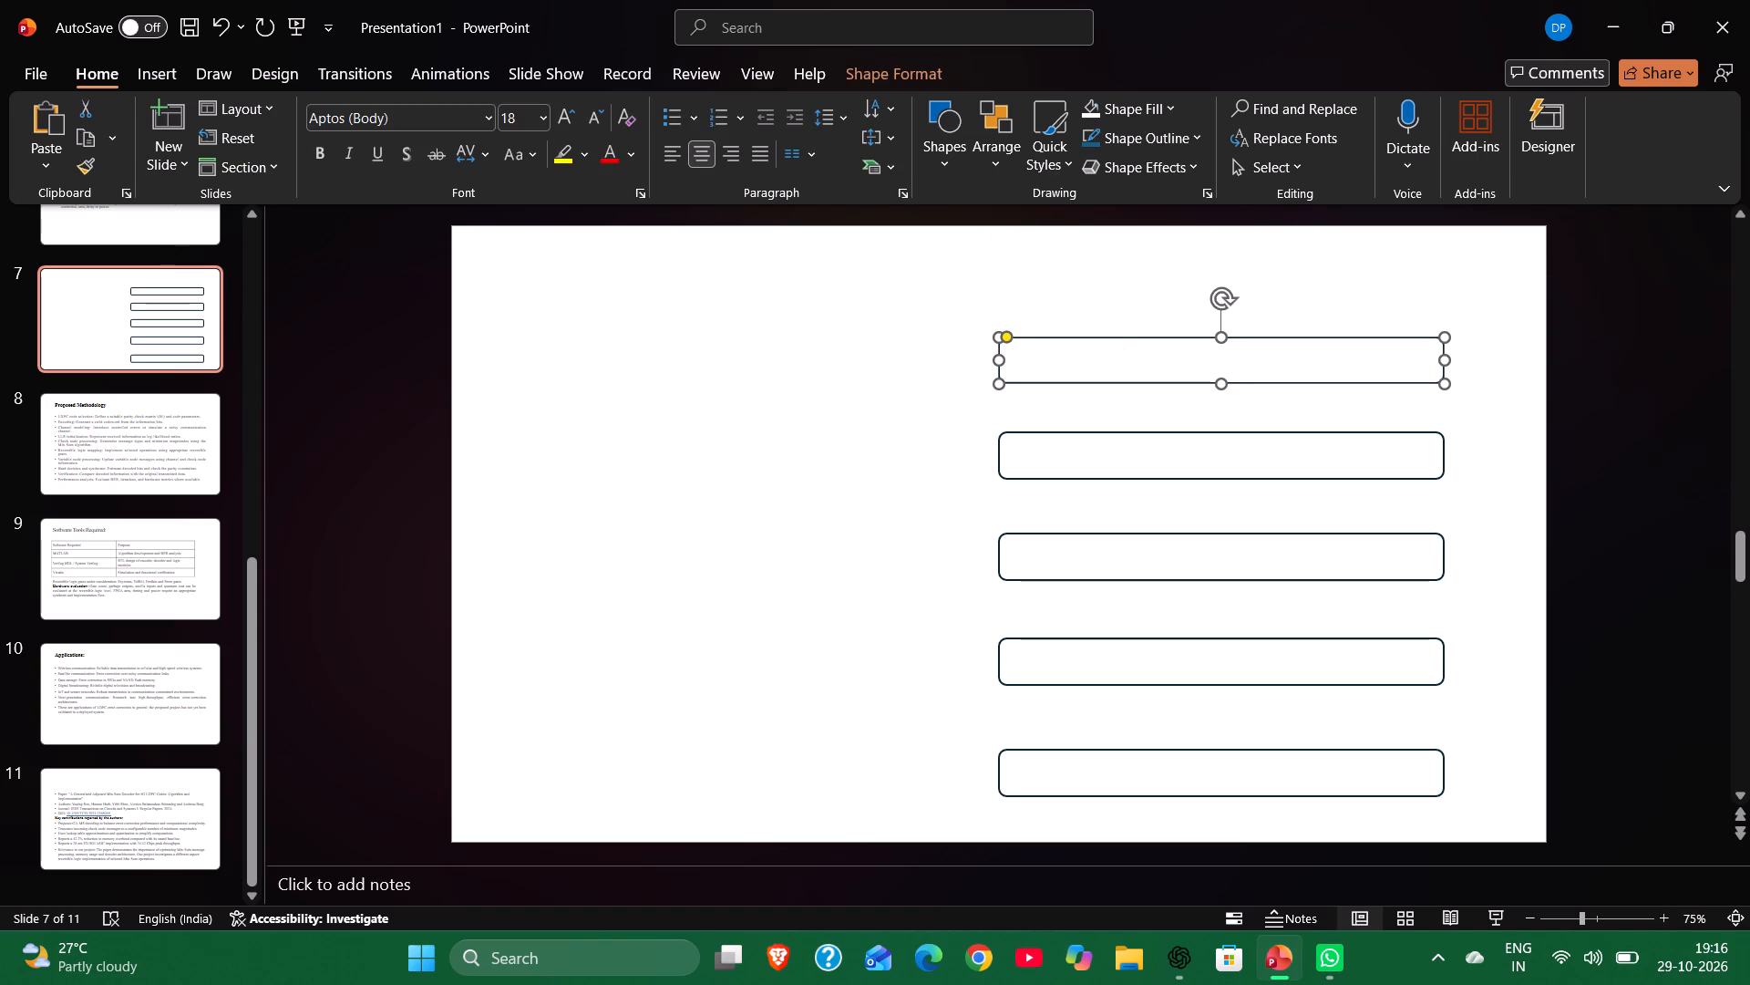
click(1223, 354)
key(ctrl+v)
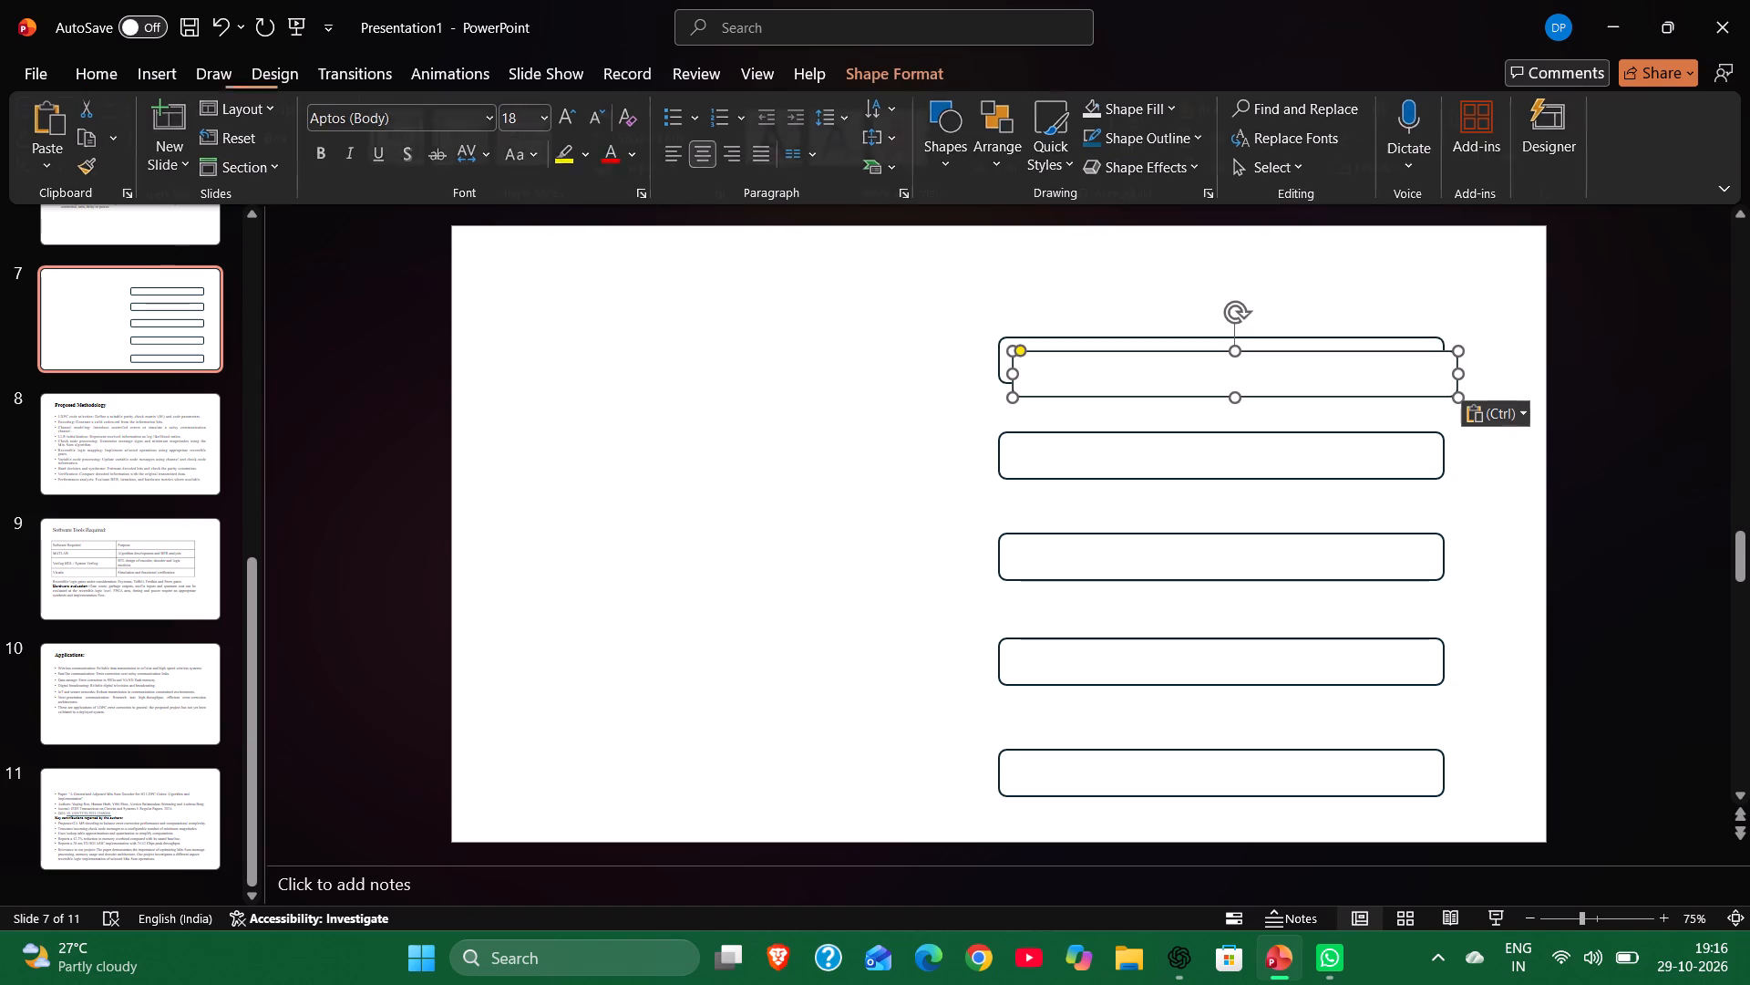
drag(1227, 376, 1204, 302)
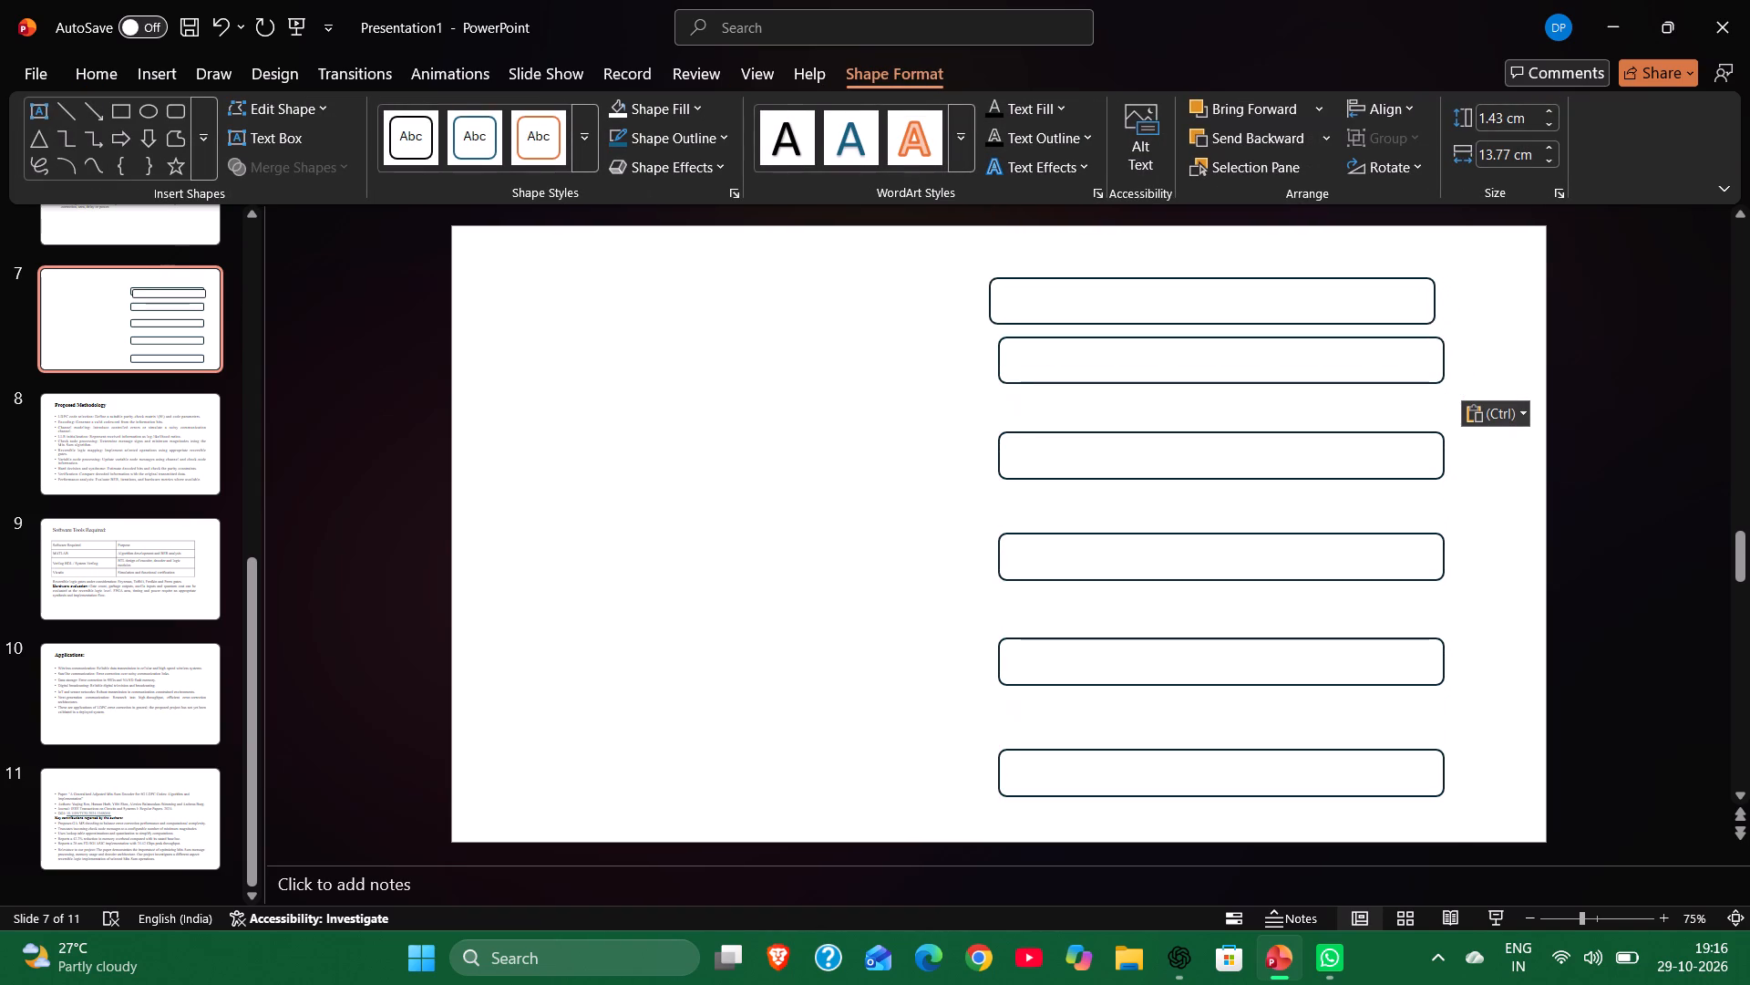
drag(1204, 302, 1210, 285)
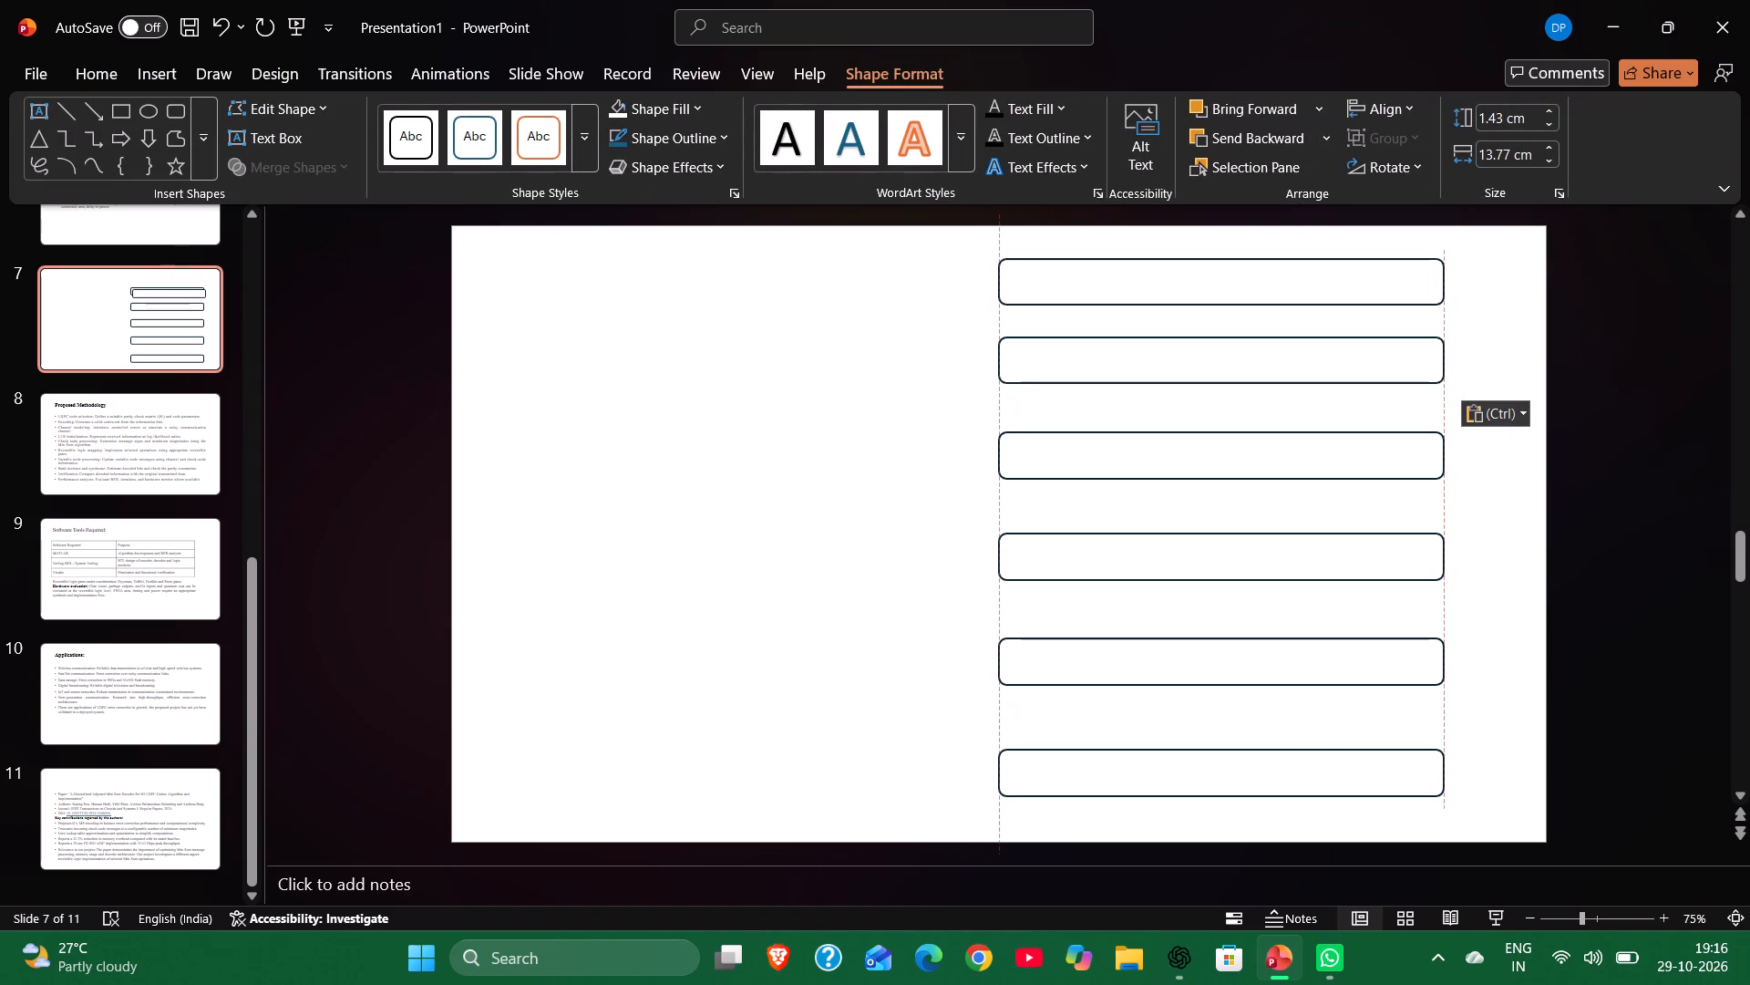
drag(1210, 285, 1207, 271)
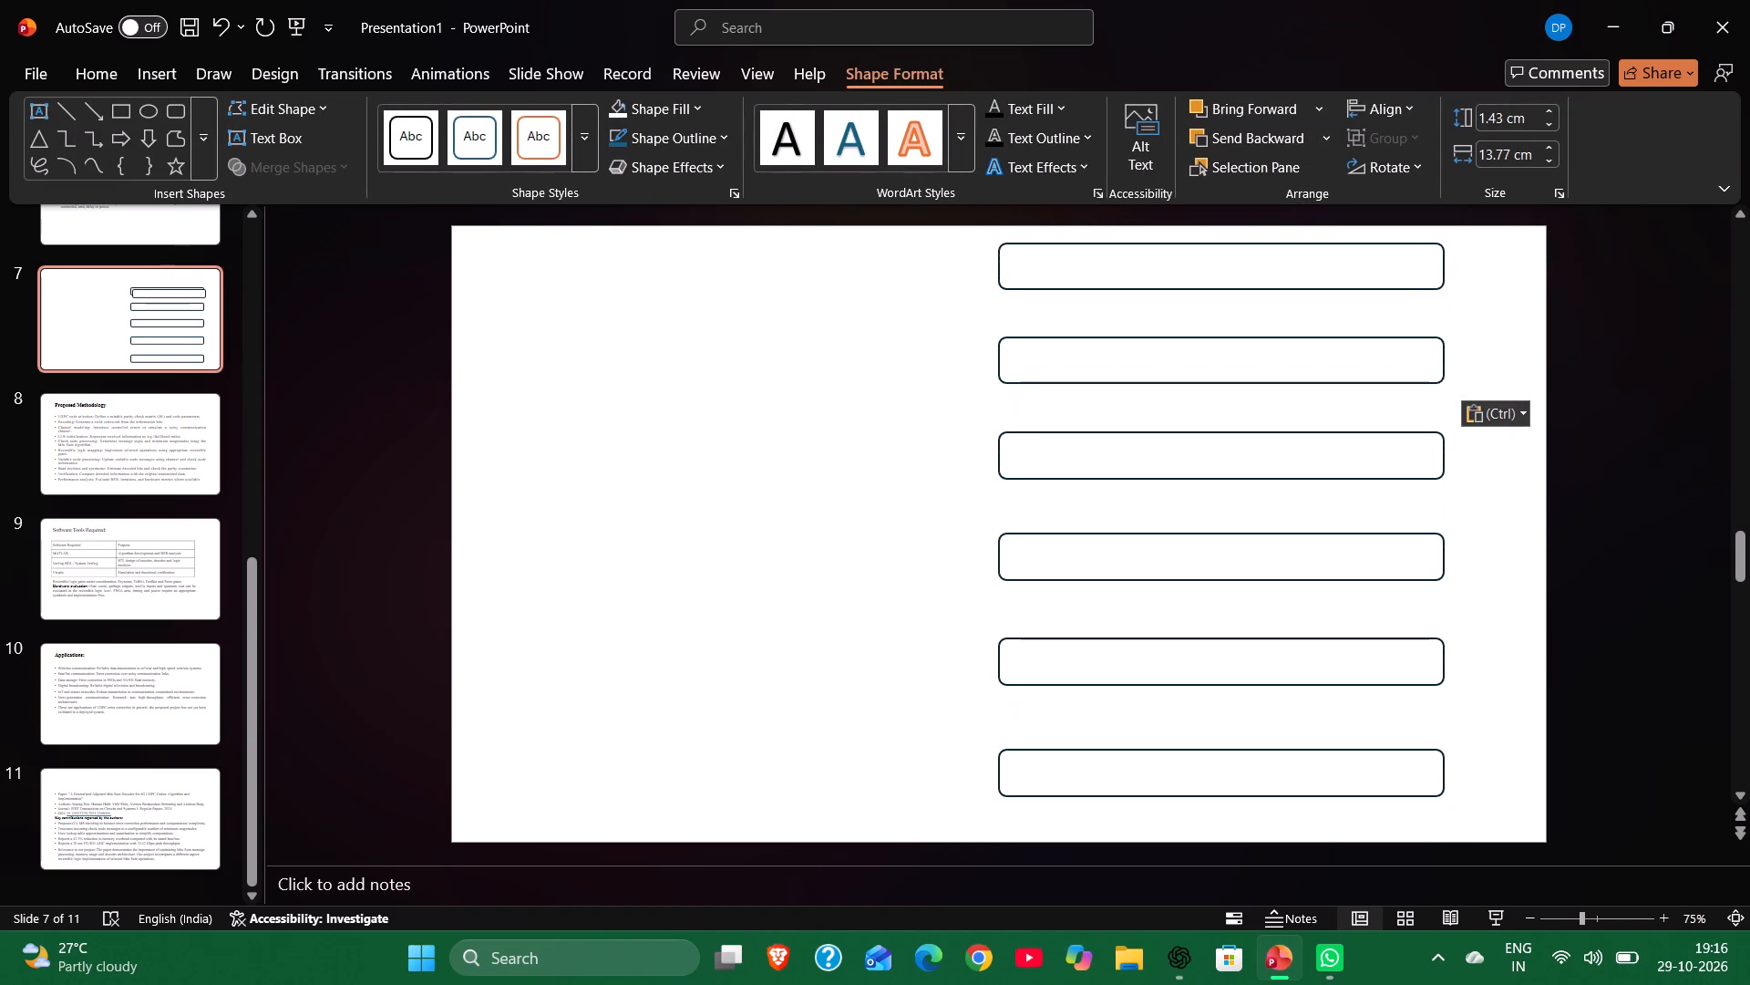
drag(1207, 271, 1209, 275)
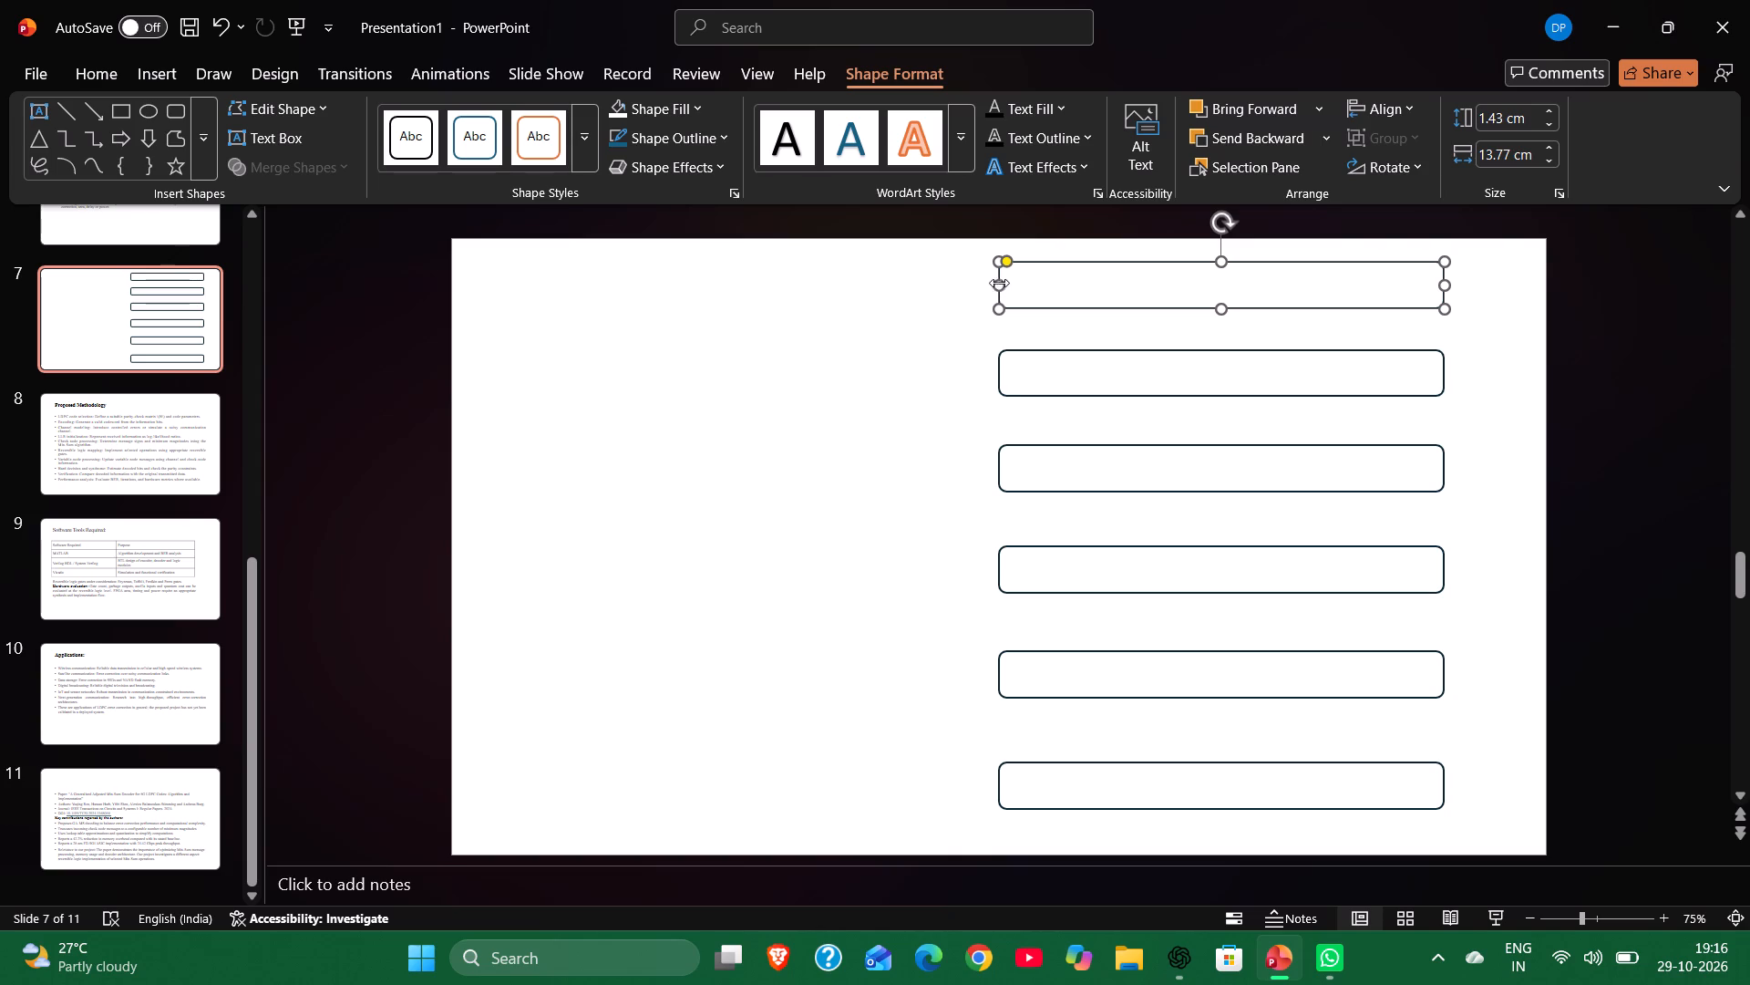
Extend the top three boxes leftward to about 16.8 cm wide with aligned left edges, nudging the second box slightly down.
drag(998, 290, 901, 295)
click(1047, 380)
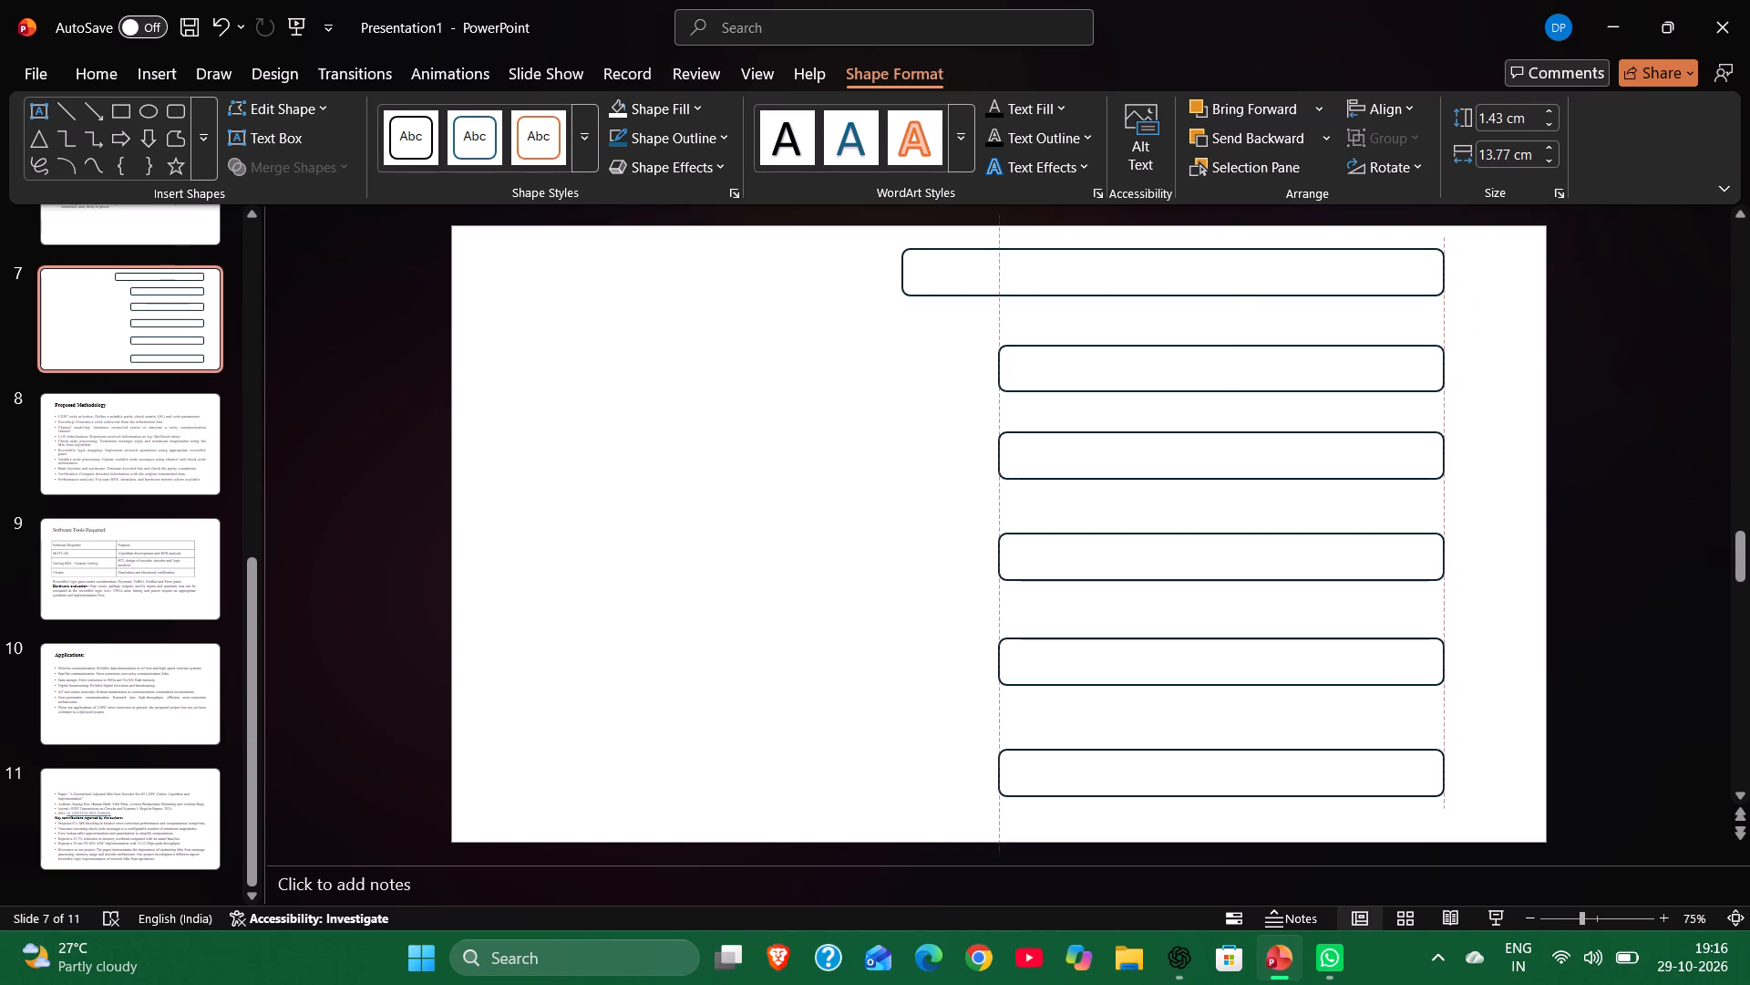
drag(998, 370, 904, 372)
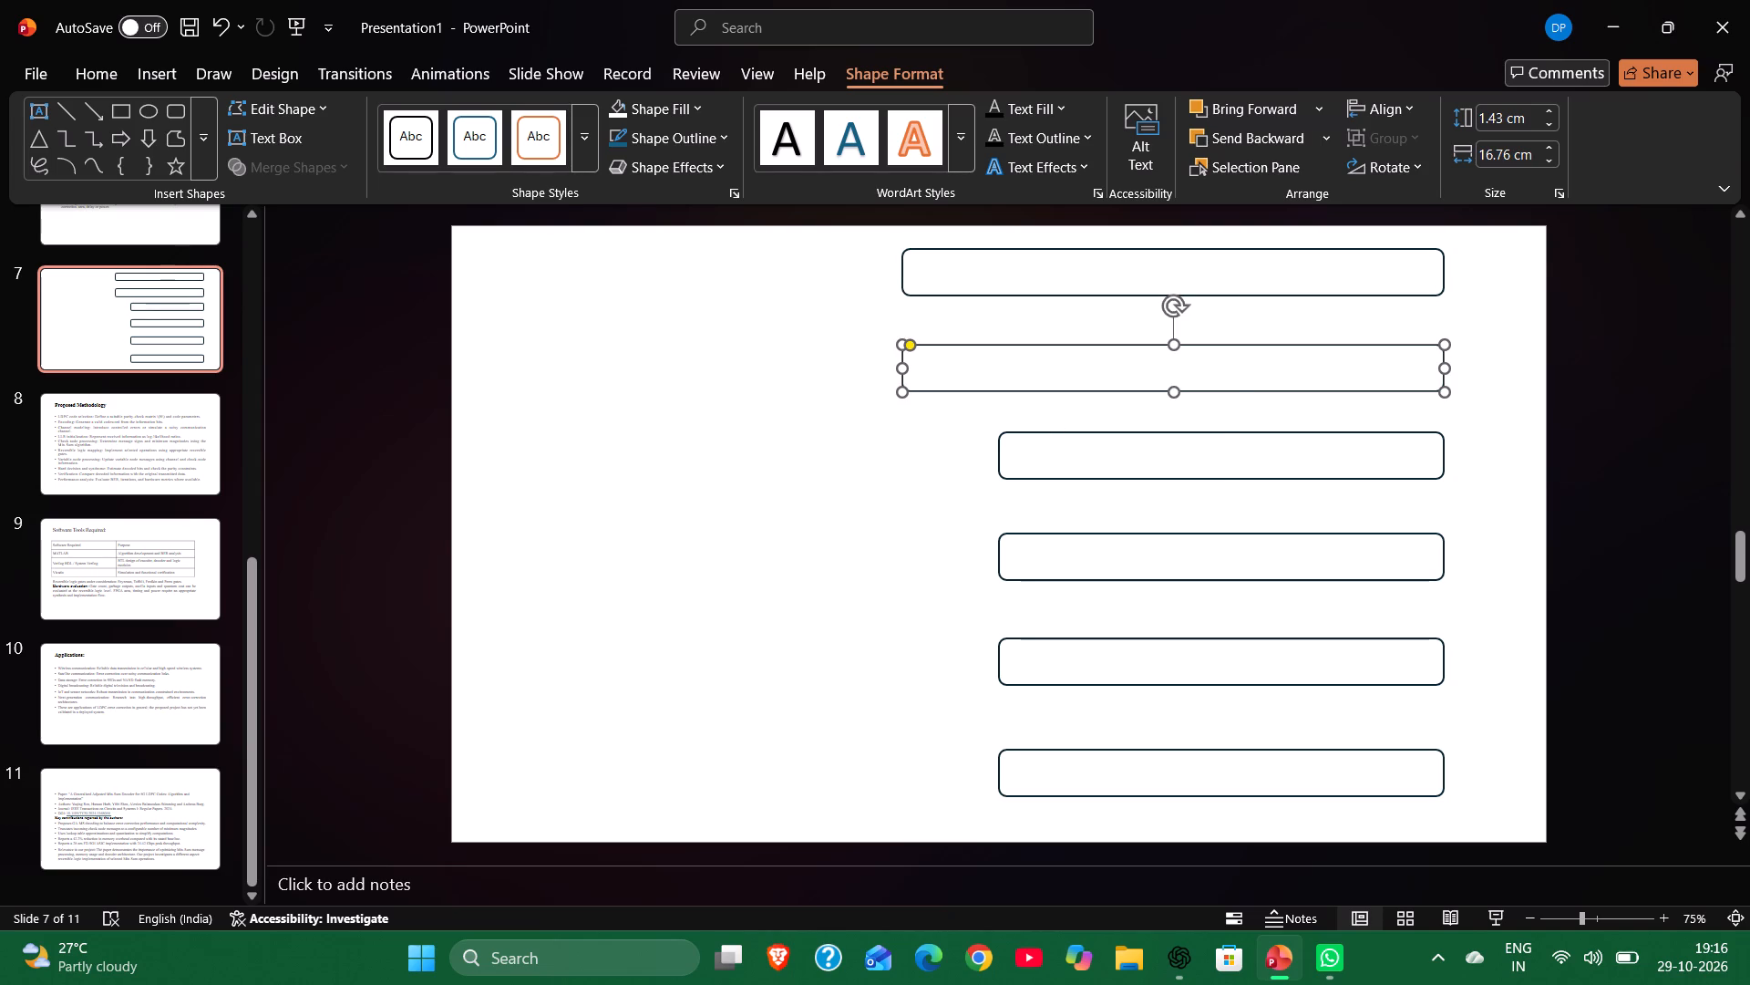
click(1156, 441)
drag(998, 460, 993, 459)
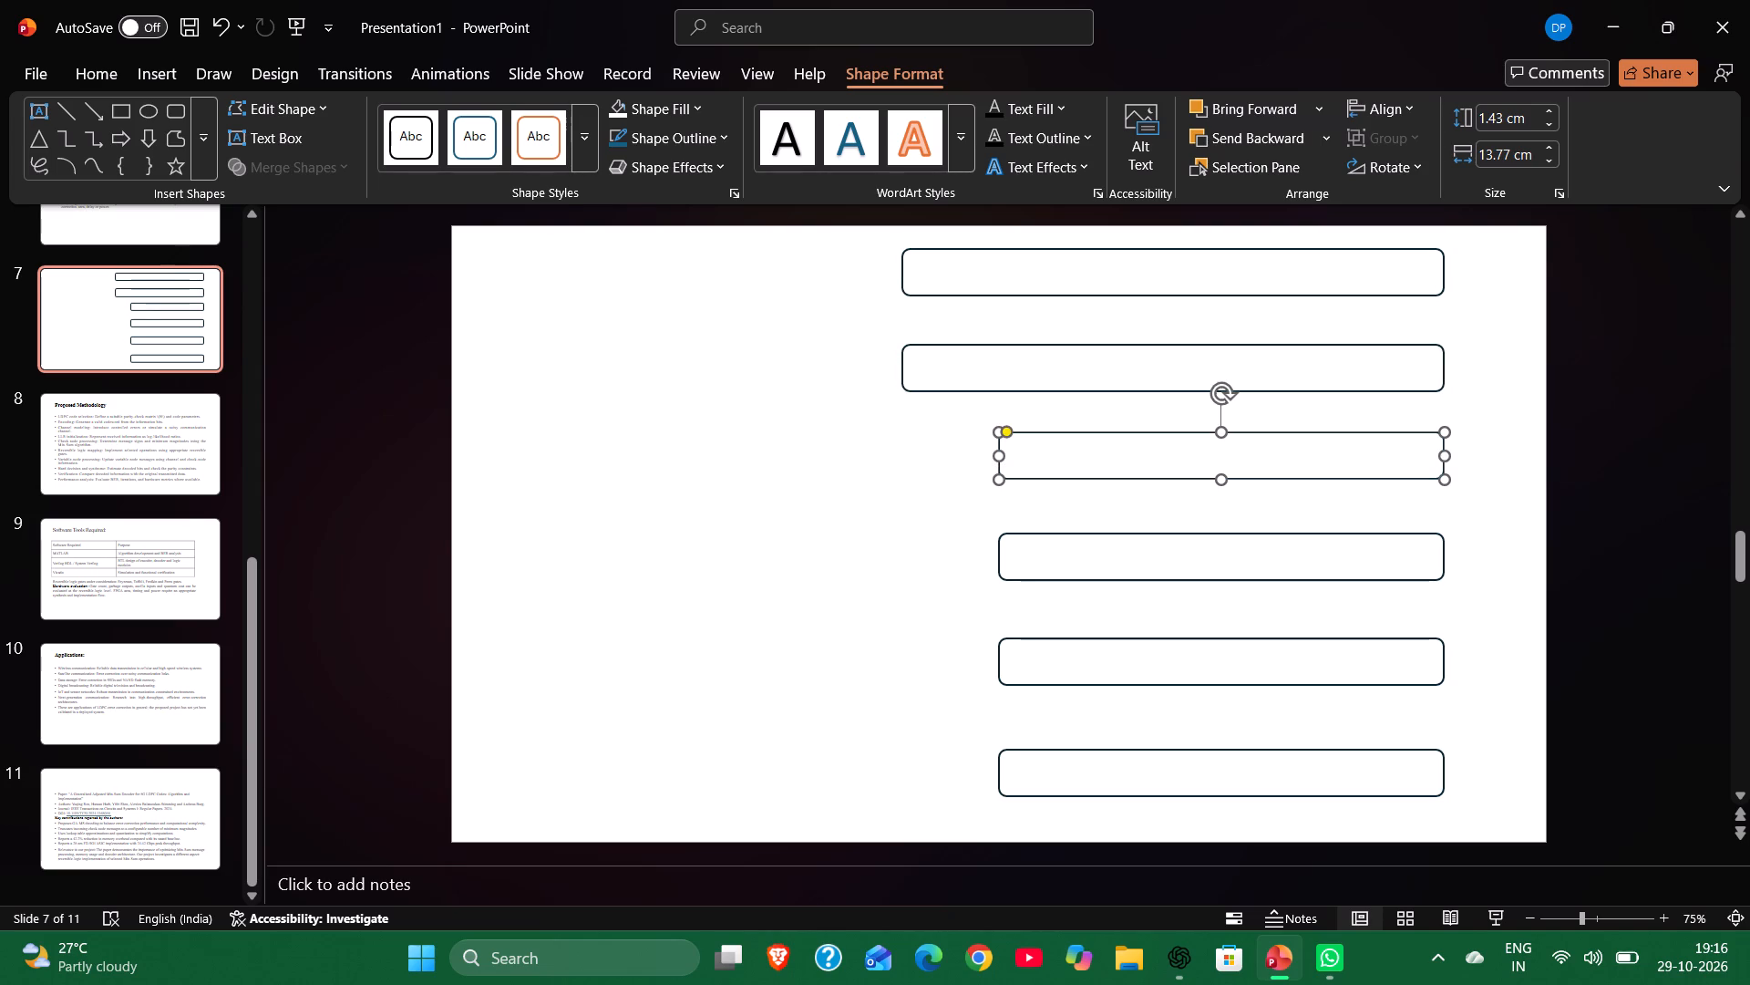
drag(993, 459, 905, 452)
Extend the fourth, fifth and sixth boxes leftward to about 16.8 cm wide, matching the left edges of the boxes above.
click(1164, 545)
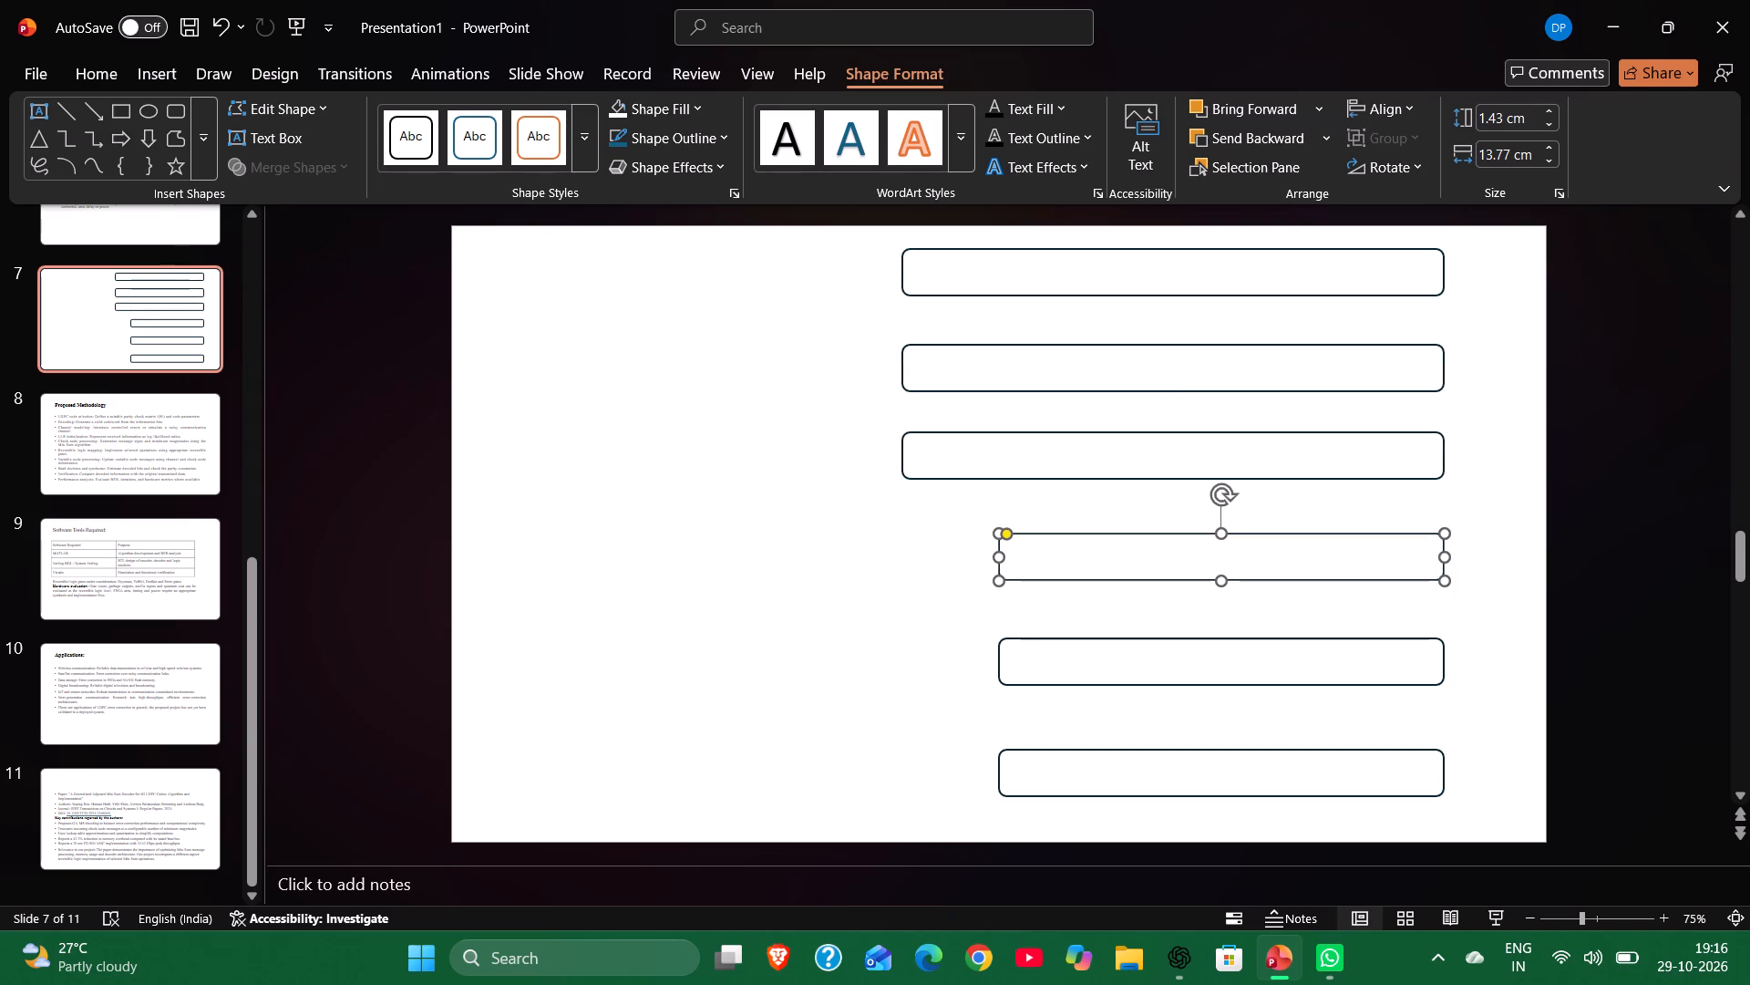
drag(995, 561, 916, 557)
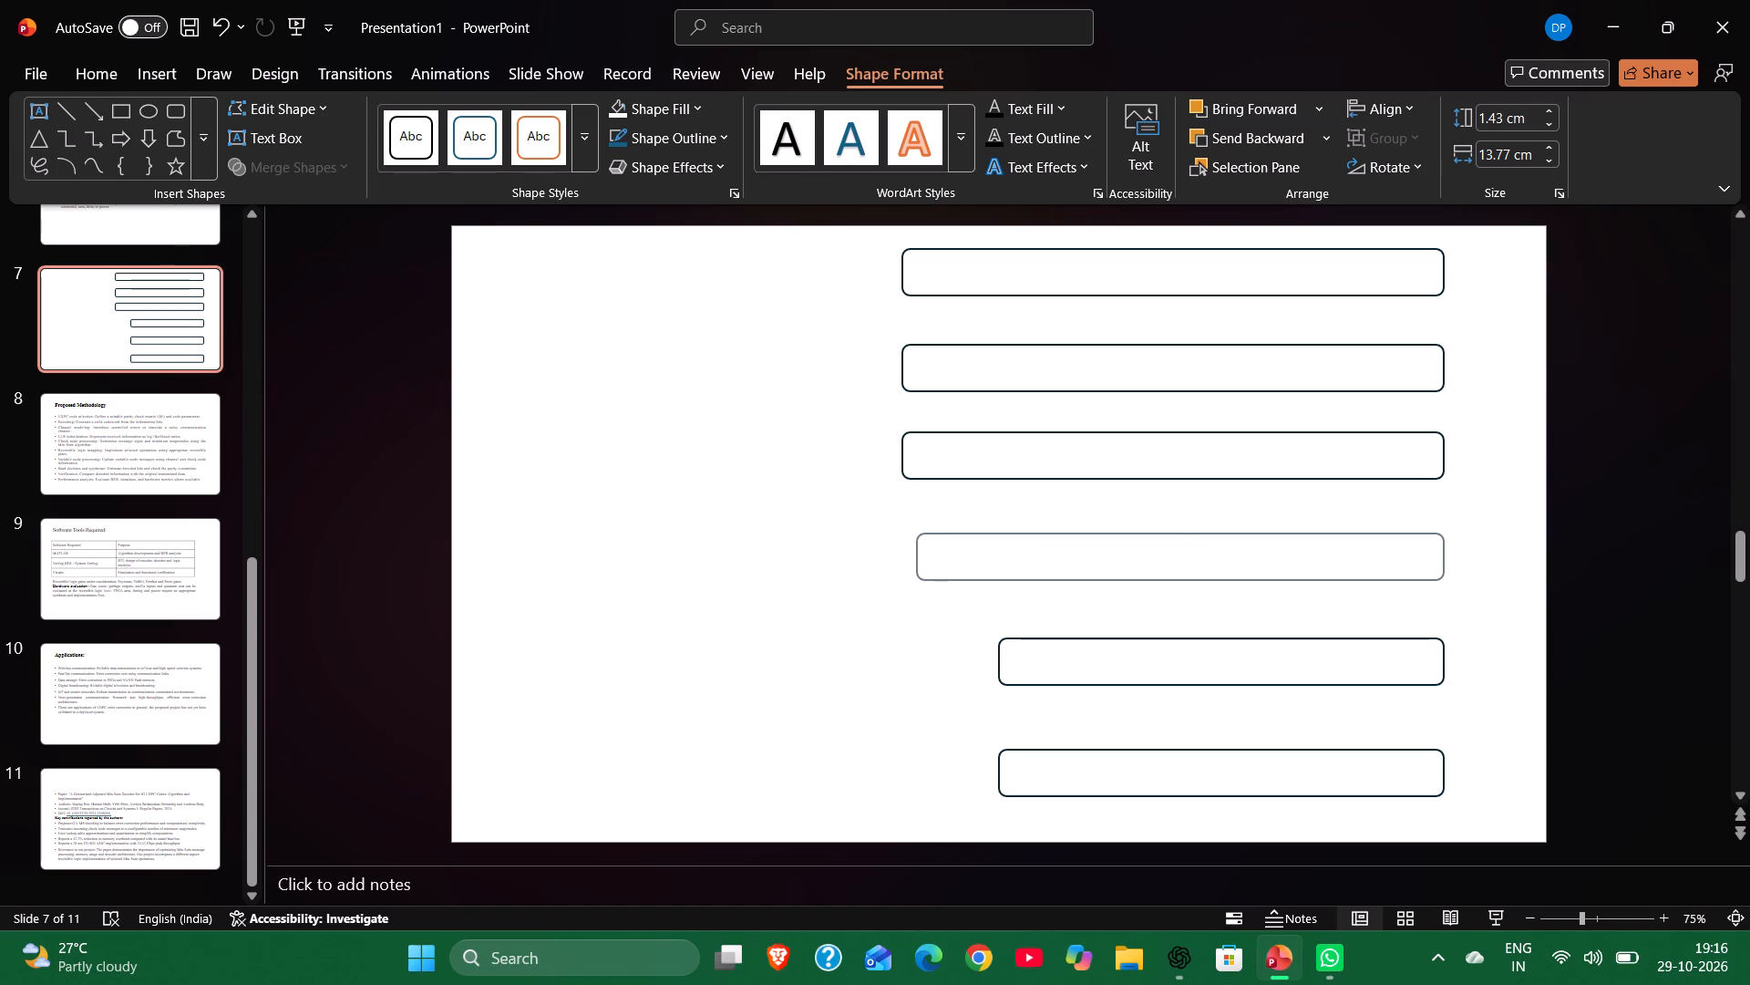
drag(916, 557, 908, 558)
click(1147, 656)
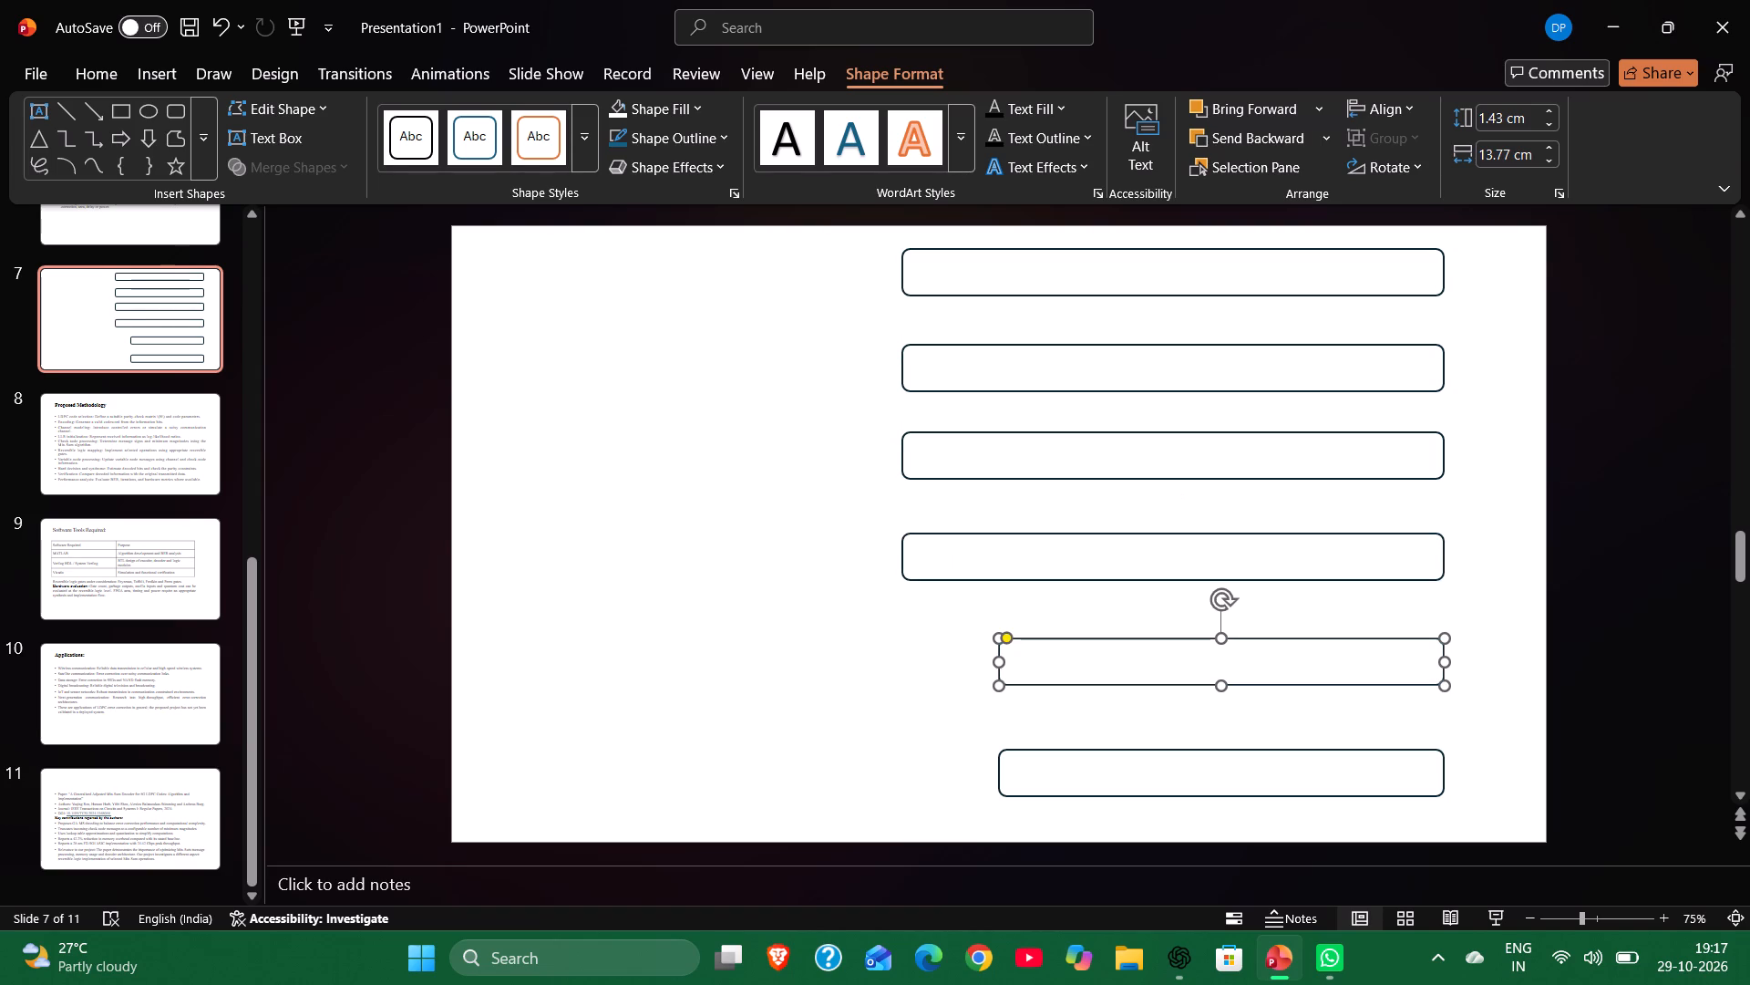
drag(1000, 663, 921, 655)
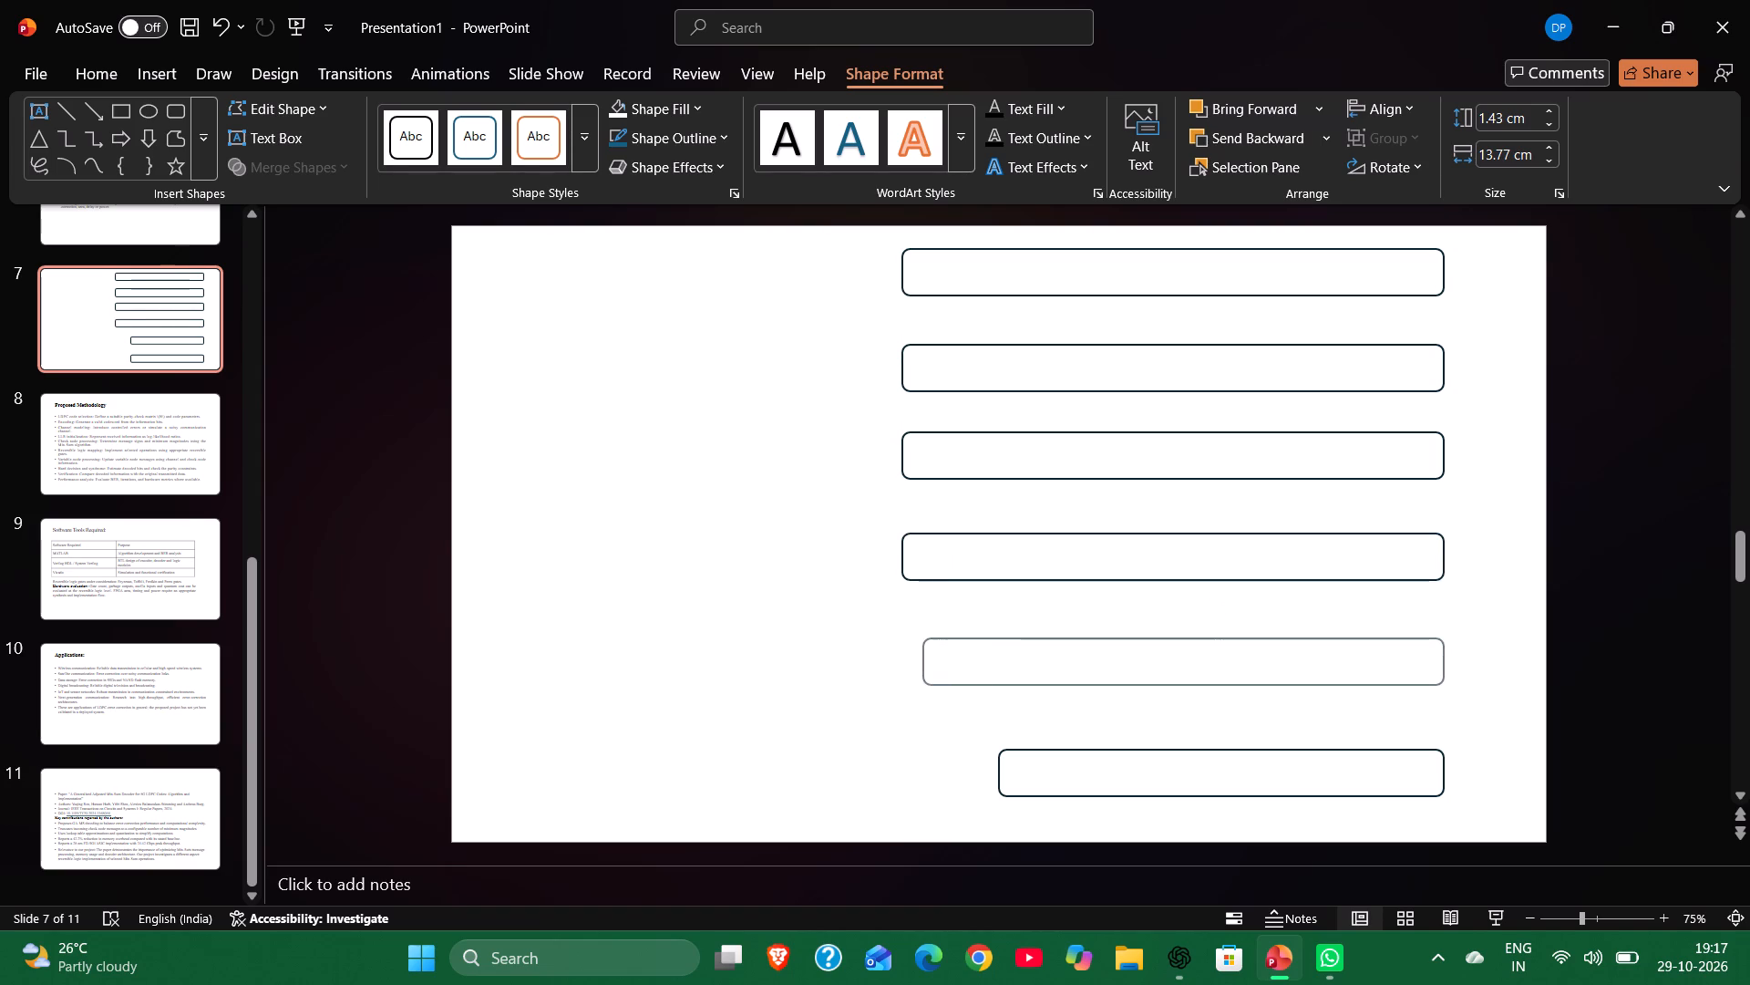
drag(921, 655, 907, 657)
click(1168, 783)
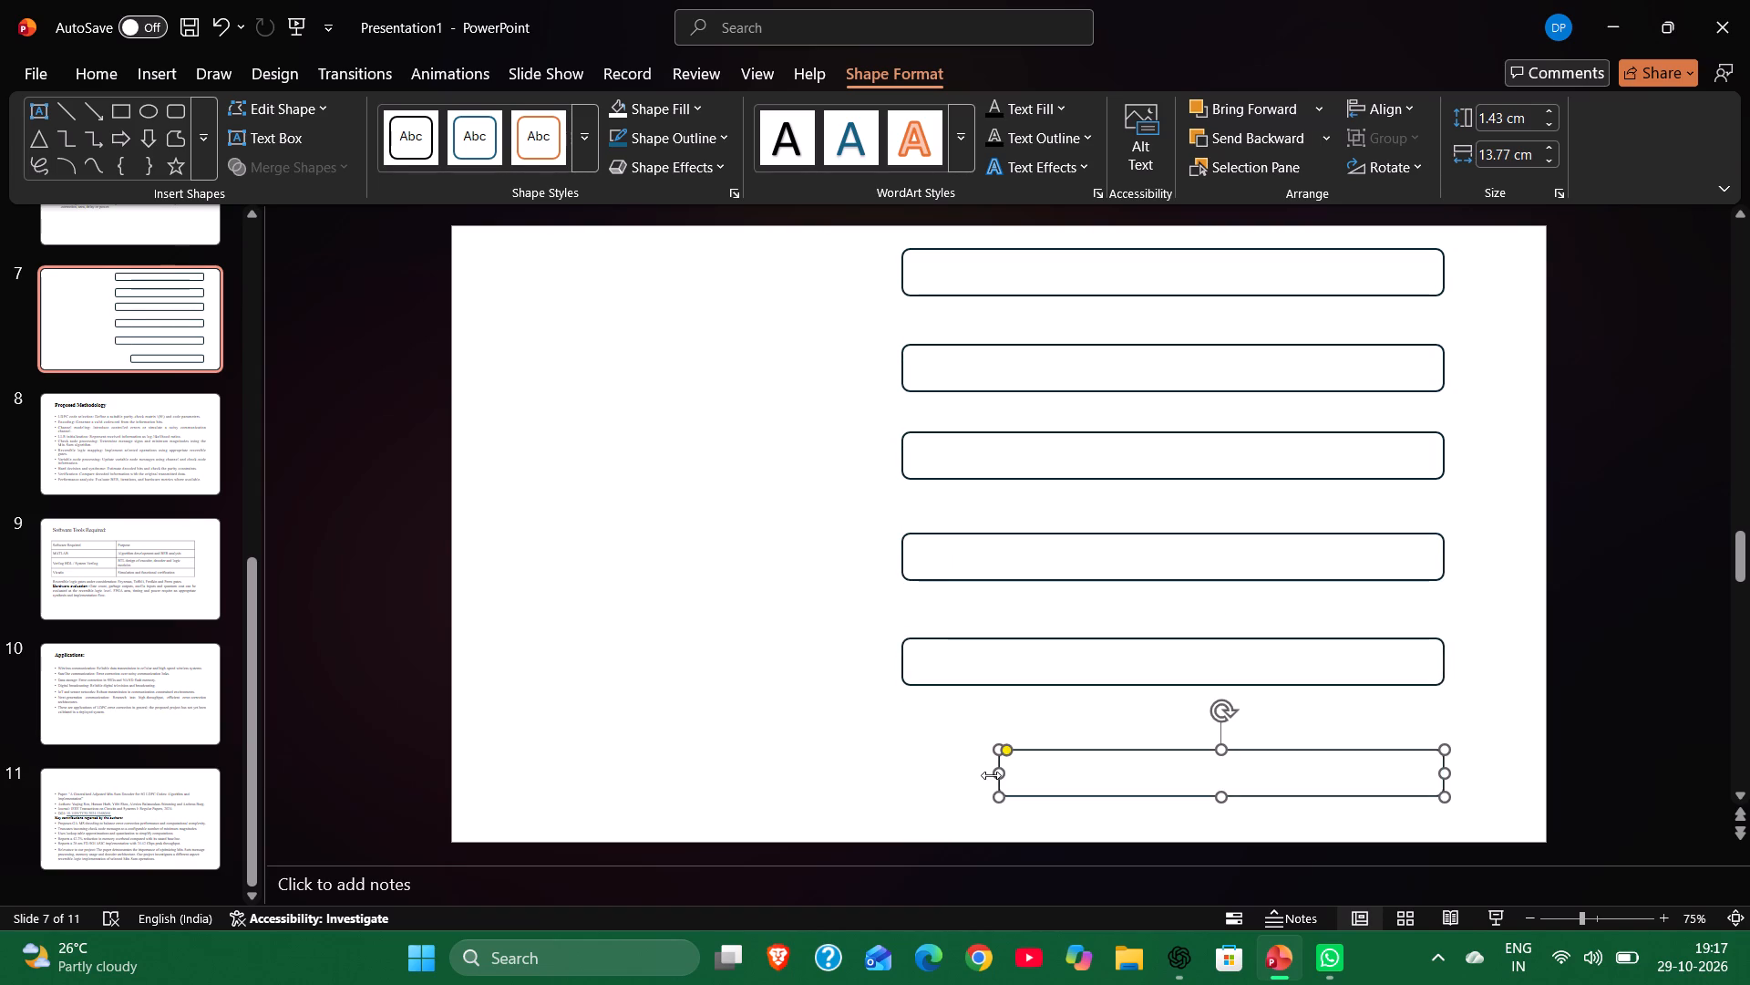
drag(993, 774, 911, 773)
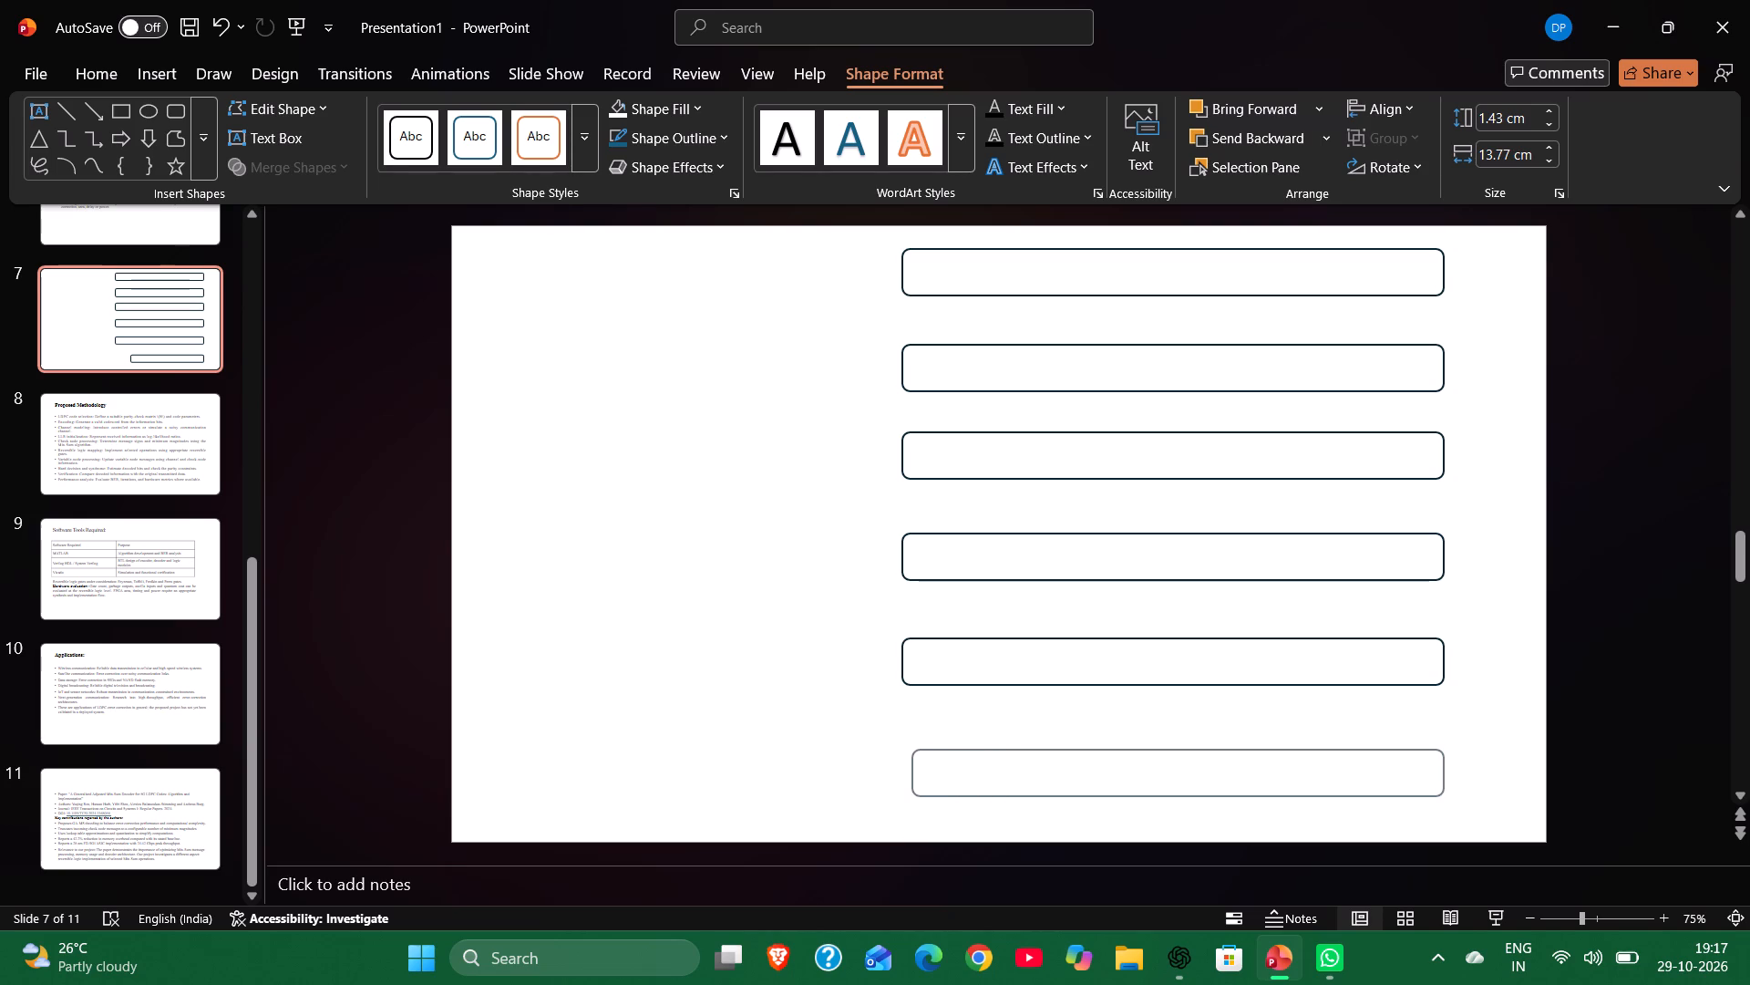
drag(911, 773, 900, 772)
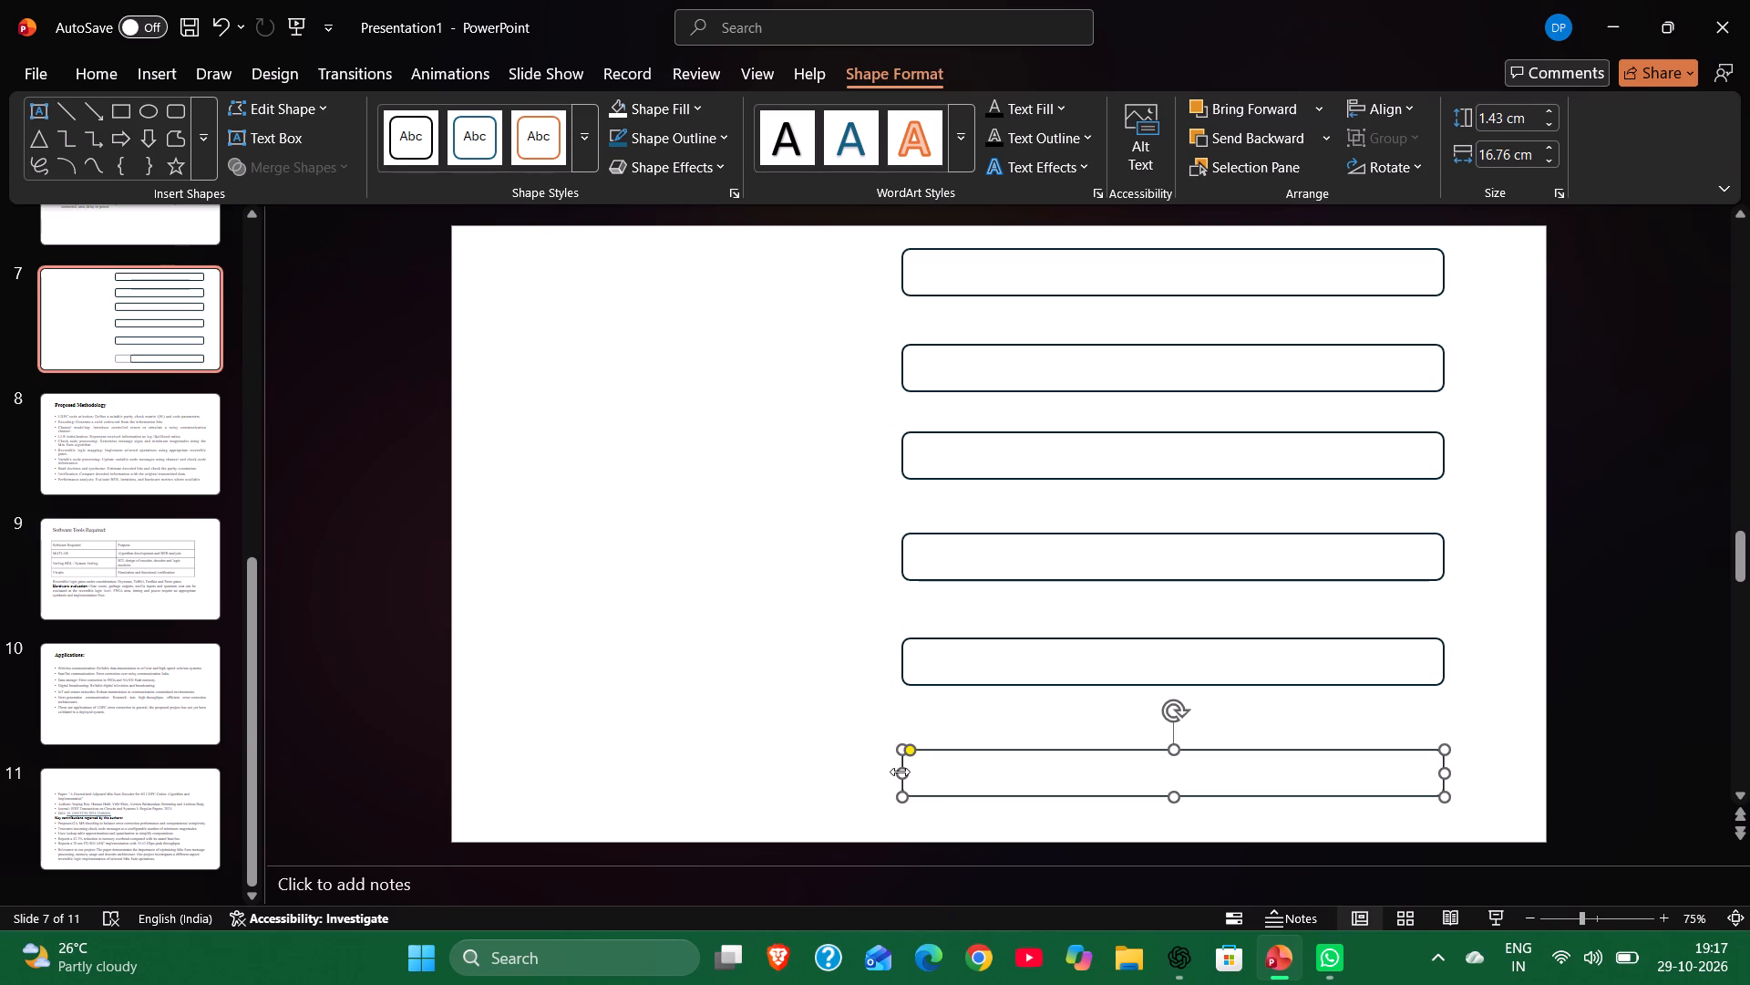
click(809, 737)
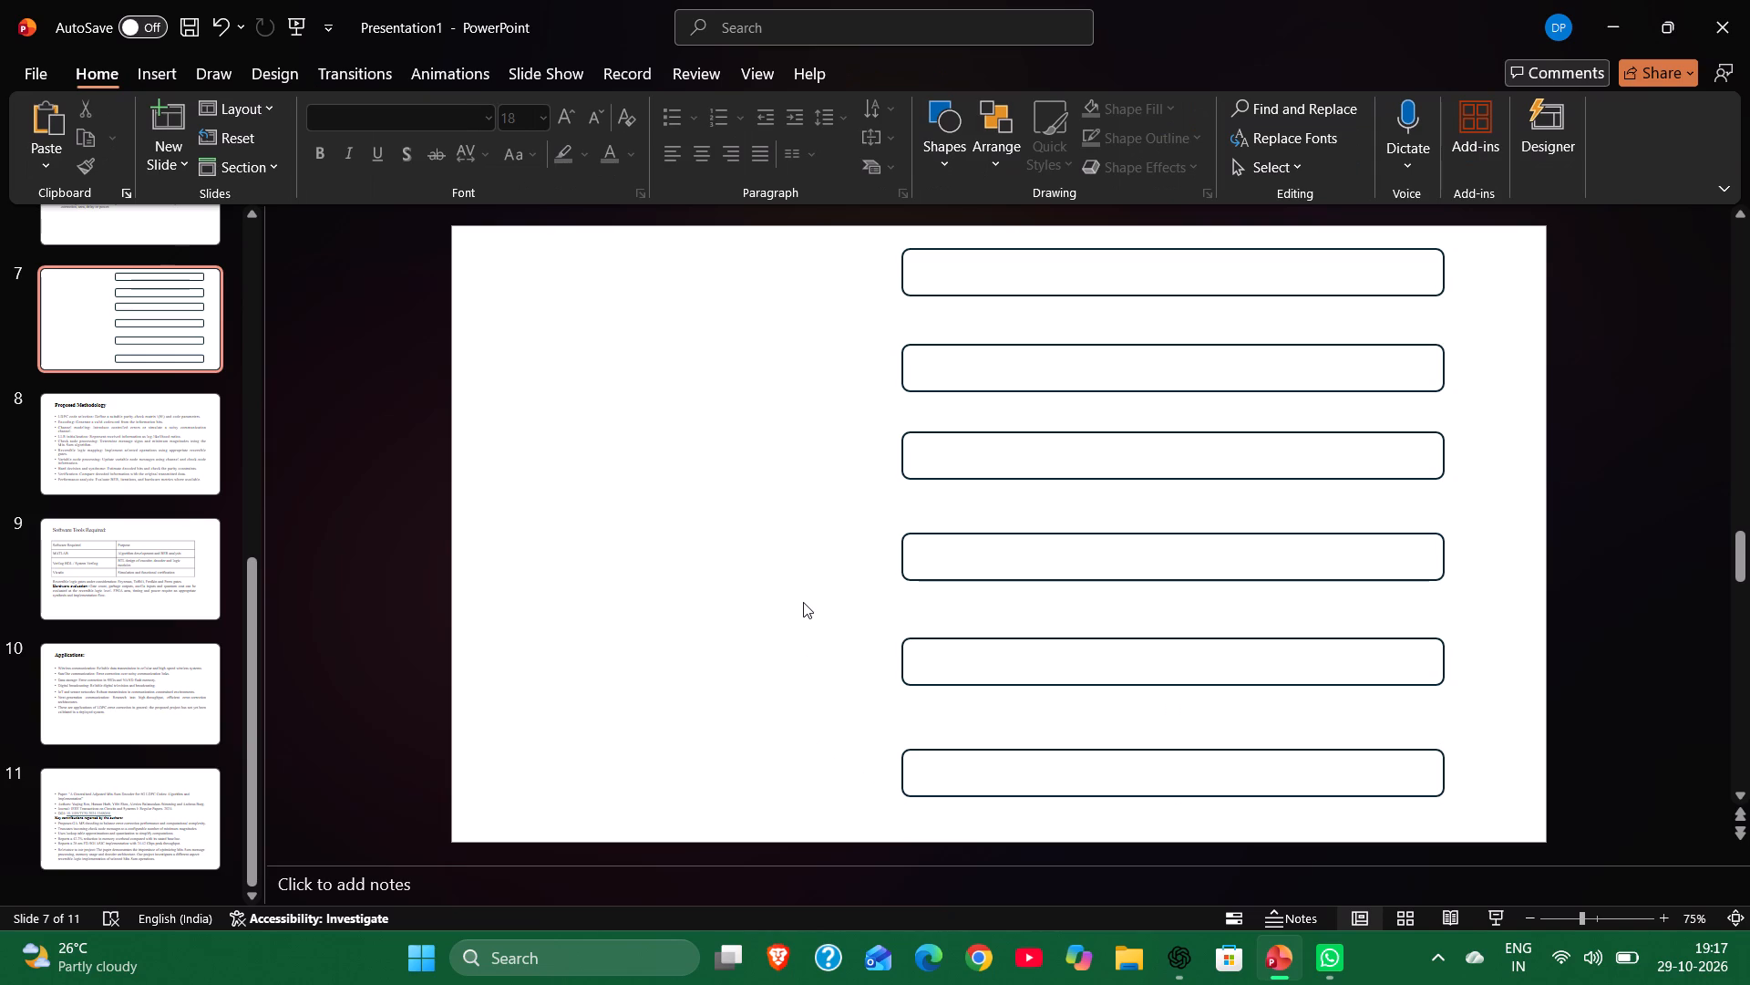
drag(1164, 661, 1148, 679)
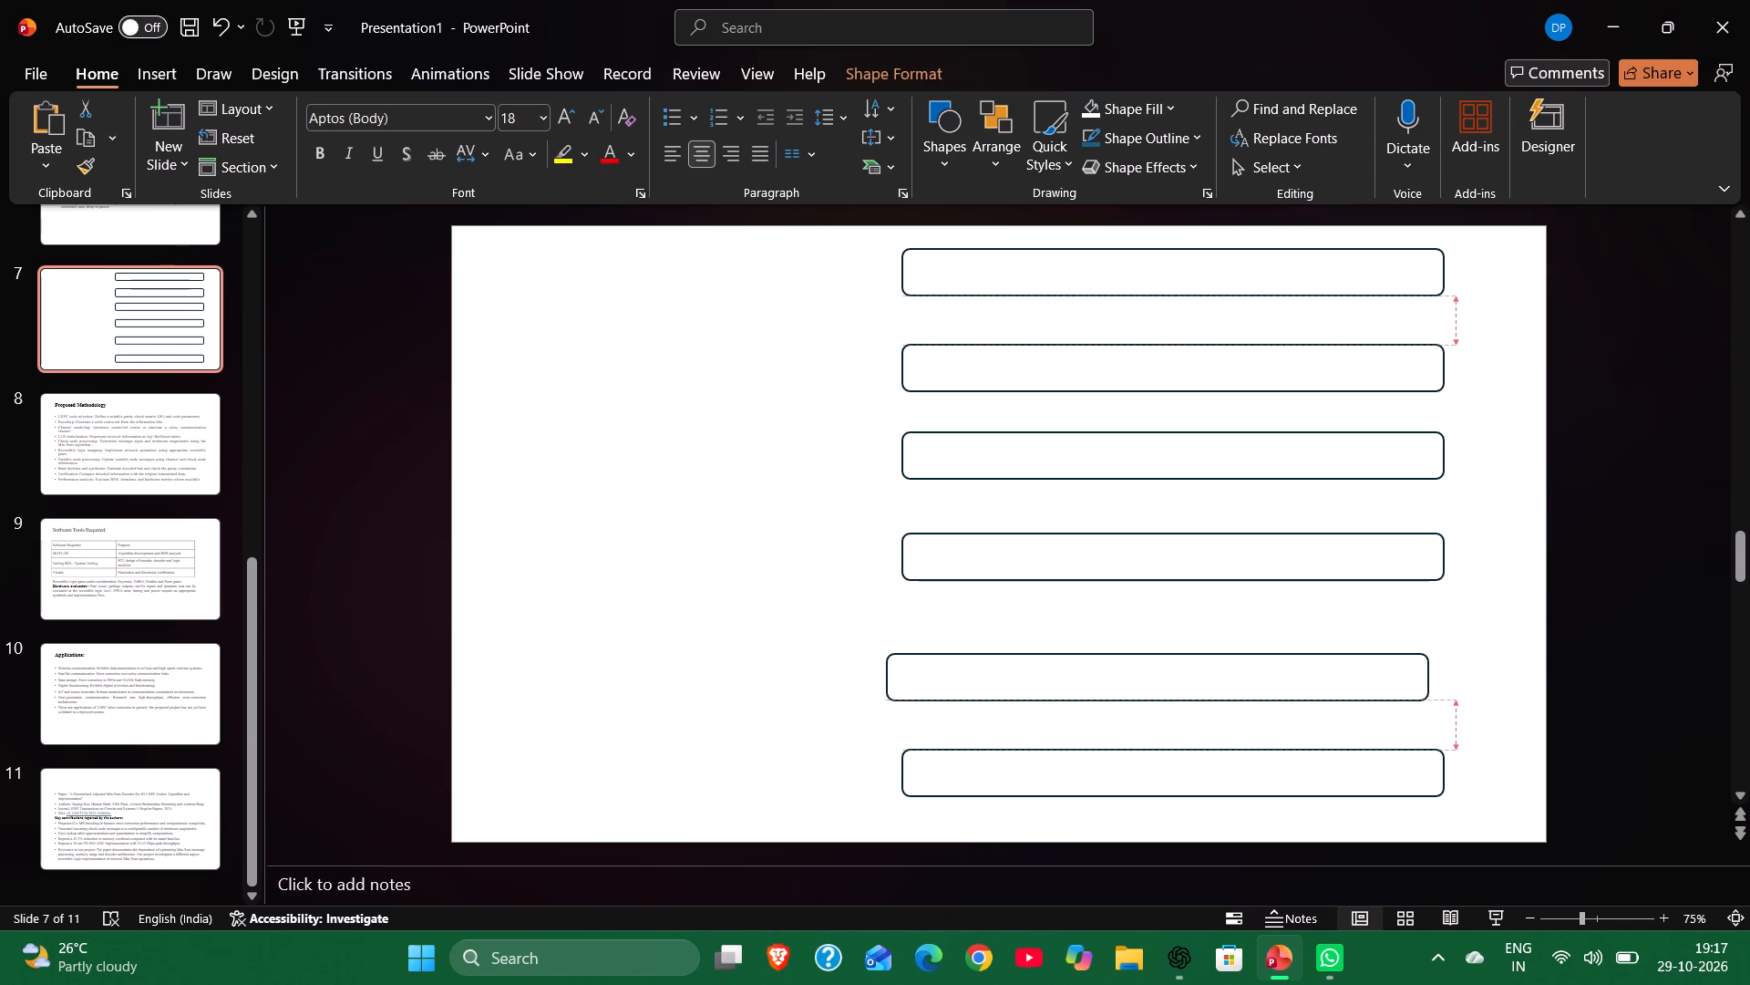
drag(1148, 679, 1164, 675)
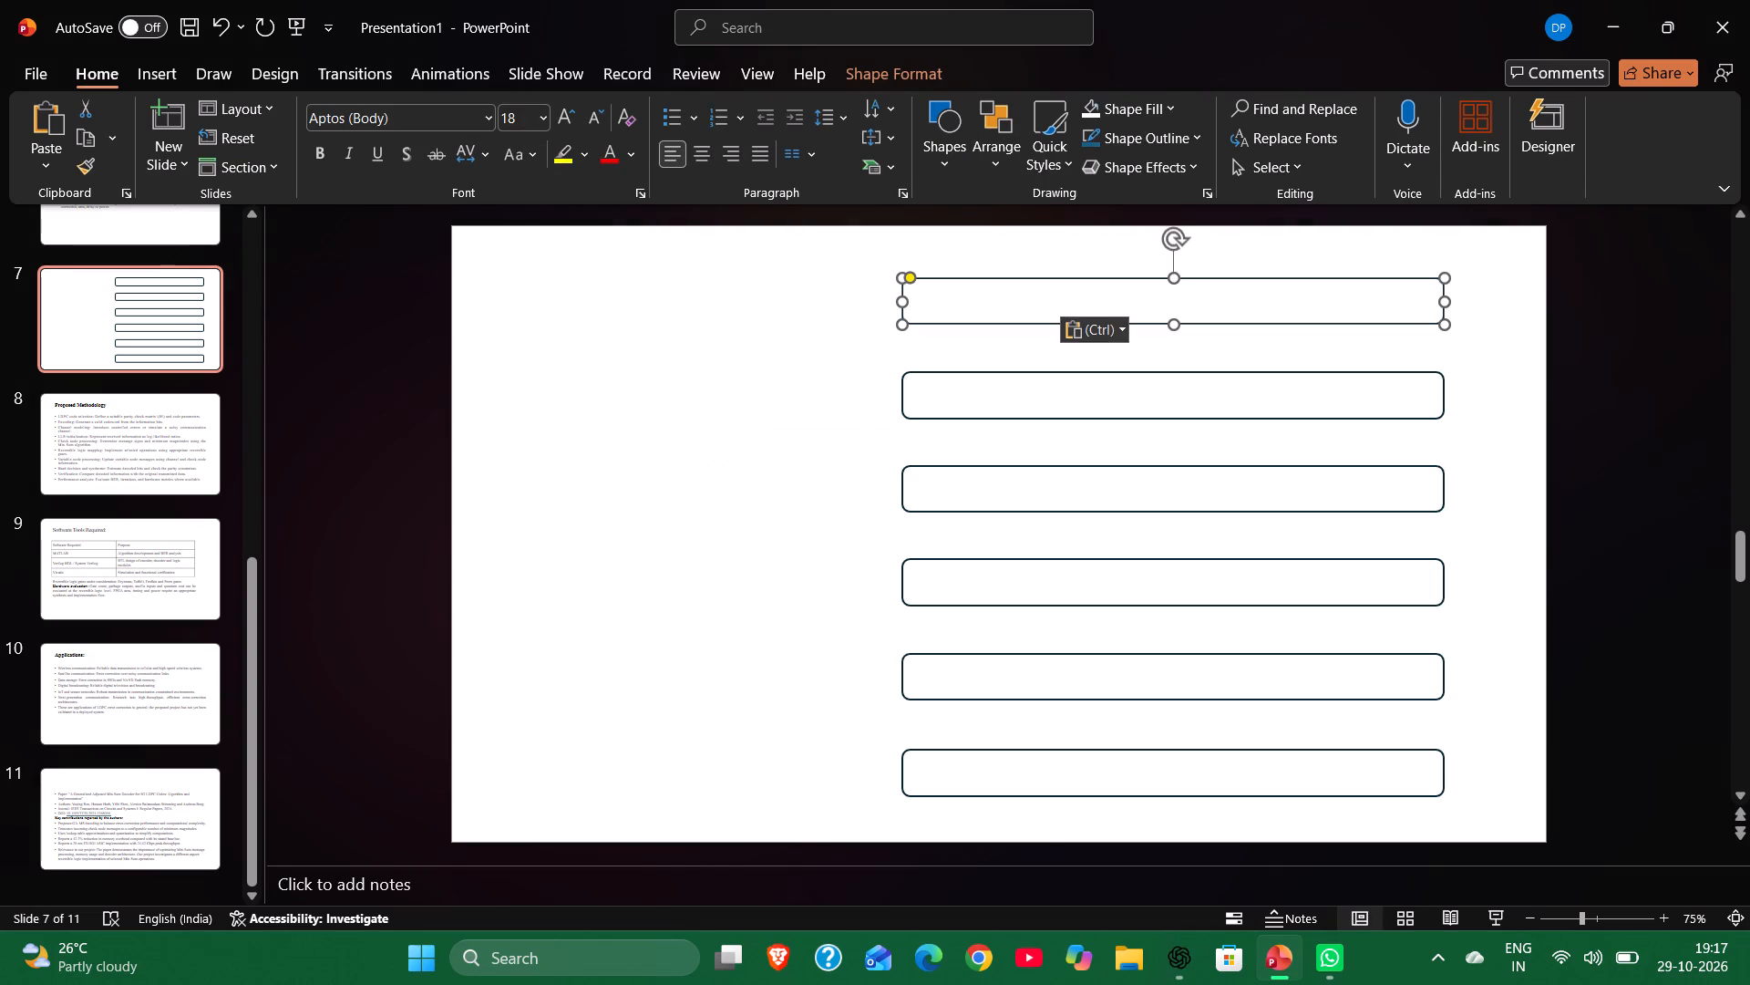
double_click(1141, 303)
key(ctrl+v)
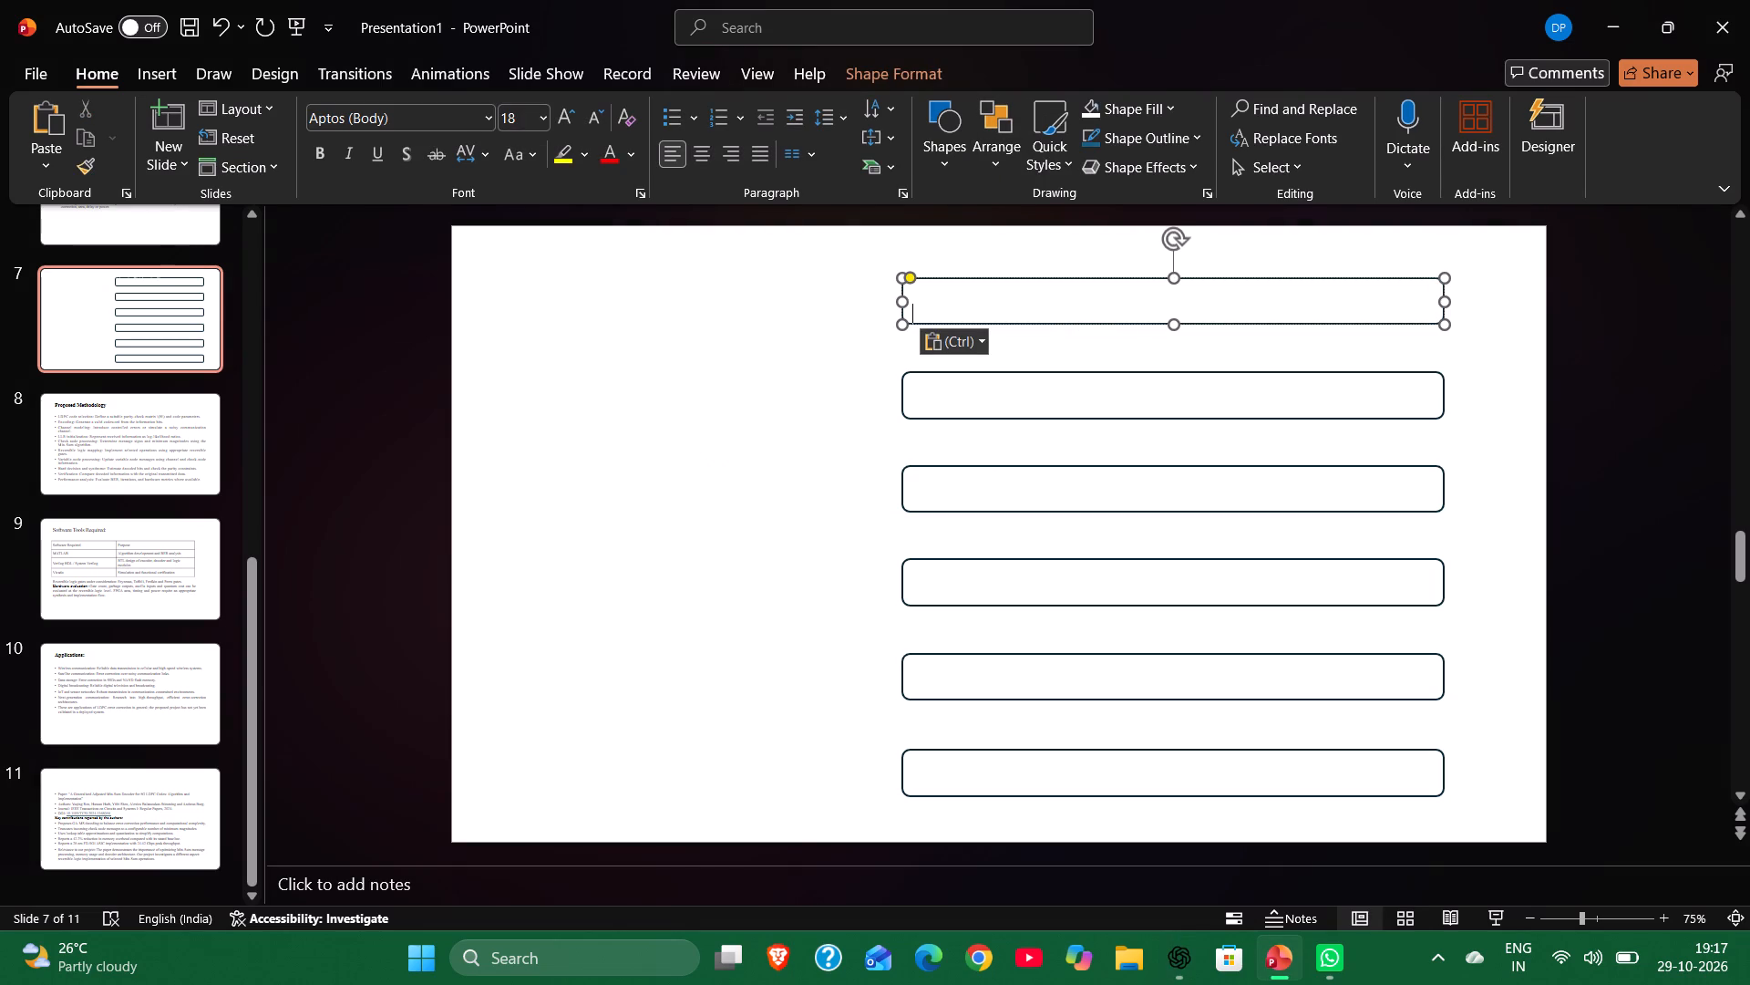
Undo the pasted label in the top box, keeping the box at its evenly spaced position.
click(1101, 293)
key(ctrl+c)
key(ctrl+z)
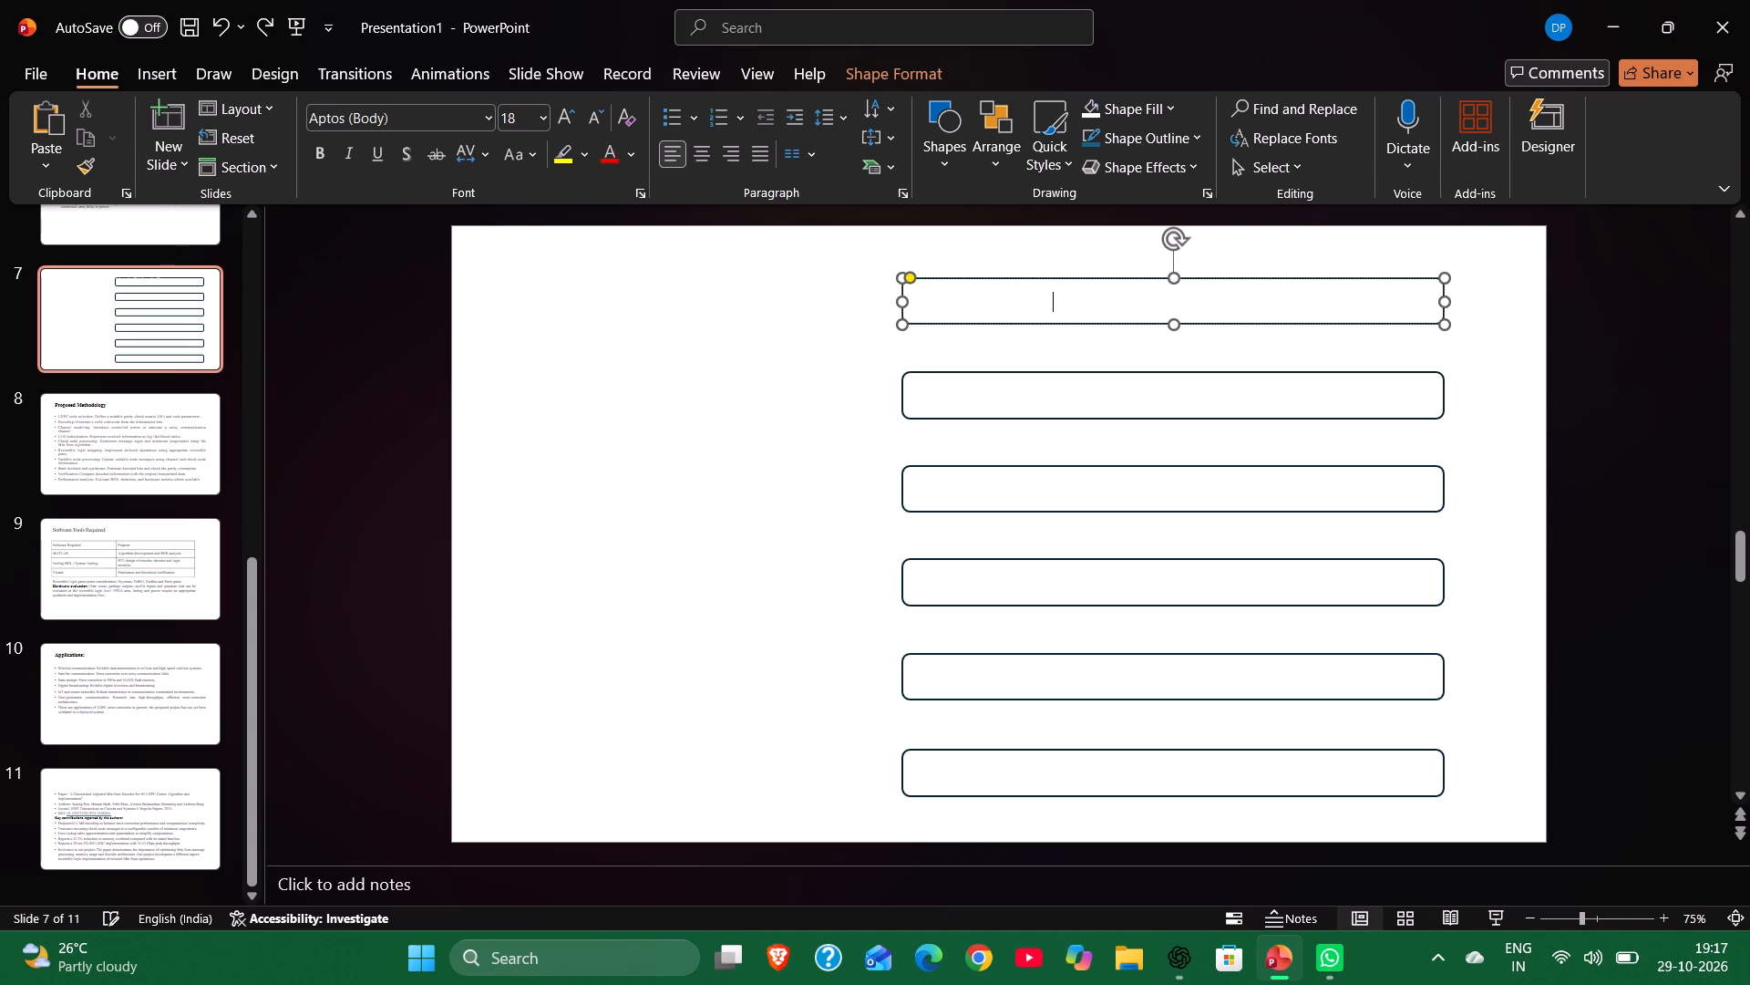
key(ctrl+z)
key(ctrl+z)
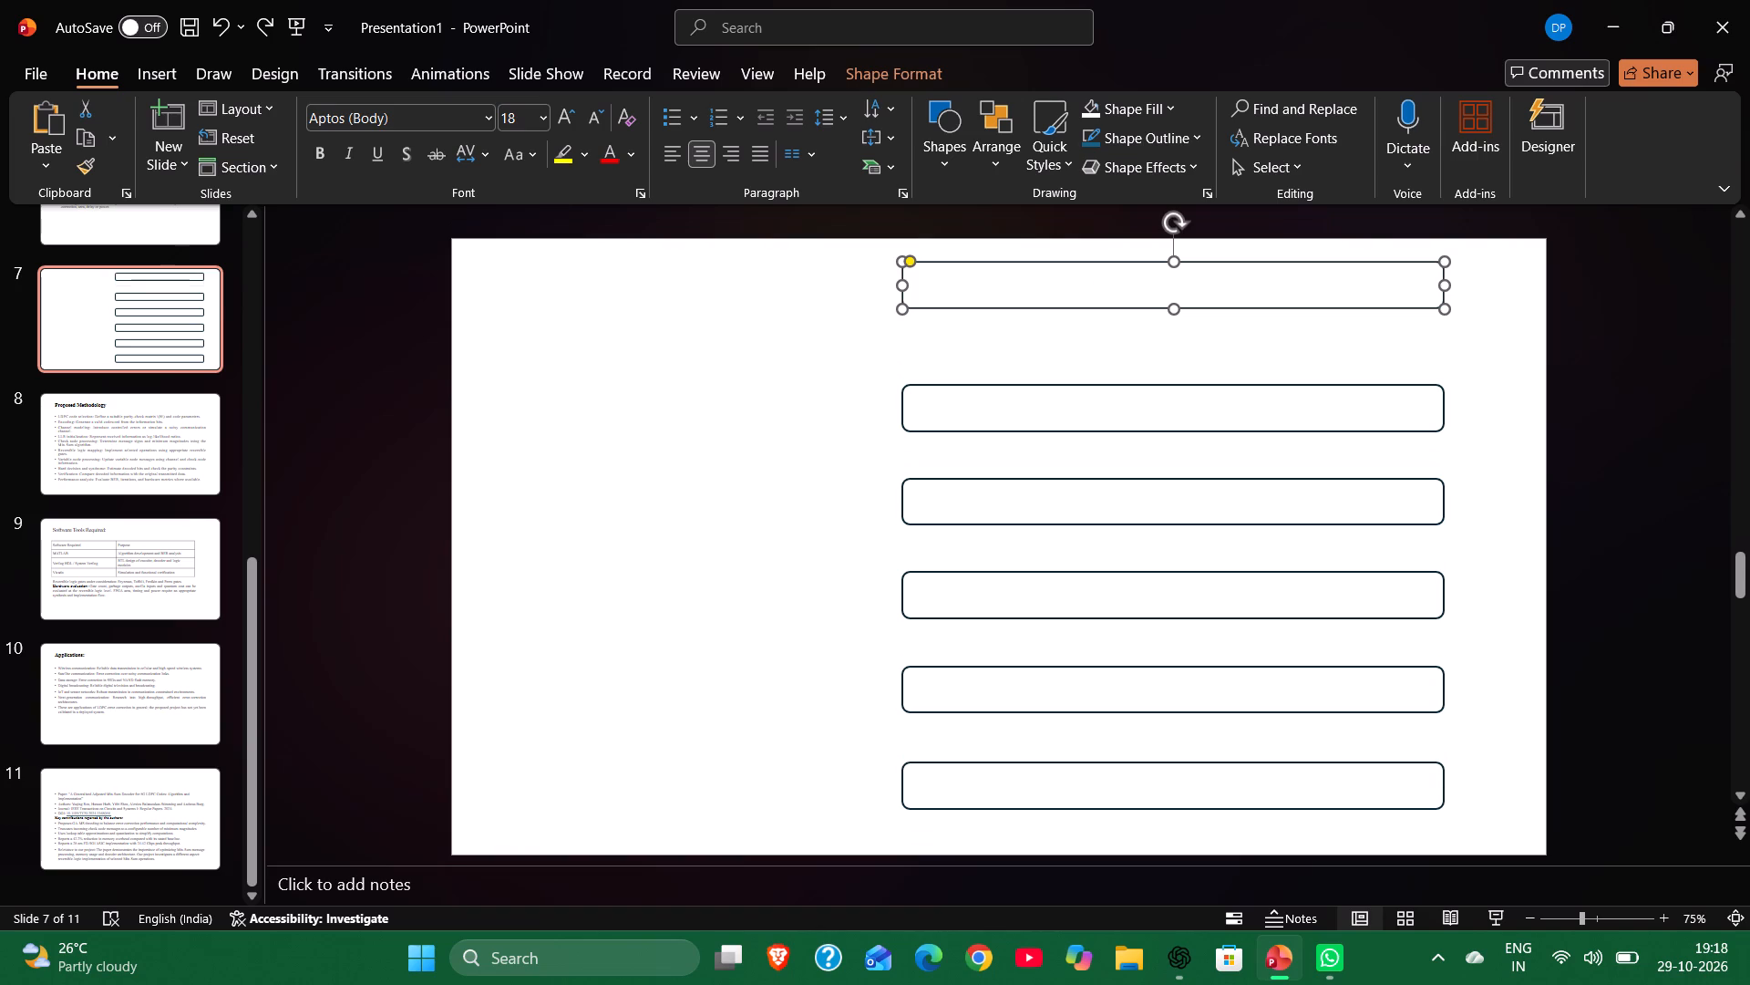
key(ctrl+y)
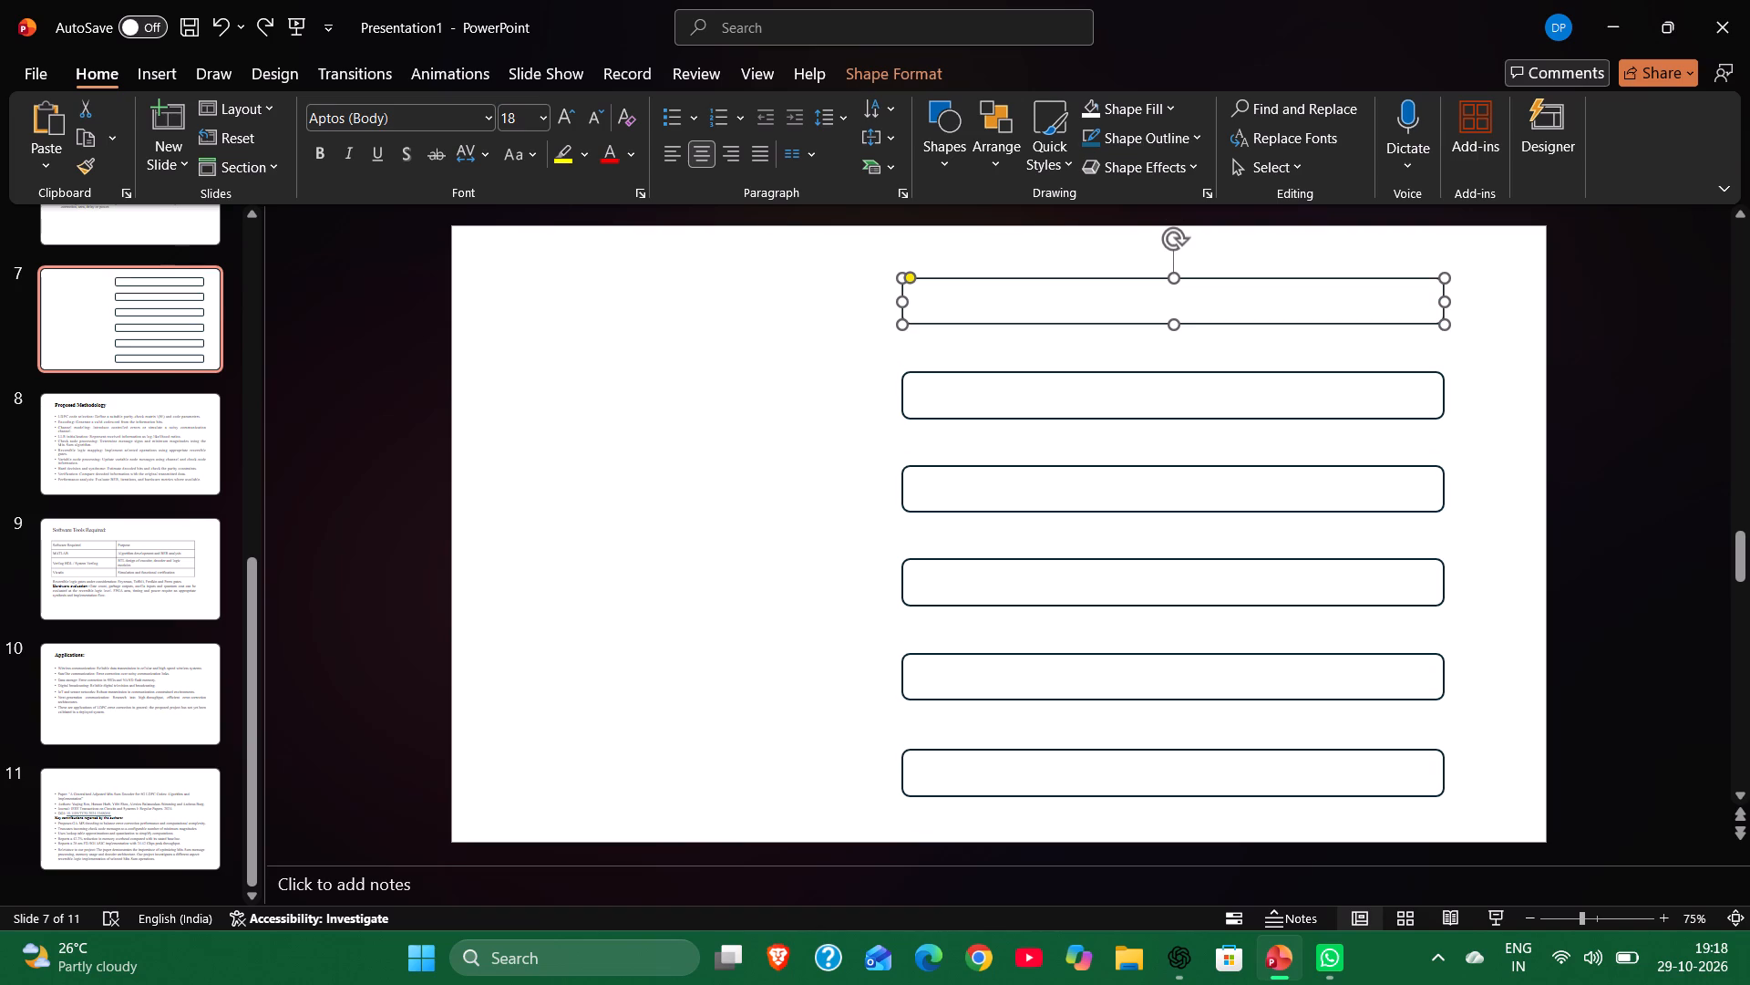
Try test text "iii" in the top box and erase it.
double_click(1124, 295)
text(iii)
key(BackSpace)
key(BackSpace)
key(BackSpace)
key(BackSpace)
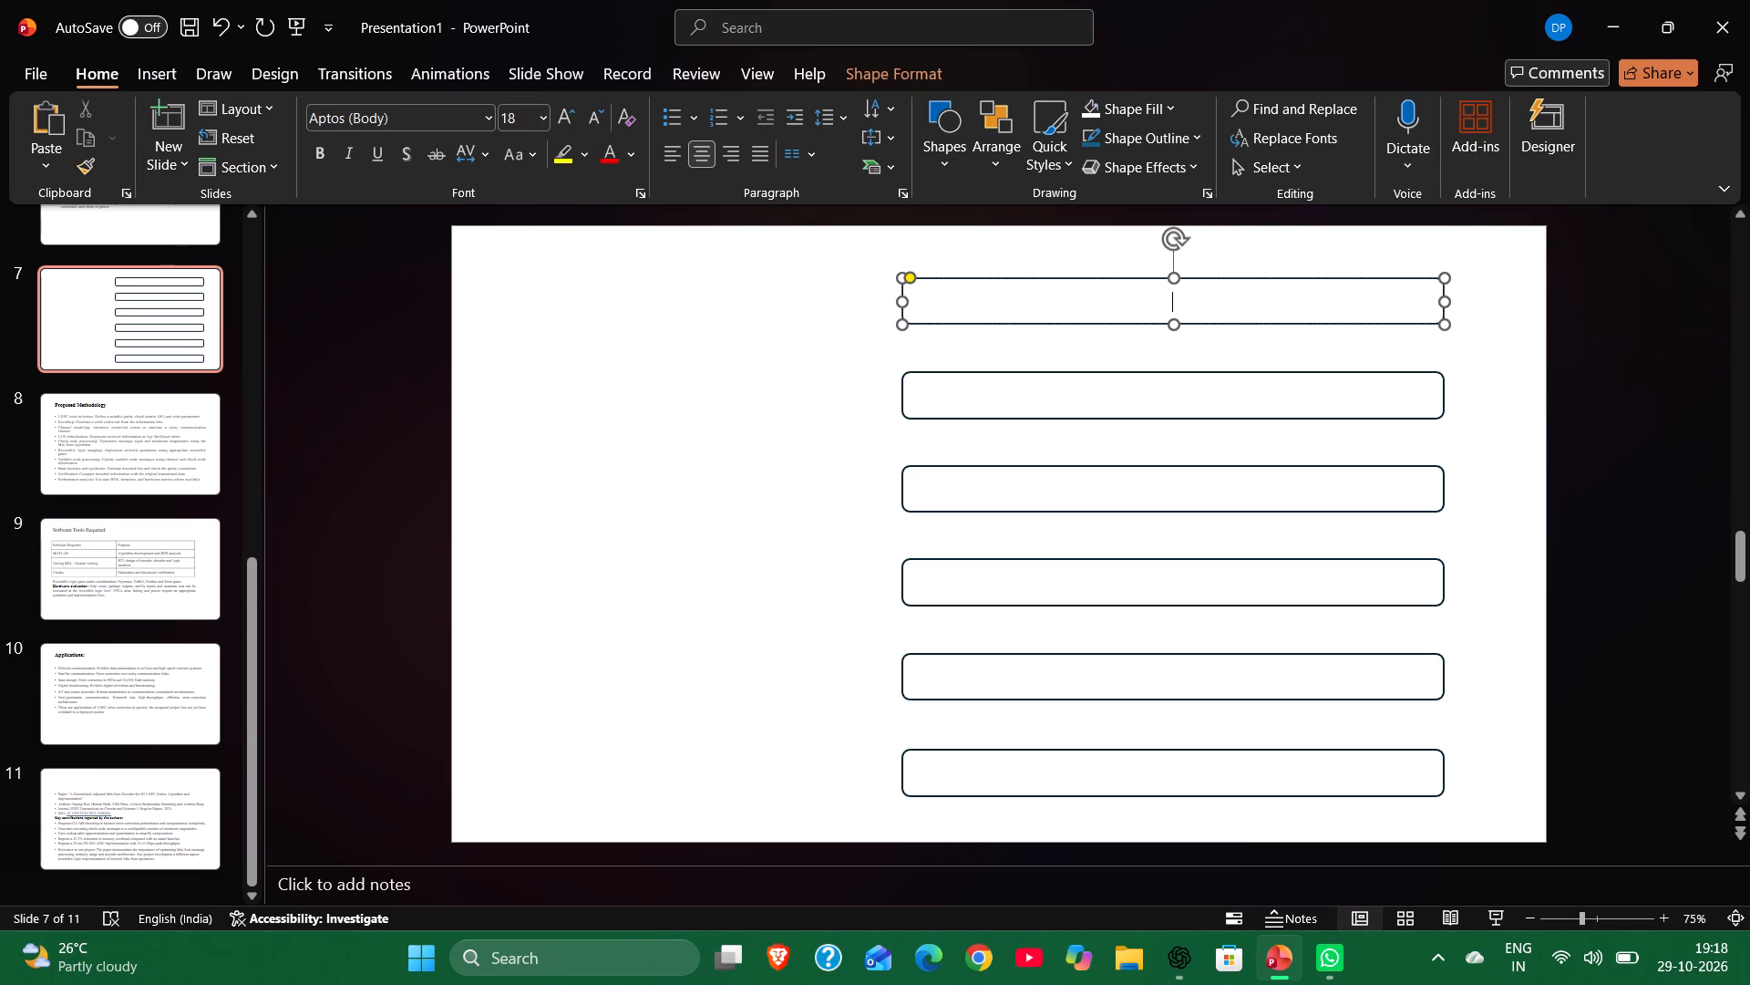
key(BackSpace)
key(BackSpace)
Undo the box edits on slide 7 all the way back to the layout with the "ff" box at the top.
key(ctrl+z)
key(ctrl+z)
key(ctrl+z)
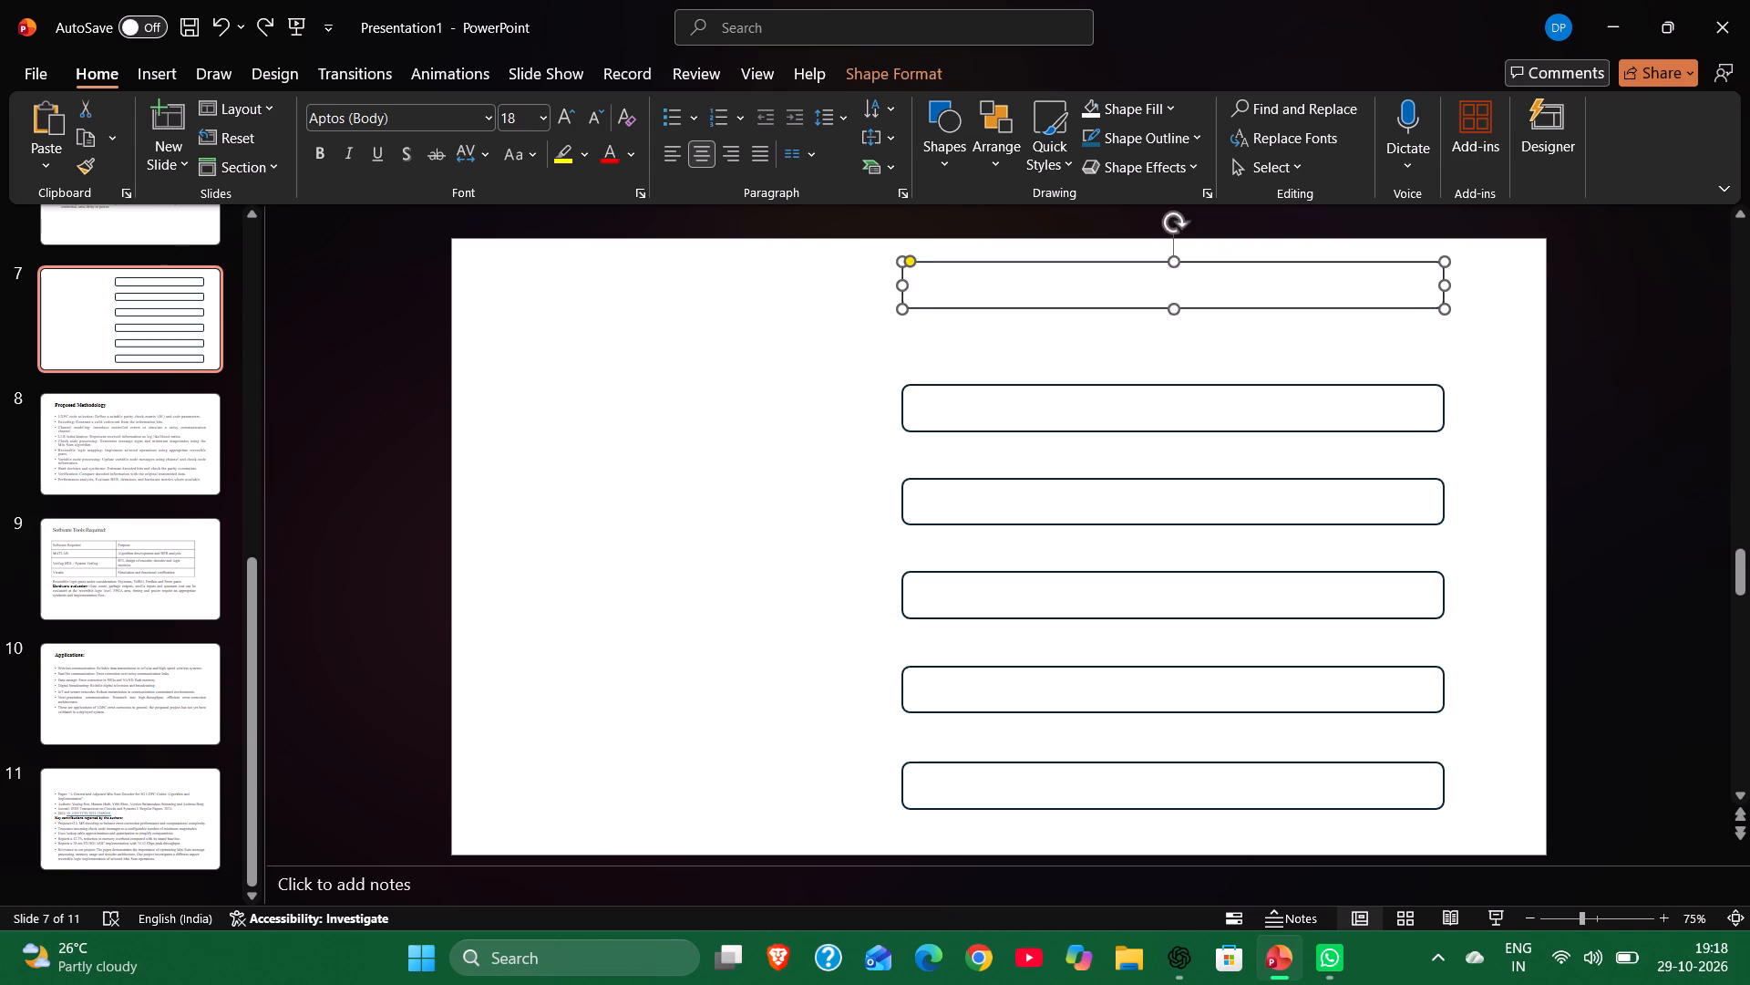
key(ctrl+z)
key(ctrl+z)
key(ctrl+z)
key(ctrl+z)
key(ctrl+z)
key(ctrl+z)
key(ctrl+z)
key(ctrl+z)
key(ctrl+z)
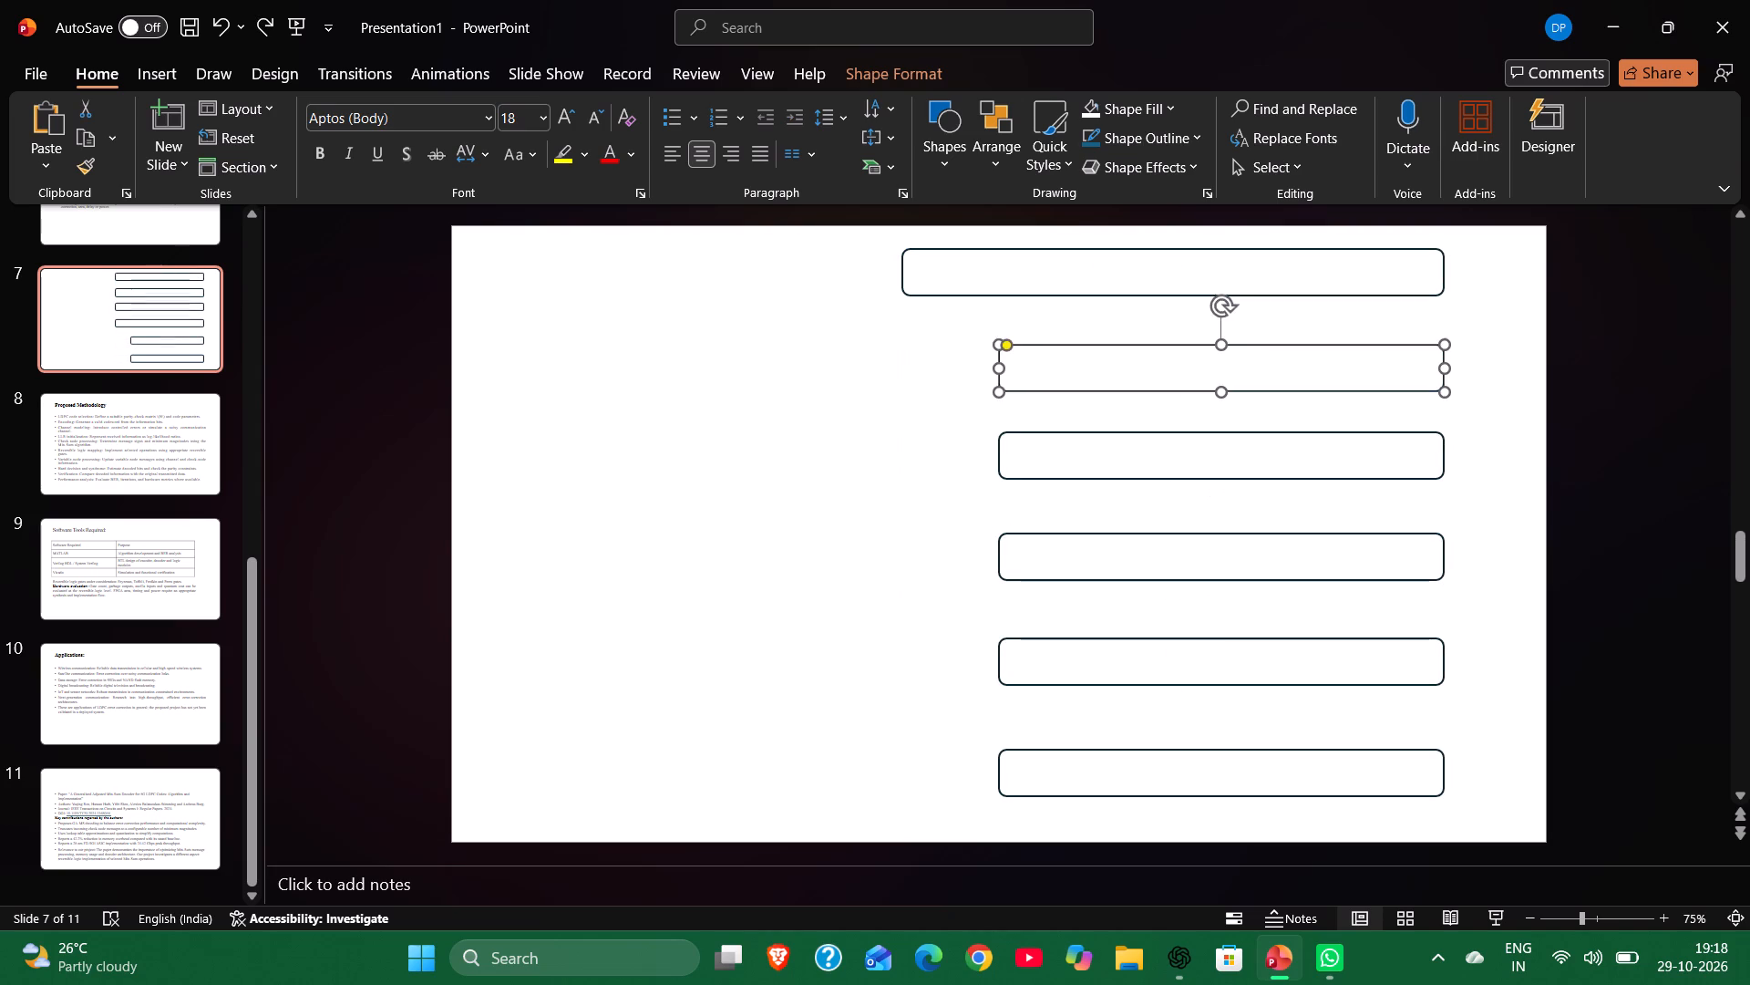
key(ctrl+z)
key(ctrl+z)
key(ctrl+z)
key(ctrl+z)
key(ctrl+z)
key(ctrl+z)
key(ctrl+z)
key(ctrl+z)
key(ctrl+z)
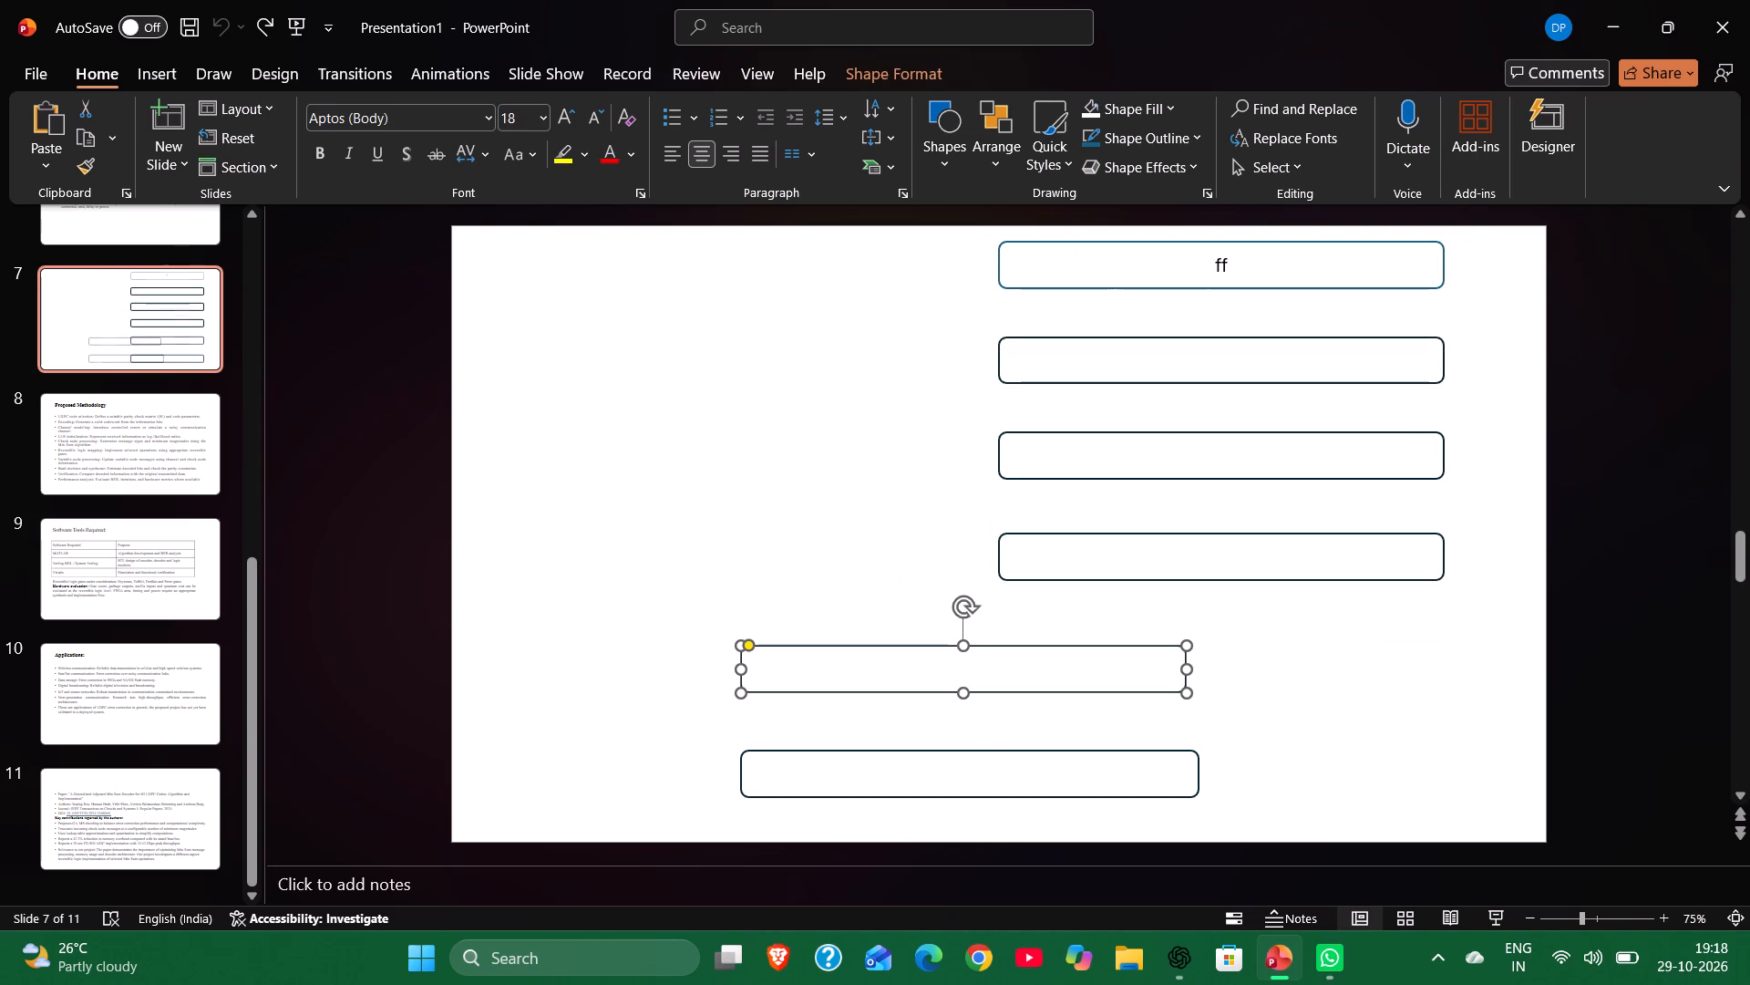
key(ctrl+z)
key(ctrl+z)
key(ctrl+z)
key(ctrl+z)
key(ctrl+z)
key(ctrl+z)
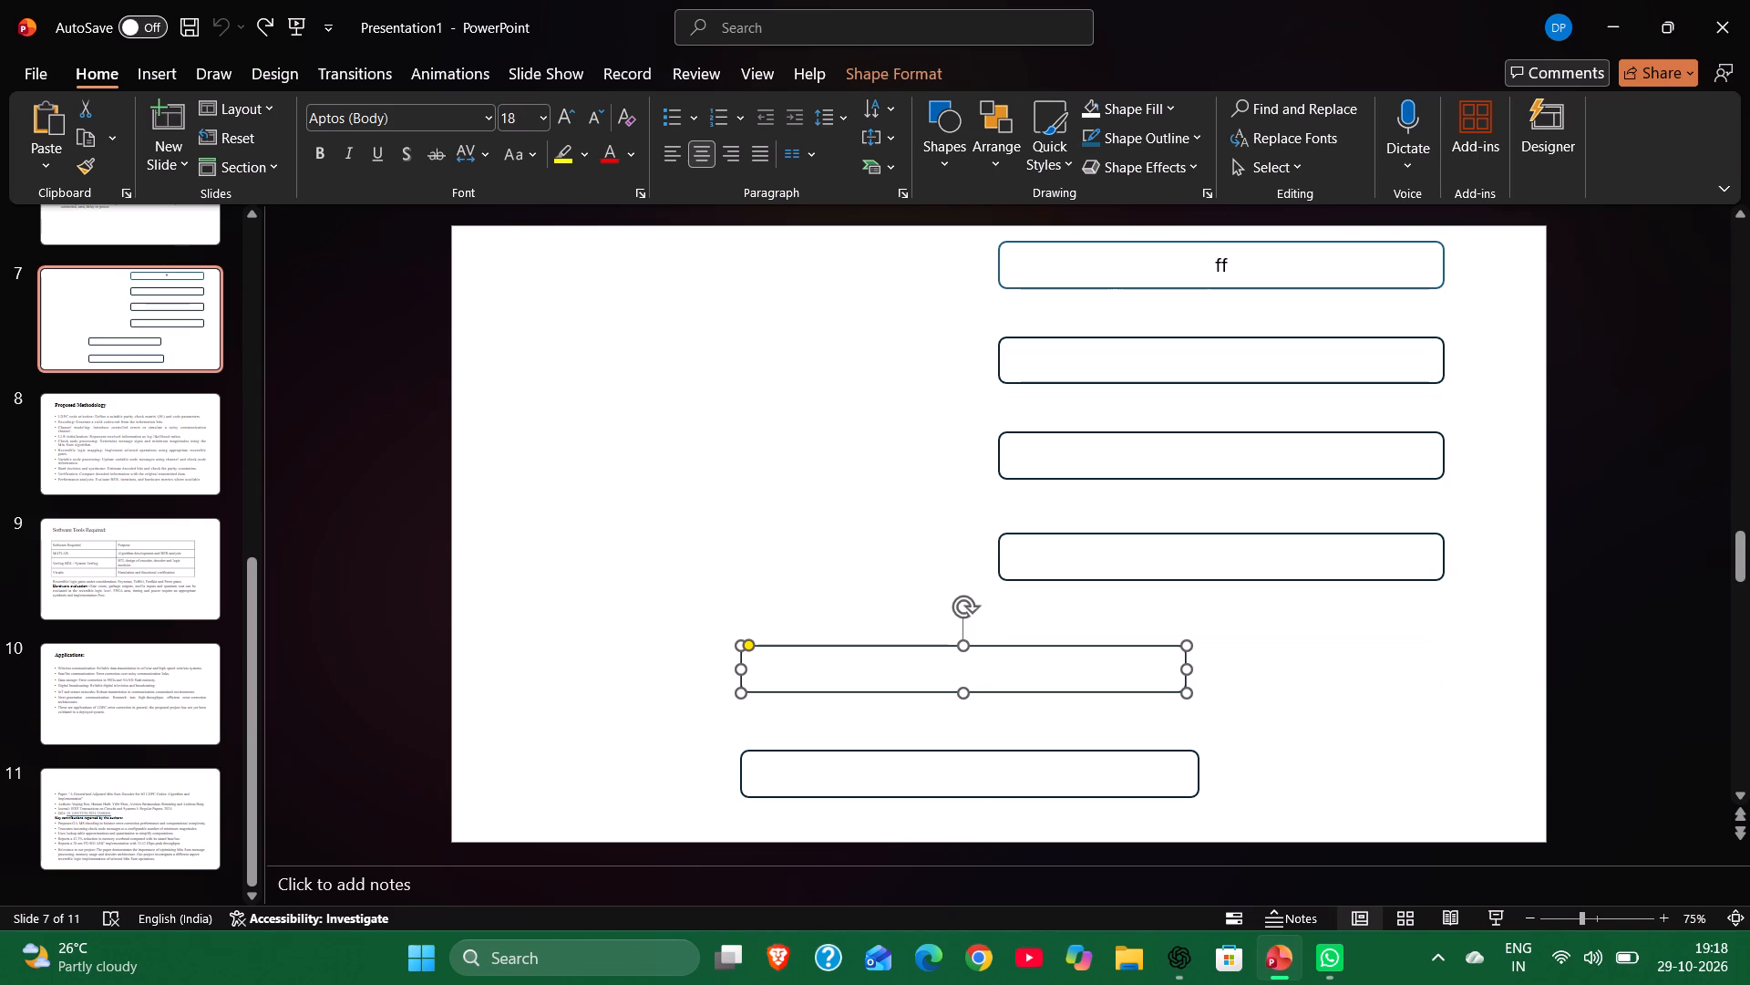
key(ctrl+z)
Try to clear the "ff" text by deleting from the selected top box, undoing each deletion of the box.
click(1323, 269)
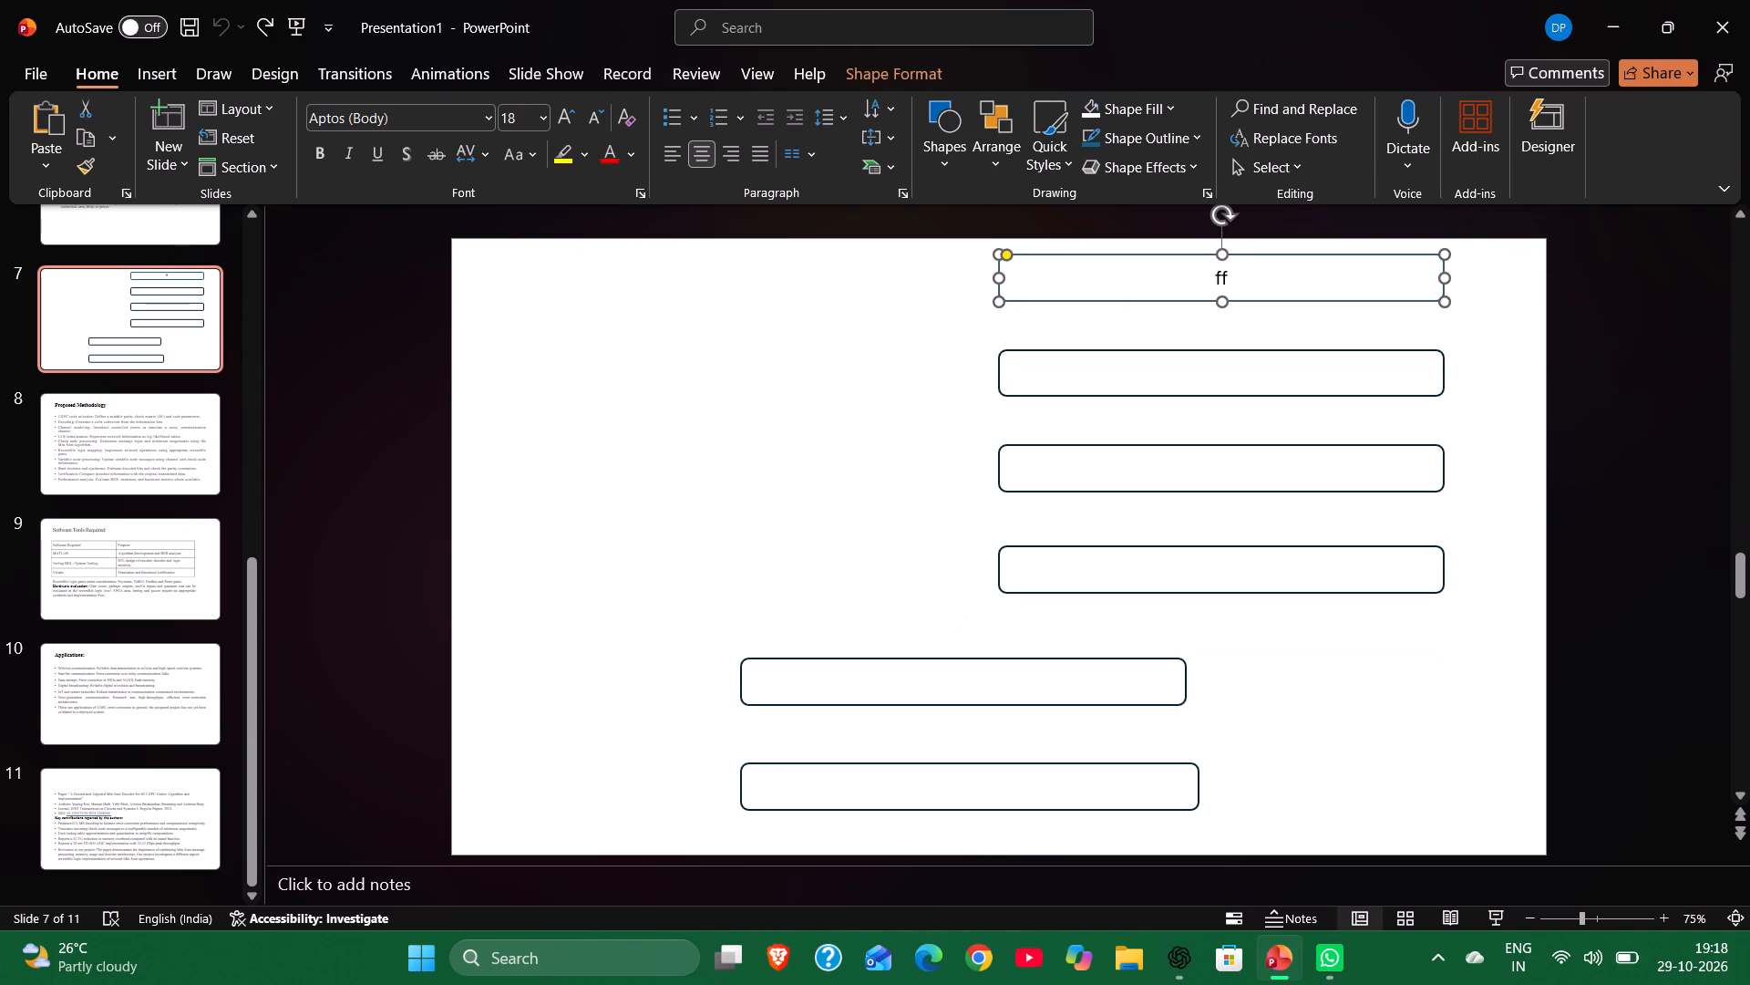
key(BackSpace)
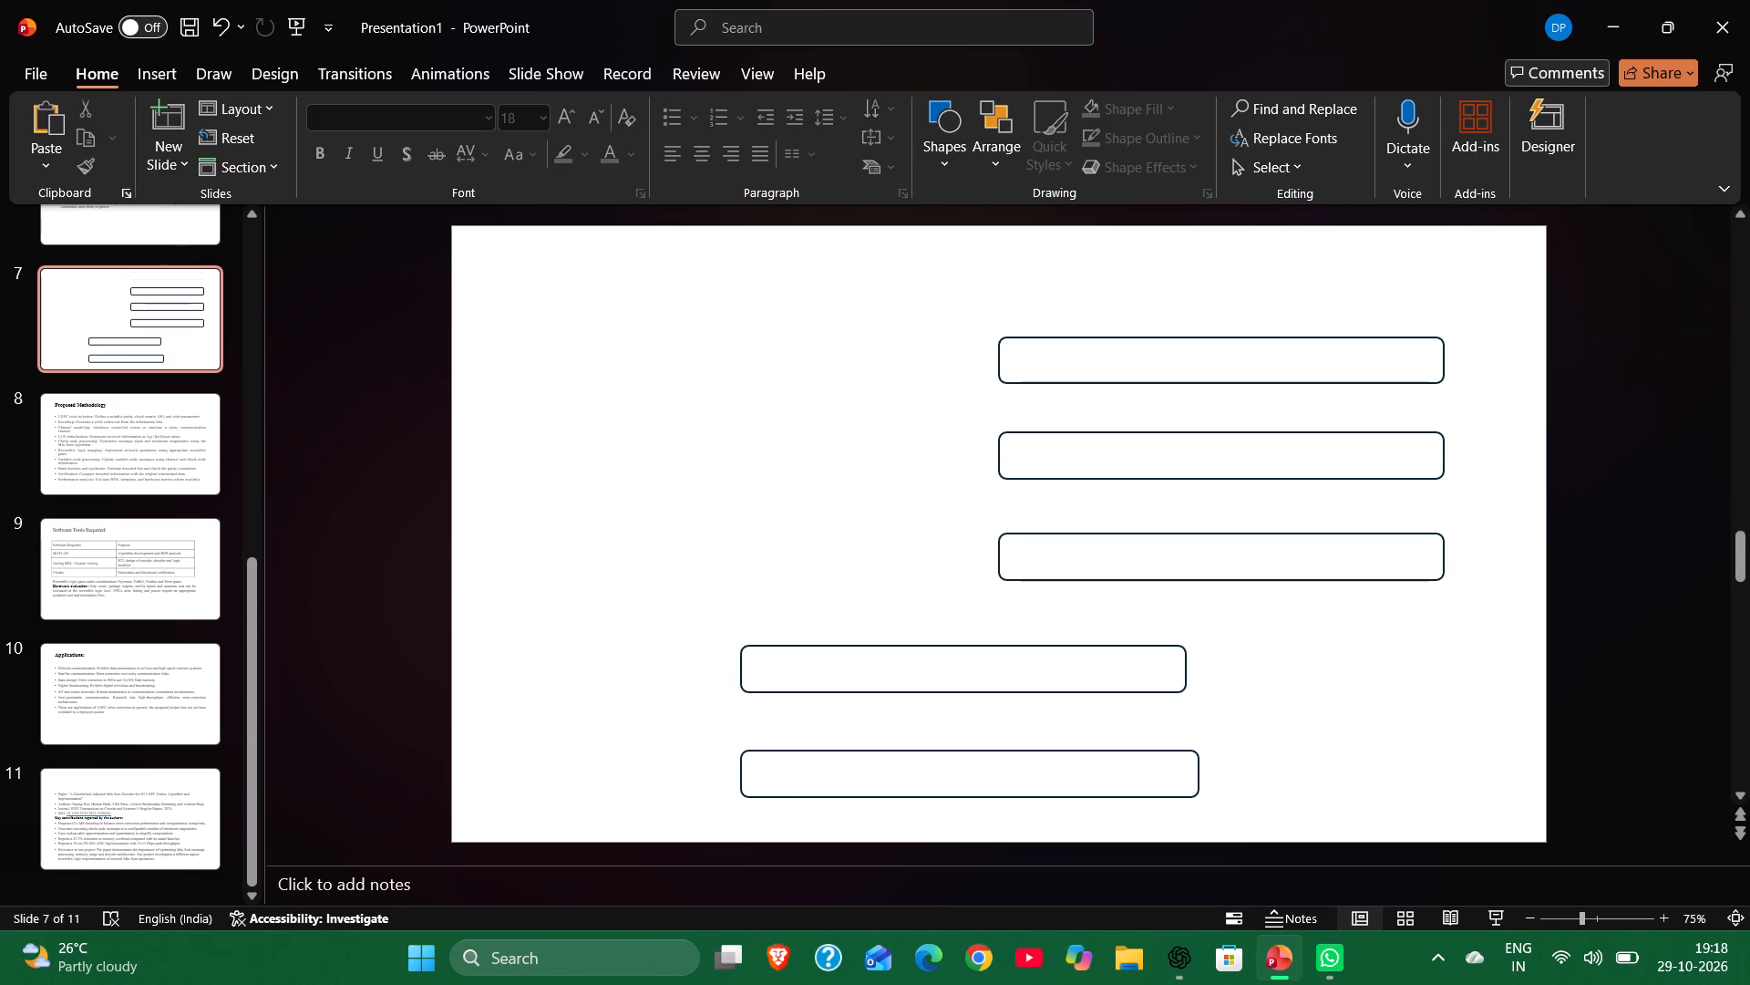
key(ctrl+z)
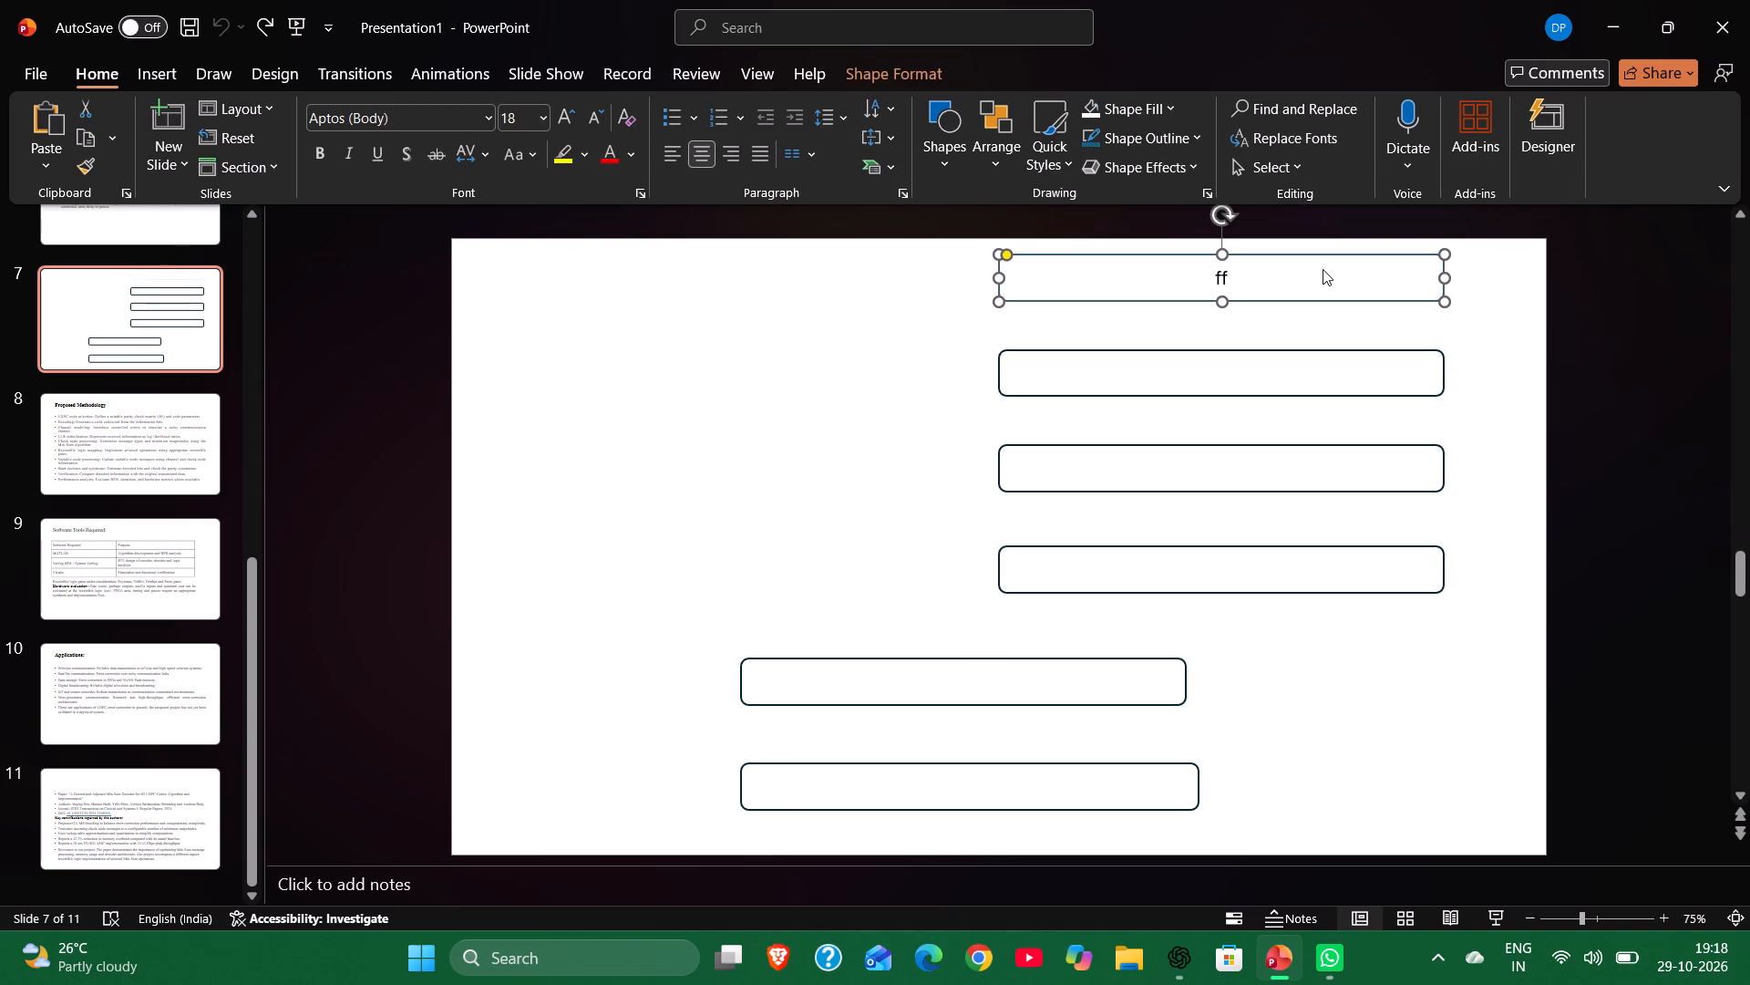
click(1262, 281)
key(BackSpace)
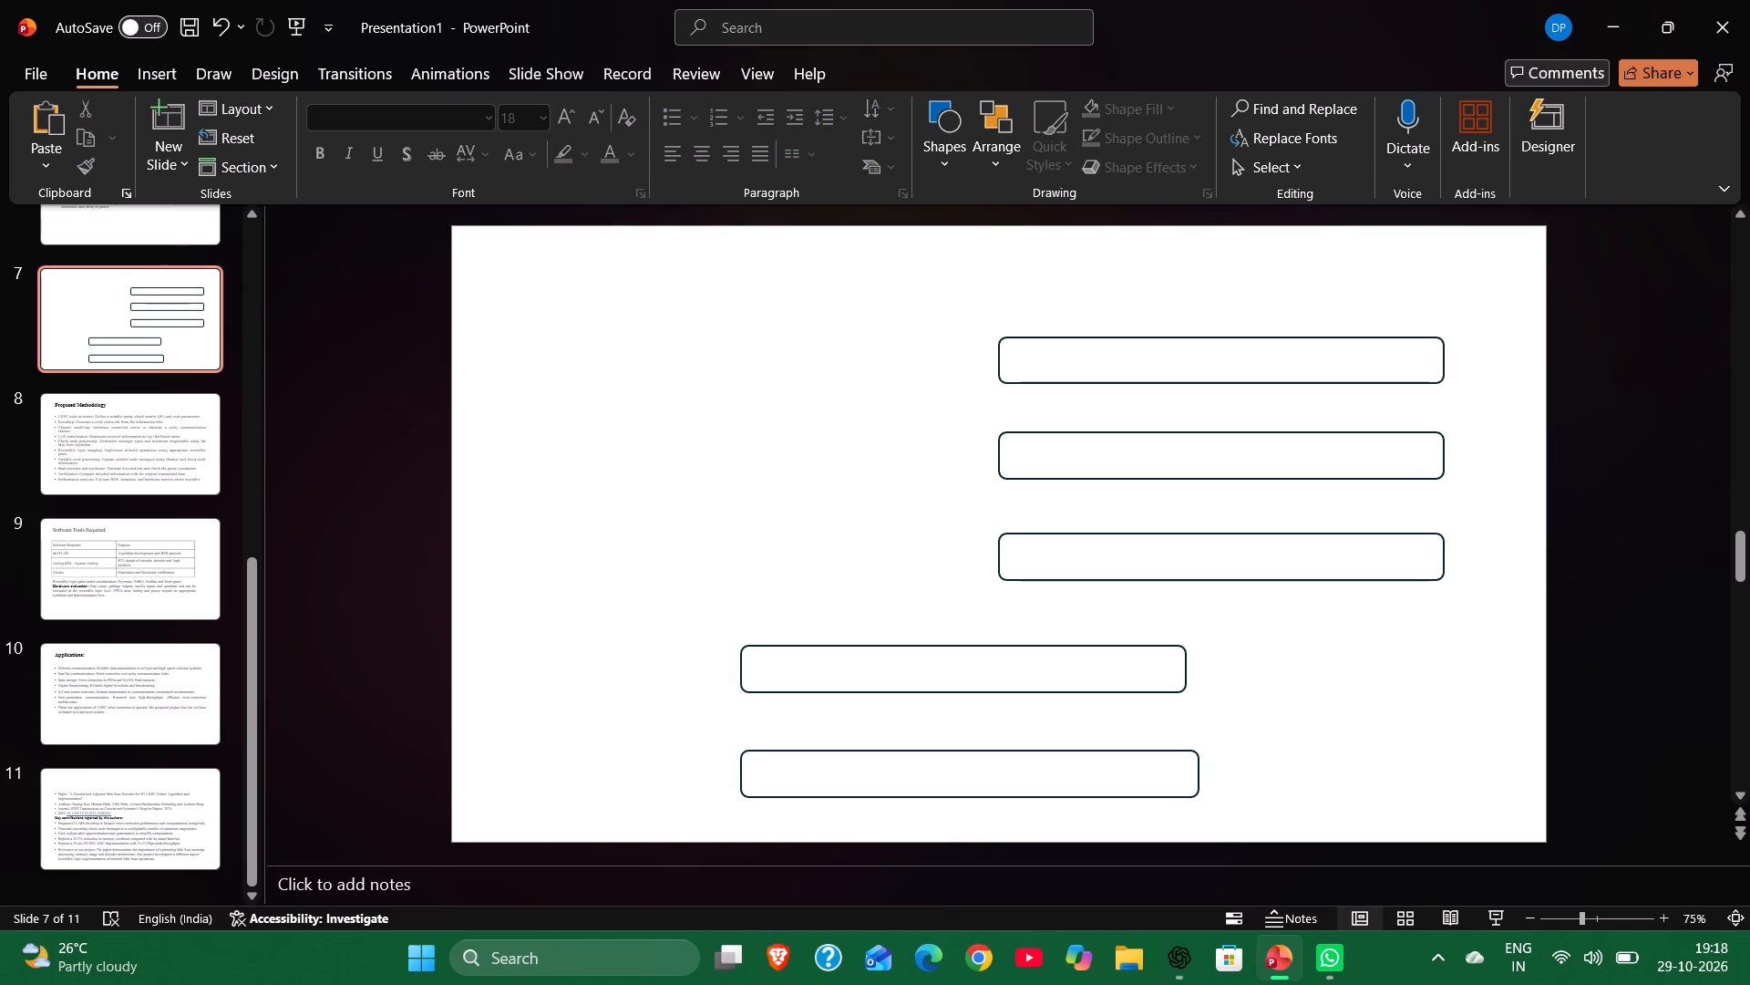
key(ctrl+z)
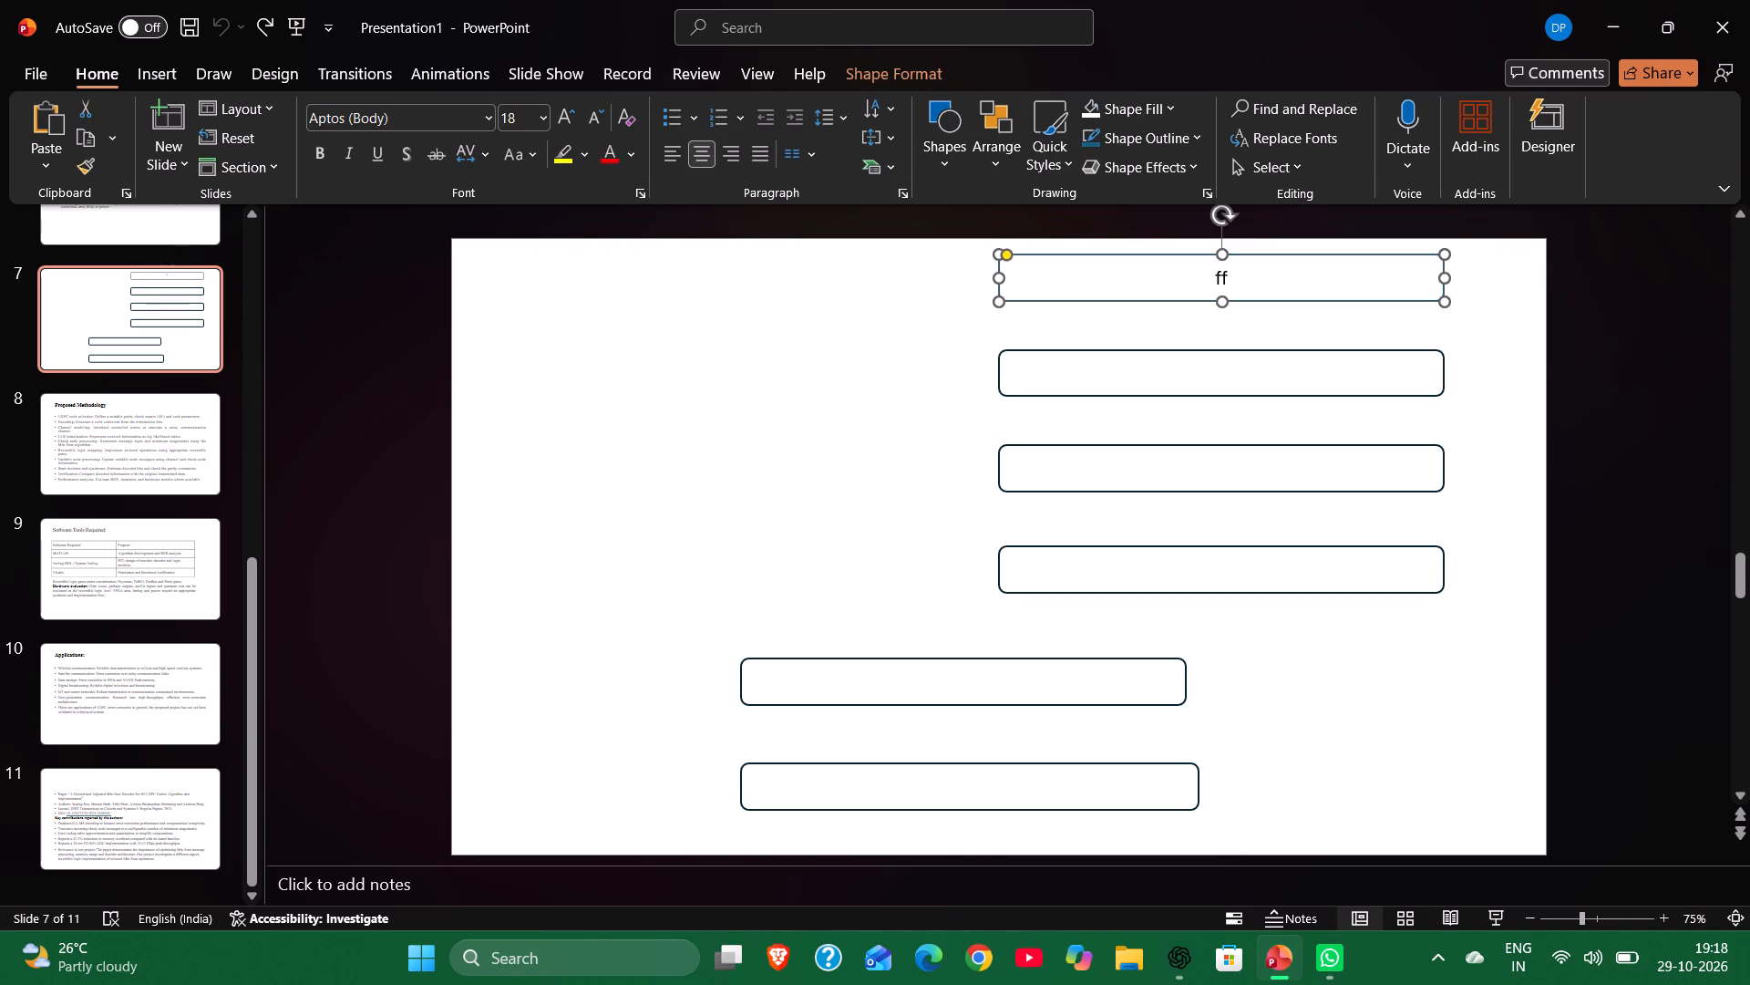
Erase the "ff" text inside the top box on slide 7, keeping the box itself.
click(1222, 271)
key(BackSpace)
key(Right)
key(BackSpace)
Delete the five other rounded boxes below the top one, leaving only the emptied box on slide 7.
click(1175, 364)
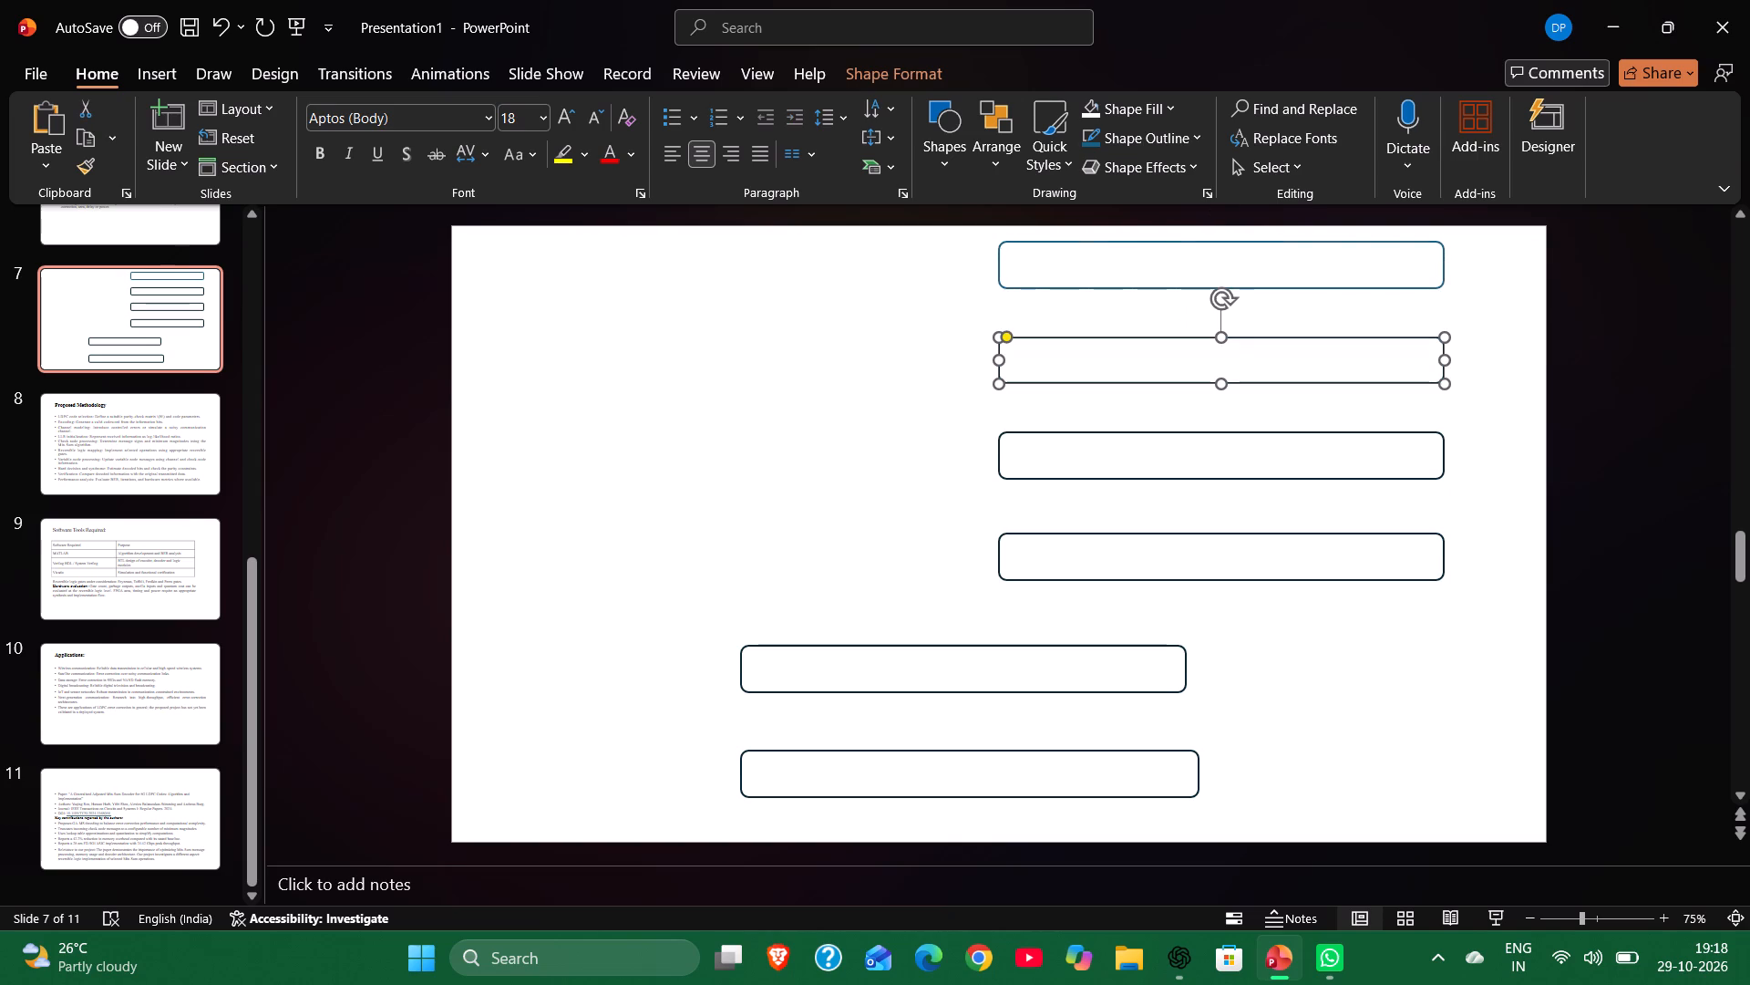
key(BackSpace)
click(1198, 467)
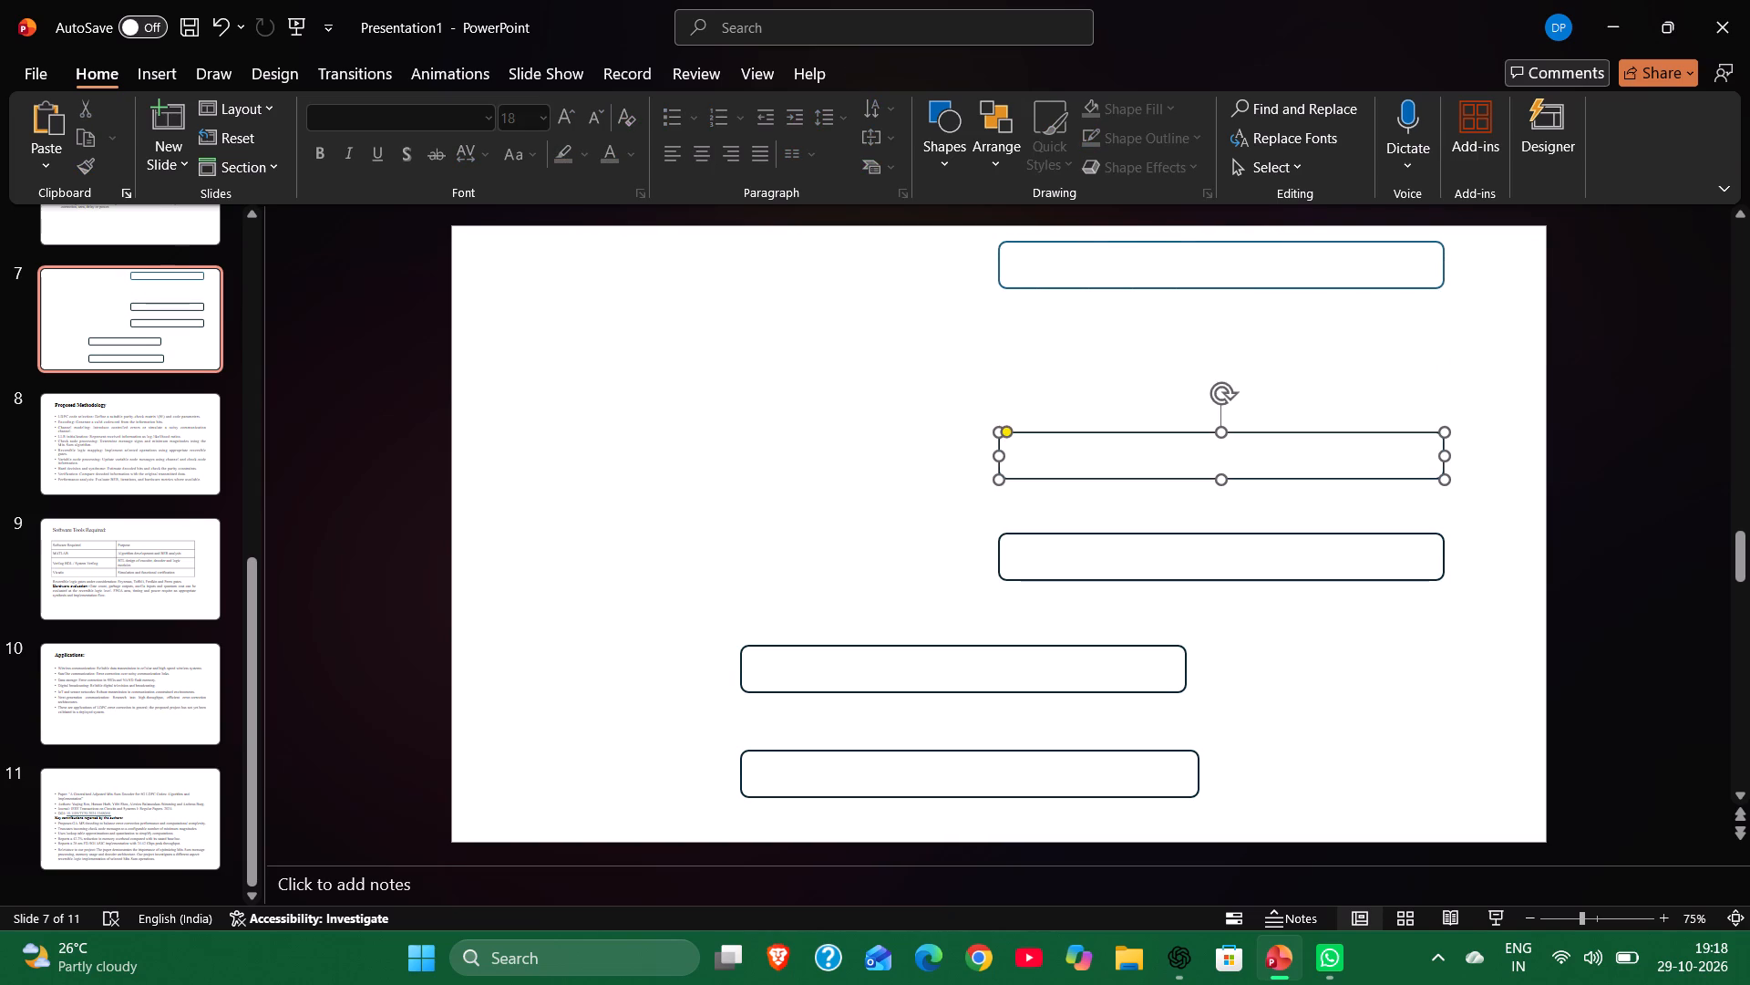
key(BackSpace)
click(1216, 534)
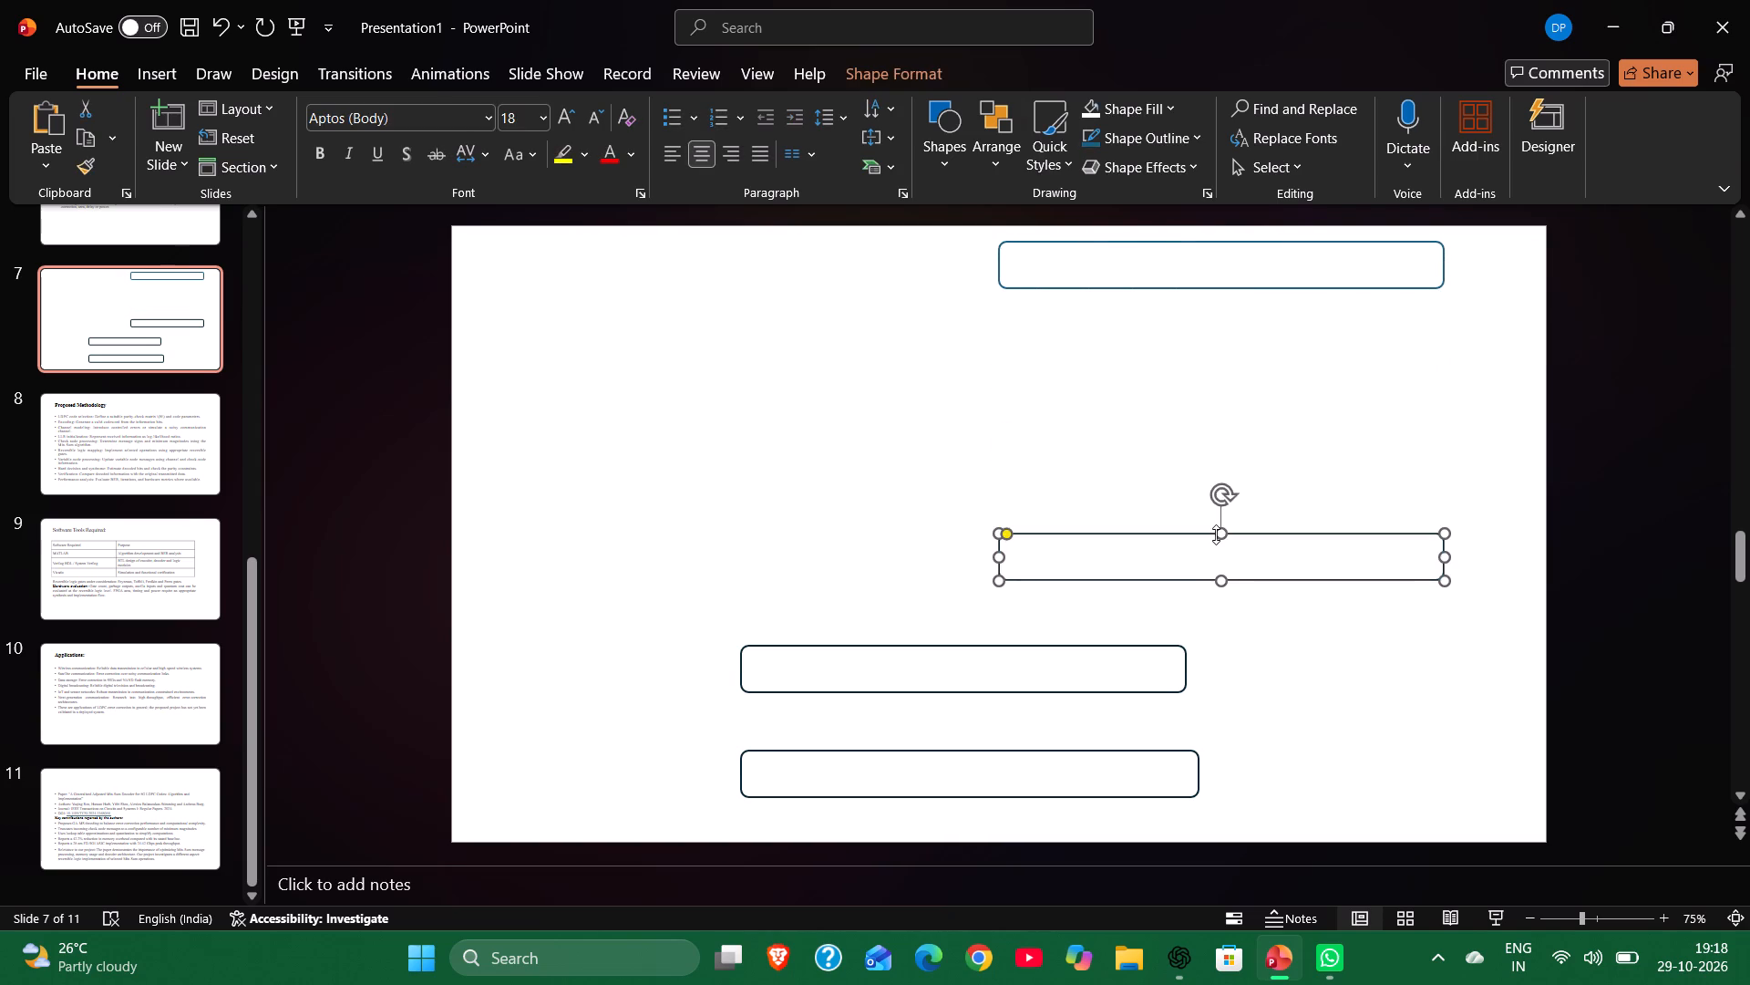
key(BackSpace)
click(1098, 644)
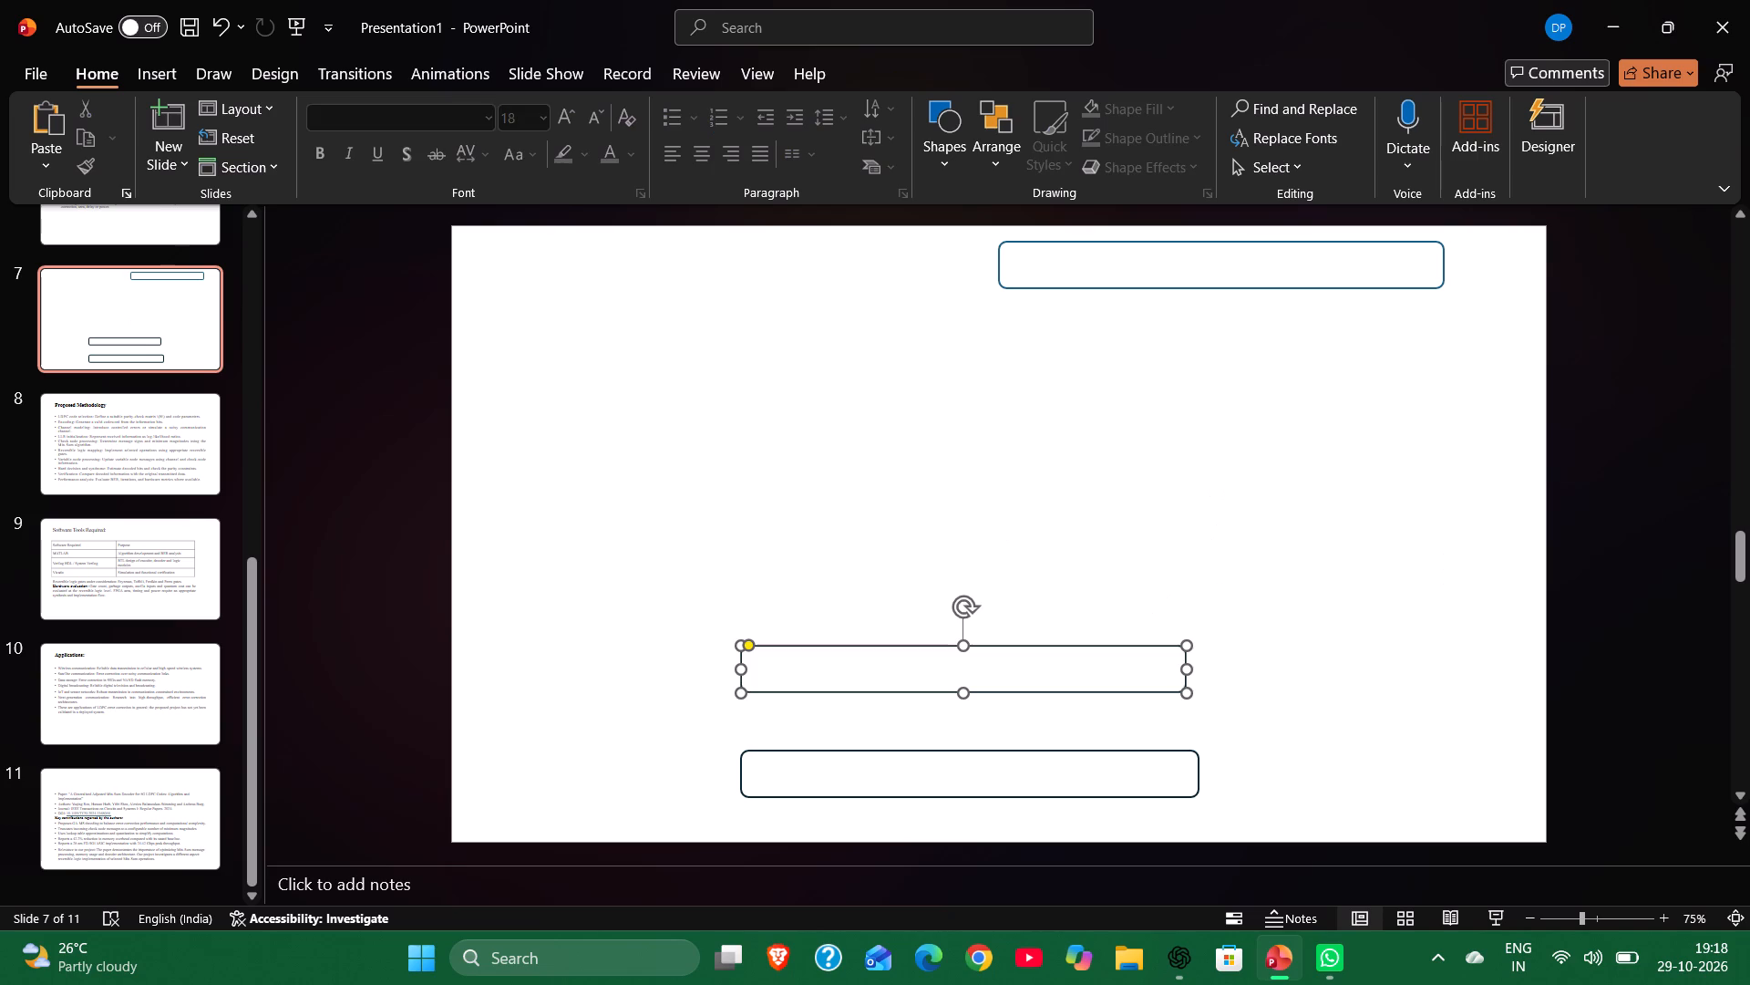
key(BackSpace)
click(1104, 775)
key(BackSpace)
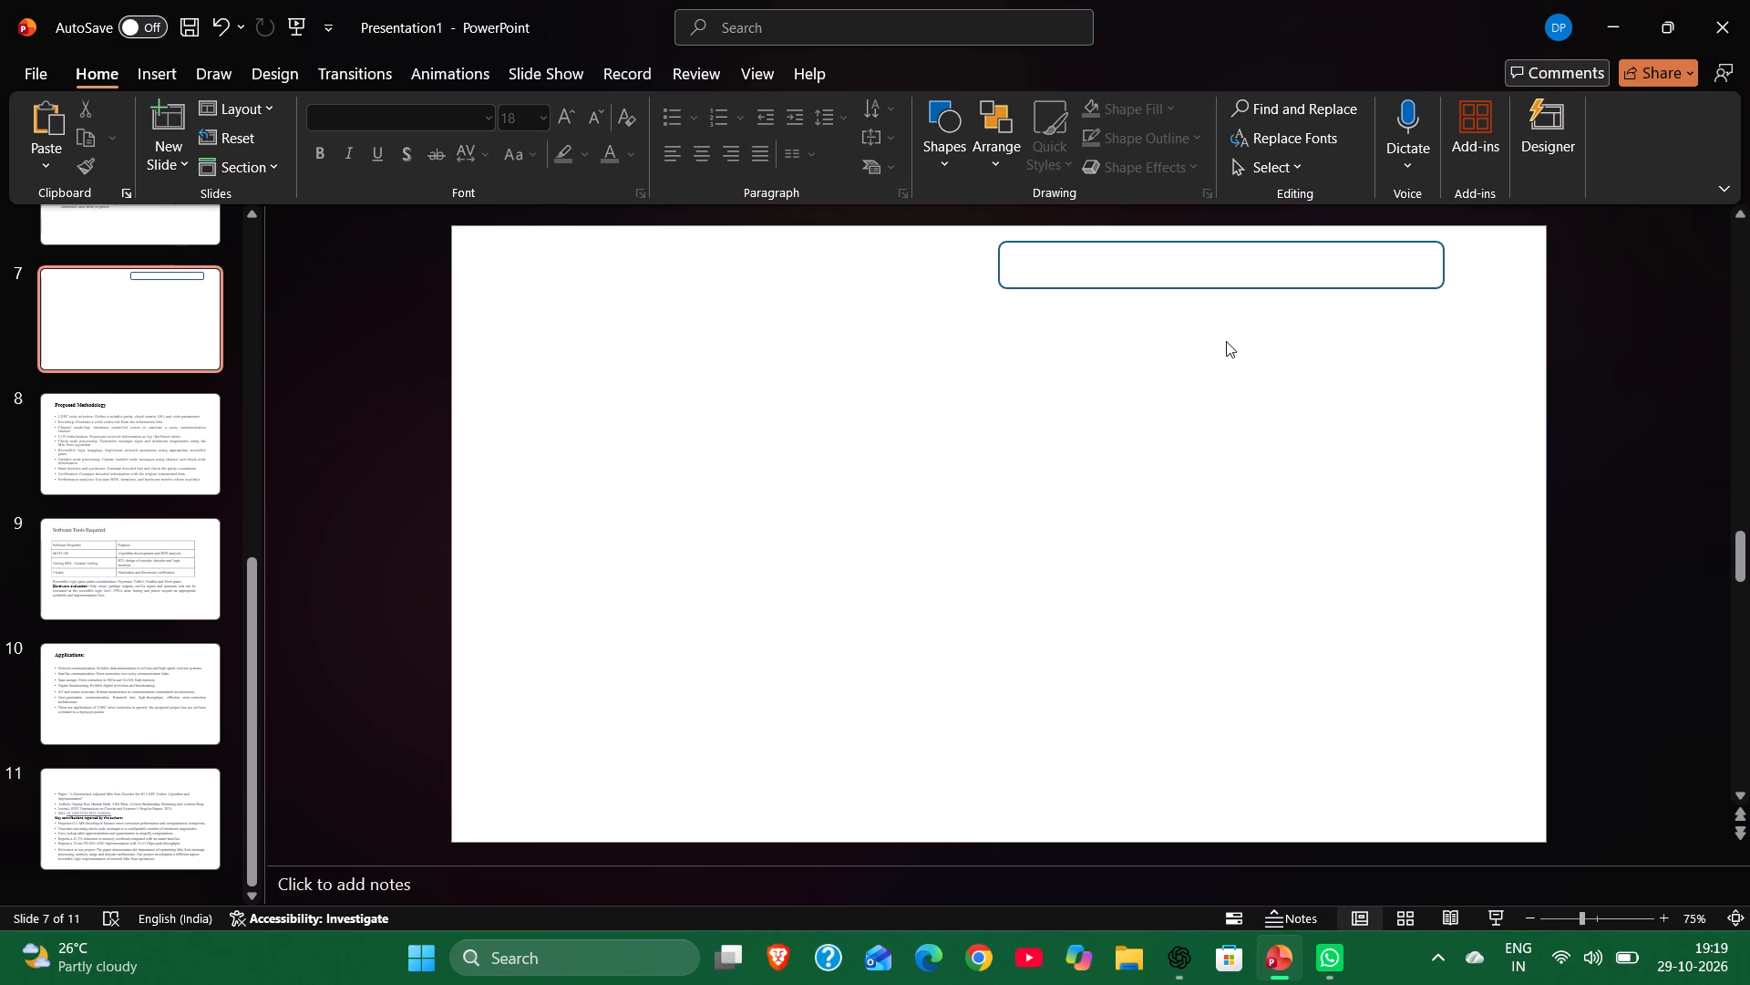
Move the remaining empty box slightly lower on the slide, keeping it in the right half.
drag(1230, 261, 1204, 323)
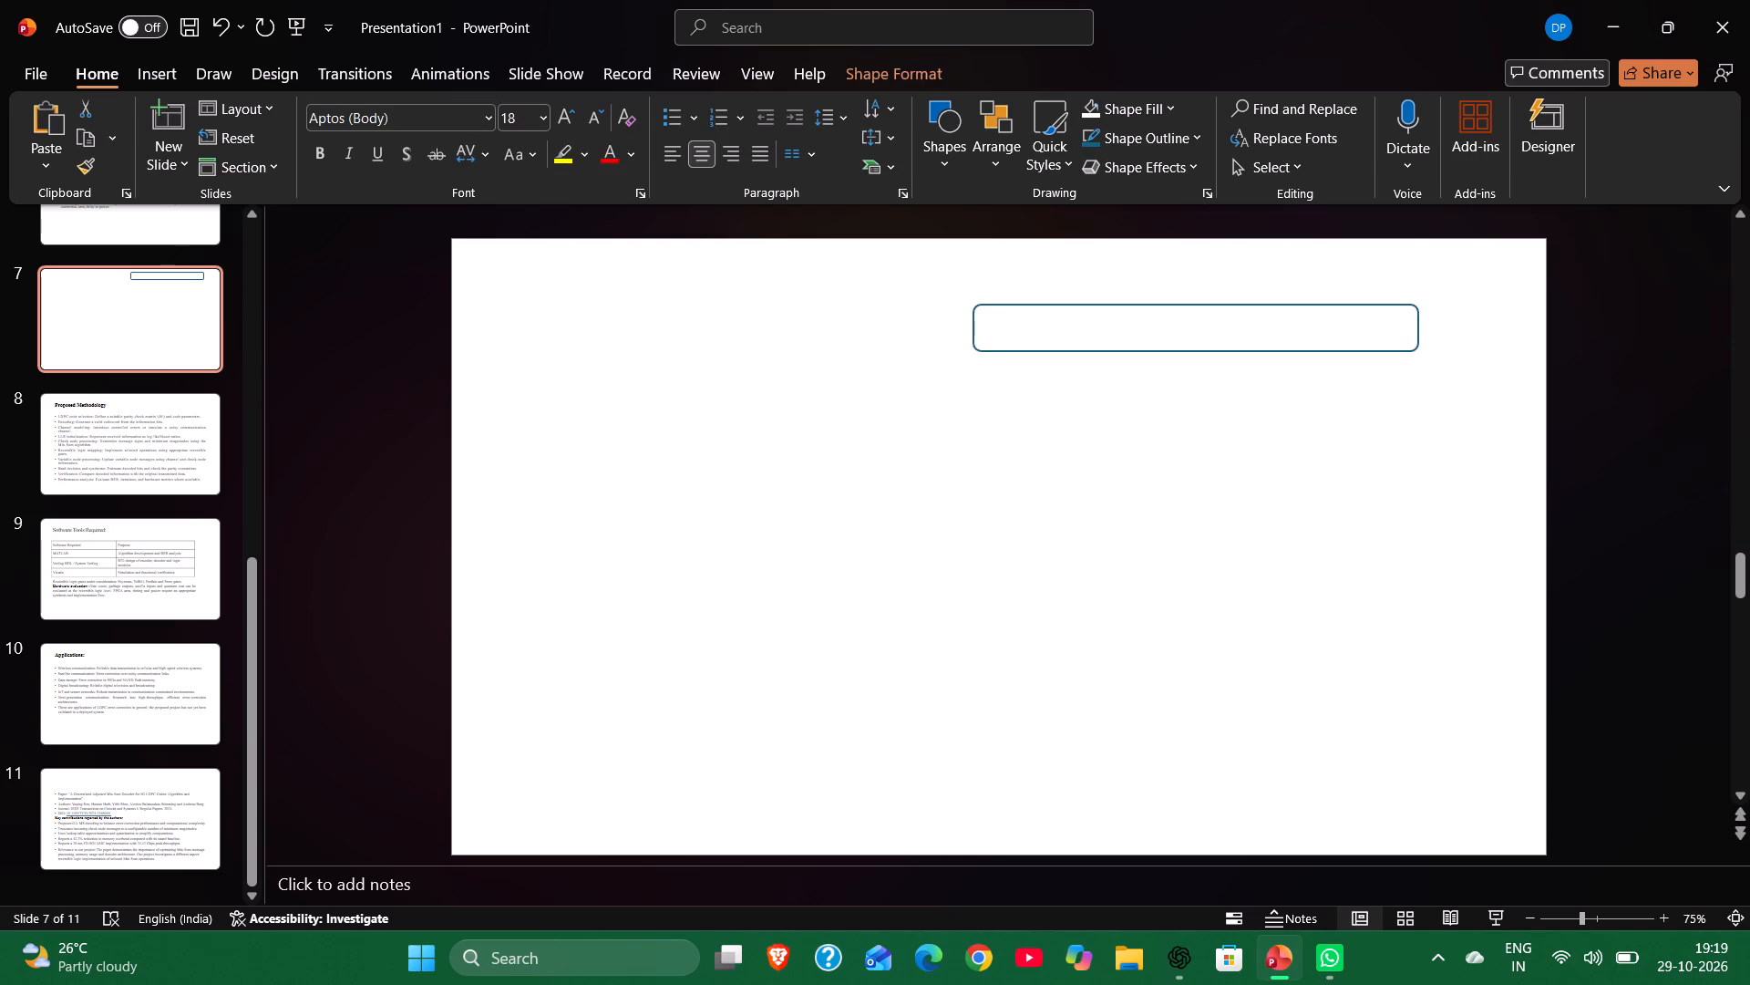
drag(1204, 323, 1215, 324)
drag(1215, 324, 1234, 330)
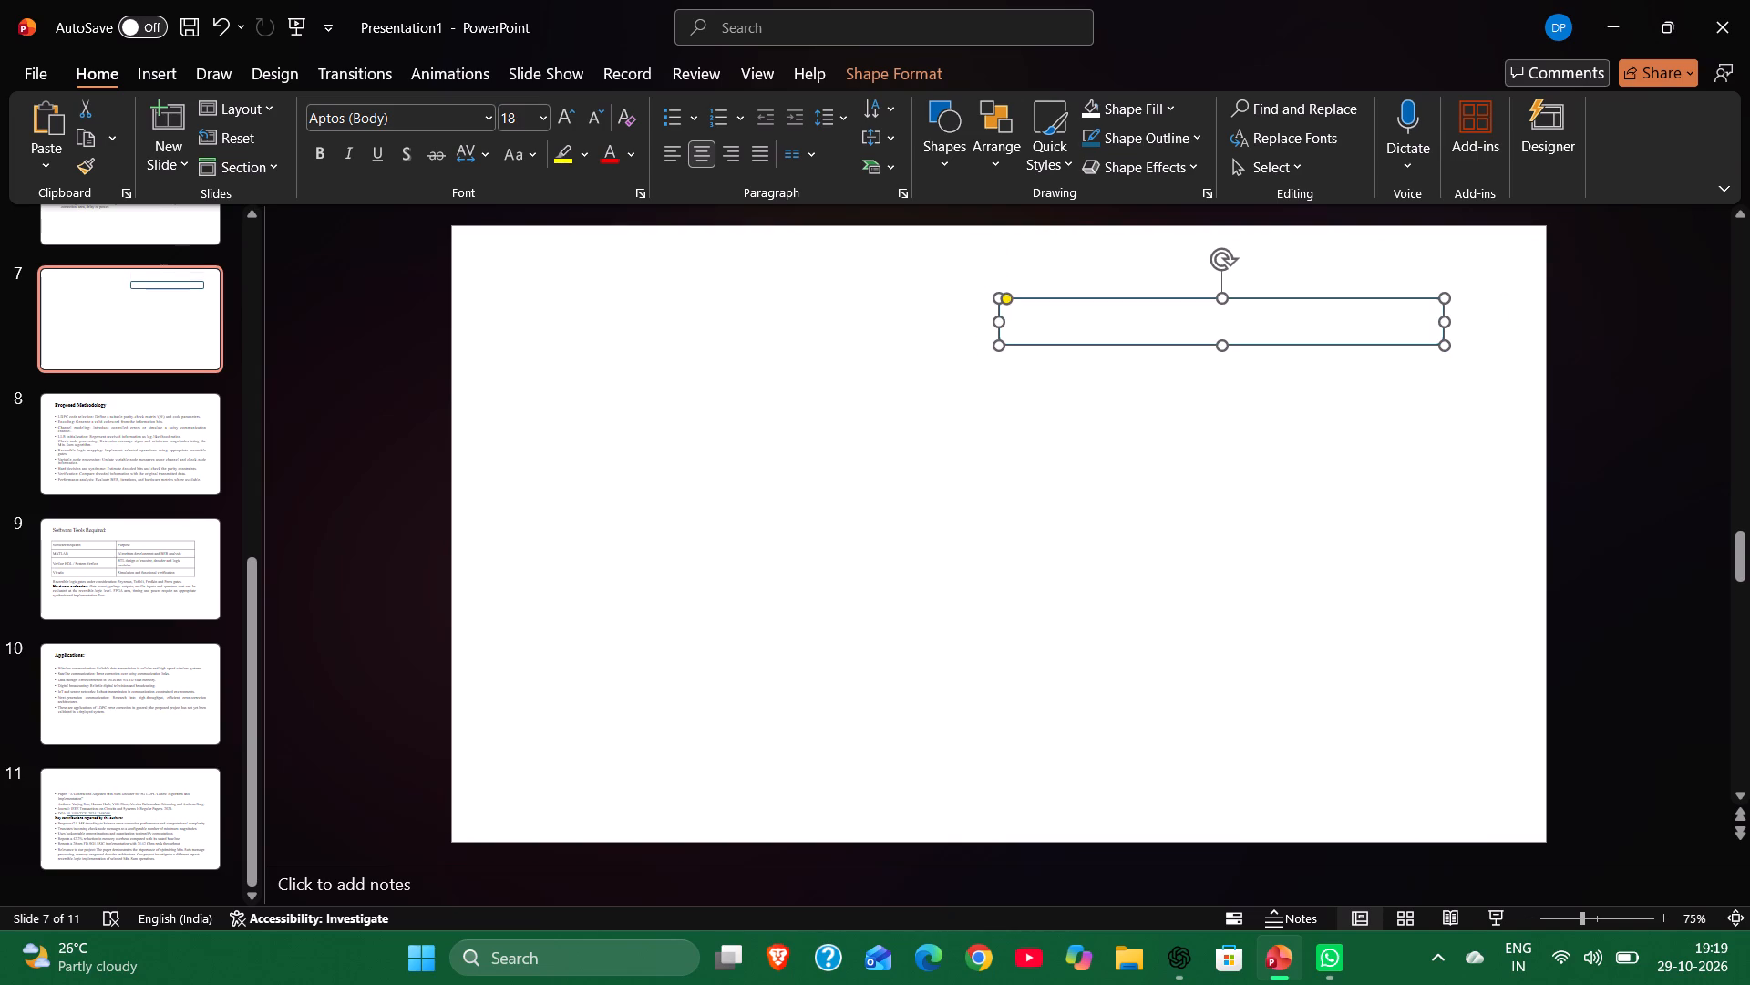
Duplicate the empty box with five pasted copies so slide 7 has six identical boxes.
key(ctrl+c)
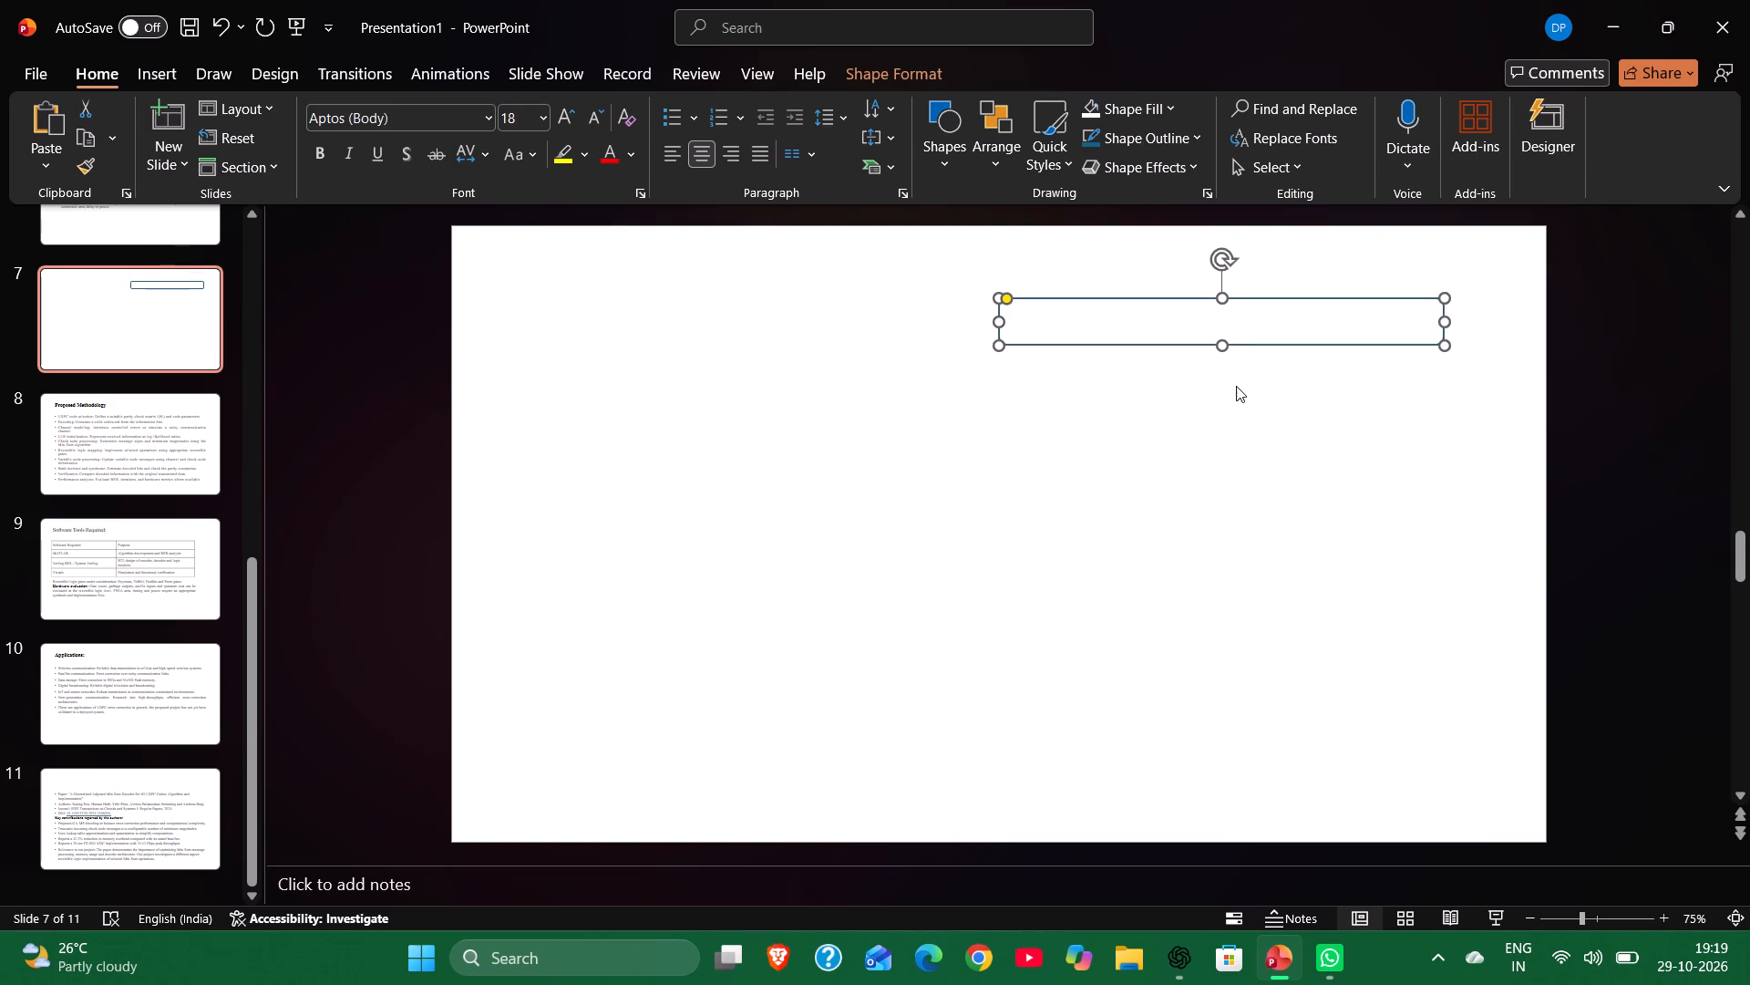
click(1233, 387)
key(ctrl+v)
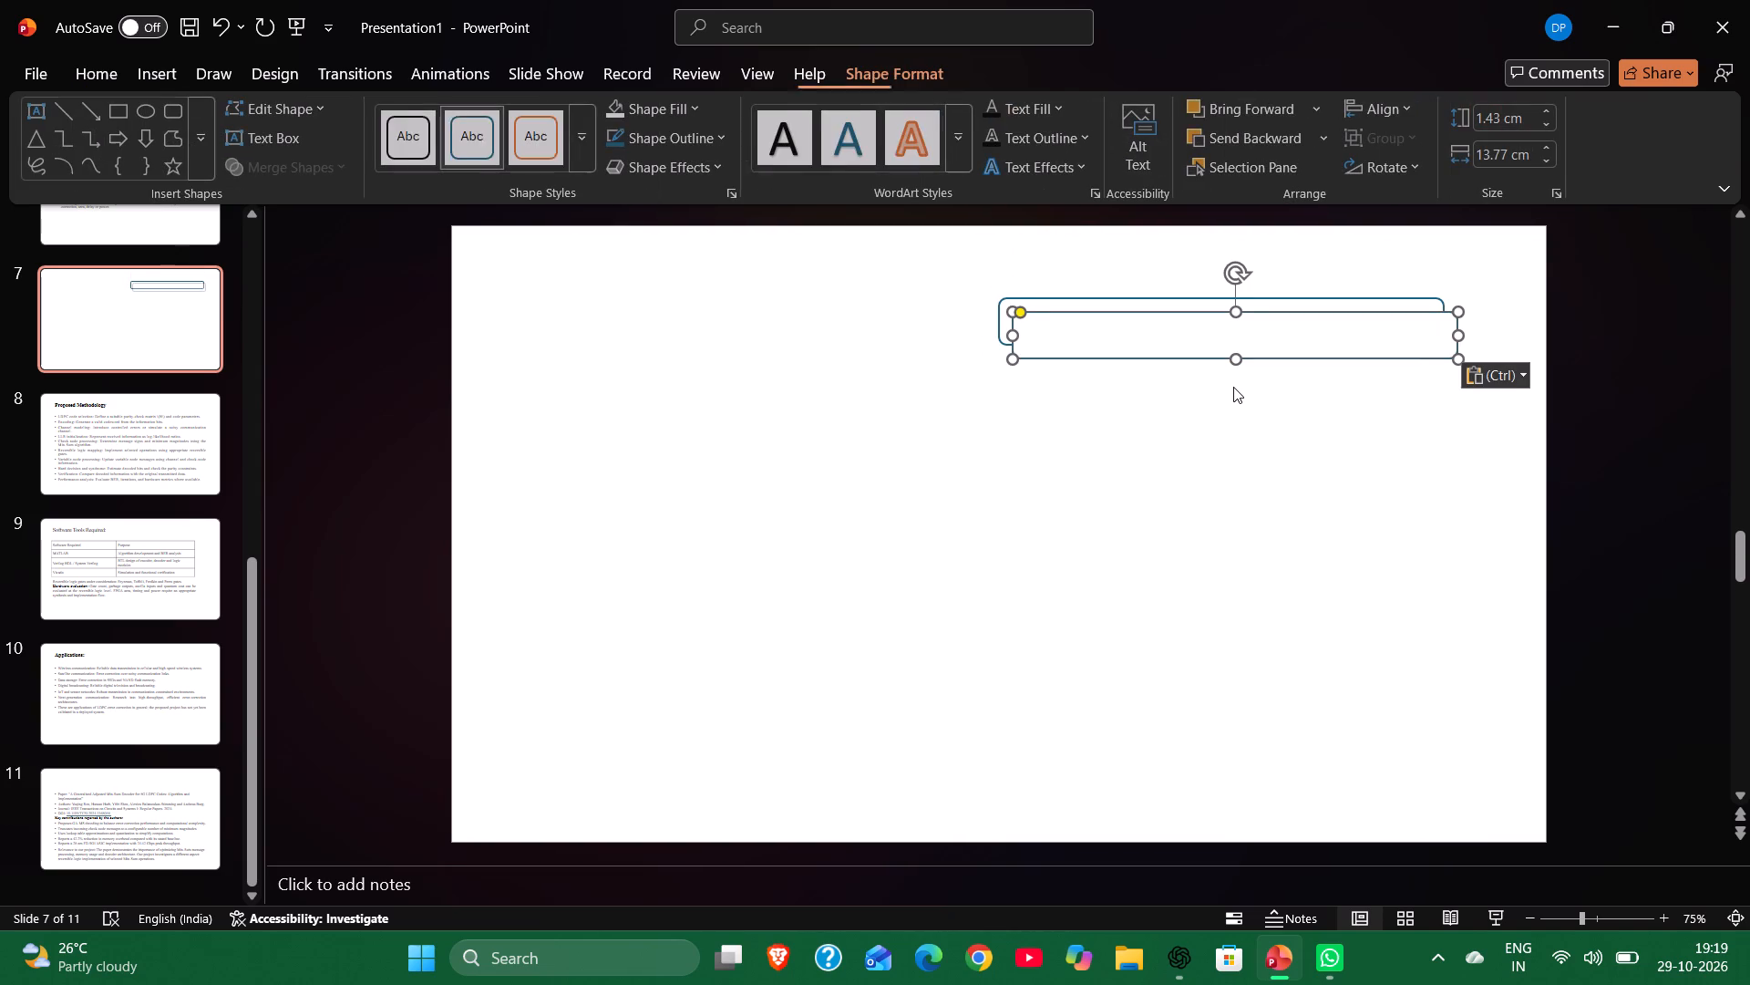
key(ctrl+v)
key(ctrl+v)
key(ctrl+v)
key(ctrl+v)
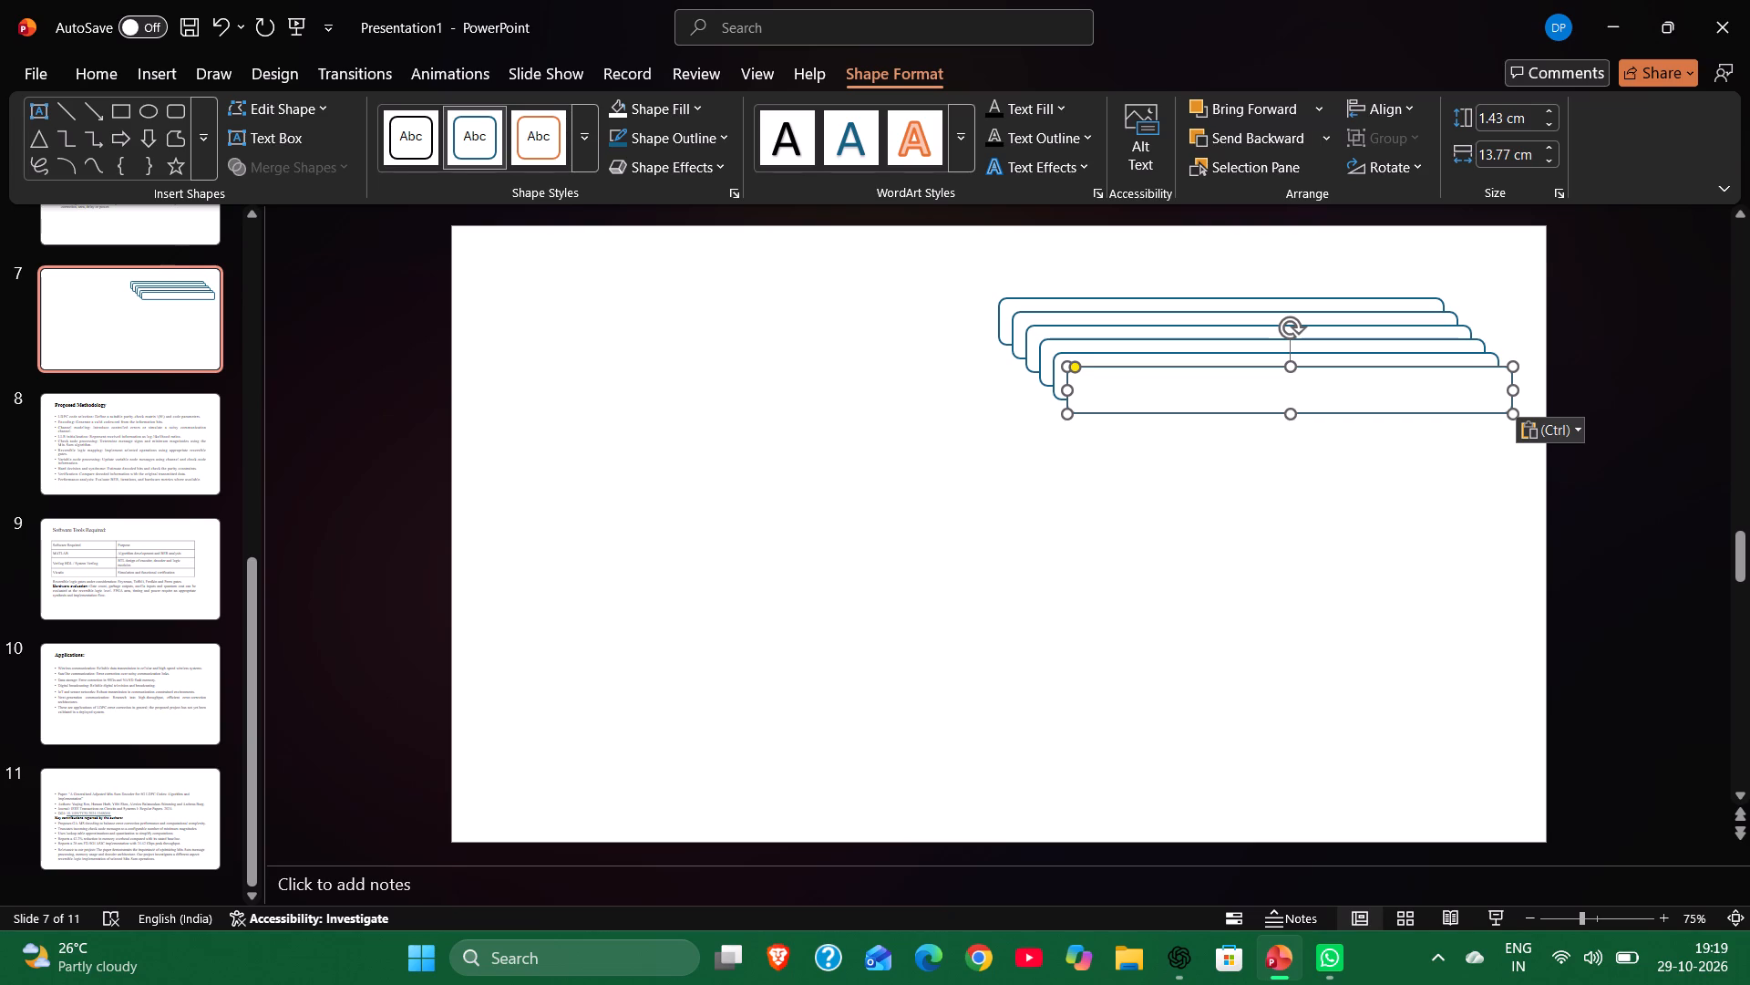
Spread the stacked copies into a vertical column down the slide's right half, with the original box at the top.
drag(1278, 399, 1235, 756)
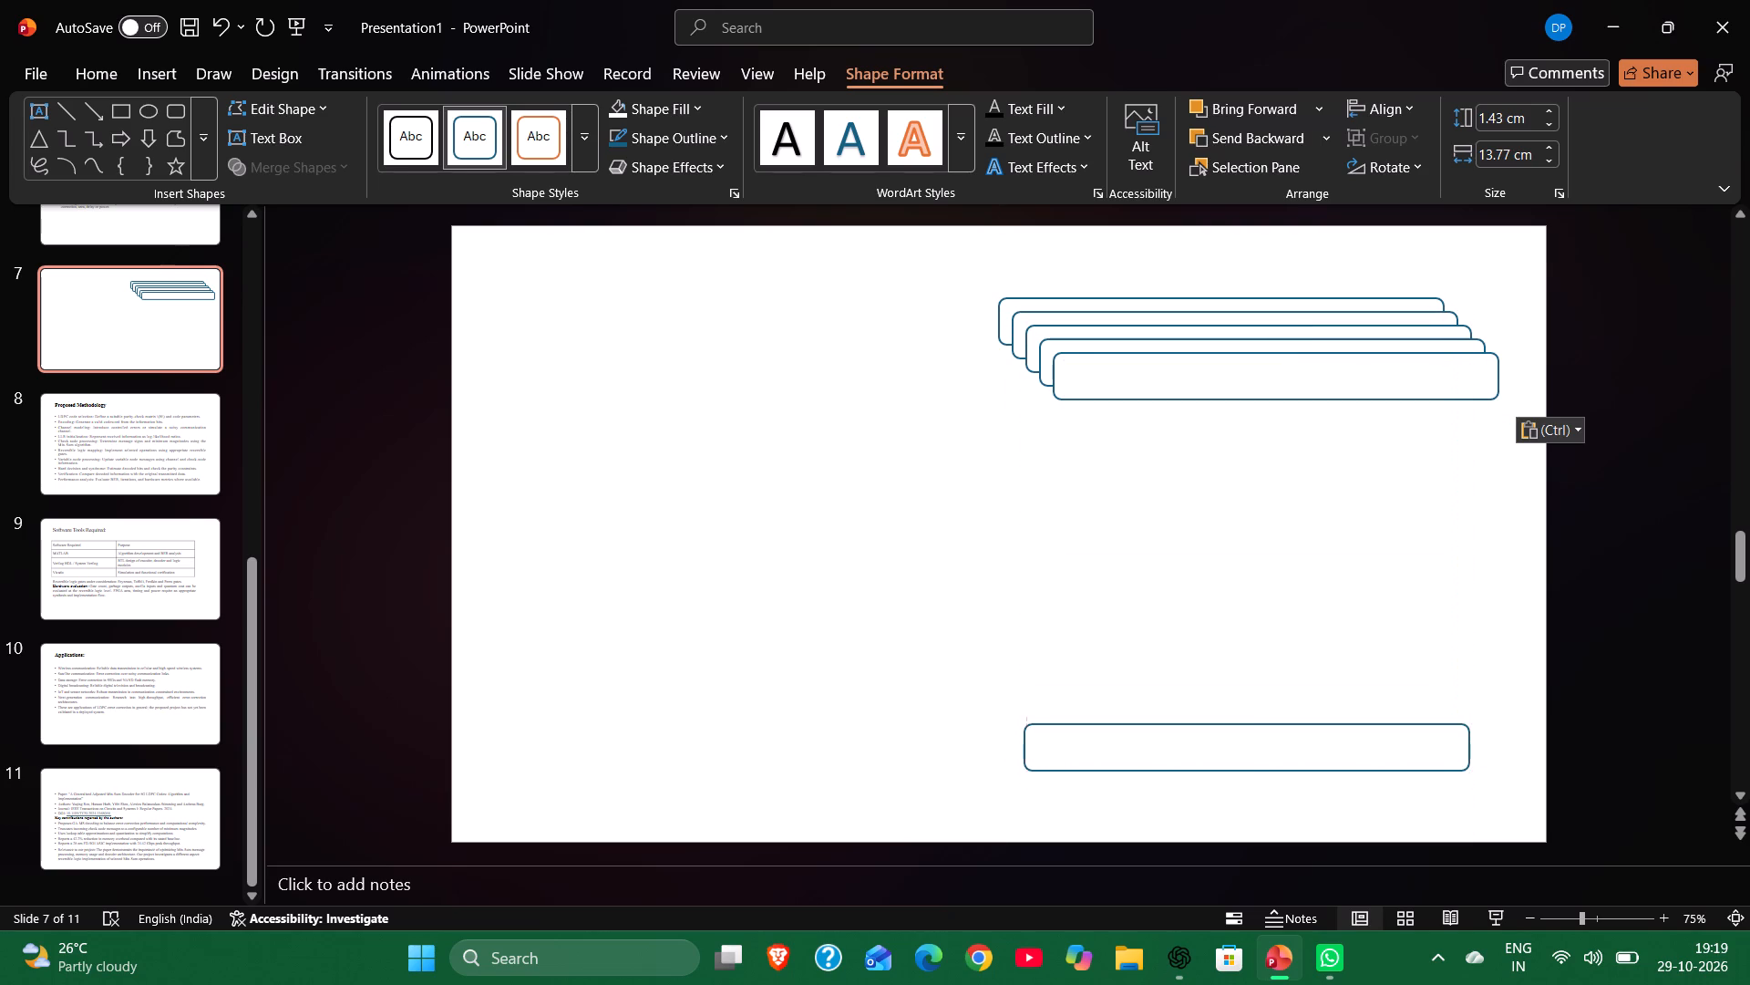
drag(1235, 756, 1235, 755)
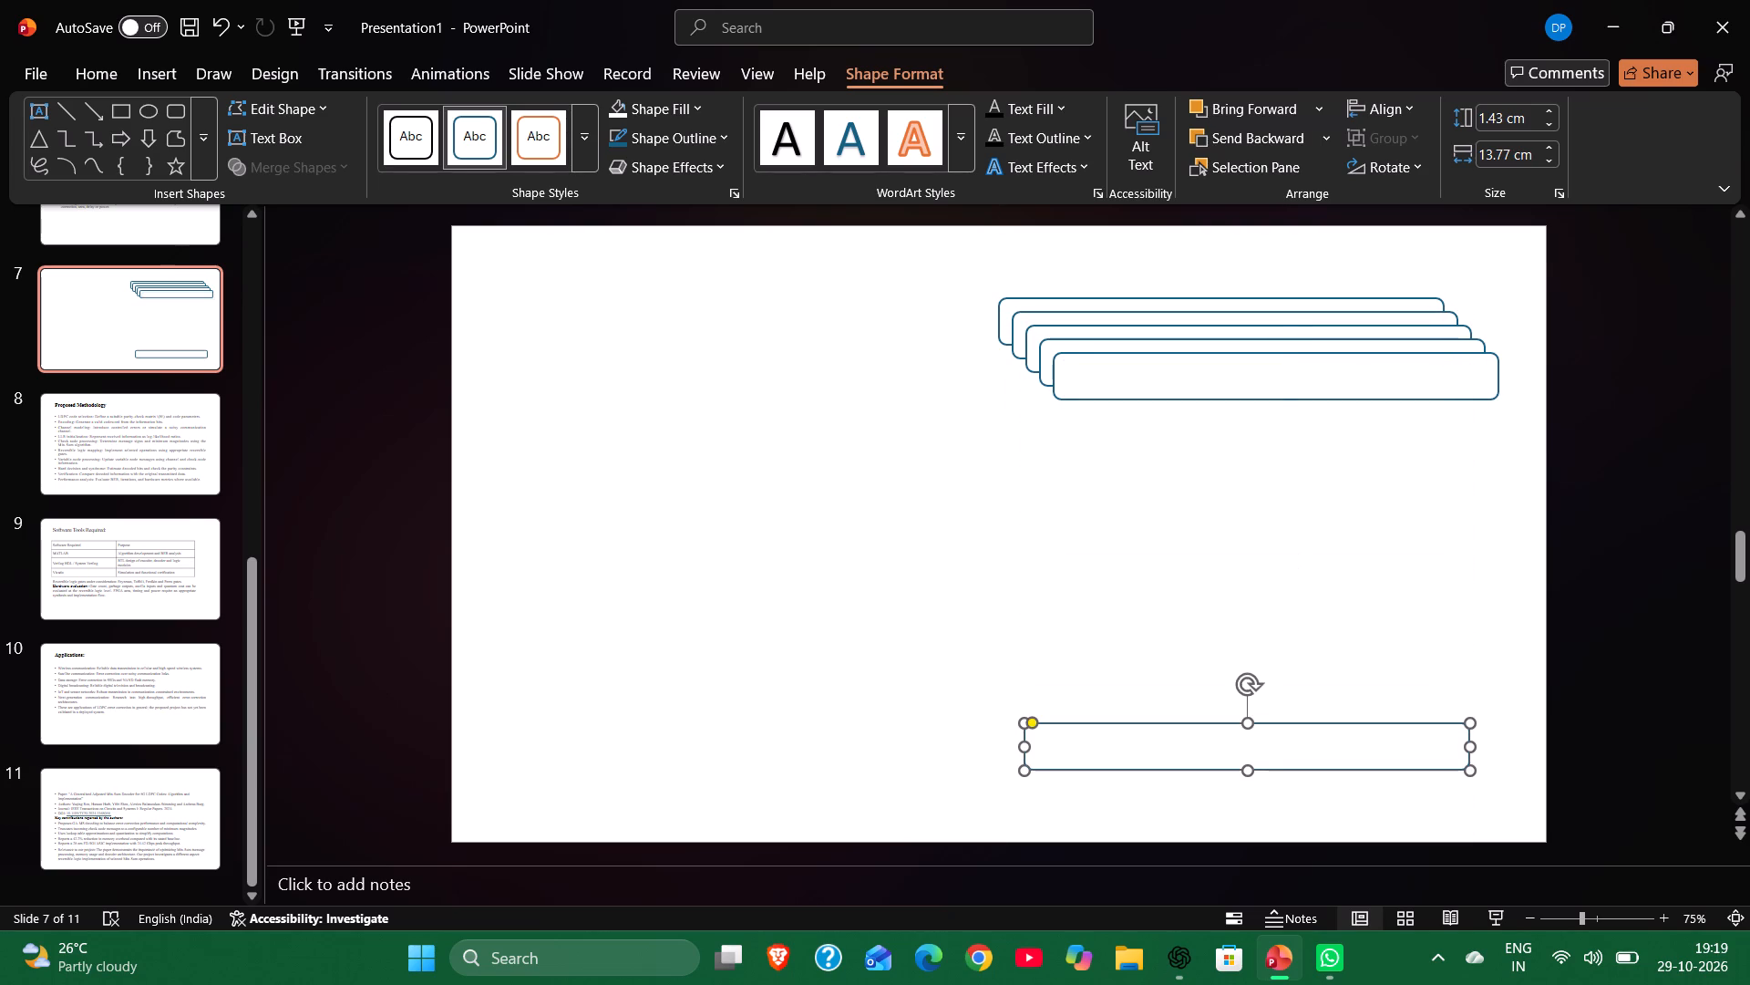
drag(1255, 366, 1230, 636)
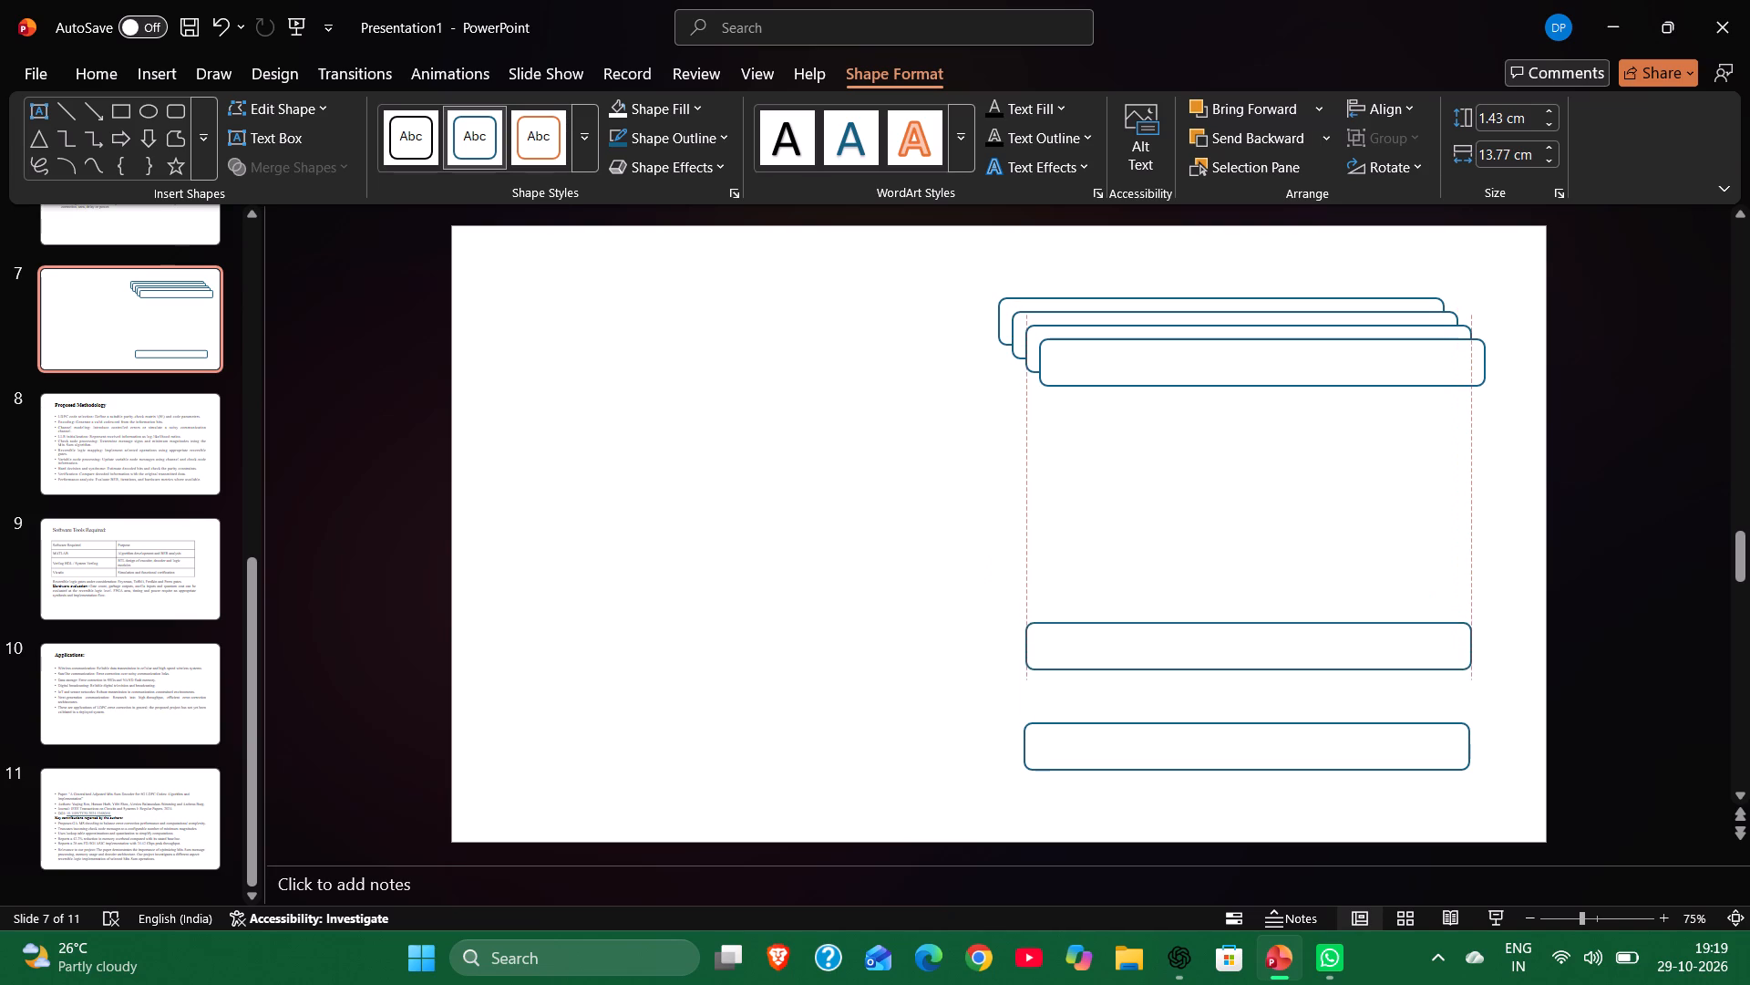
drag(1230, 636, 1230, 639)
drag(1243, 361, 1232, 552)
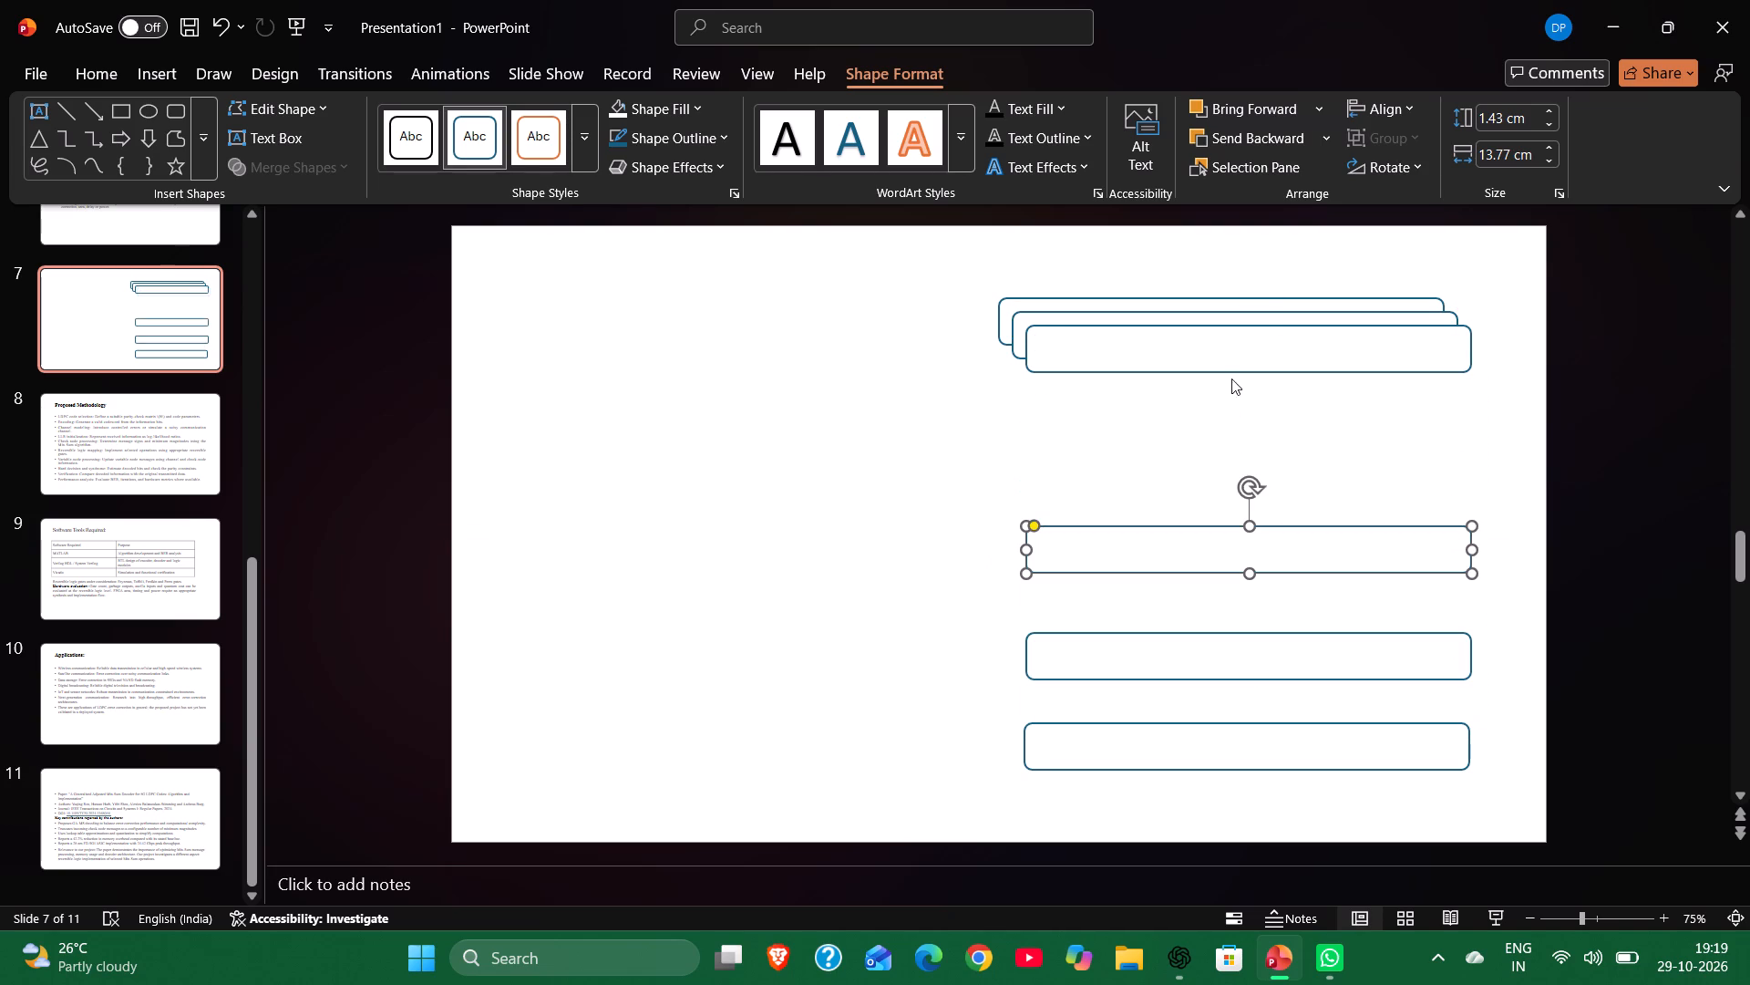
drag(1229, 359, 1226, 460)
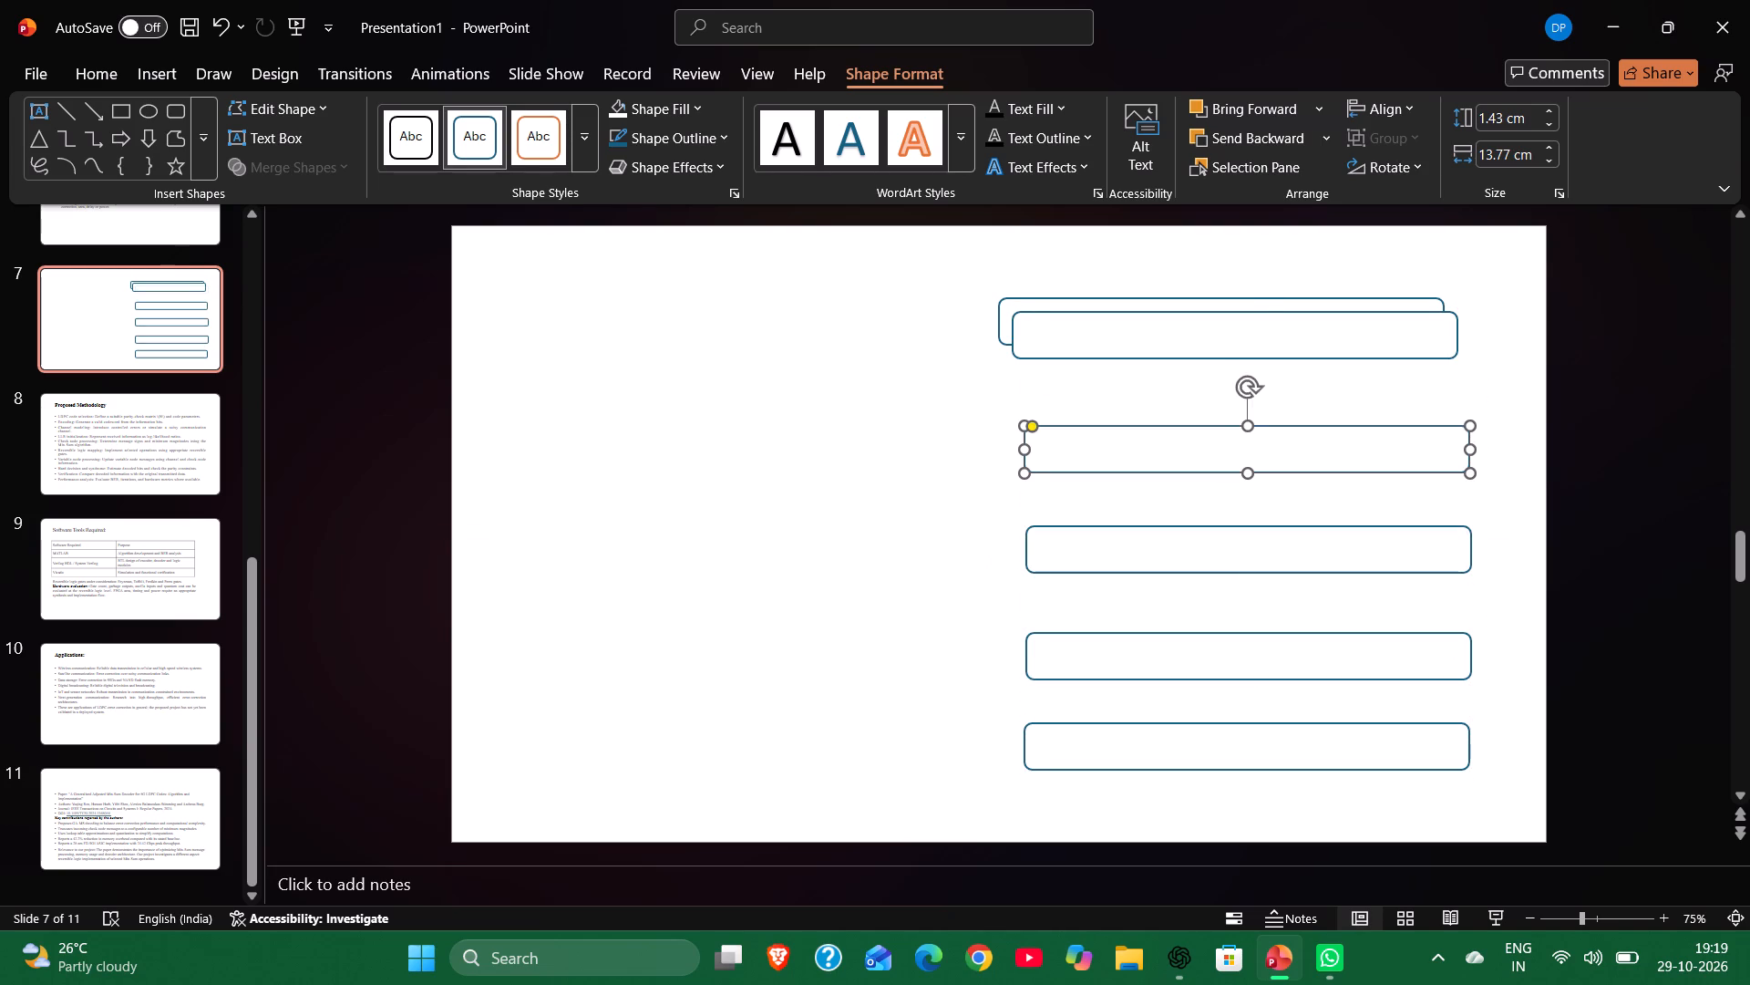
drag(1234, 347, 1239, 389)
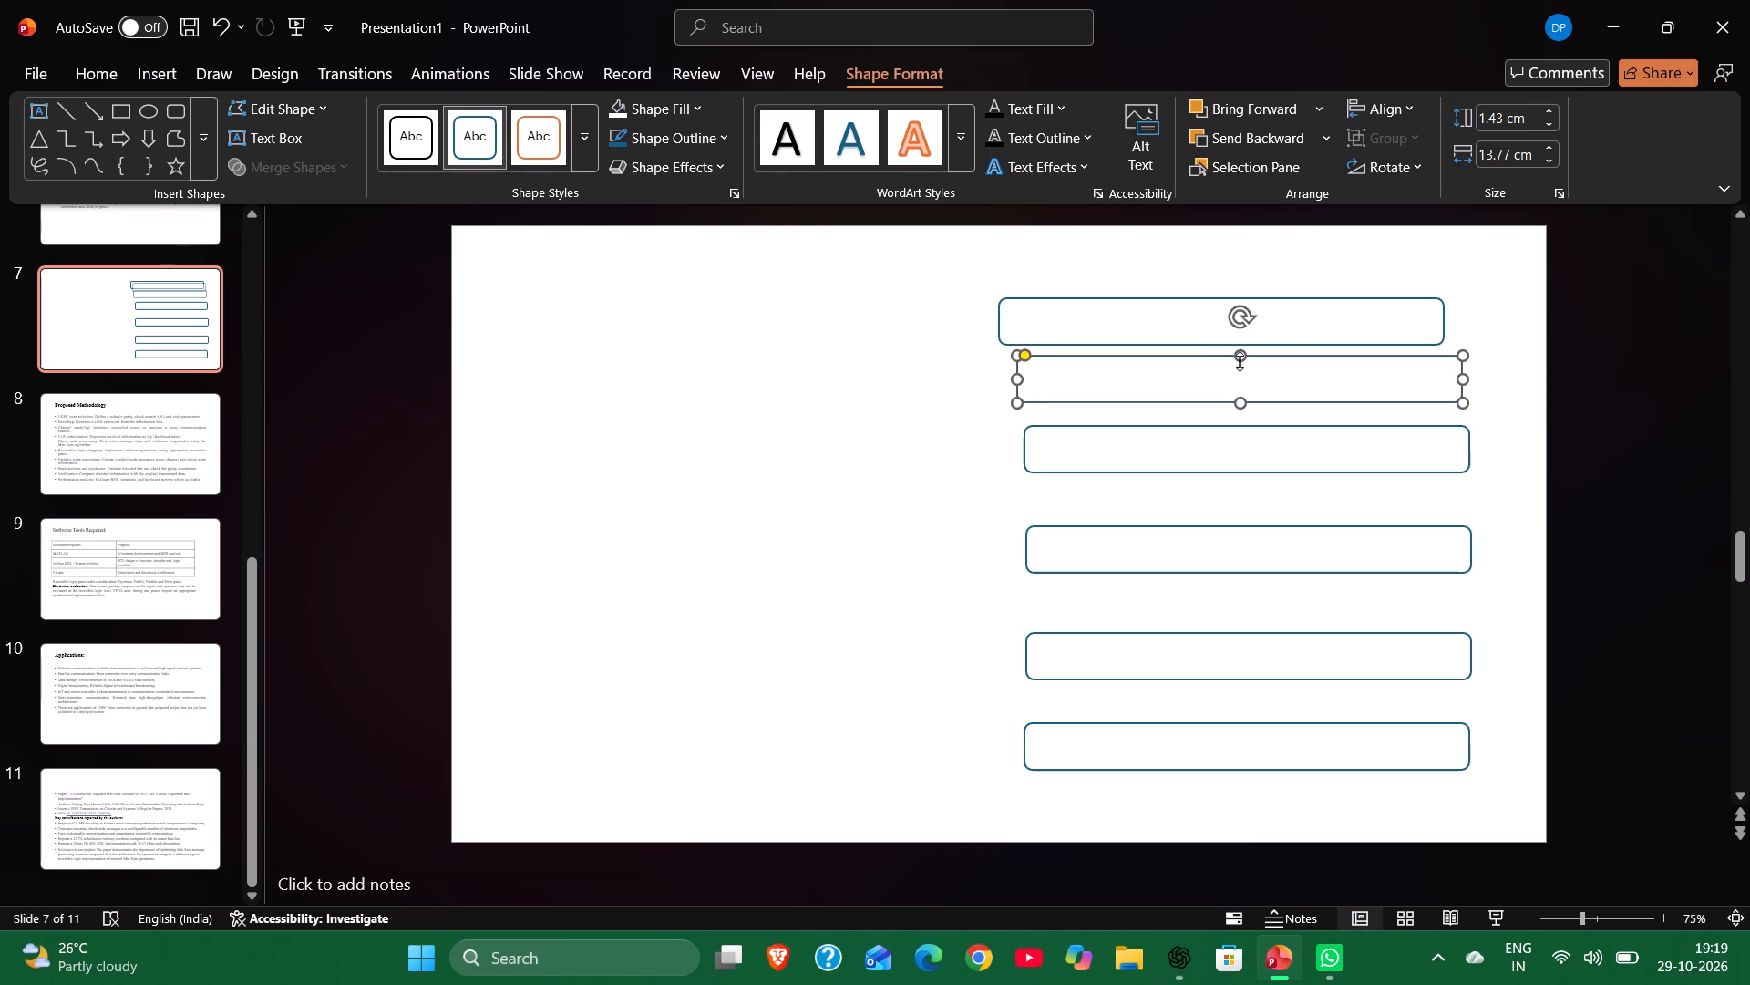
drag(1199, 337, 1217, 315)
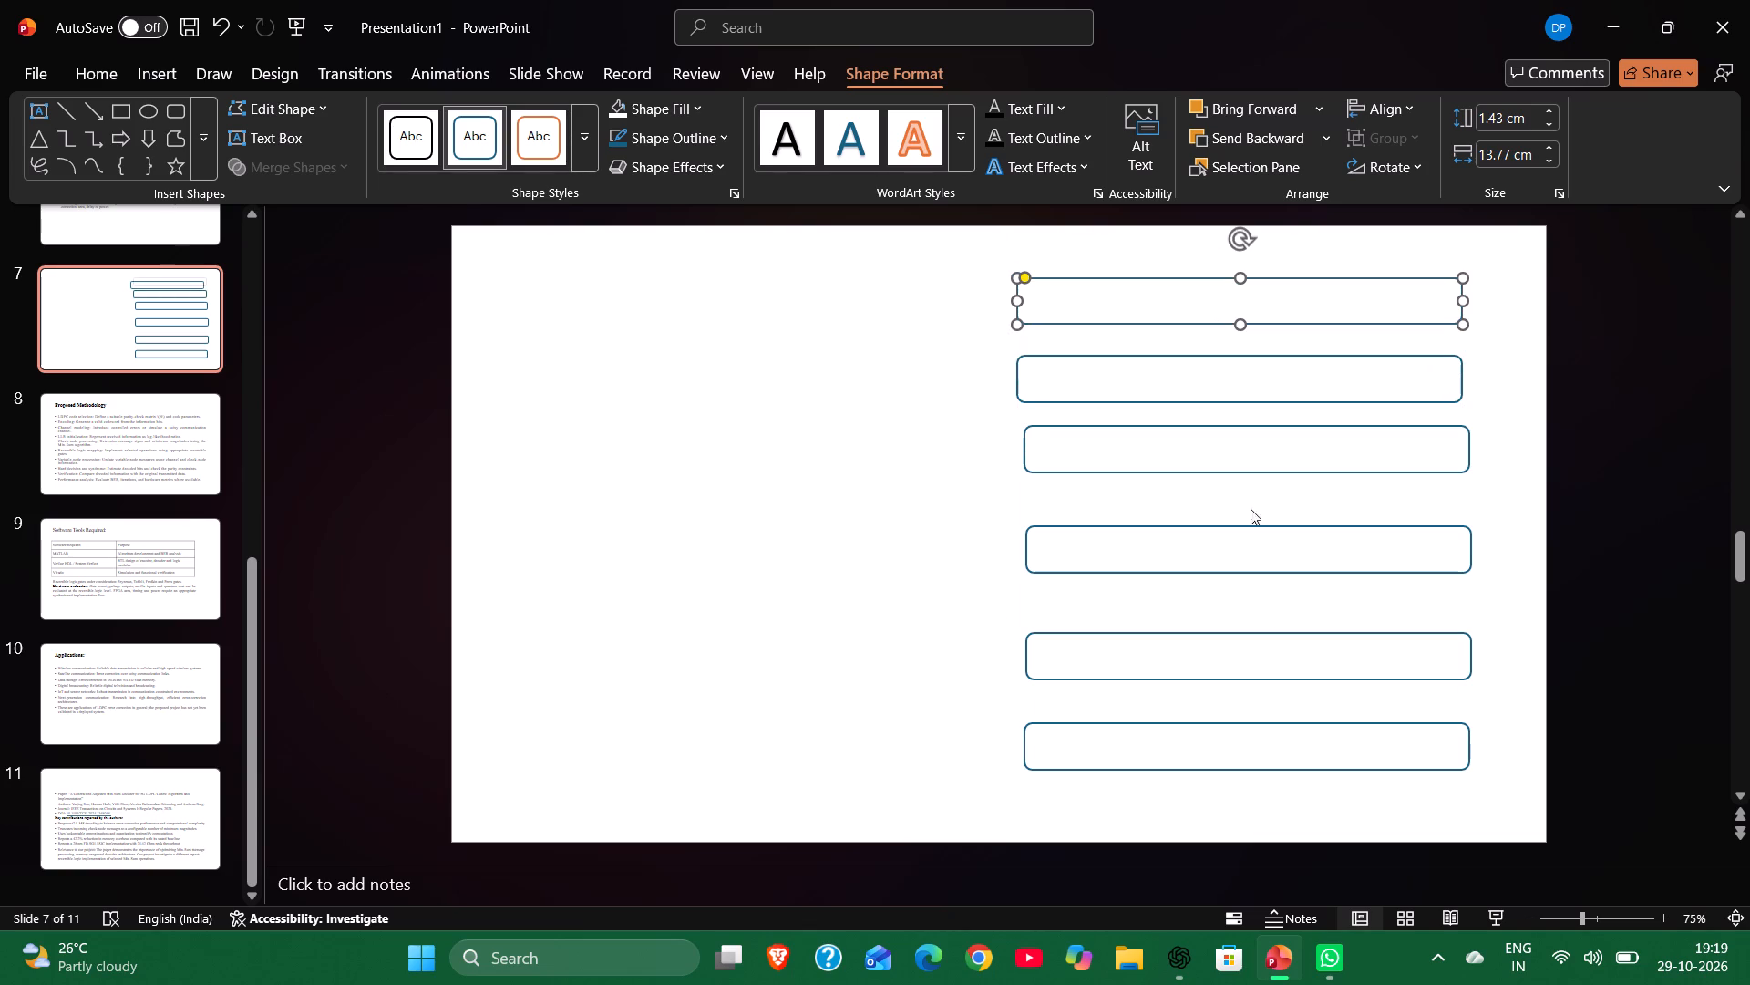
Align the six boxes to the same left and right edges and adjust their vertical positions for more even spacing.
drag(1258, 756, 1244, 790)
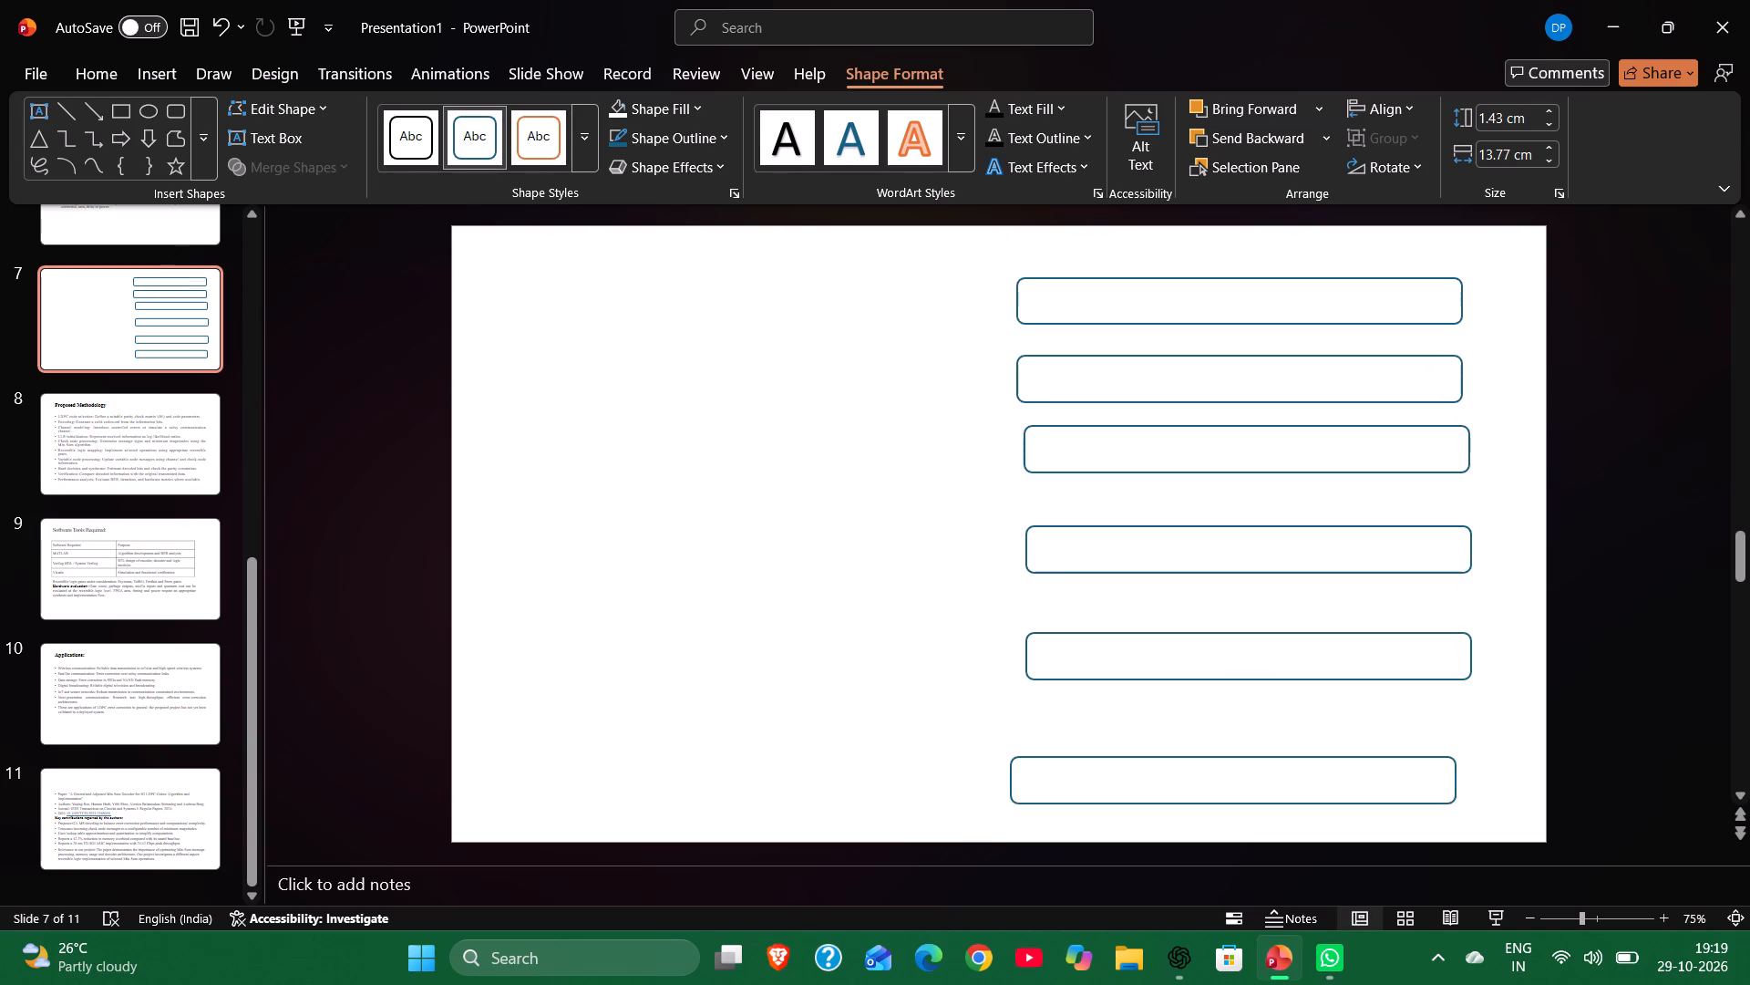
drag(1244, 790, 1252, 786)
drag(1220, 670, 1217, 673)
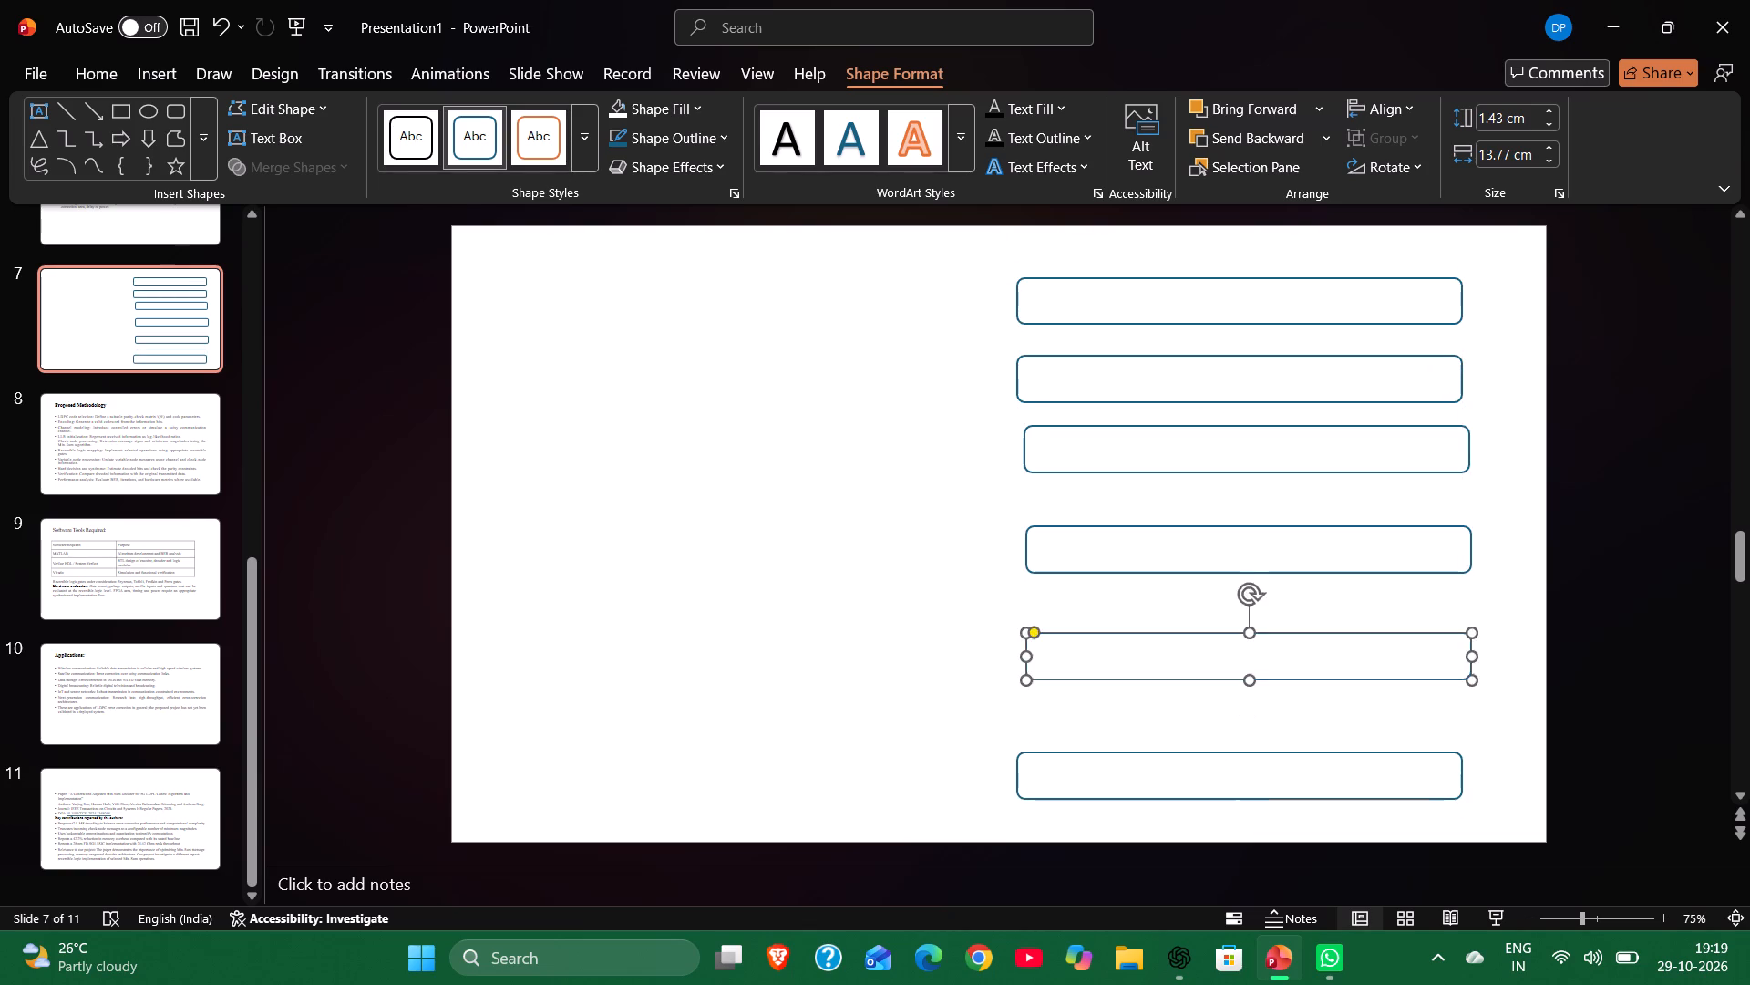
drag(1217, 673, 1204, 696)
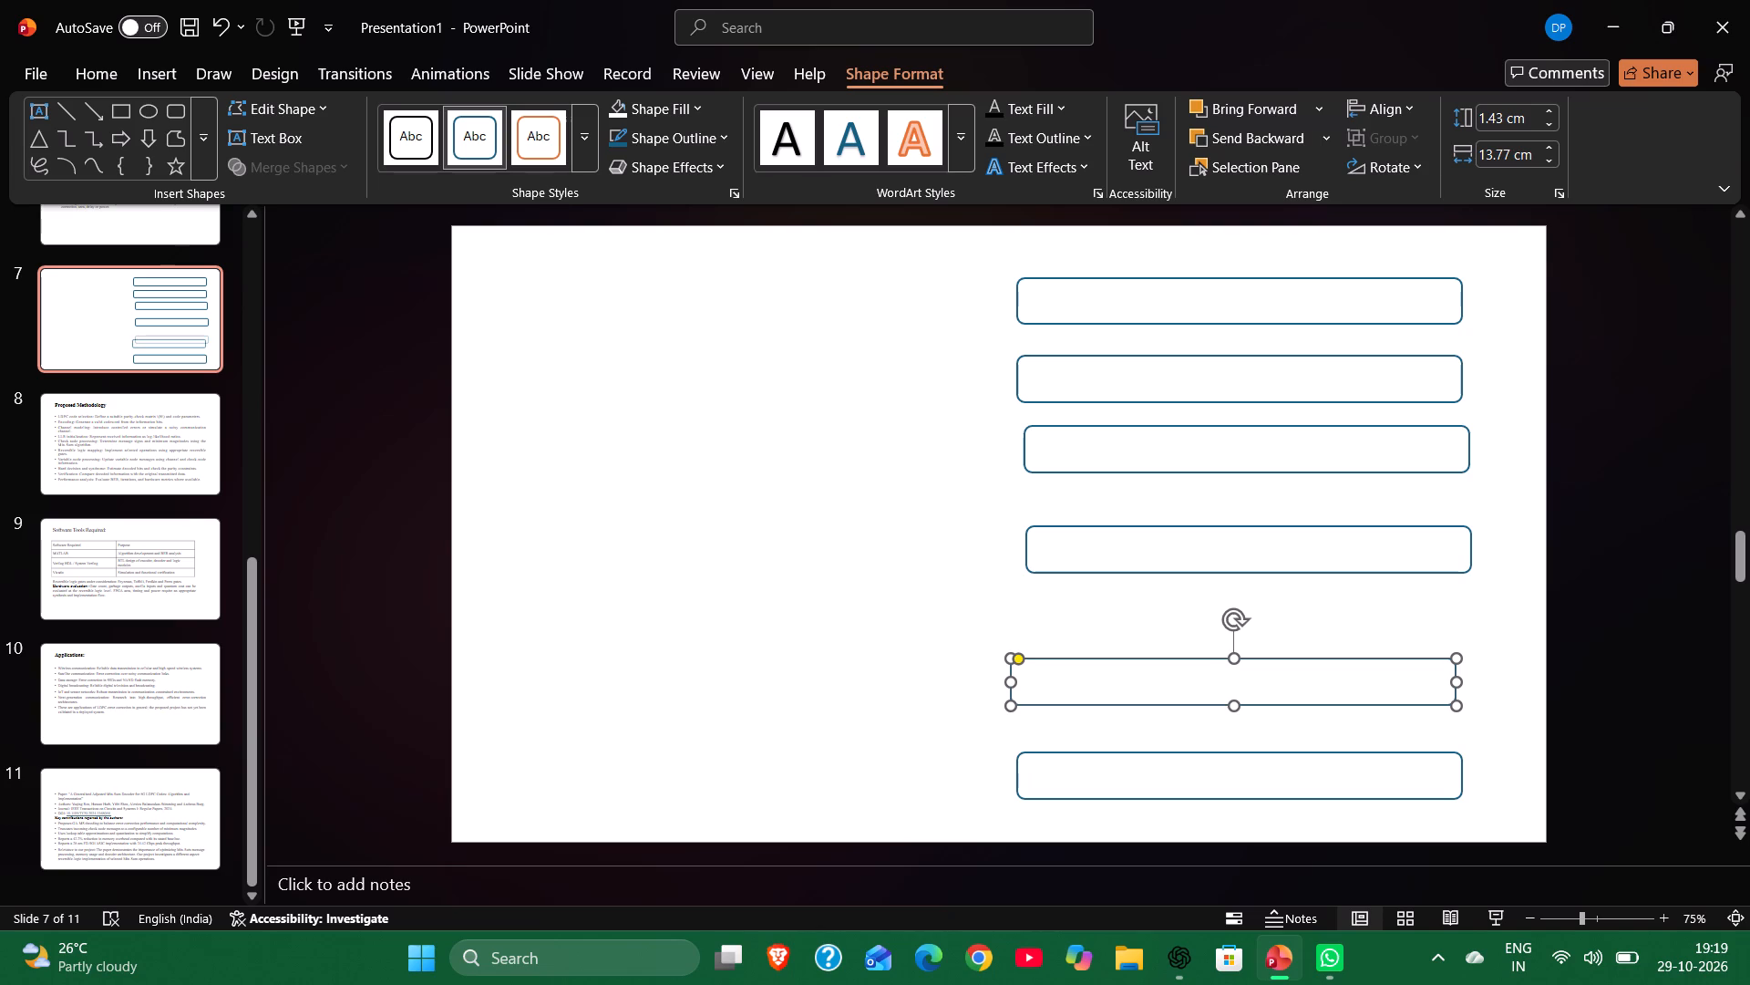
drag(1197, 671, 1204, 676)
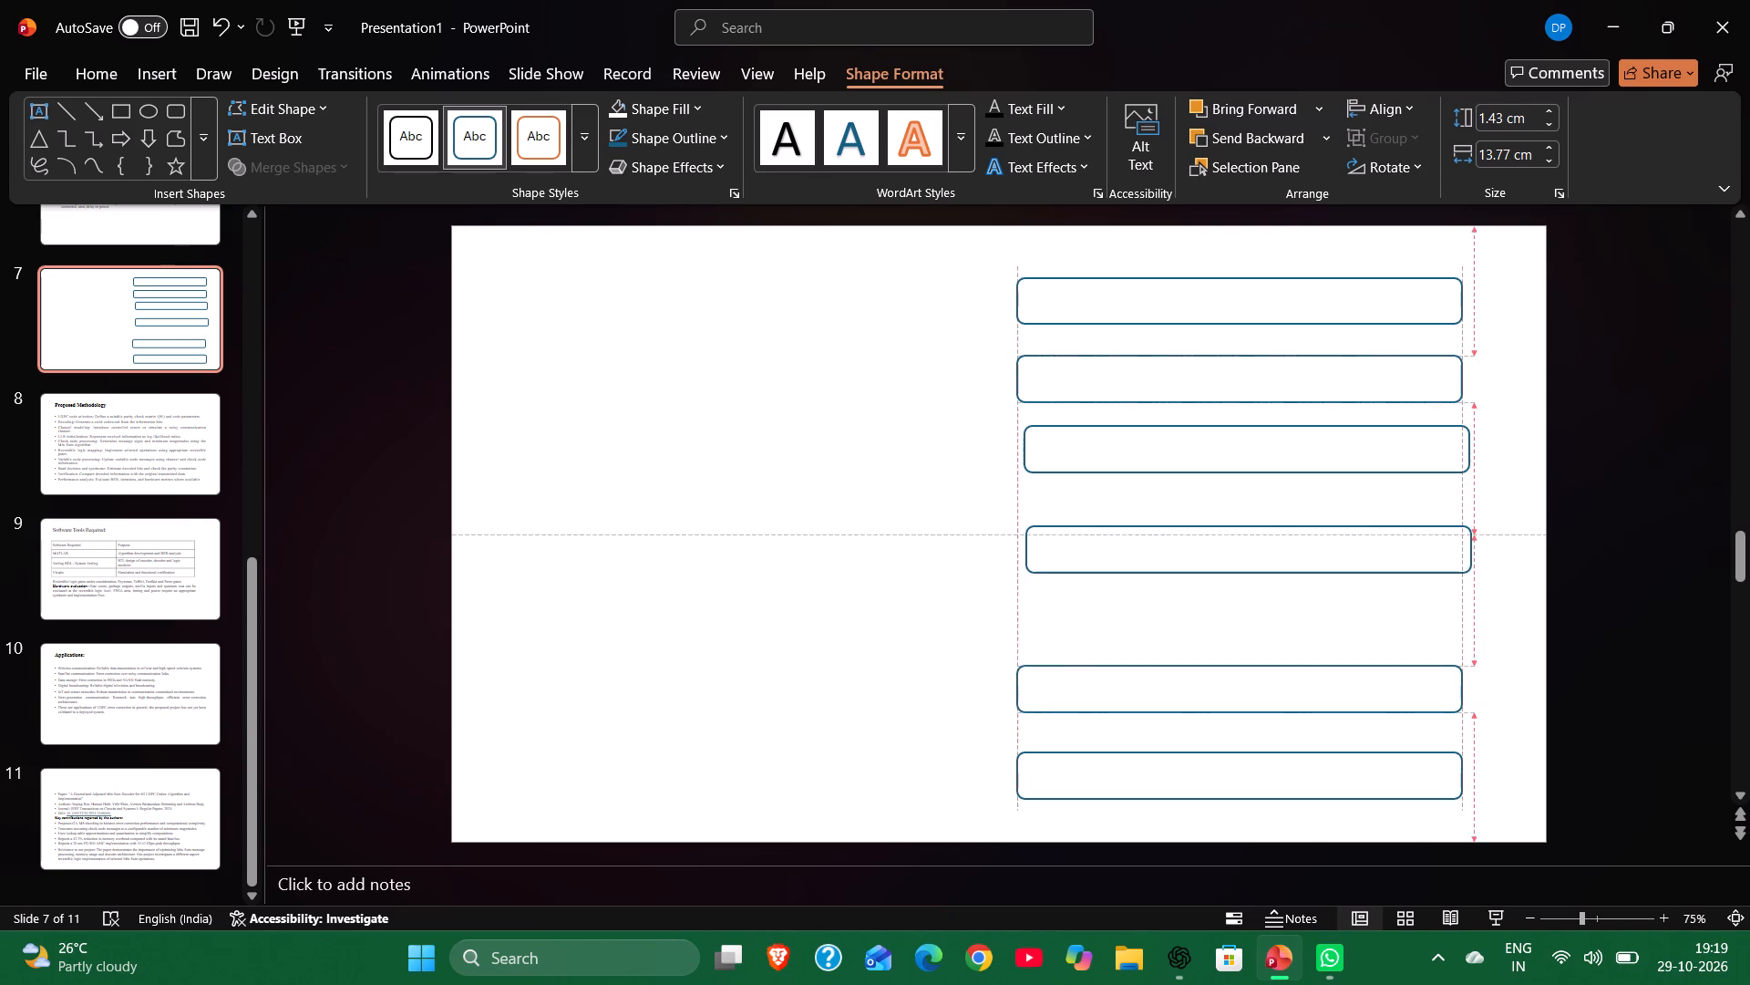
drag(1204, 676, 1205, 676)
click(1226, 524)
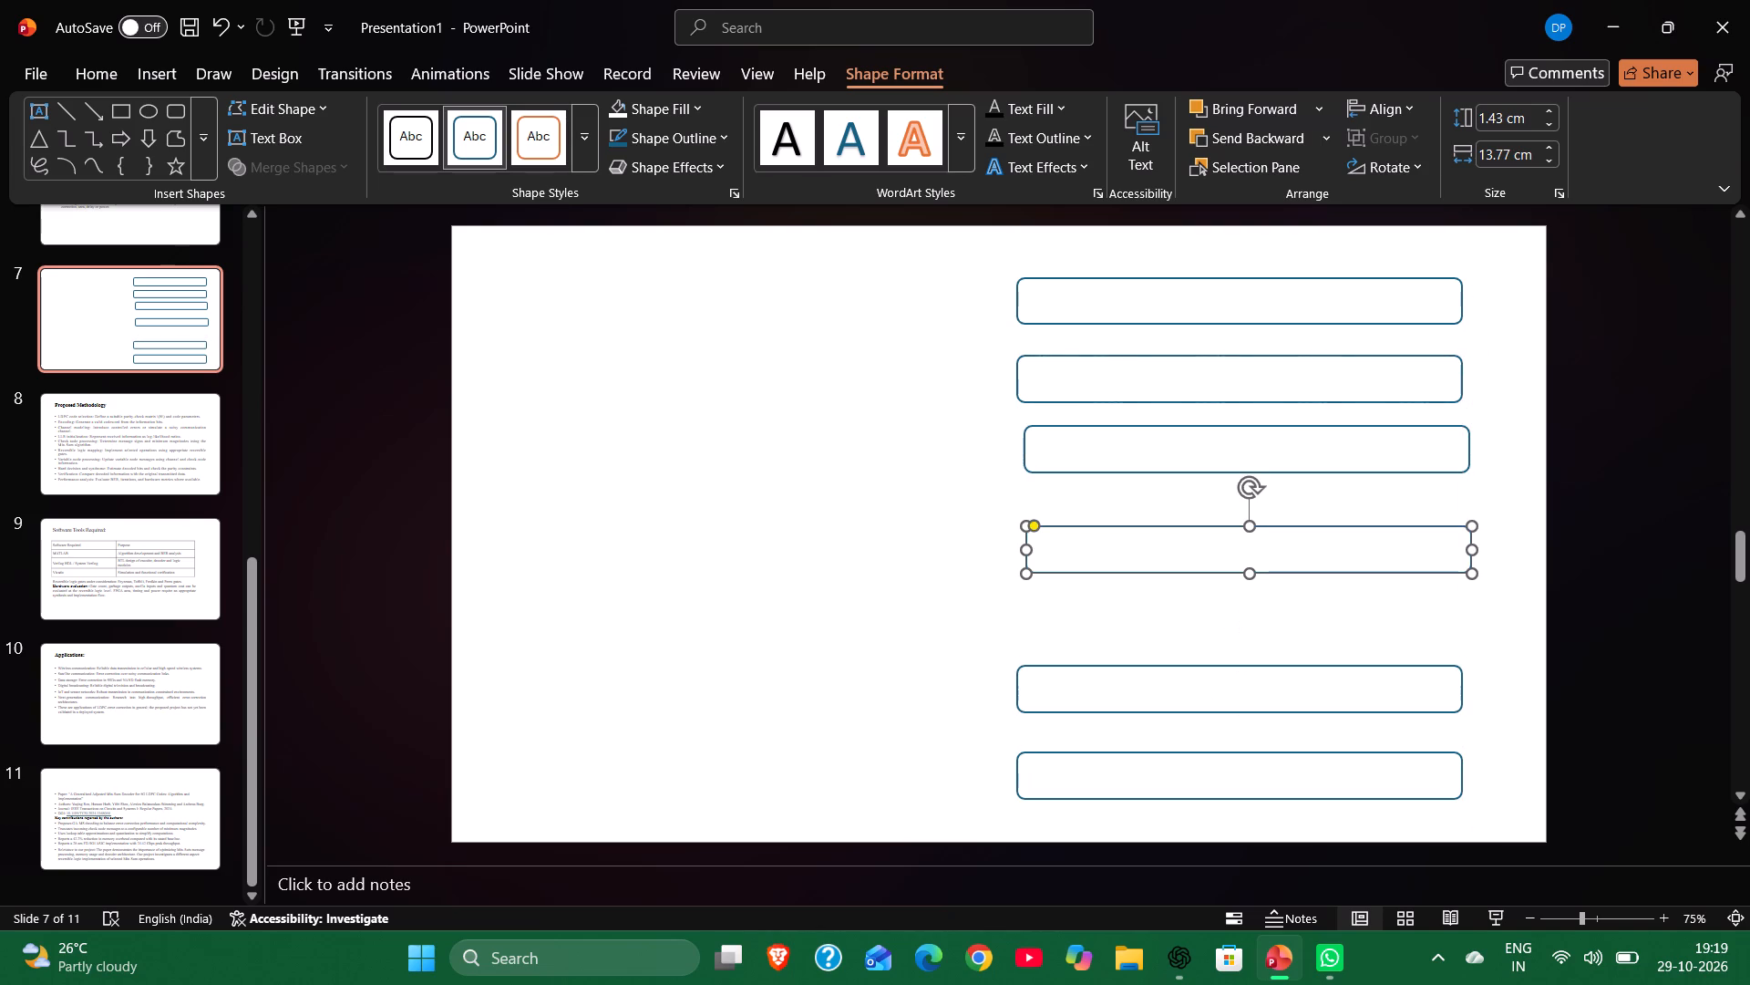
drag(1227, 532, 1220, 565)
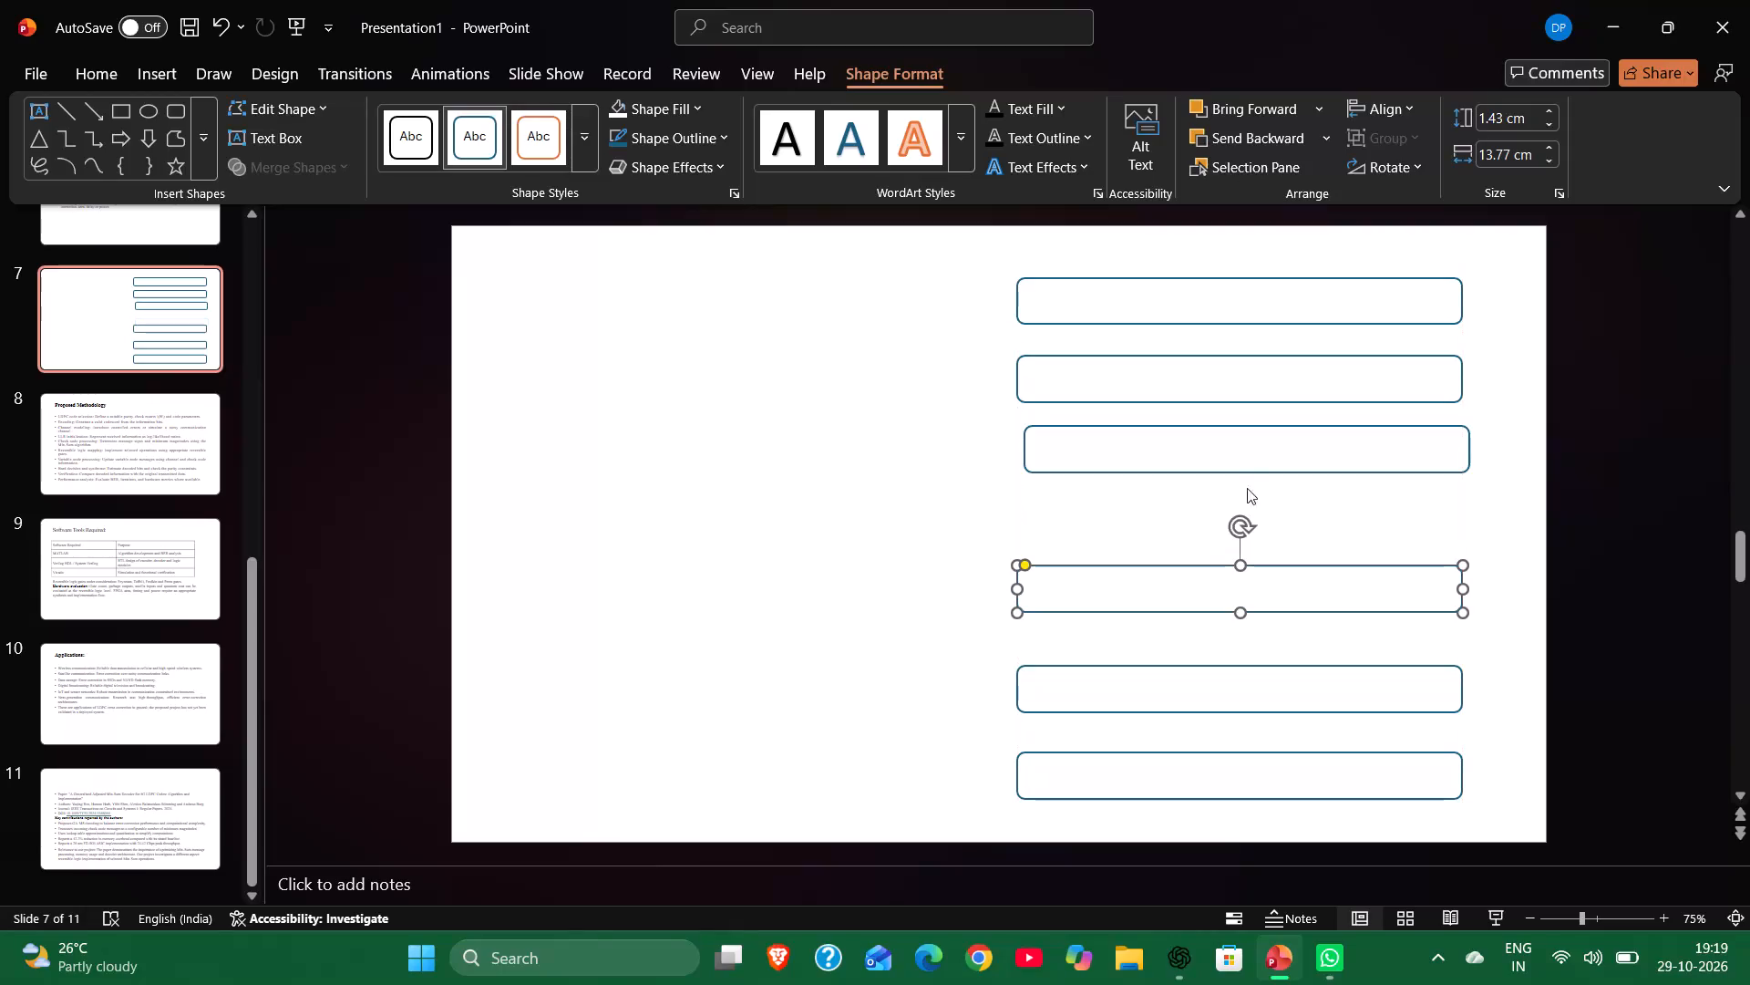
drag(1257, 447, 1242, 493)
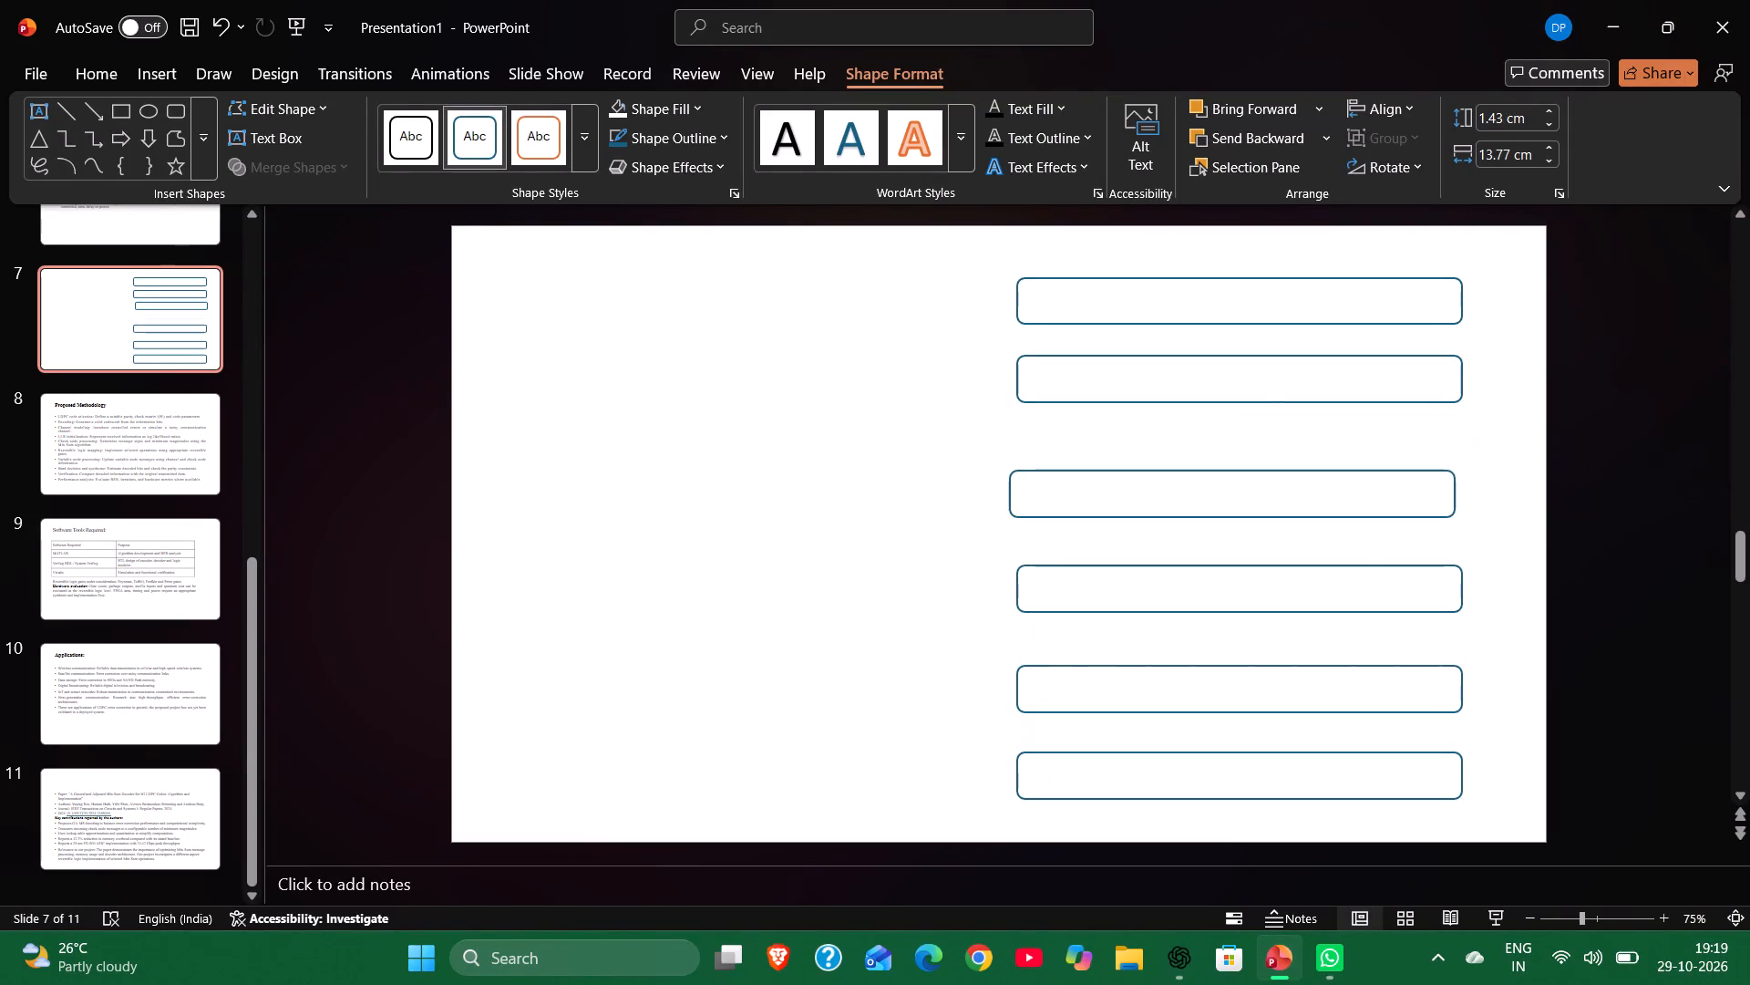
drag(1242, 493, 1246, 492)
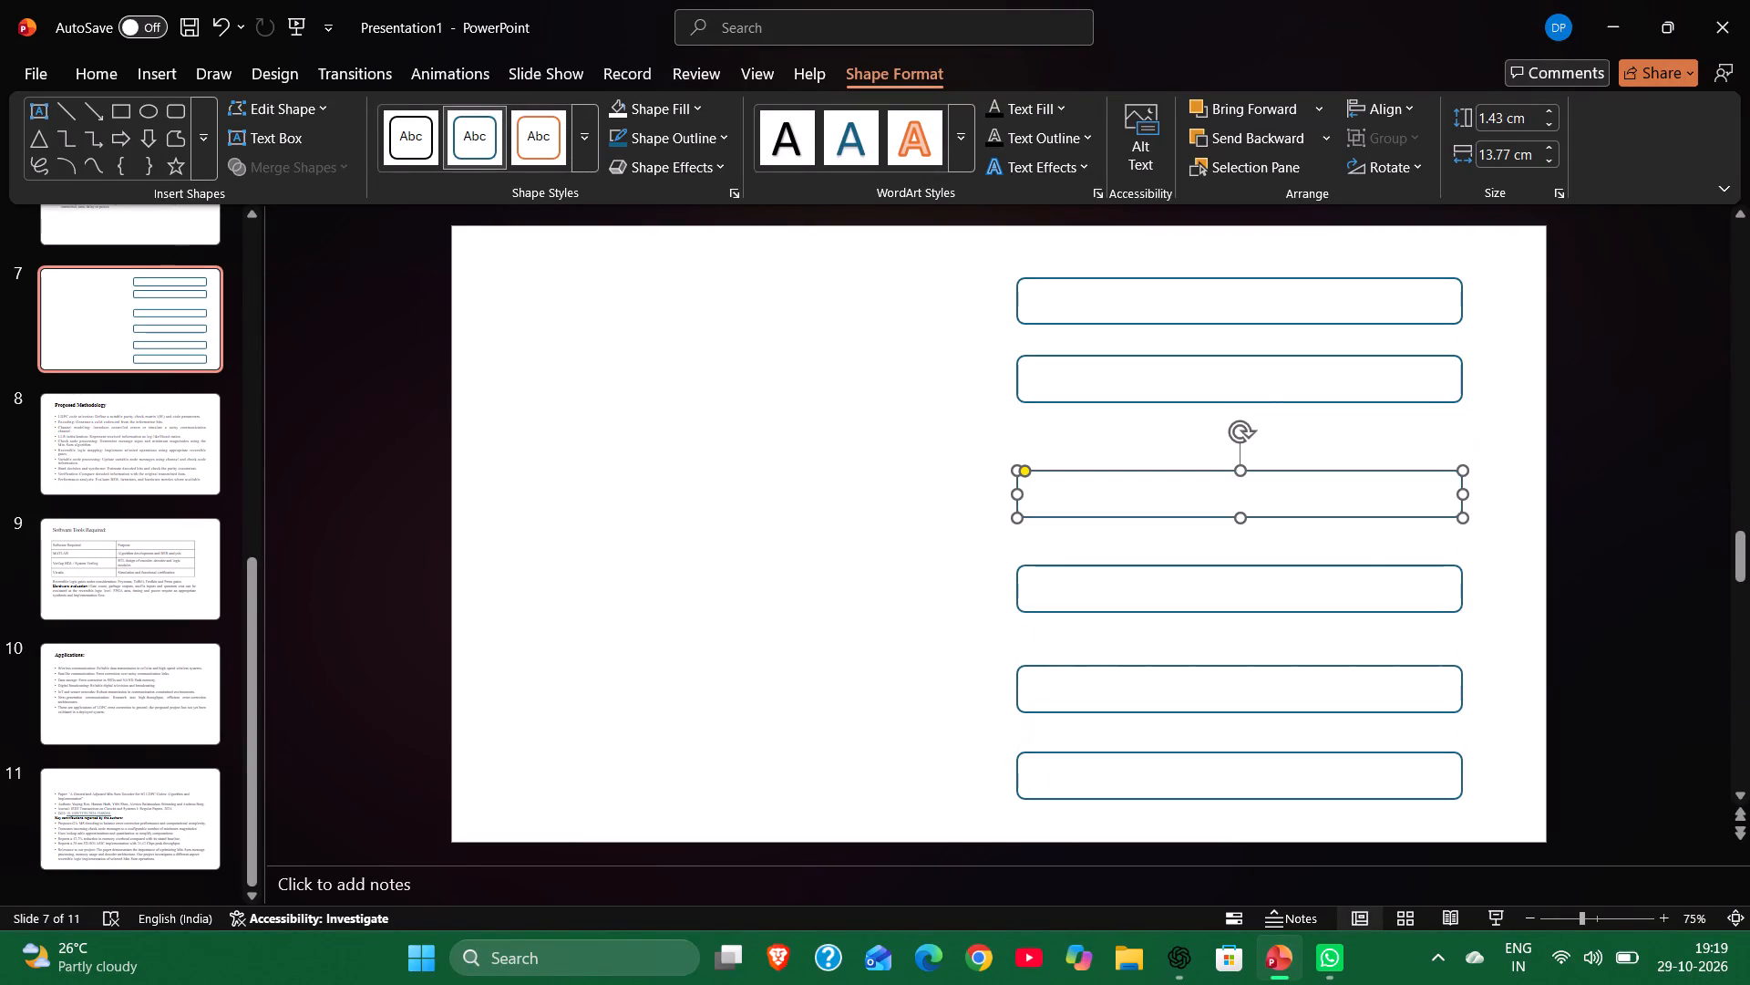
drag(1249, 381, 1248, 407)
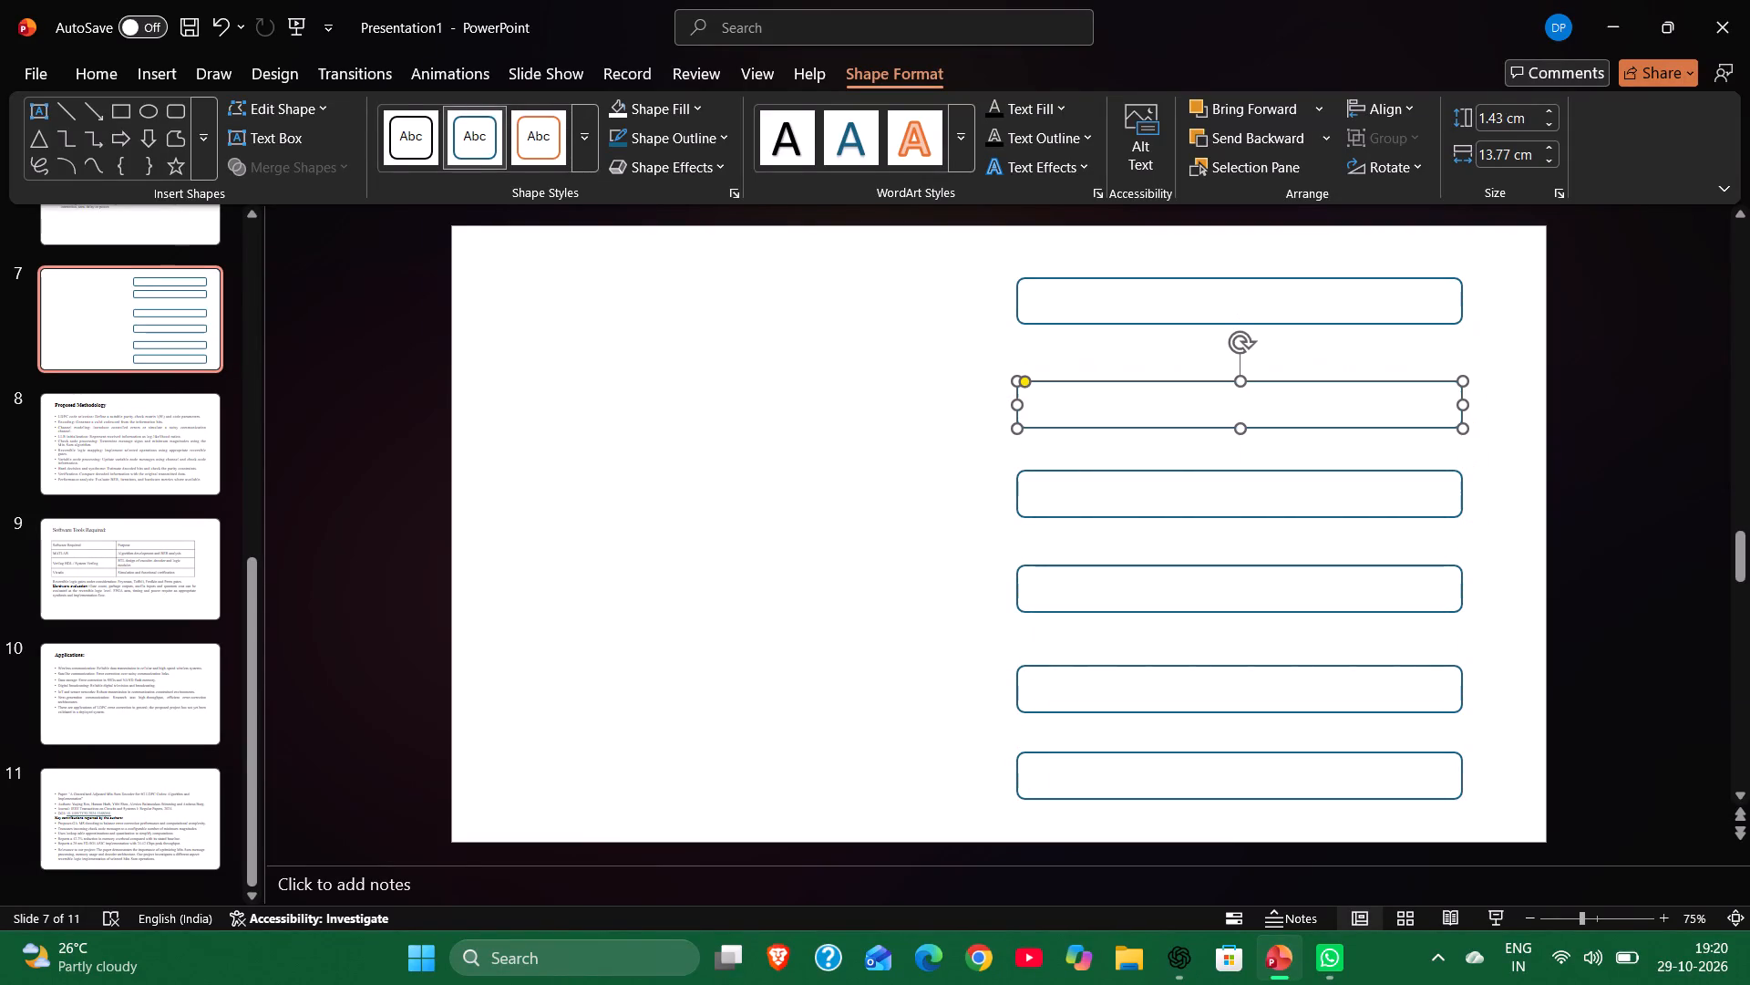
drag(1232, 299, 1240, 318)
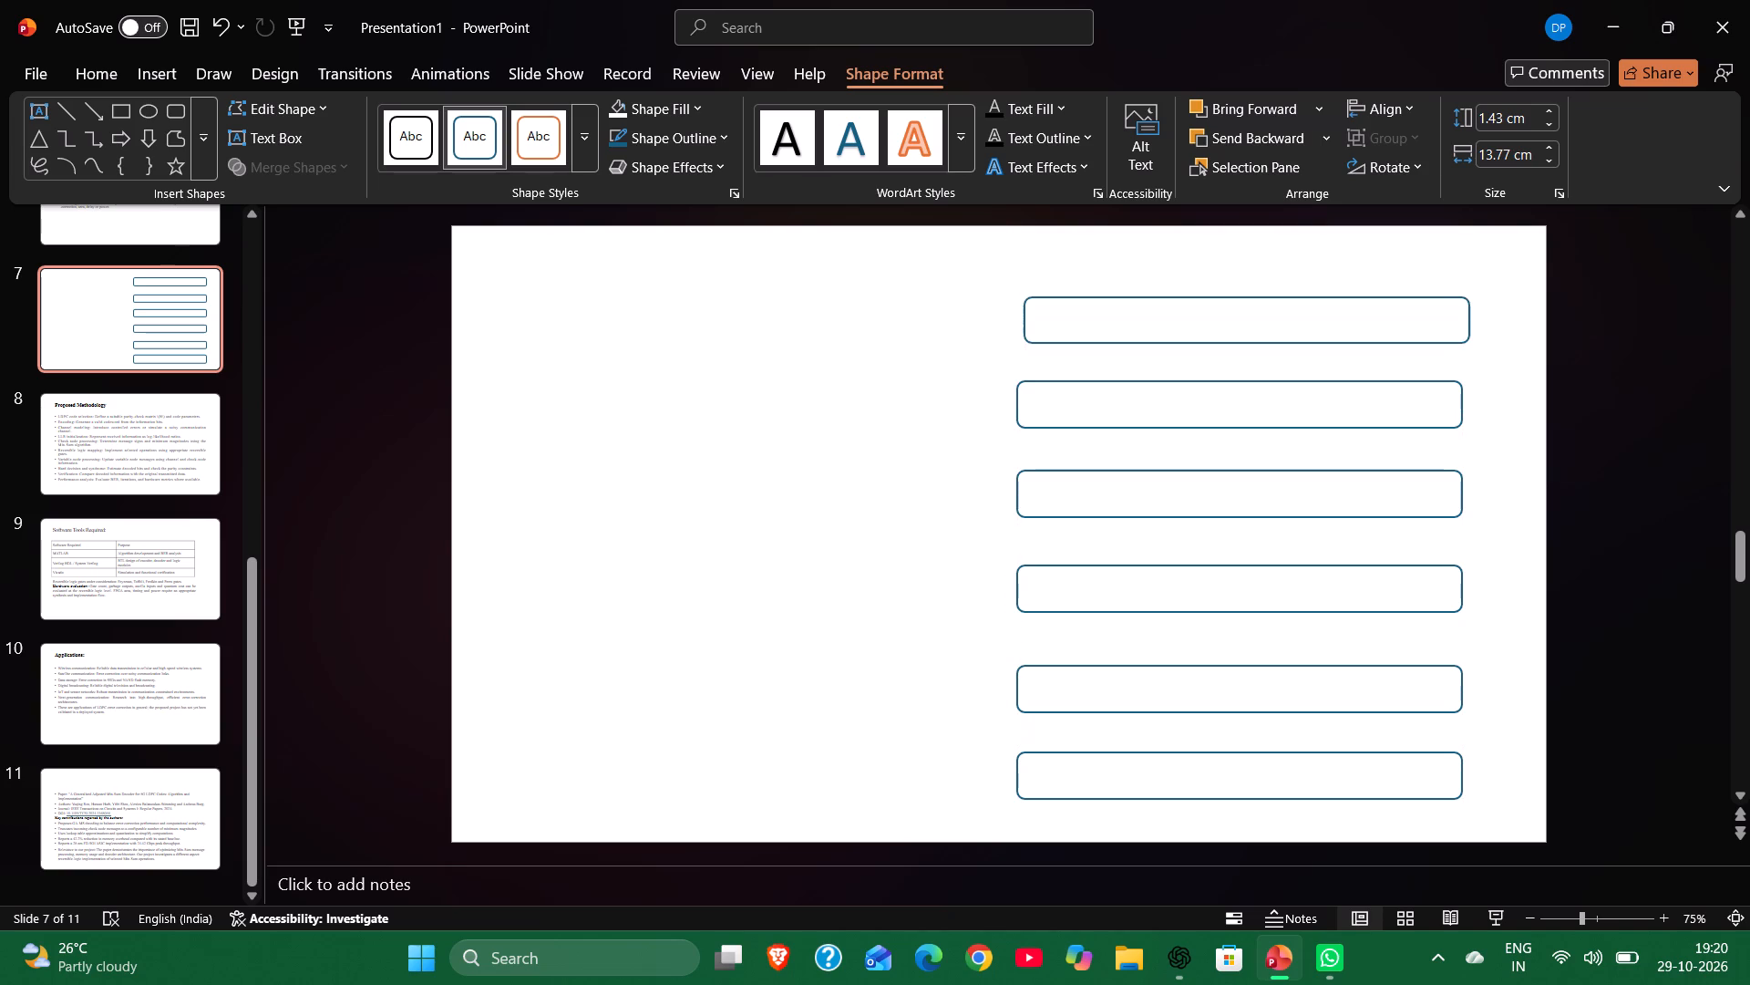
drag(1240, 318, 1233, 324)
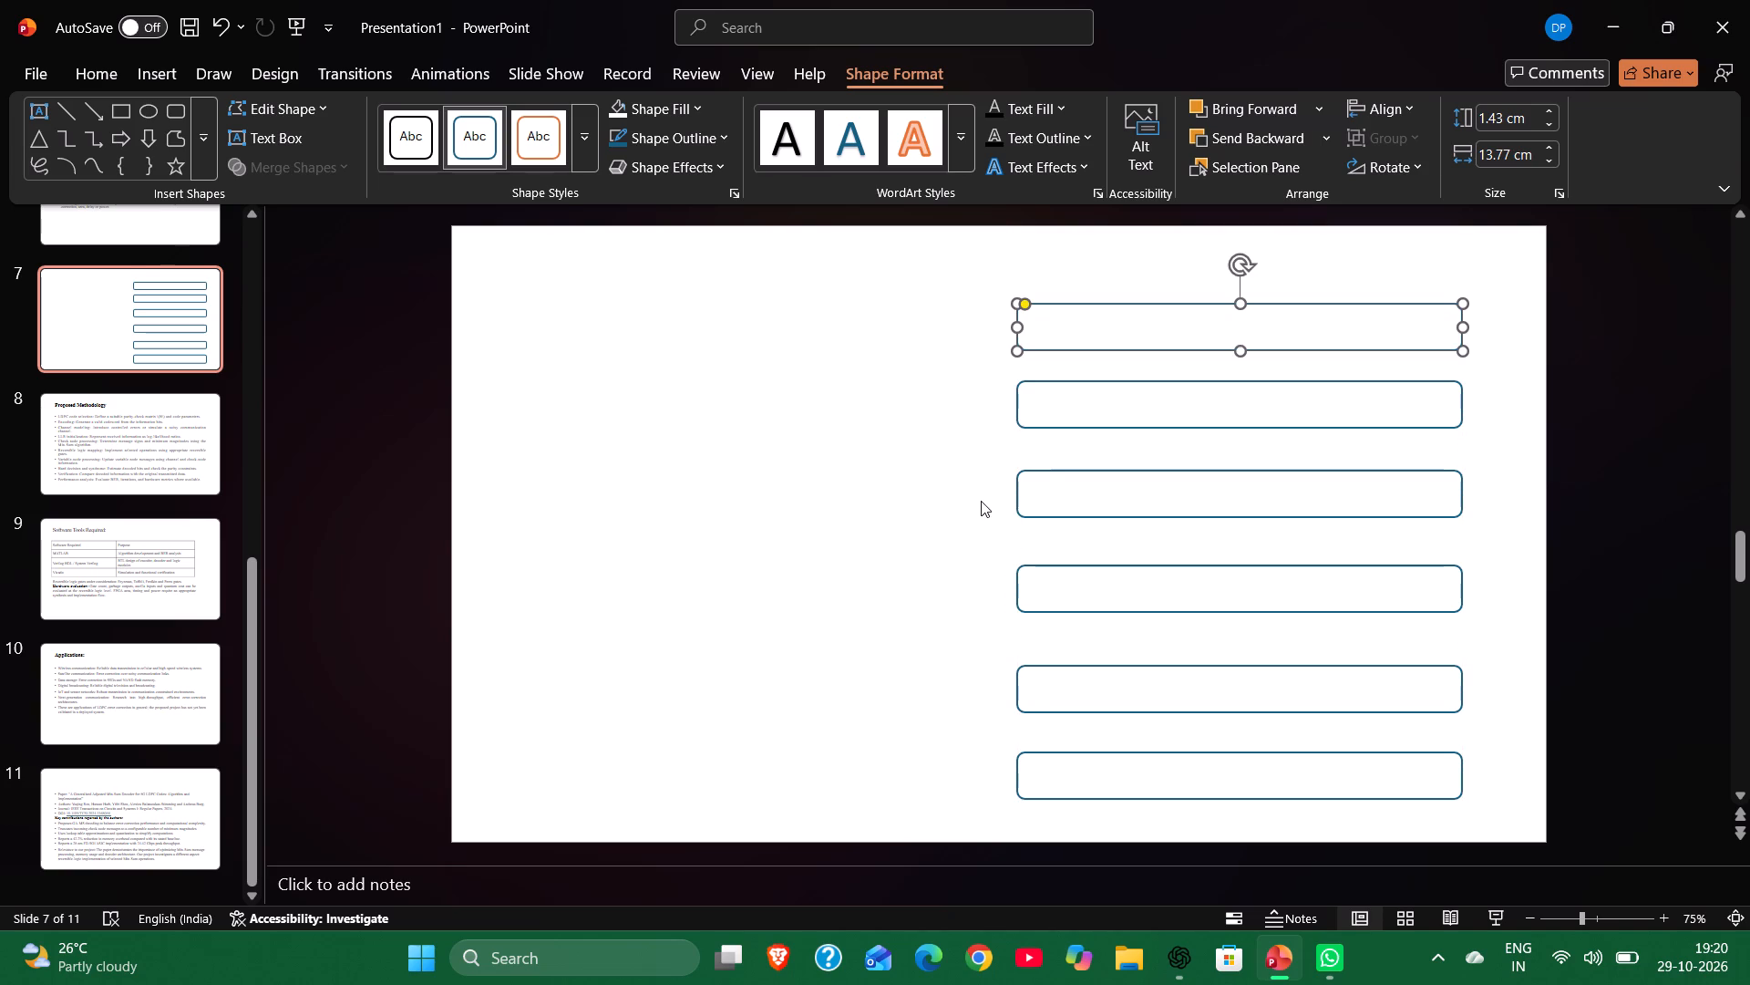
click(890, 472)
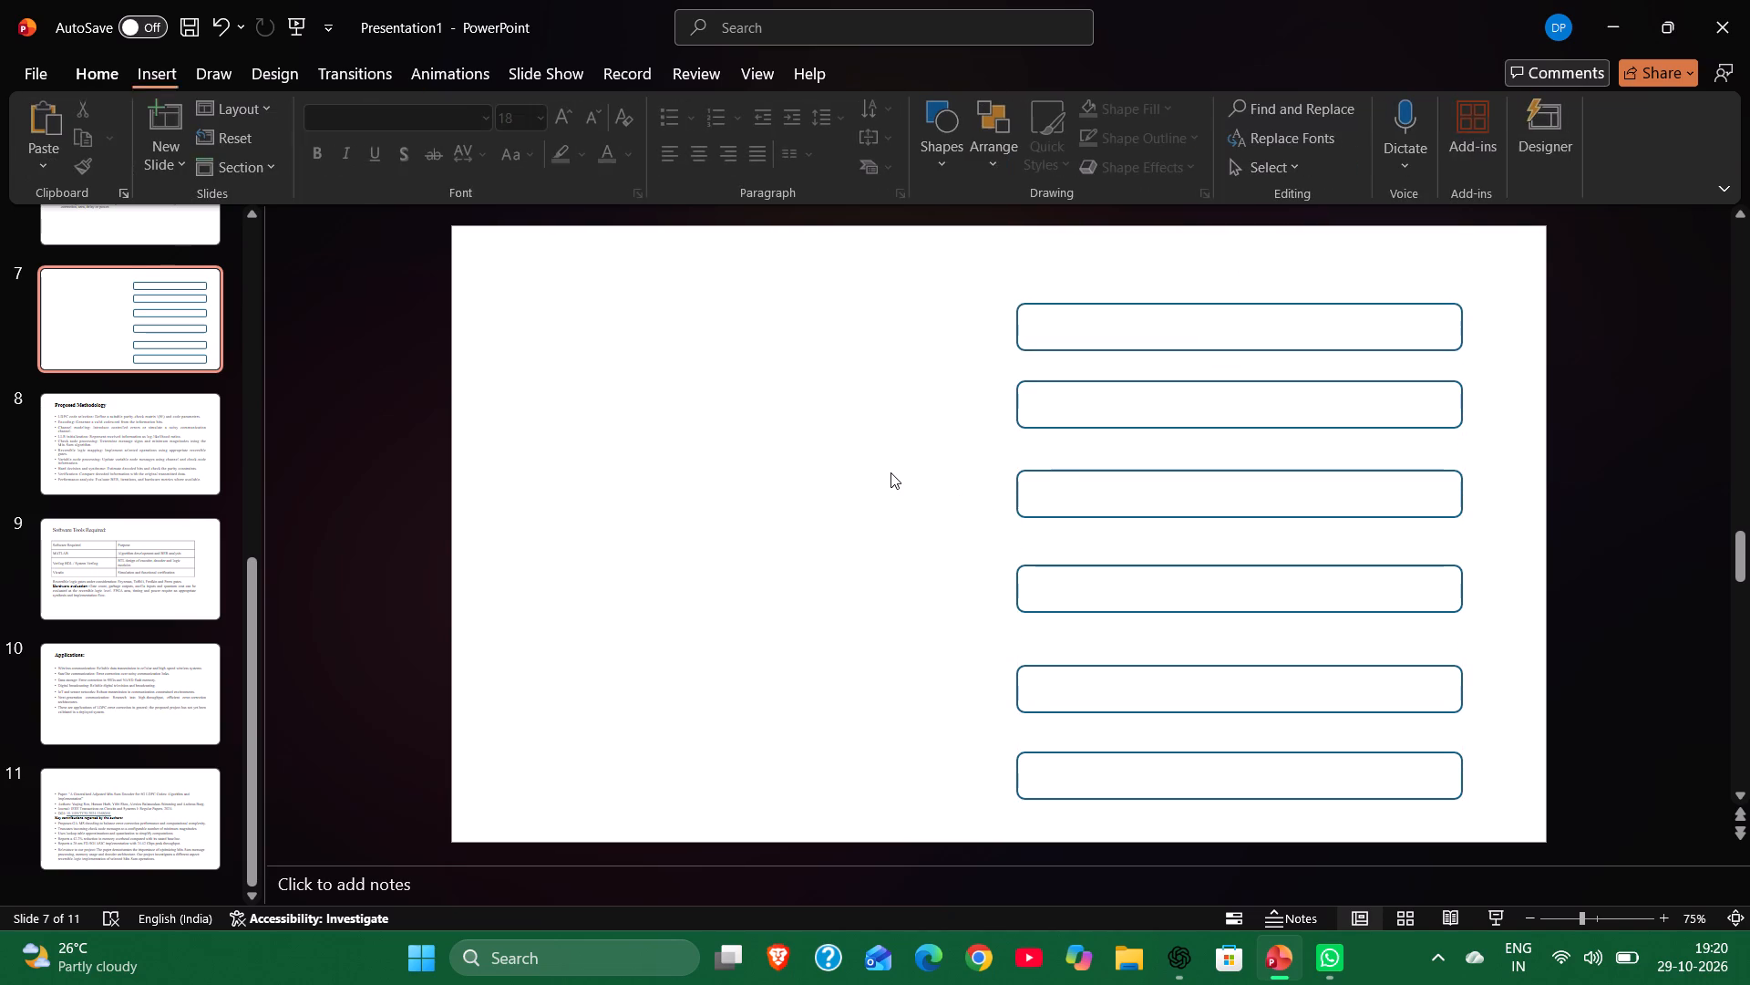
Add the text "Block Diagram" in Times New Roman near the upper-left corner of slide 7.
double_click(503, 247)
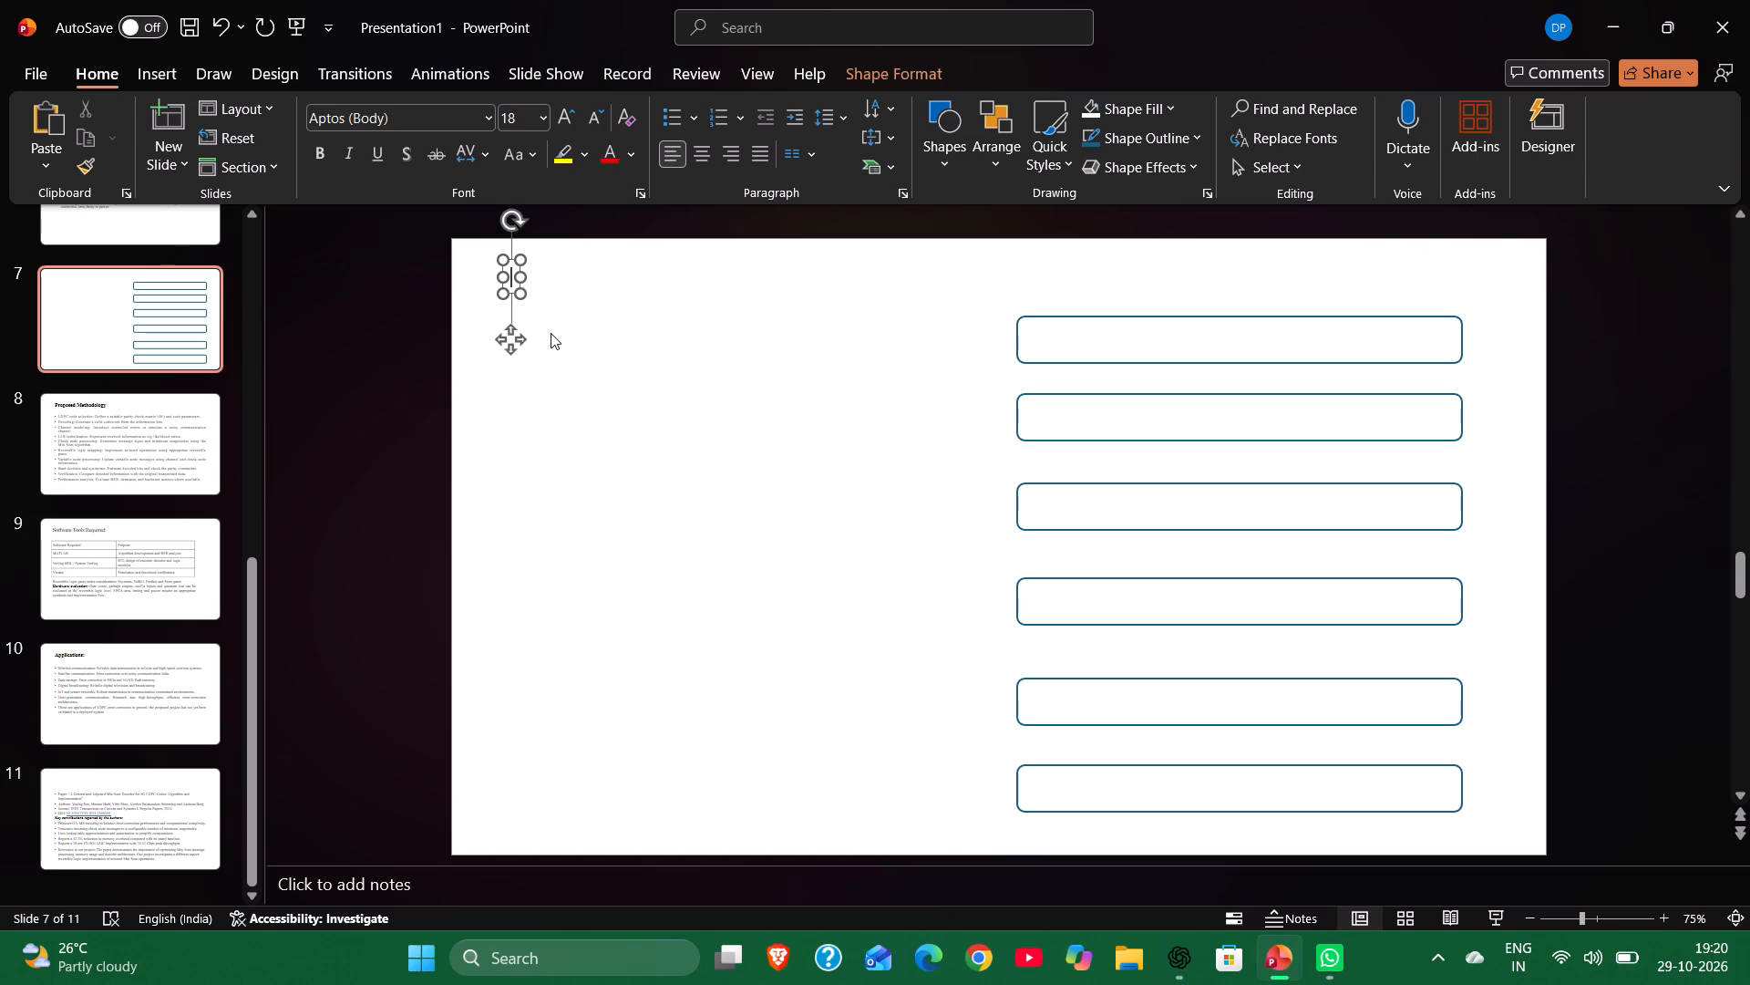
click(495, 122)
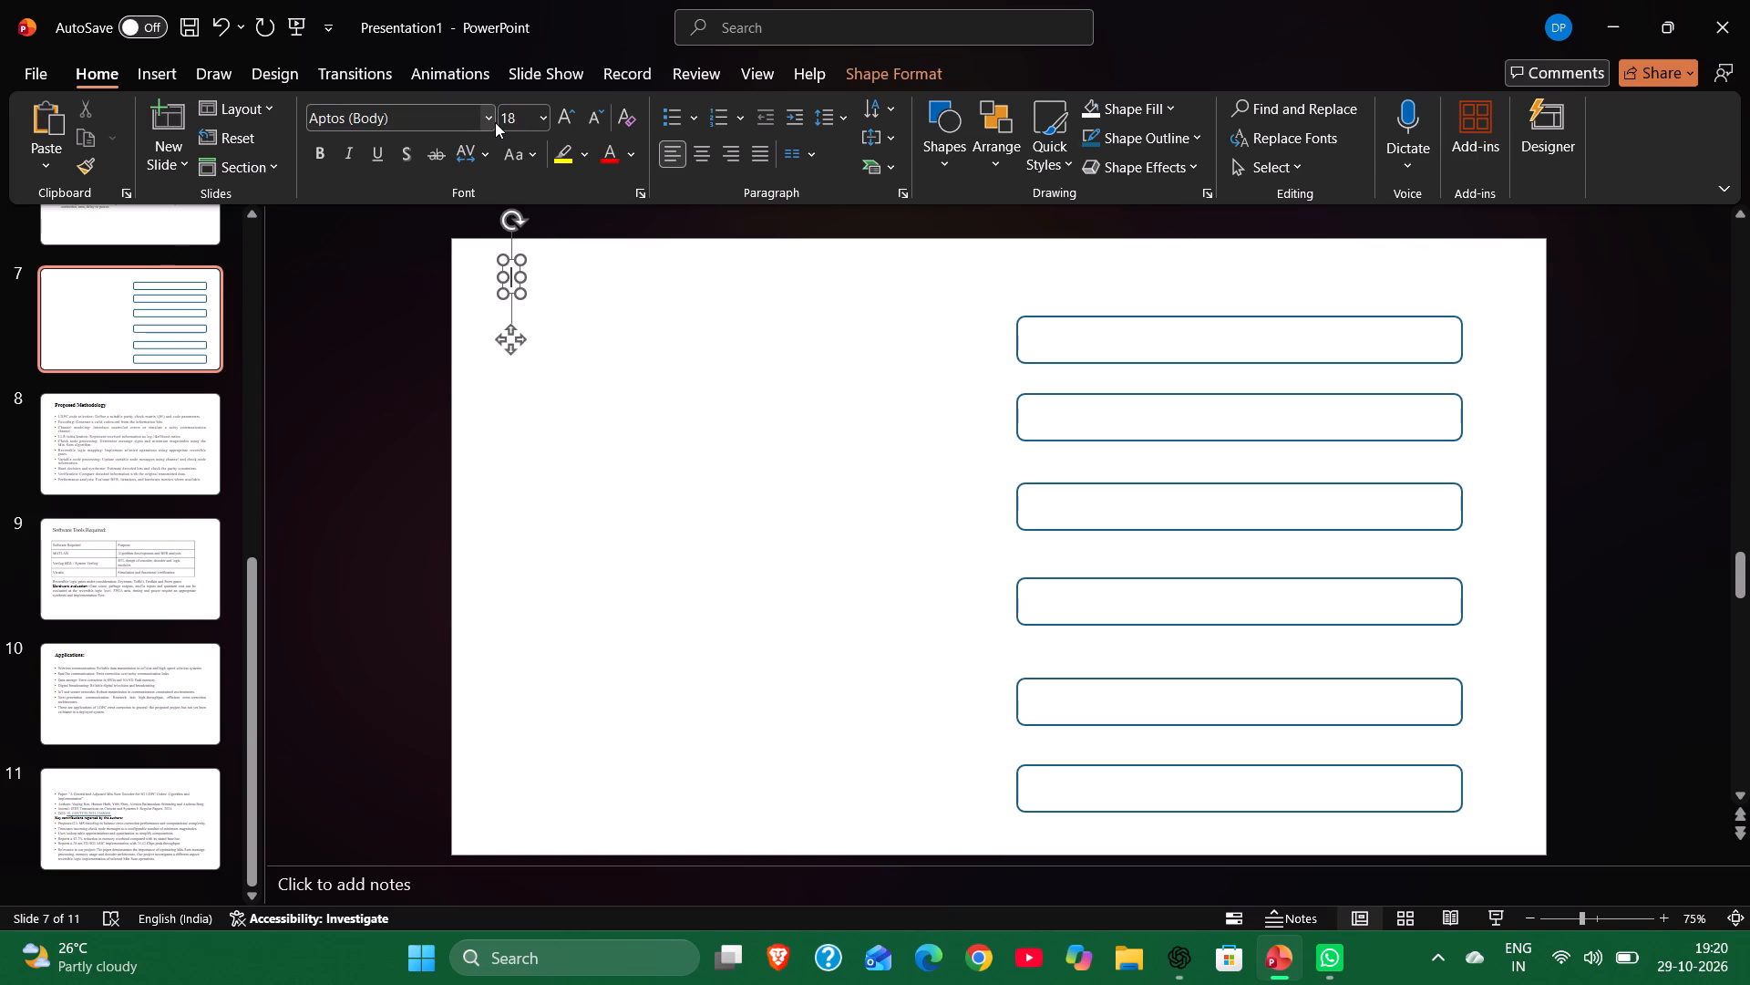
click(489, 122)
click(481, 275)
key(shift+b)
text(lock)
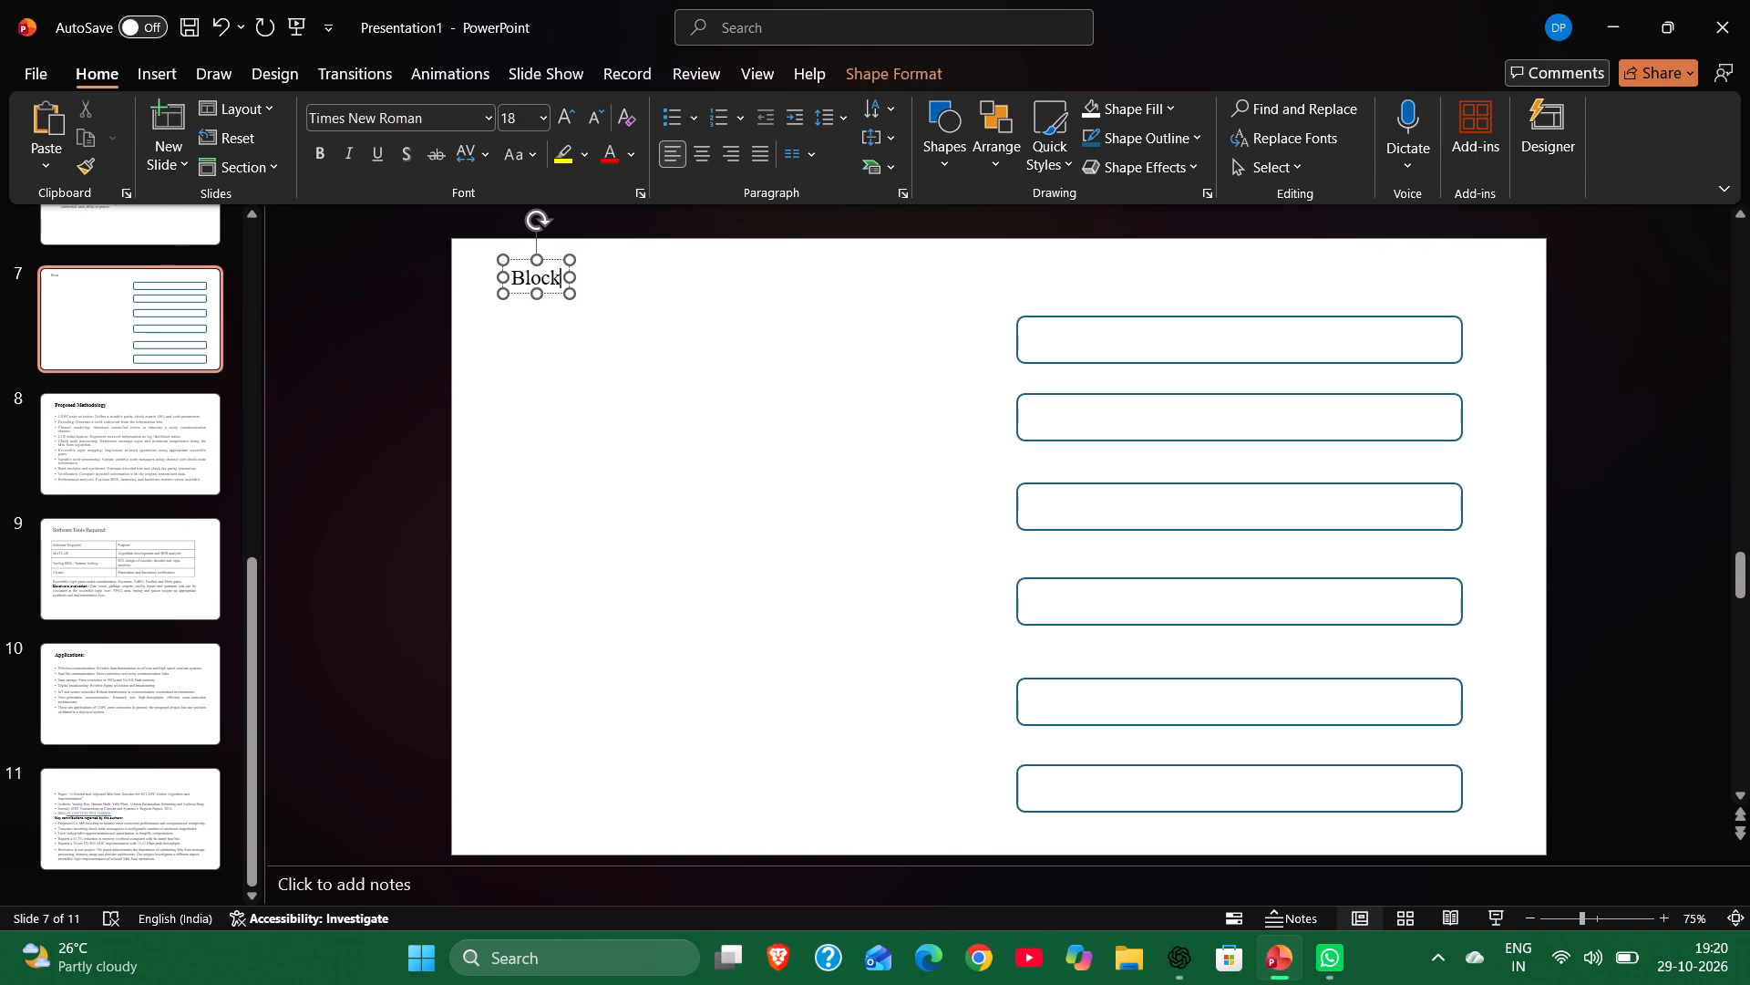
key(space)
text(Diagram)
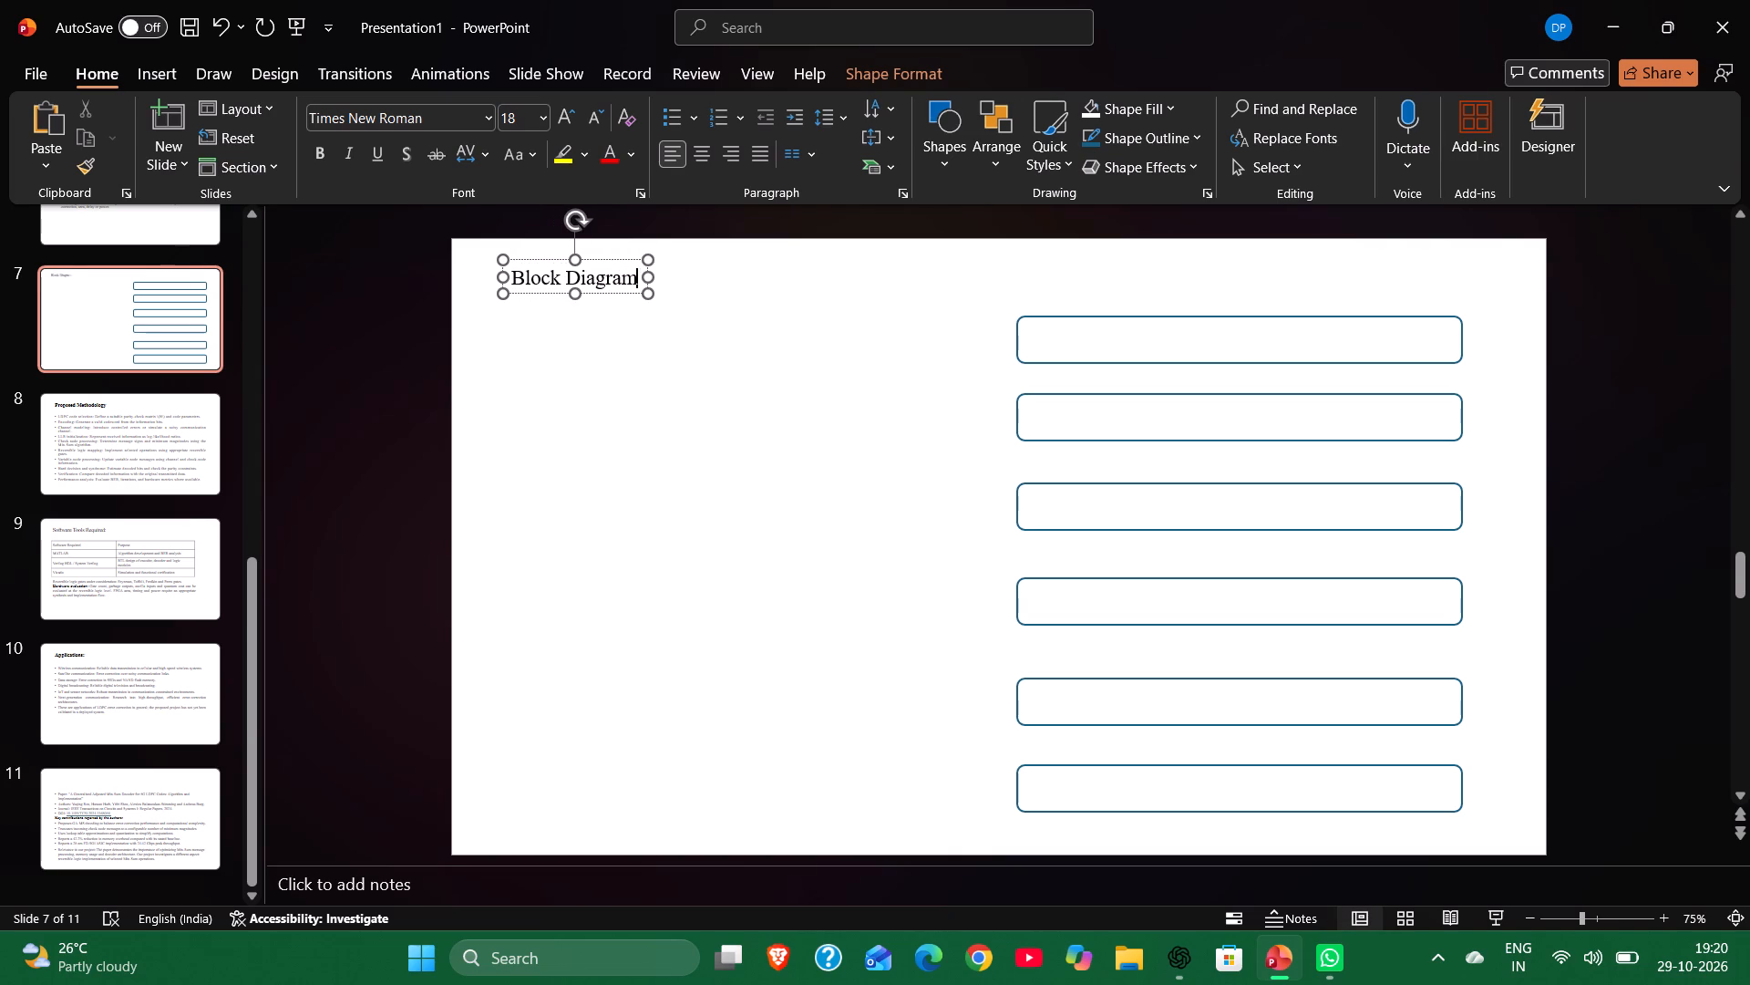
key(shift+a)
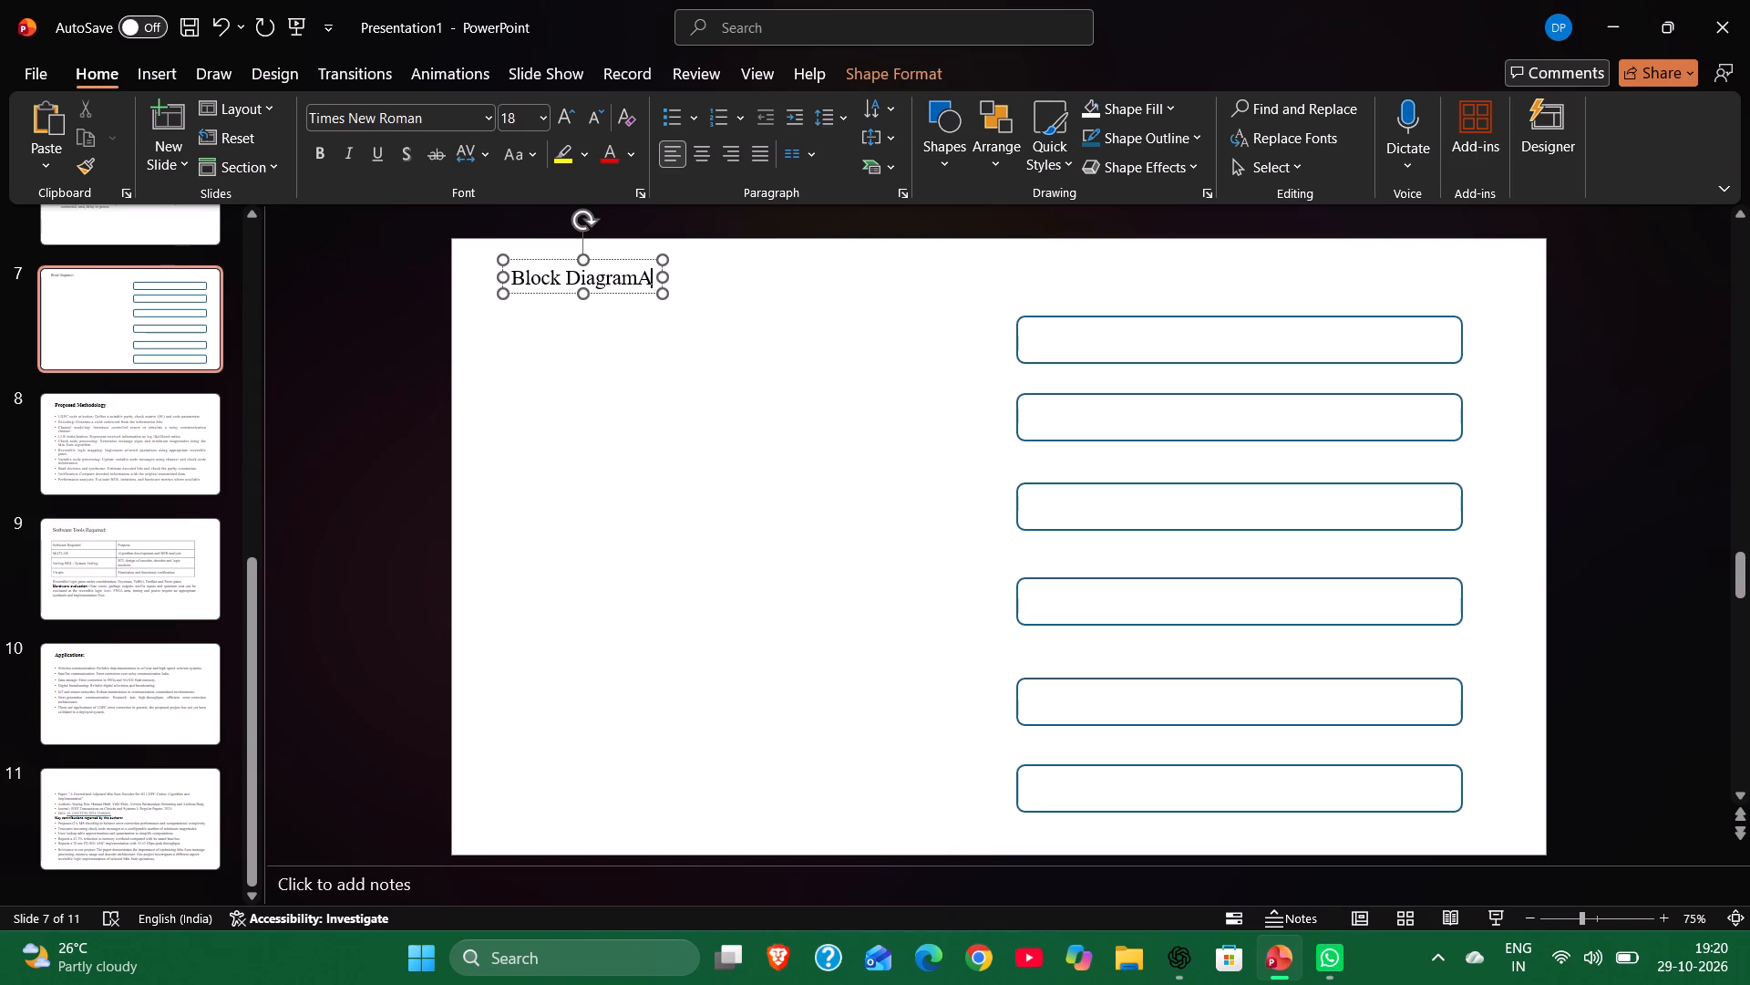
key(BackSpace)
Set the whole "Block Diagram" heading to font size 28.
key(ctrl+a)
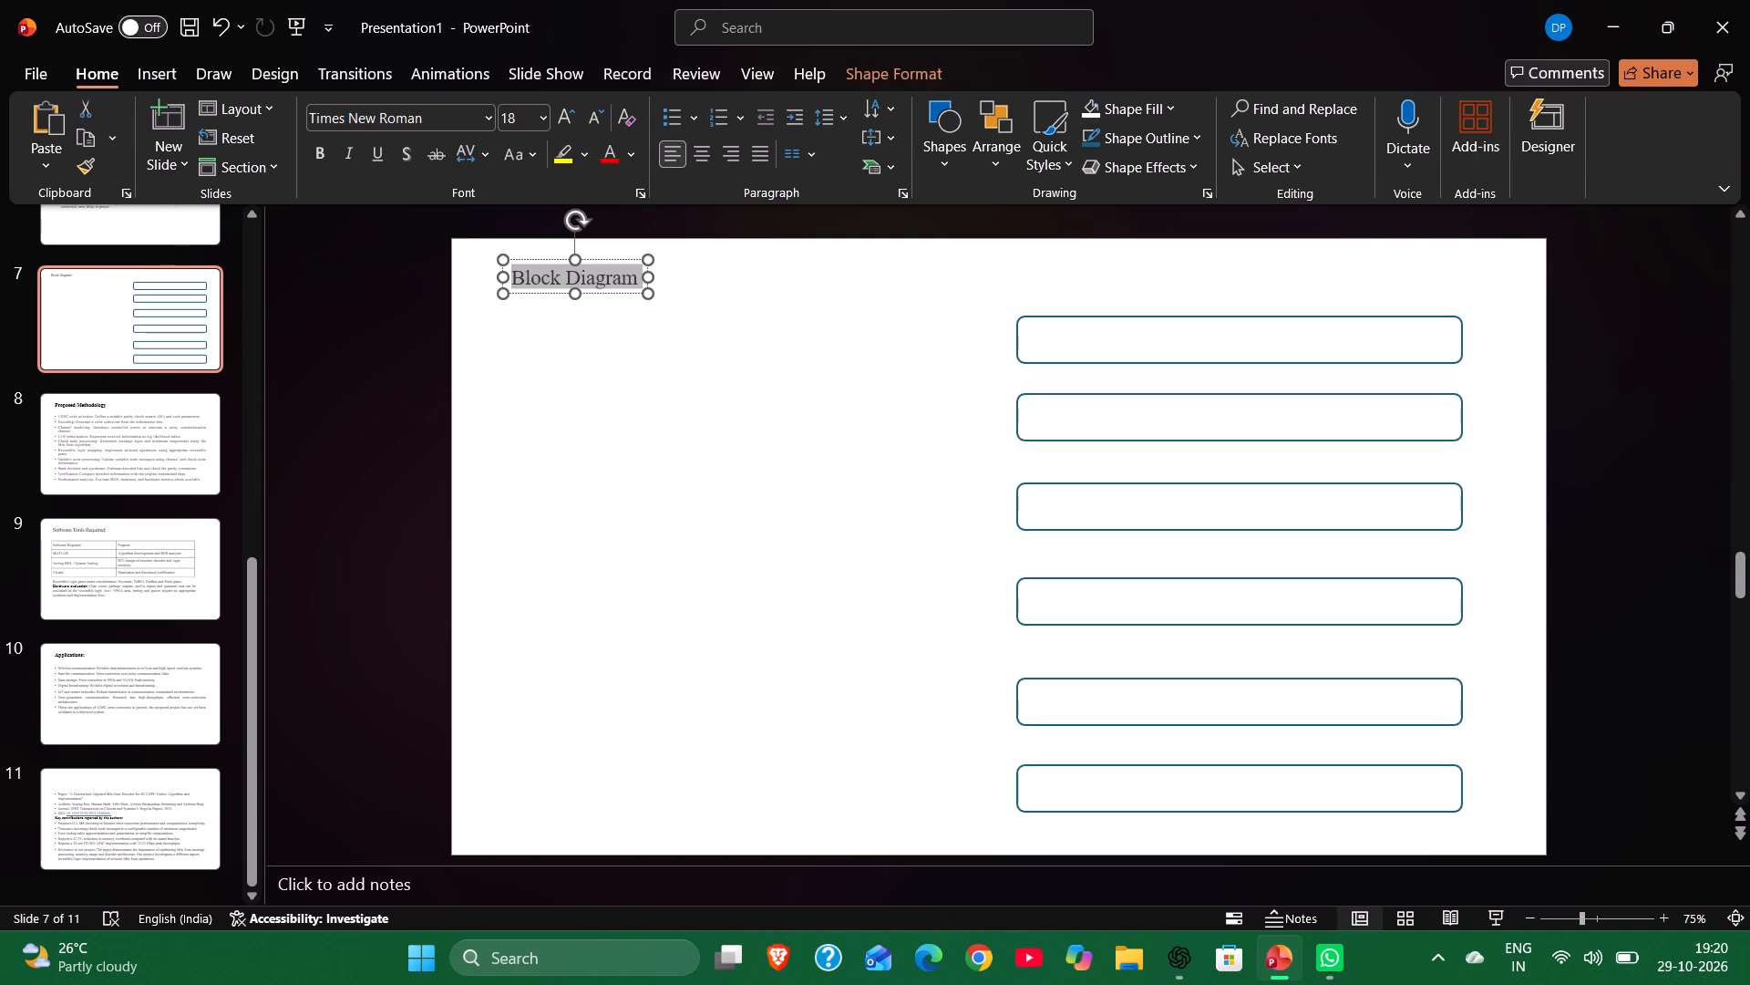
click(546, 119)
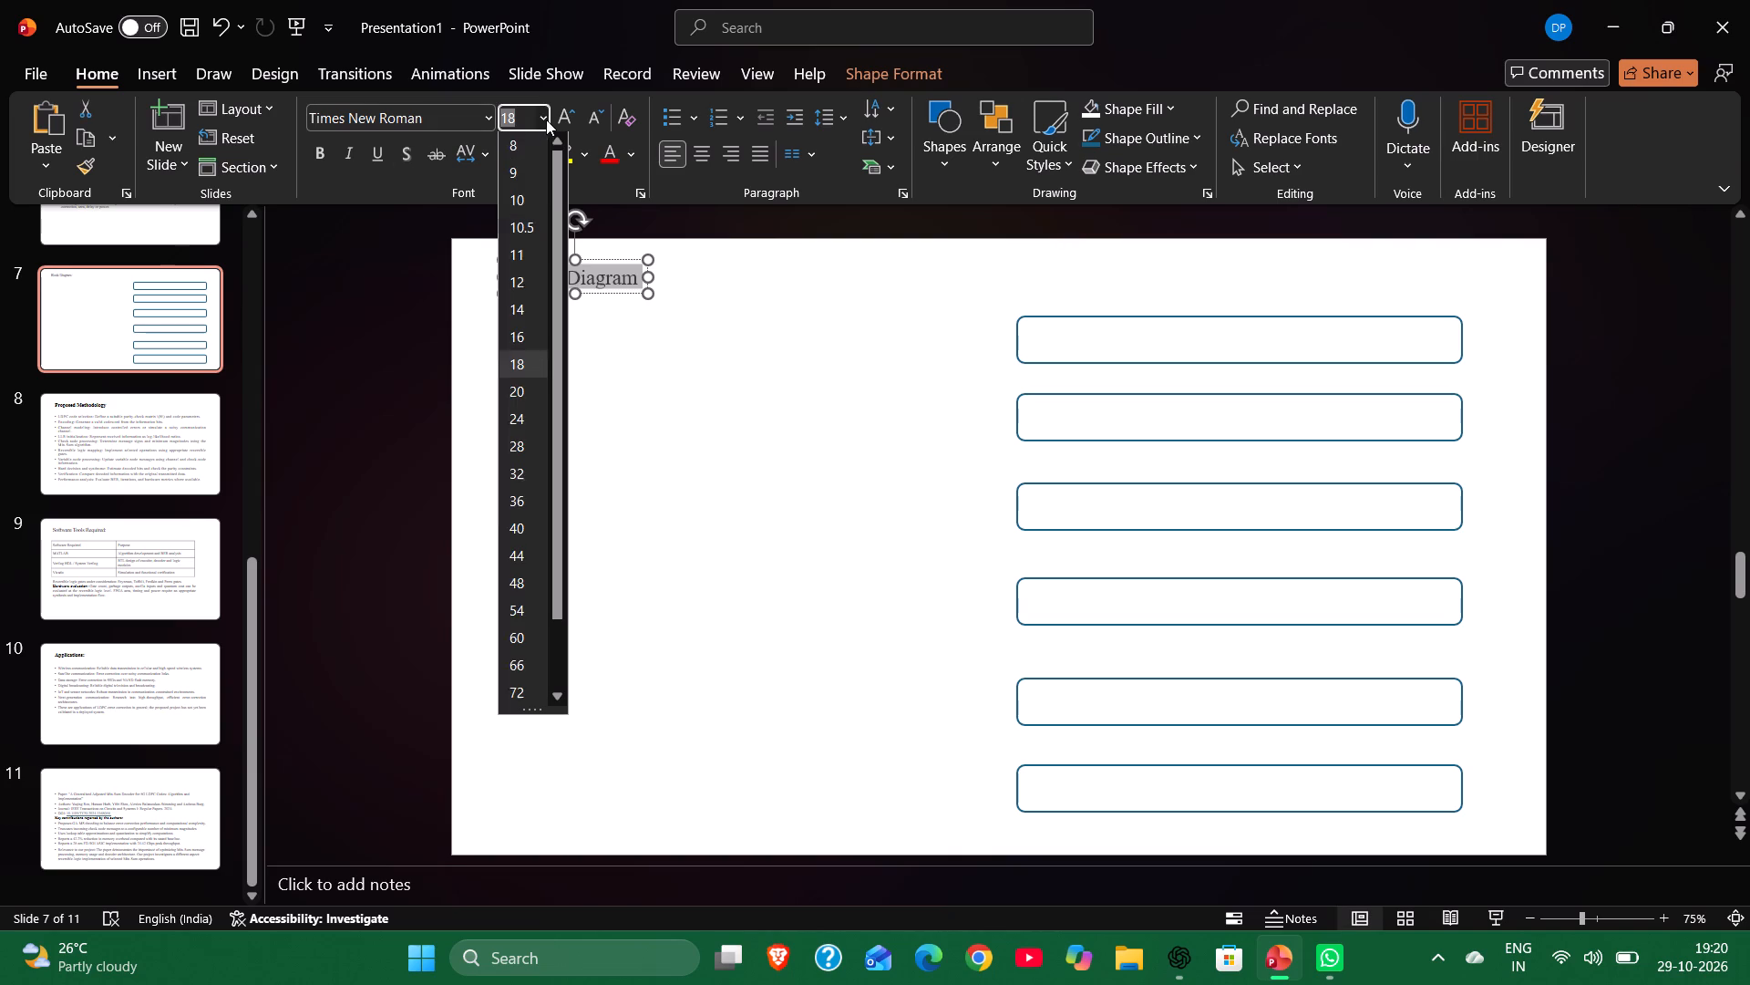
click(531, 451)
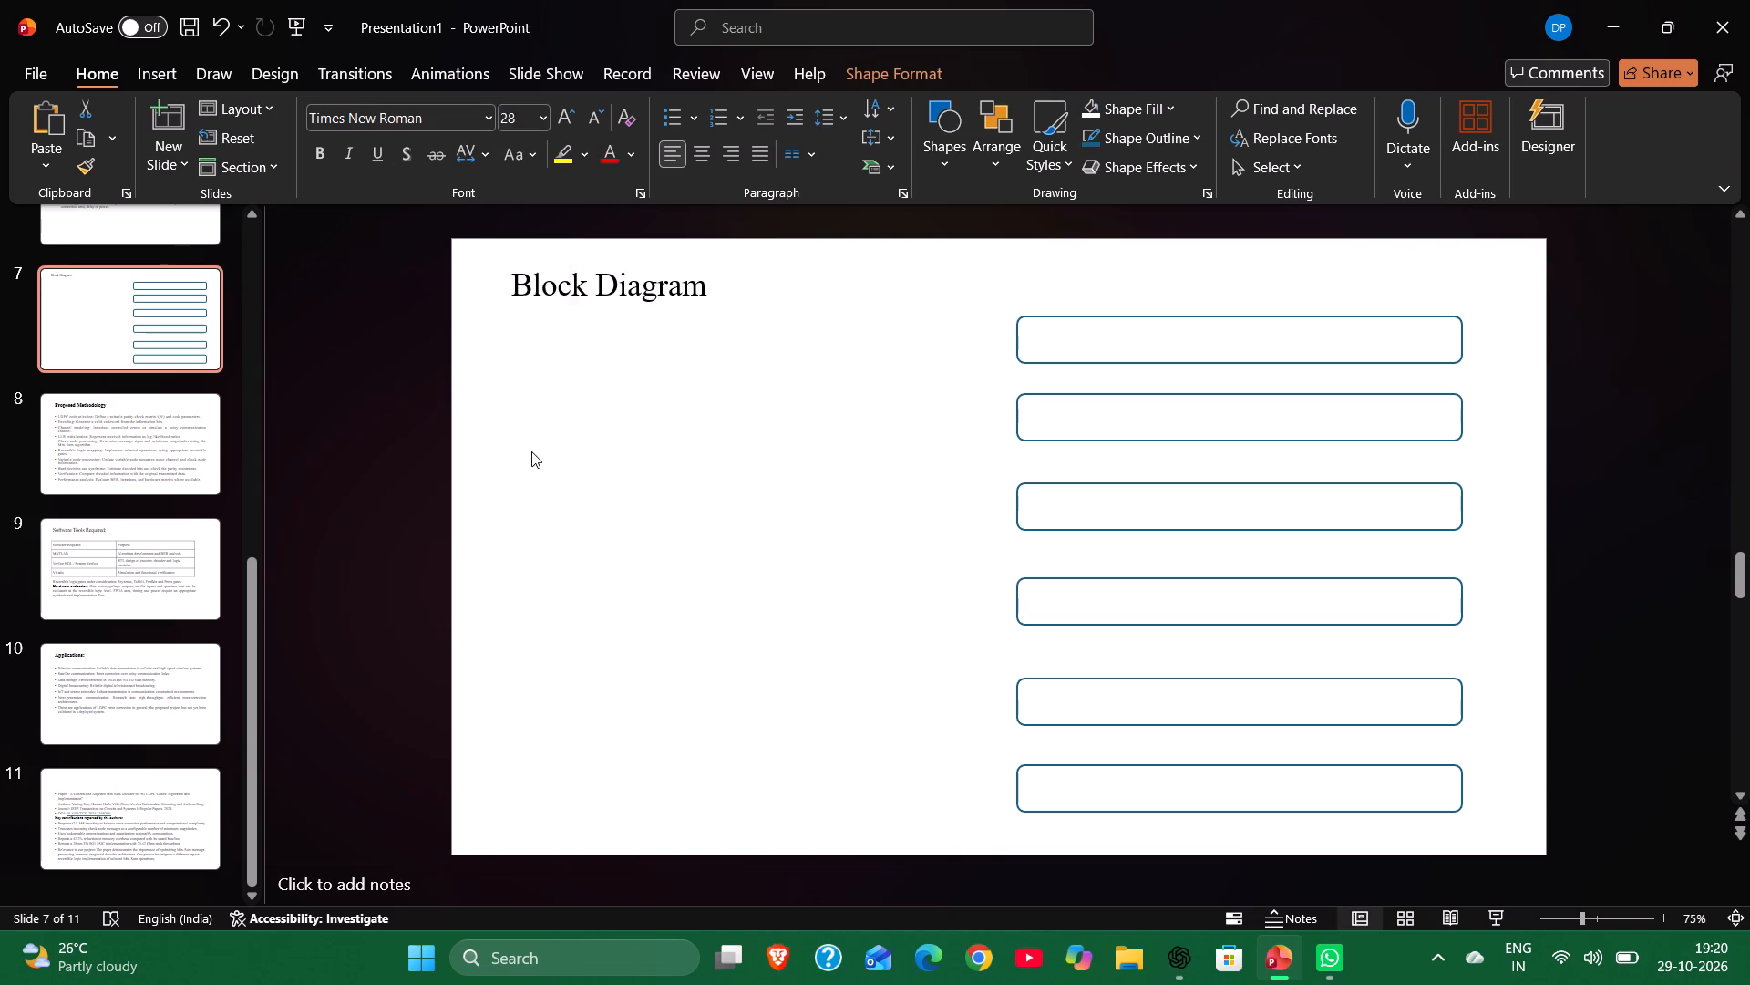
Add a colon at the end of the heading so it reads "Block Diagram:".
key(shift+colon)
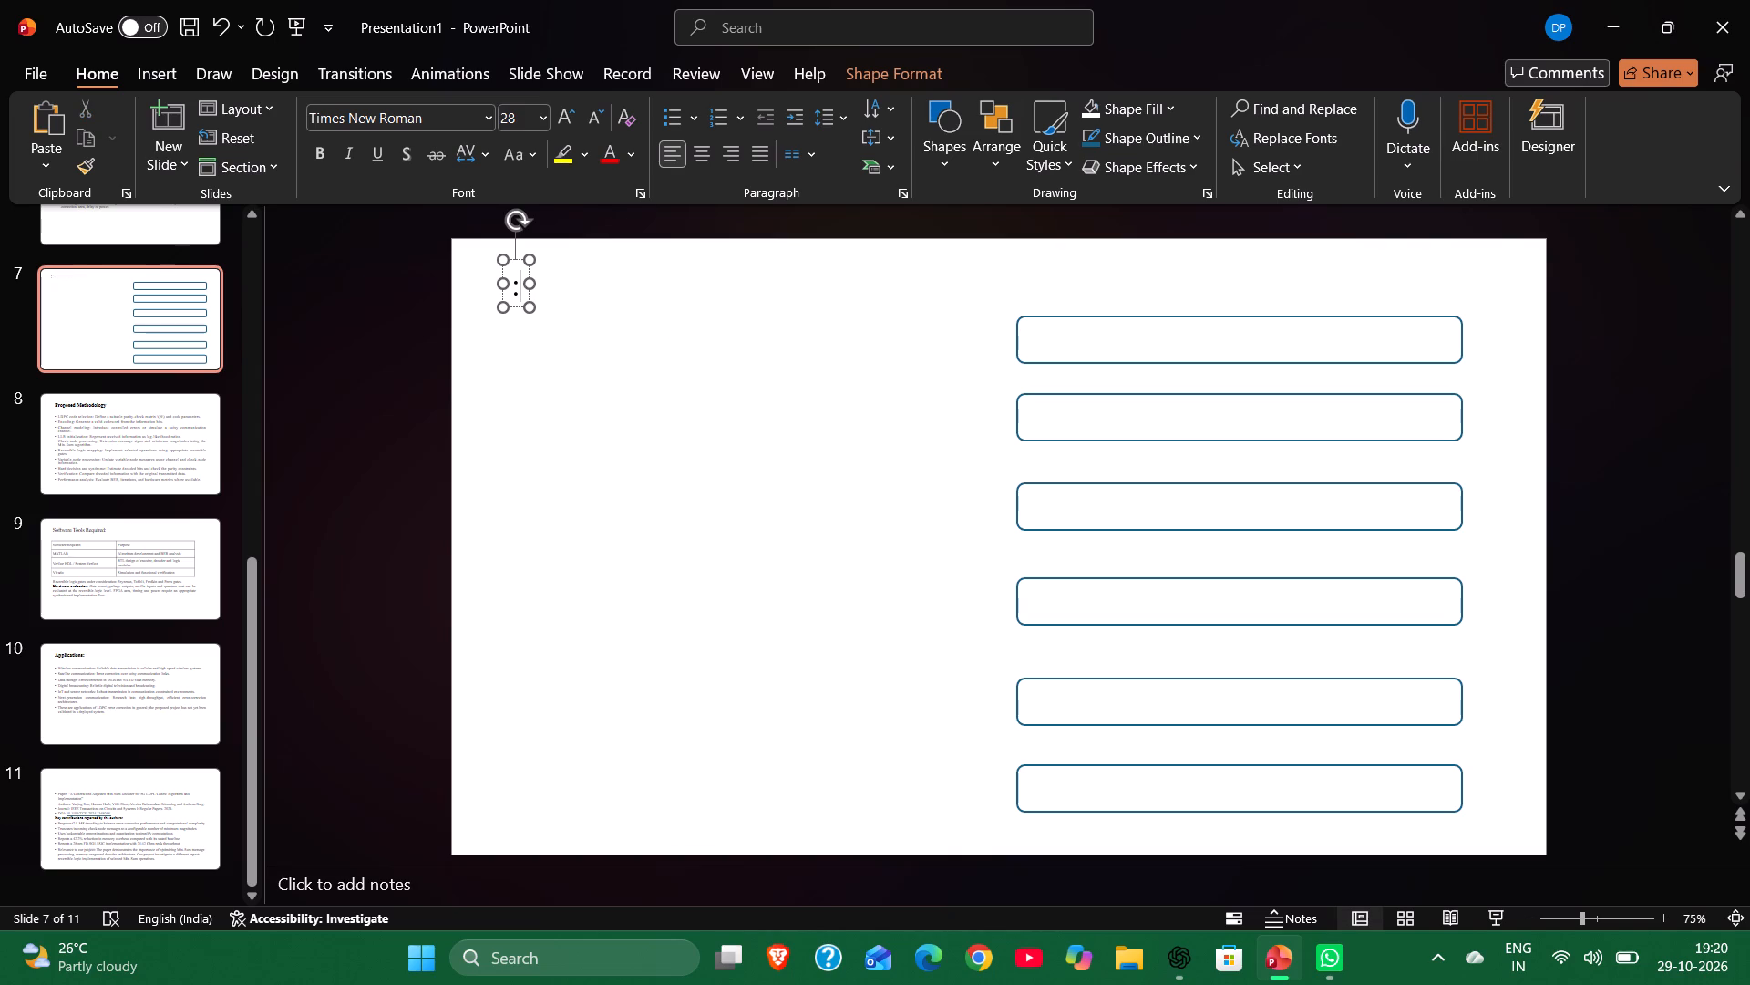
key(ctrl+z)
click(773, 399)
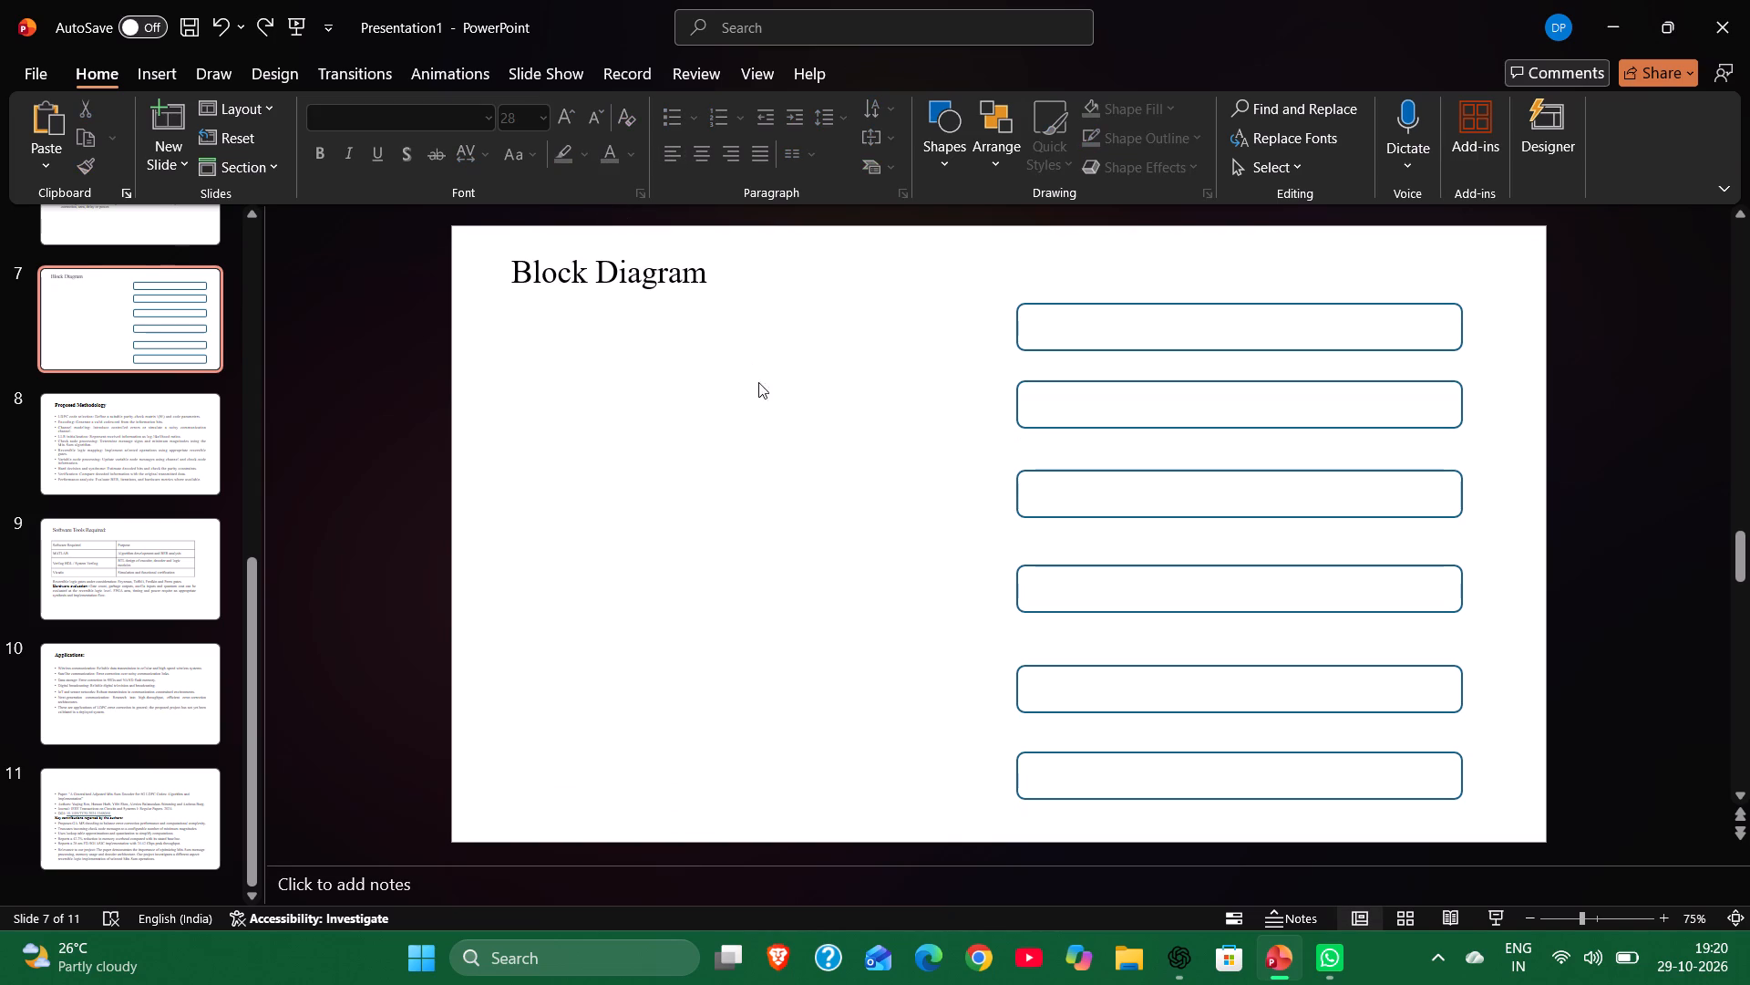
click(703, 277)
key(shift+colon)
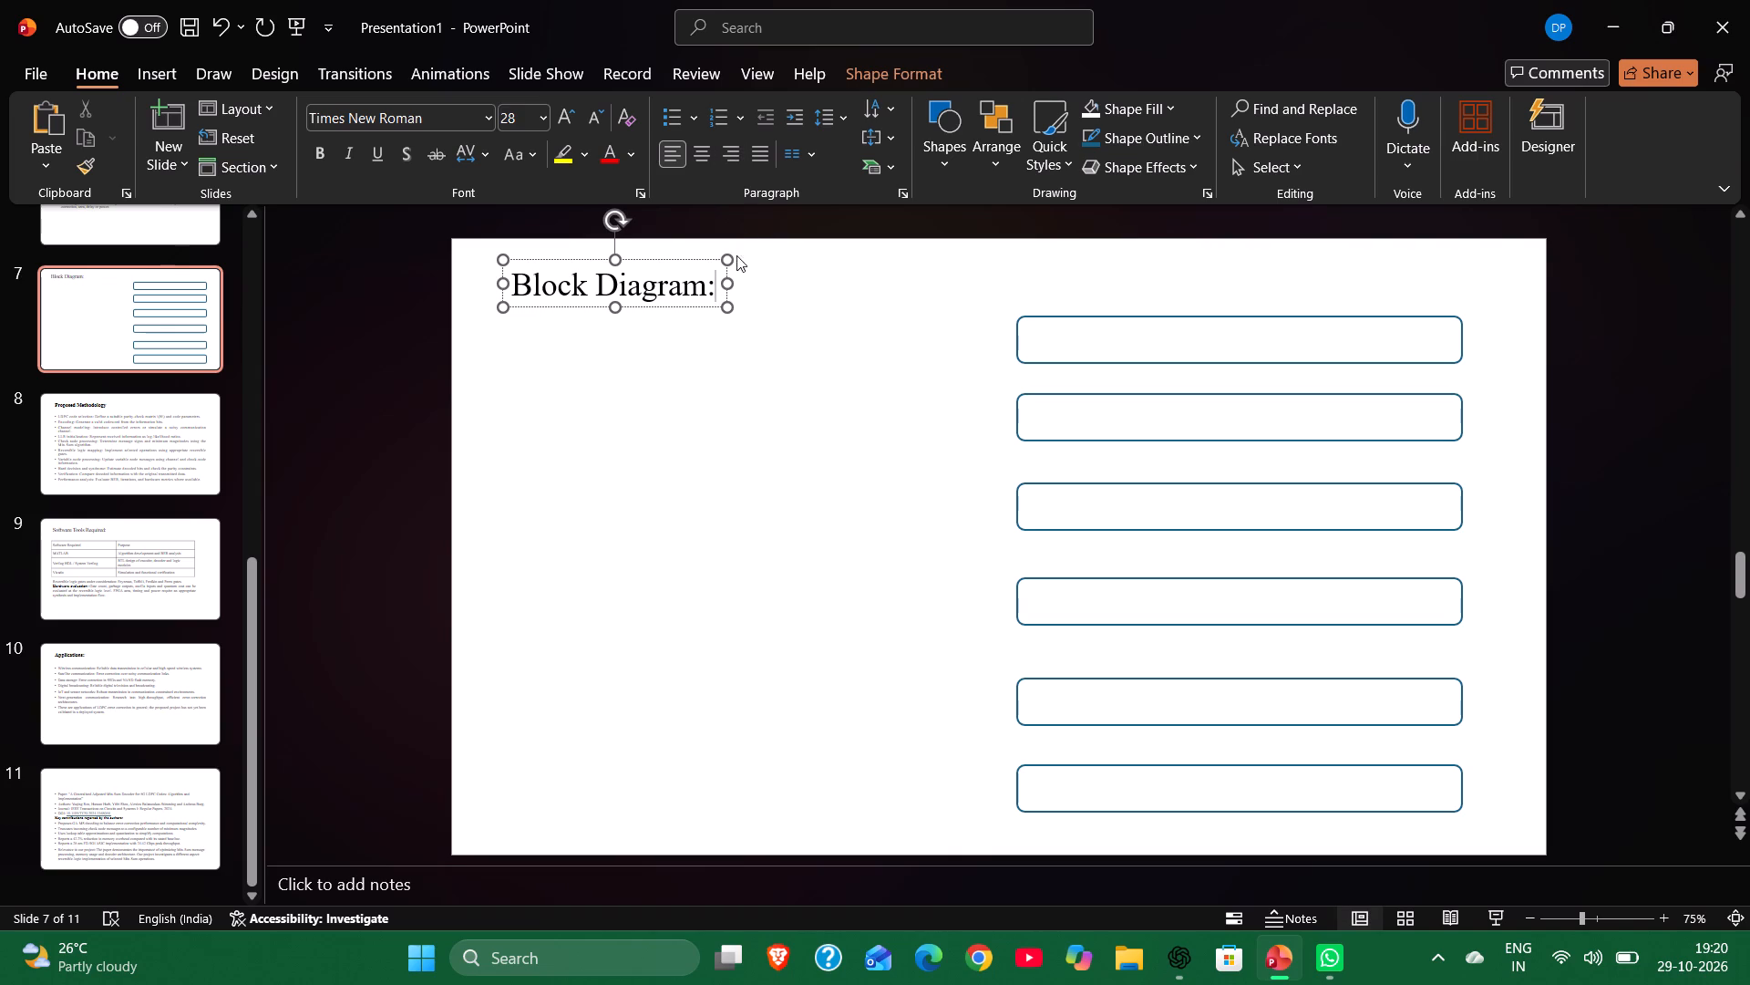
Widen the heading's text box beyond its text and try to make it taller.
drag(727, 282, 808, 295)
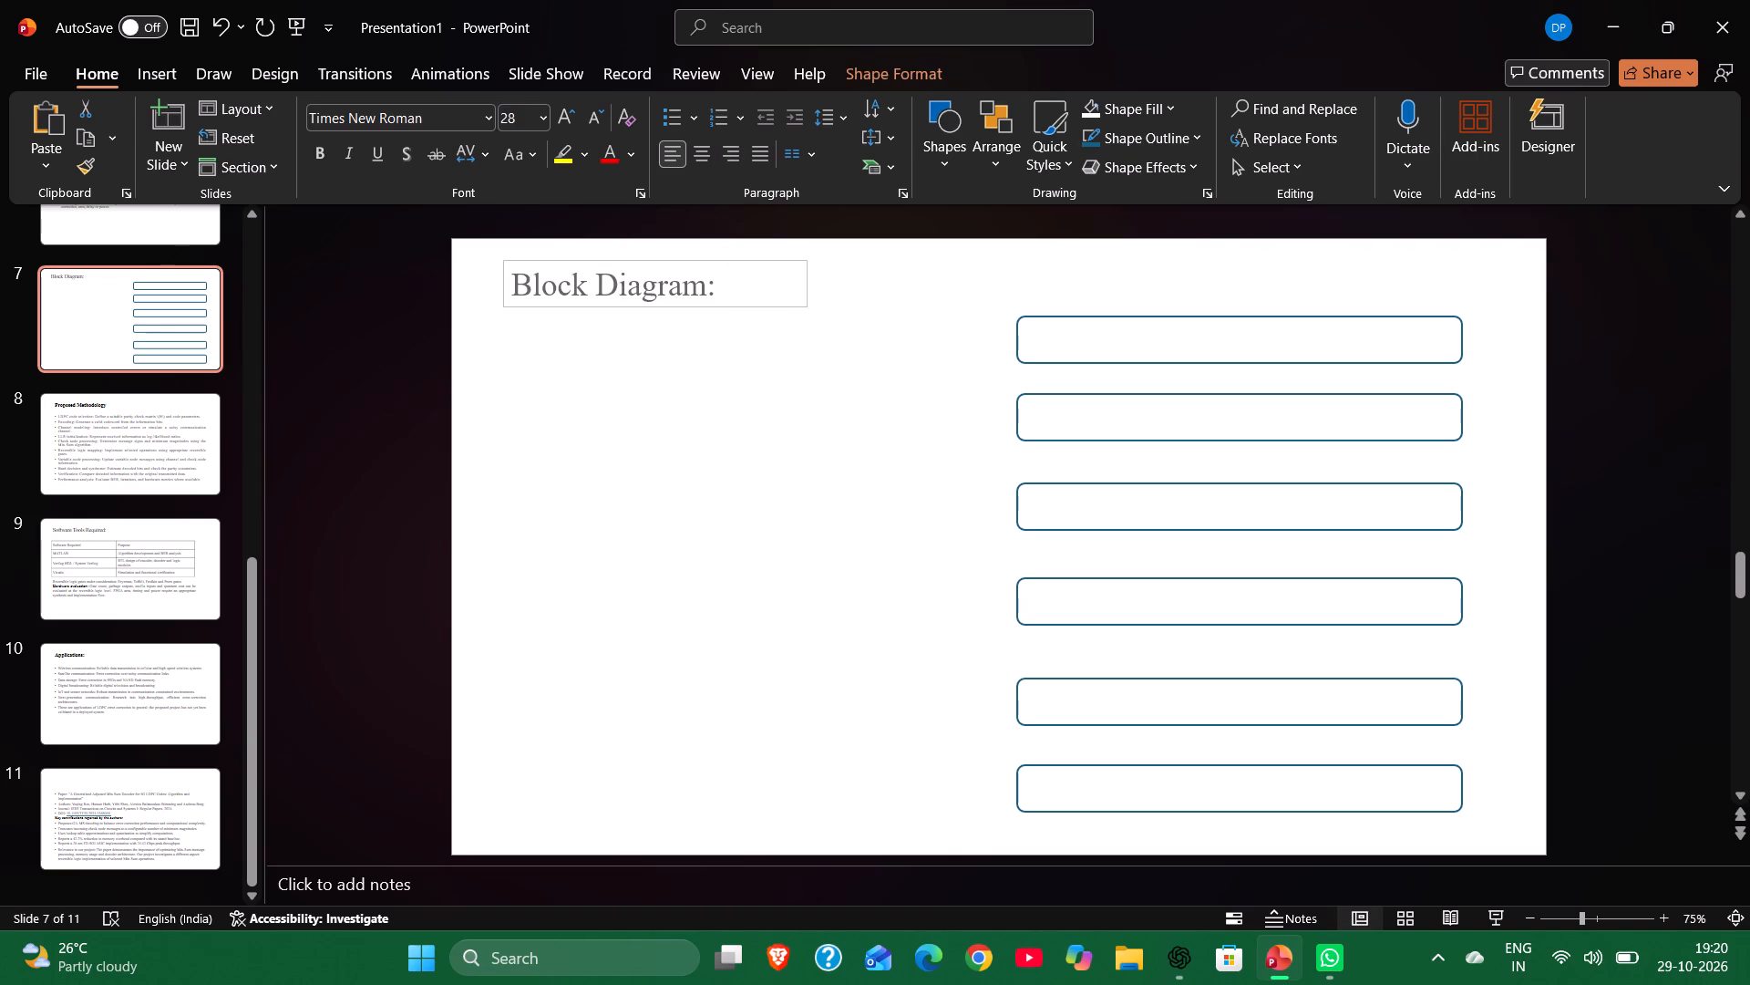
drag(808, 295, 808, 295)
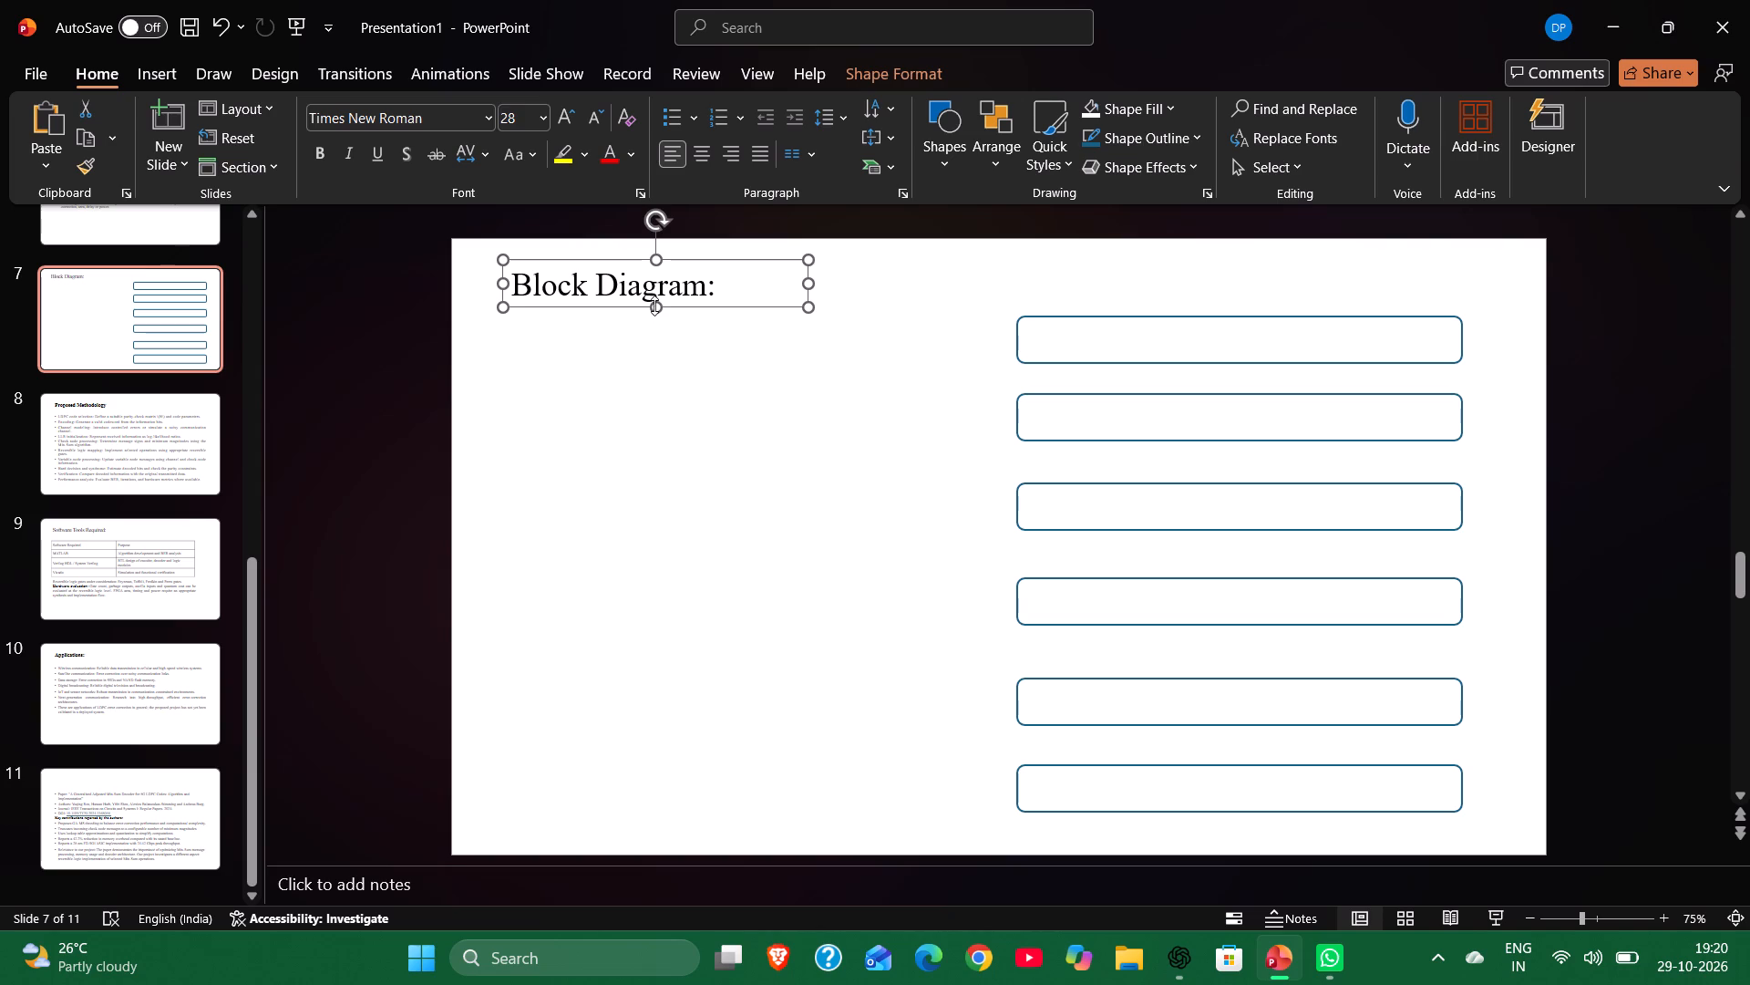
drag(654, 306, 662, 346)
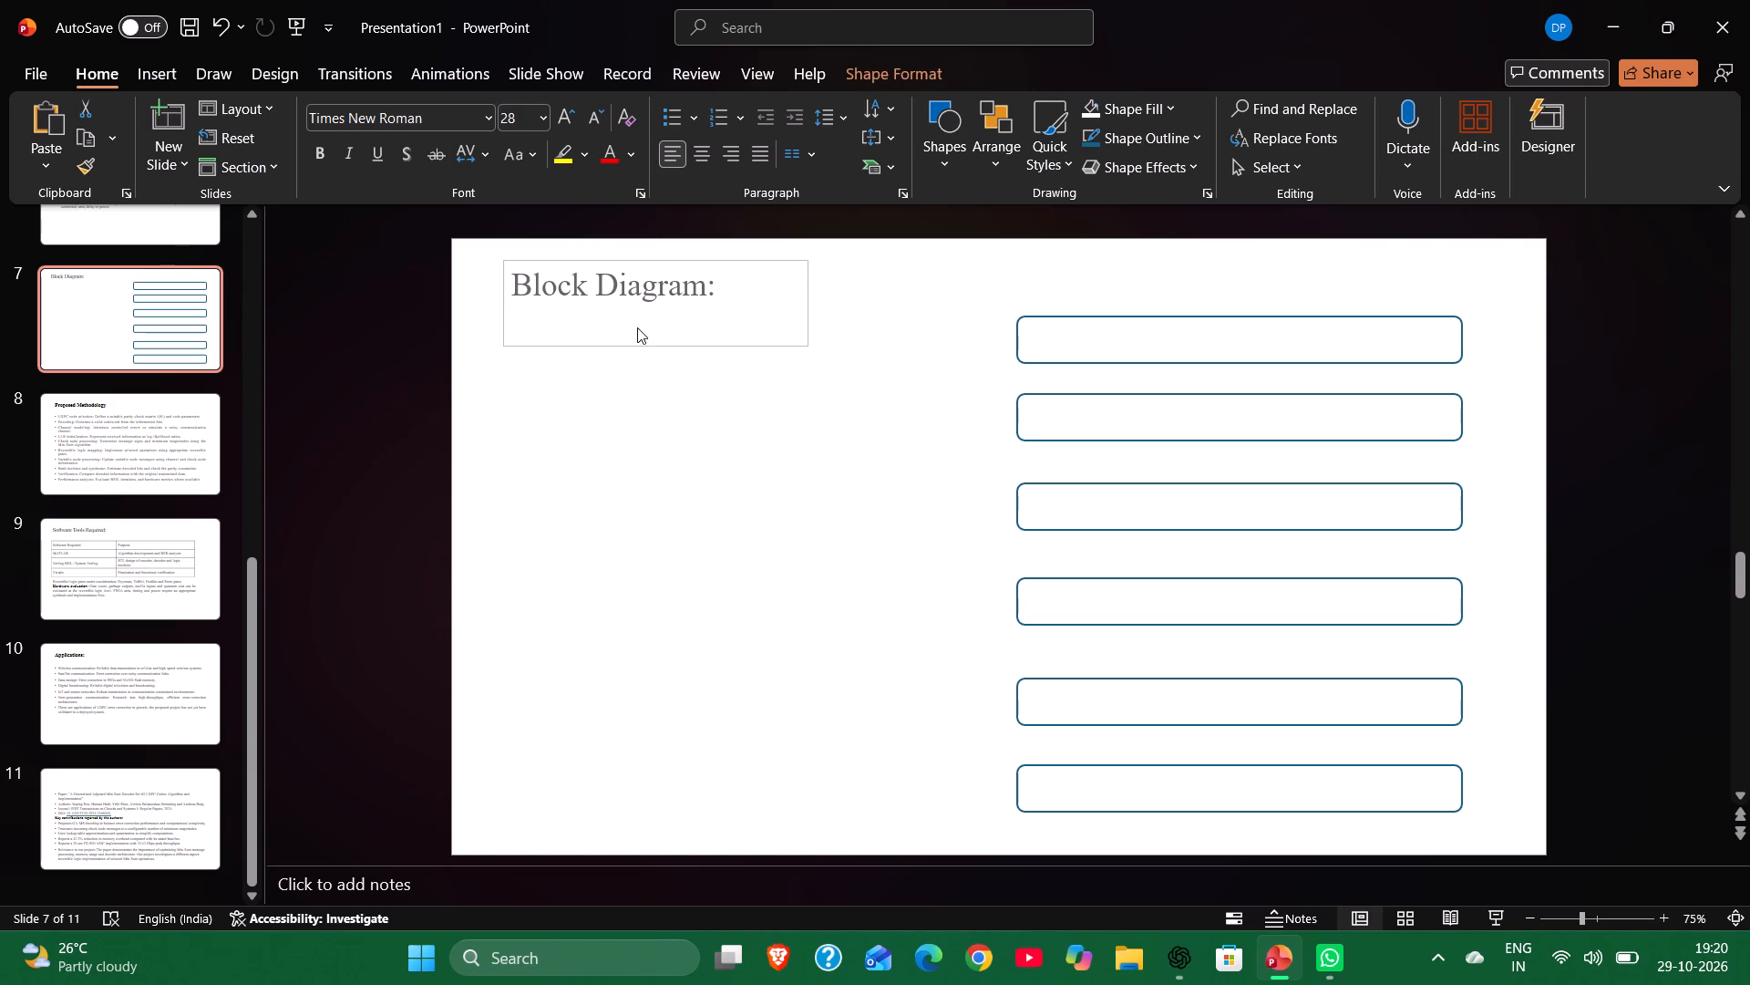
triple_click(621, 275)
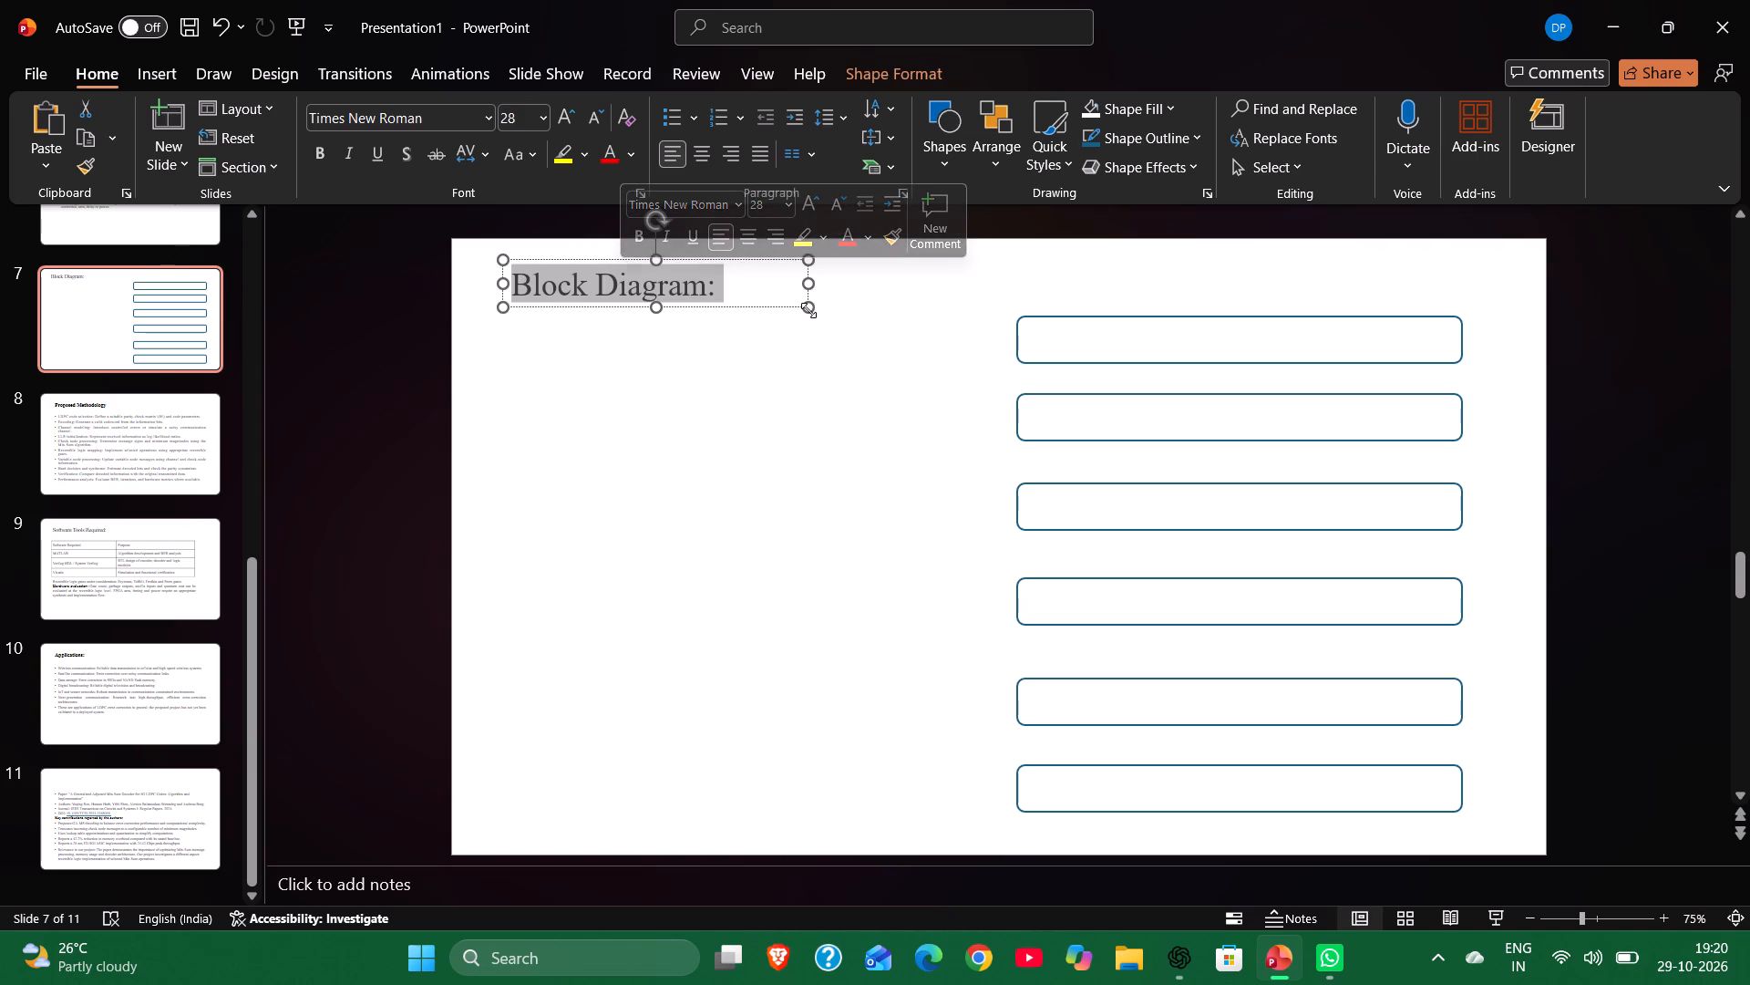
drag(808, 310, 839, 342)
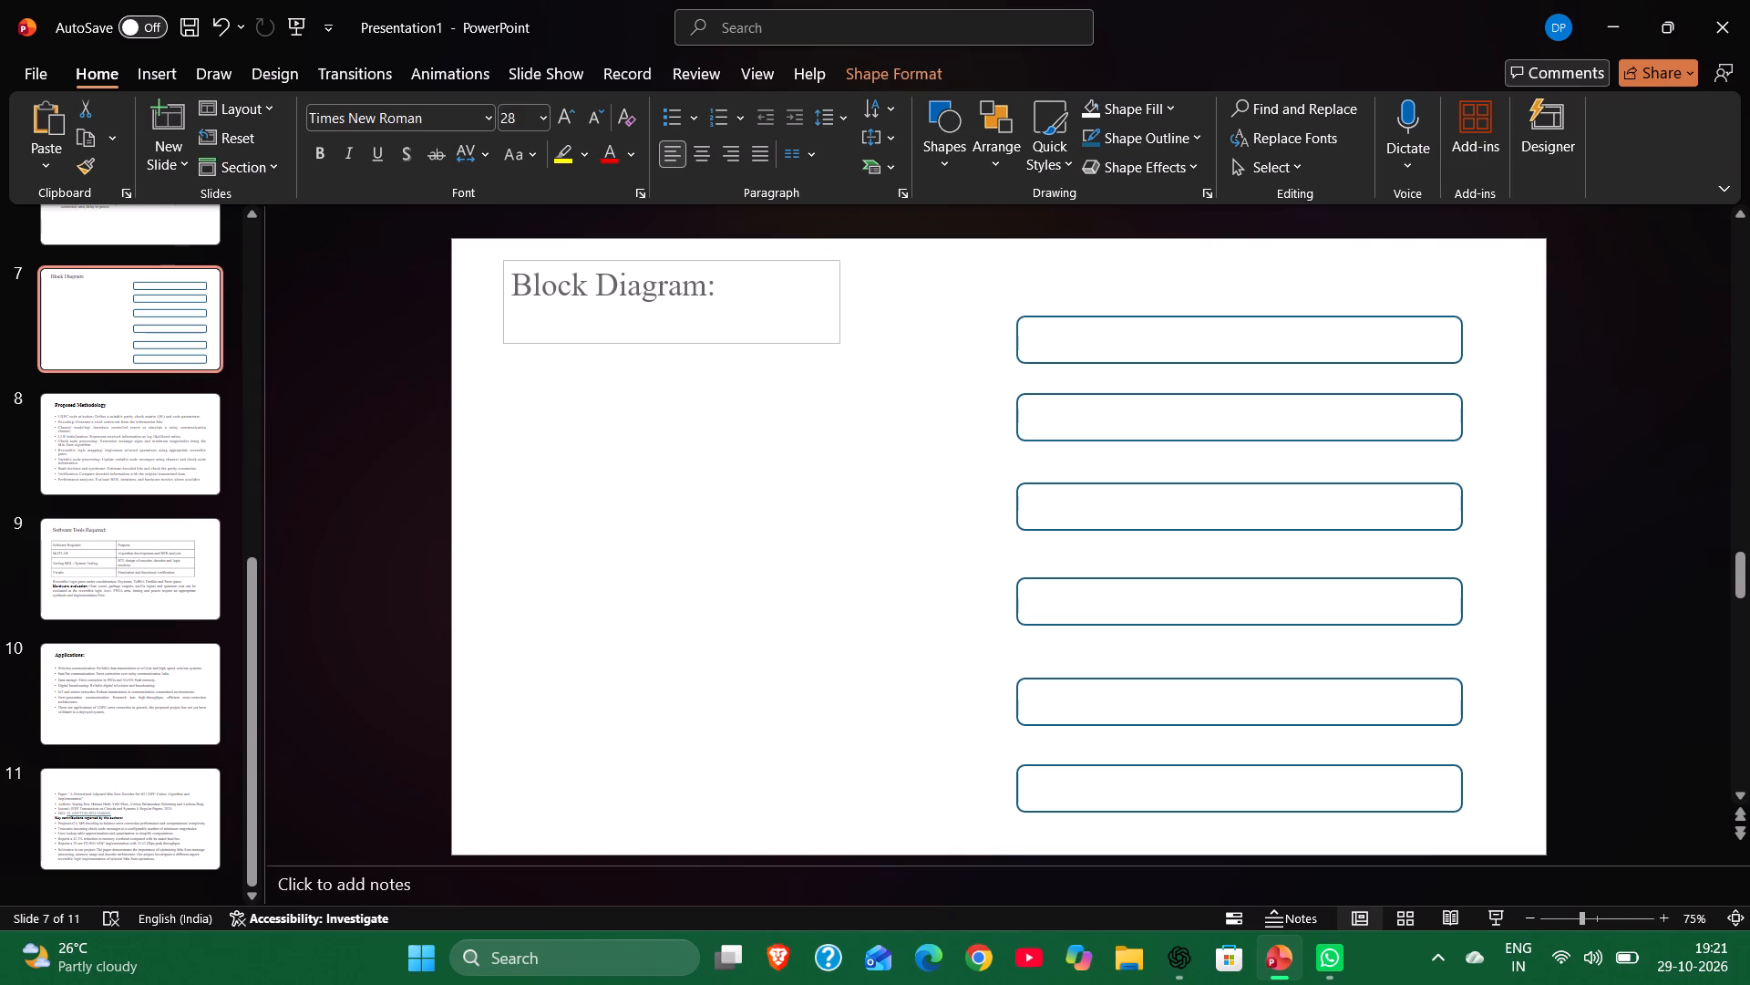
drag(839, 342, 832, 336)
click(1092, 331)
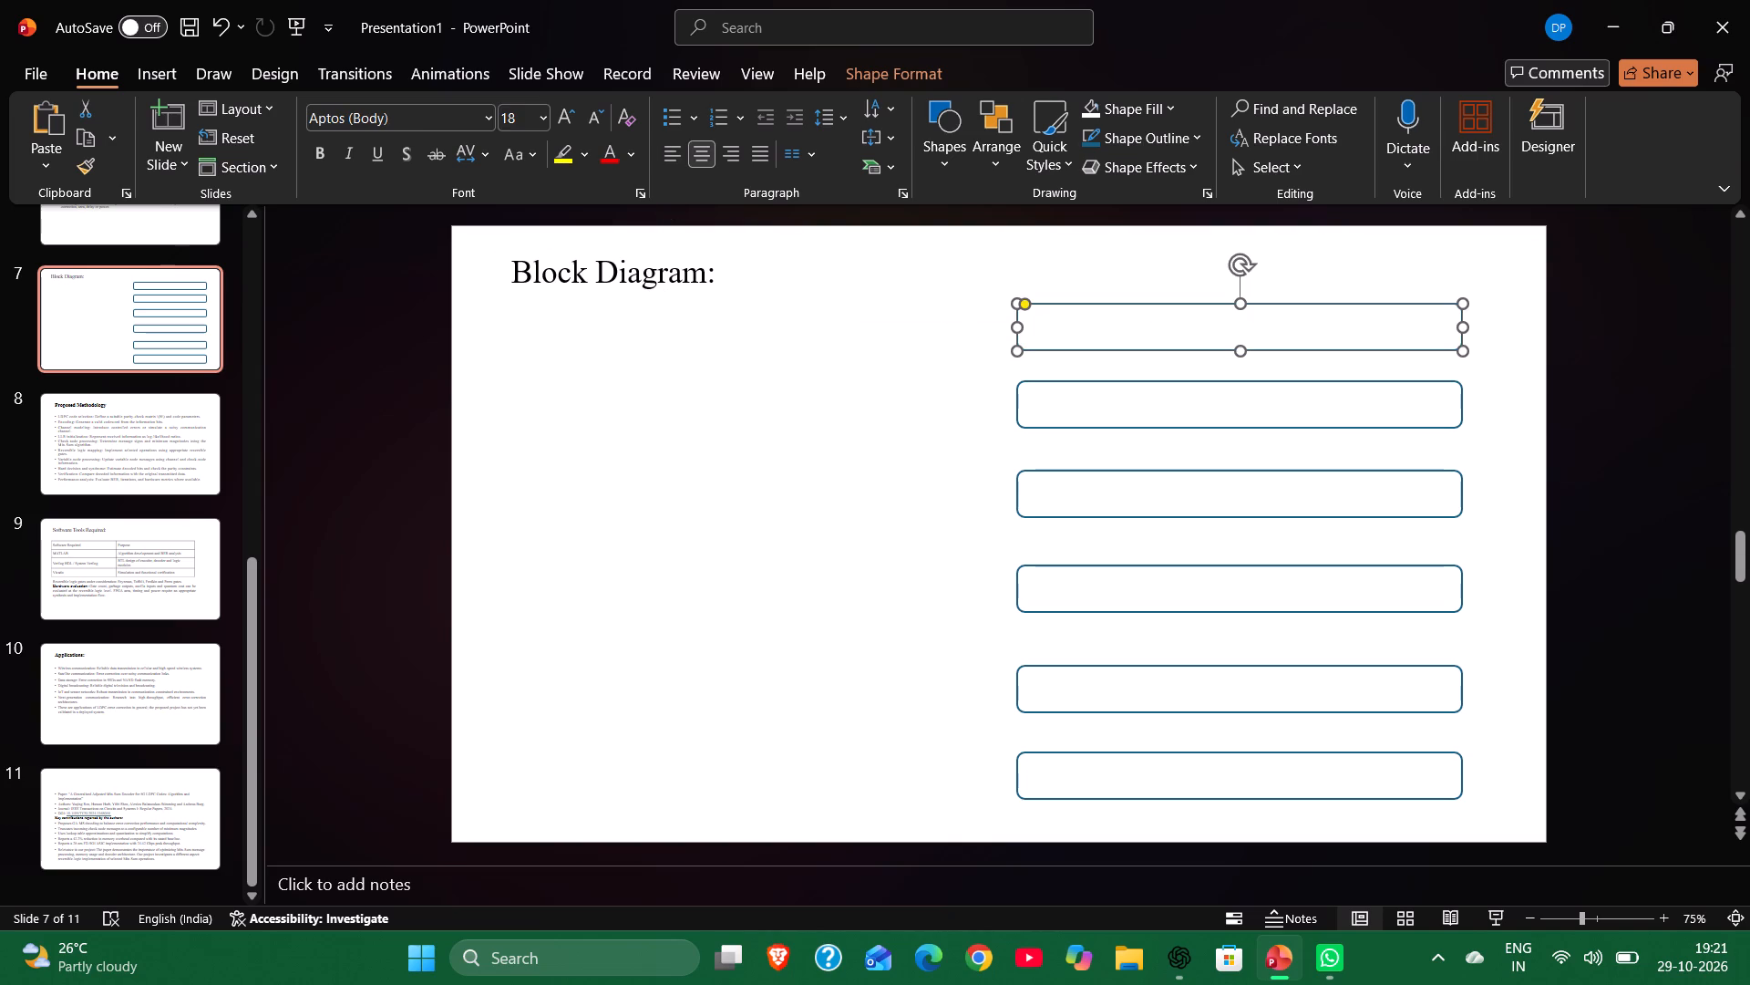
click(1165, 317)
key(alt+Tab)
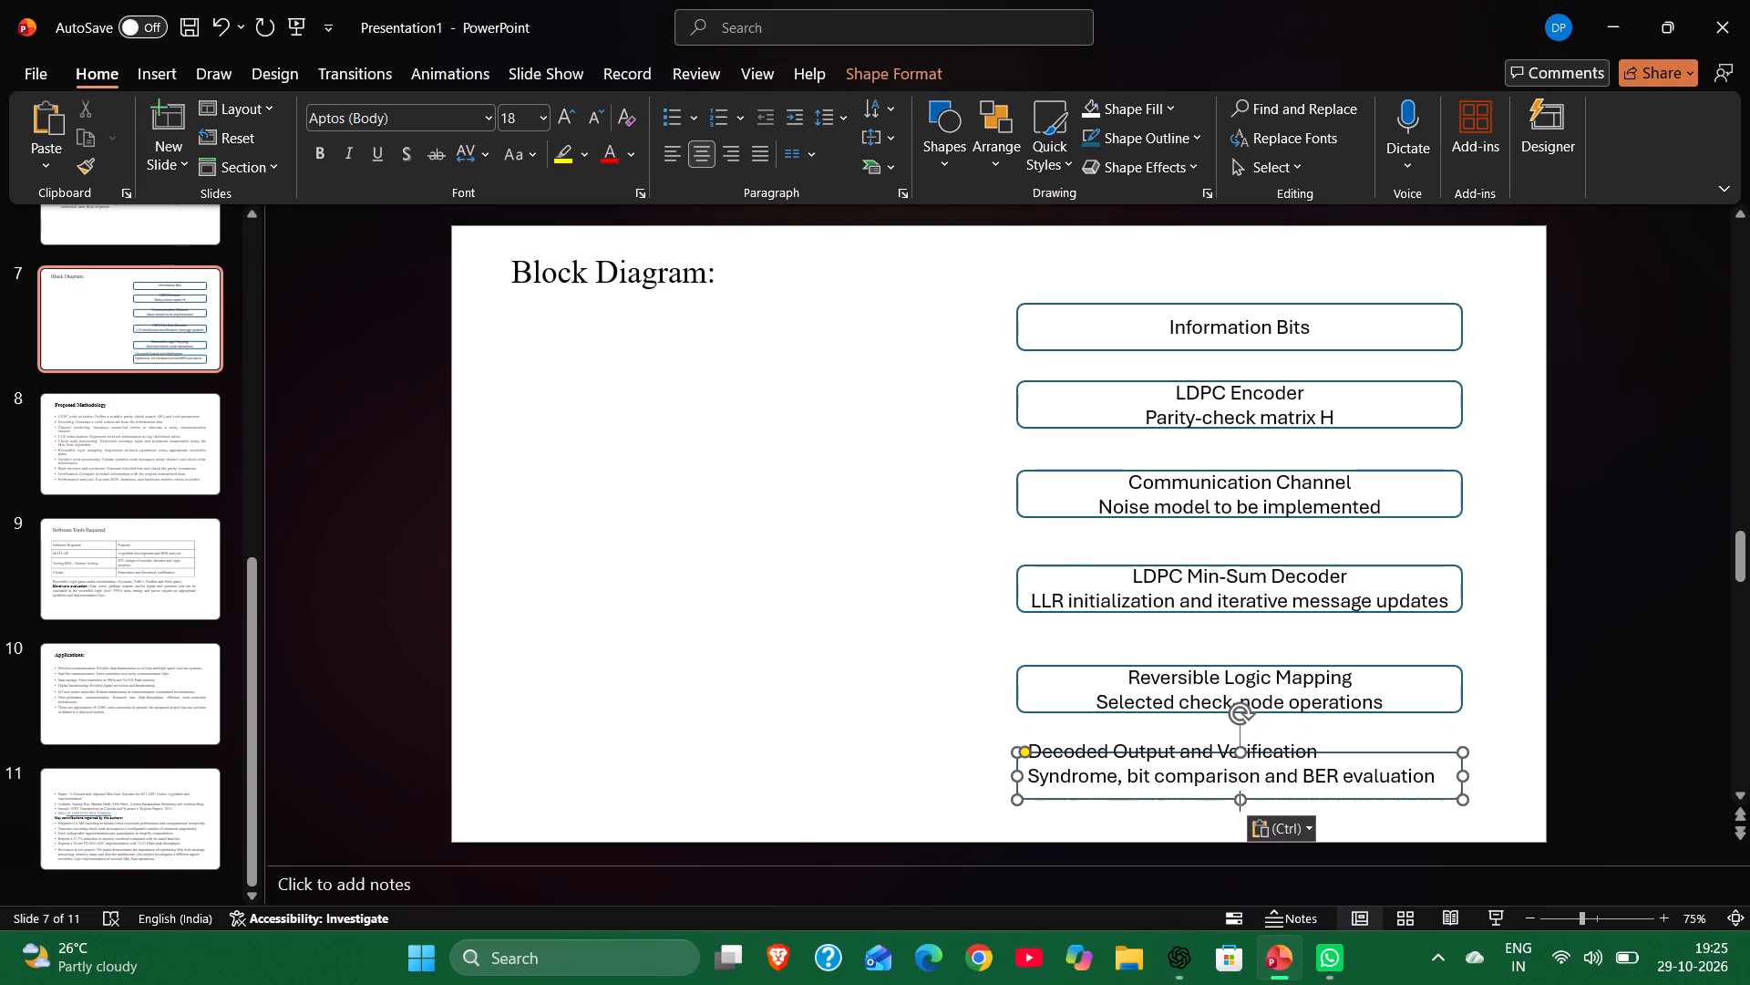
Center both lines of the Decoded Output and Verification label in the sixth box.
triple_click(1158, 778)
double_click(1158, 778)
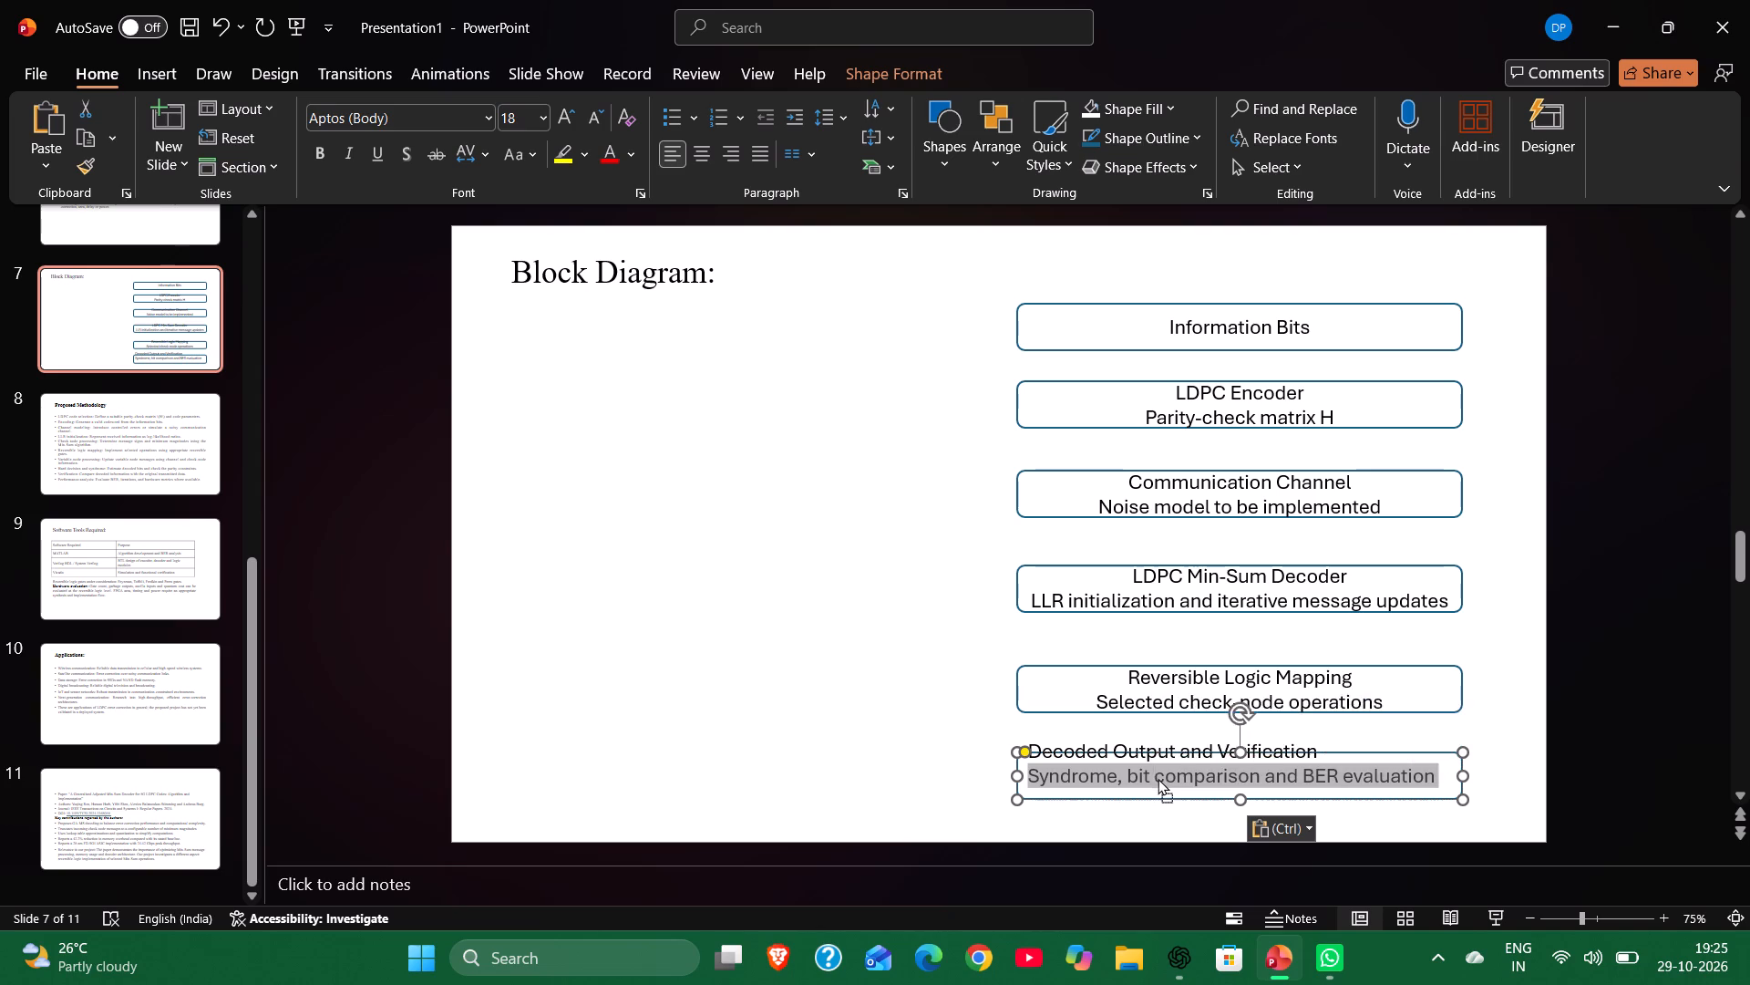
drag(1158, 778, 1207, 783)
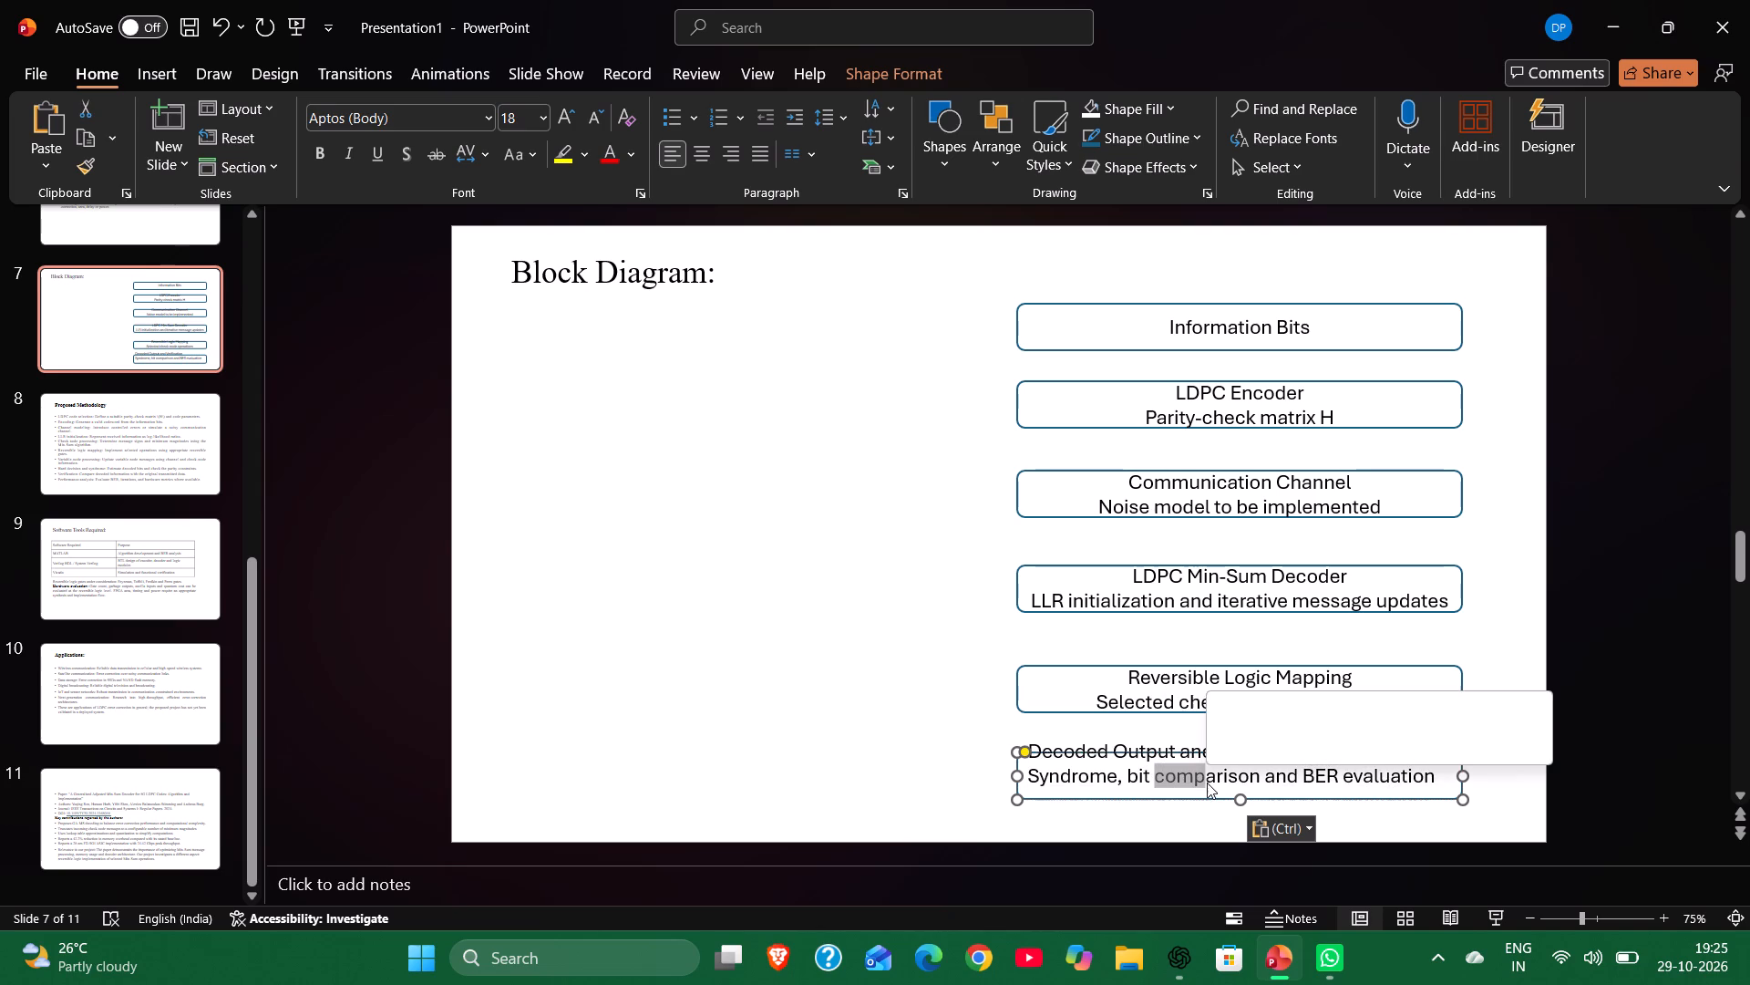
click(1072, 741)
drag(1072, 741, 1247, 784)
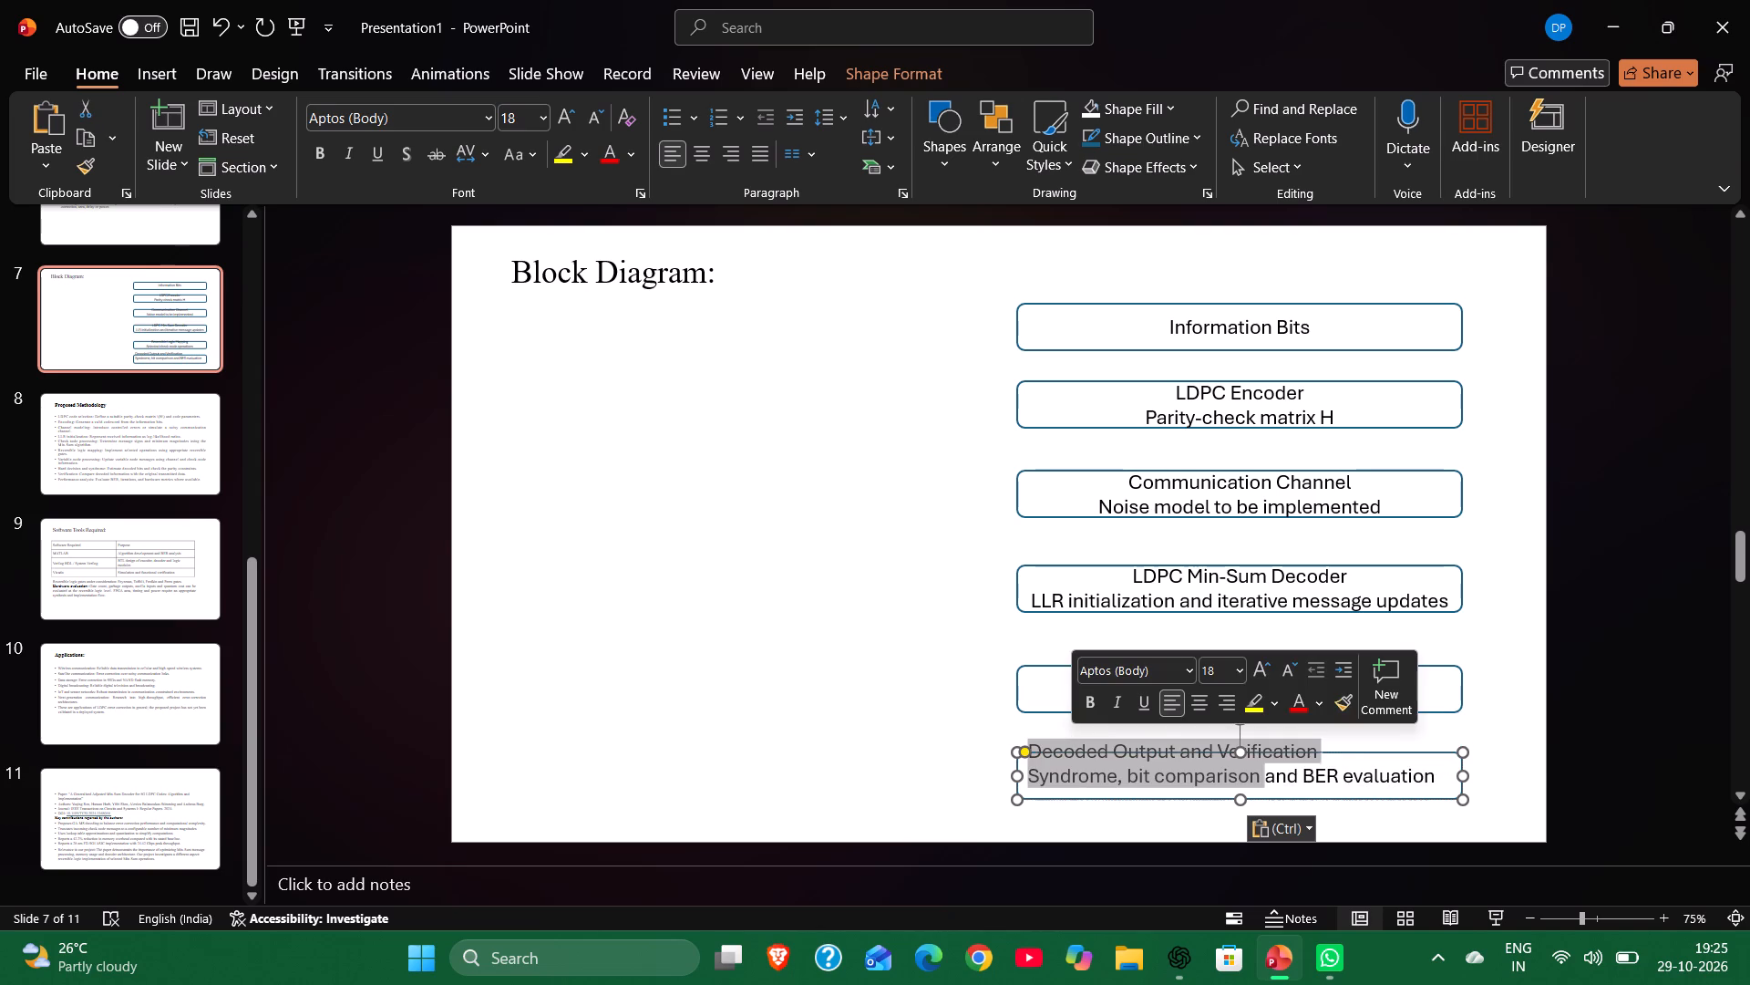
drag(1247, 784, 1381, 791)
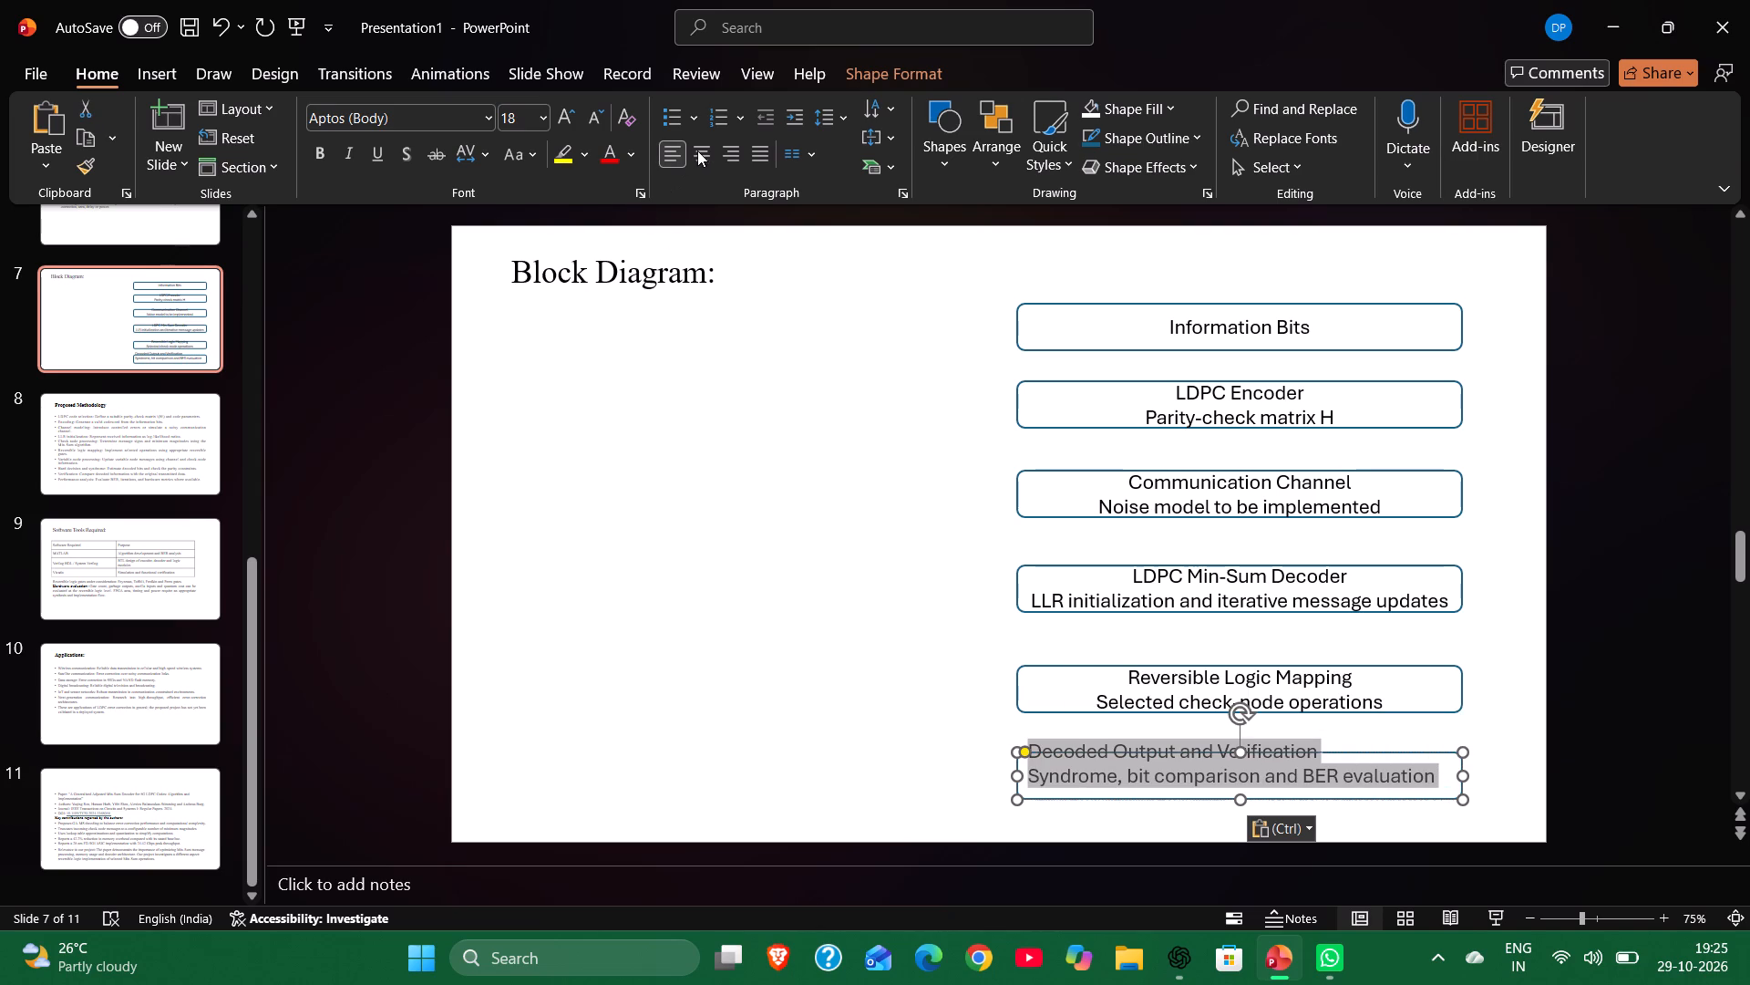
click(697, 150)
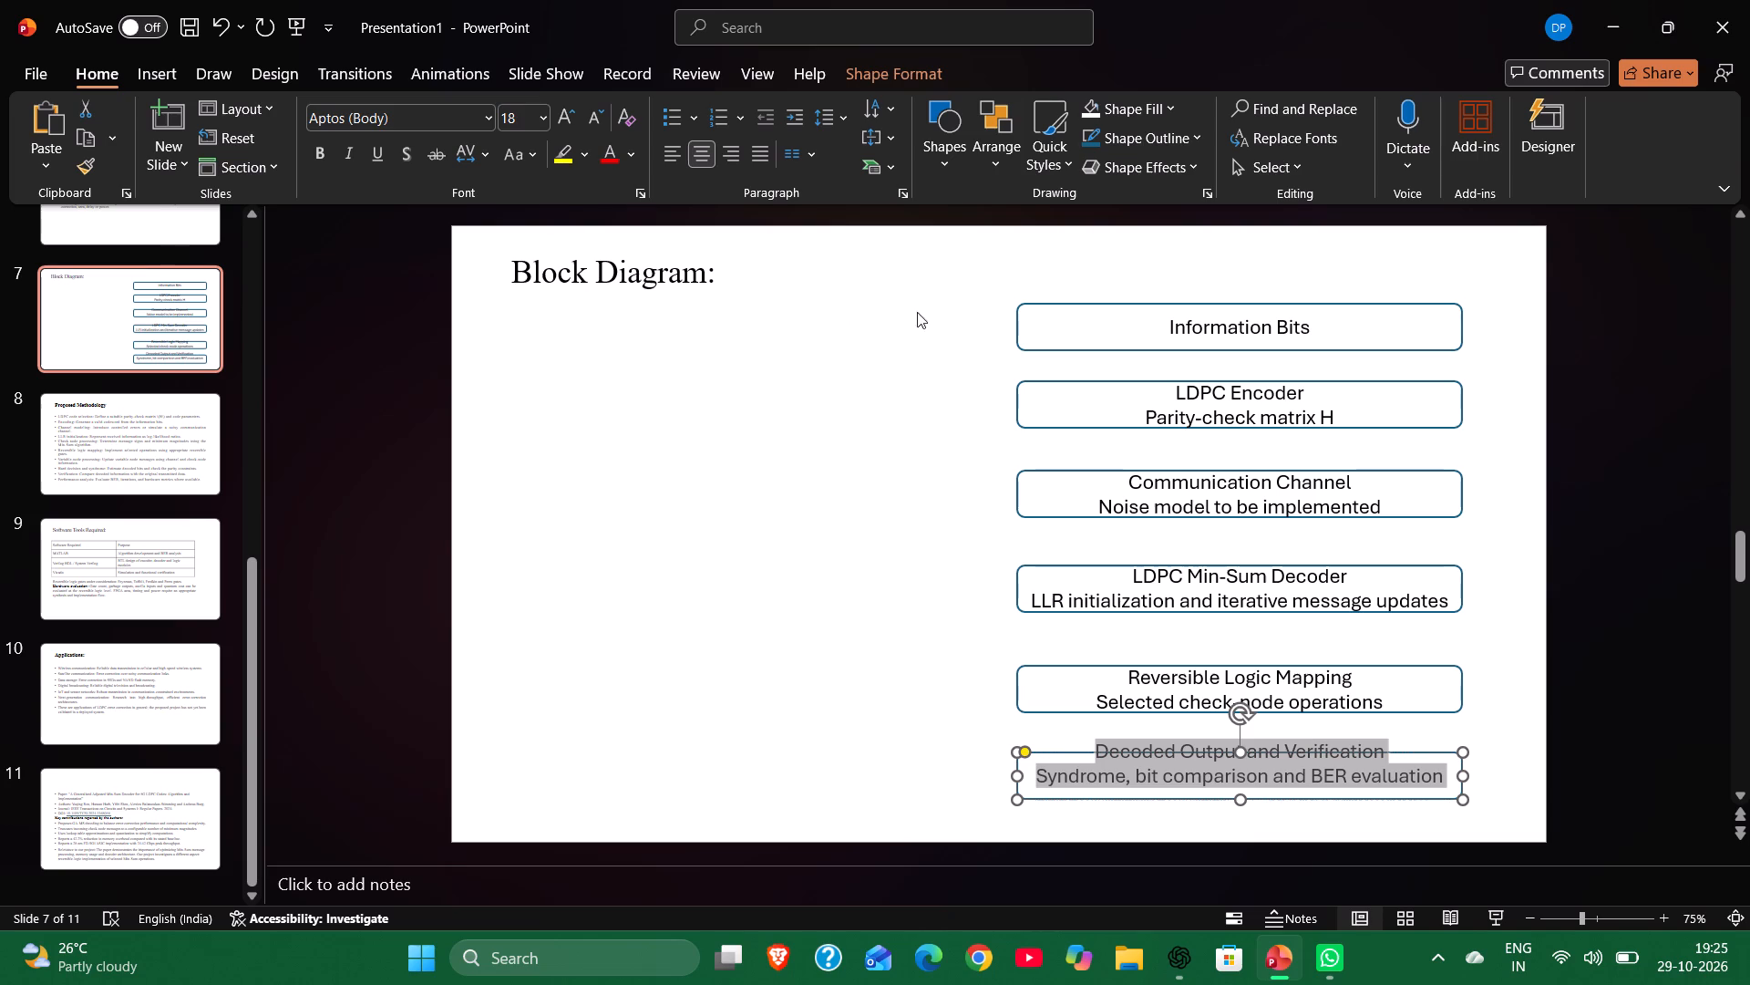
Set the font size of the Decoded Output and Verification label to 16.
click(541, 118)
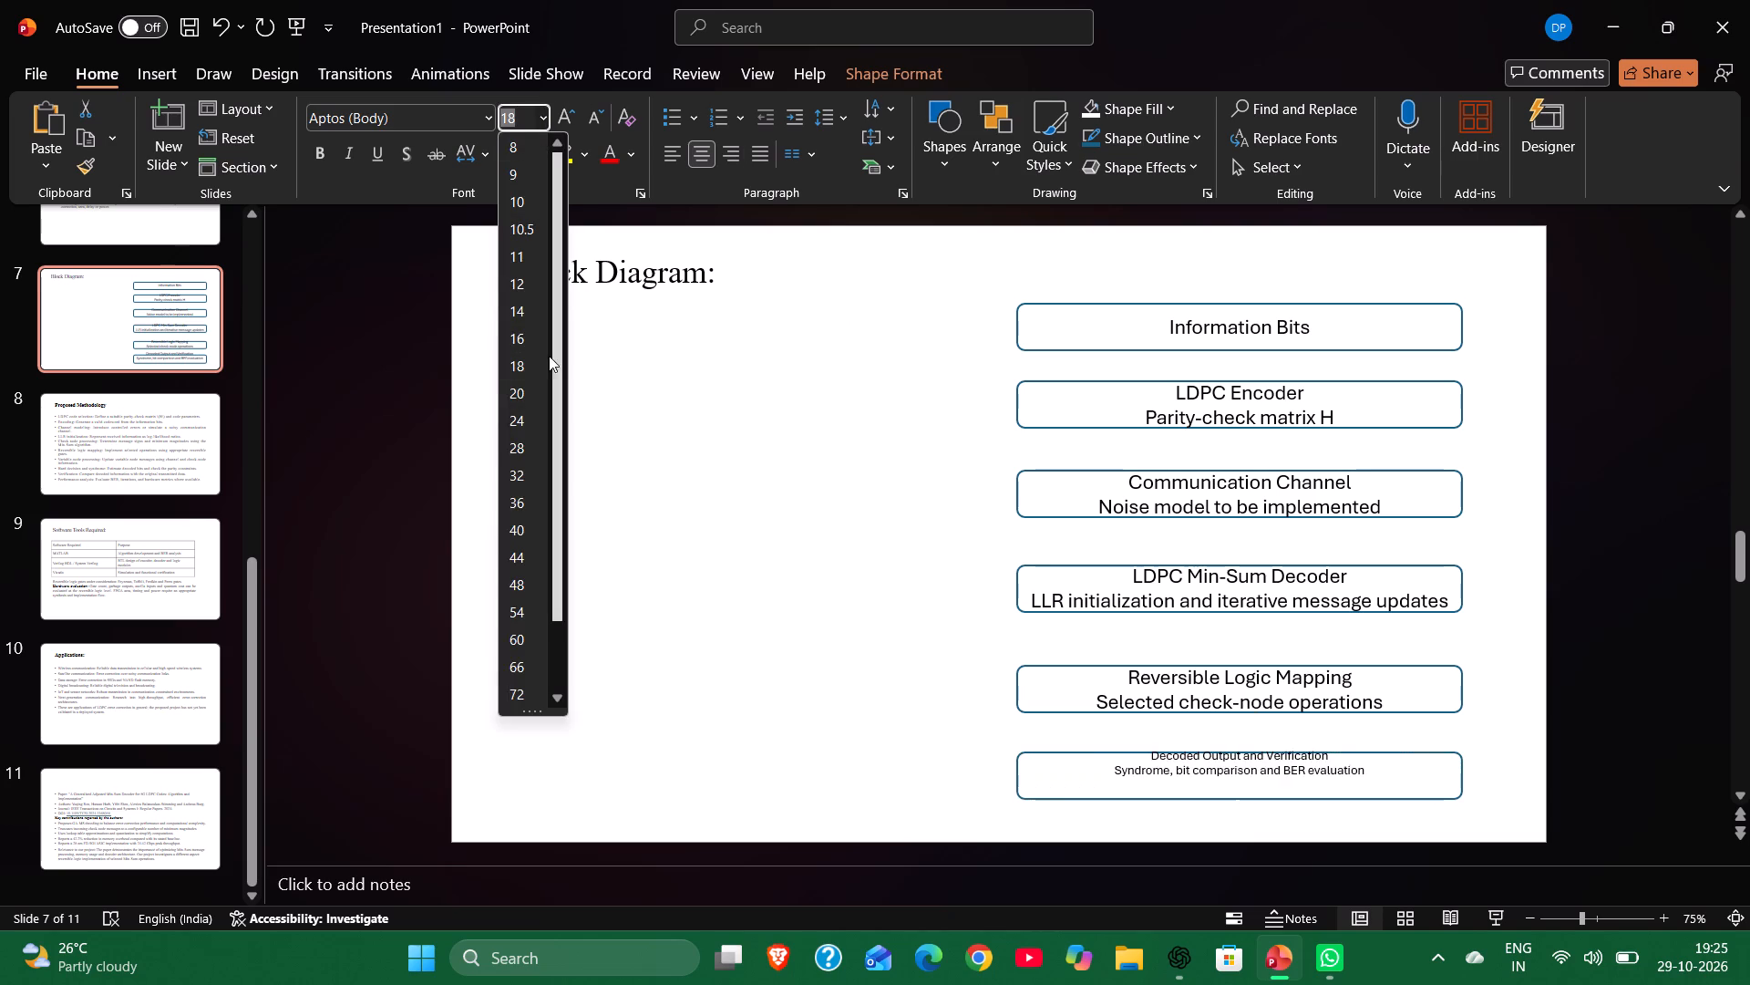
click(536, 347)
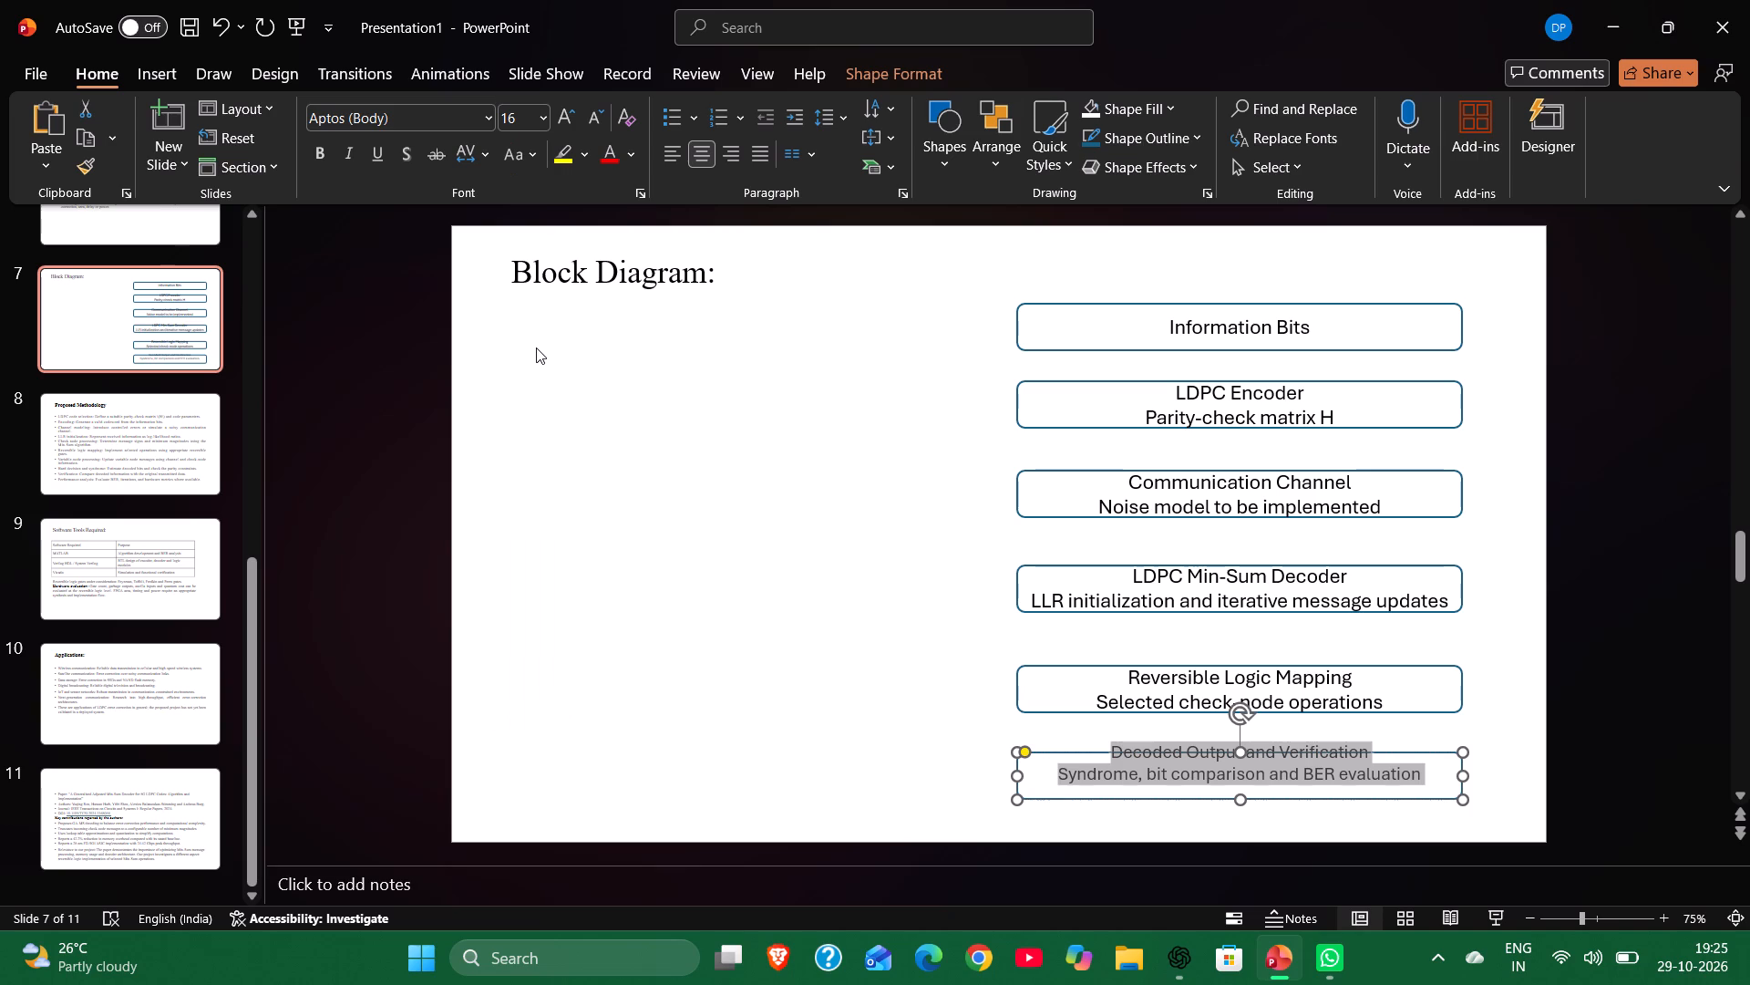
Move the Decoded Output and Verification box slightly down the slide, away from the Reversible Logic Mapping box.
click(1238, 752)
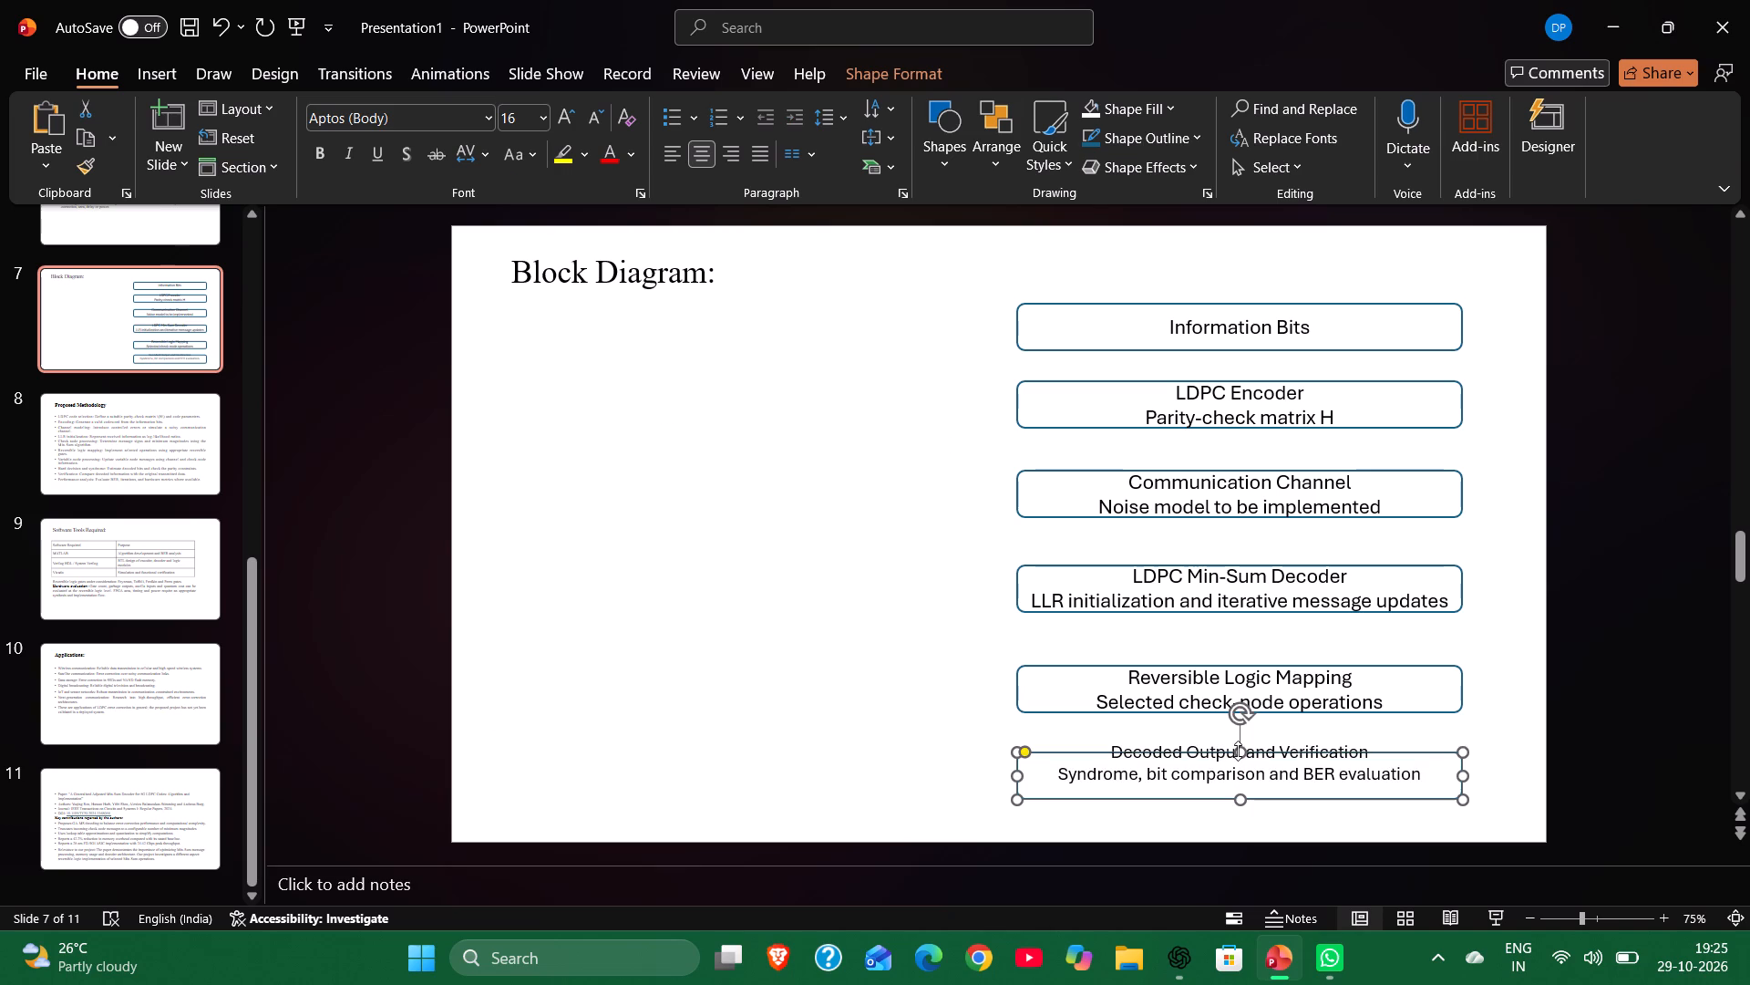
triple_click(1235, 769)
double_click(1235, 769)
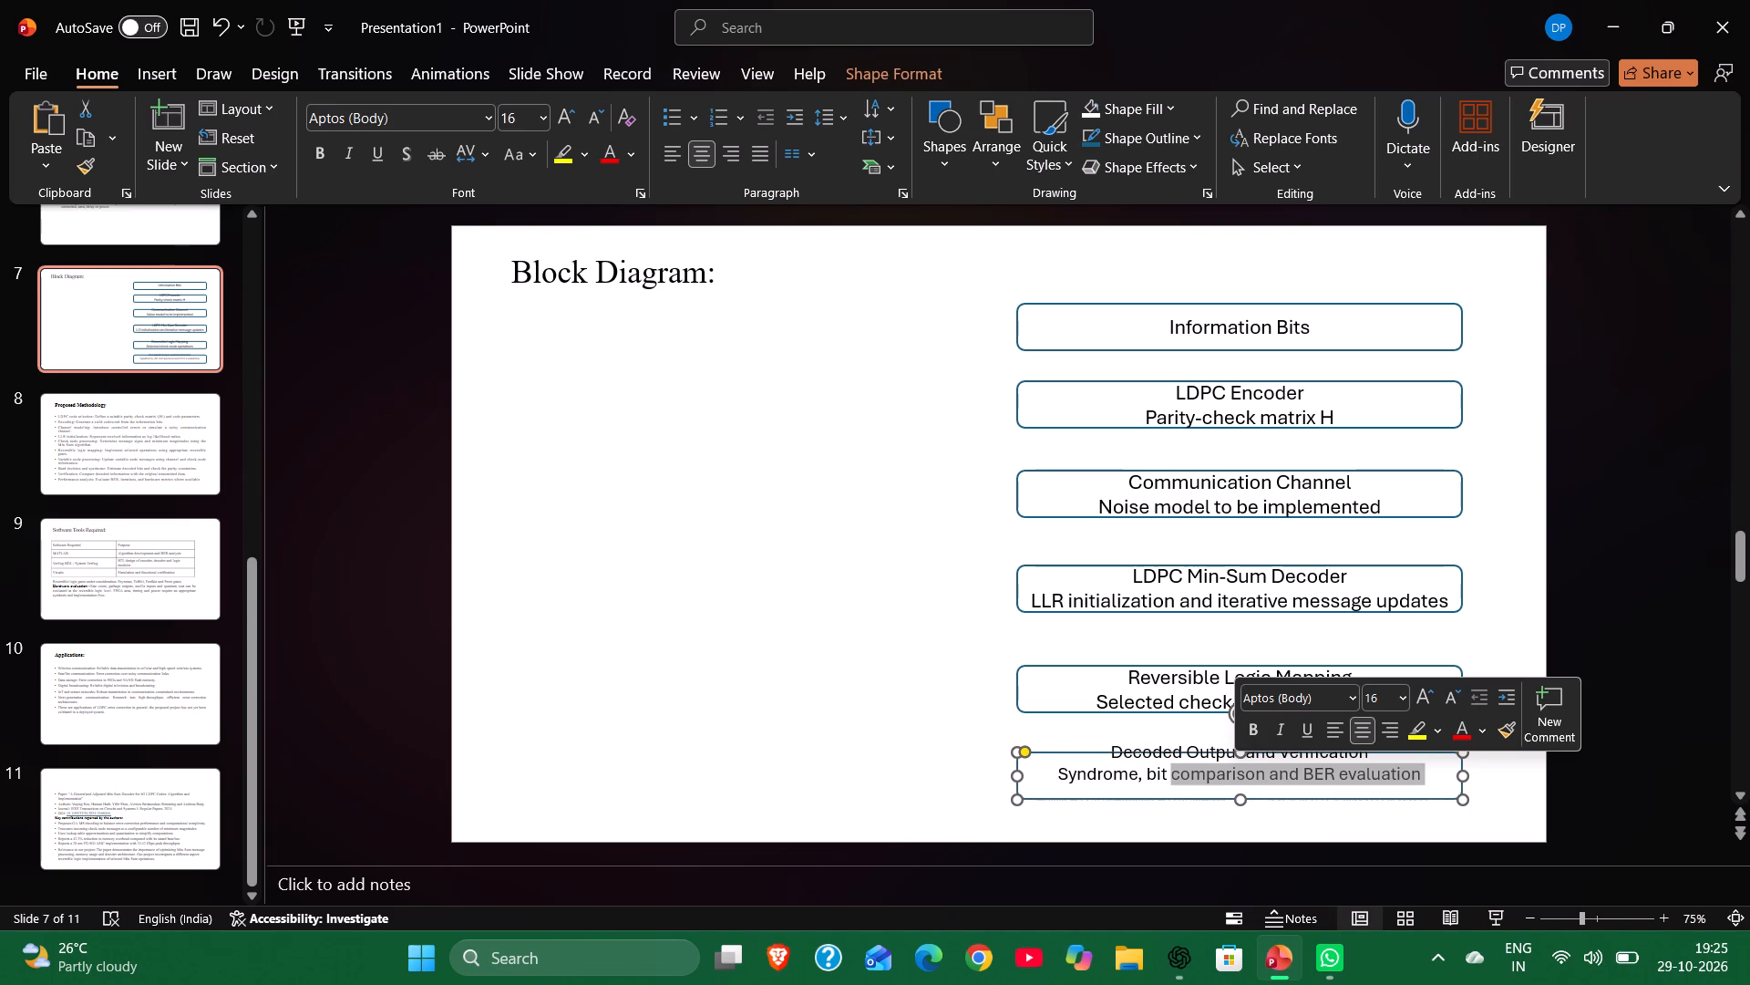
click(1239, 765)
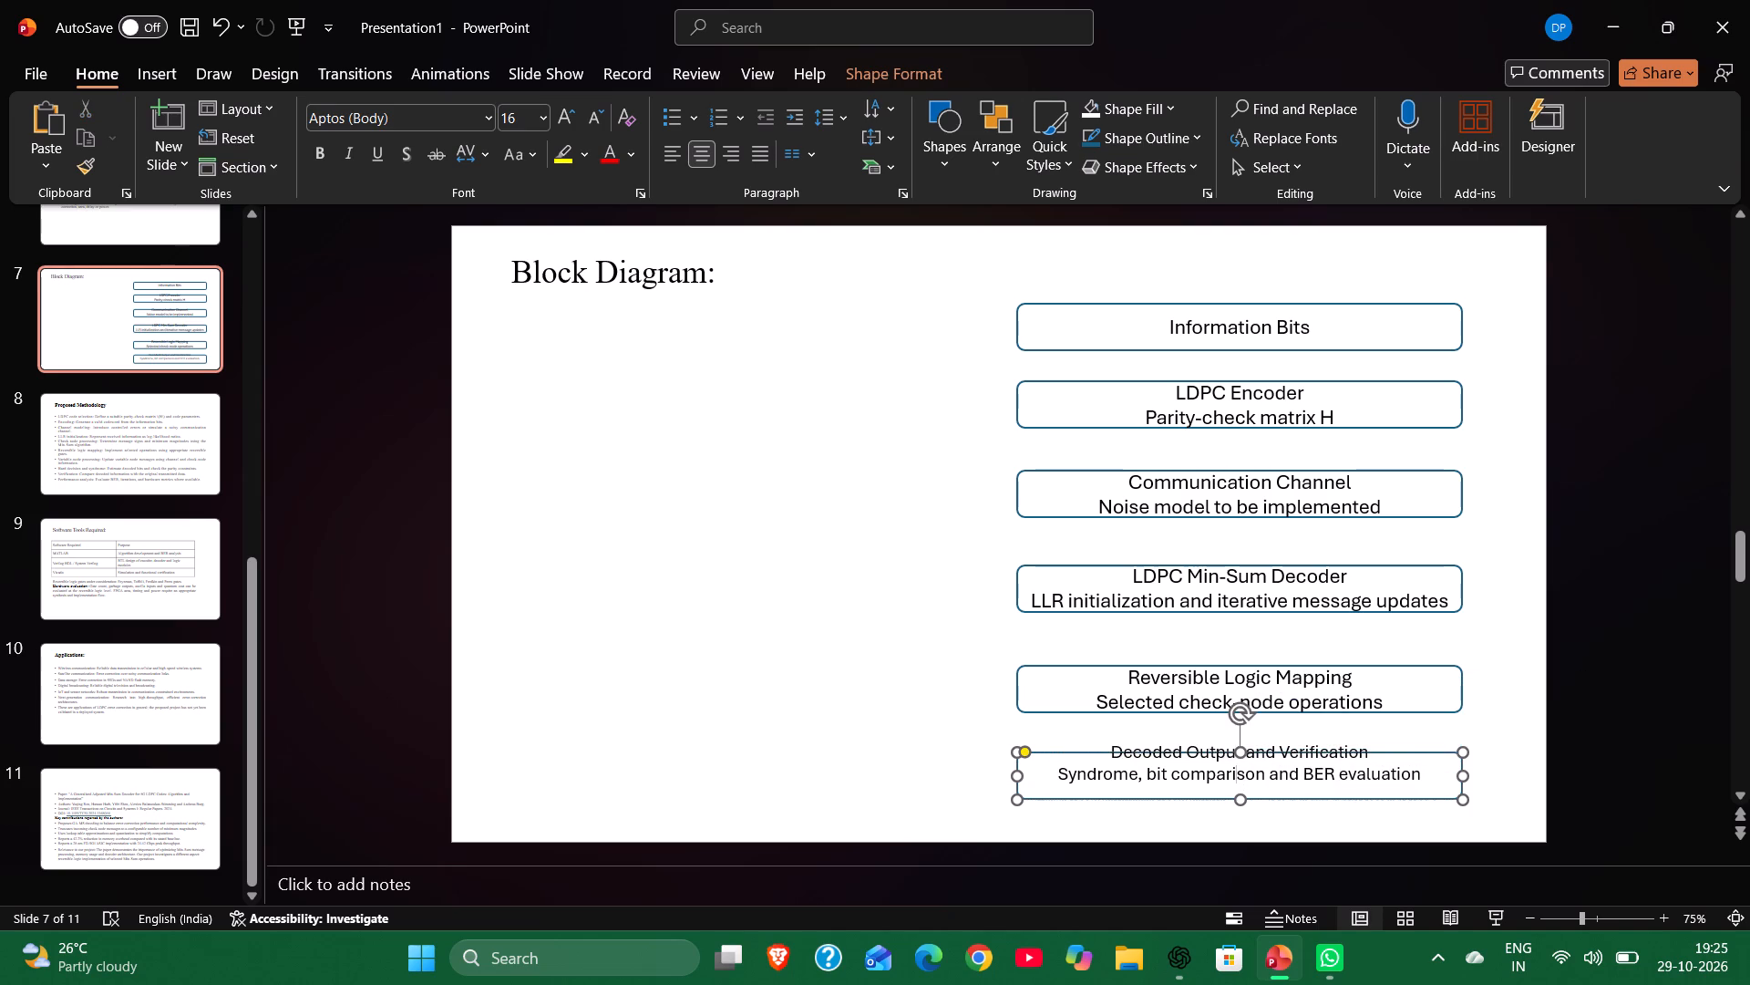
double_click(1115, 753)
click(1120, 752)
drag(1120, 752, 1127, 778)
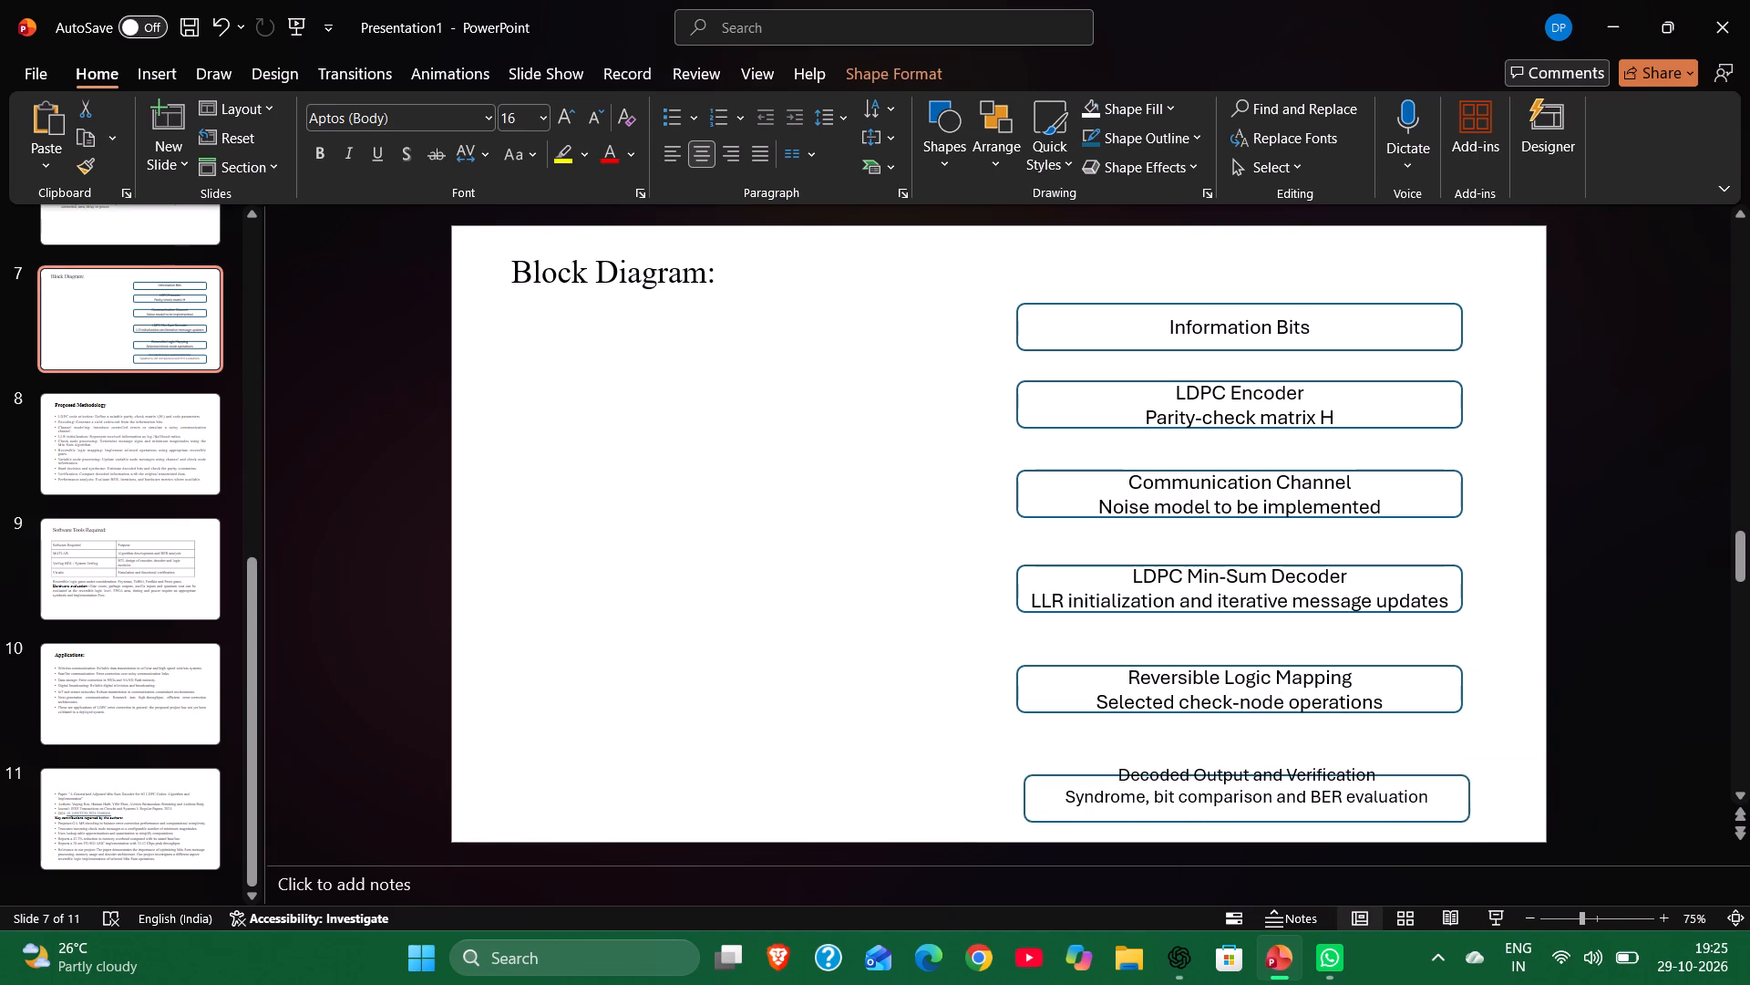
drag(1127, 778, 1127, 772)
Align the Decoded Output and Verification box with the side edges of the boxes above, keeping equal vertical spacing.
click(1123, 791)
drag(1123, 791, 1399, 804)
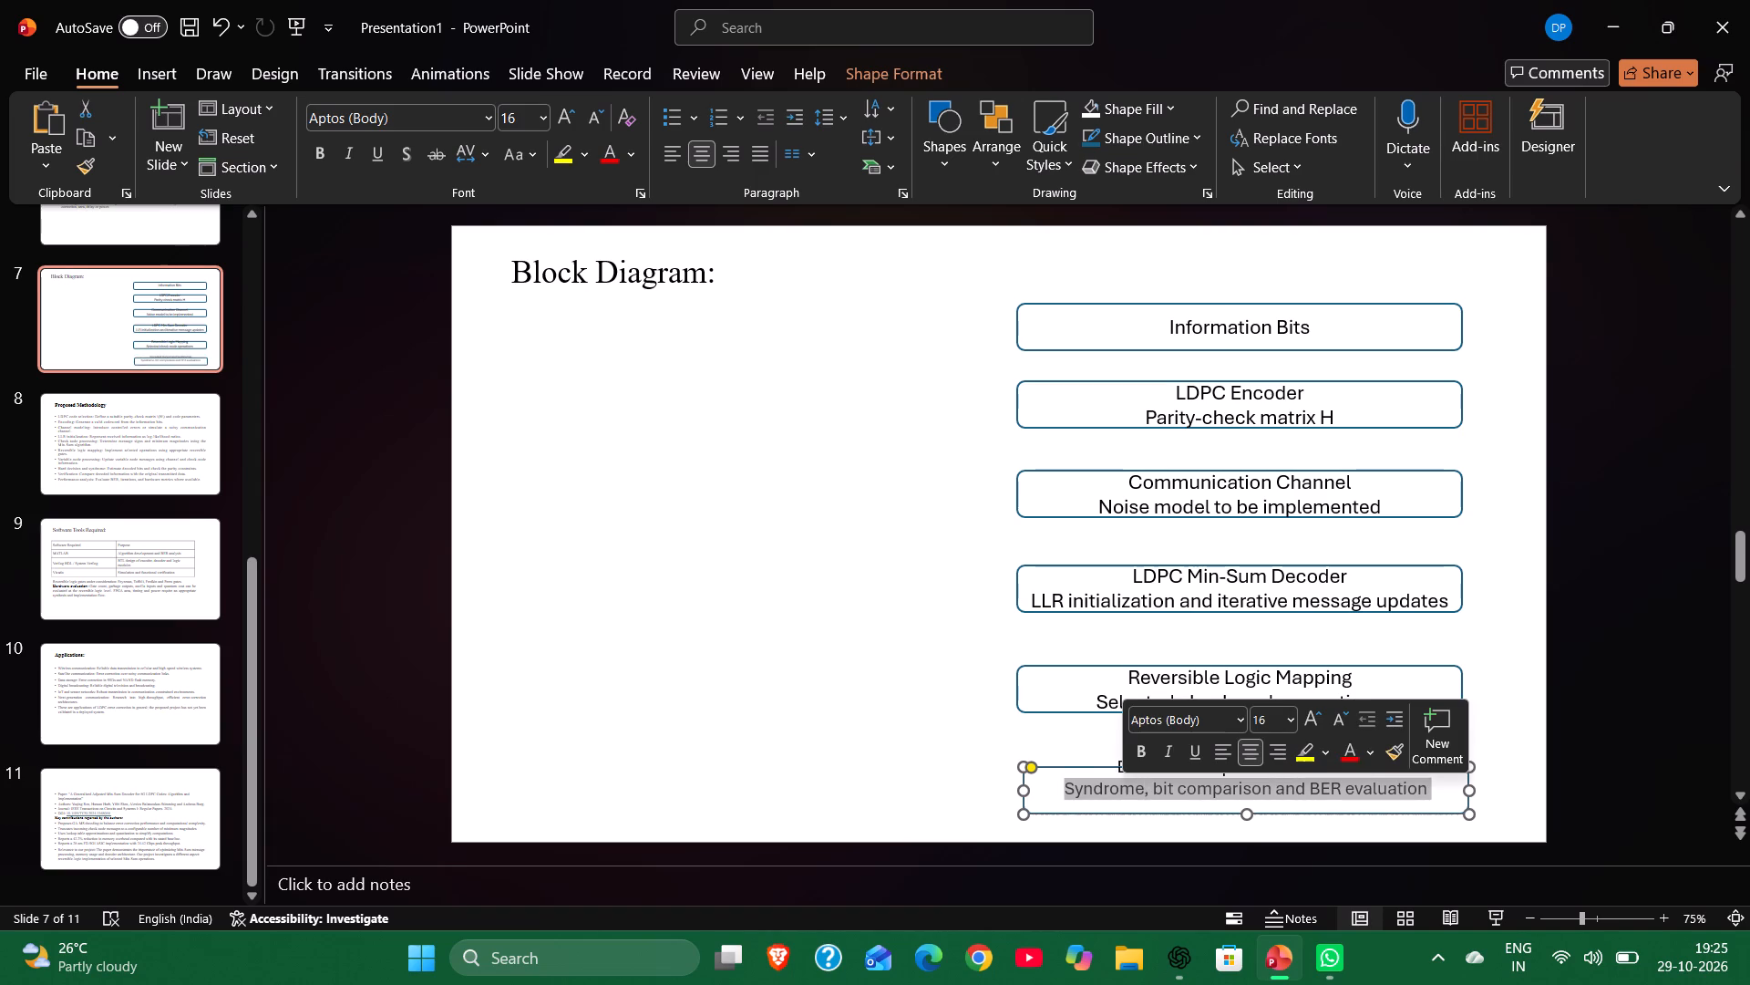
drag(1399, 804, 1402, 804)
click(1440, 808)
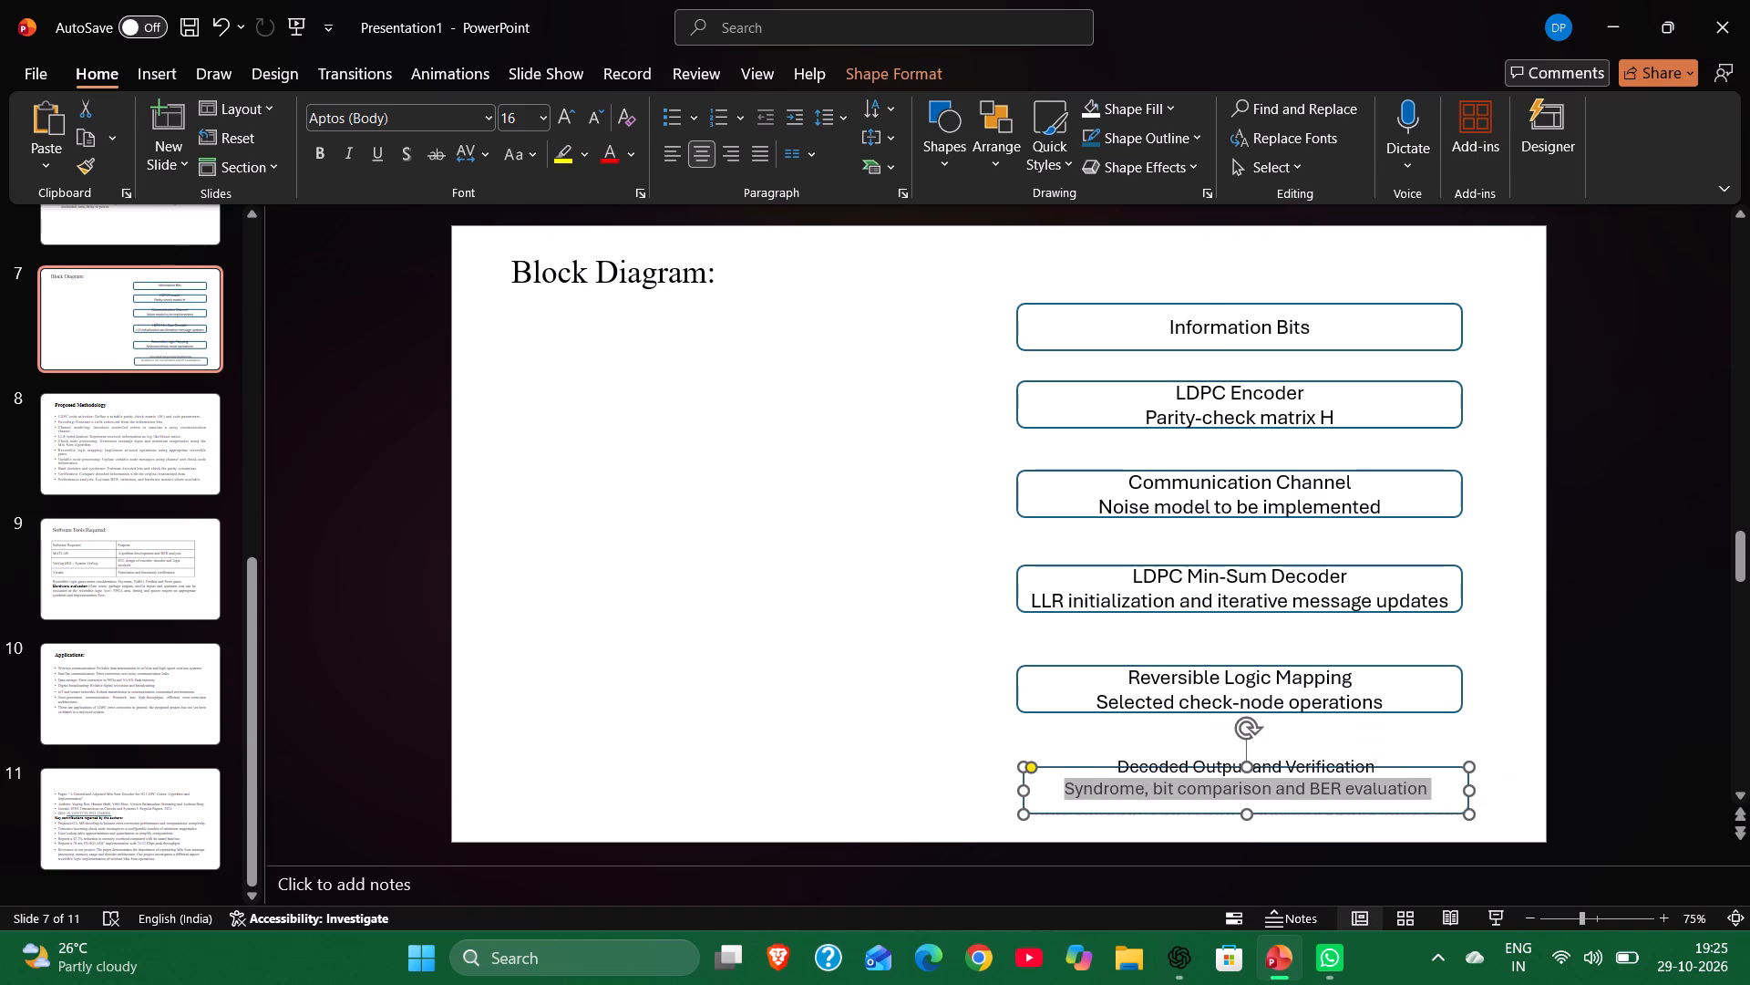
drag(1423, 792, 1124, 776)
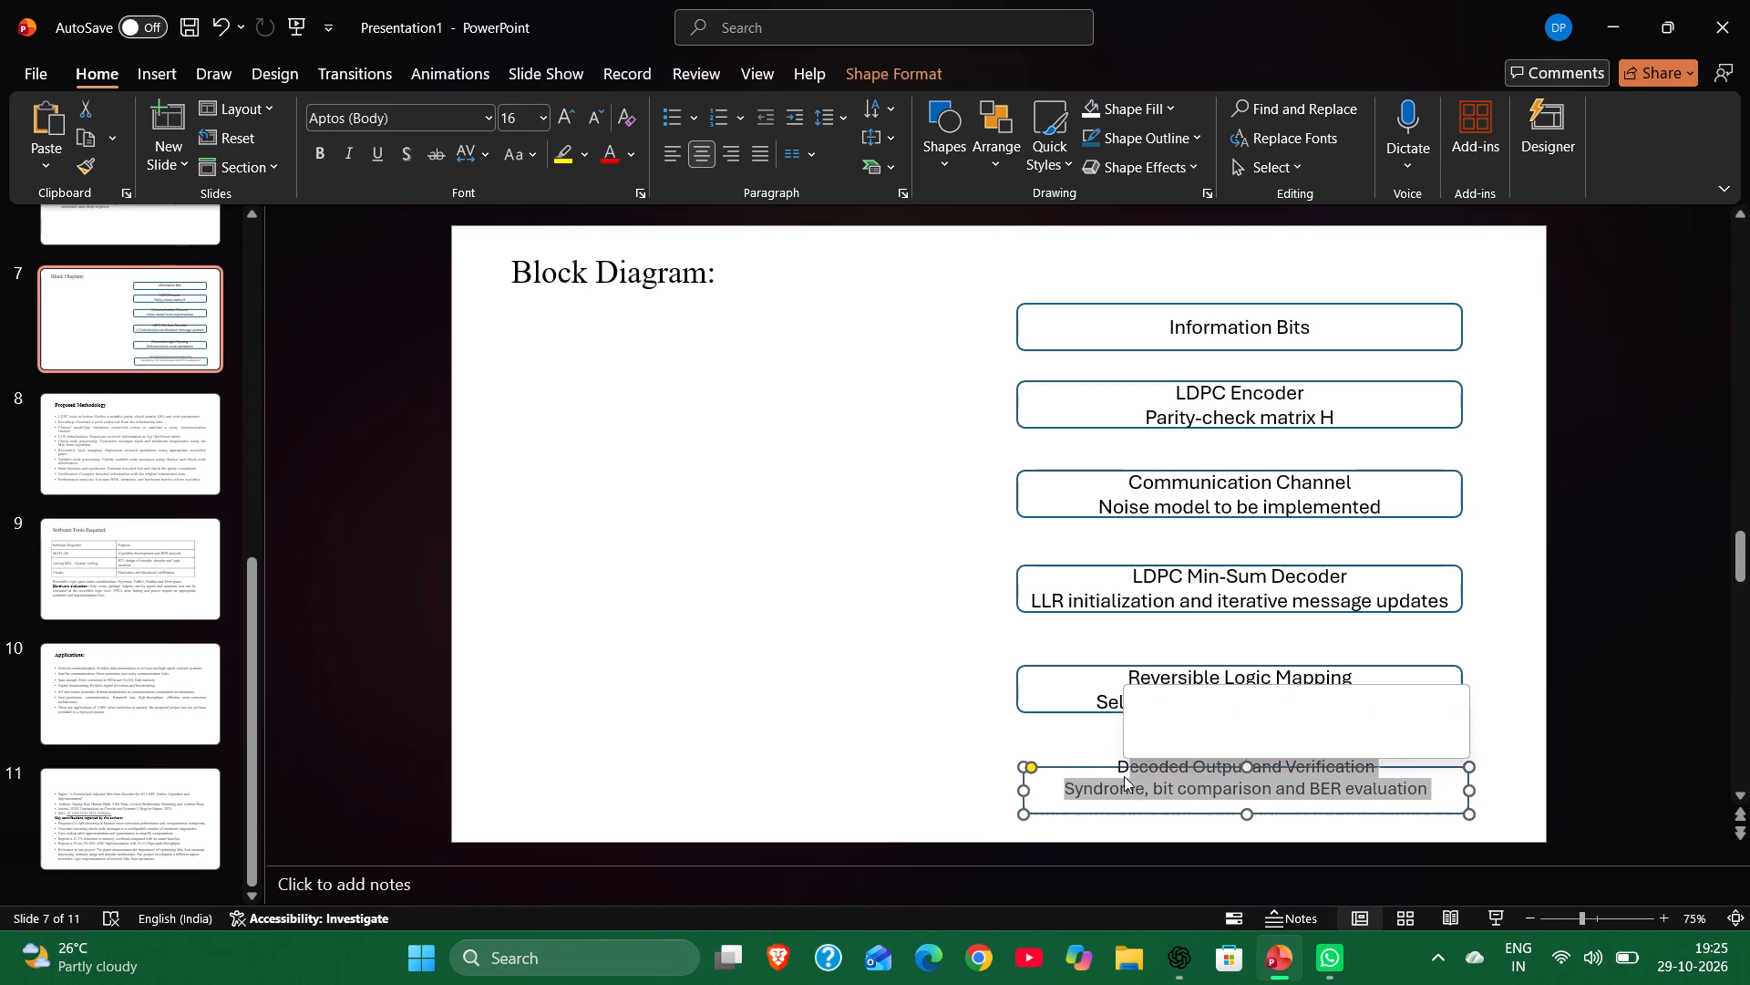
click(1120, 765)
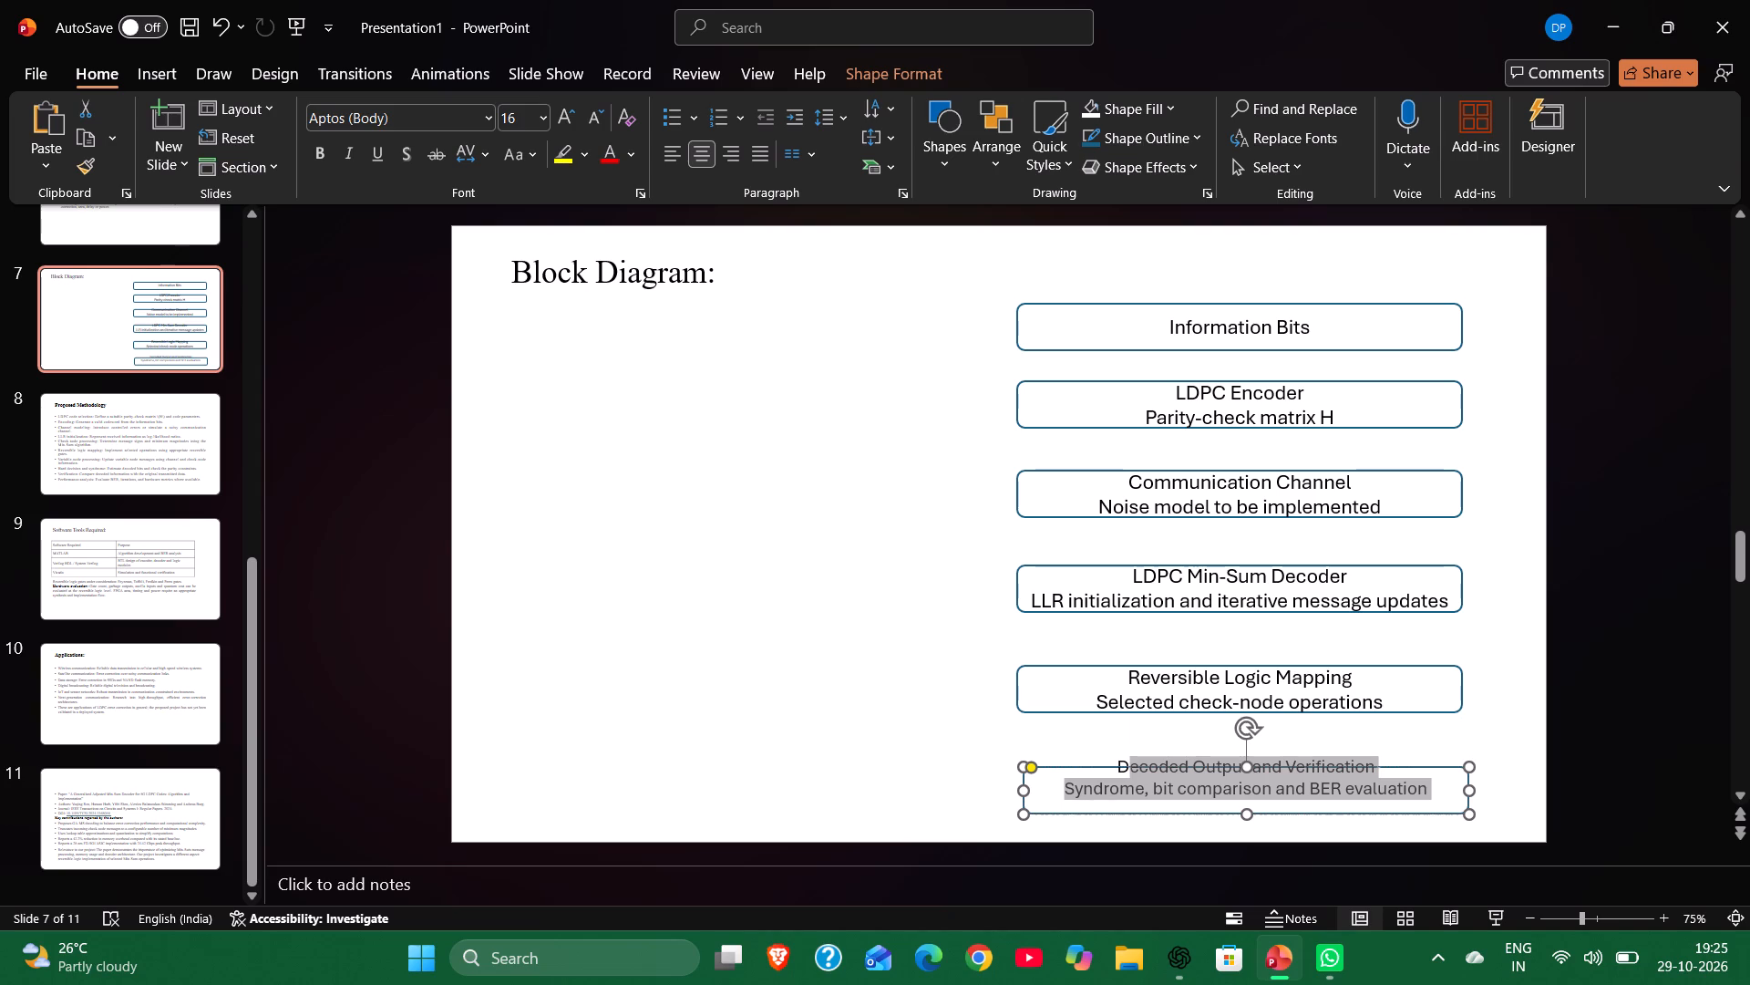
double_click(1428, 790)
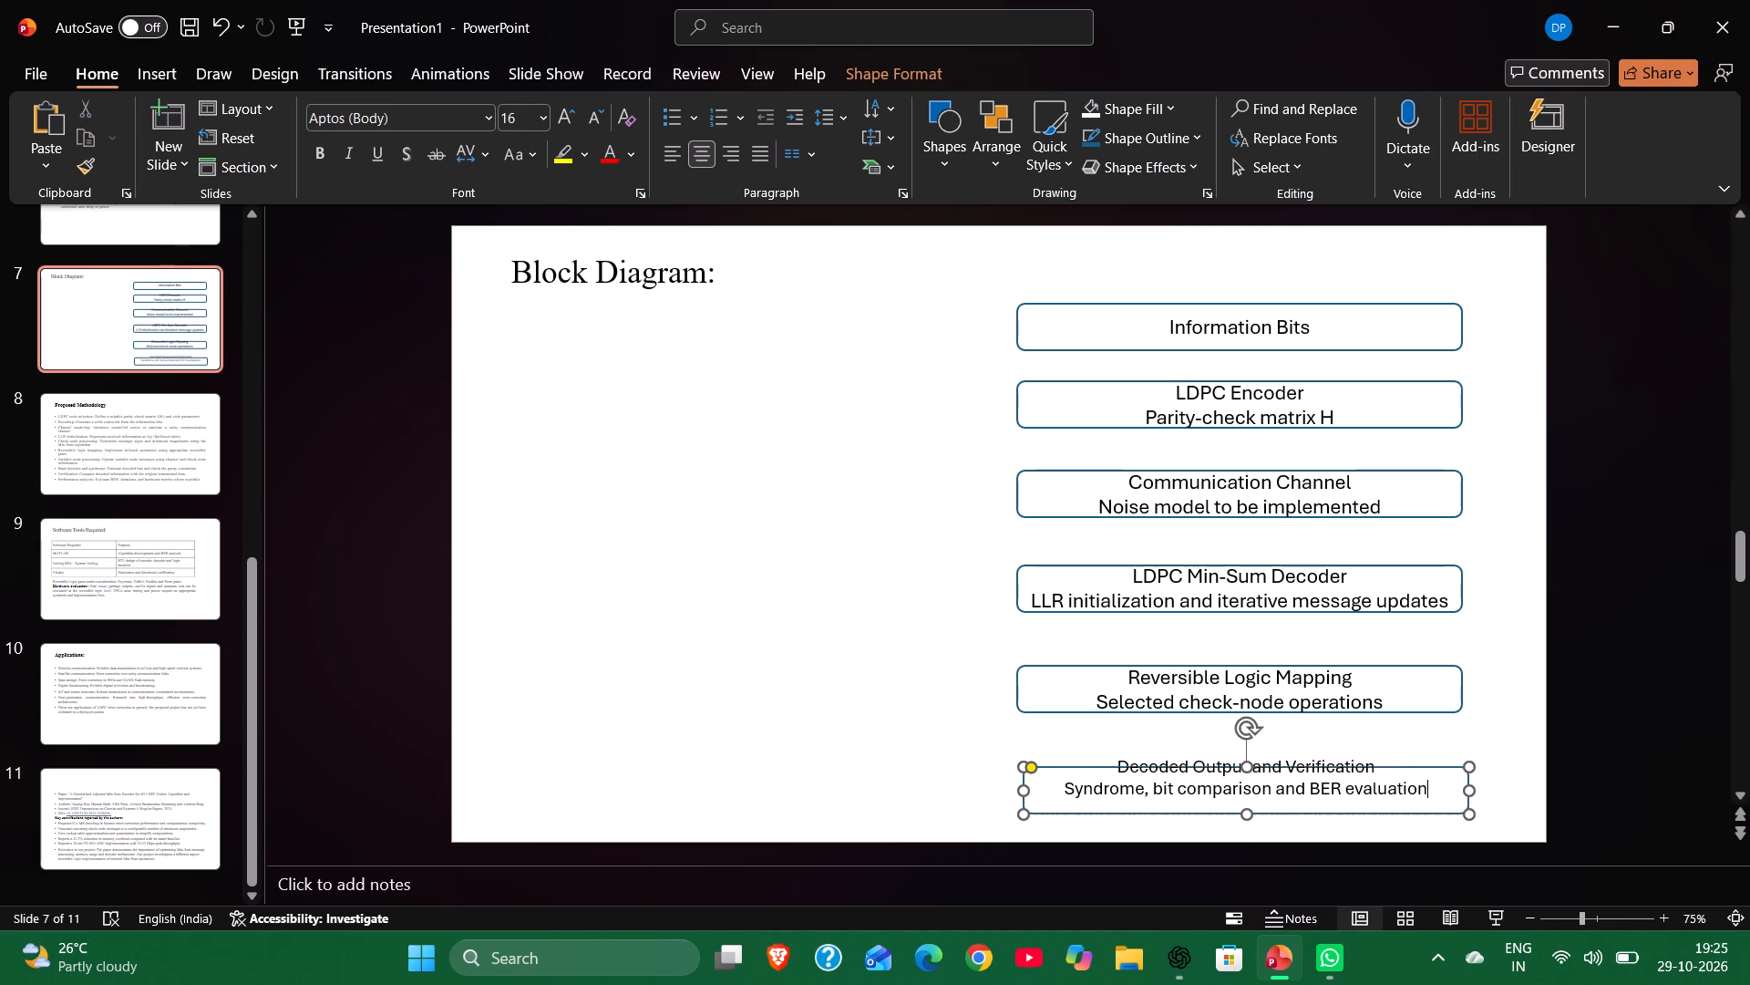
click(1428, 787)
drag(1428, 787, 1199, 798)
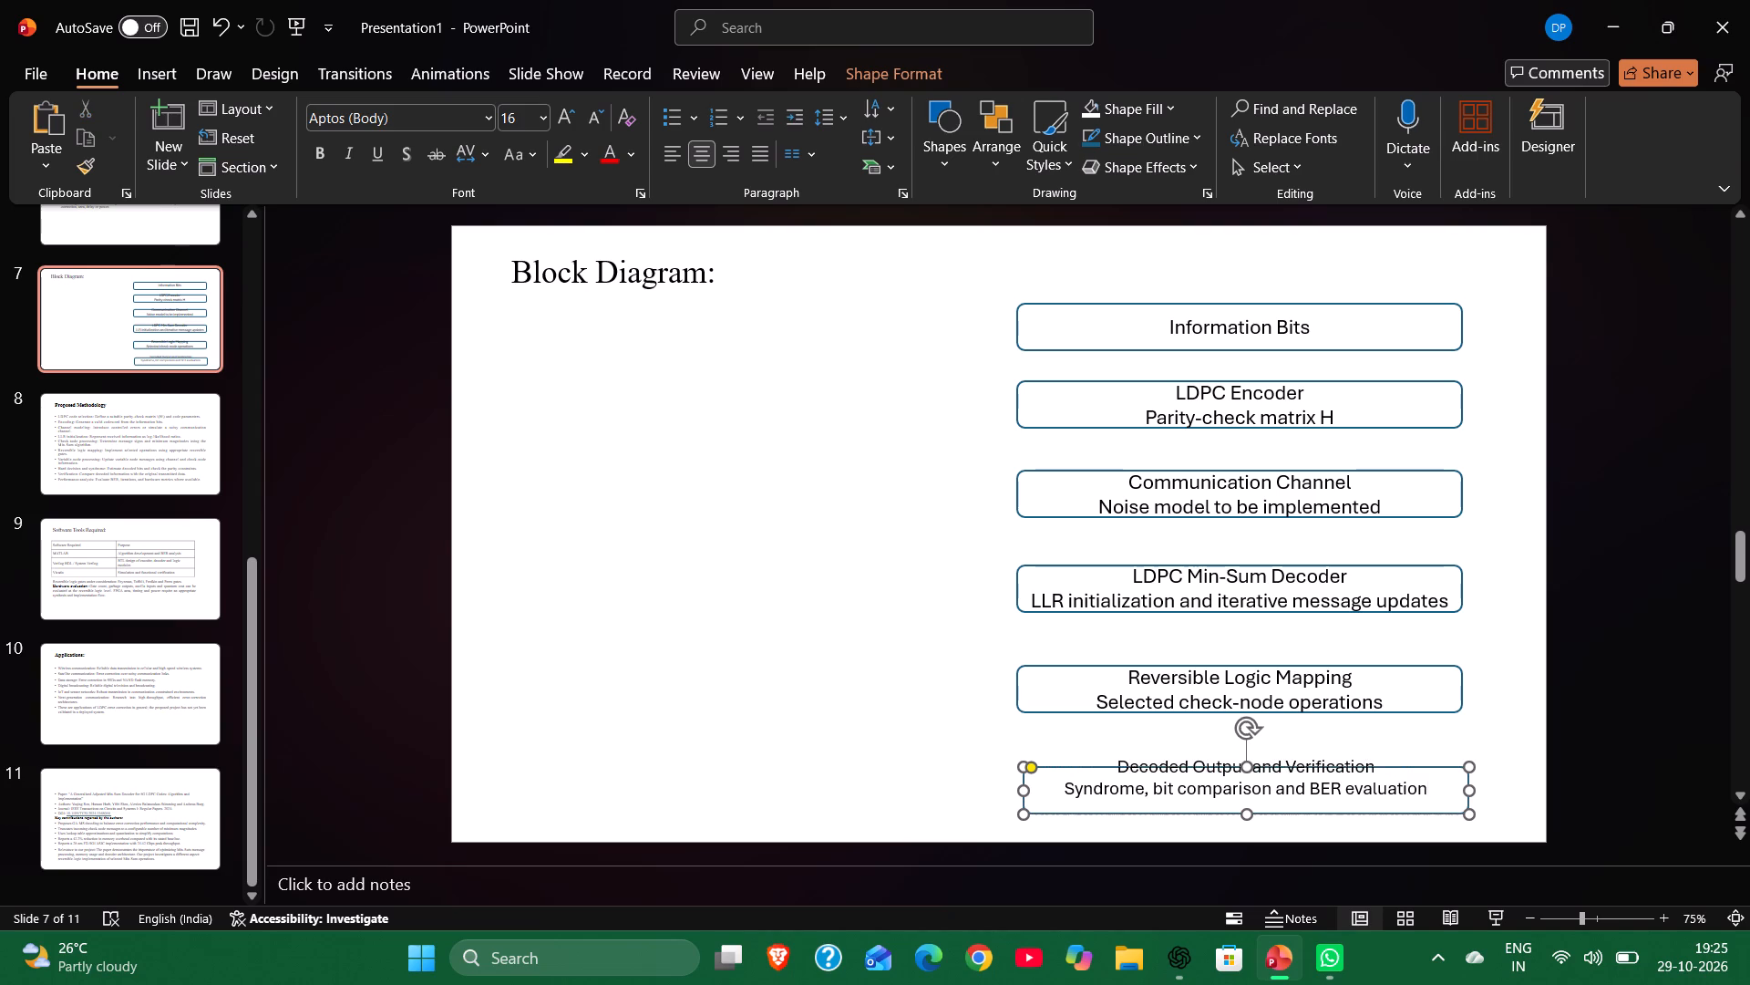
click(1436, 786)
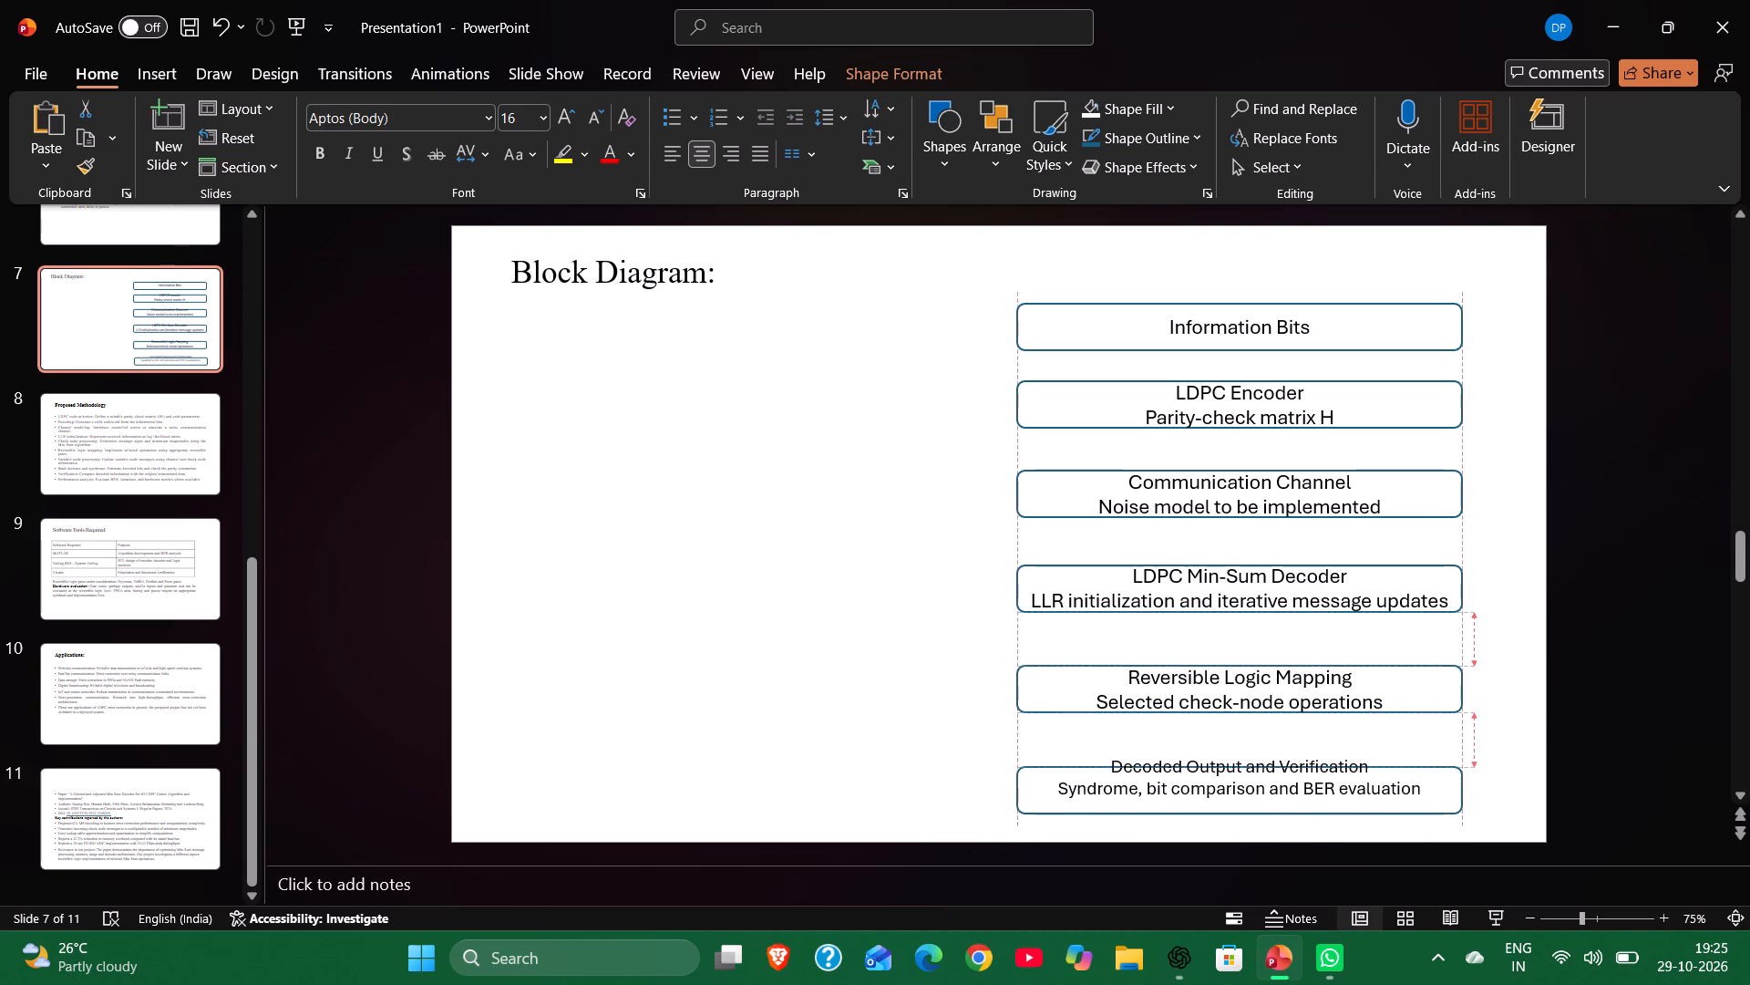
Raise the sixth box's top edge slightly and remove the empty line below its label so both lines fit inside.
click(1411, 788)
drag(1411, 788, 1152, 780)
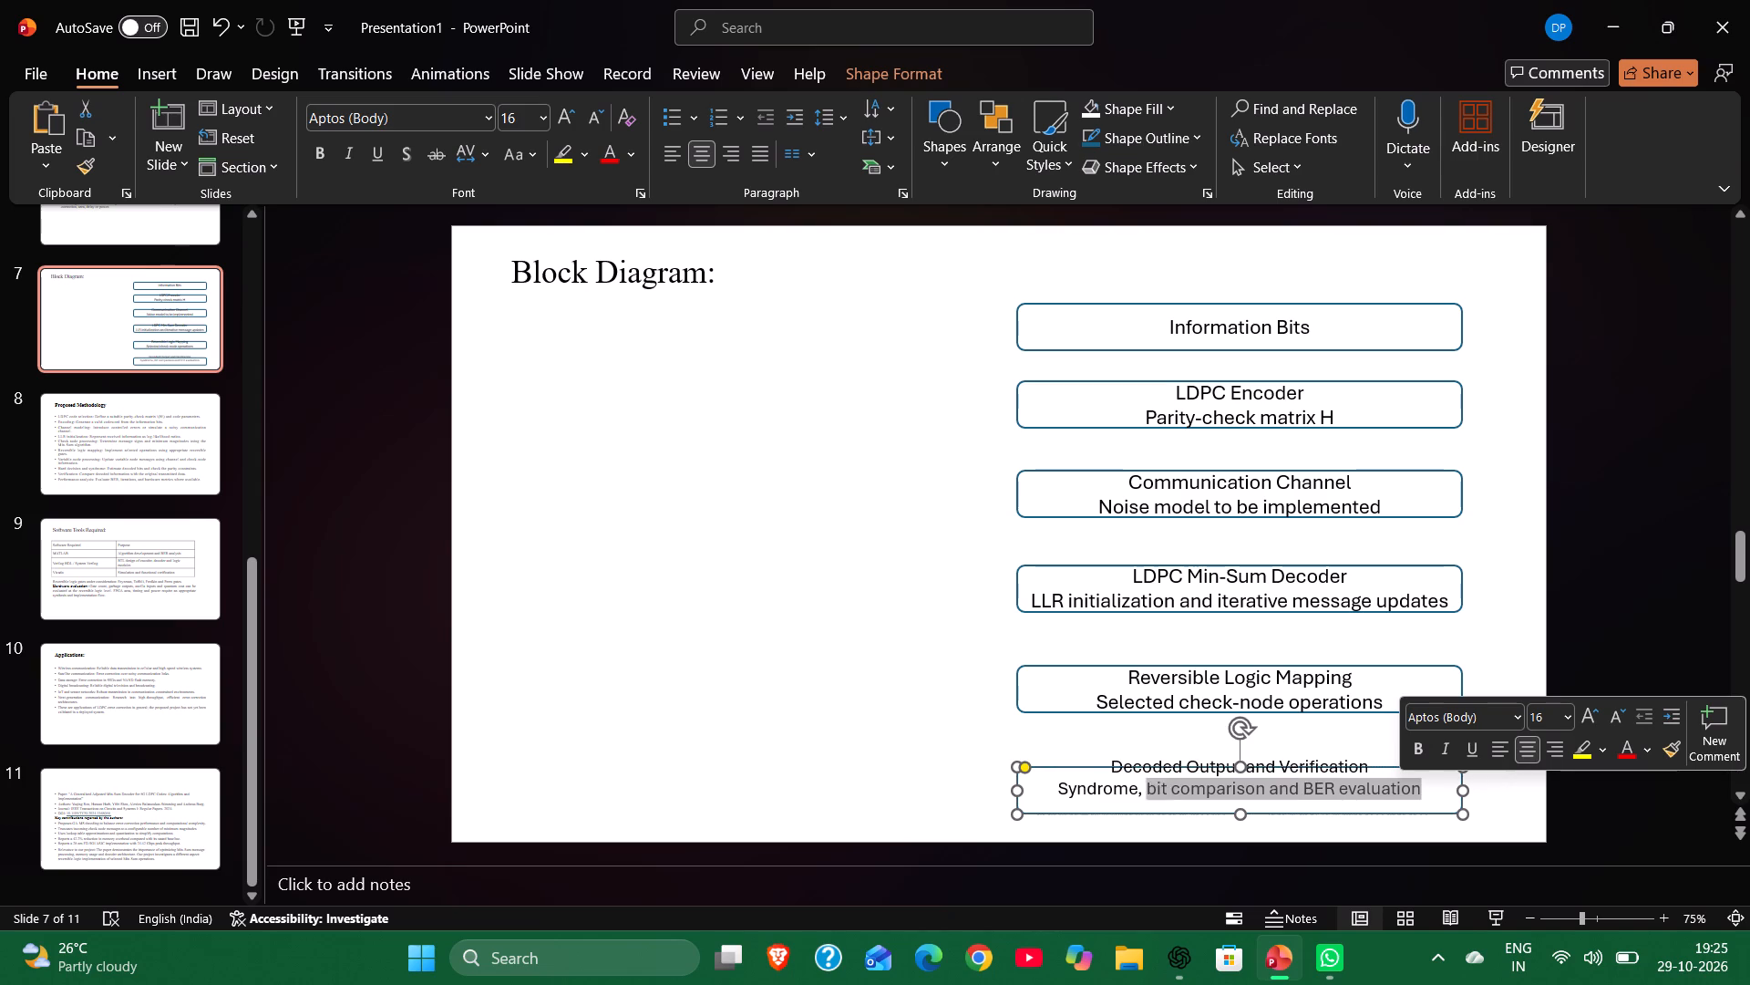
drag(1152, 780, 1101, 772)
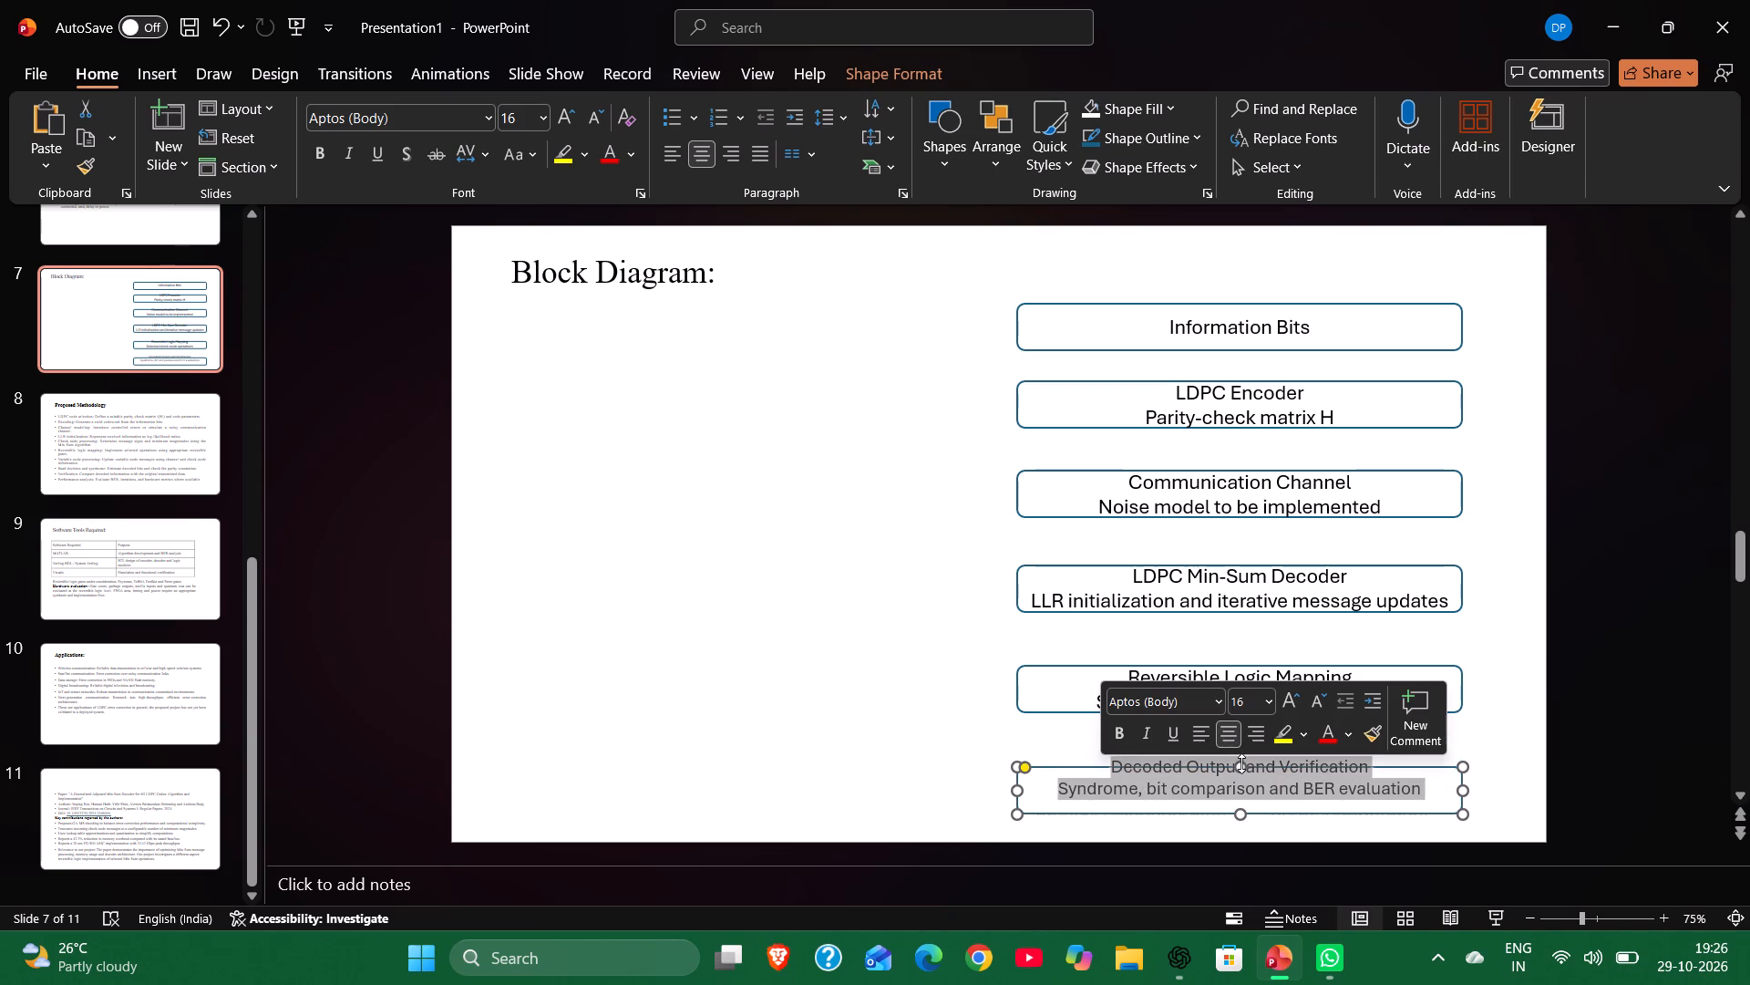
click(1241, 763)
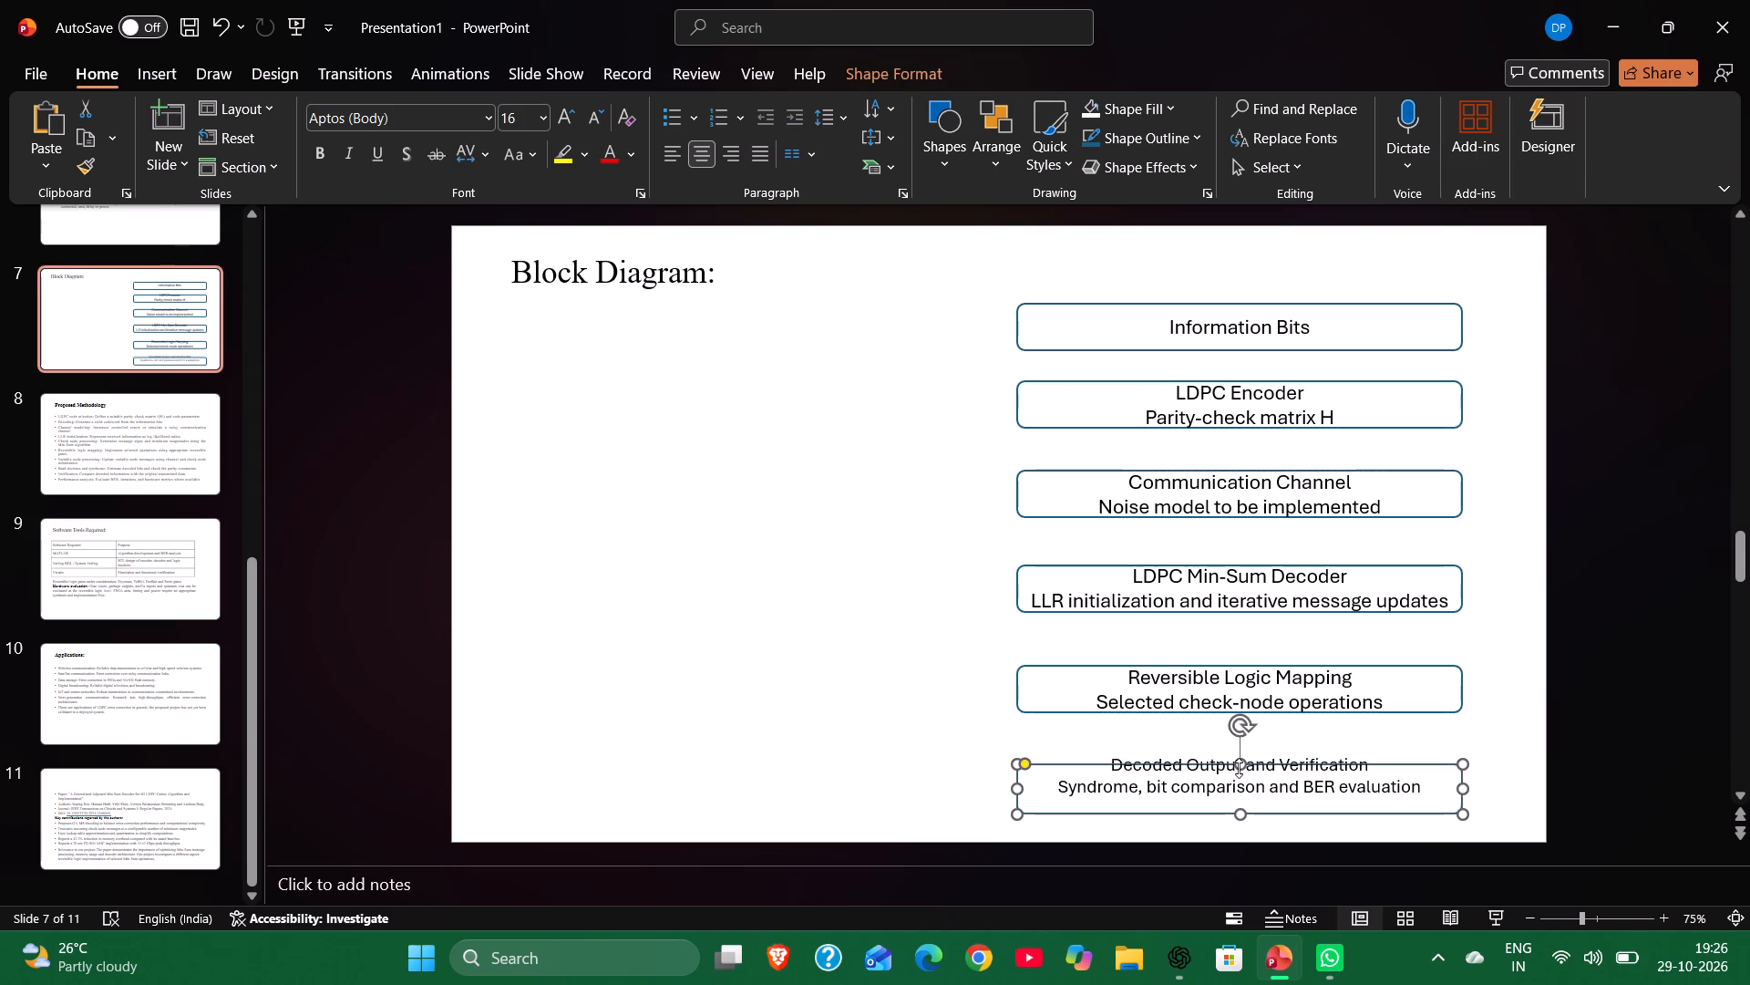
click(1238, 801)
key(BackSpace)
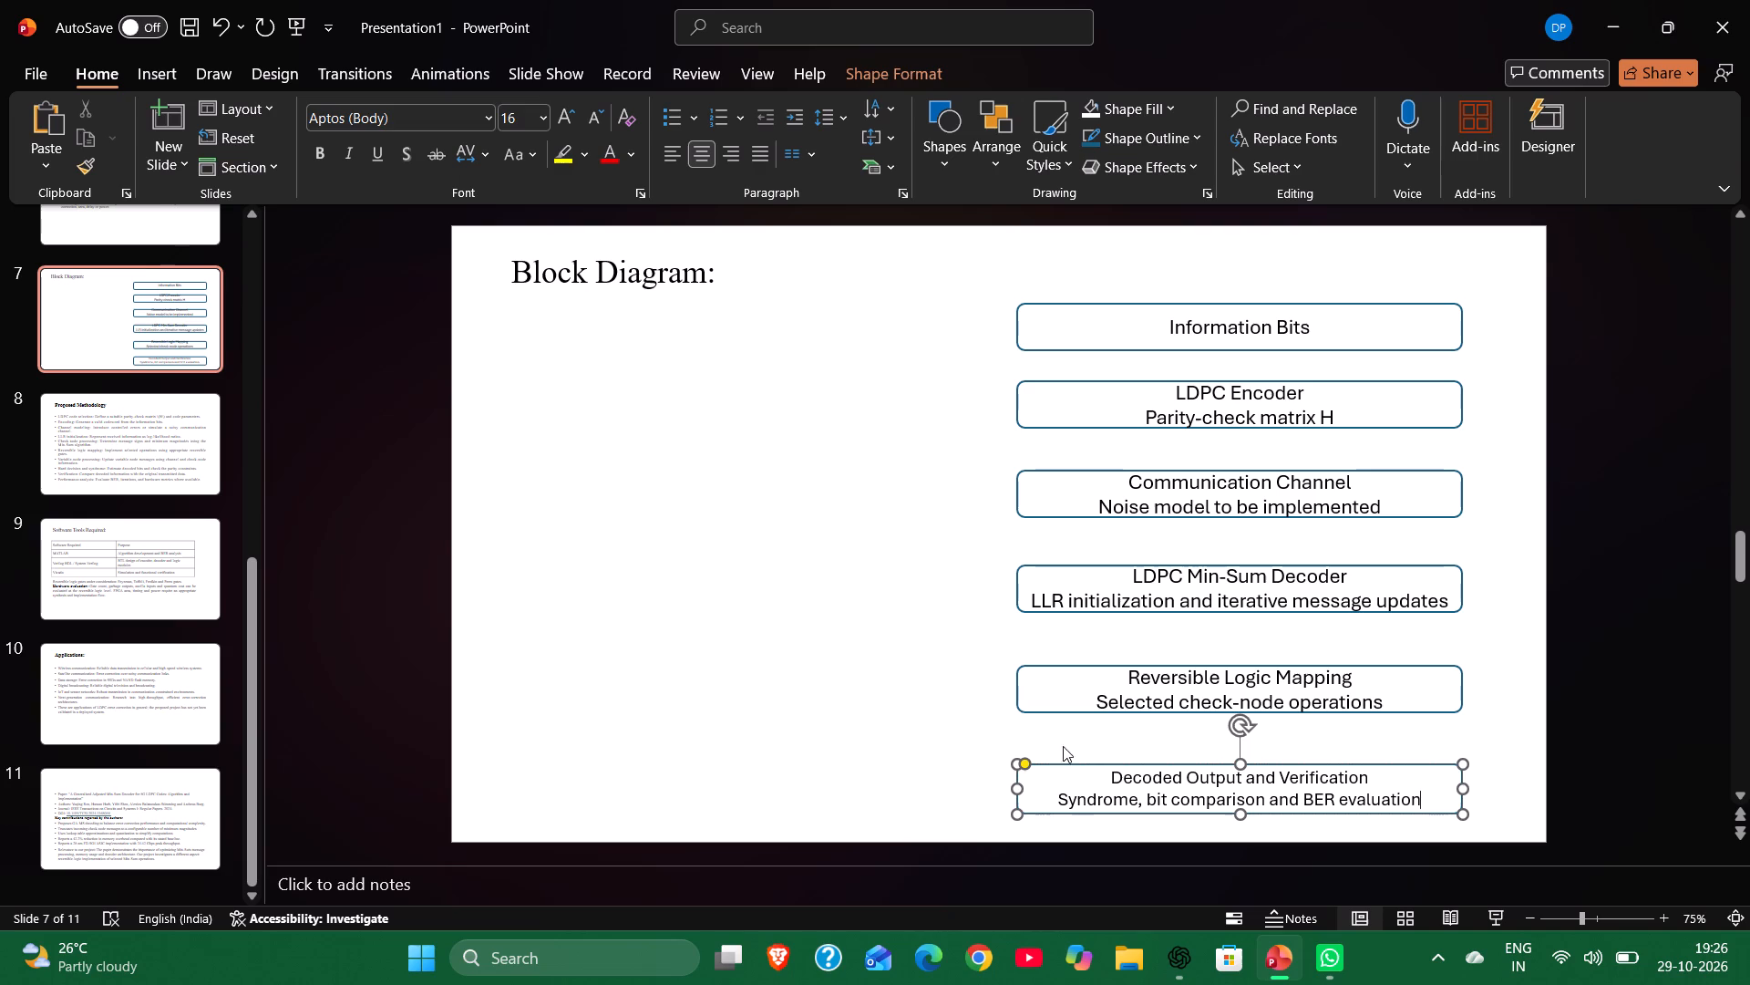
click(890, 708)
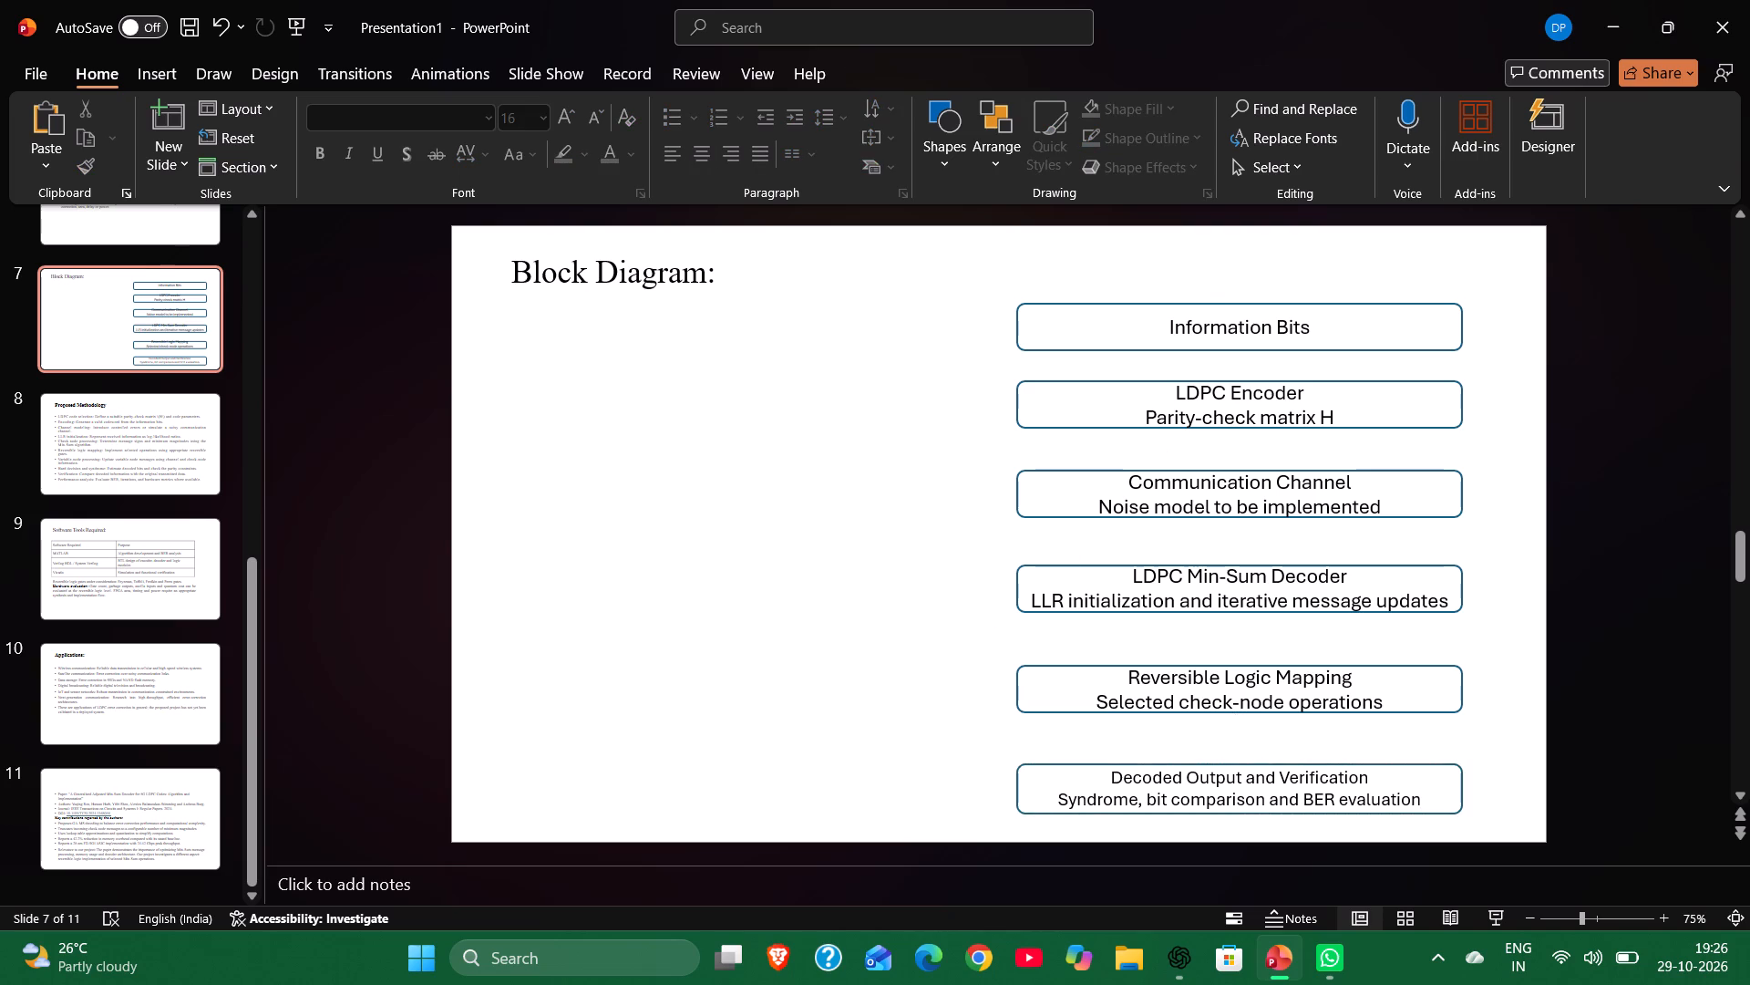
Resize the Information Bits box by extending its left edge toward the slide's middle and pulling its right edge inward.
click(1209, 318)
drag(1209, 318, 1179, 324)
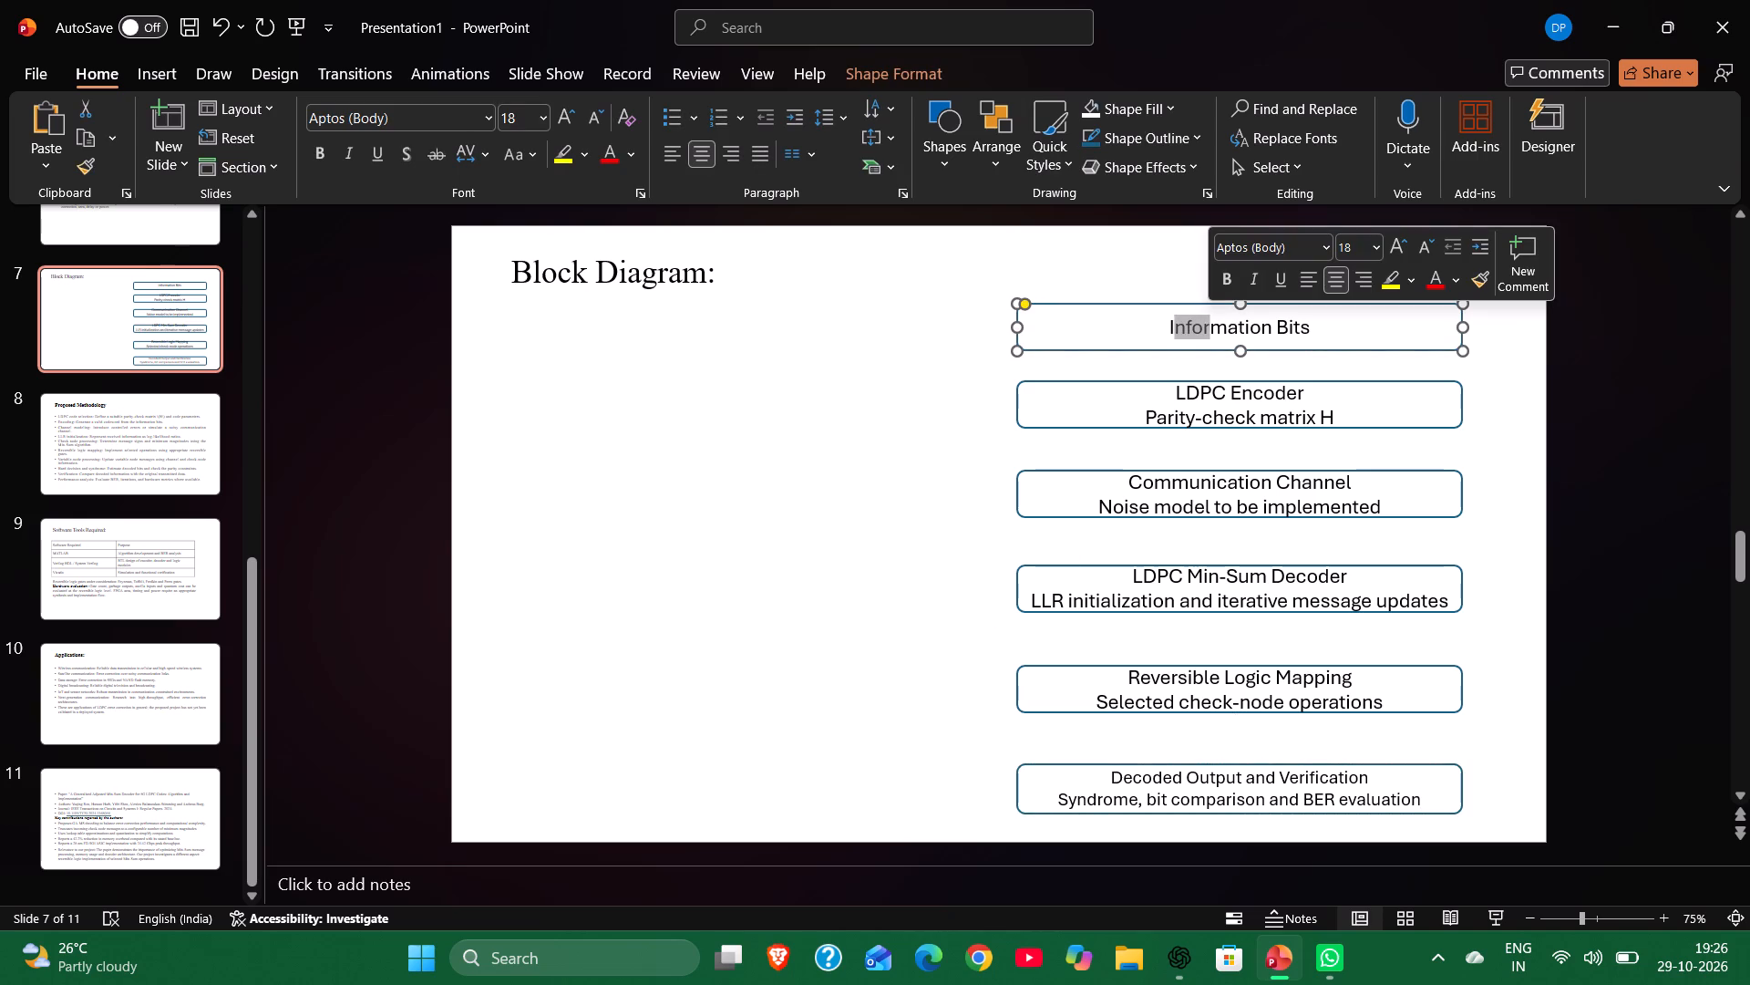
drag(1179, 324, 1196, 321)
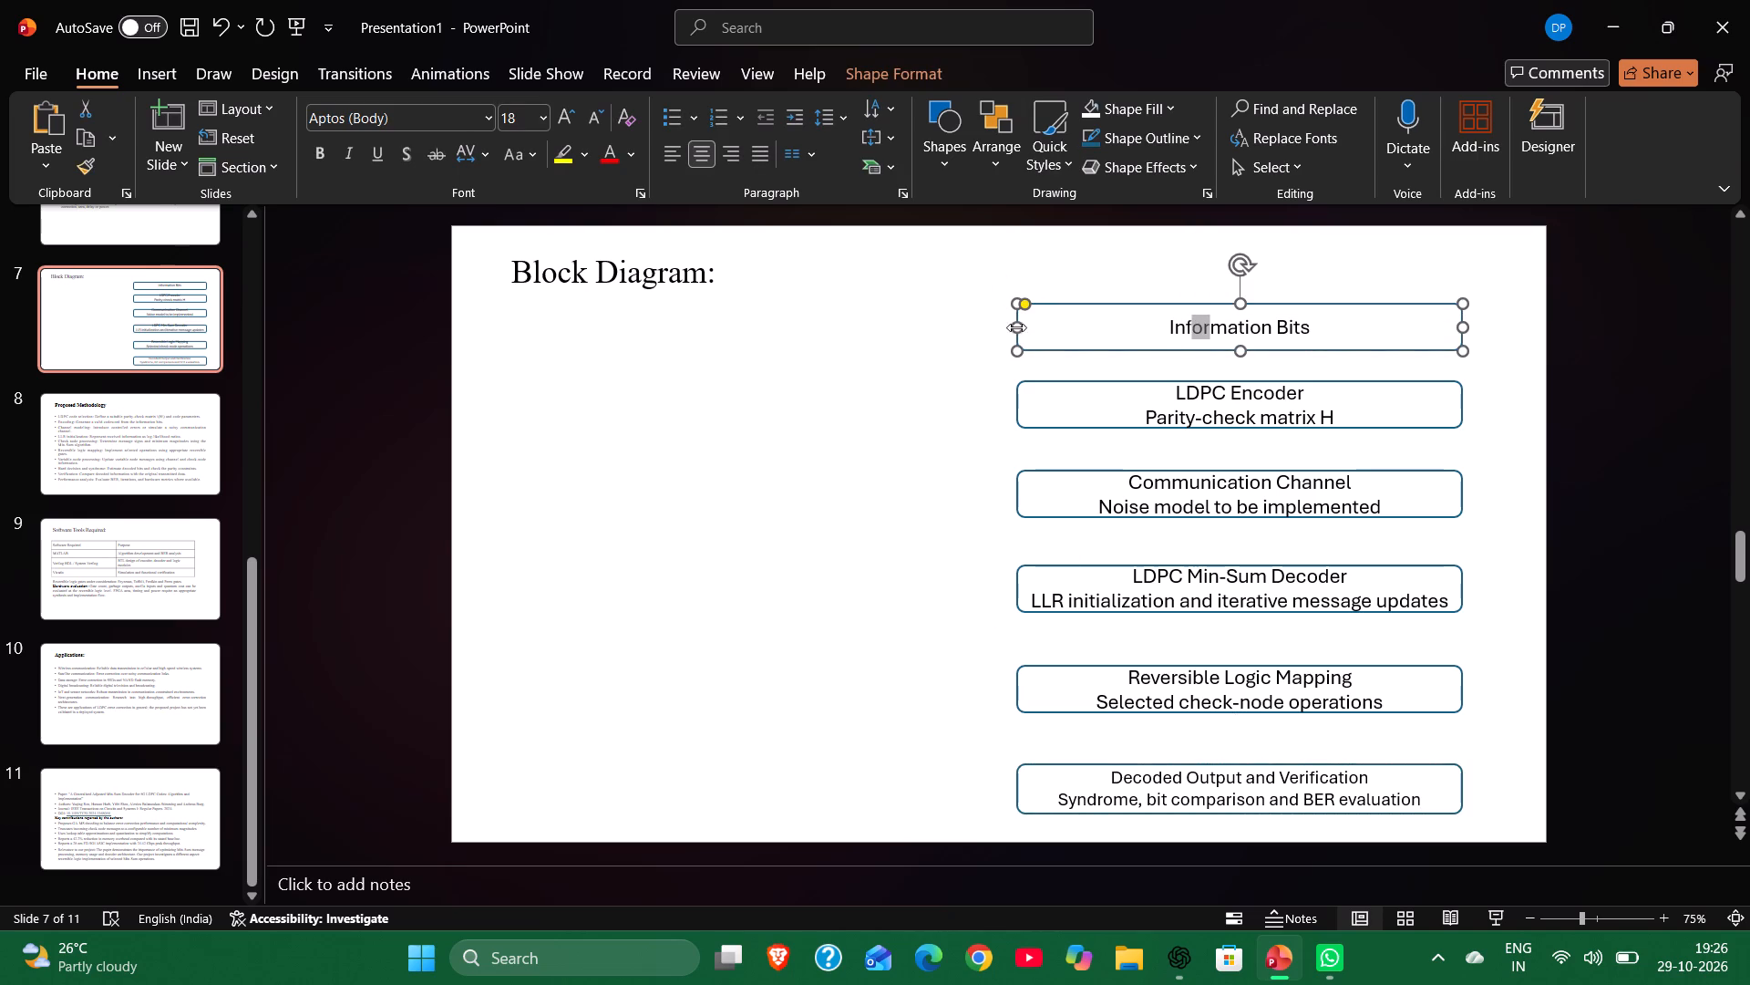
drag(1016, 328, 798, 332)
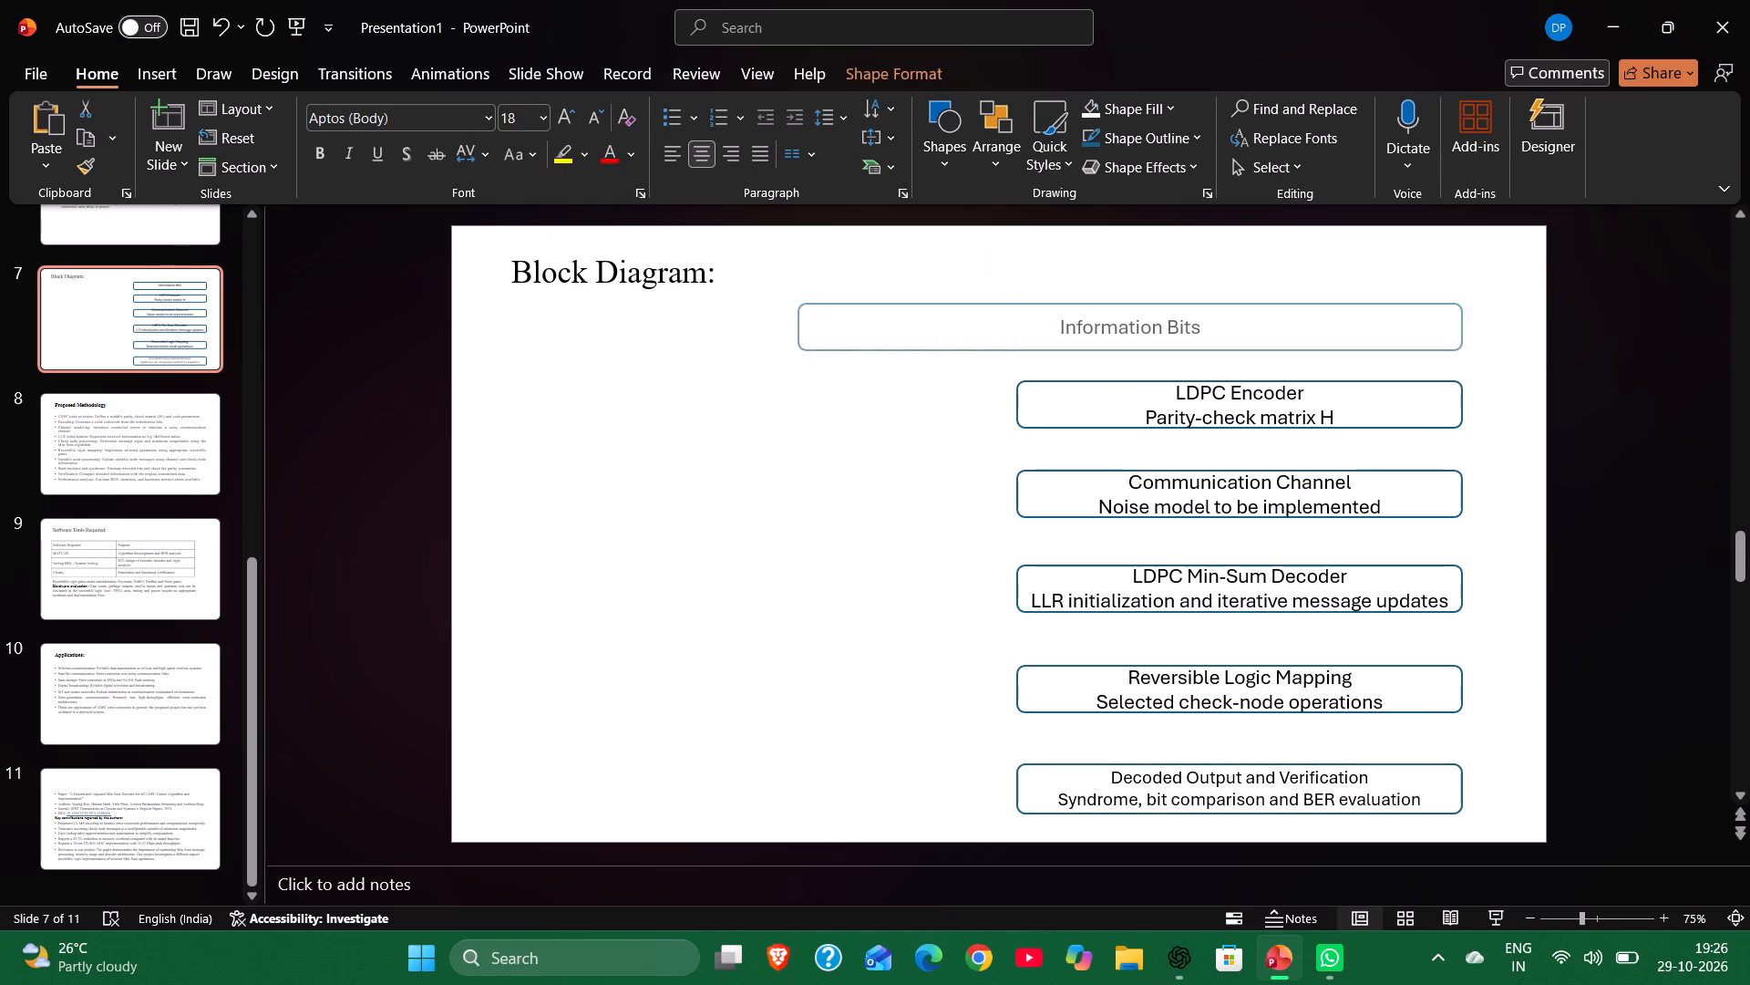
drag(798, 332, 781, 334)
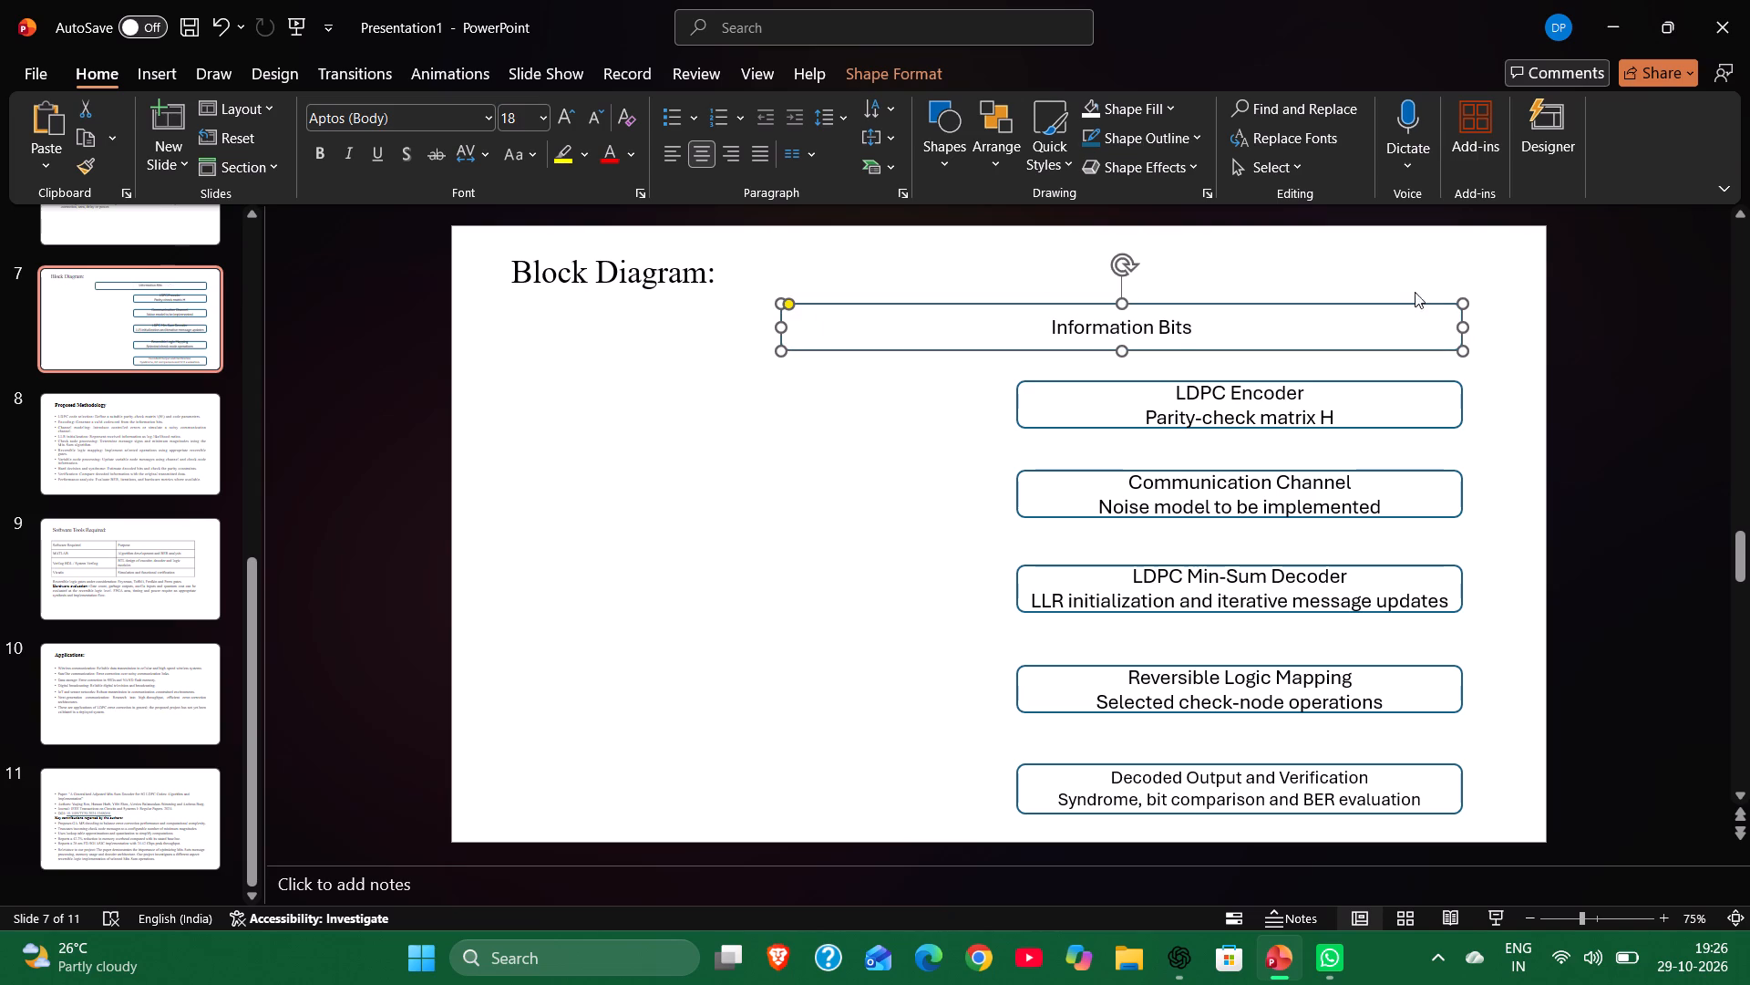
drag(1462, 326, 1421, 327)
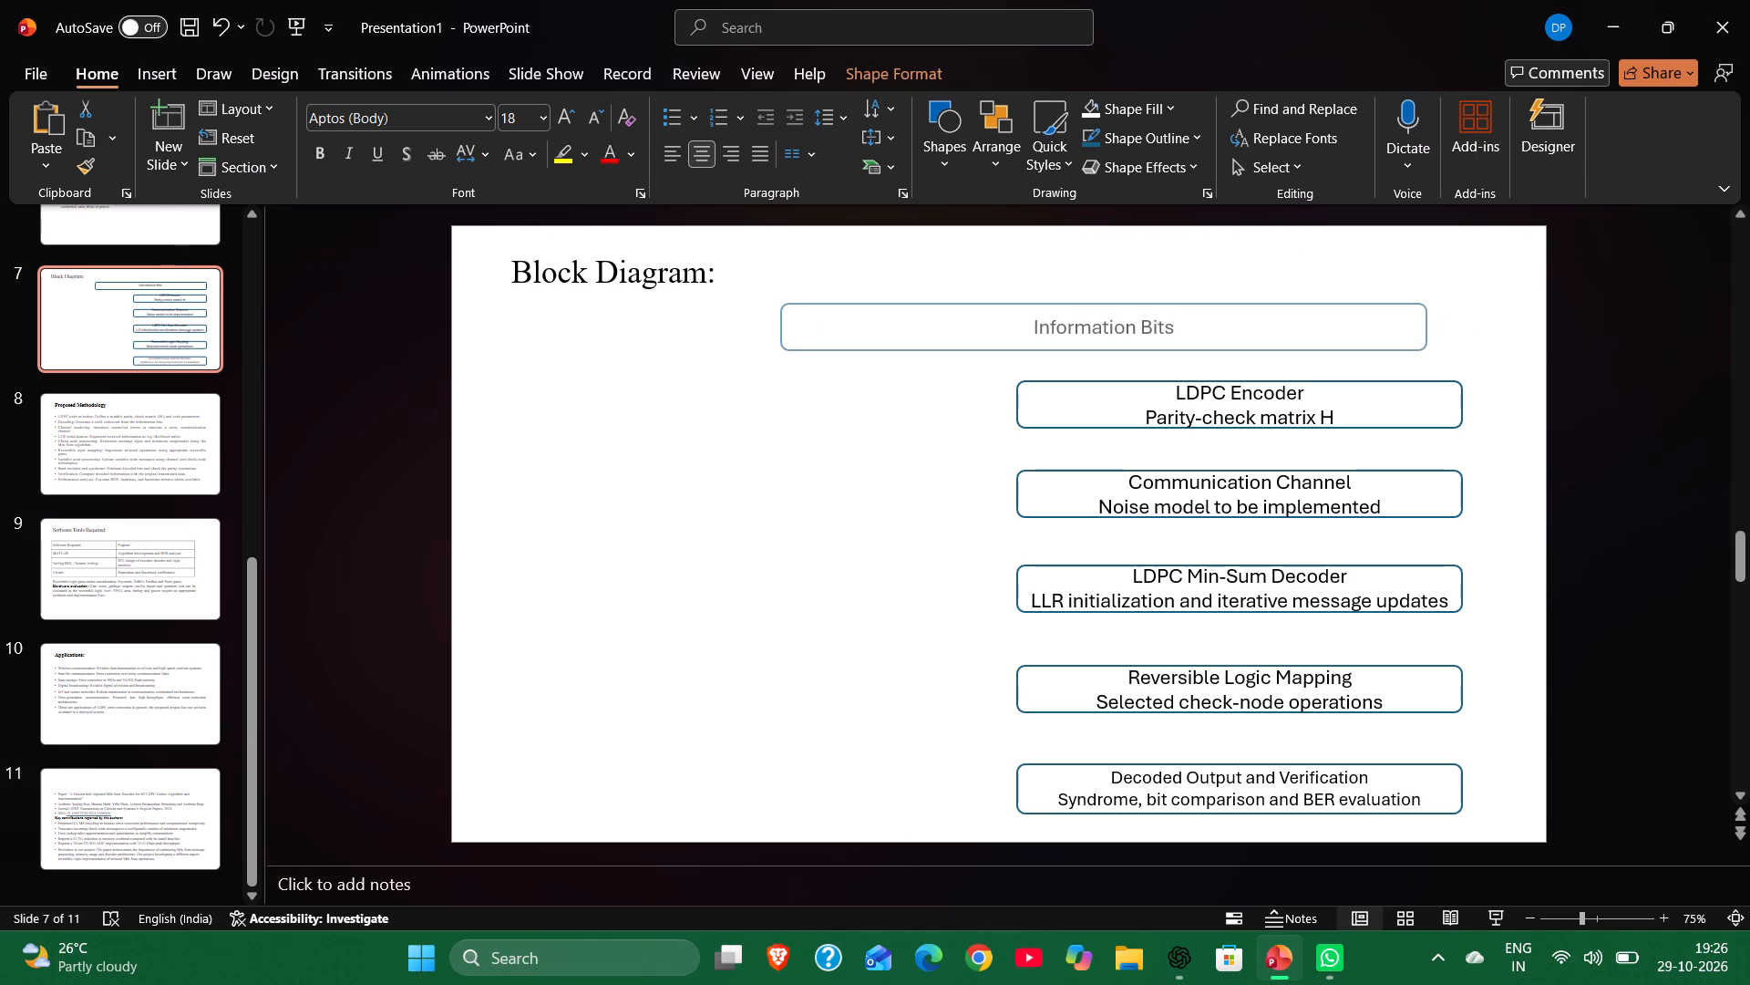
drag(1421, 327, 1304, 328)
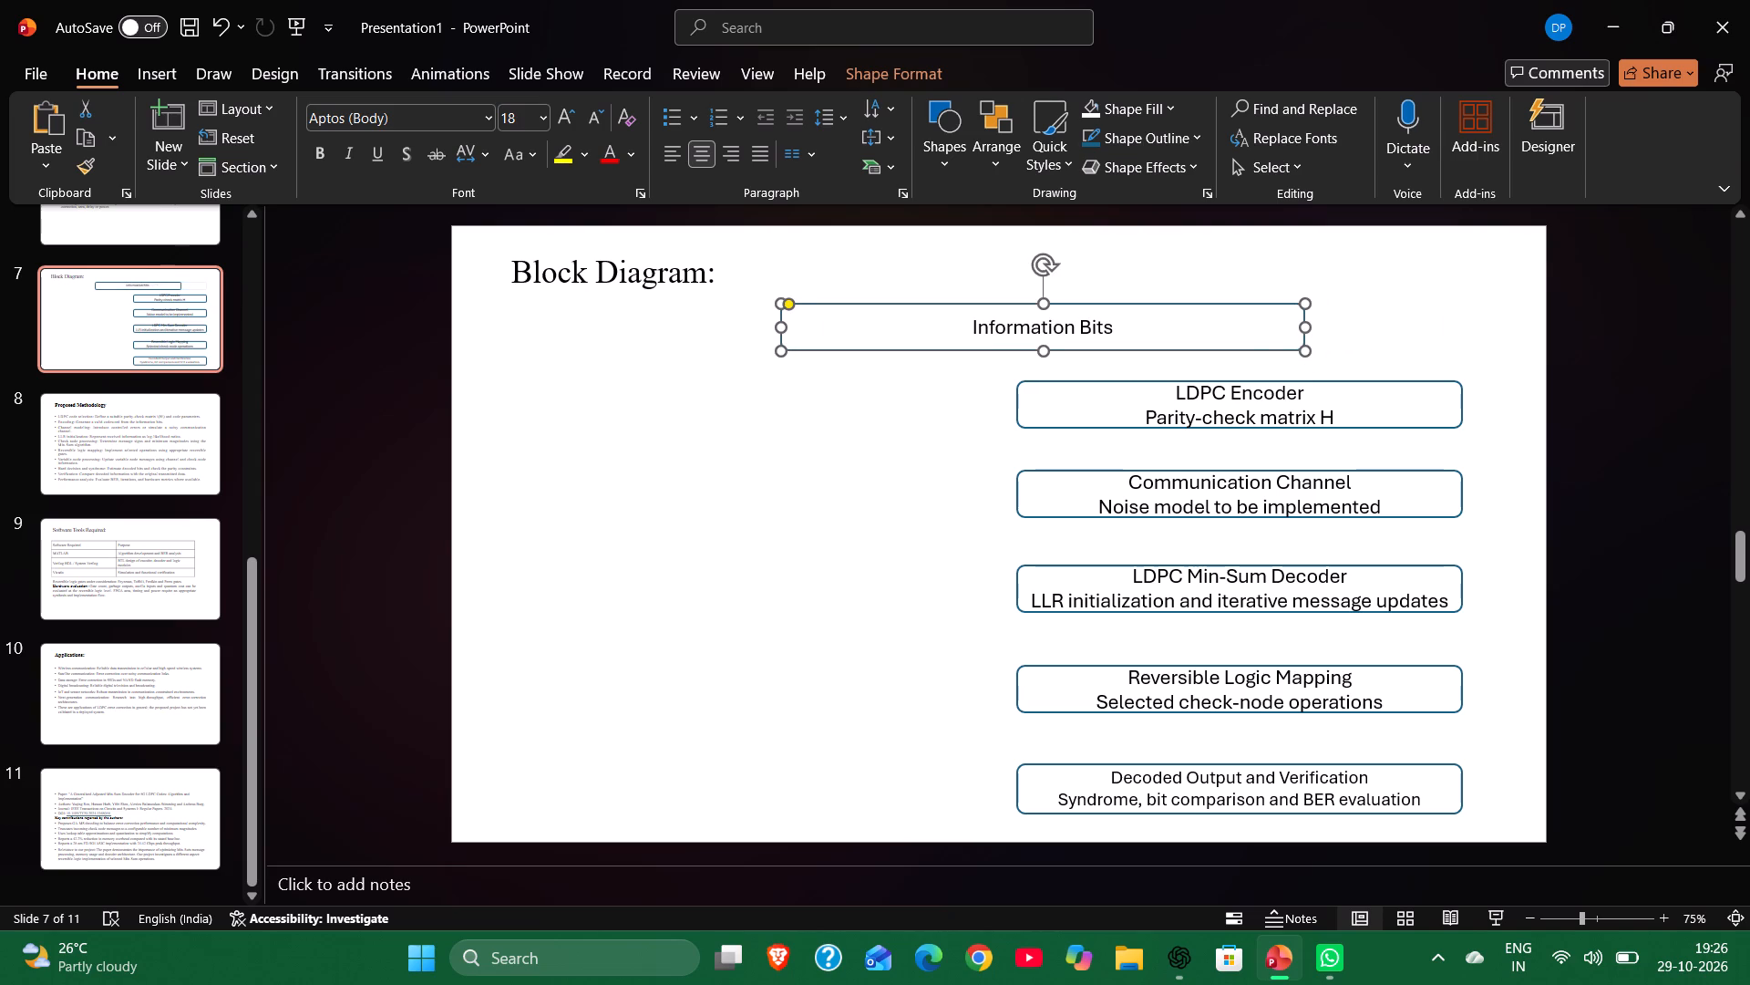
Resize the LDPC Encoder box so both side edges line up with the Information Bits box.
click(1294, 410)
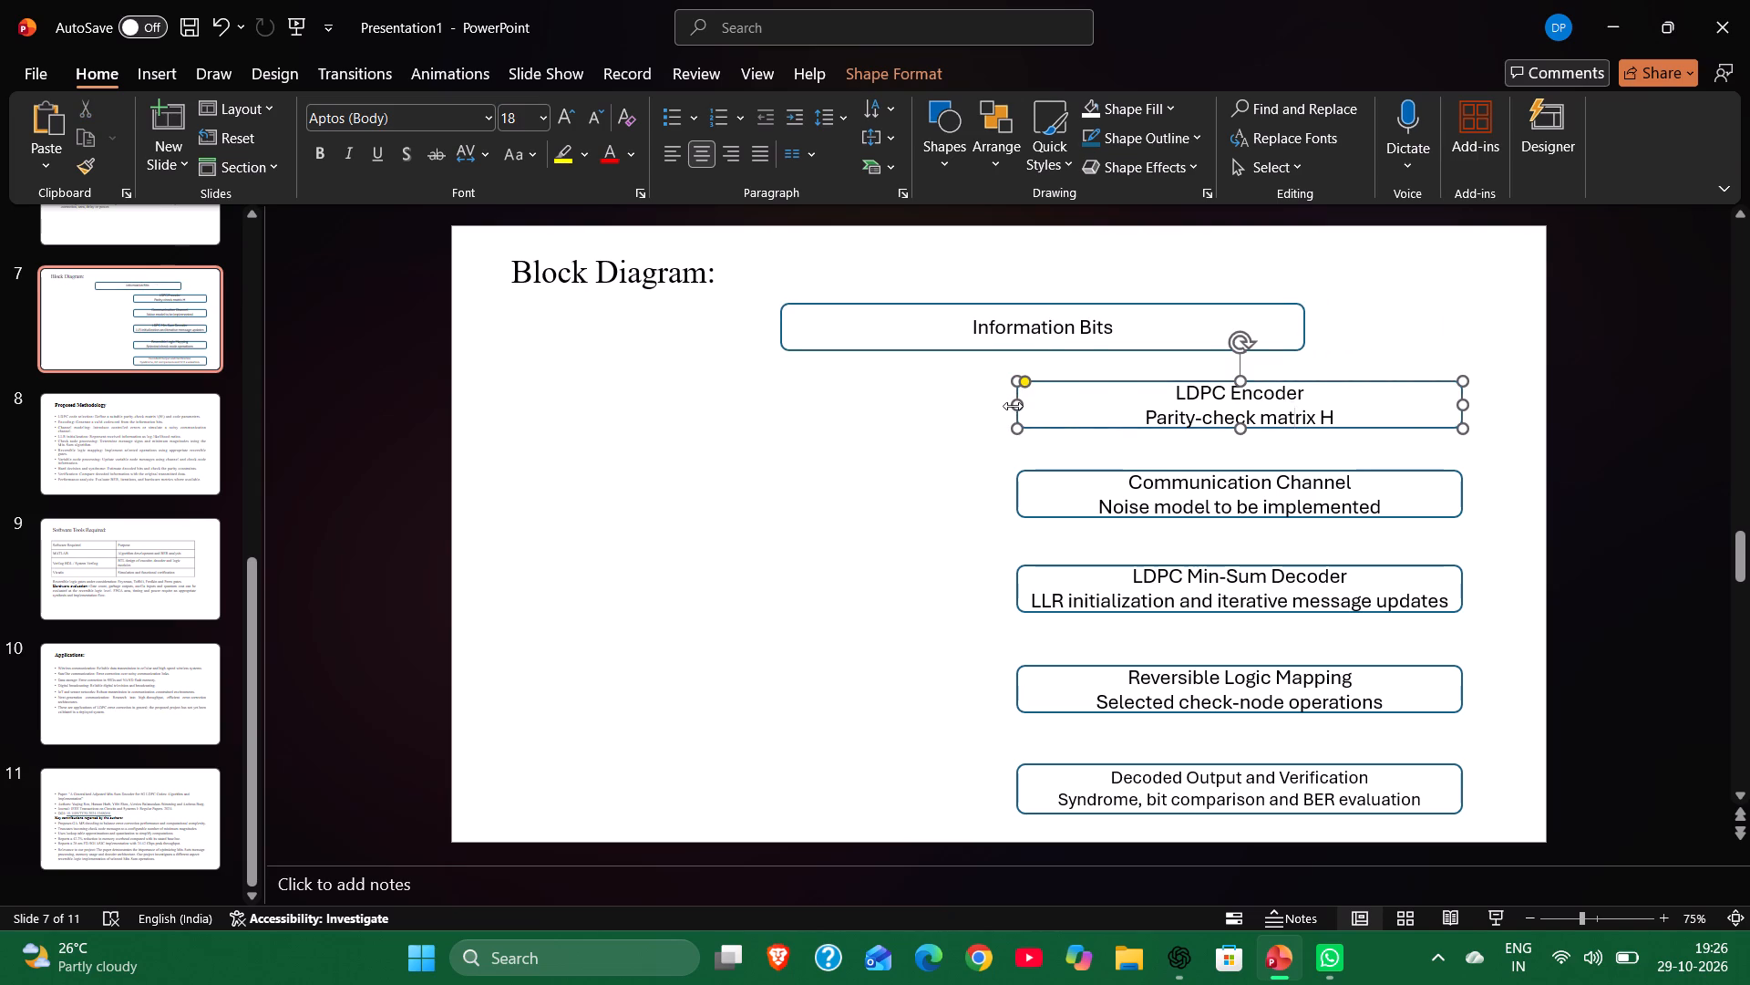
click(1013, 406)
drag(1016, 405, 838, 418)
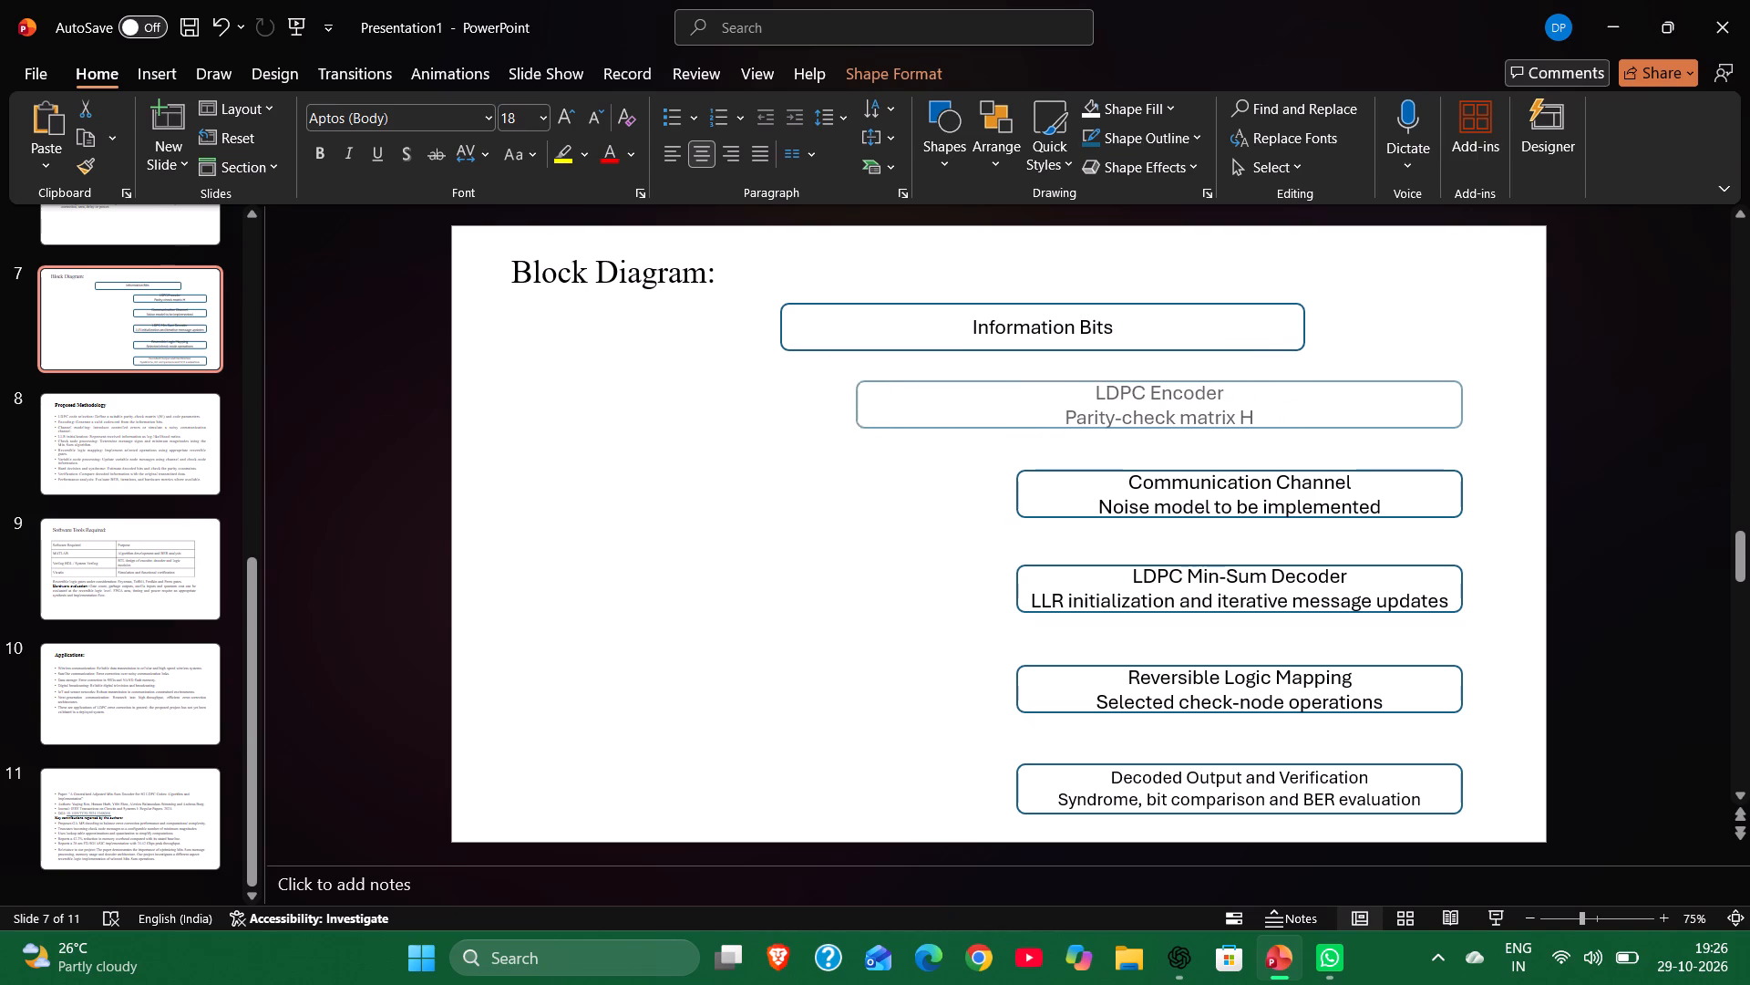
drag(838, 418, 787, 422)
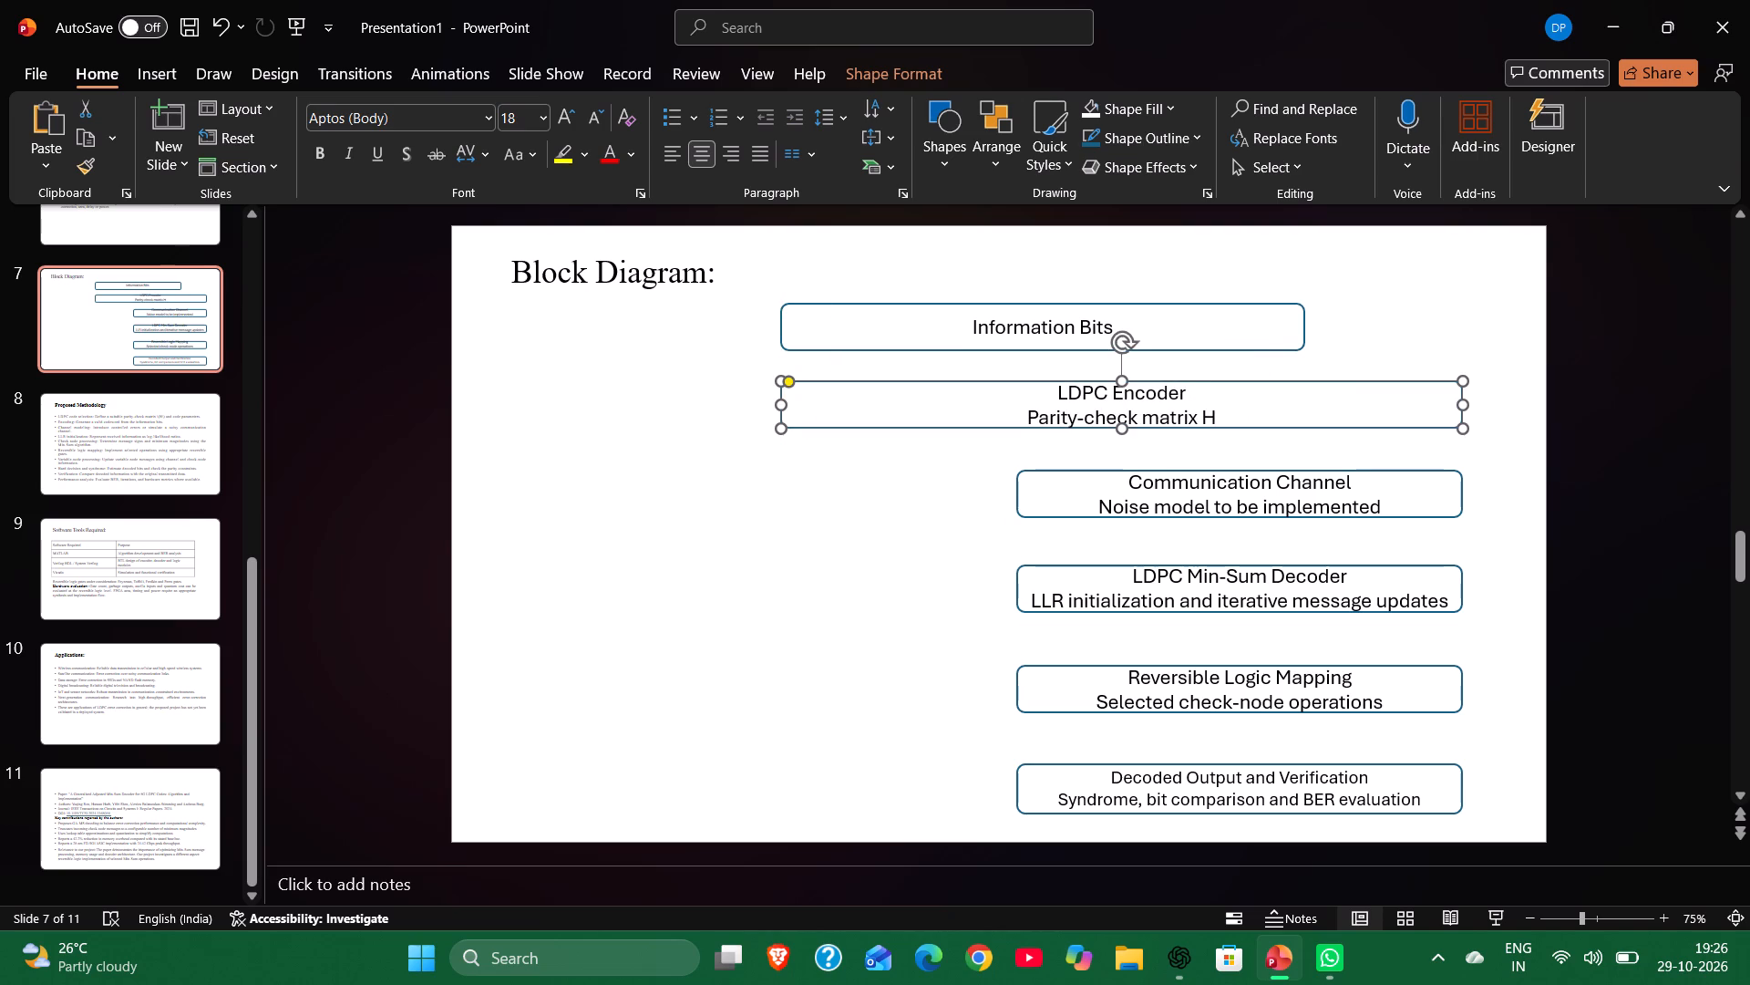
drag(1462, 406, 1302, 416)
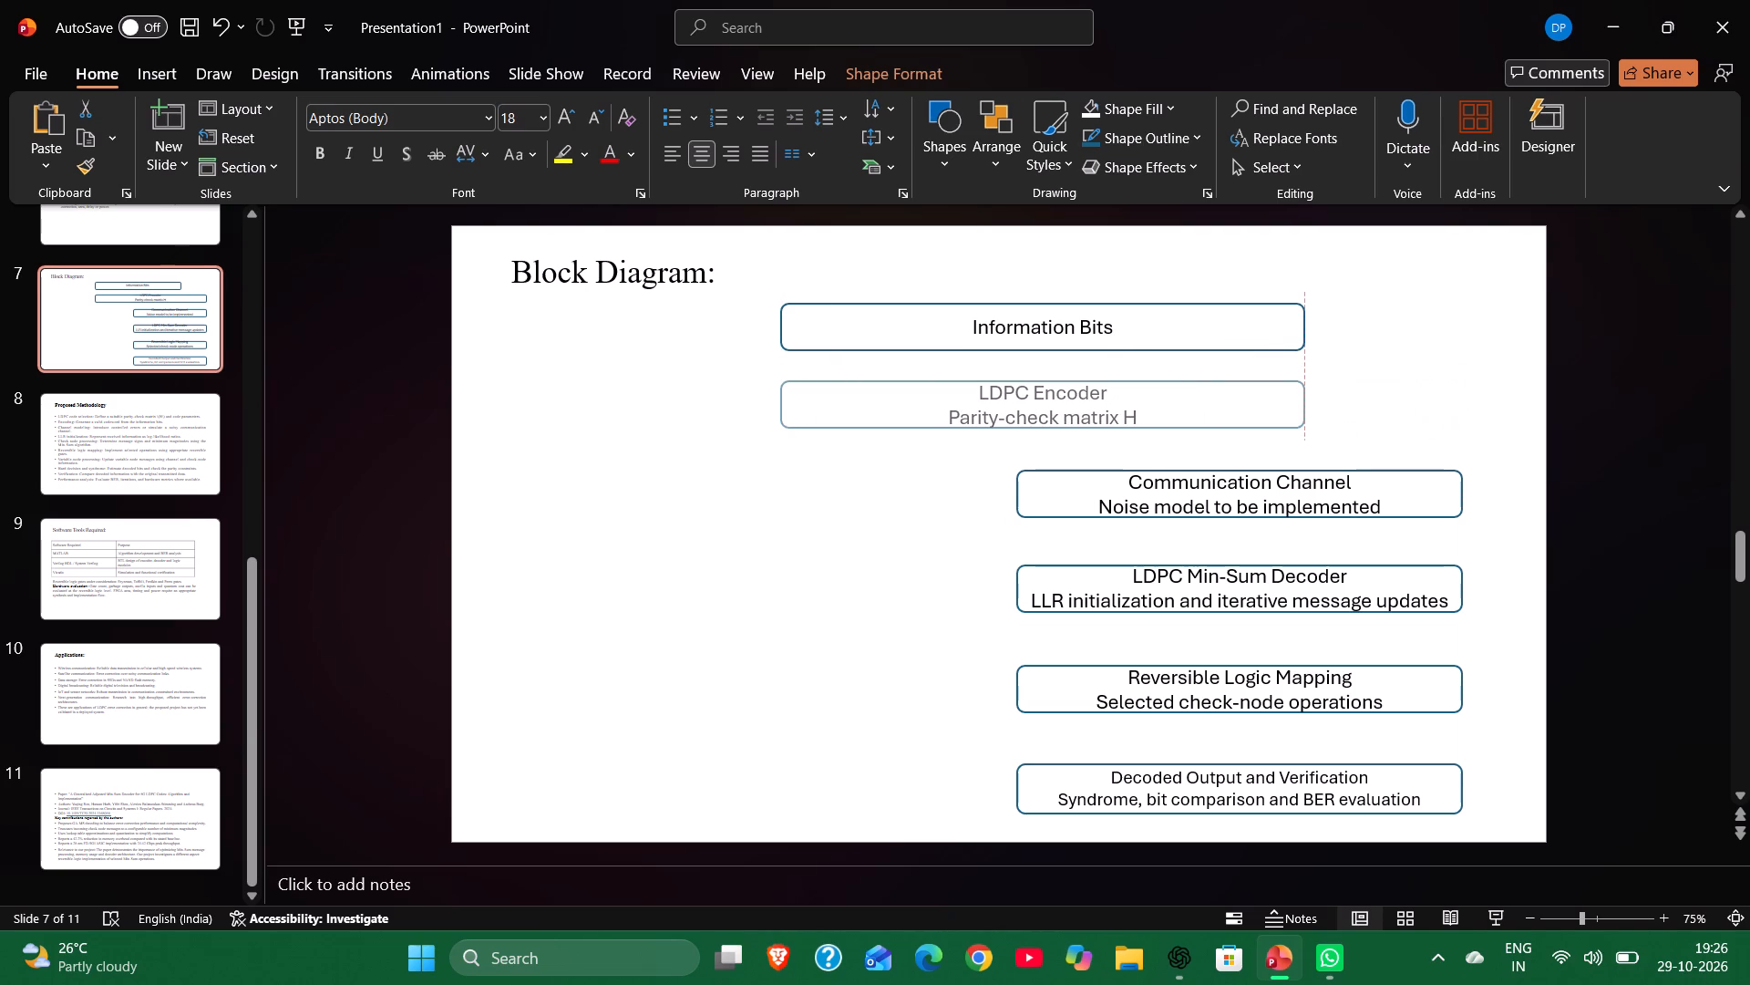
drag(1302, 416, 1305, 413)
Resize the Communication Channel box so both side edges line up with the LDPC Encoder box.
click(1272, 503)
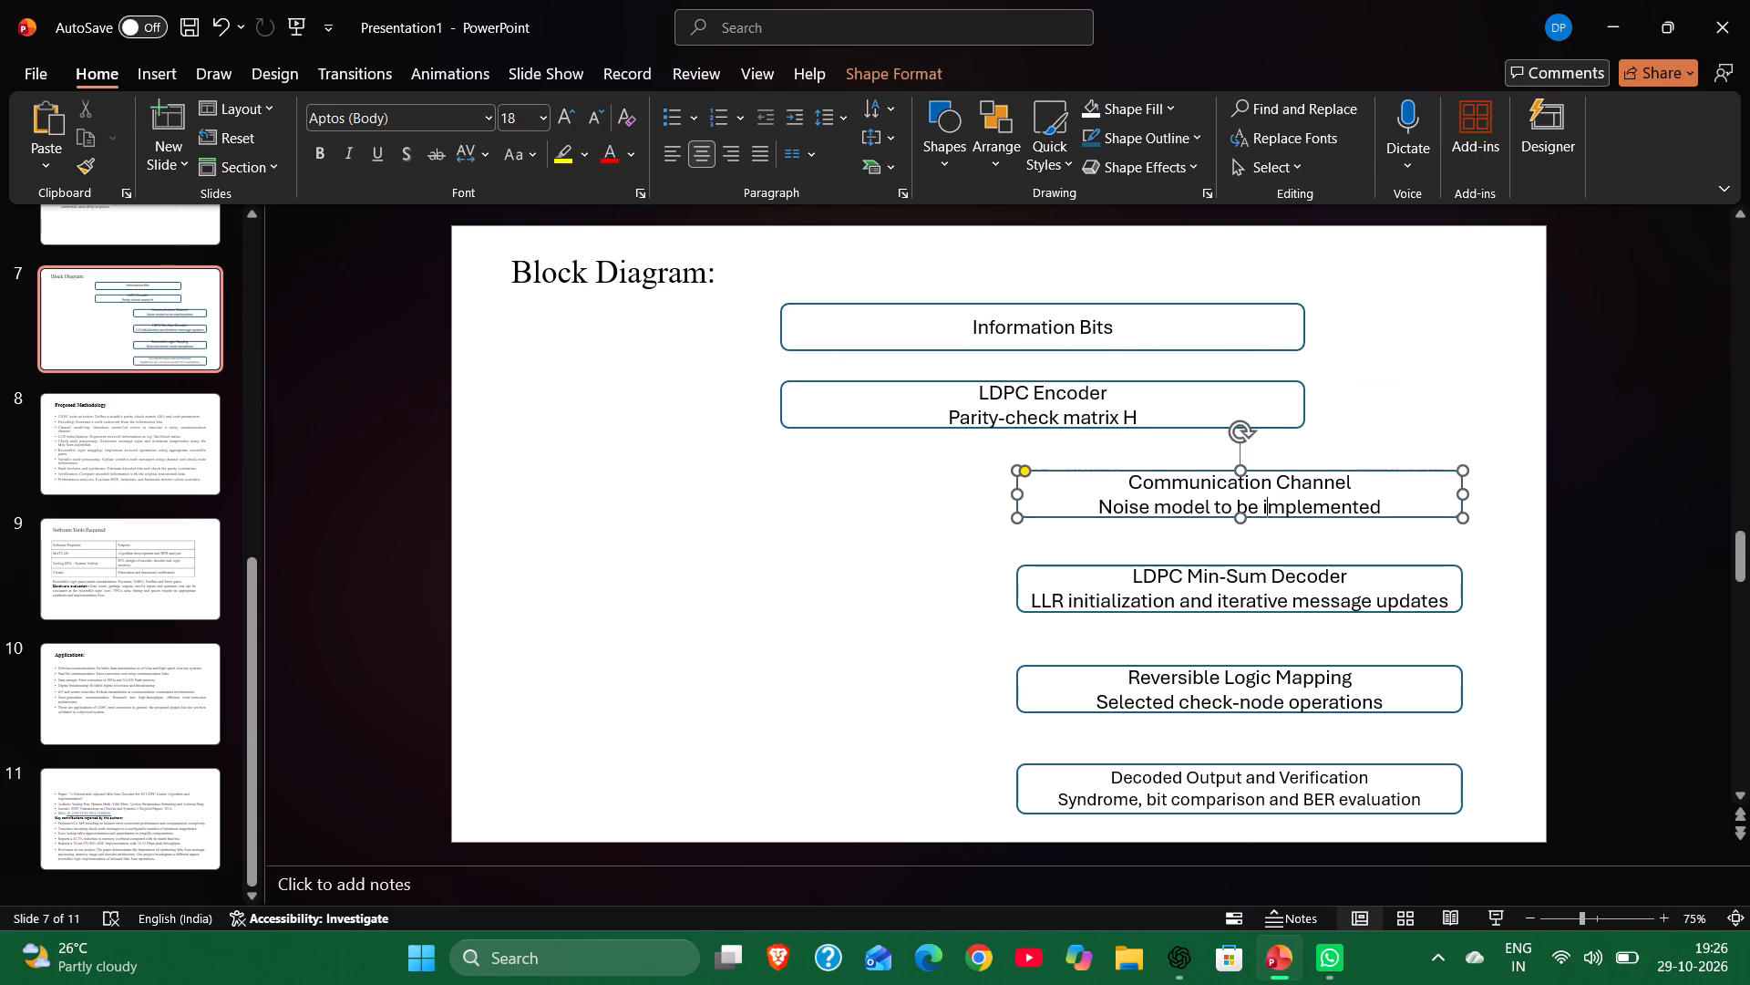
drag(1017, 494, 1016, 494)
drag(1016, 494, 782, 487)
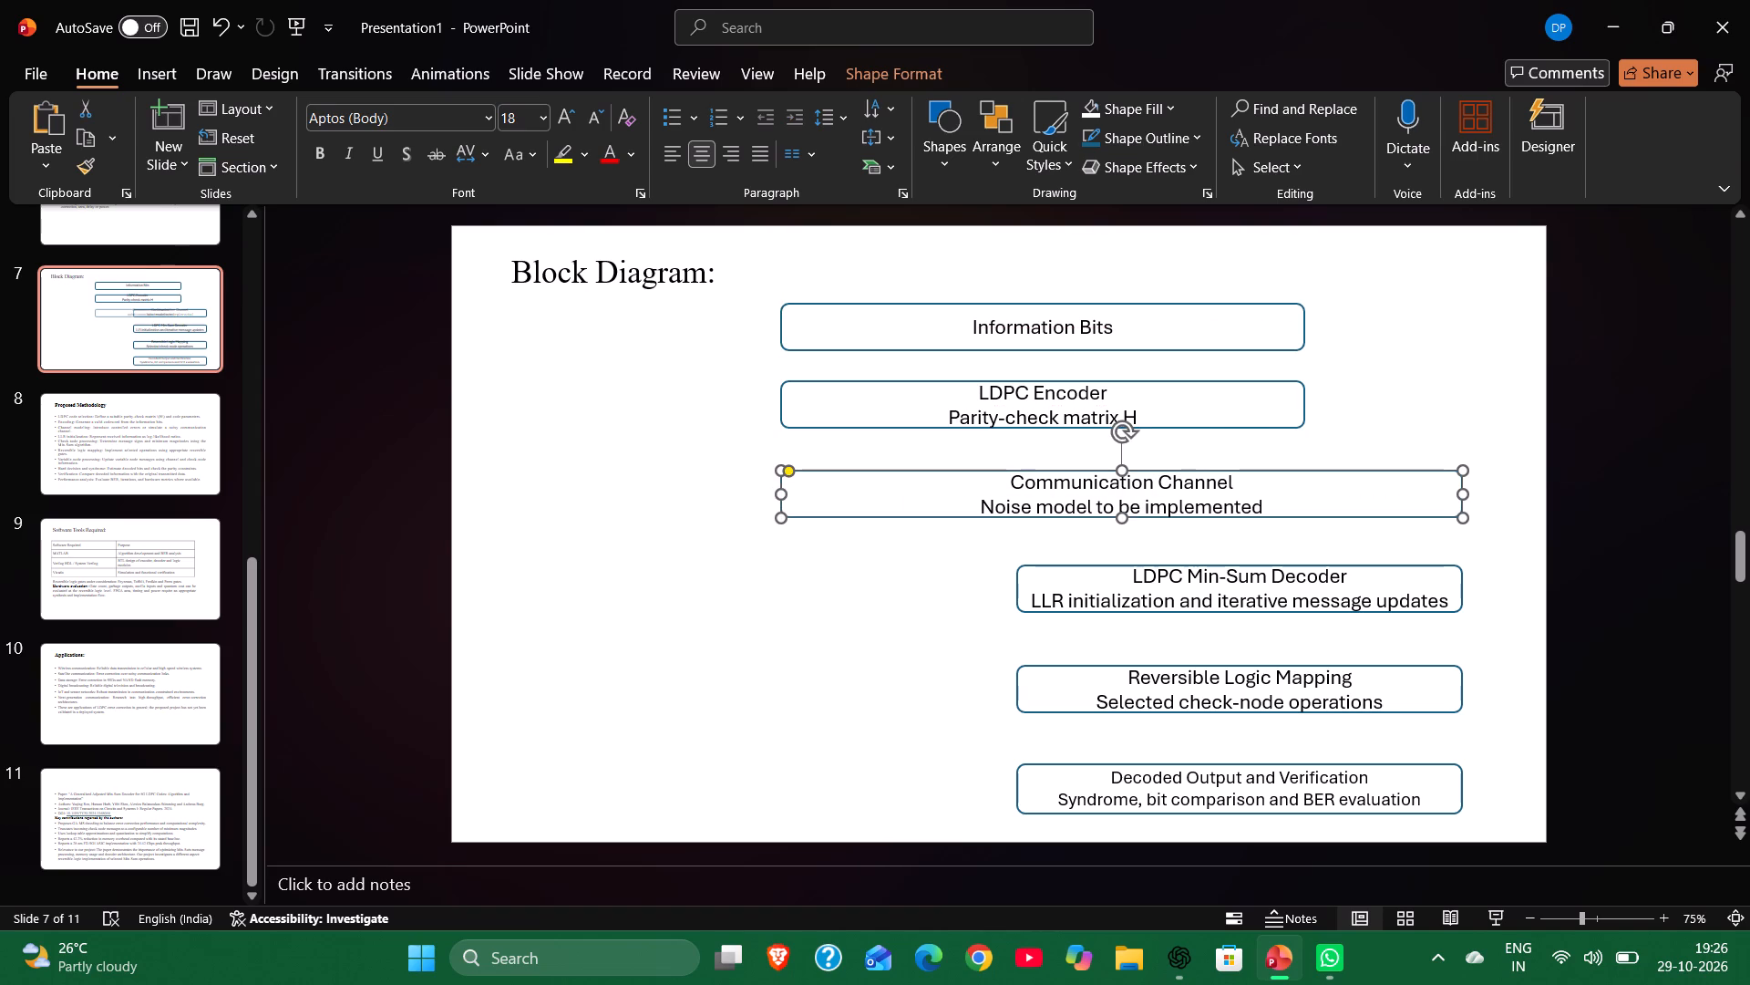
drag(1464, 494, 1319, 521)
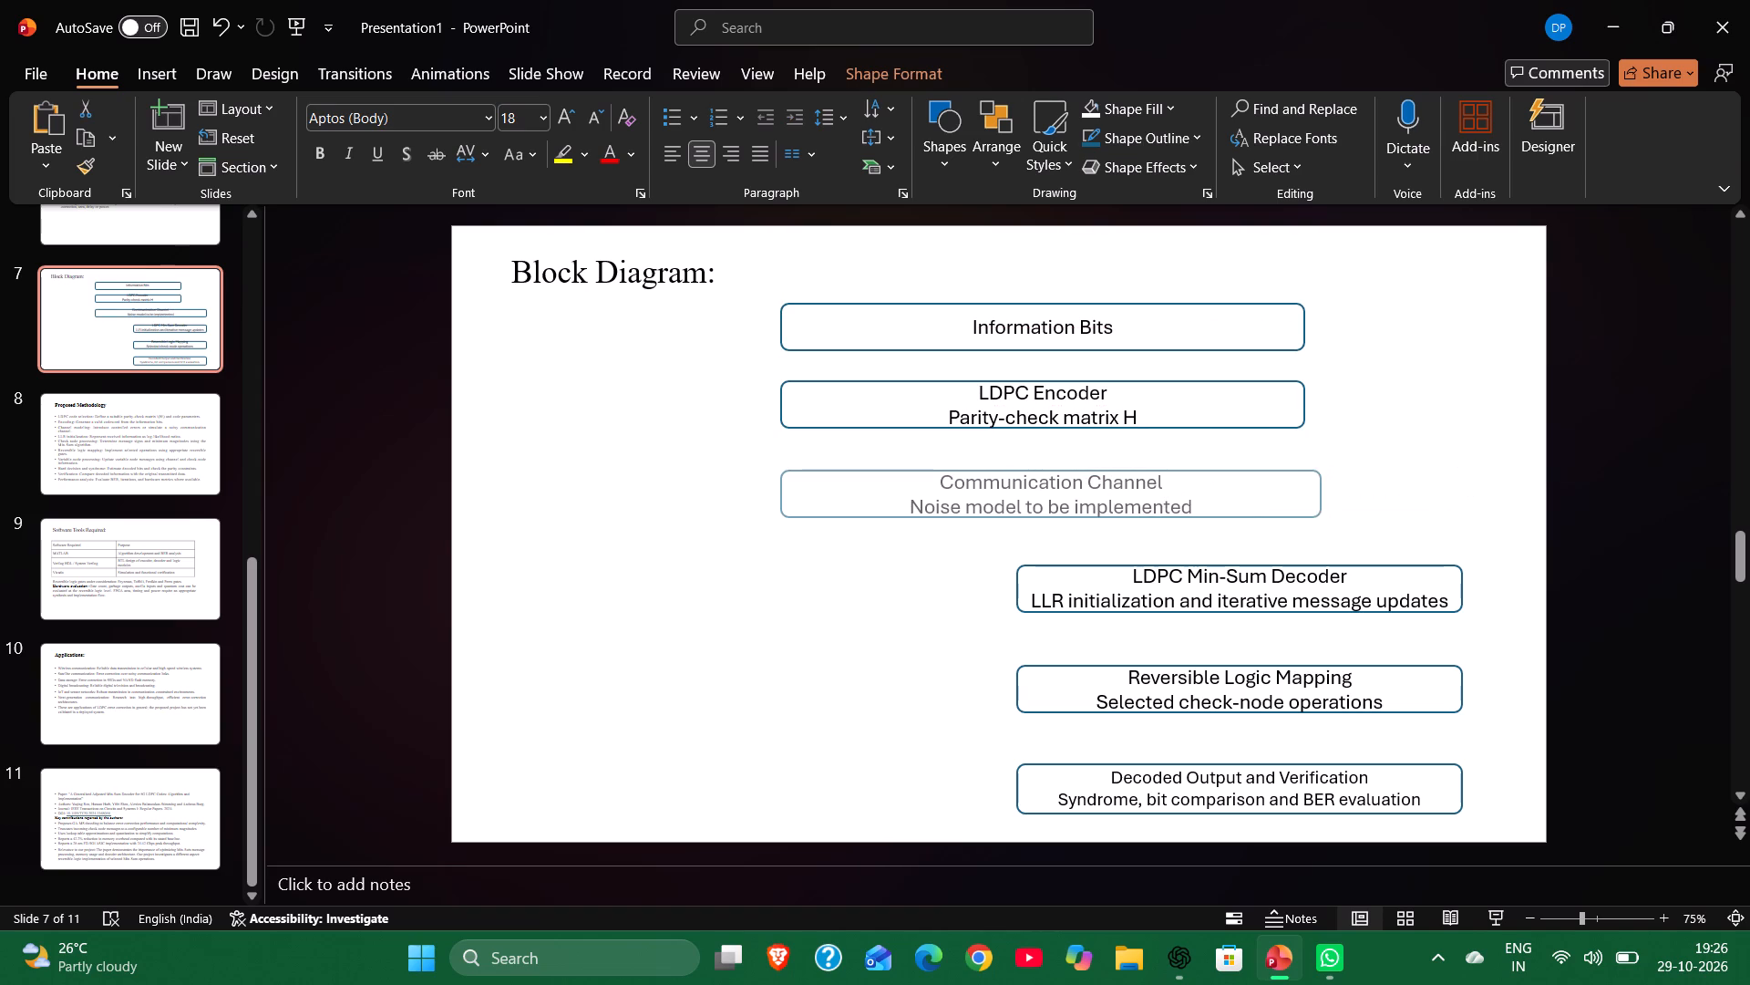
drag(1319, 521, 1304, 521)
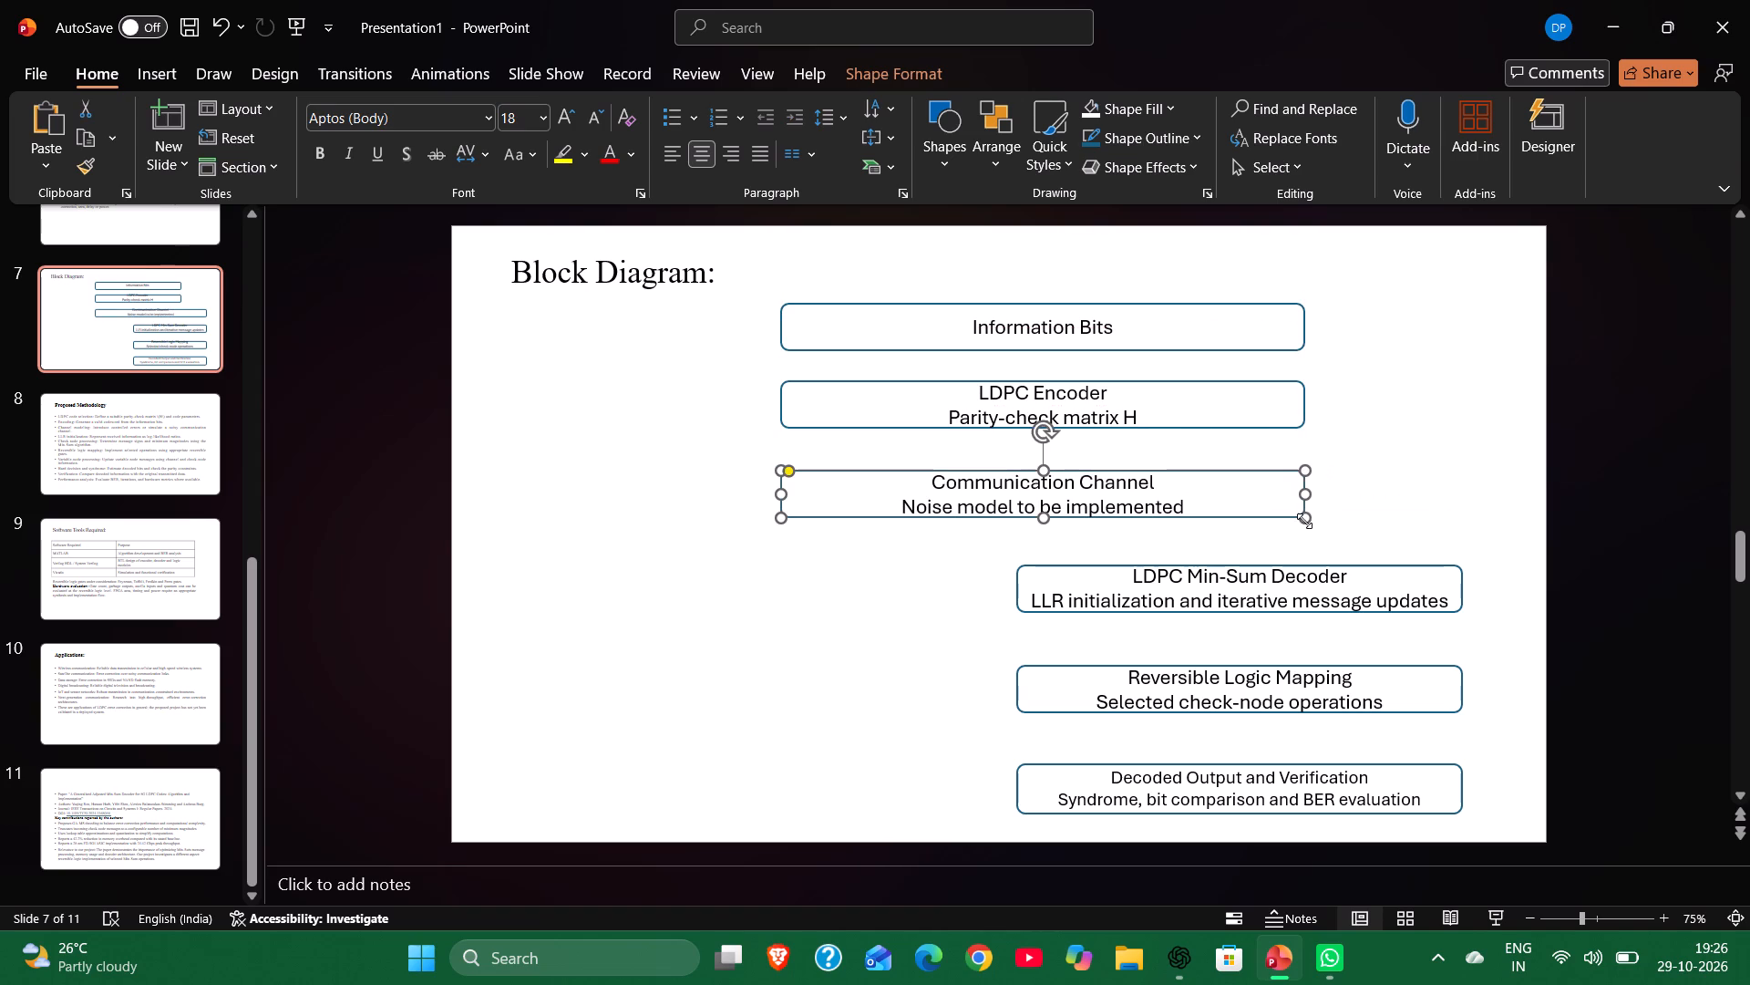
Resize the LDPC Min-Sum Decoder box so both side edges line up with the Communication Channel box.
click(1288, 593)
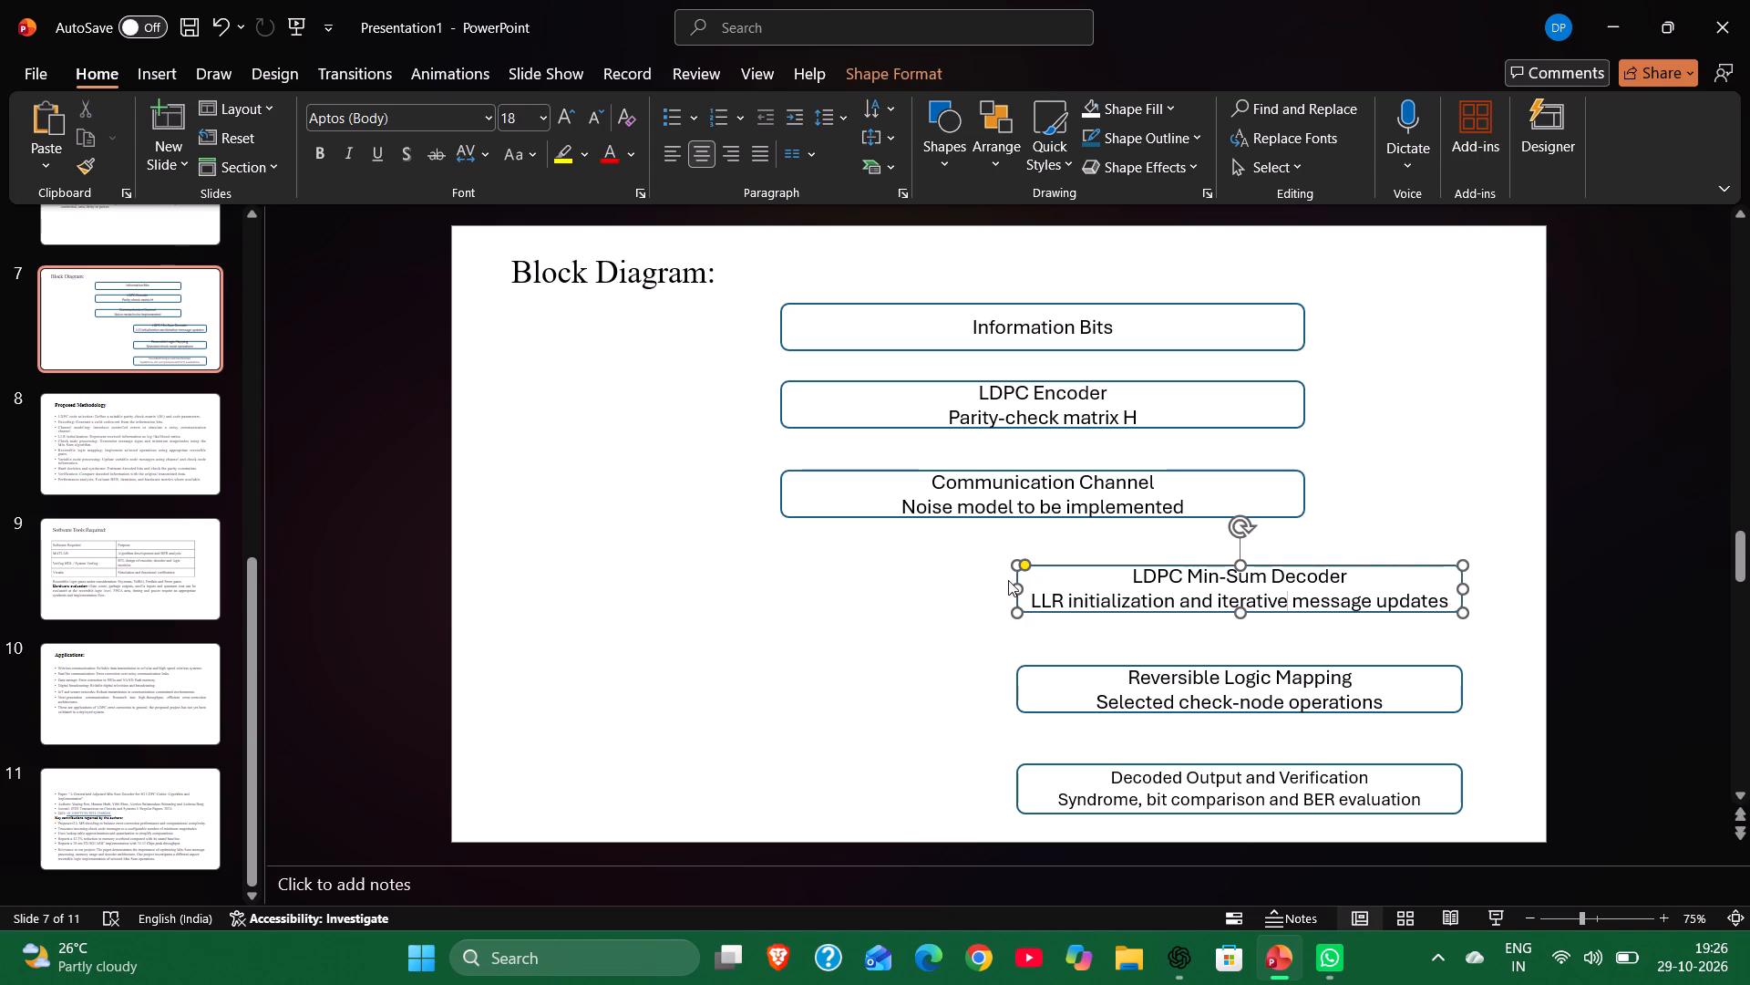
drag(1014, 589, 814, 588)
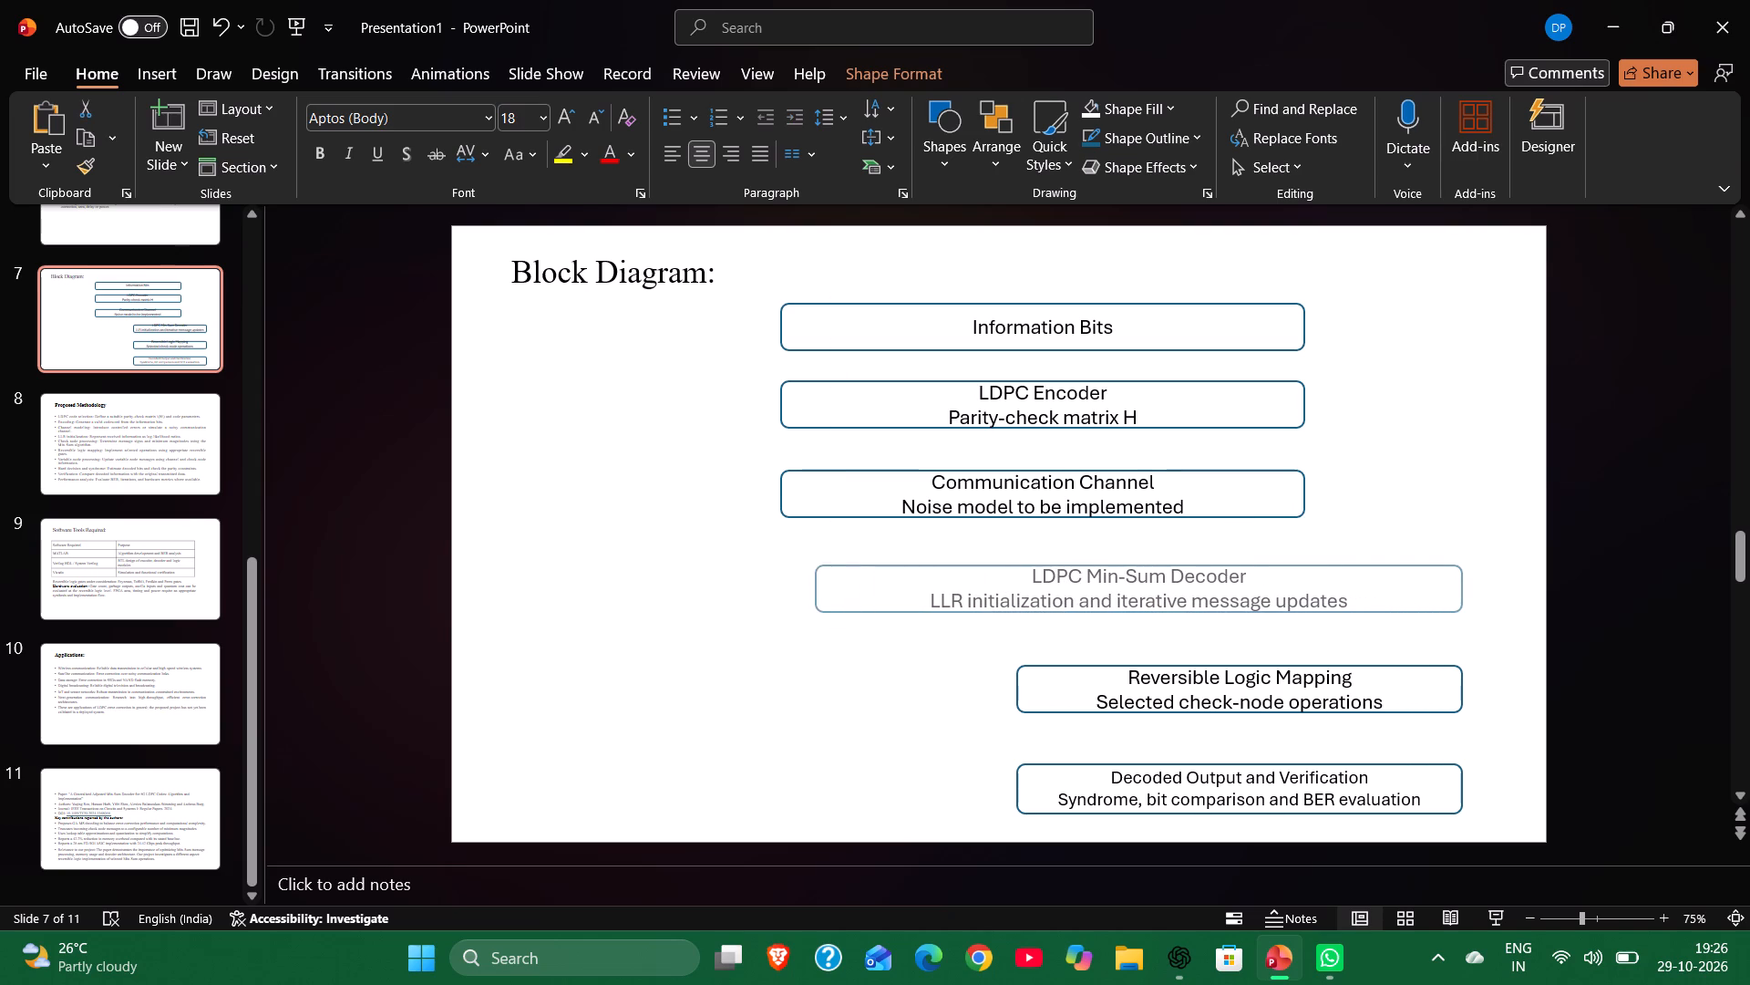
drag(814, 588, 782, 588)
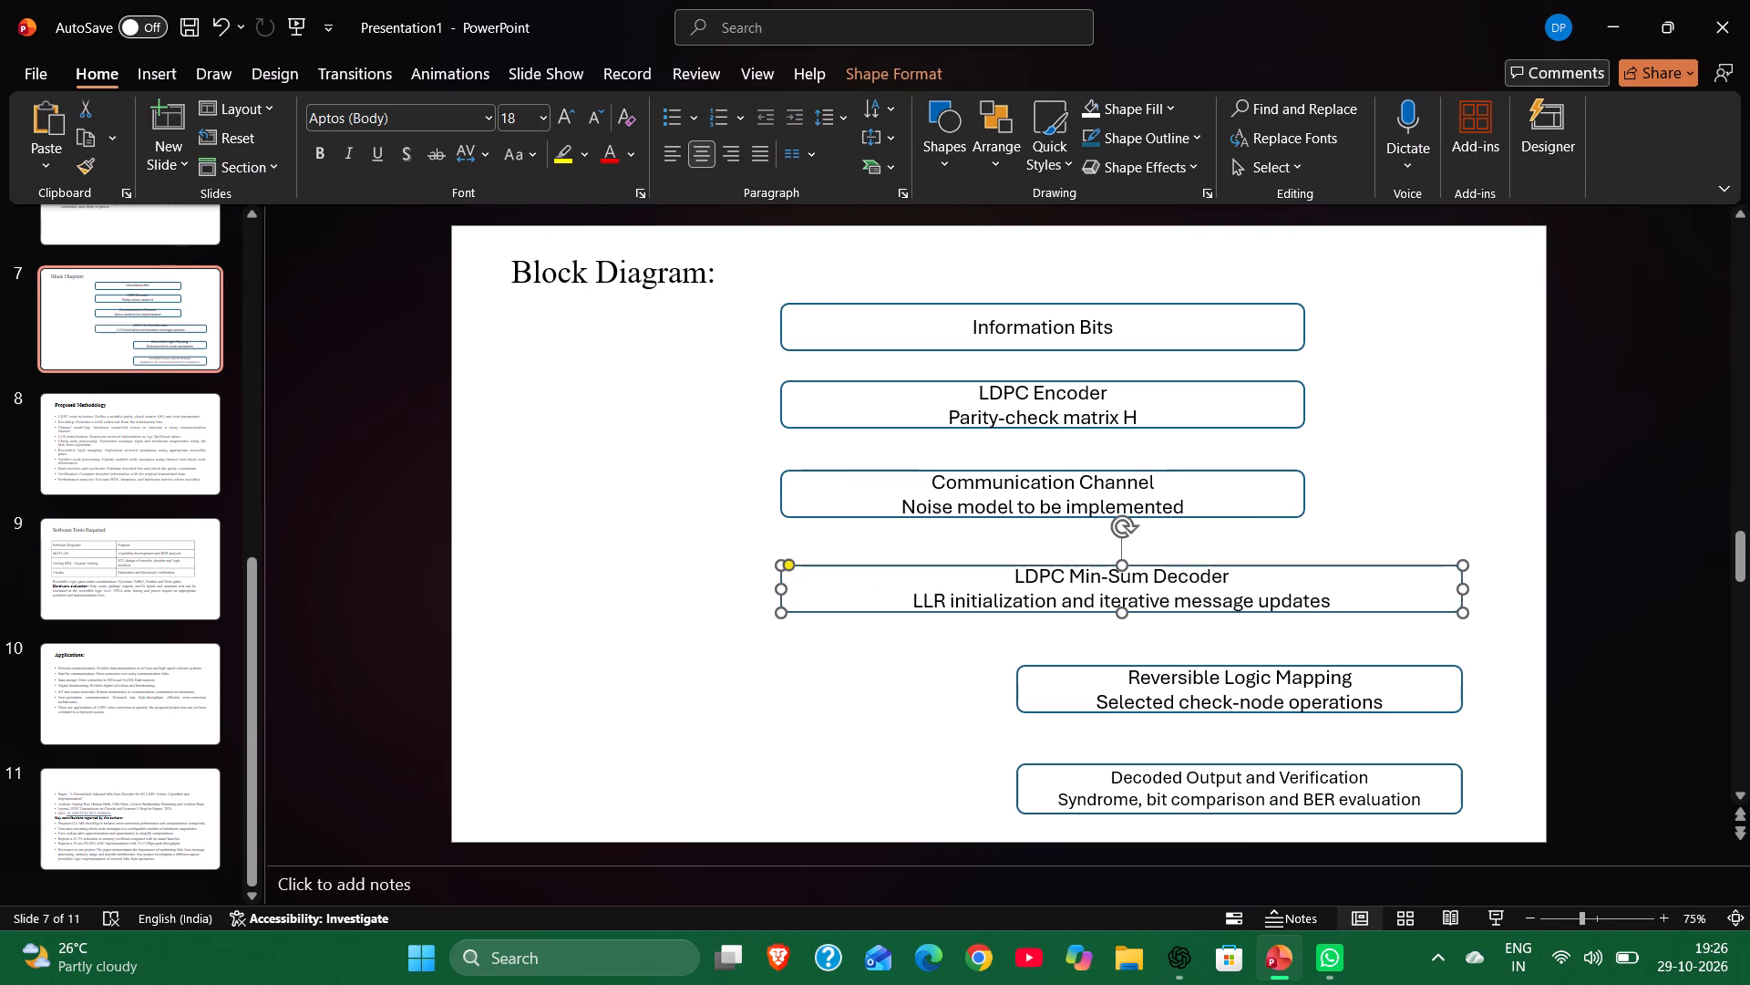
drag(1460, 586, 1422, 581)
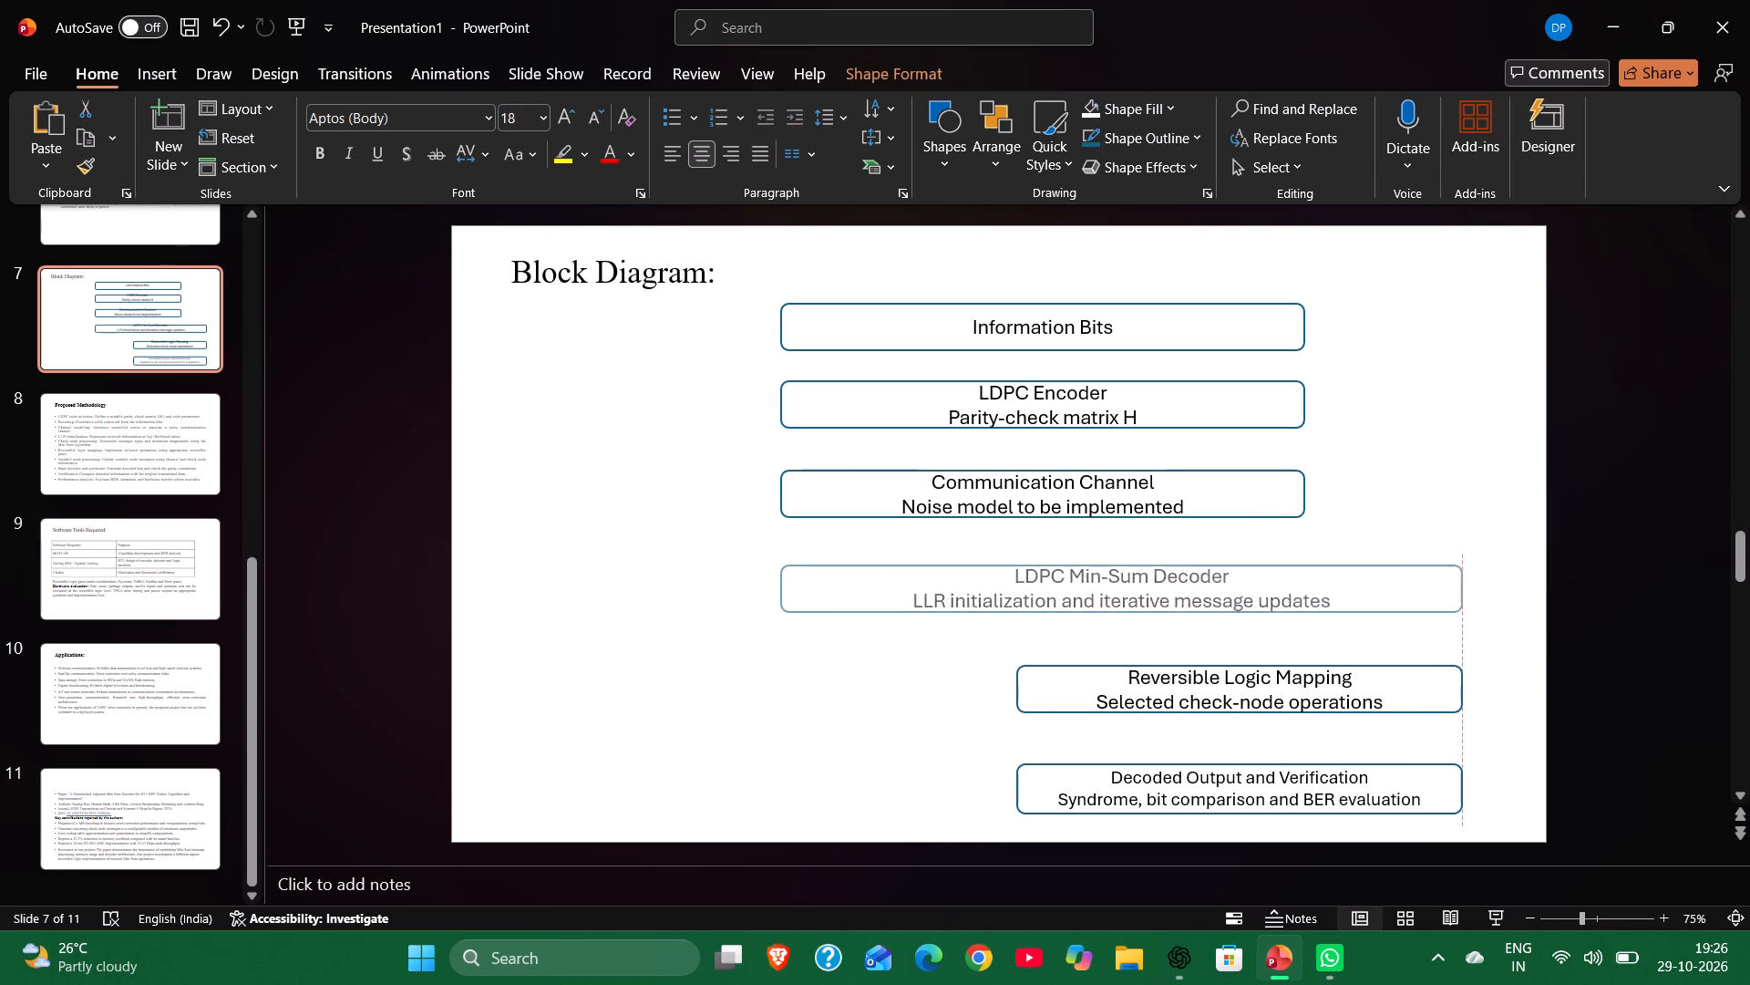
drag(1422, 581, 1306, 586)
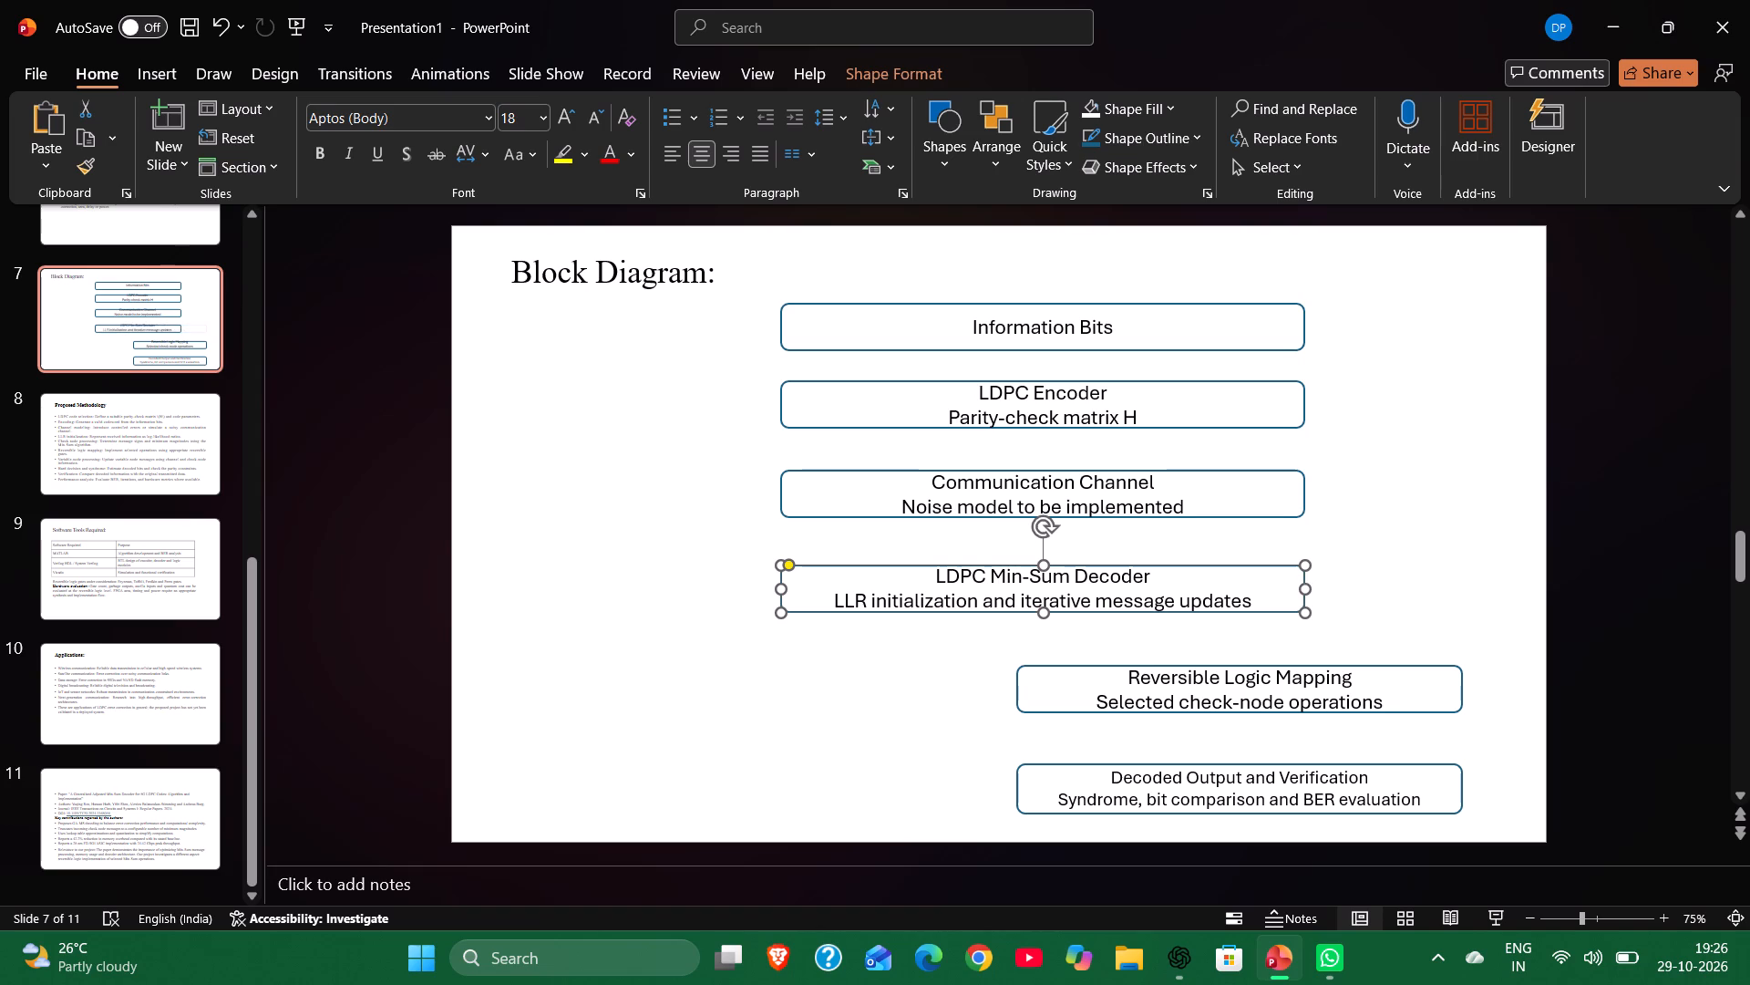
Resize the Reversible Logic Mapping box so both side edges line up with the LDPC Min-Sum Decoder box.
click(1258, 706)
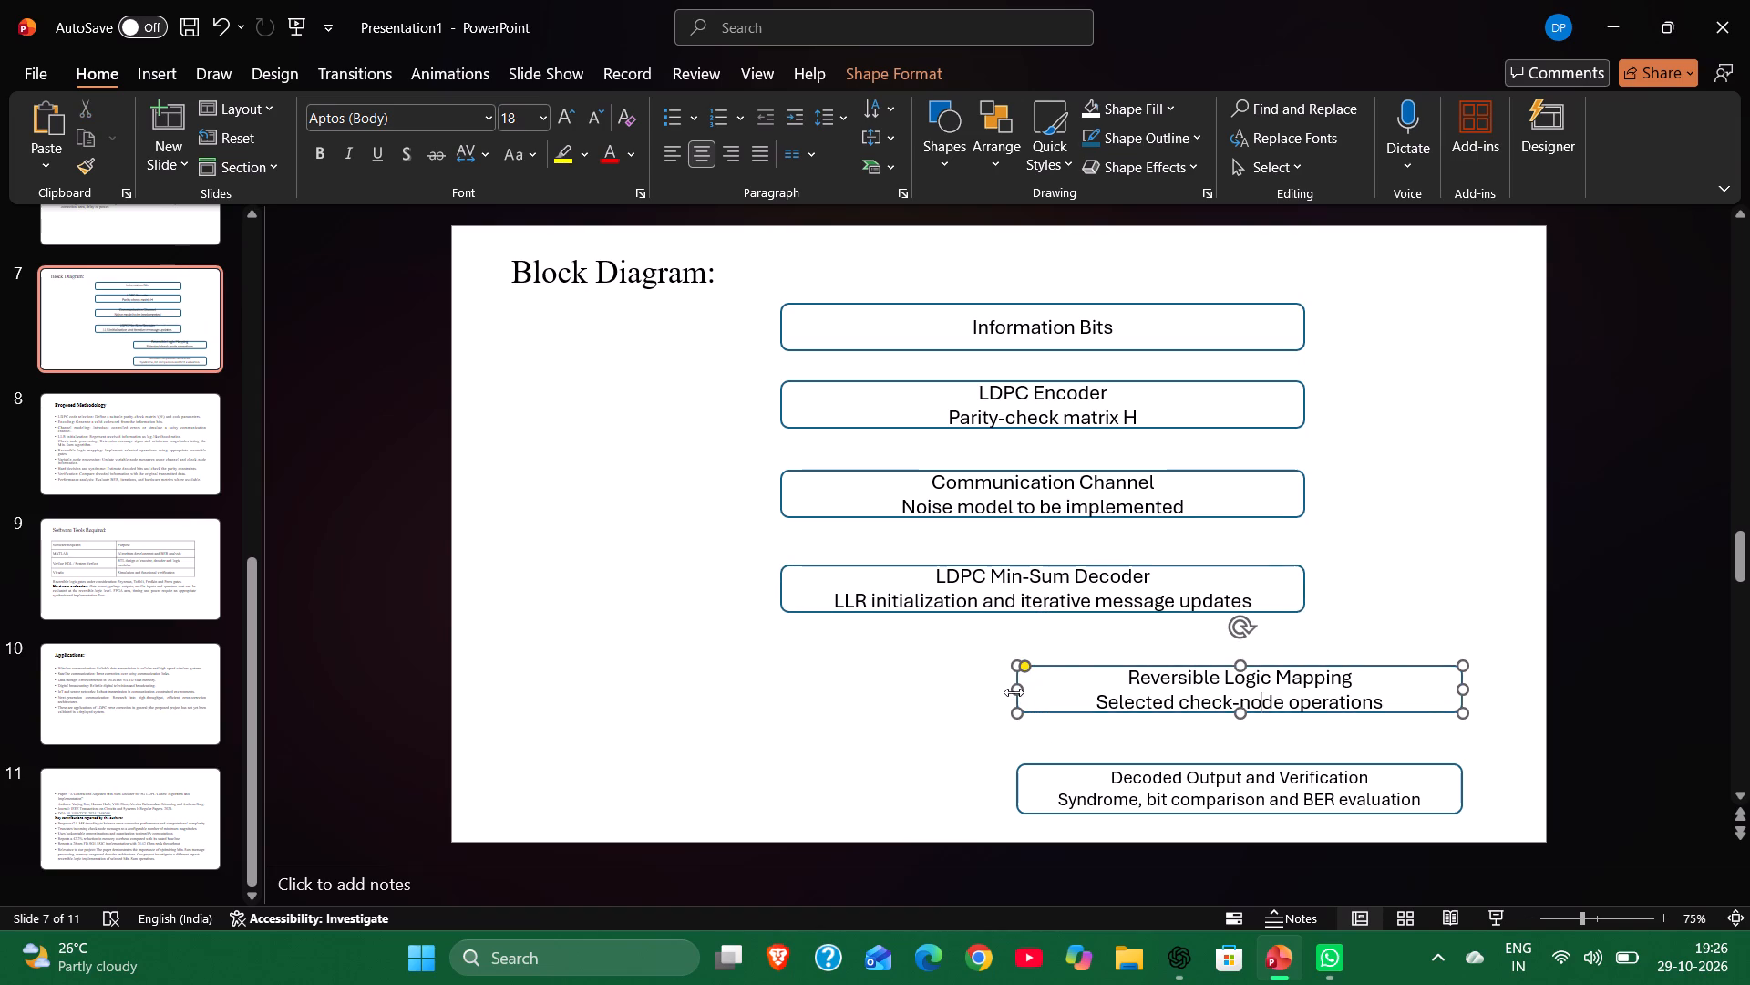
drag(1014, 692, 783, 689)
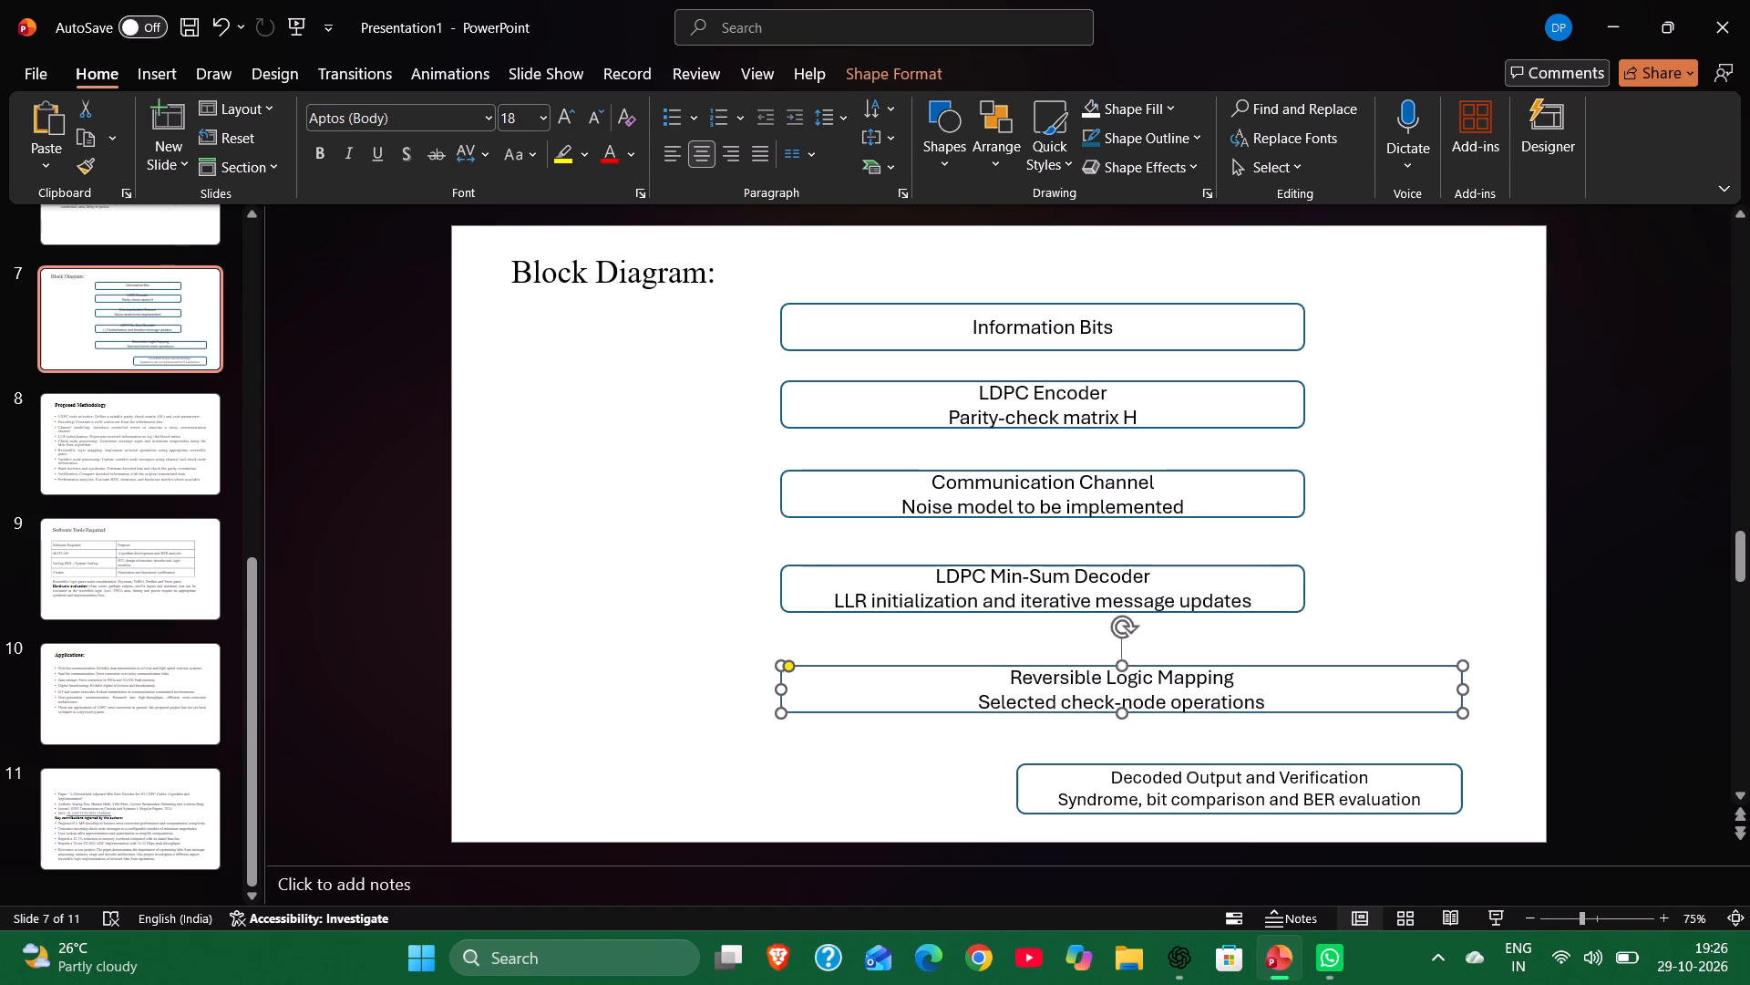
drag(1465, 688, 1290, 669)
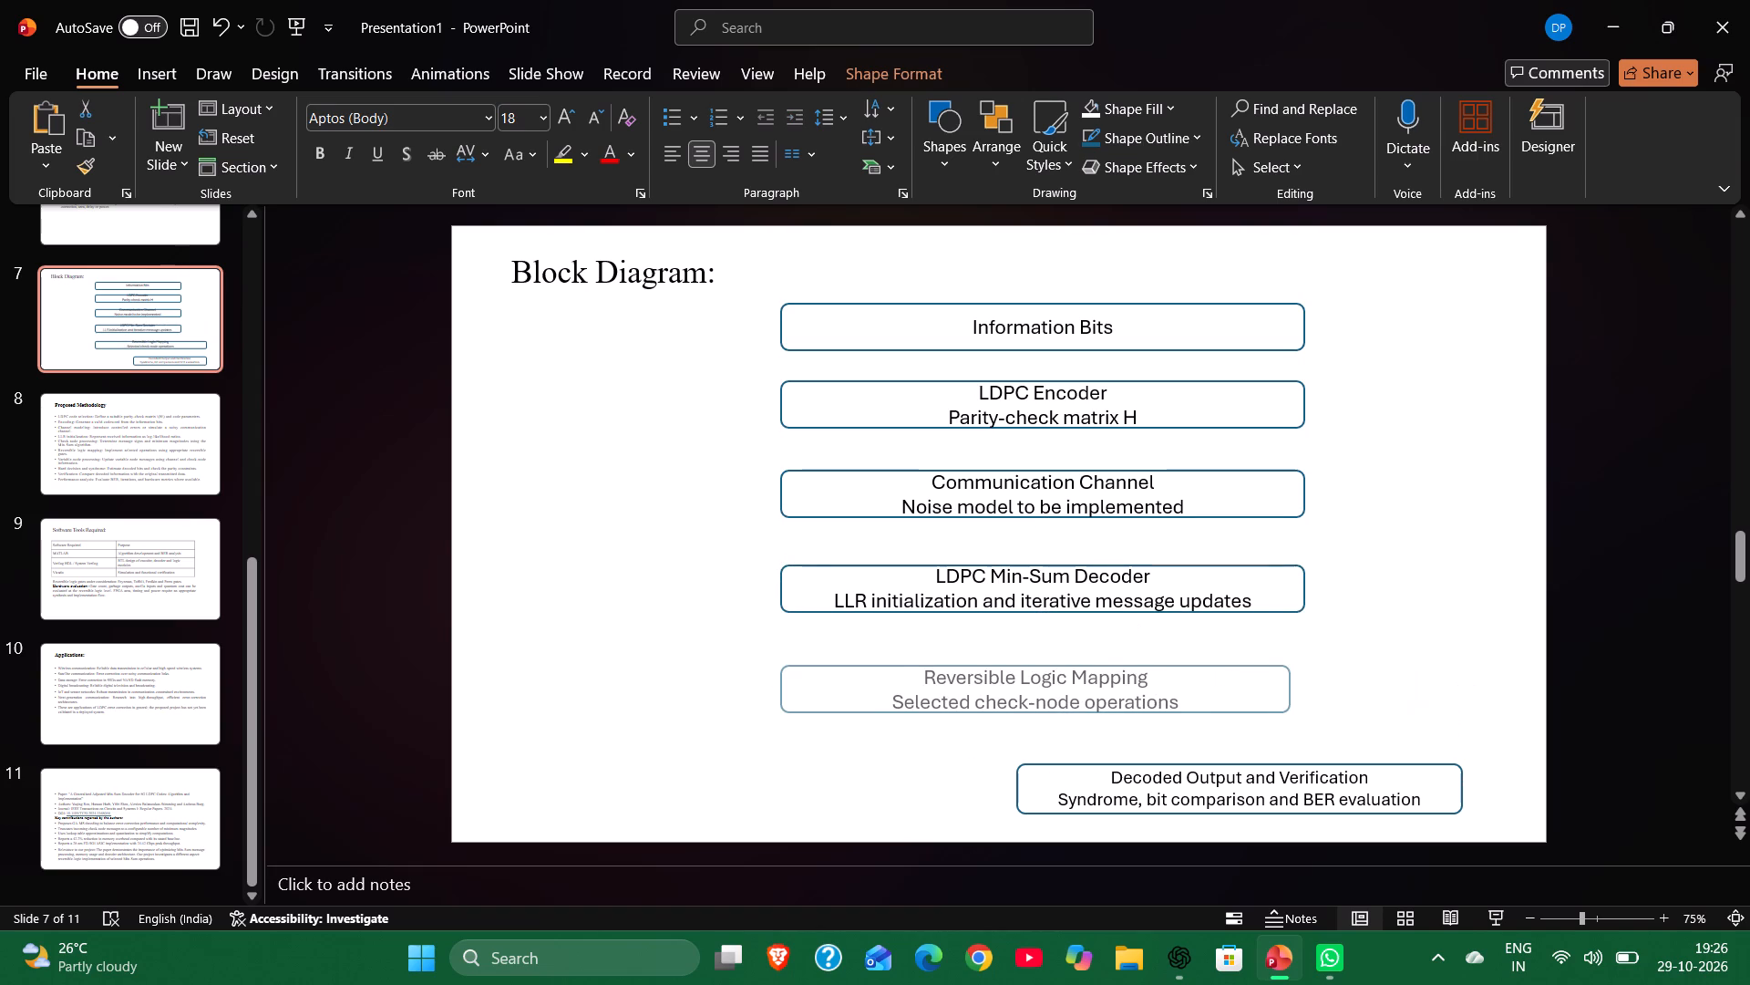
drag(1290, 669, 1306, 671)
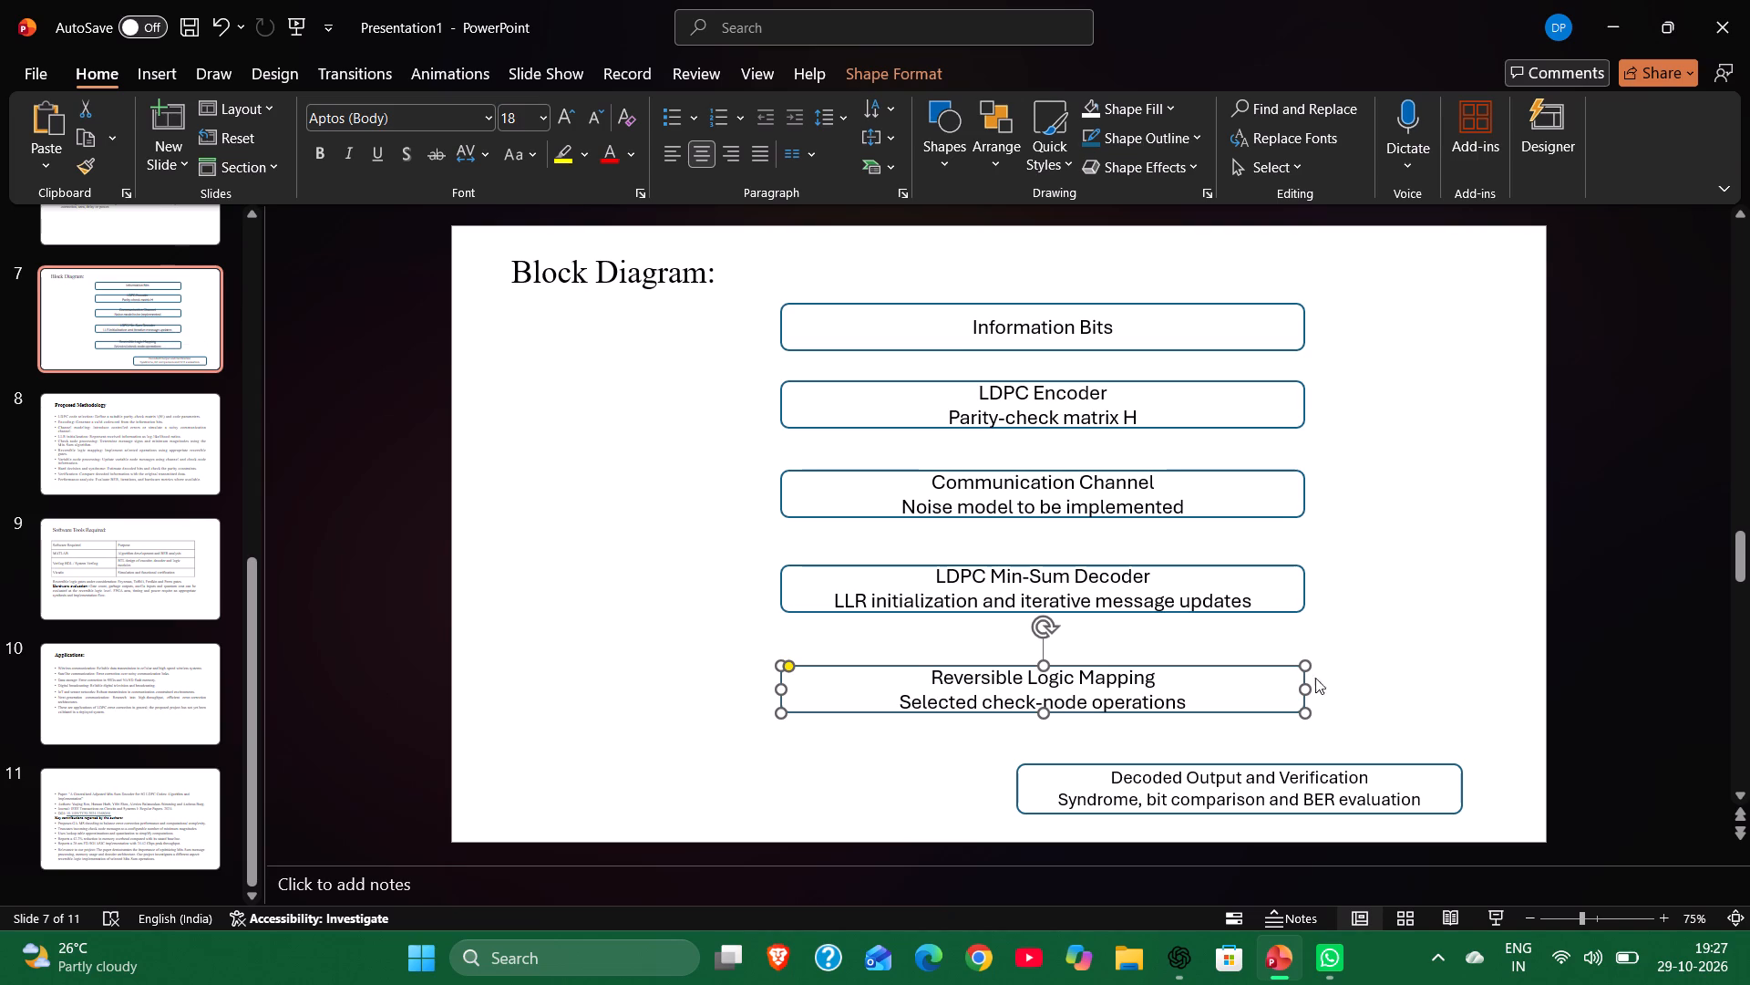
Raise the top edges of the Reversible Logic Mapping and LDPC Min-Sum Decoder boxes slightly to give their two-line labels more room.
click(1043, 661)
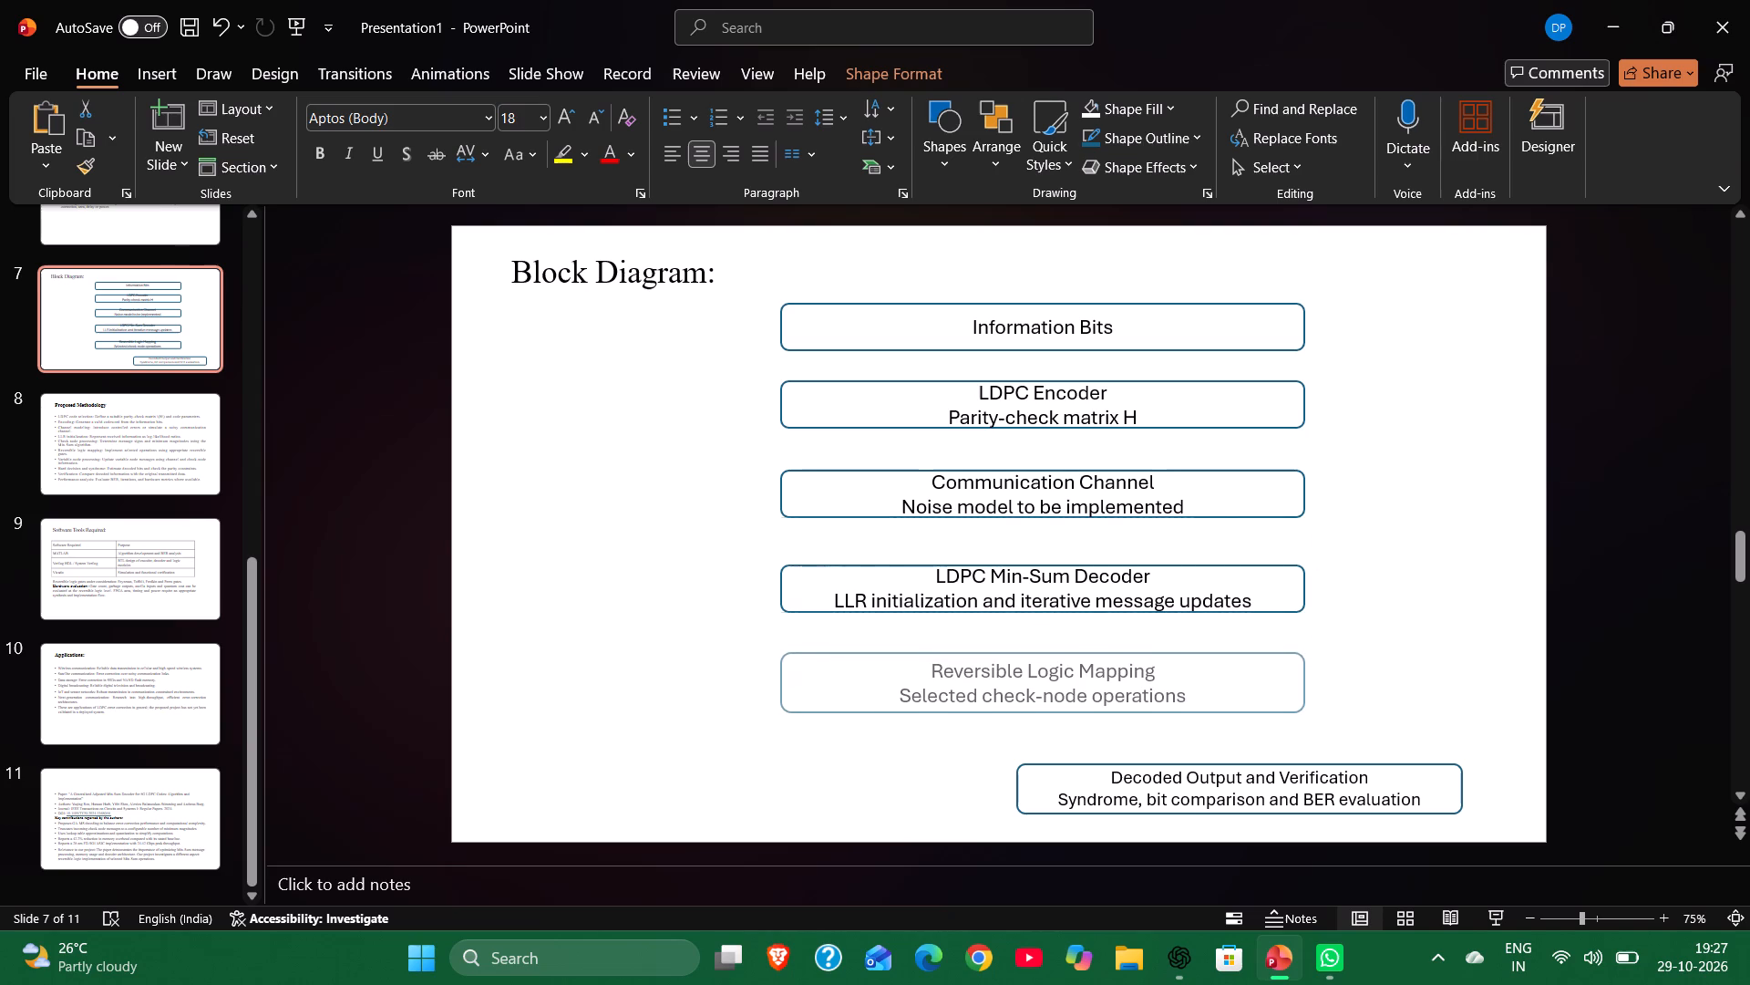
click(1032, 586)
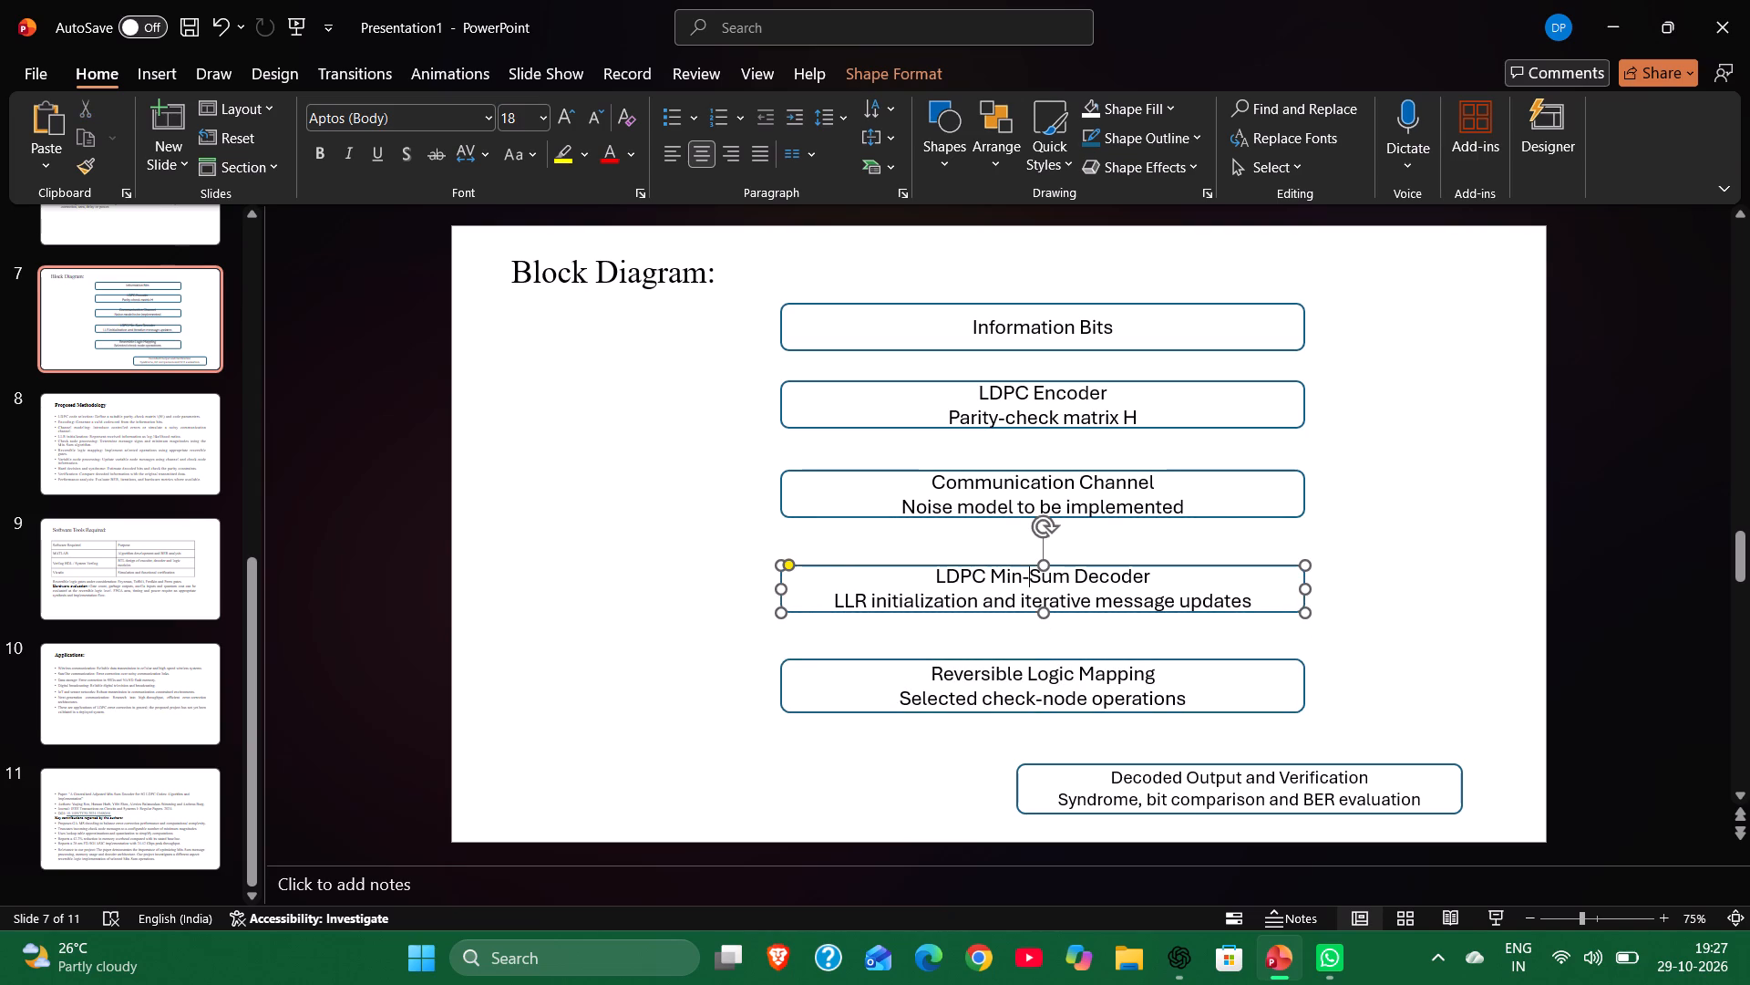
drag(1041, 565, 1041, 557)
Resize the Decoded Output and Verification box so both side edges line up with the boxes above, and deselect it.
click(1158, 788)
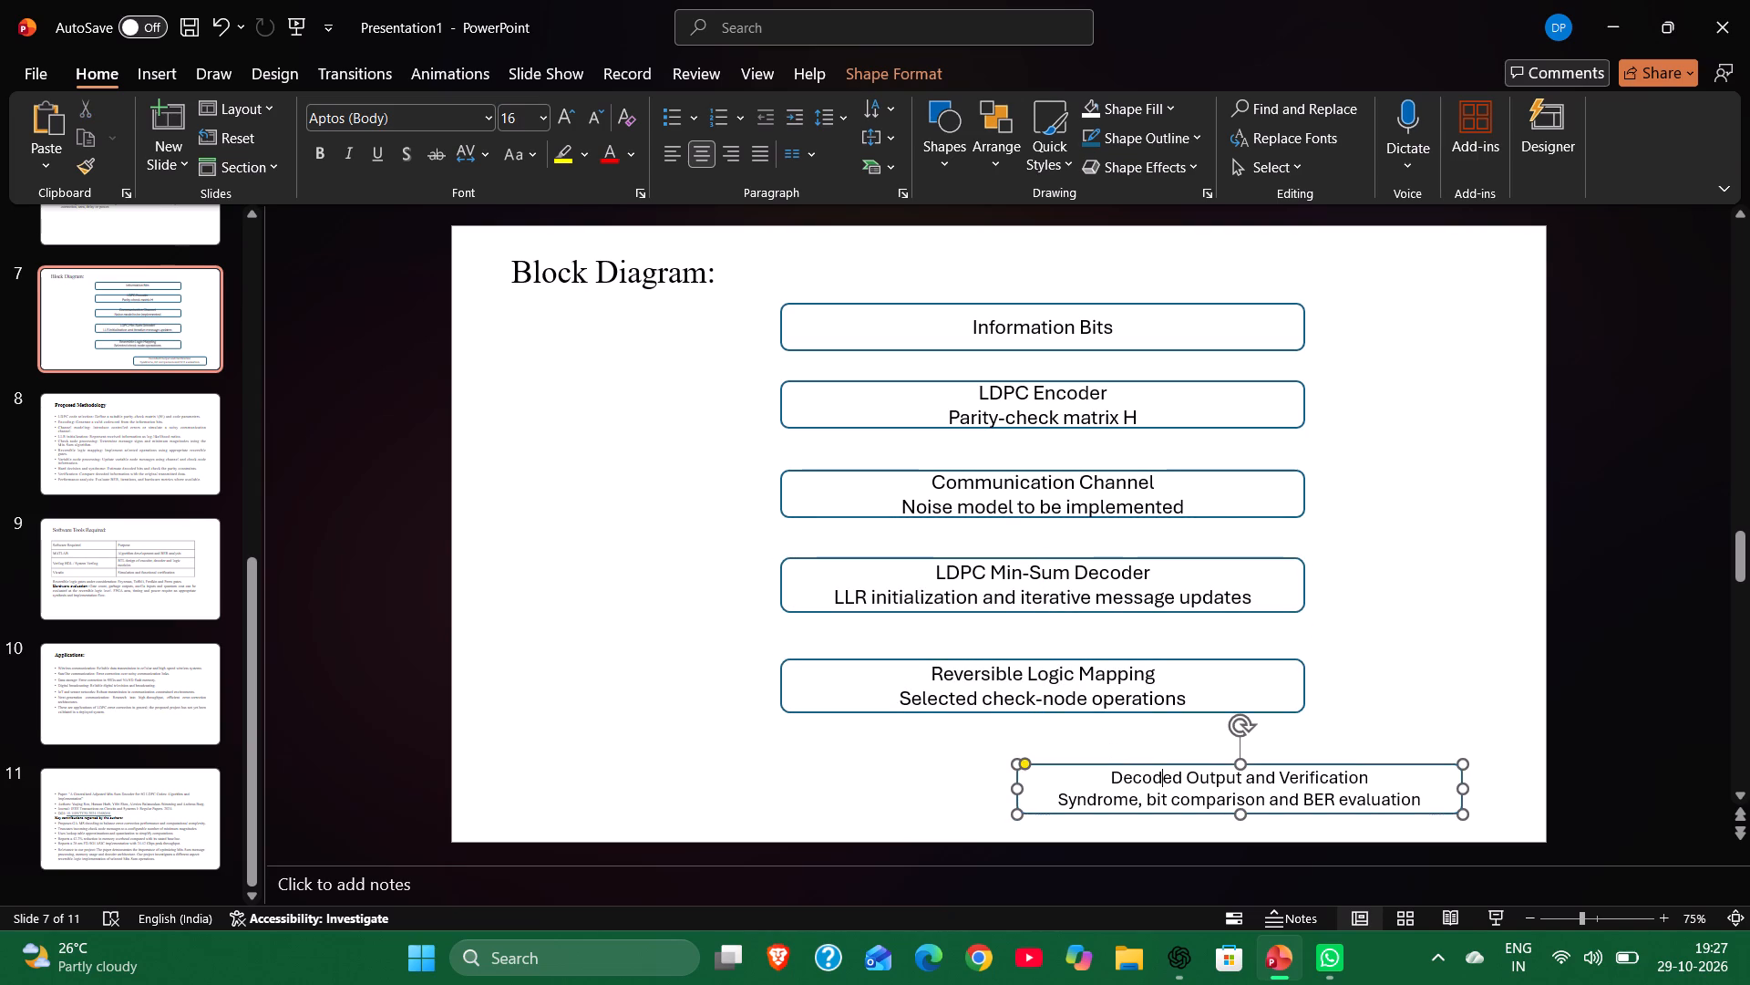
drag(1018, 791, 1008, 784)
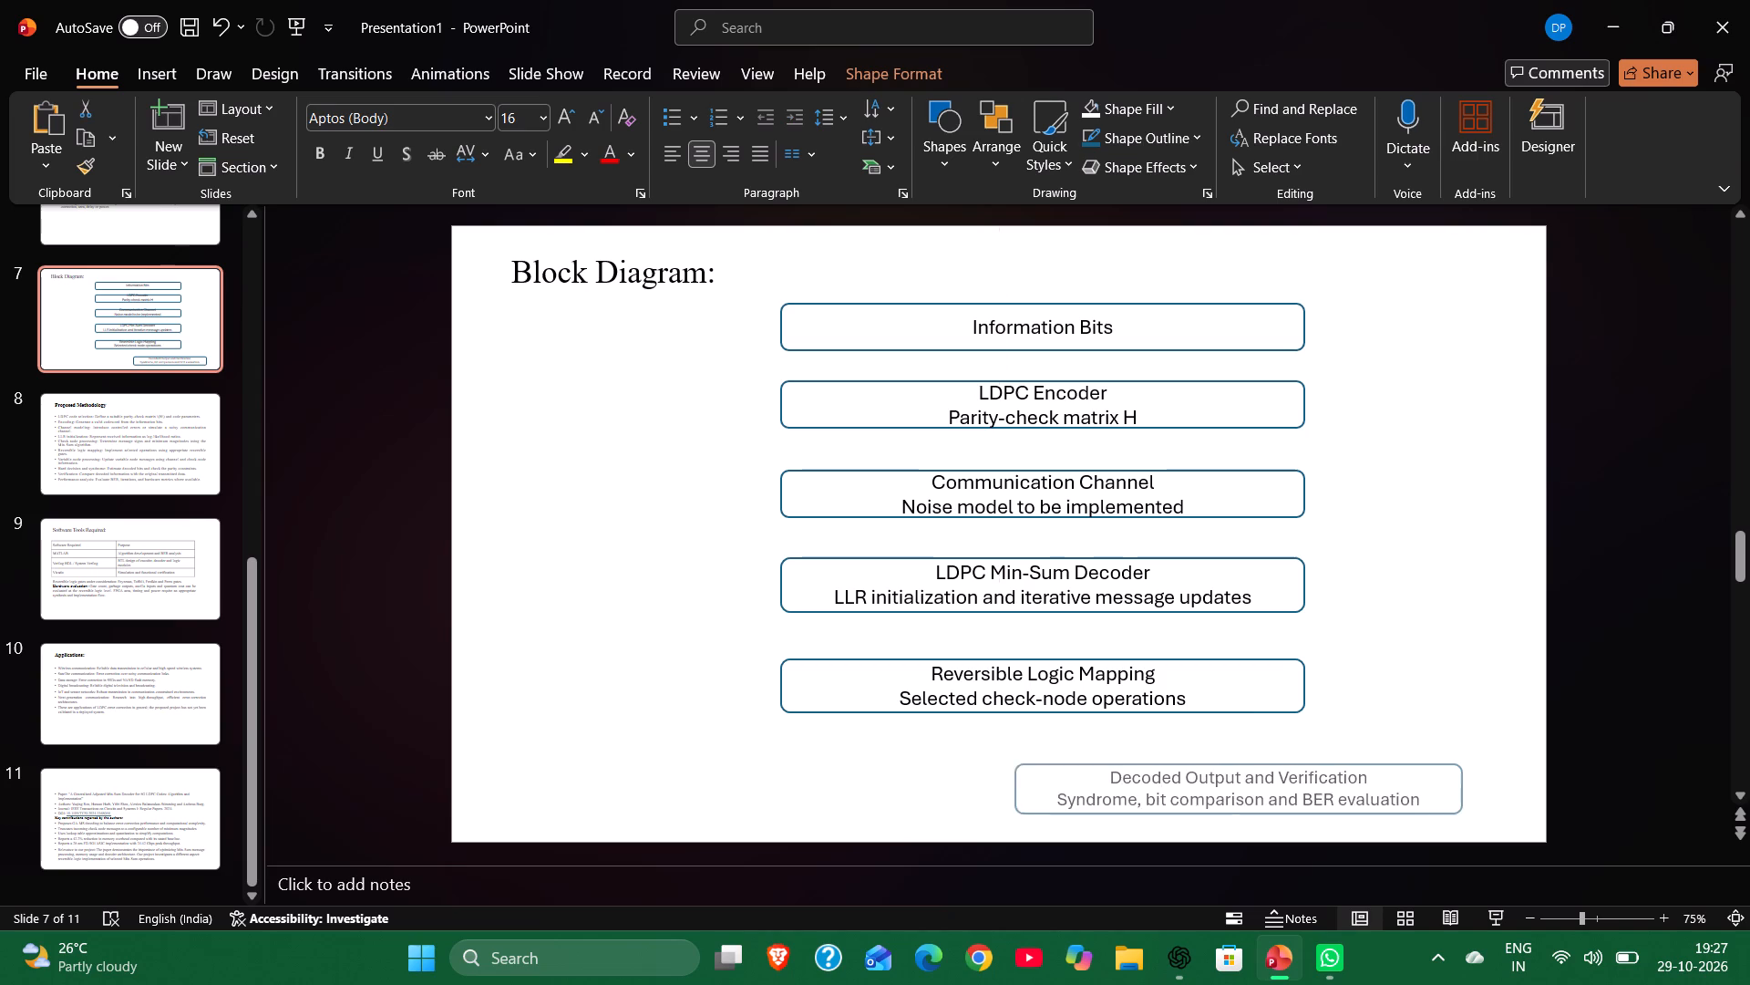
drag(1008, 784, 777, 781)
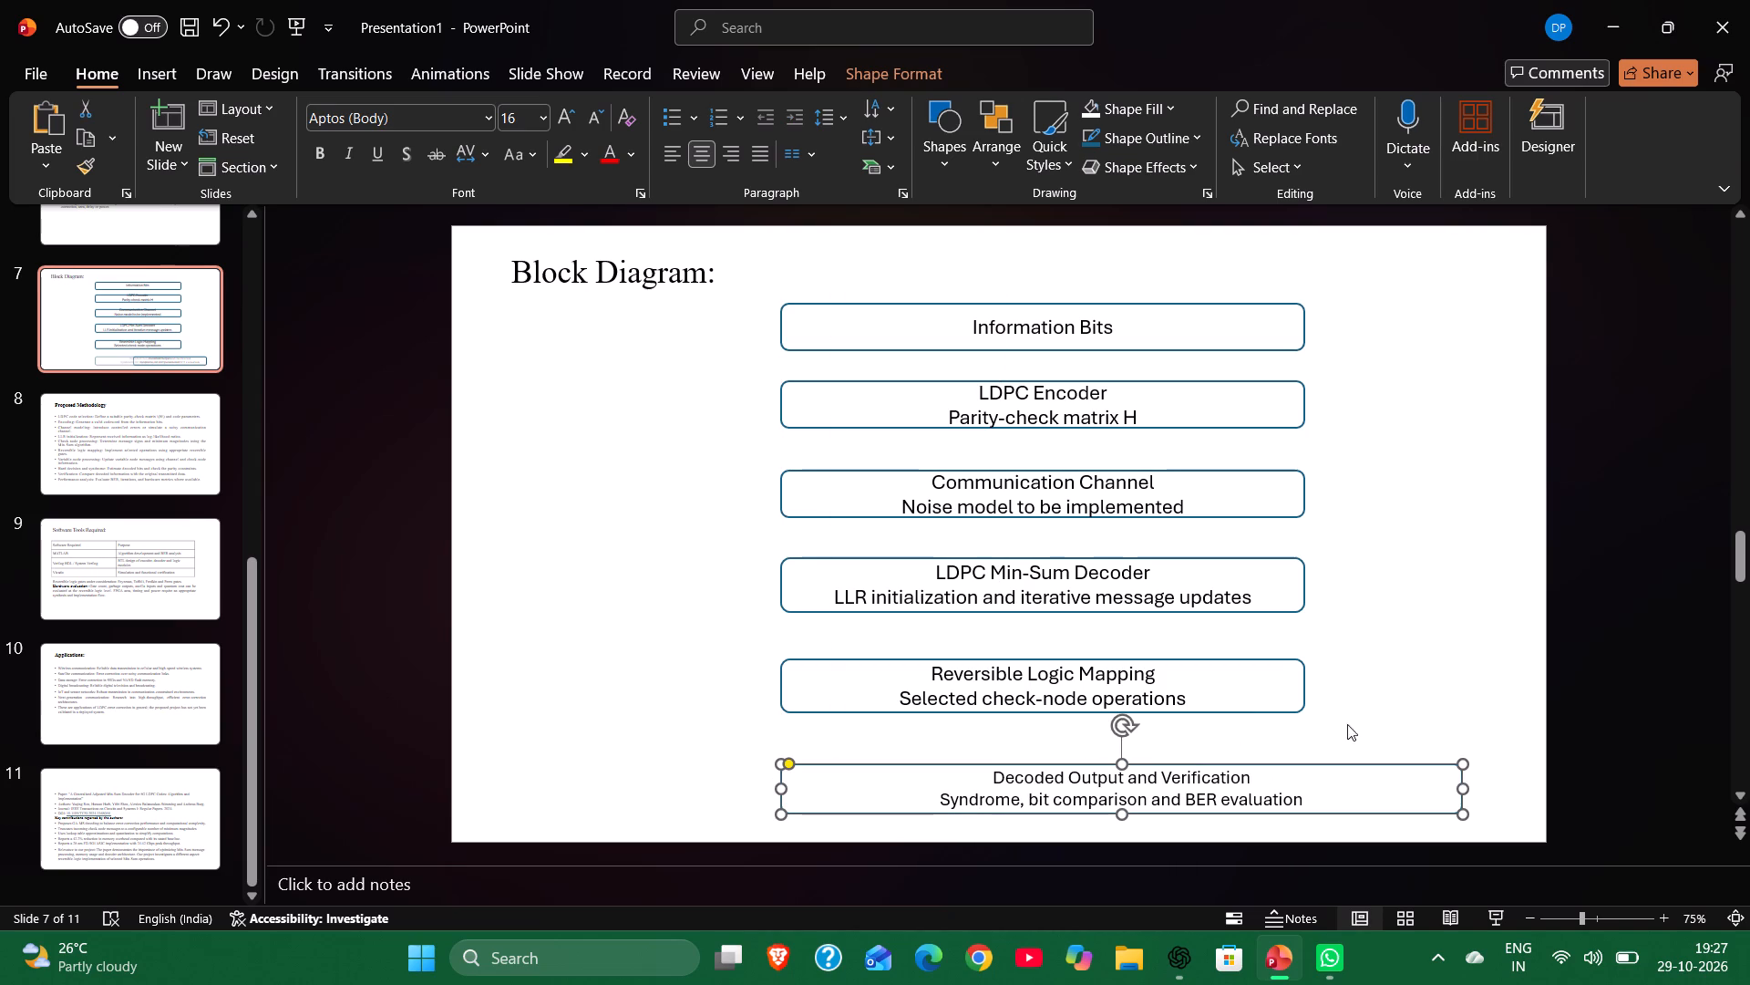
drag(1466, 793, 1408, 791)
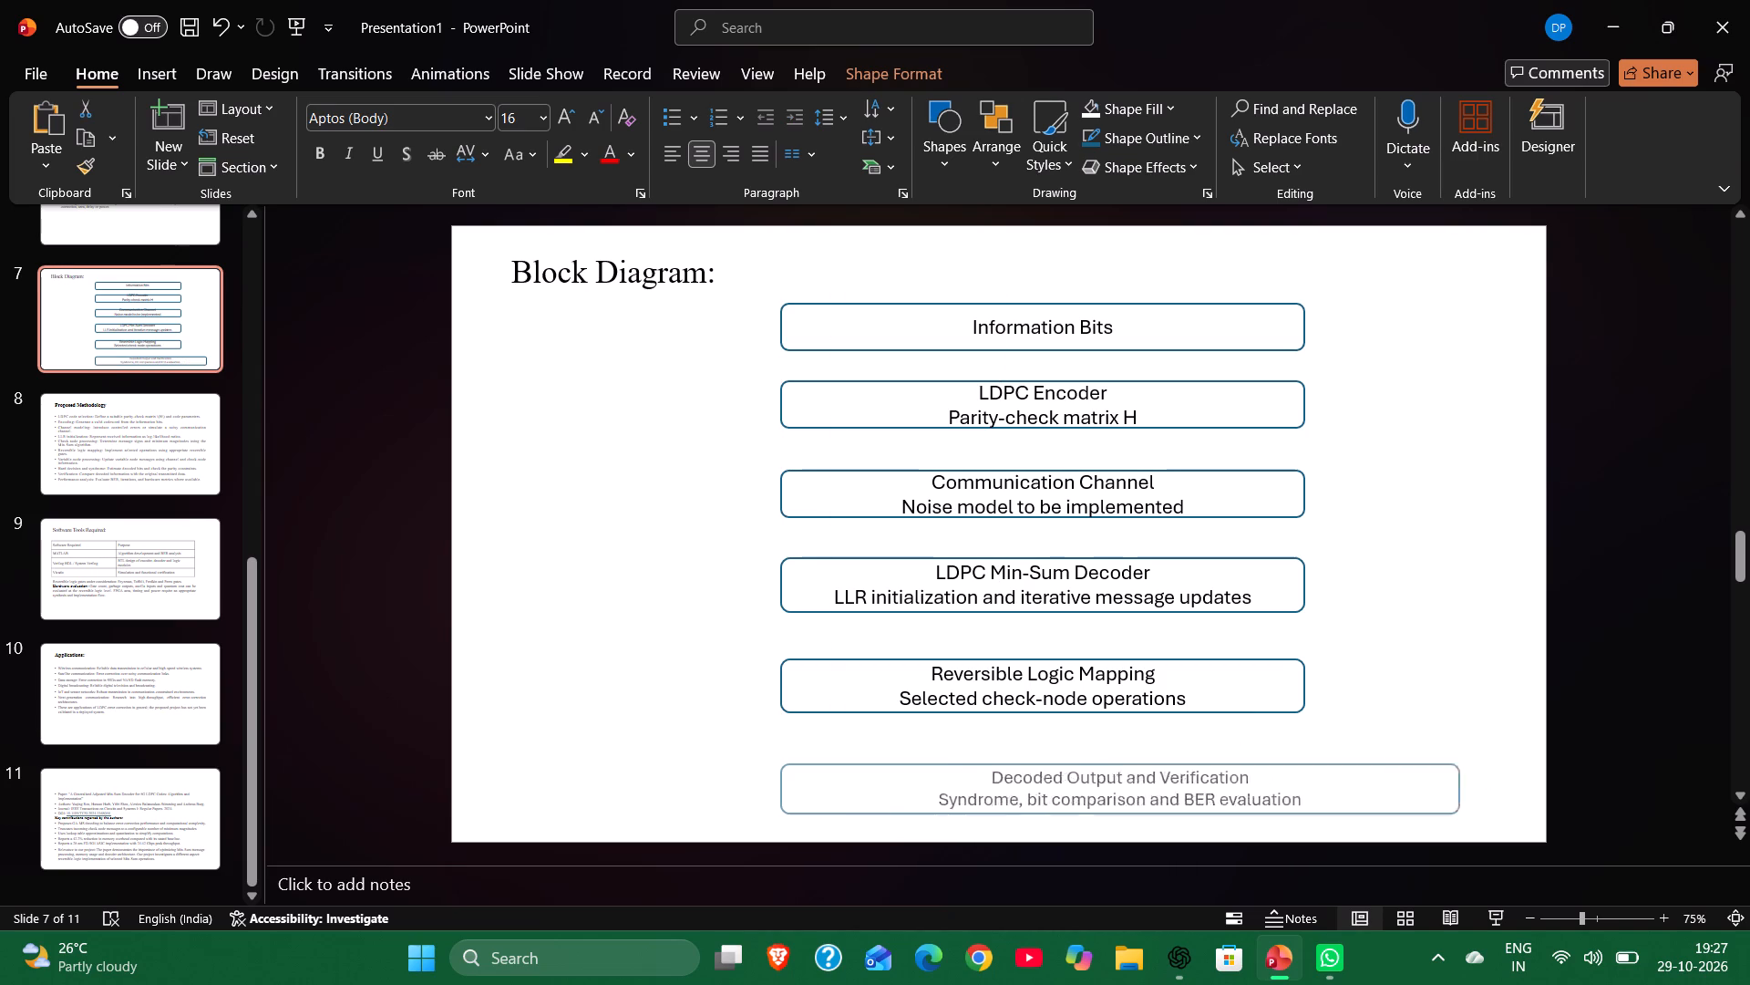
drag(1408, 791, 1303, 786)
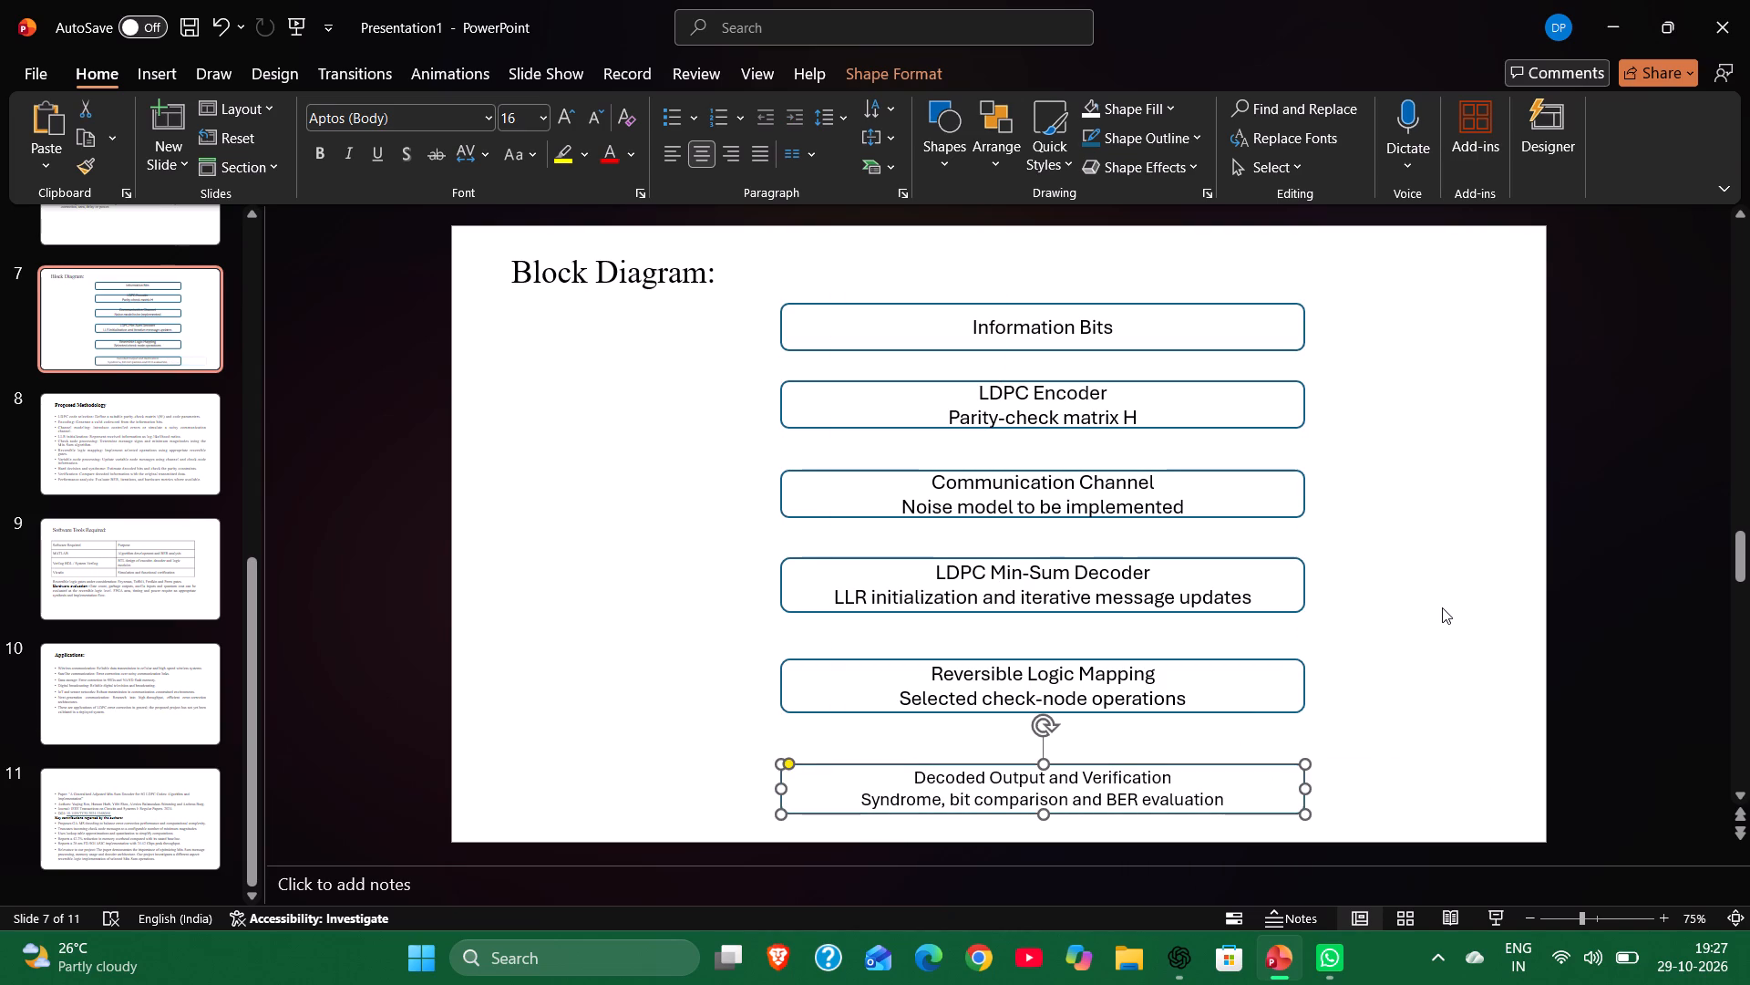
click(1442, 607)
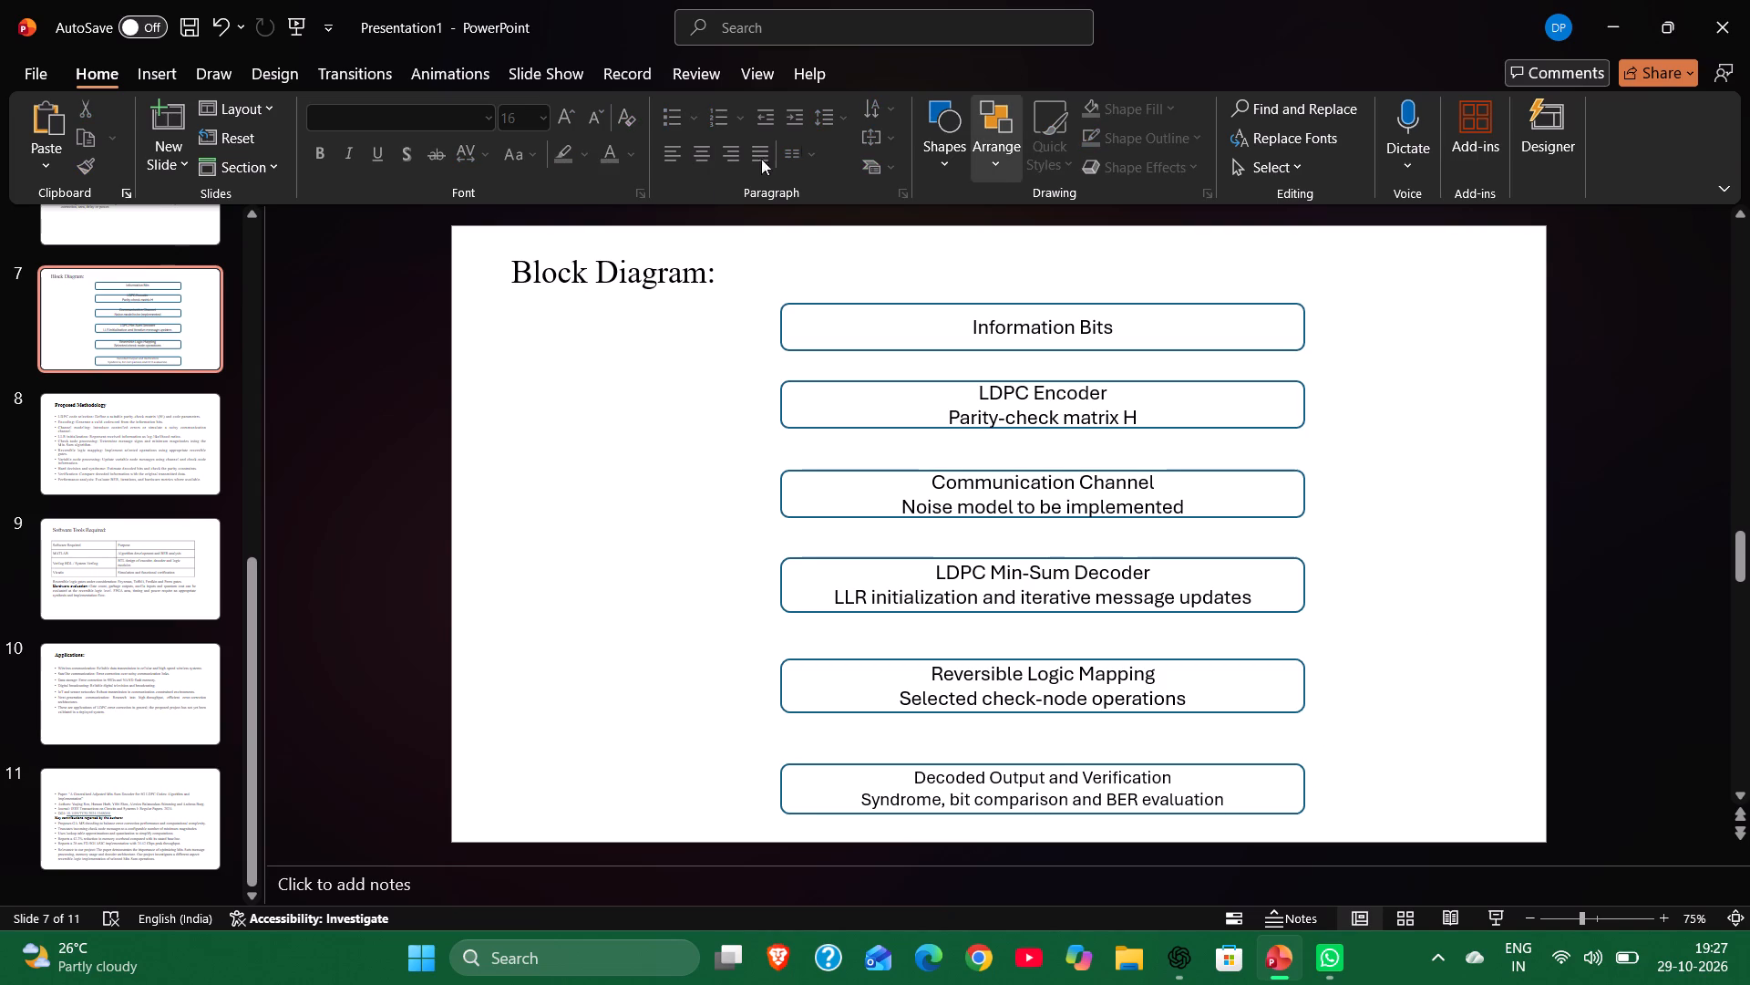
click(270, 76)
click(170, 75)
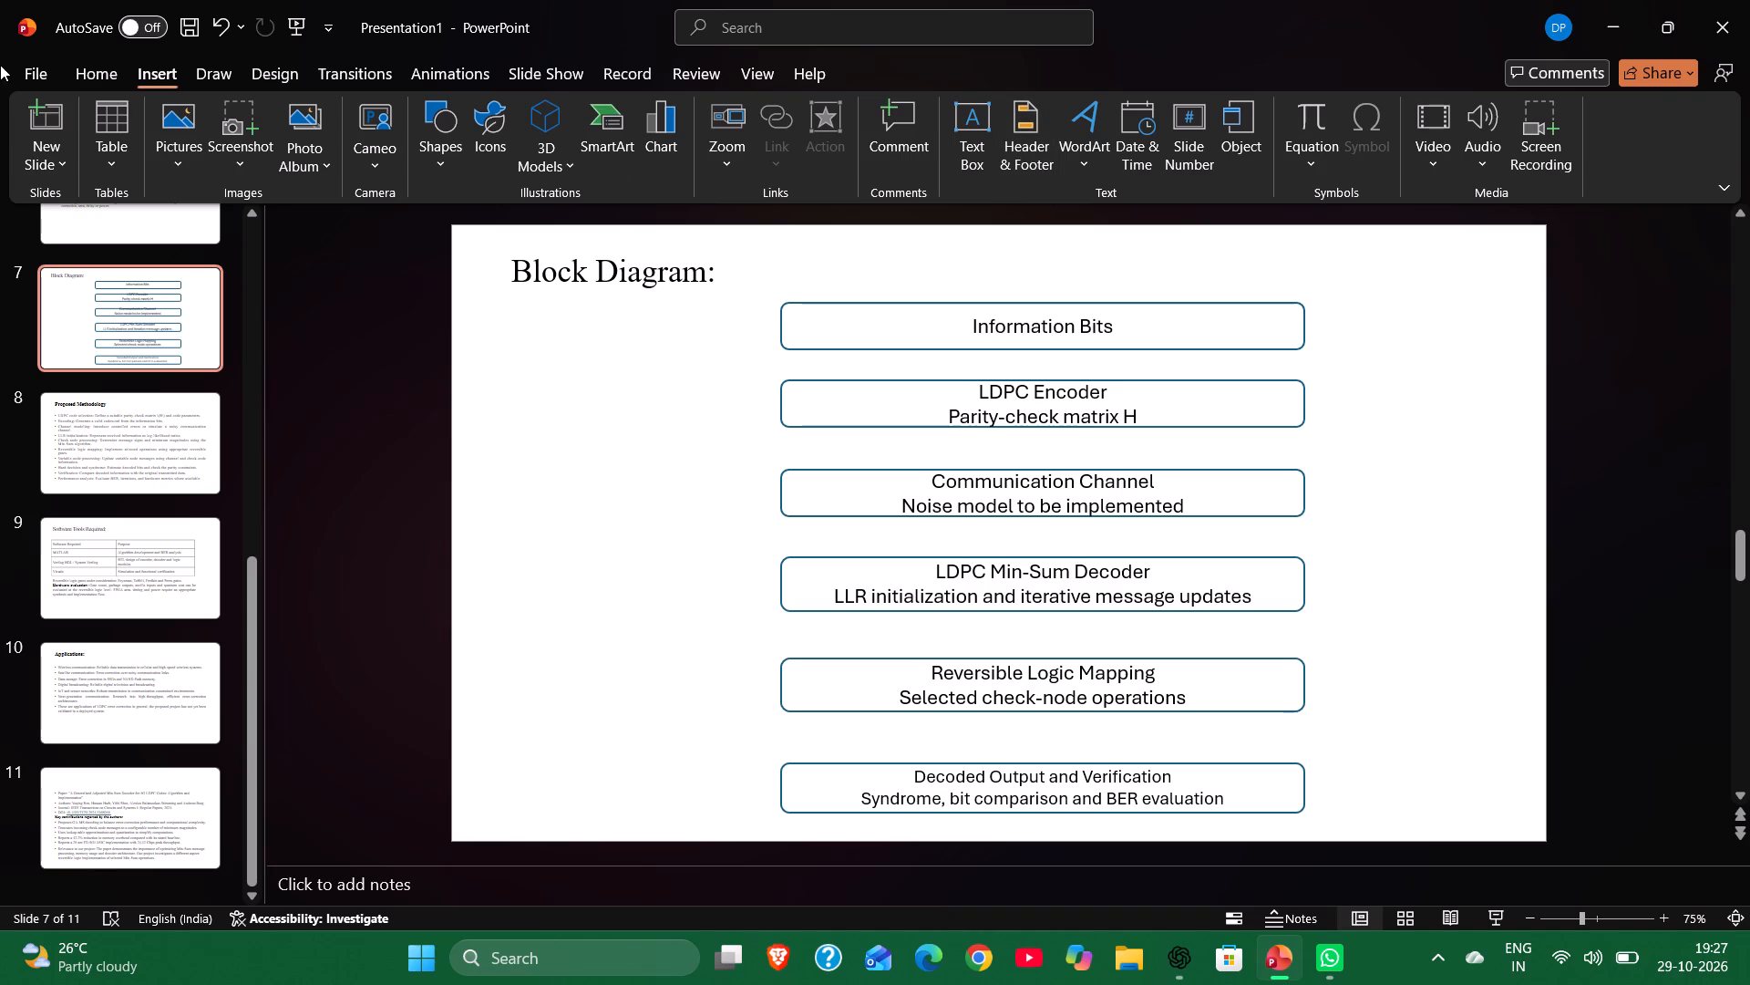
click(96, 67)
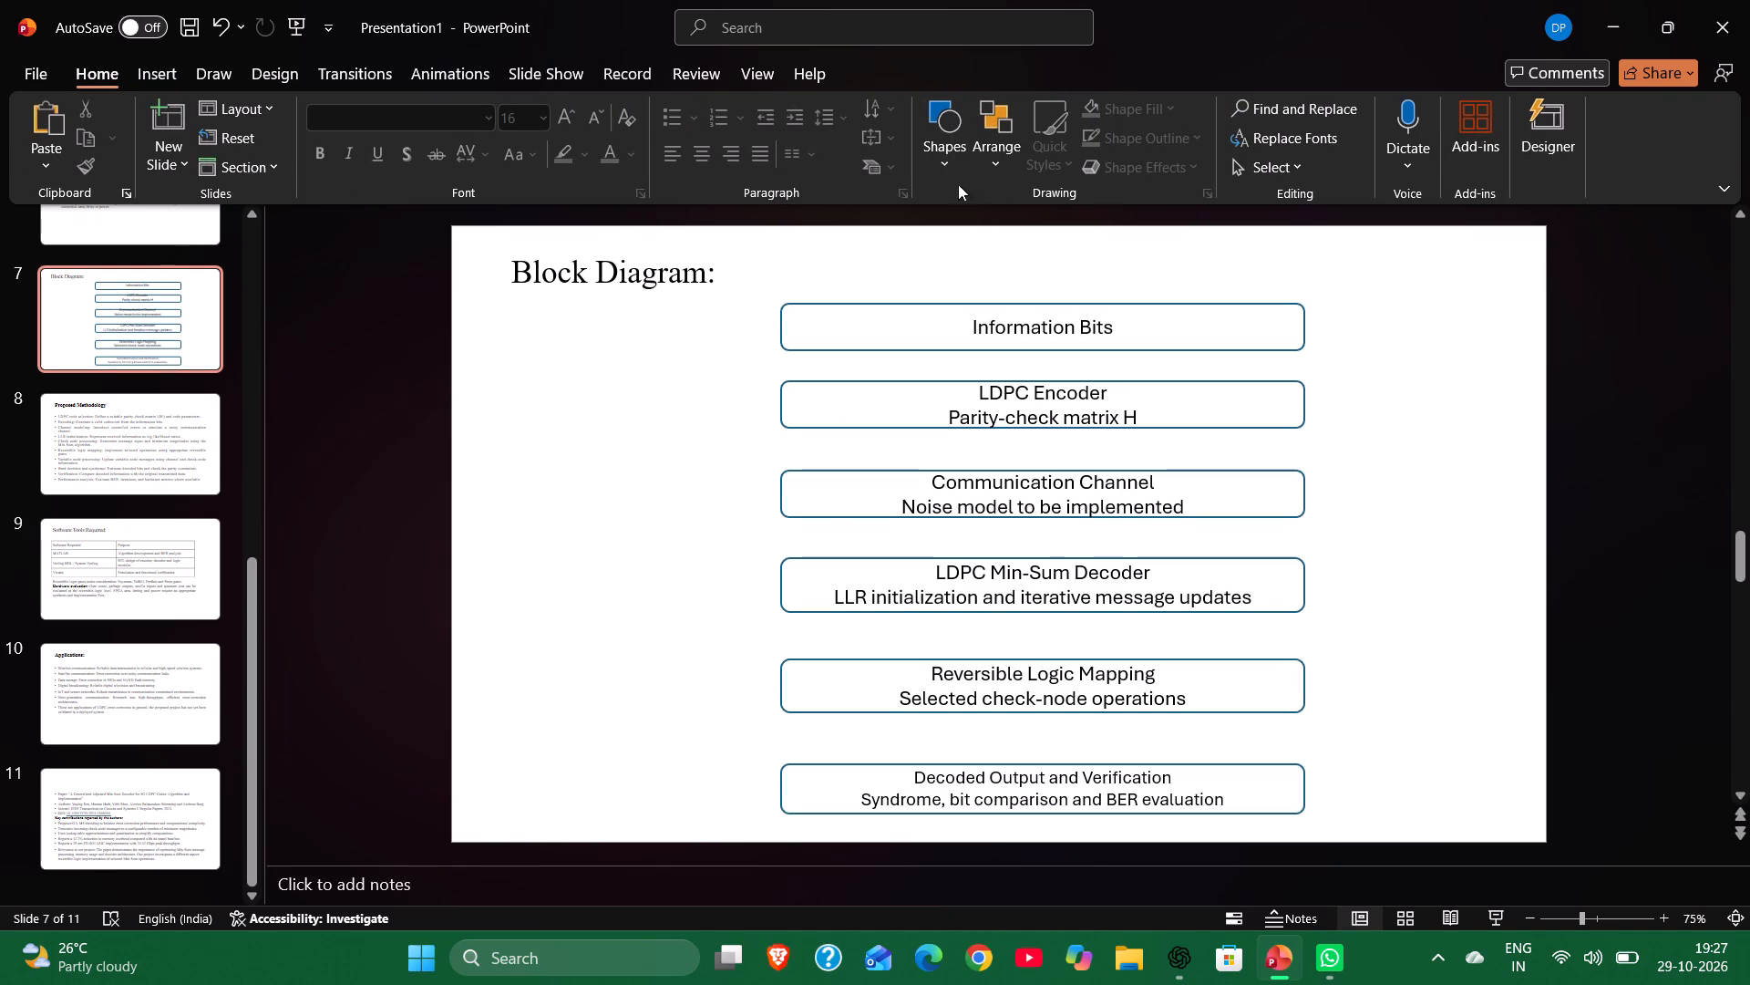
click(946, 168)
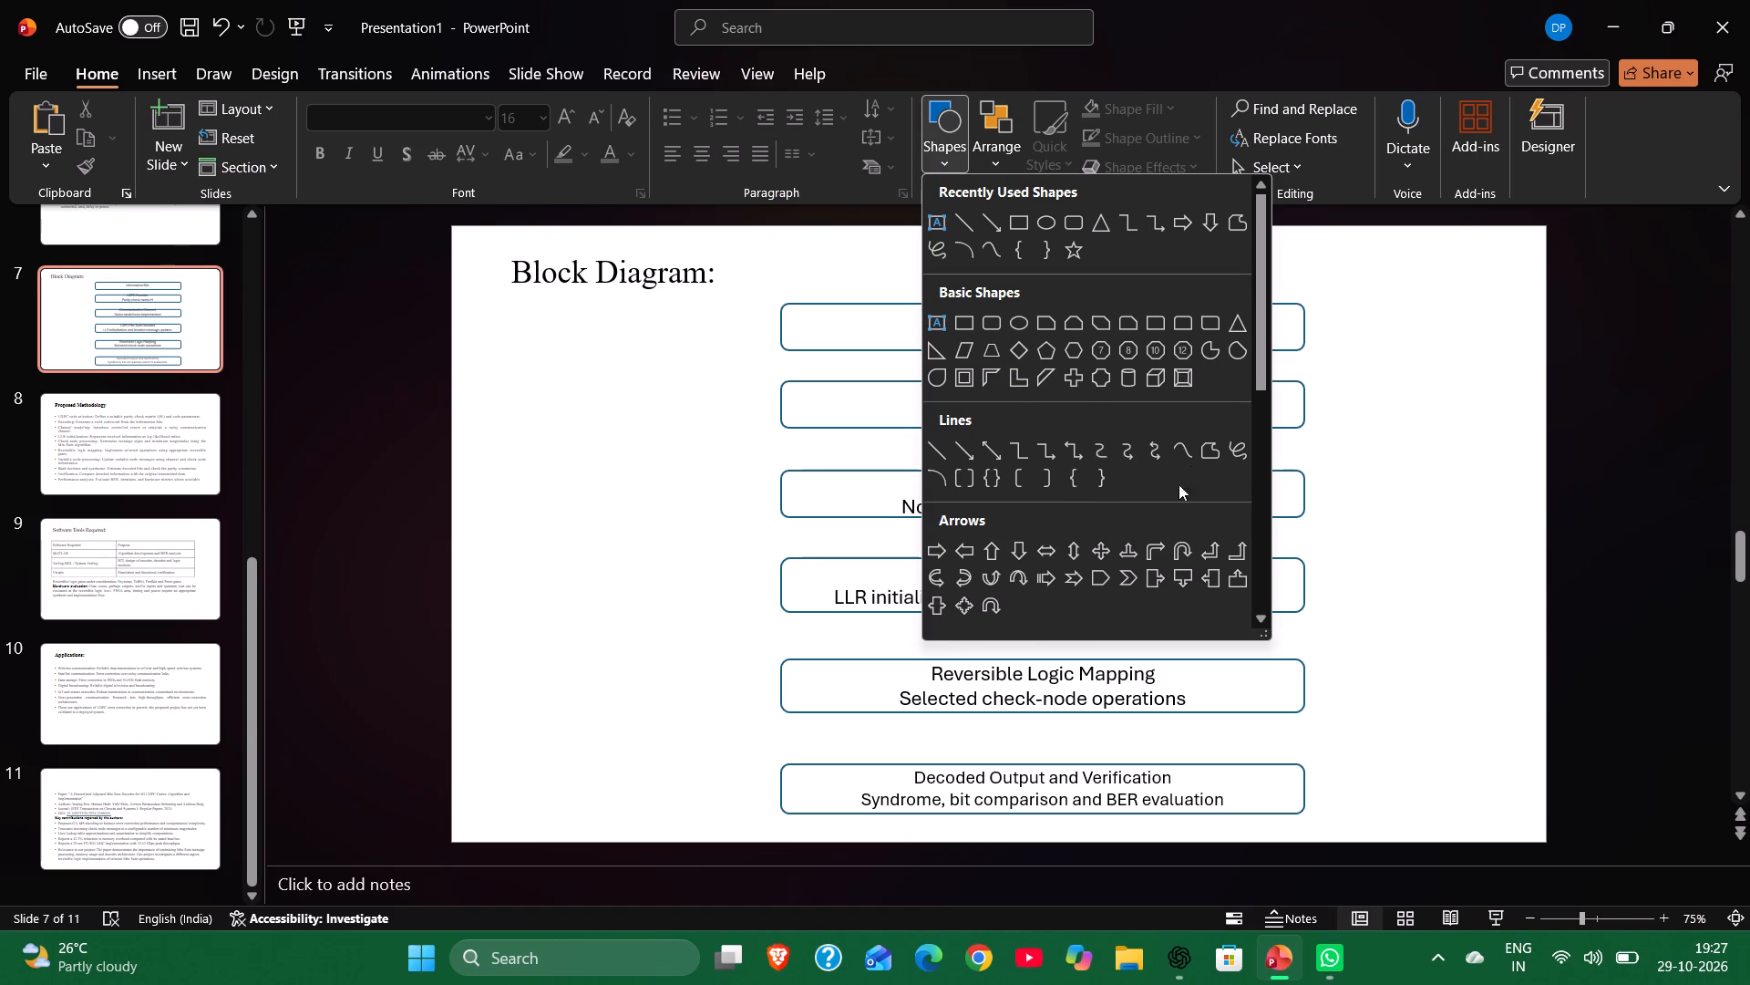
drag(1259, 317, 1263, 389)
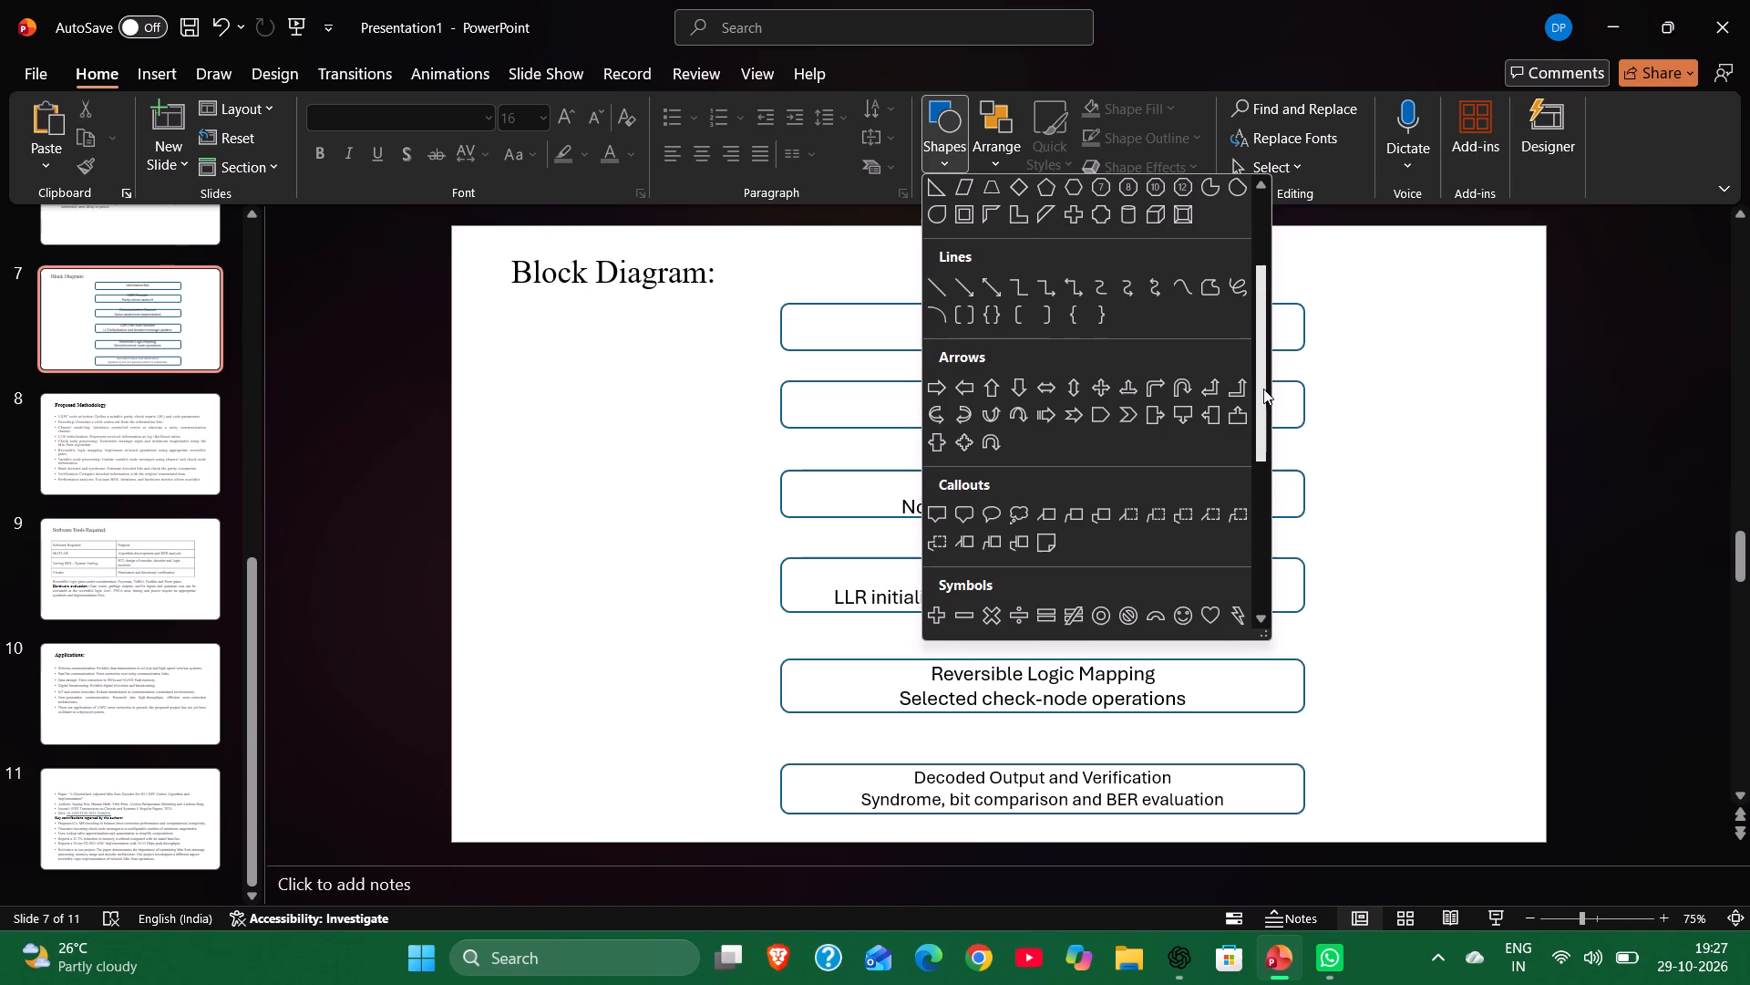
drag(1263, 389, 1378, 533)
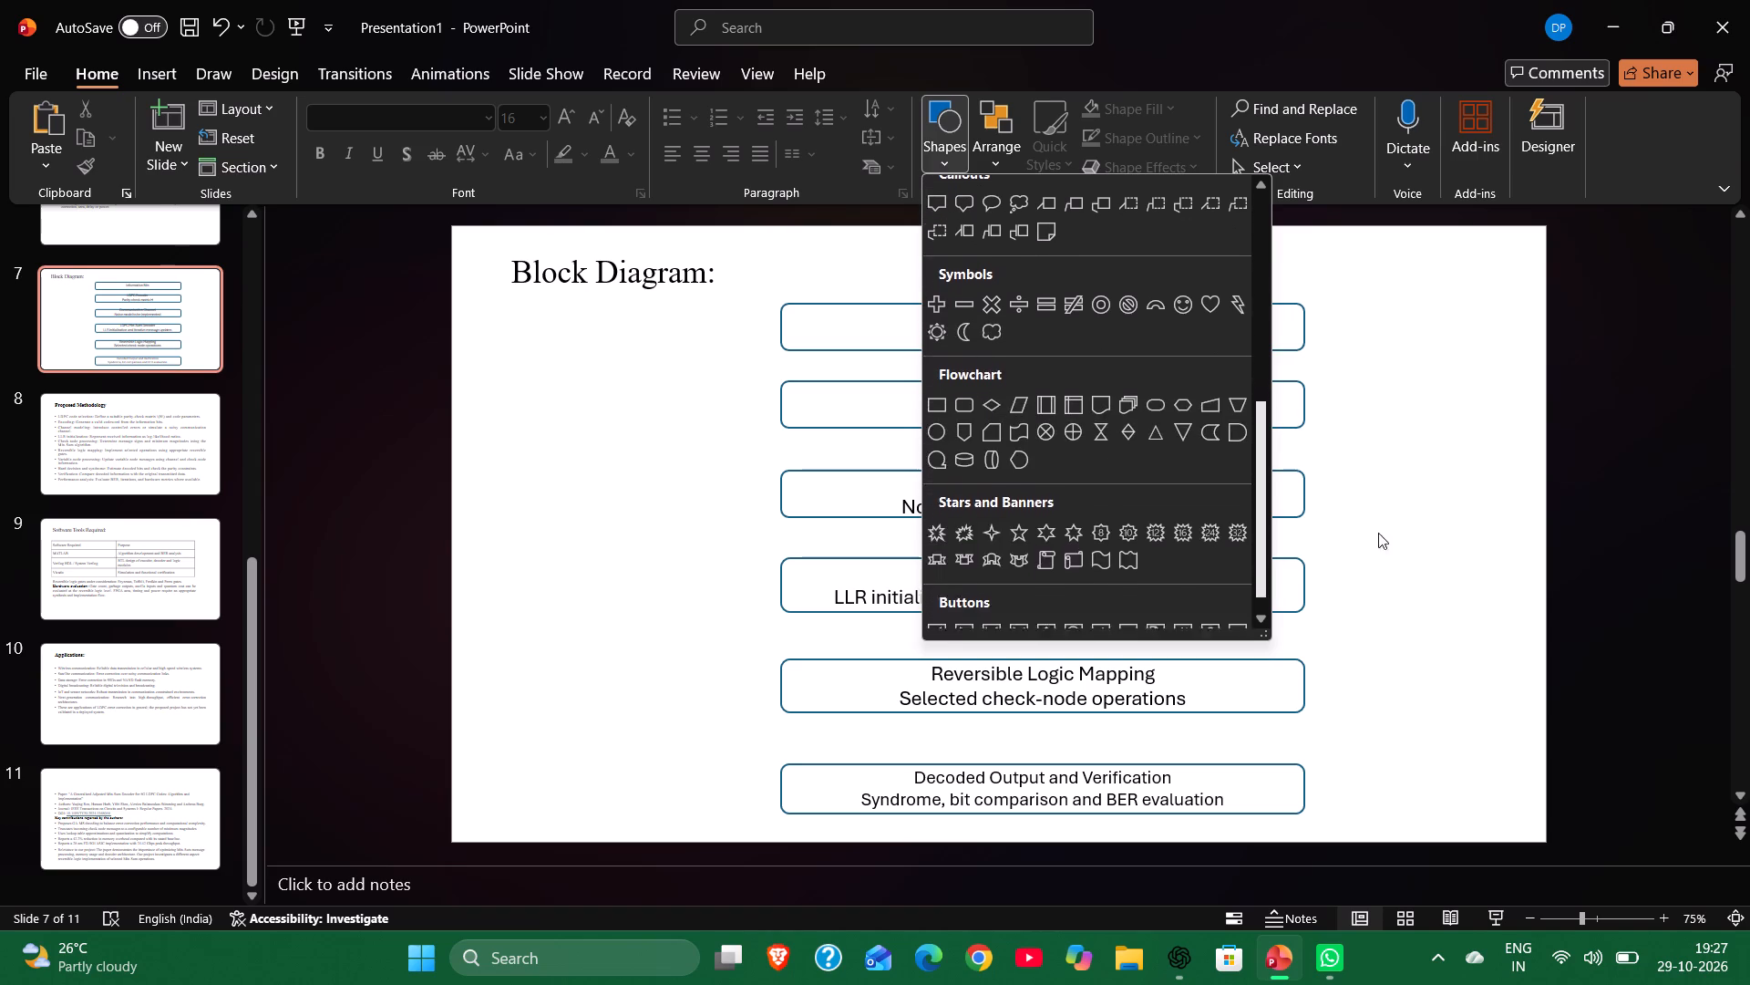
drag(1378, 533, 1599, 590)
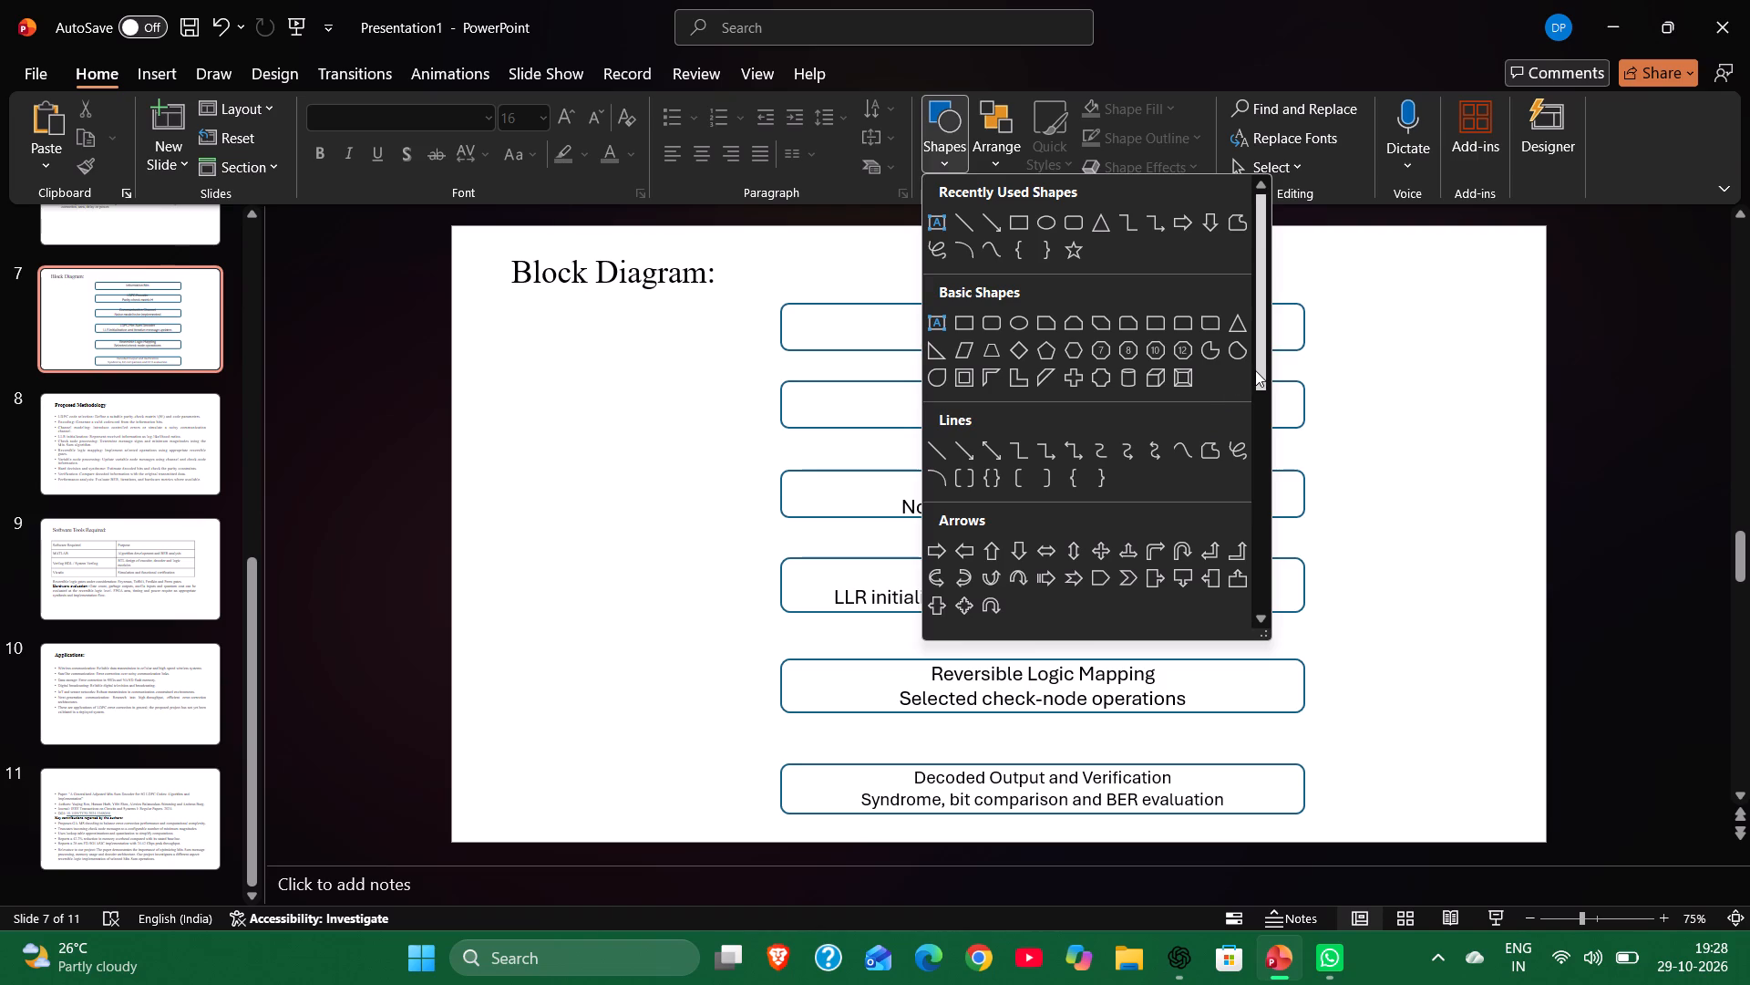
scroll(1255, 370, up, 1)
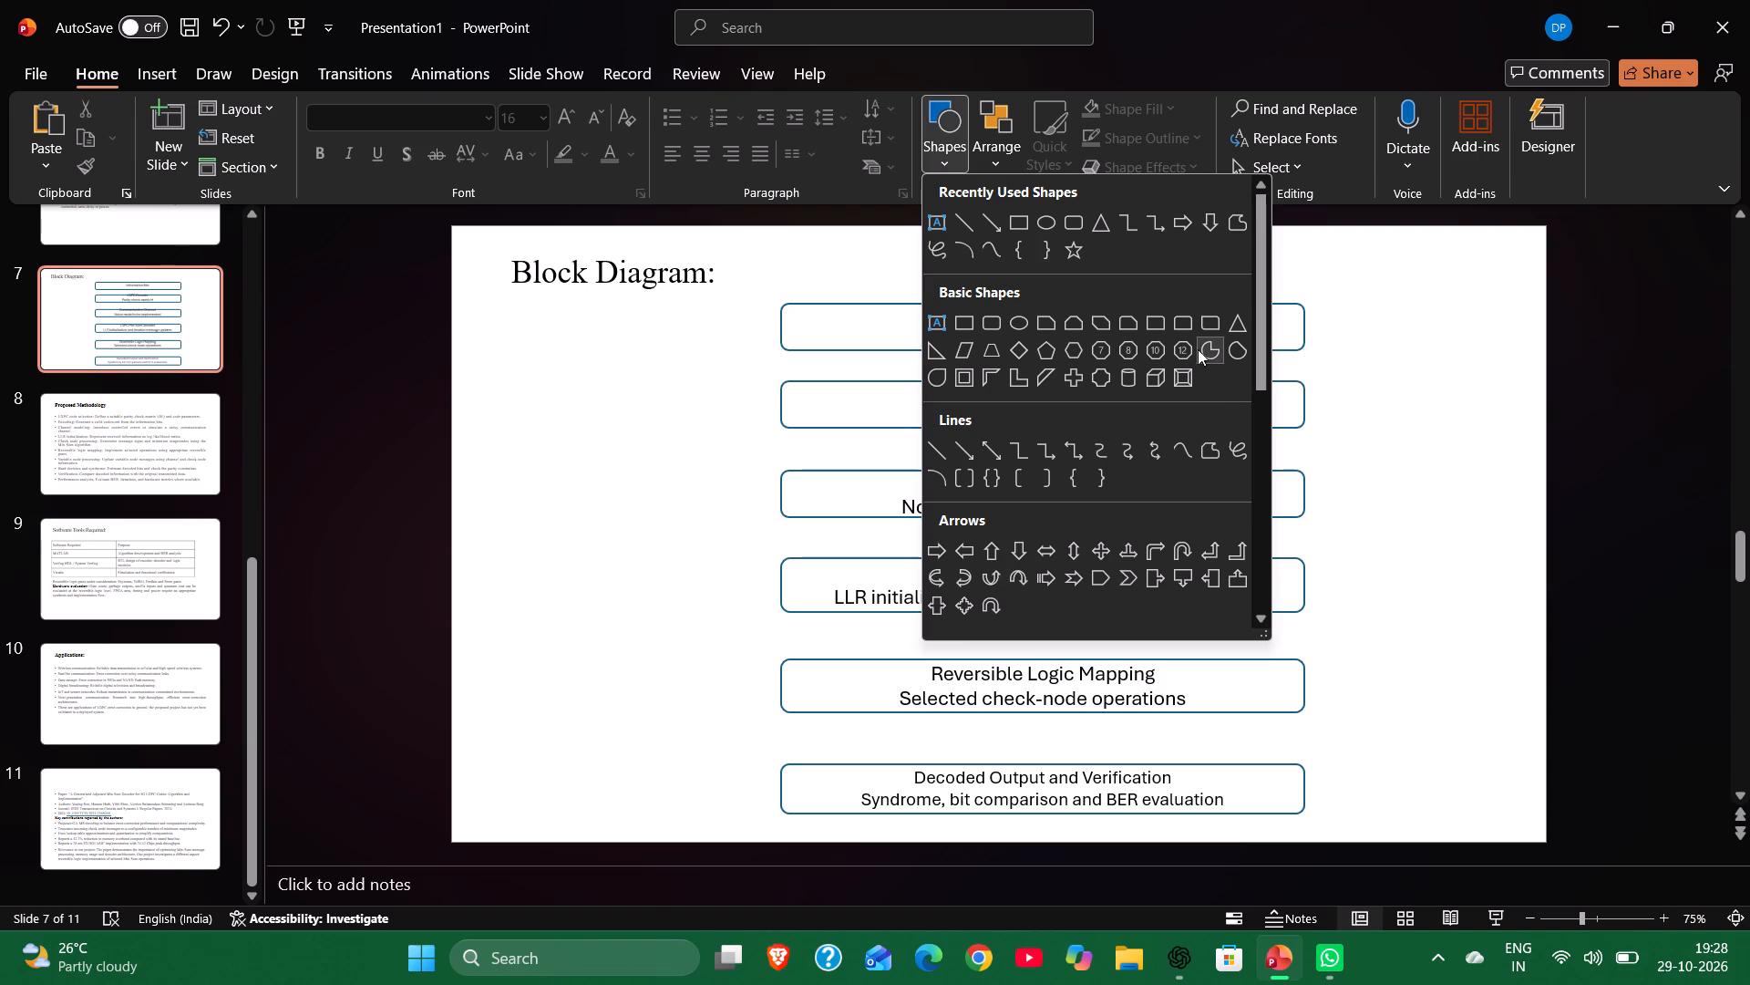
scroll(1173, 344, up, 5)
click(1183, 955)
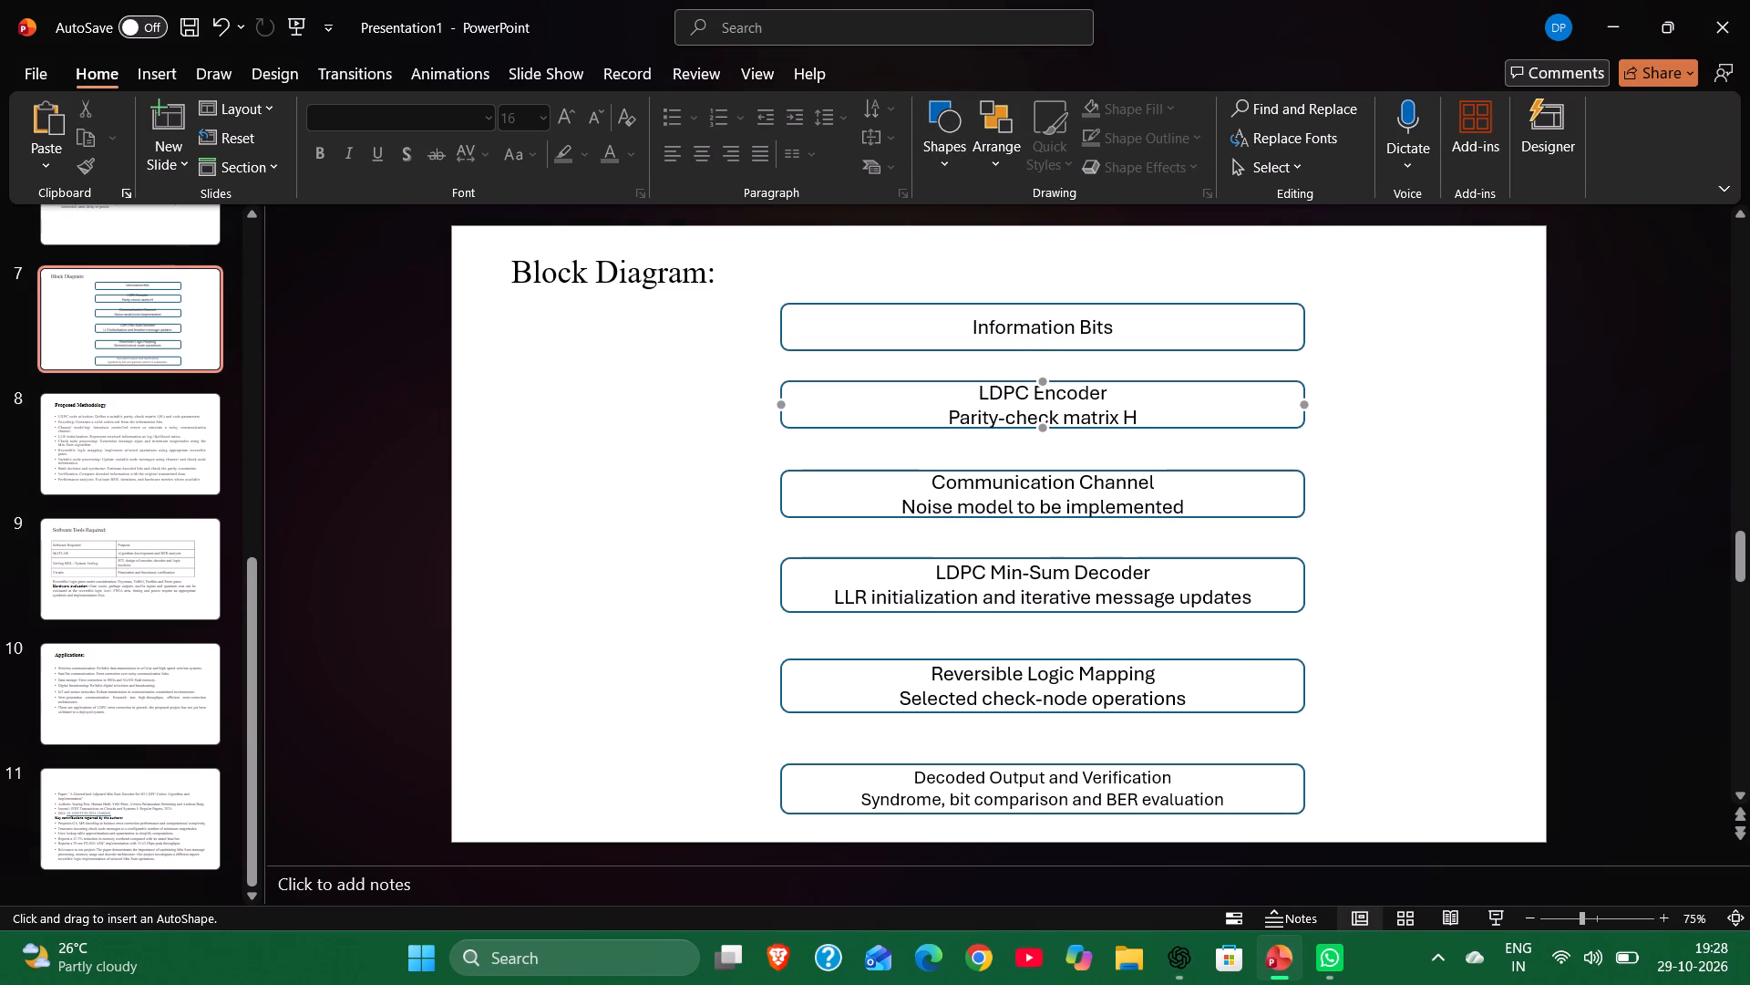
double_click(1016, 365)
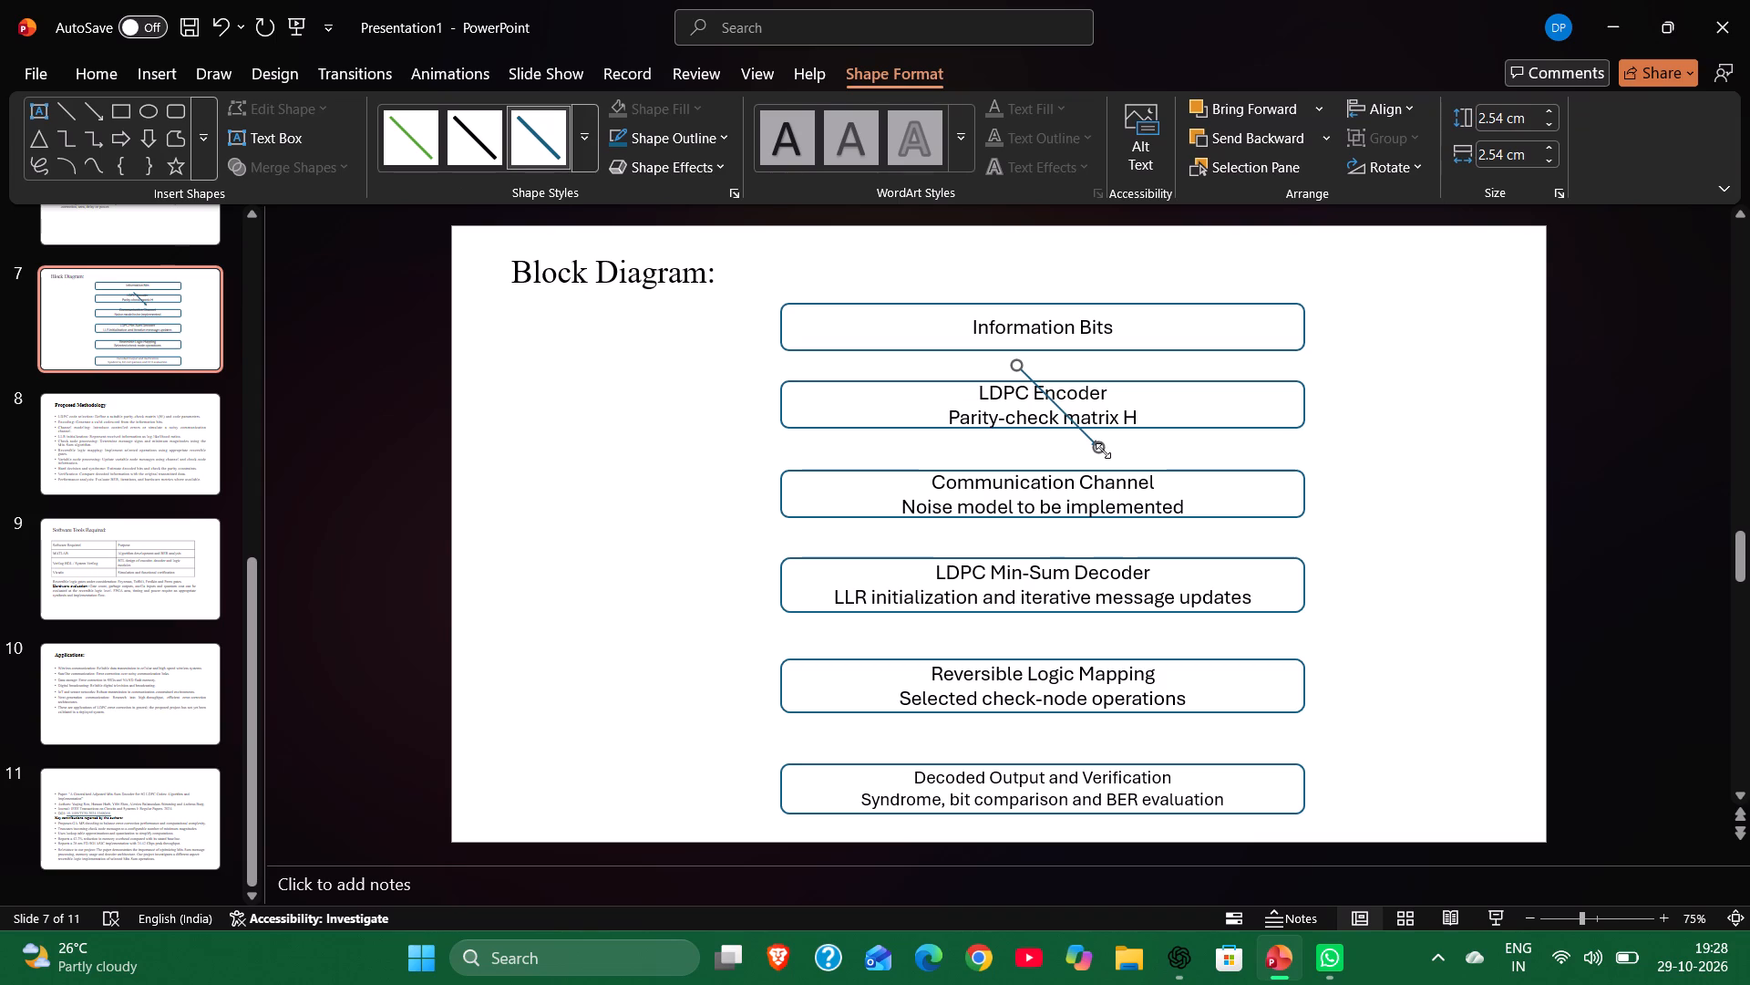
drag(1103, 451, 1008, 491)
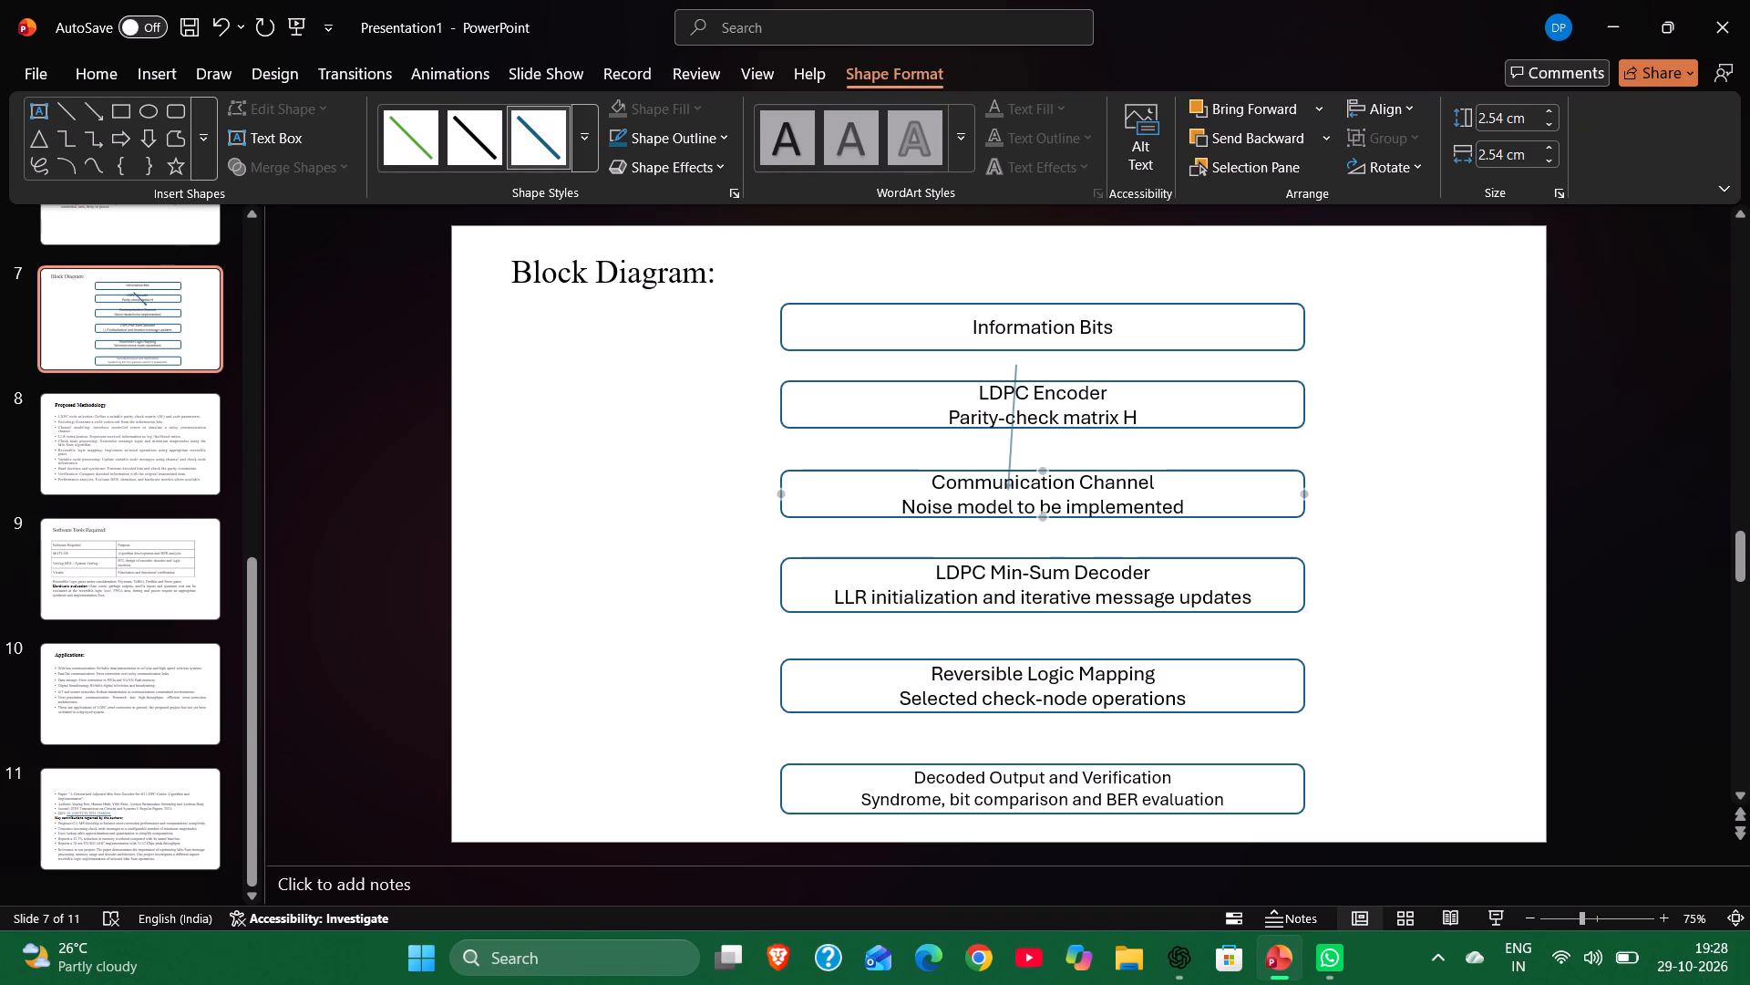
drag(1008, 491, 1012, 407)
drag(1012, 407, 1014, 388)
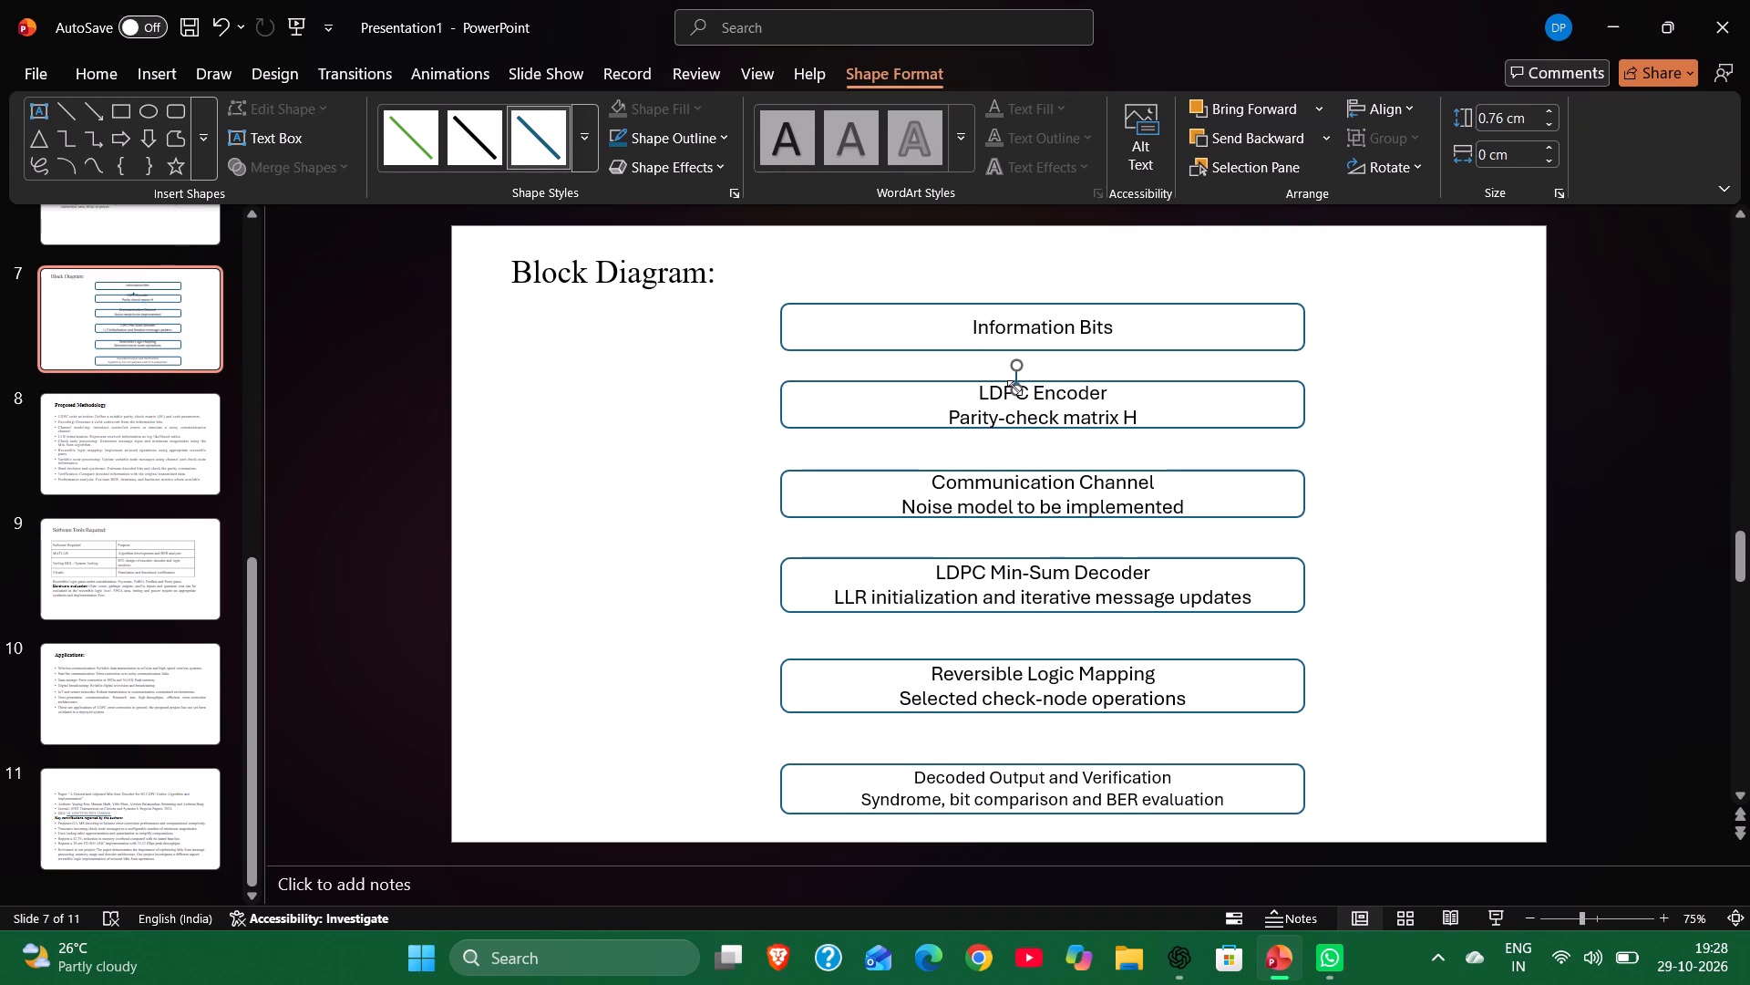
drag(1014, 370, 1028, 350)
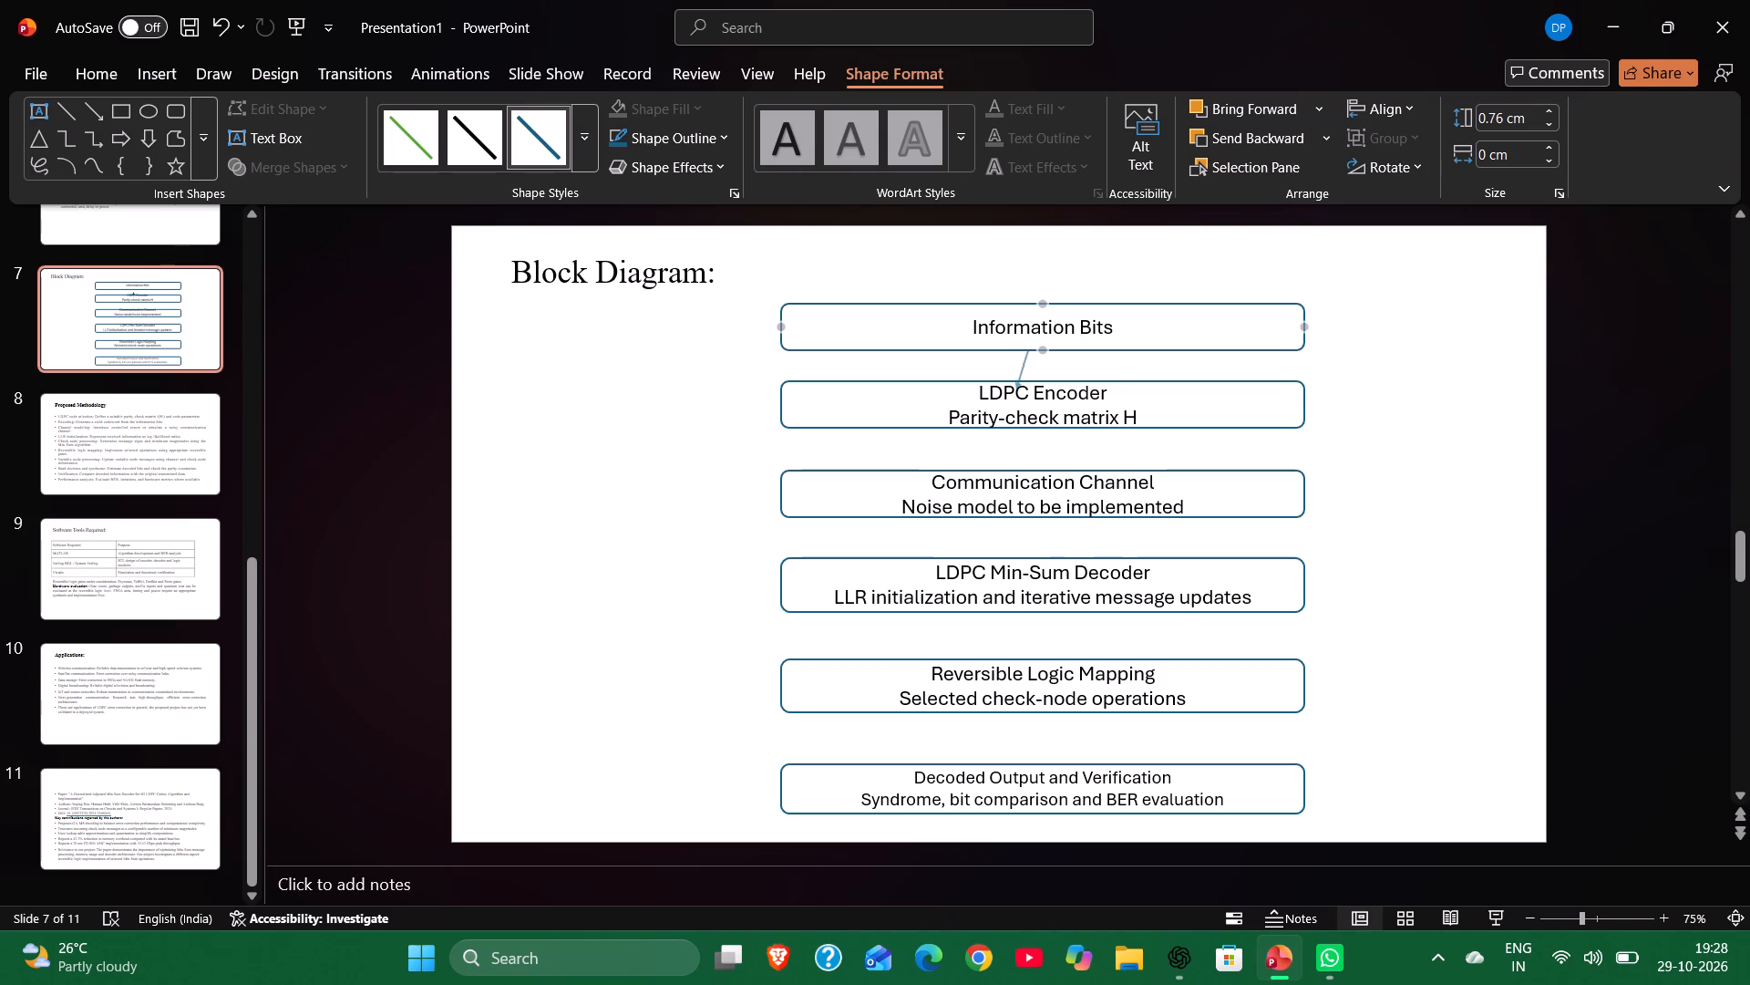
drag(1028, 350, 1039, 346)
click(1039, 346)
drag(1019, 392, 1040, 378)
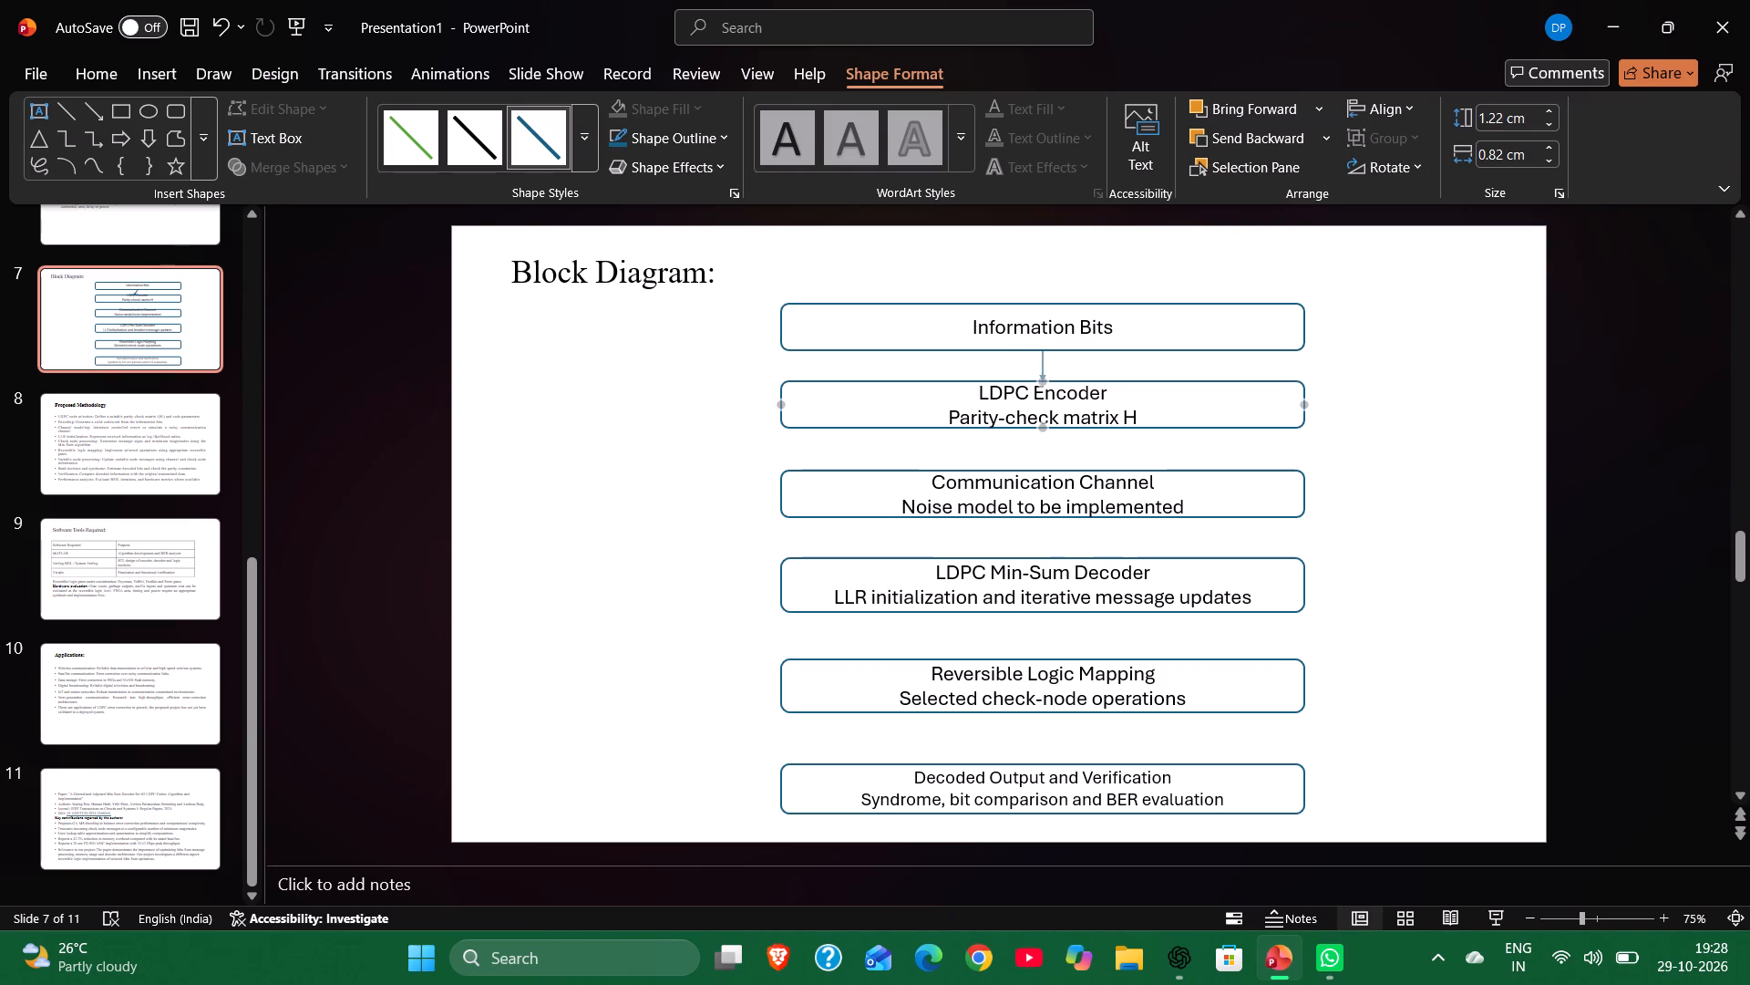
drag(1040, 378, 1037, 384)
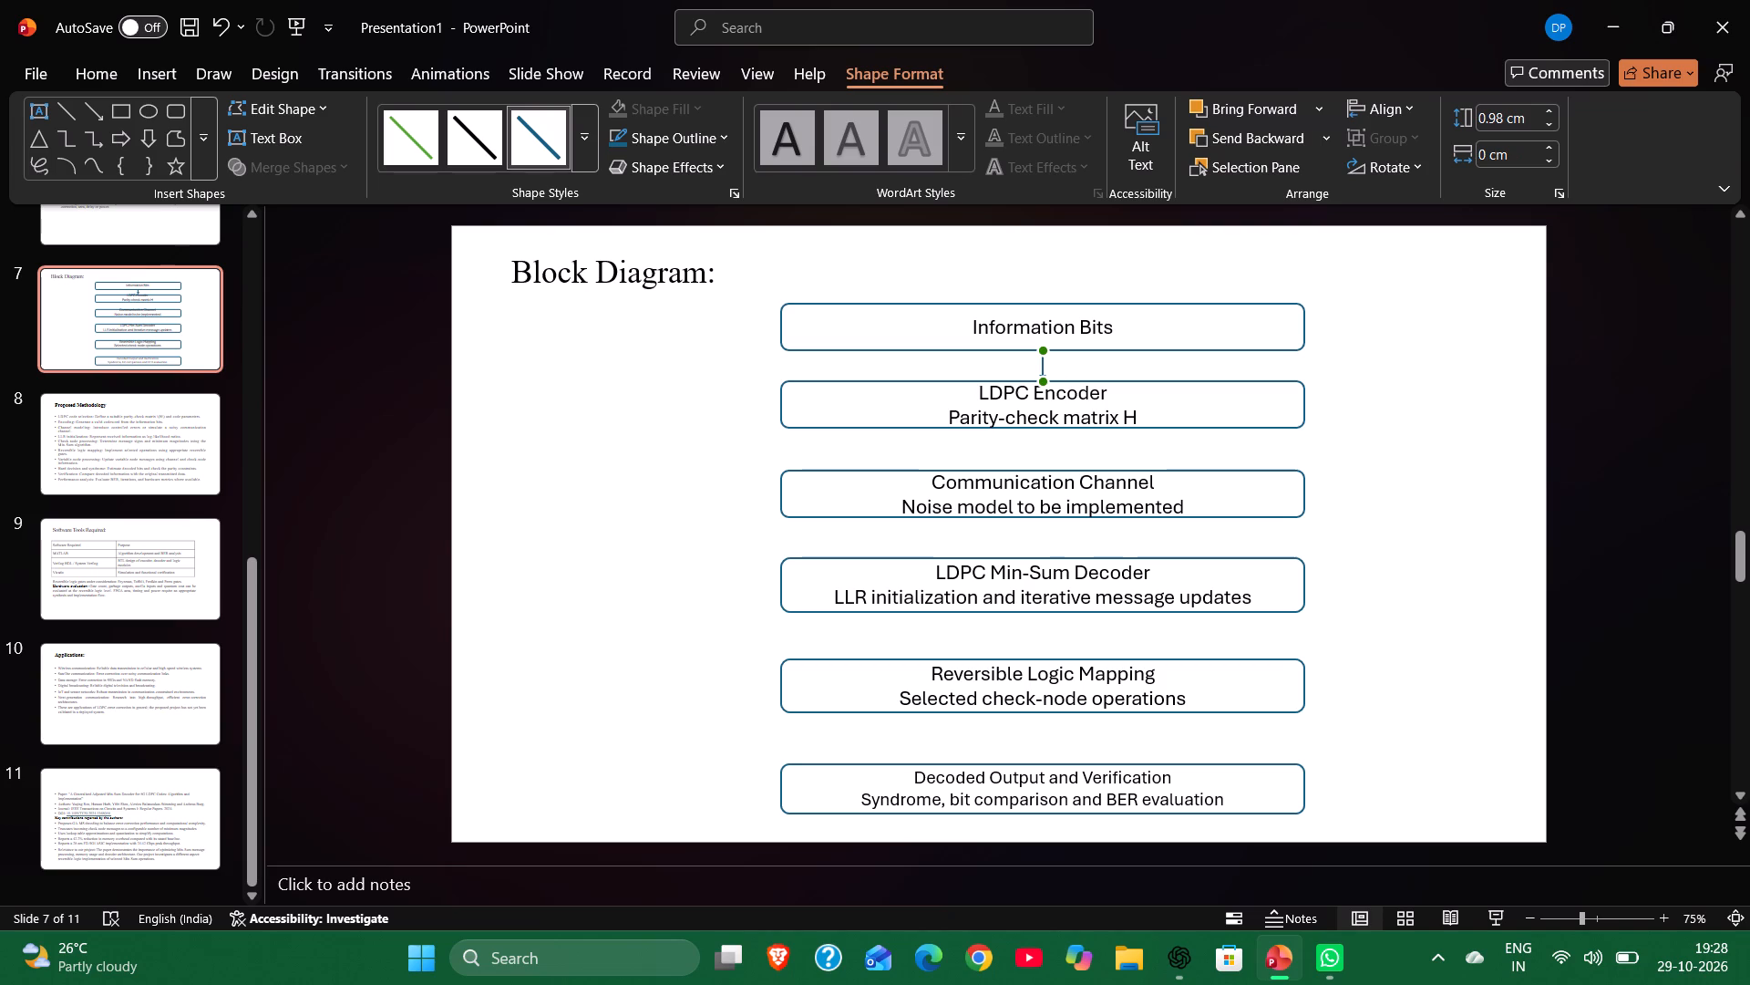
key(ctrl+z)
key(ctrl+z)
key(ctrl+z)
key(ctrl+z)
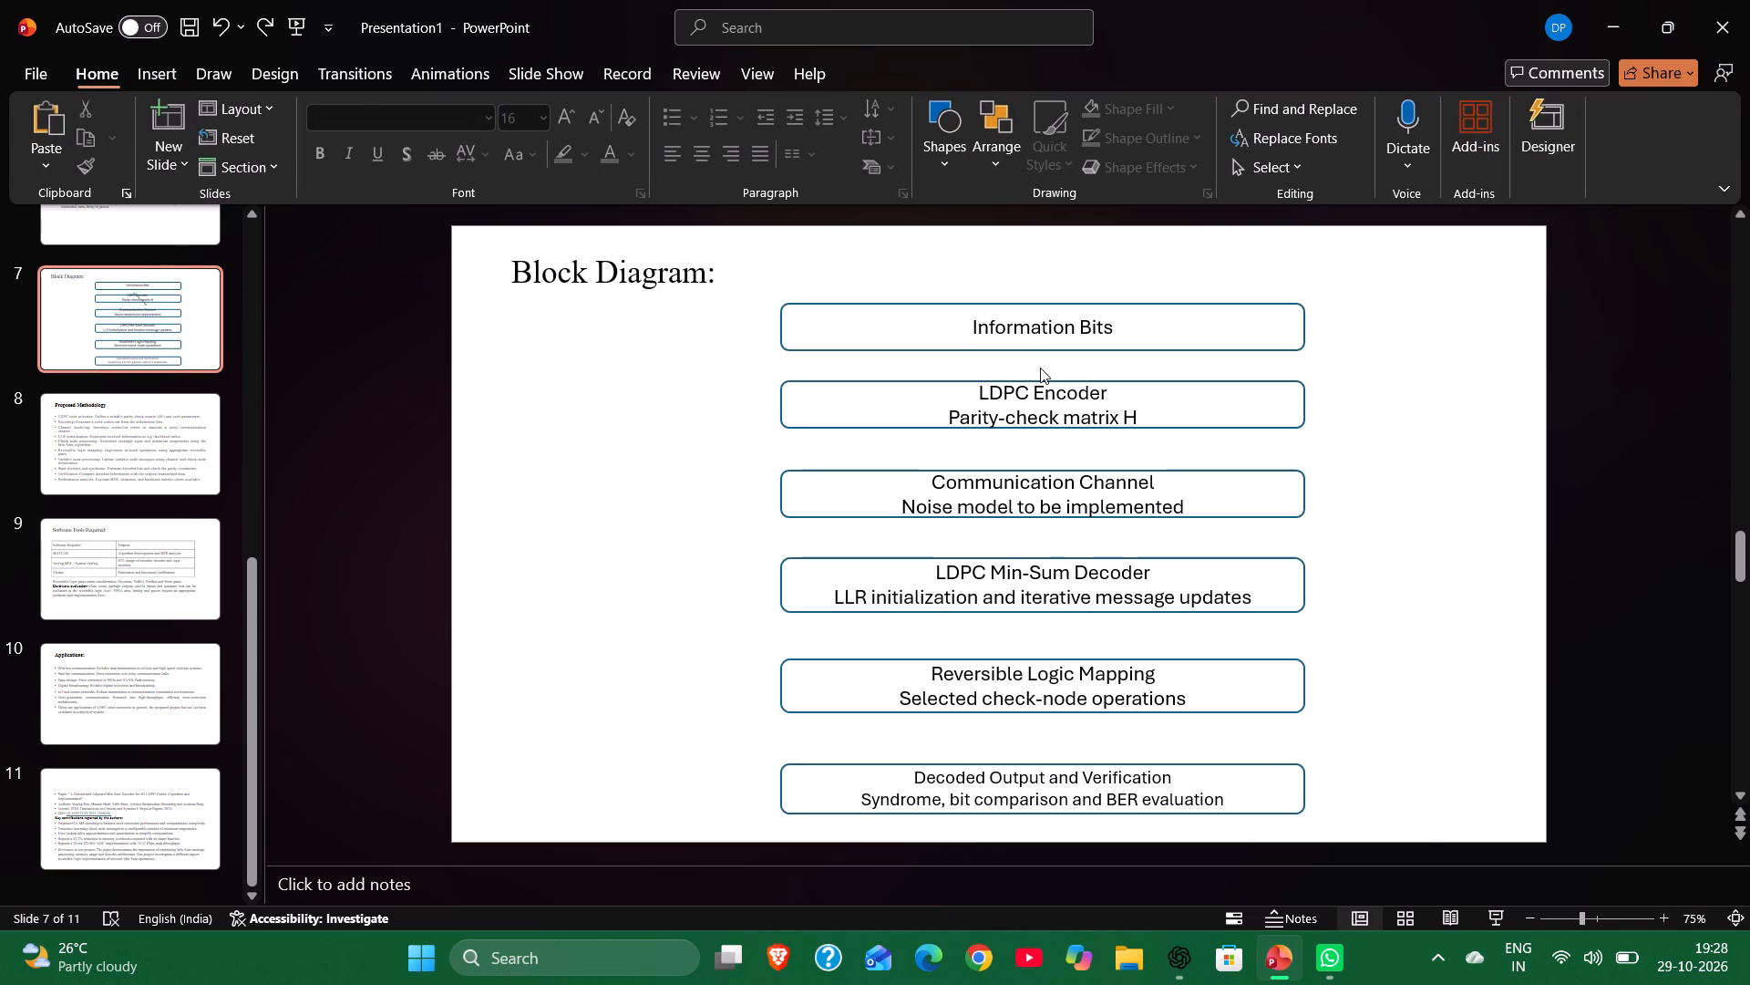
Connect the bottom centre of Information Bits to the top centre of LDPC Encoder with a straight connector styled as a black arrow.
click(945, 164)
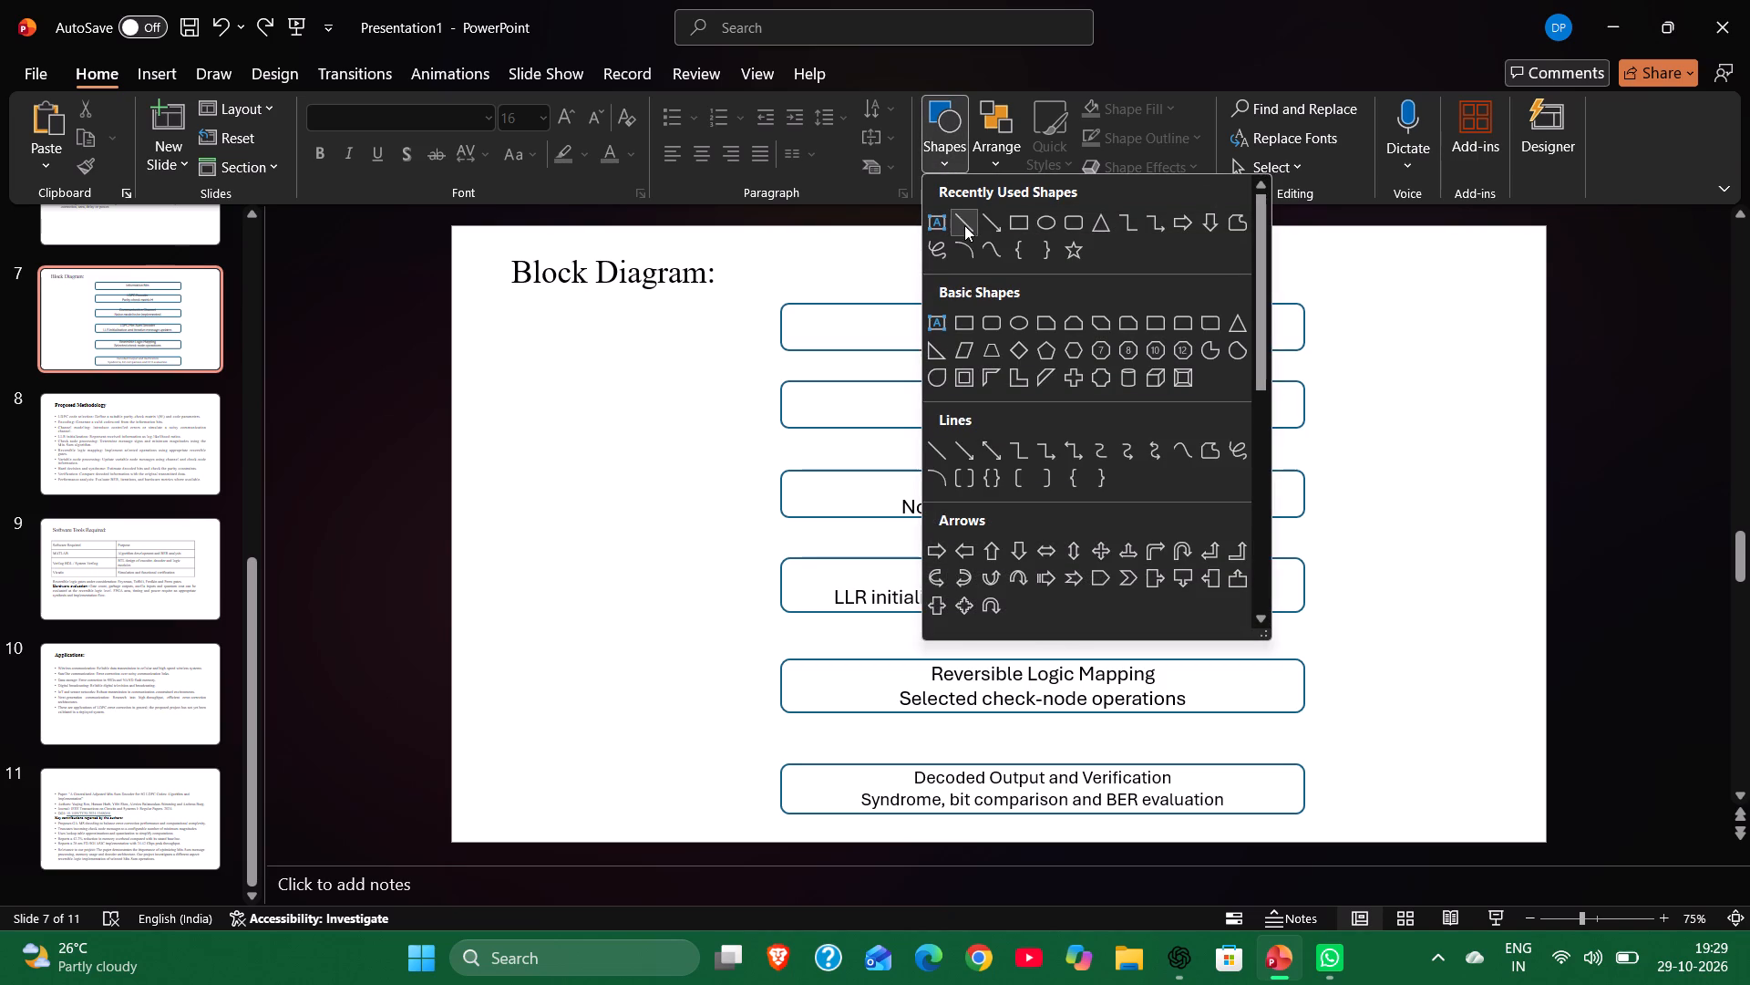
click(984, 227)
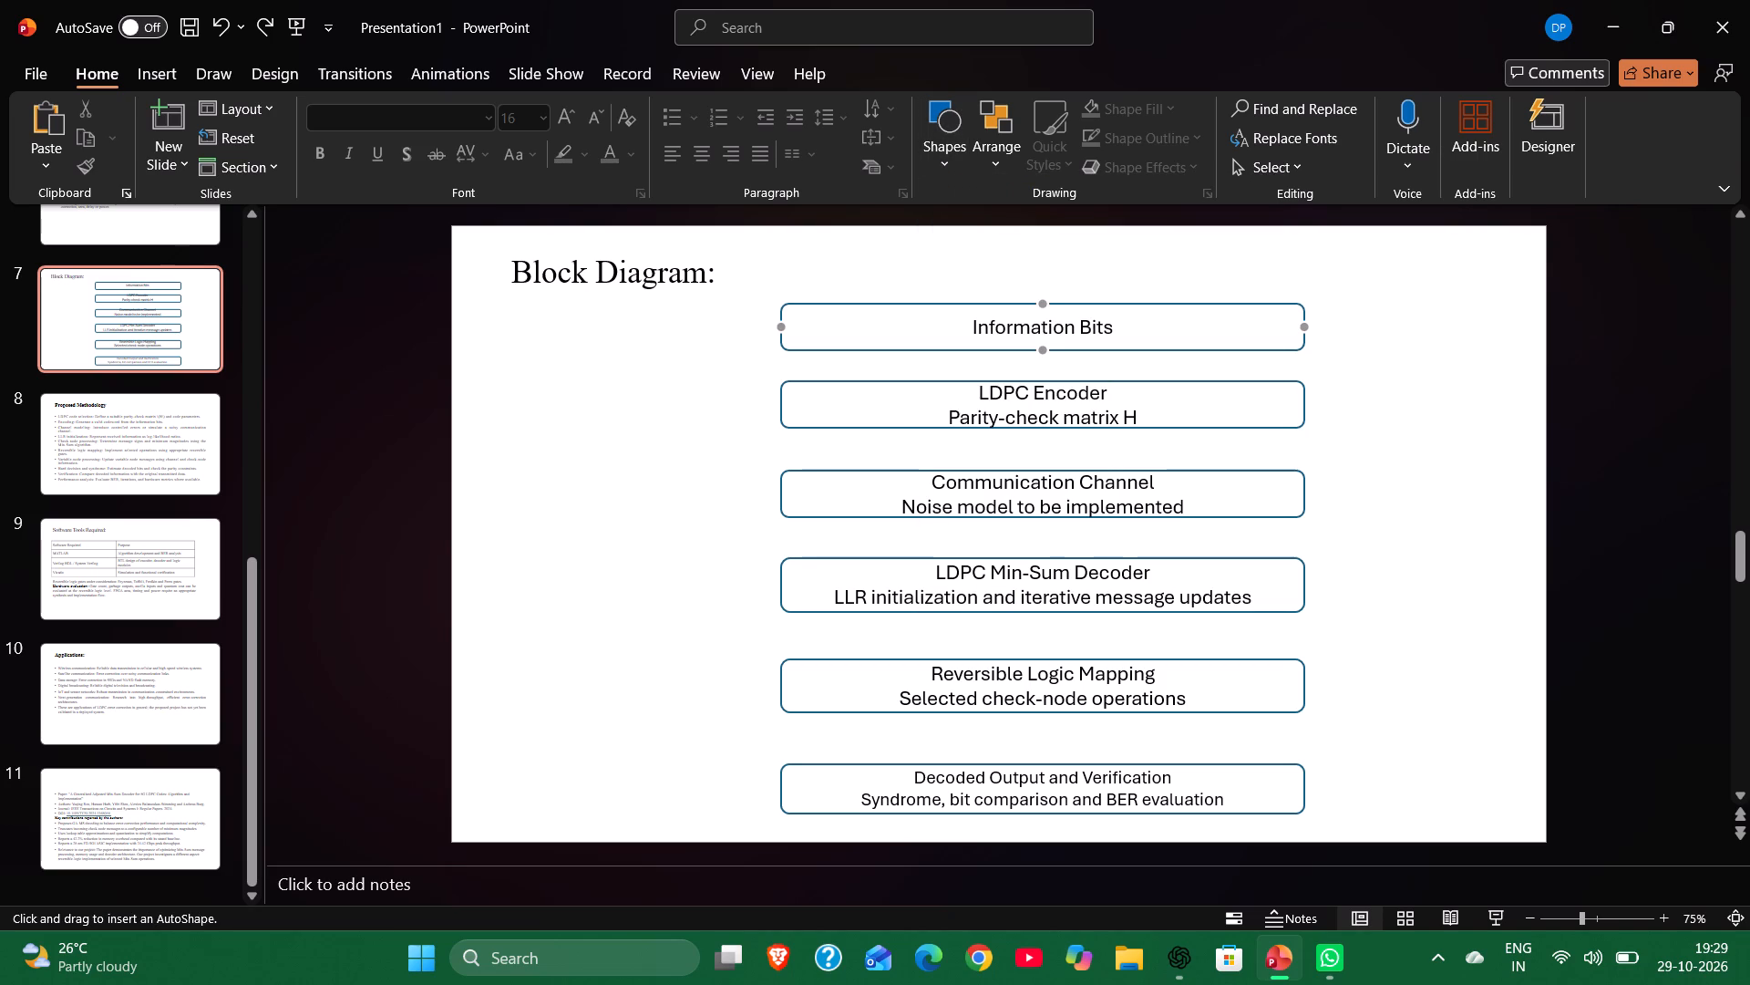
drag(1042, 350, 1043, 379)
drag(1043, 379, 1040, 380)
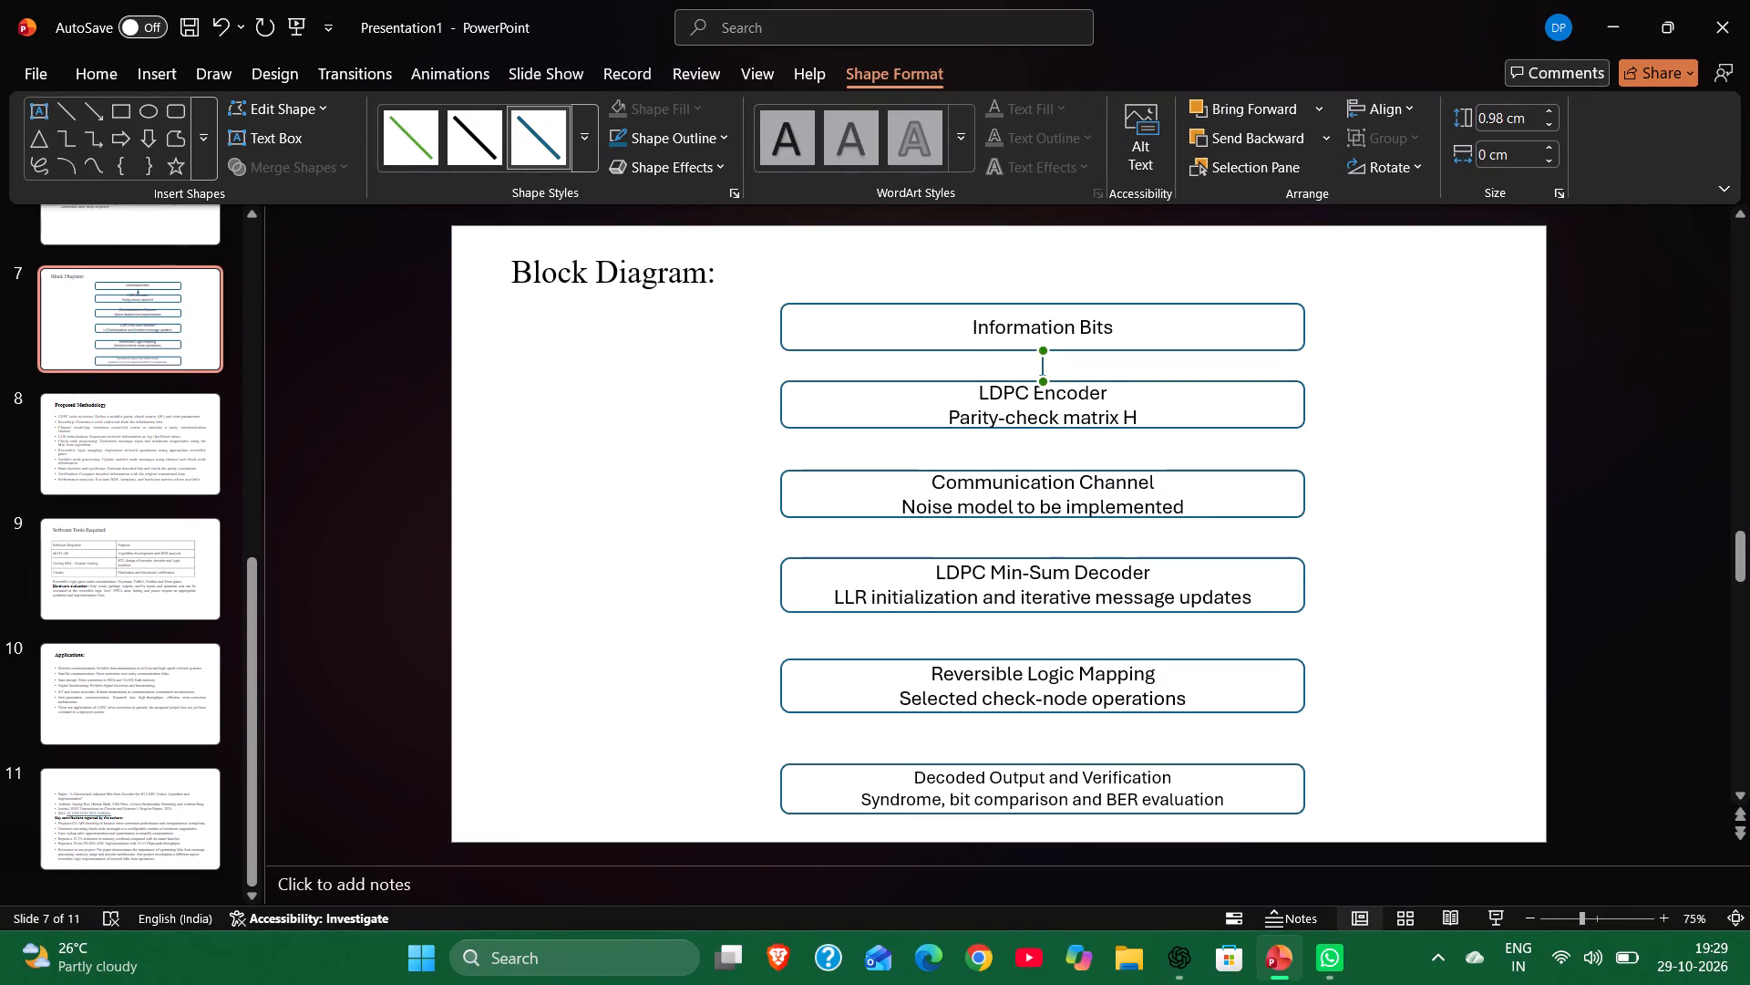
click(586, 128)
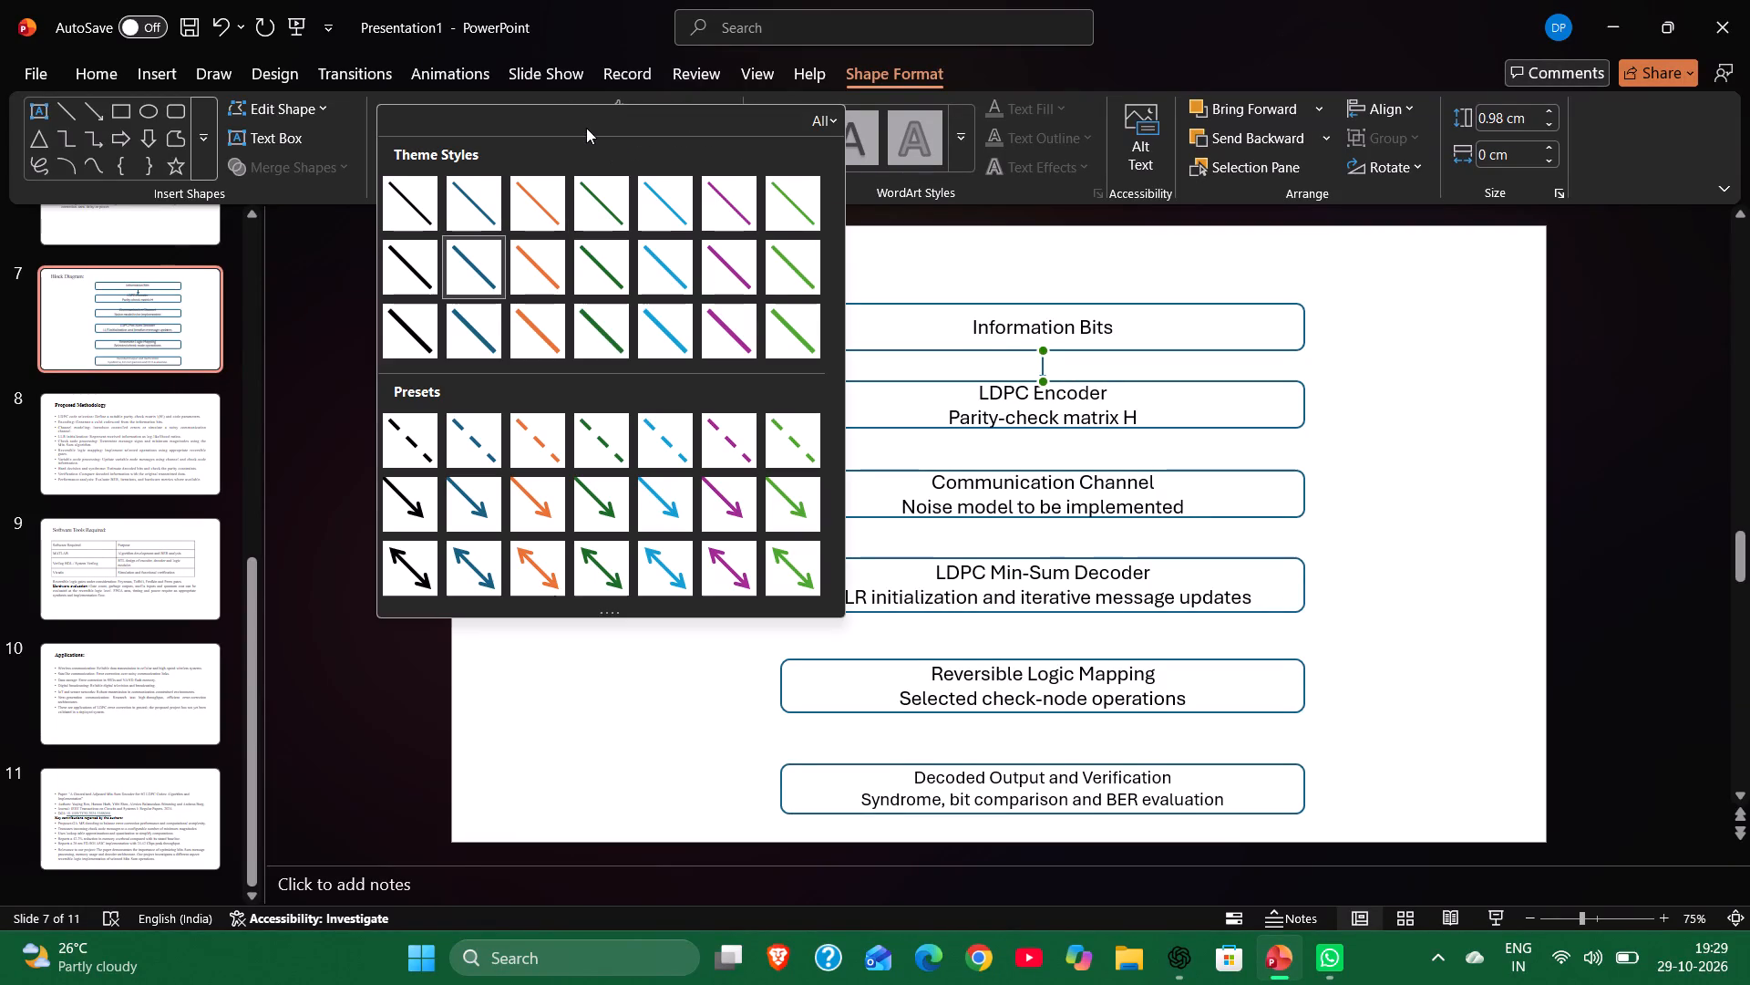
click(411, 504)
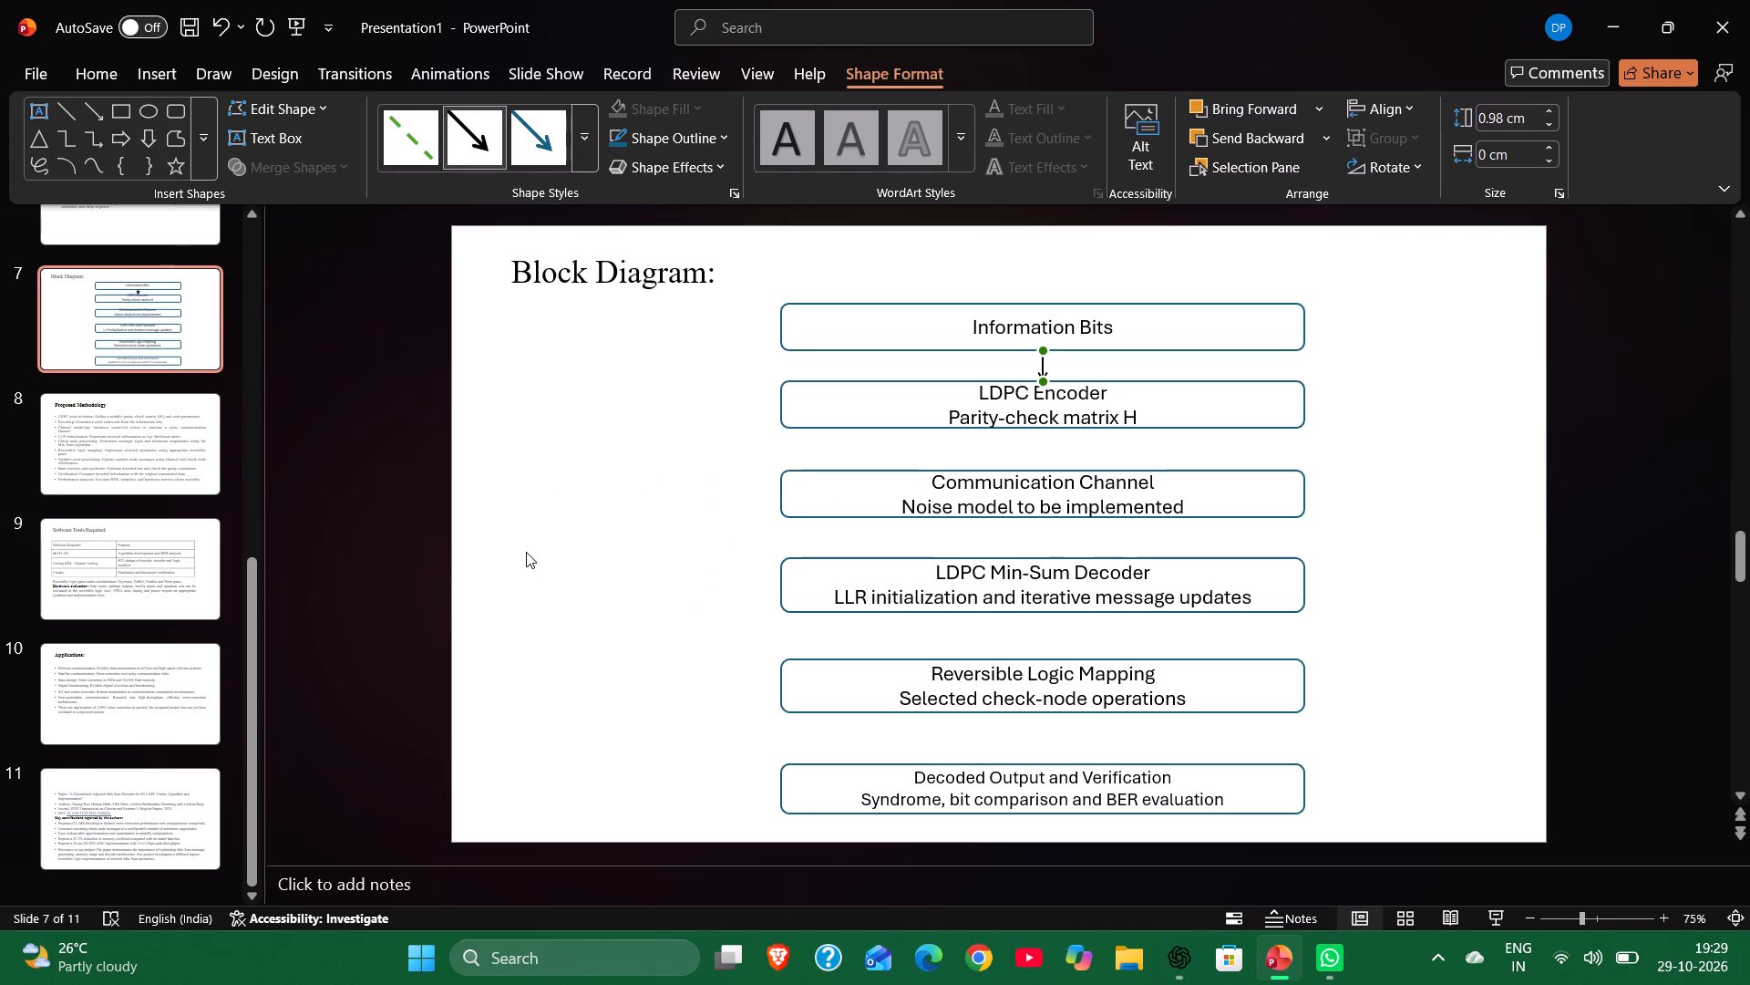
click(582, 568)
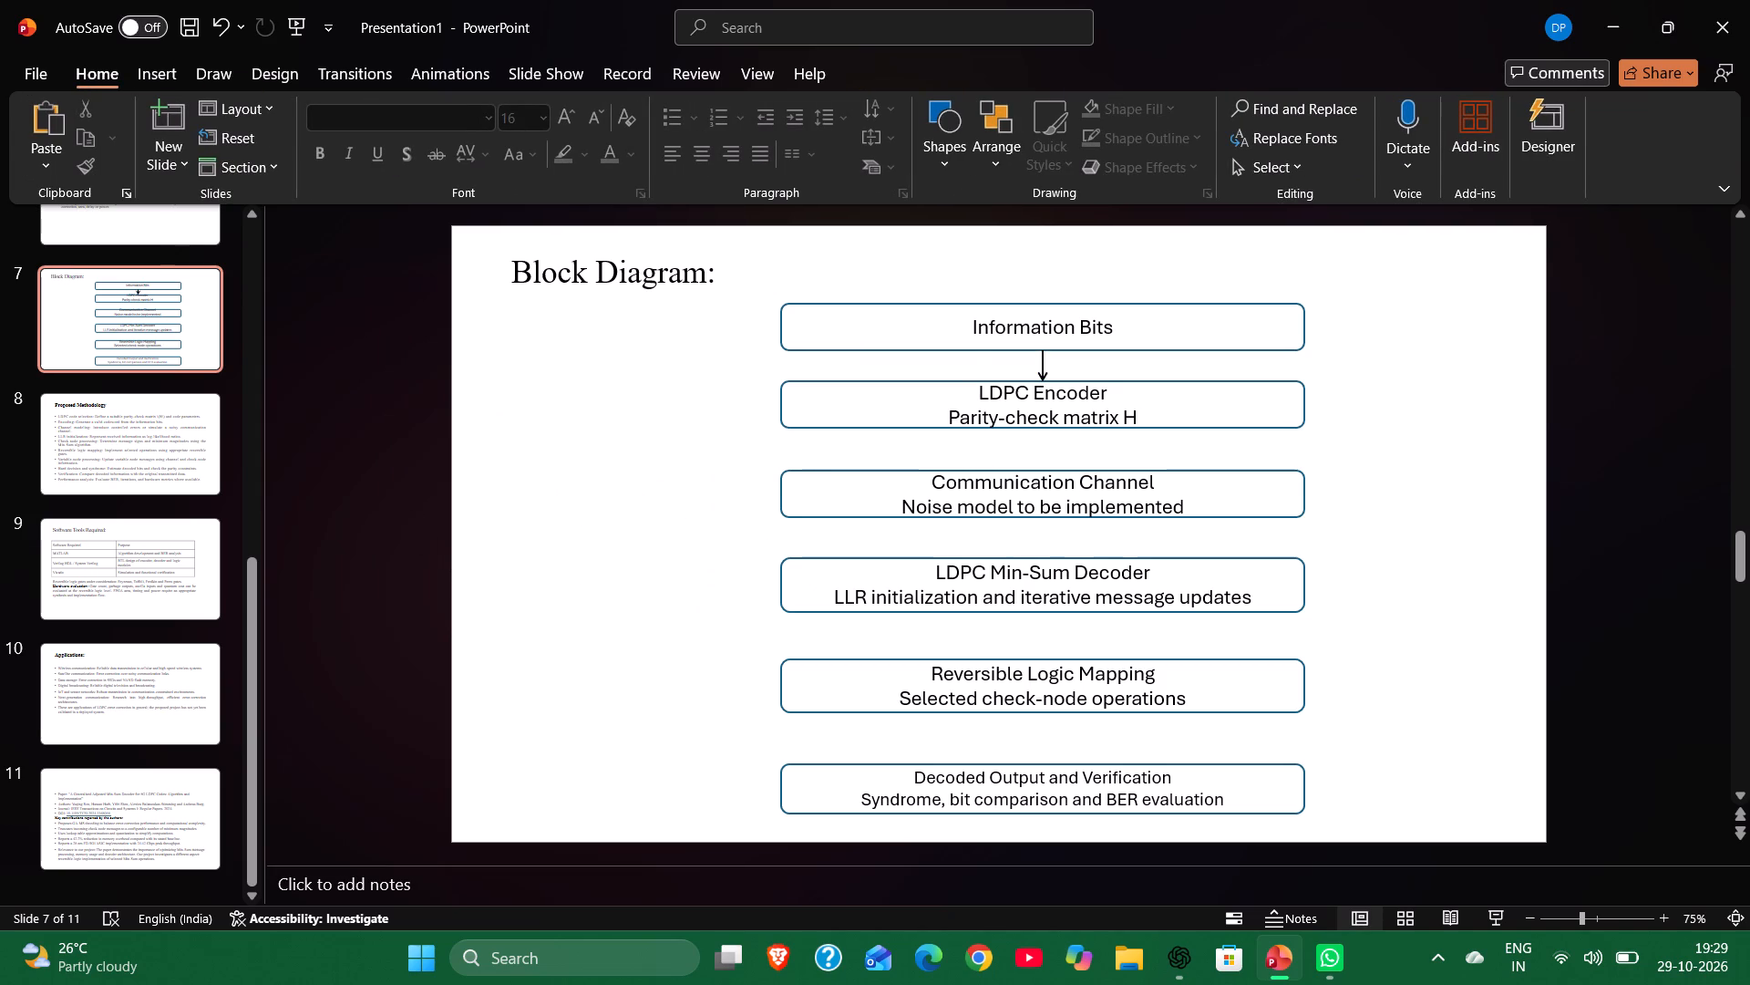
Copy the black arrow and place the copy below the LDPC Encoder box, centred and pointing down to Communication Channel.
click(1043, 361)
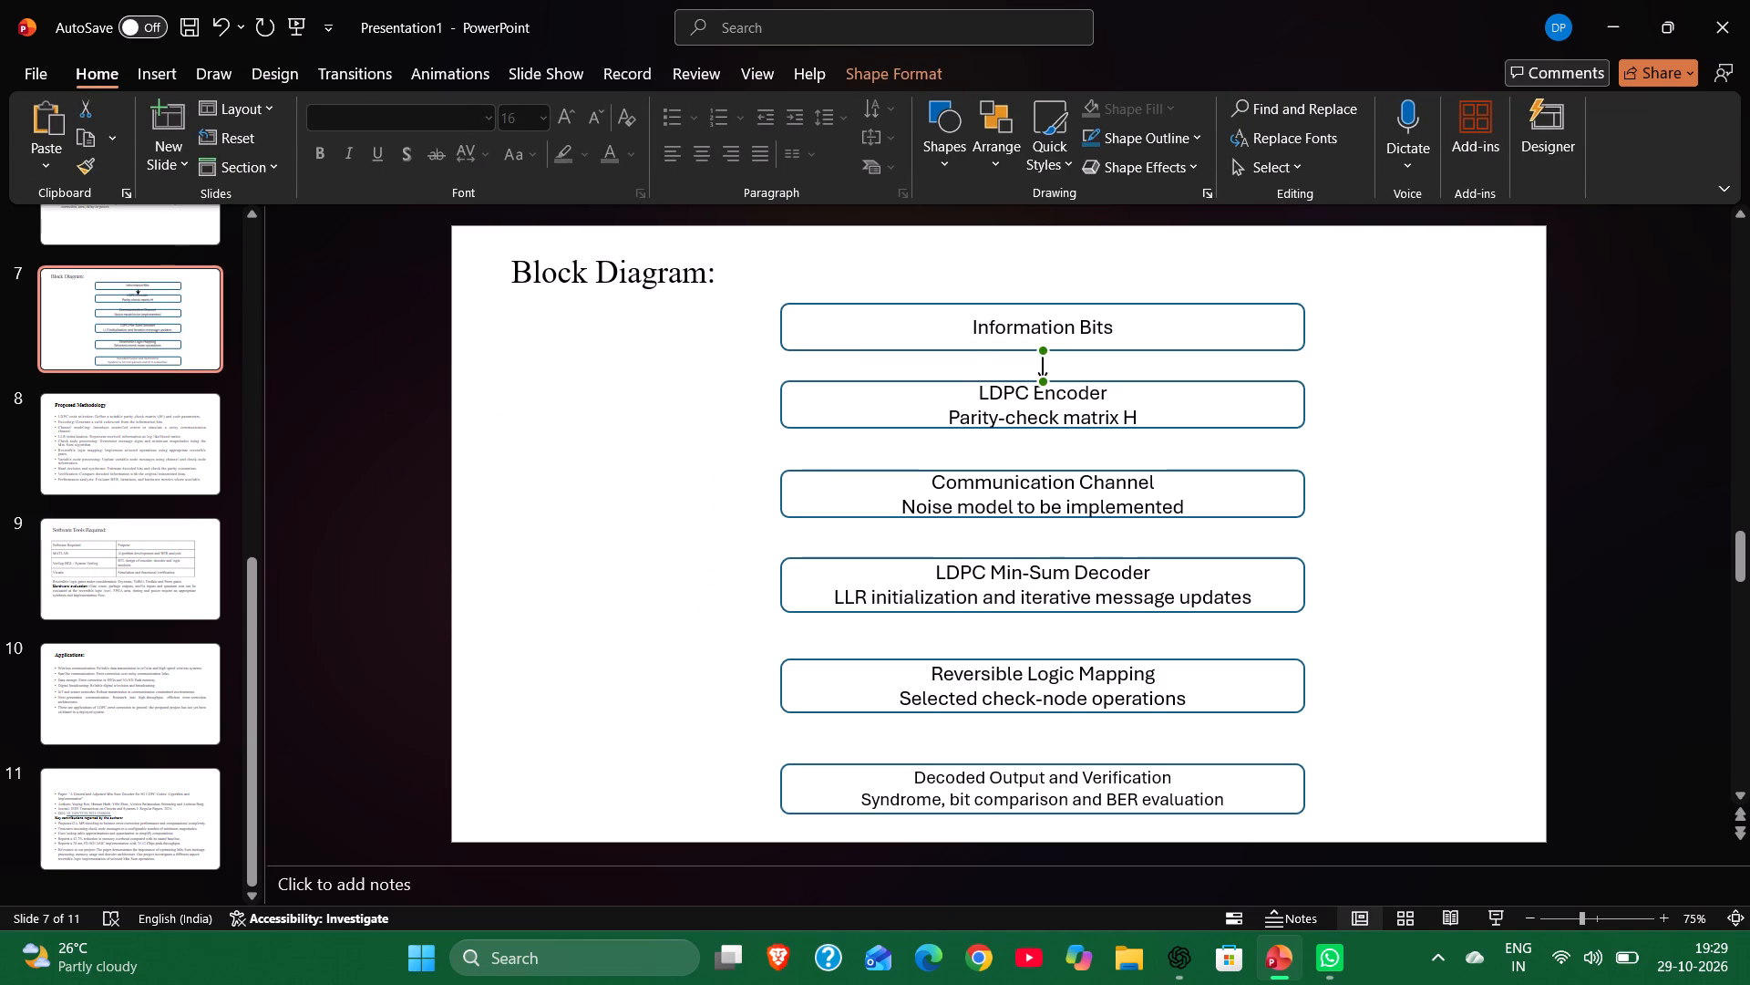
key(ctrl+c)
click(1039, 452)
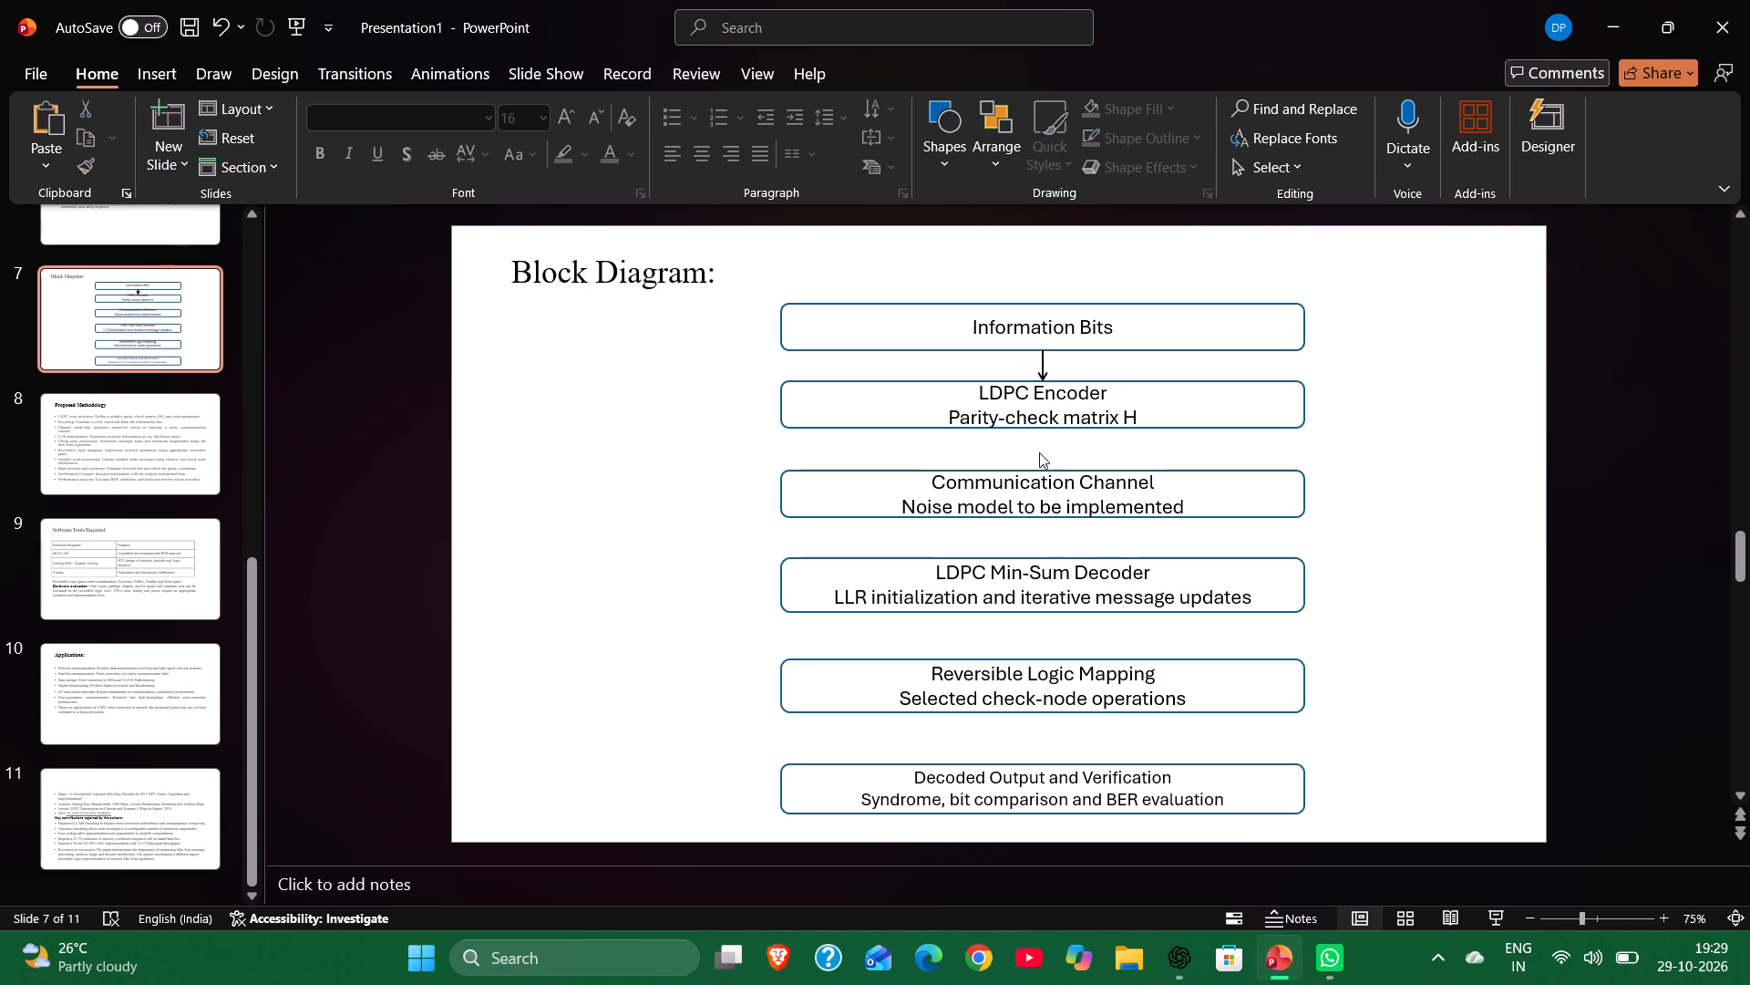
key(ctrl+v)
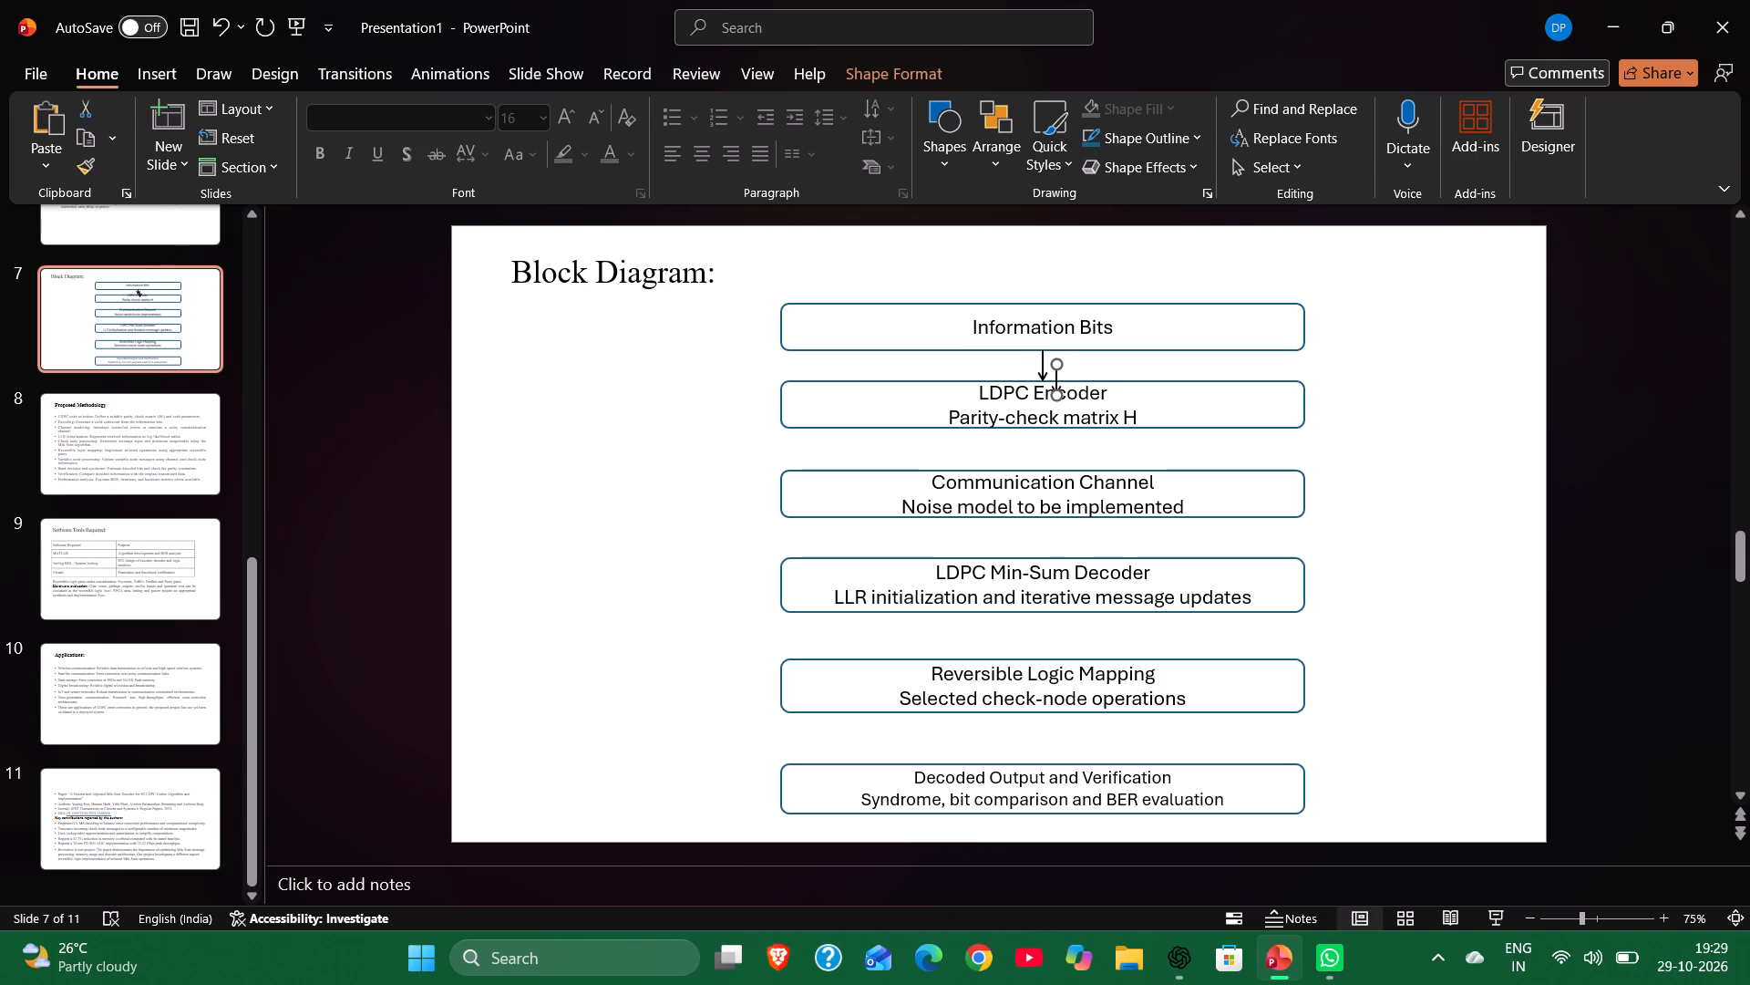
drag(1057, 382, 1048, 430)
drag(1048, 430, 1043, 449)
Raise the top and bottom edges of the Communication Channel box slightly, bringing it closer to the arrow above.
drag(1043, 493, 1044, 477)
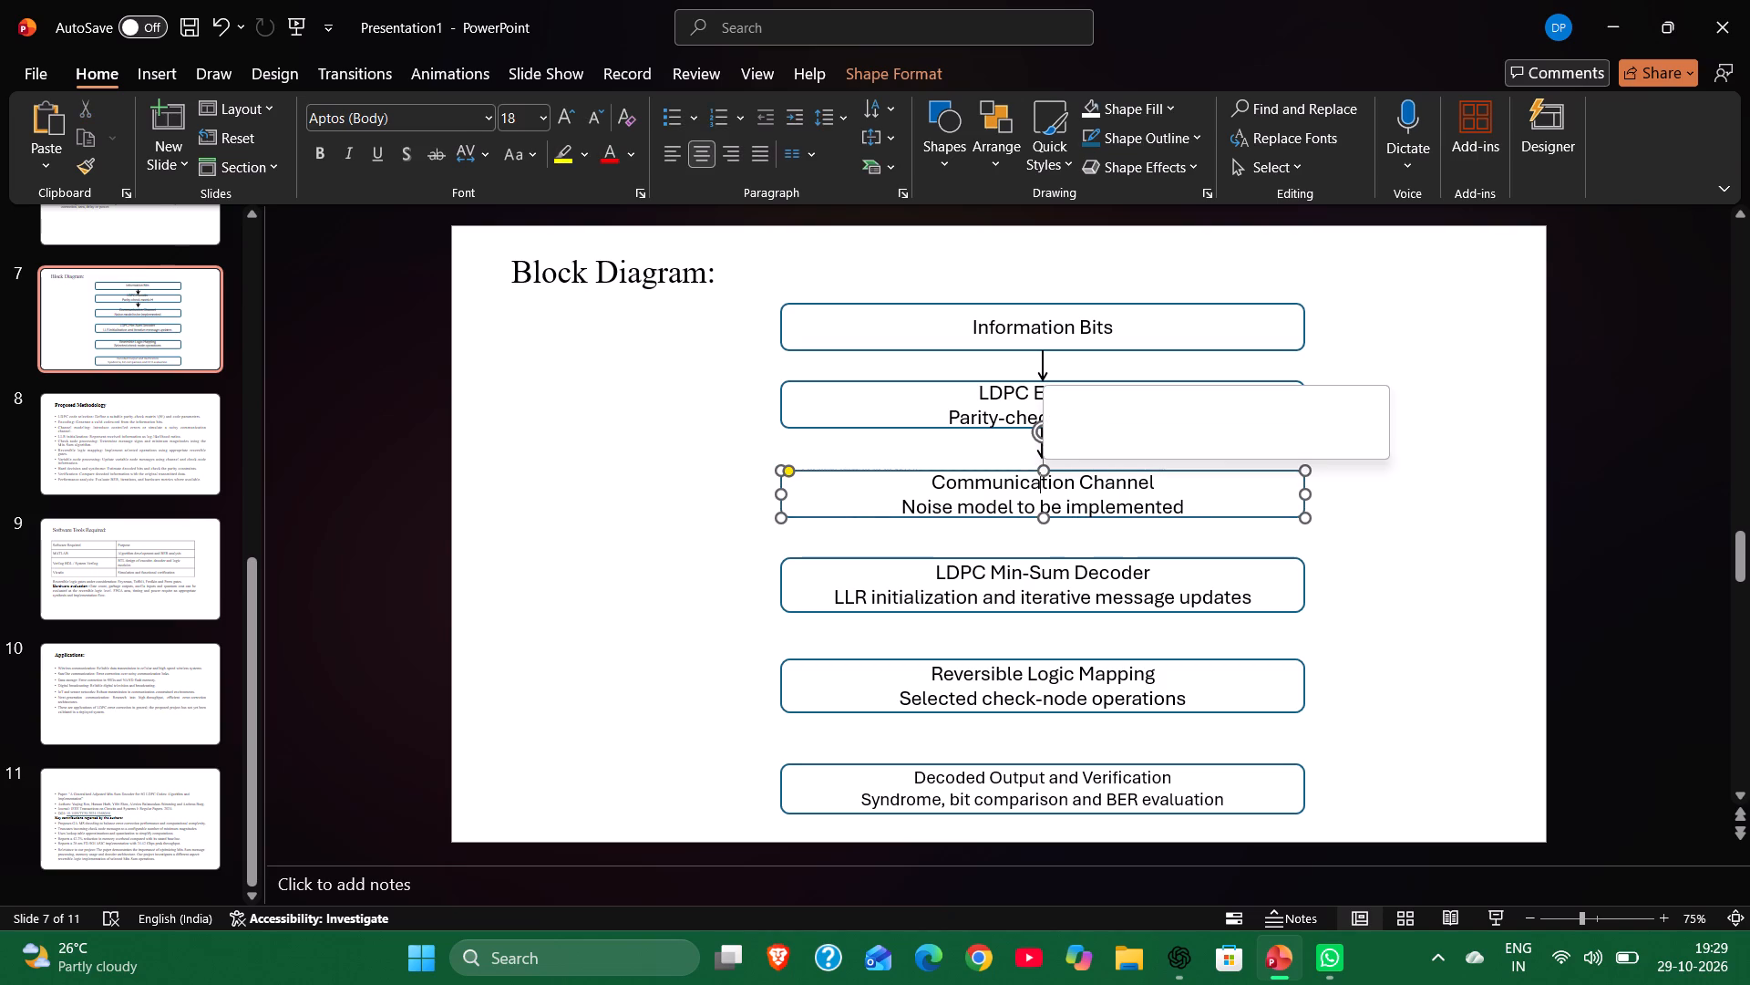
click(1040, 472)
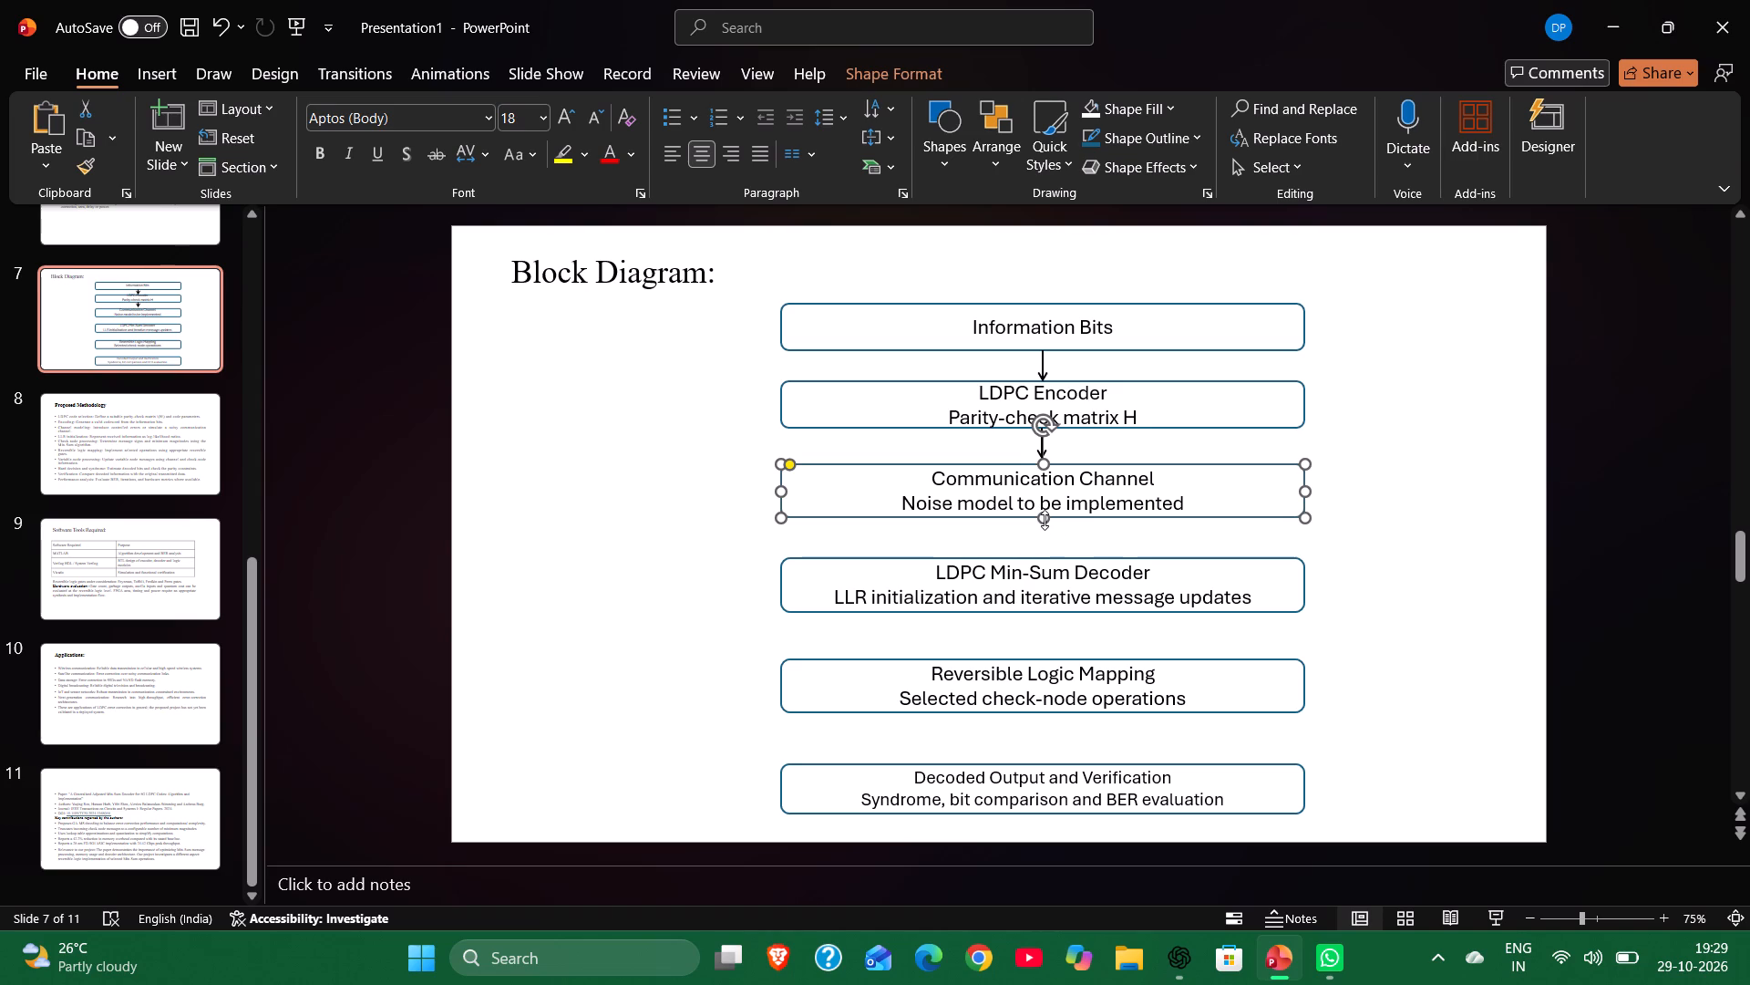
click(1045, 520)
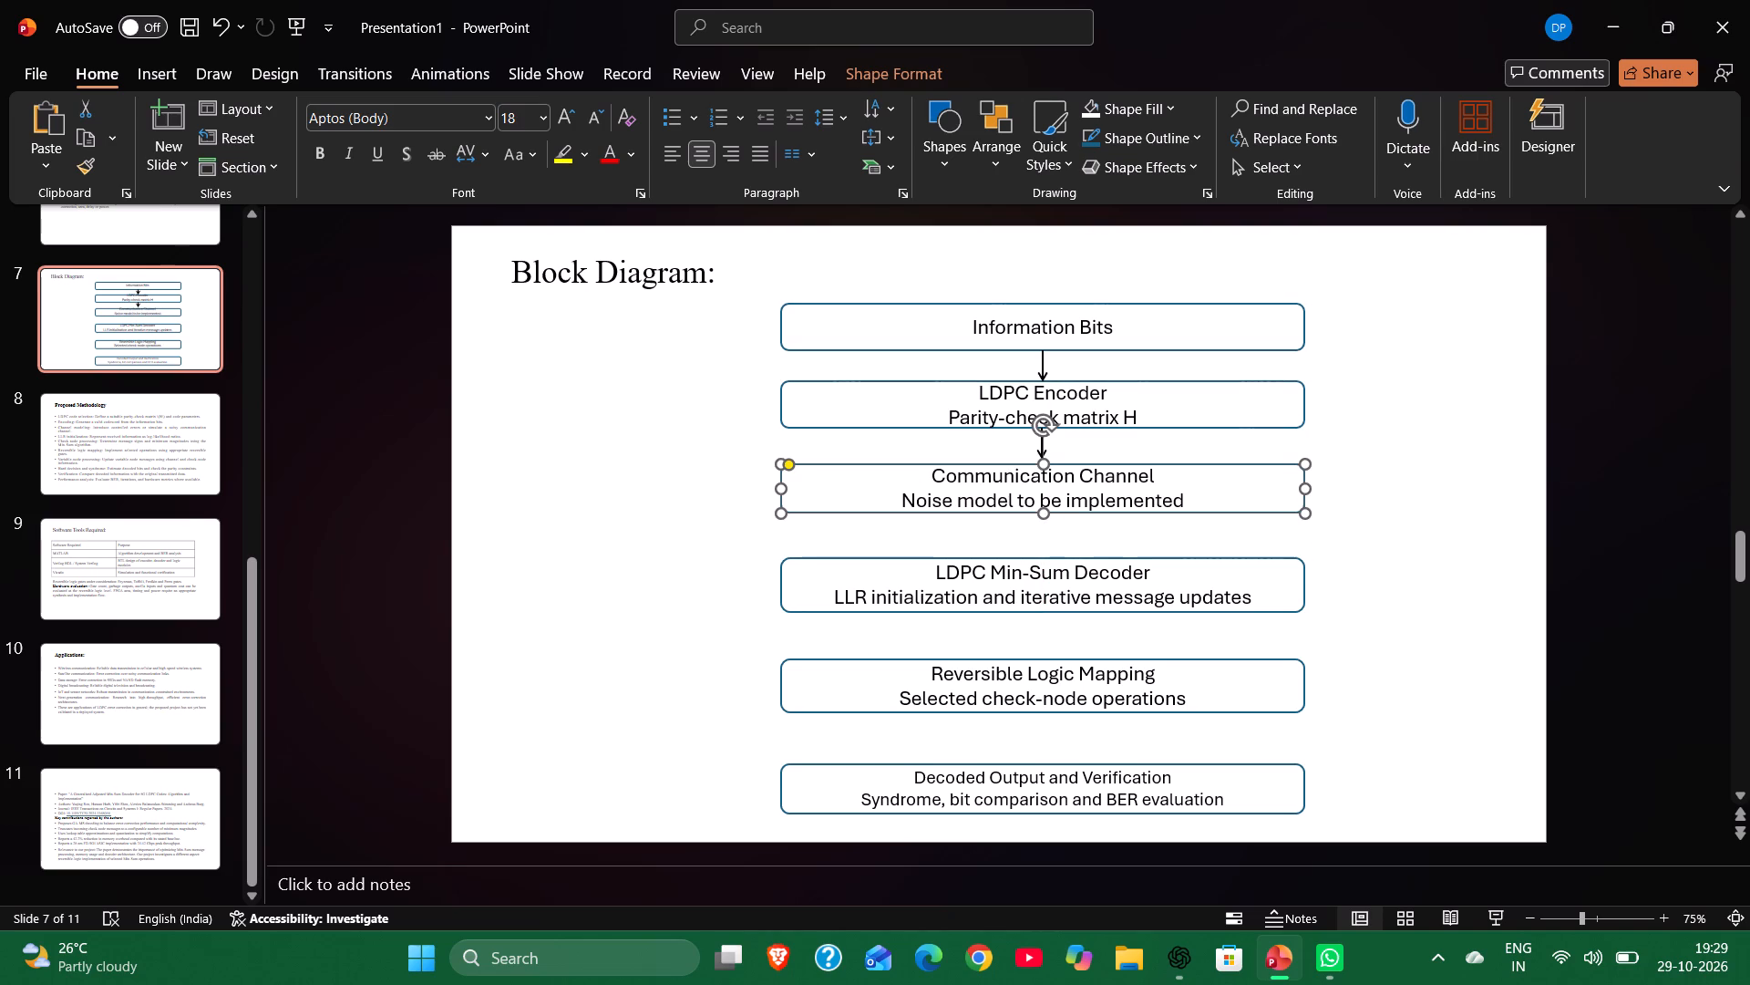
Raise the top and bottom edges of the LDPC Min-Sum Decoder box slightly towards Communication Channel, and deselect it.
click(1041, 596)
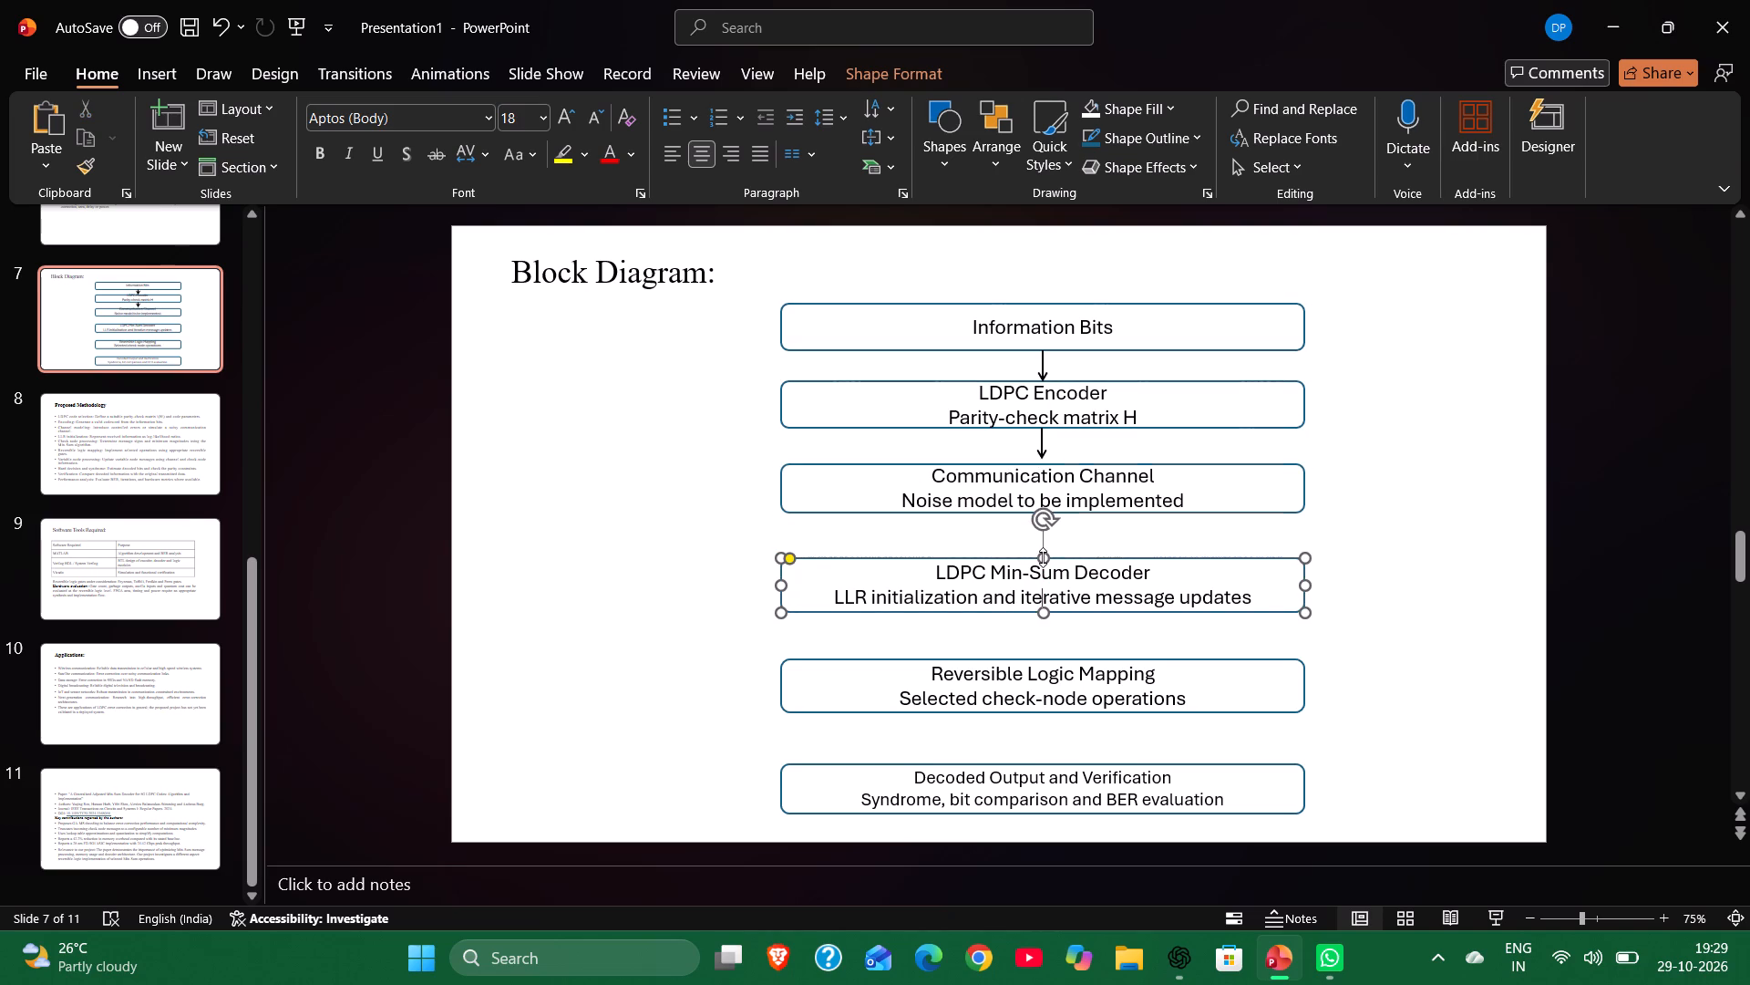
drag(1043, 557, 1045, 548)
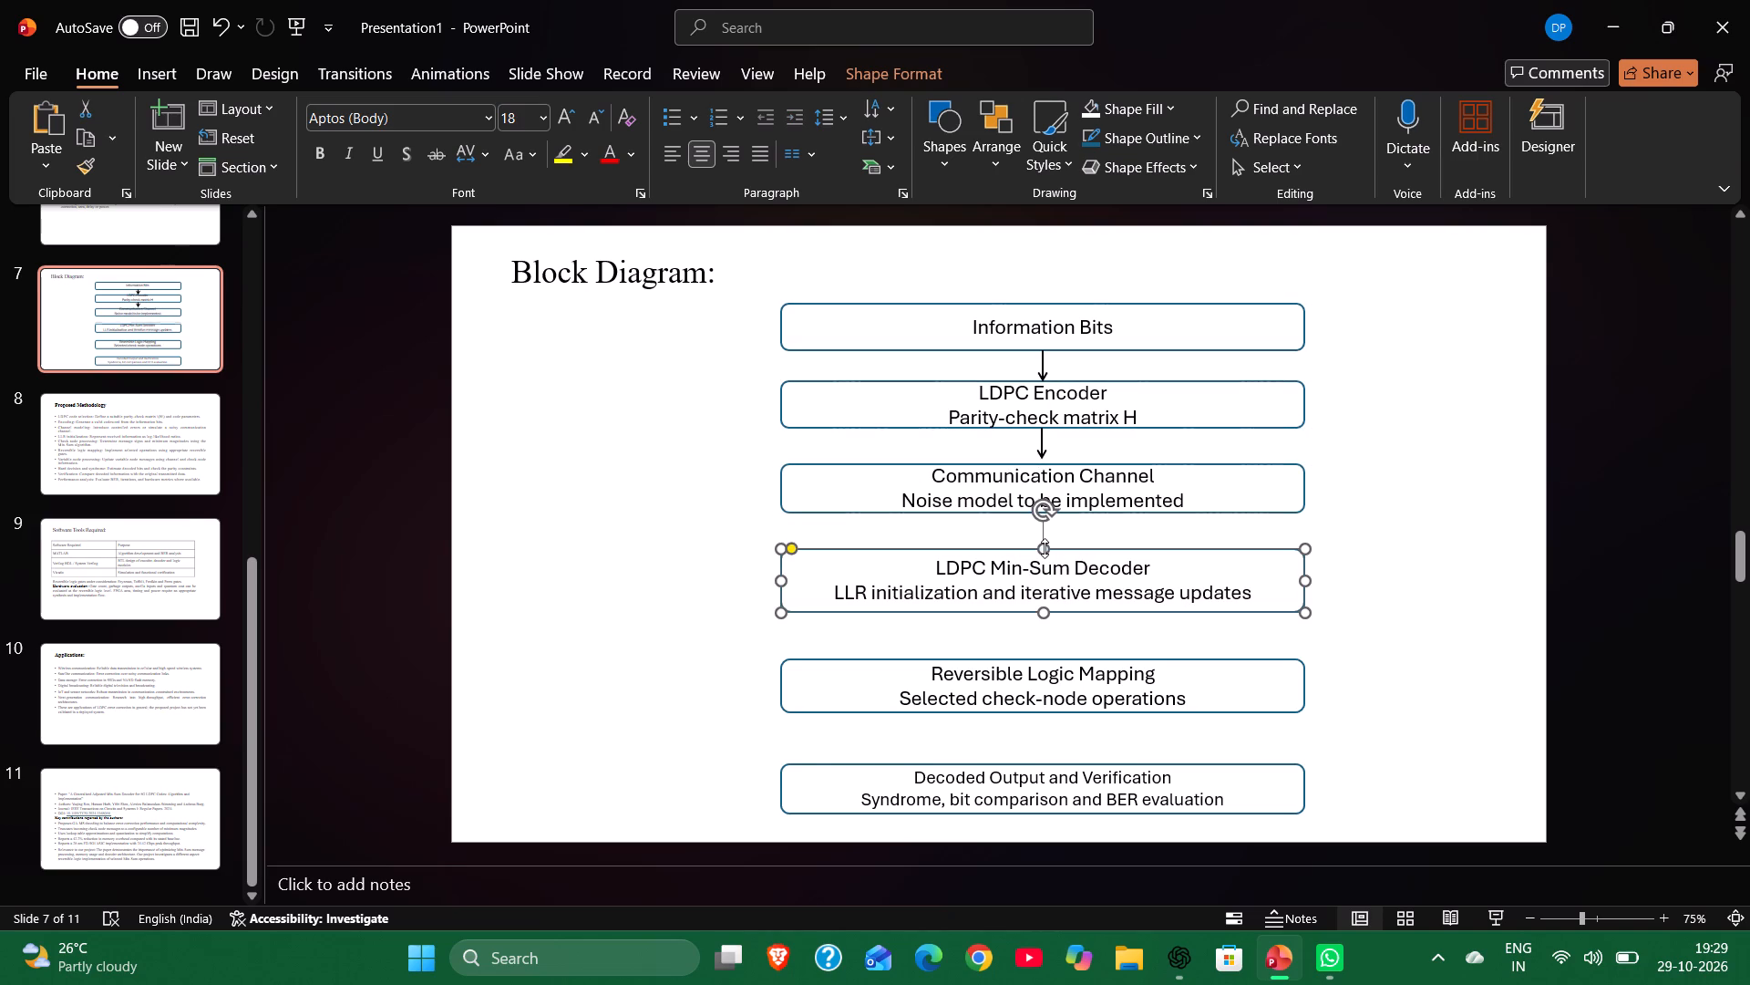
click(1045, 612)
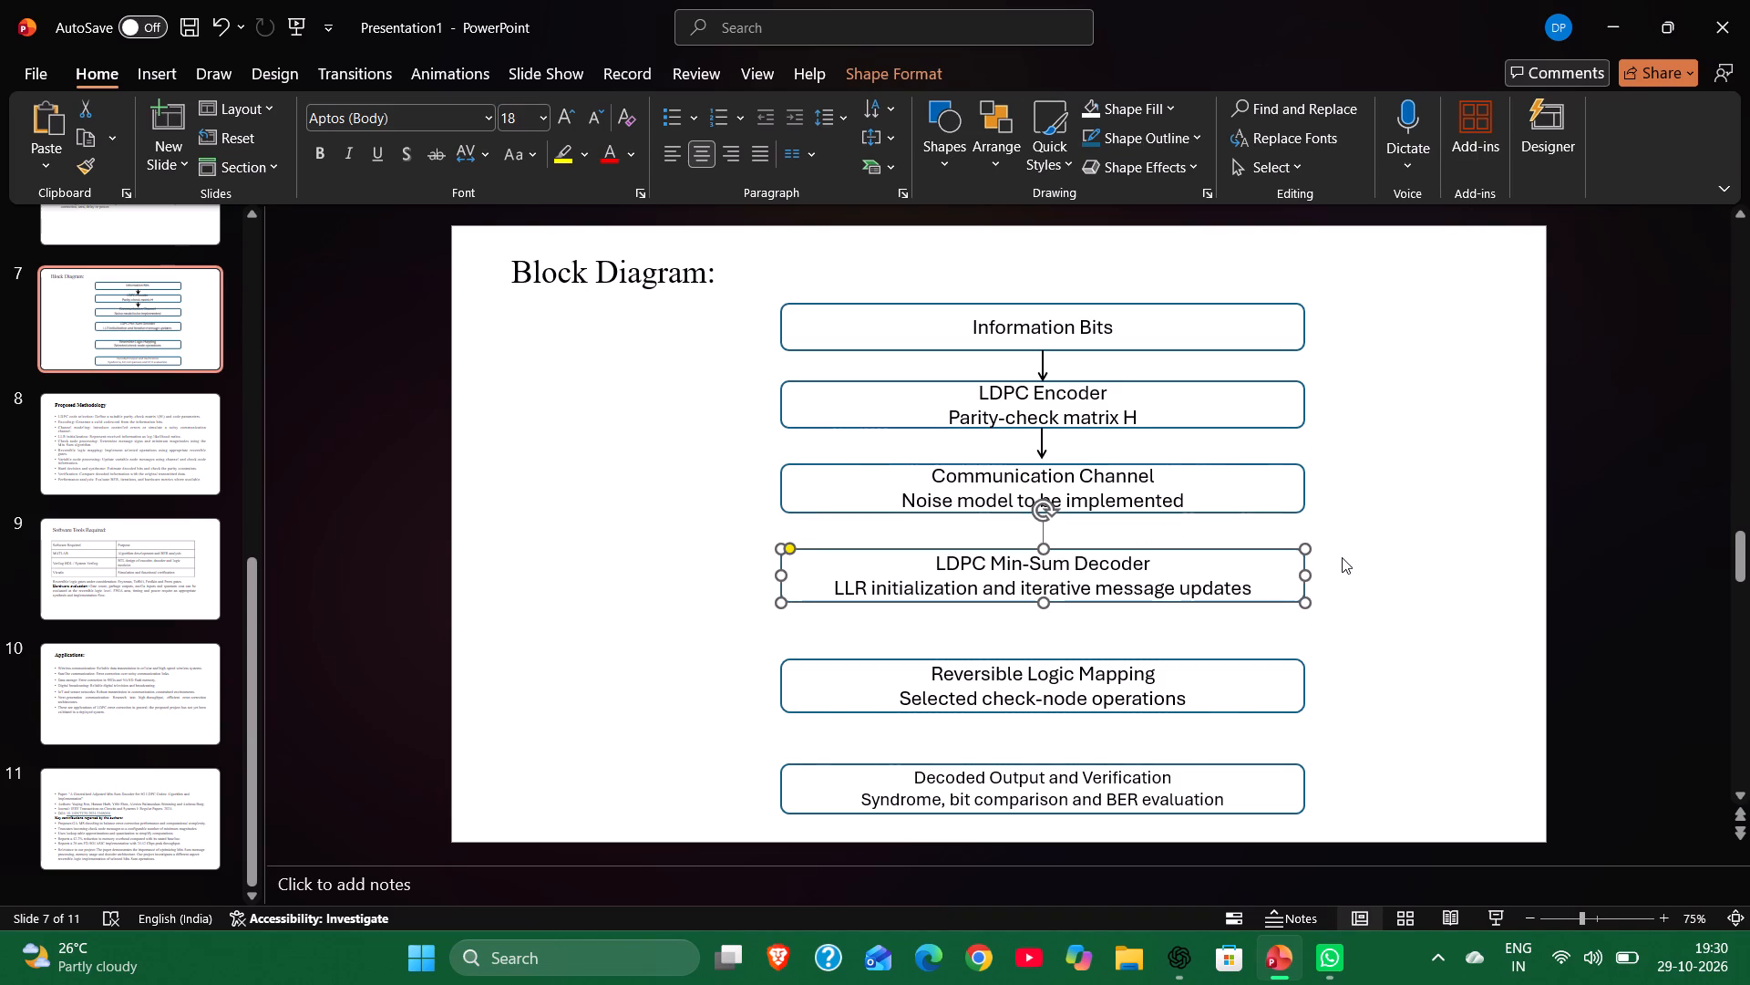
click(1366, 558)
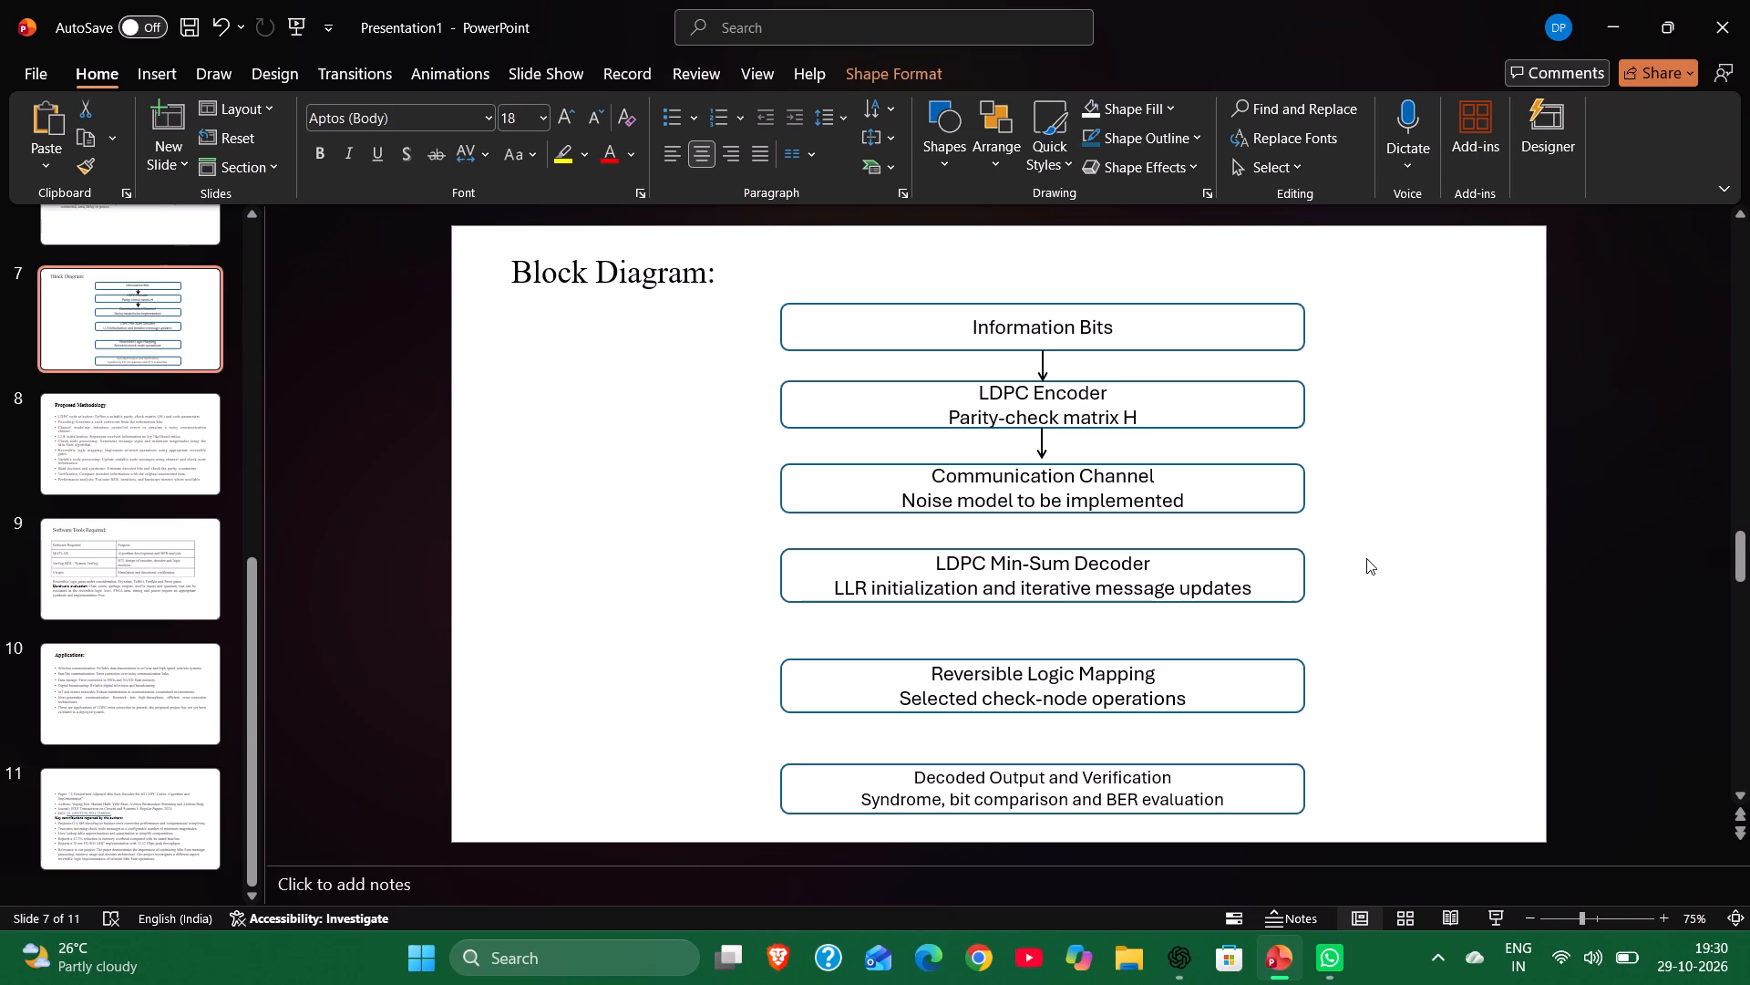
Raise the top edge of the Communication Channel box to meet the tip of the arrow above it, and deselect the box.
click(1115, 516)
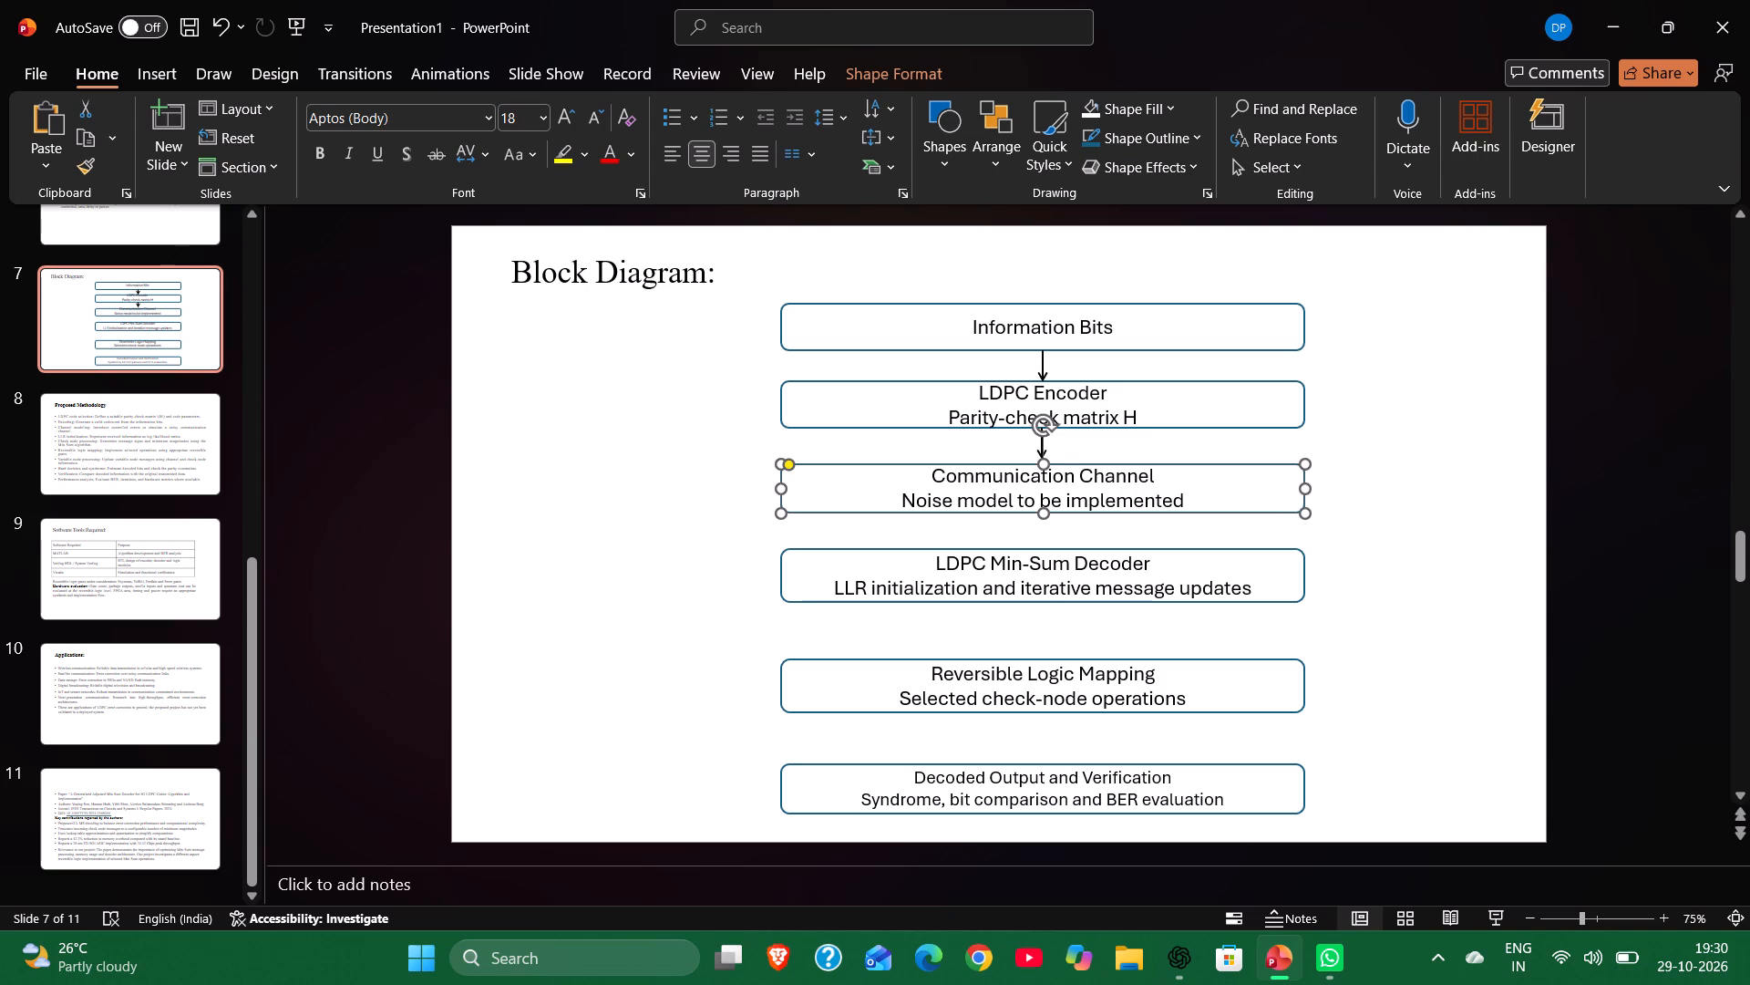
click(1046, 461)
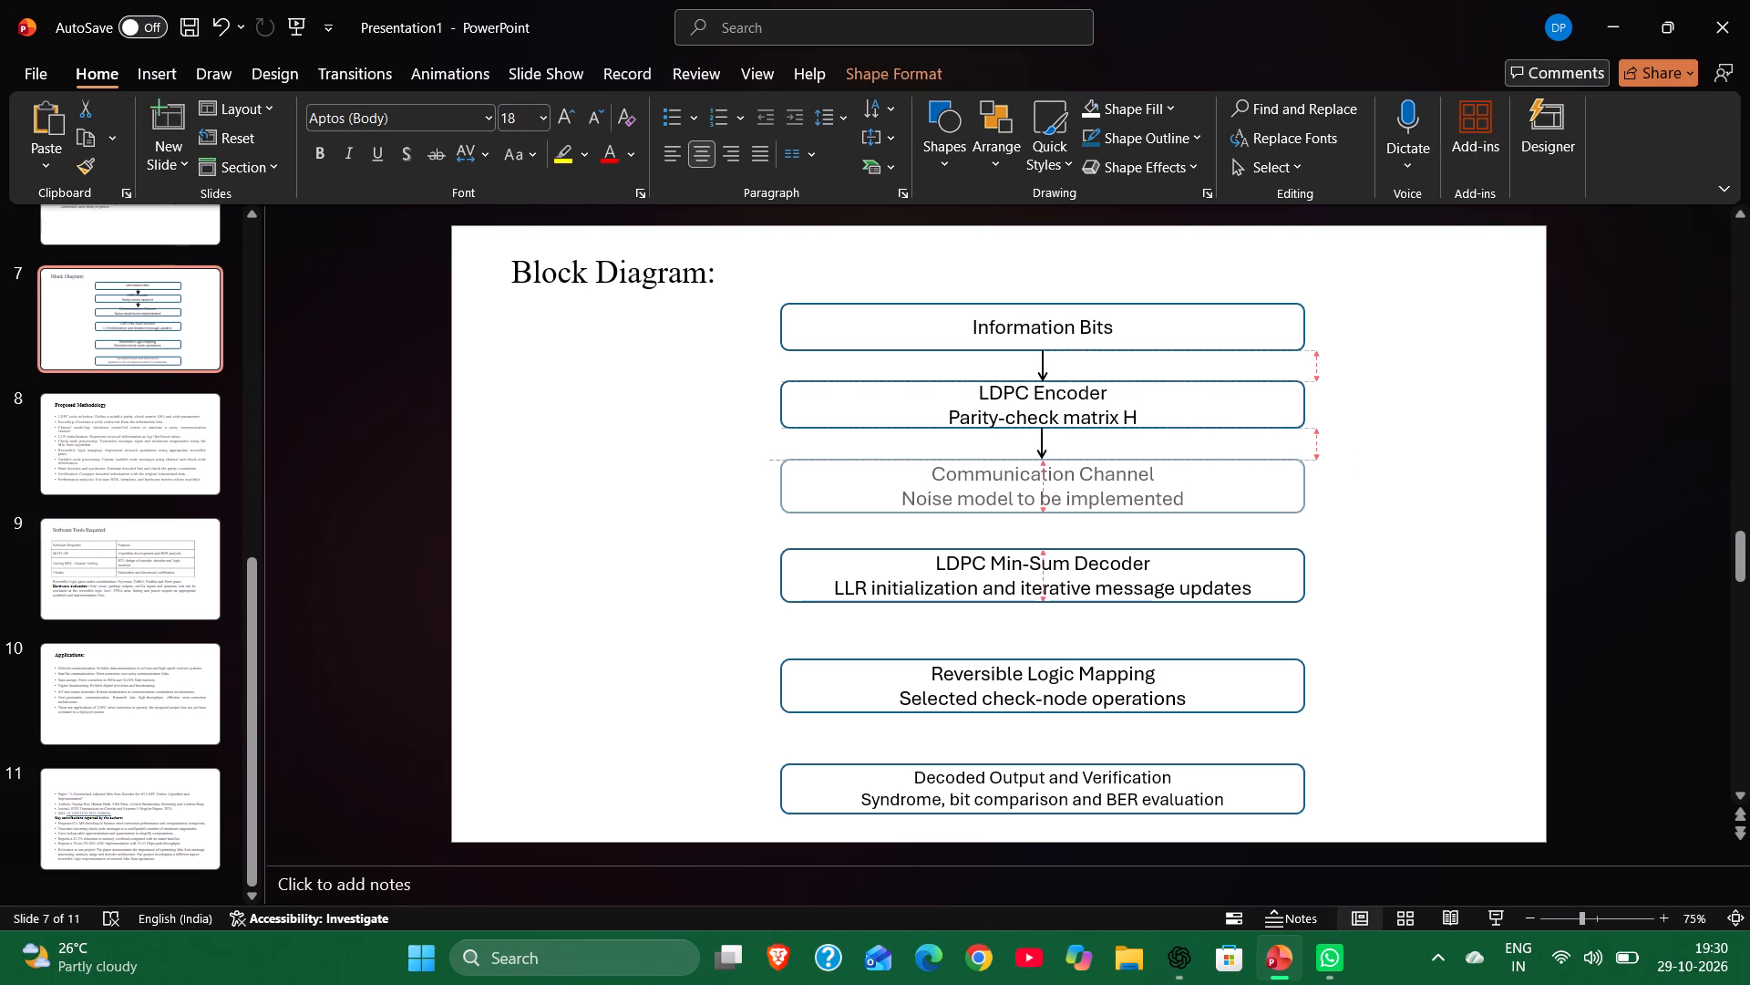
click(1042, 532)
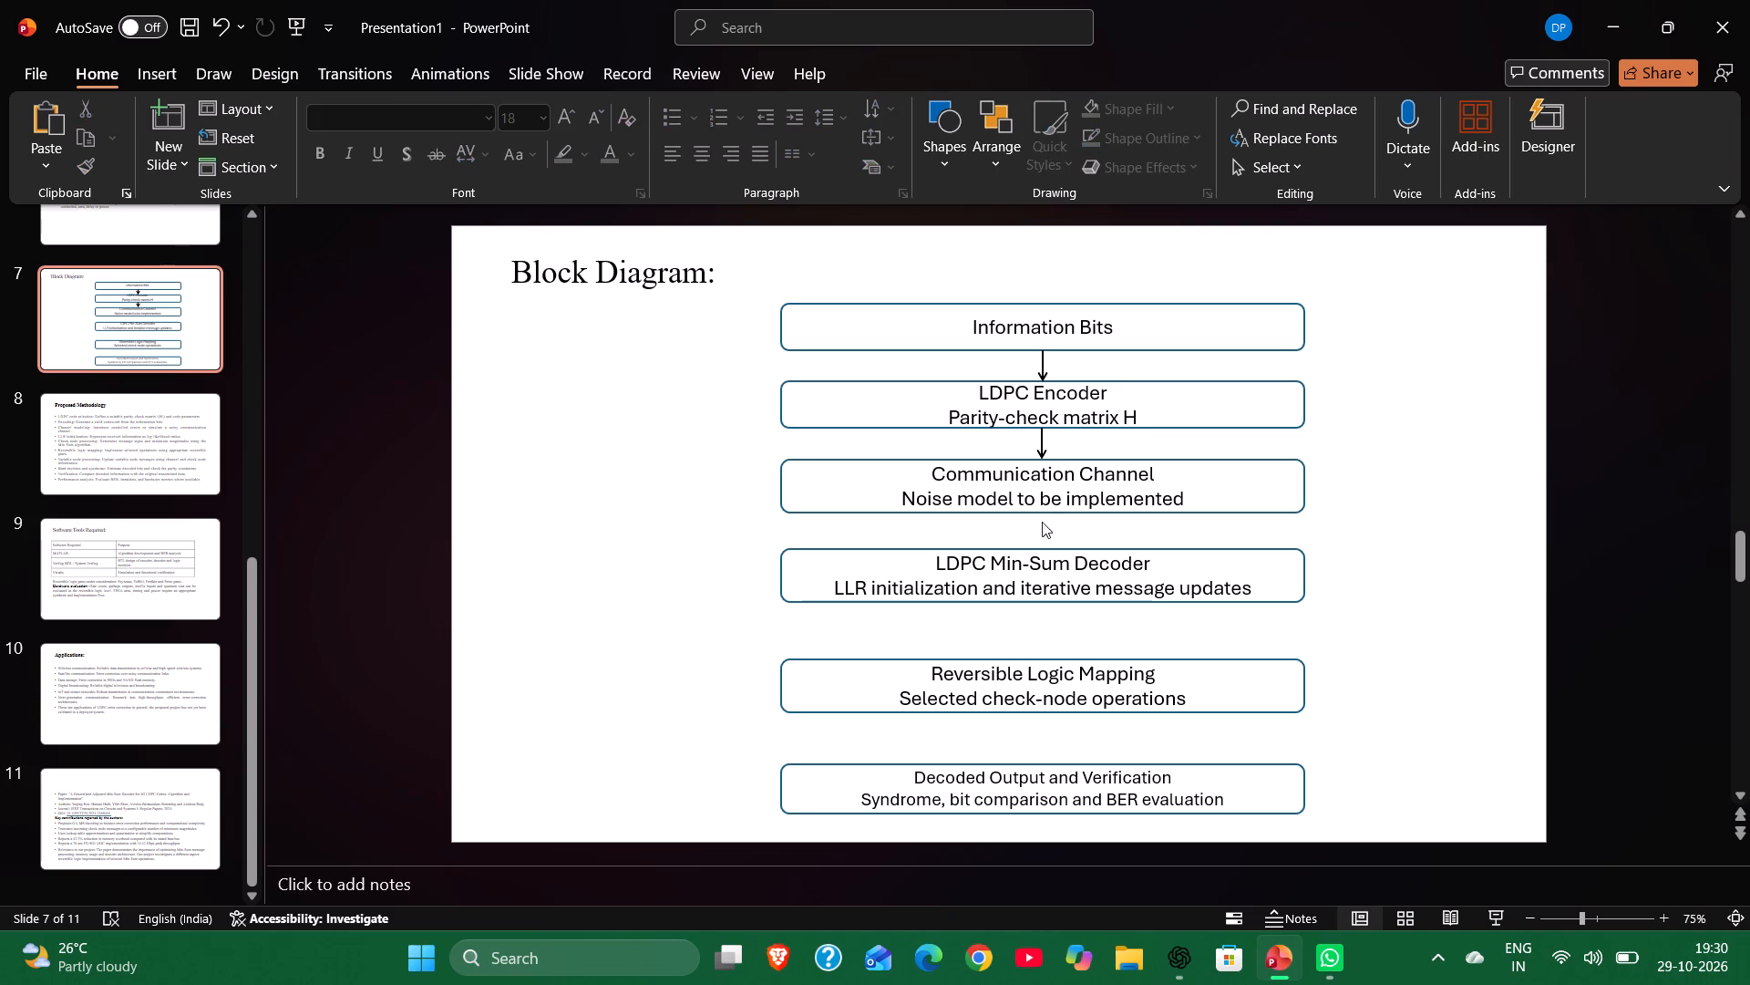
click(1042, 515)
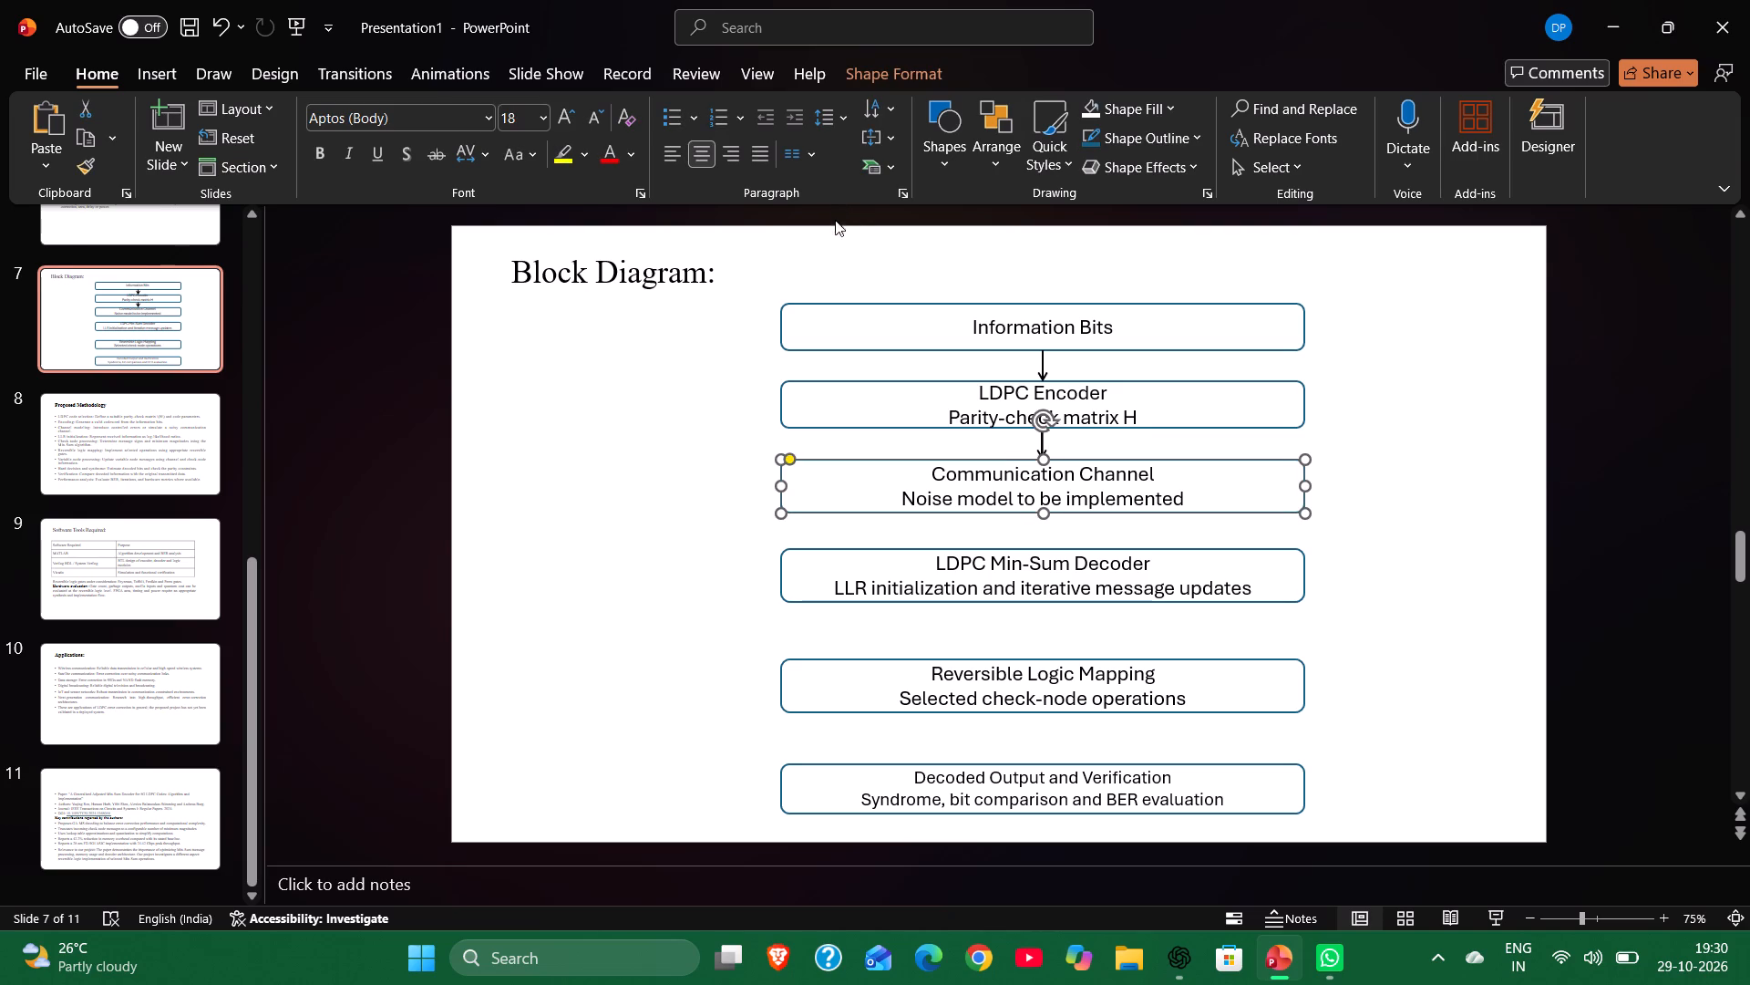
key(ctrl+v)
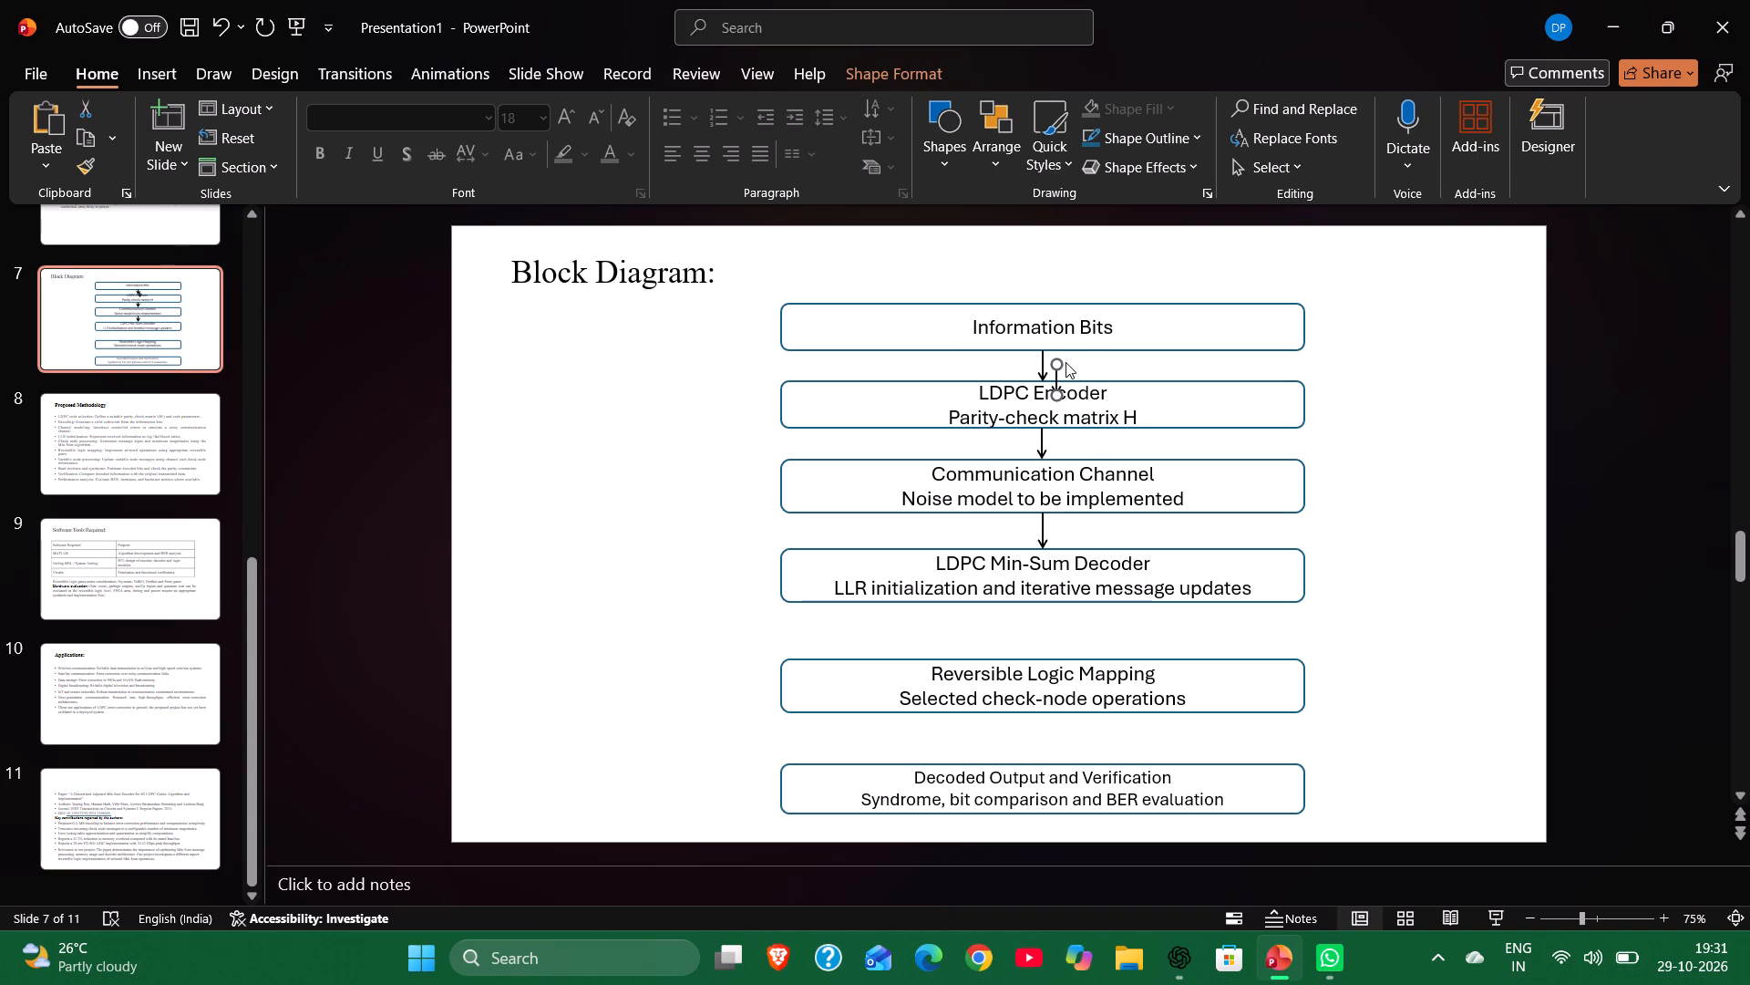
click(1062, 364)
drag(1053, 374, 1040, 614)
drag(1040, 614, 1037, 612)
Raise the top and bottom edges of the Reversible Logic Mapping box slightly, bringing it closer to the arrow above.
click(1046, 681)
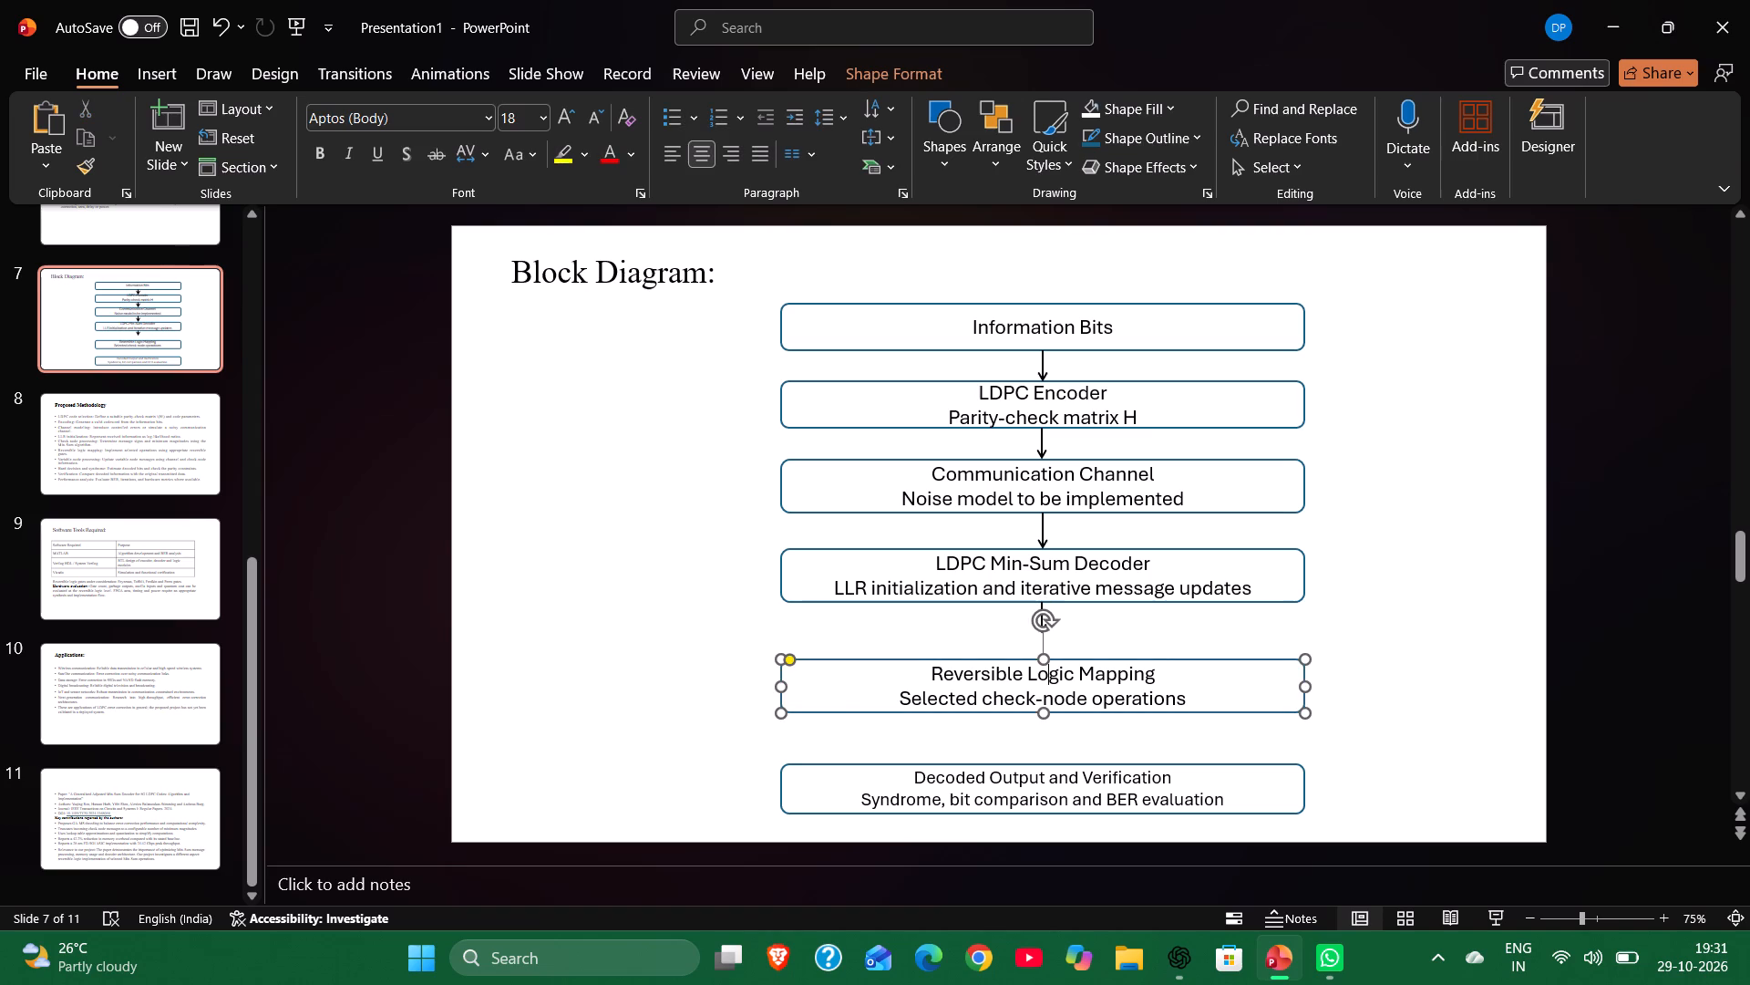
drag(1044, 661, 1043, 651)
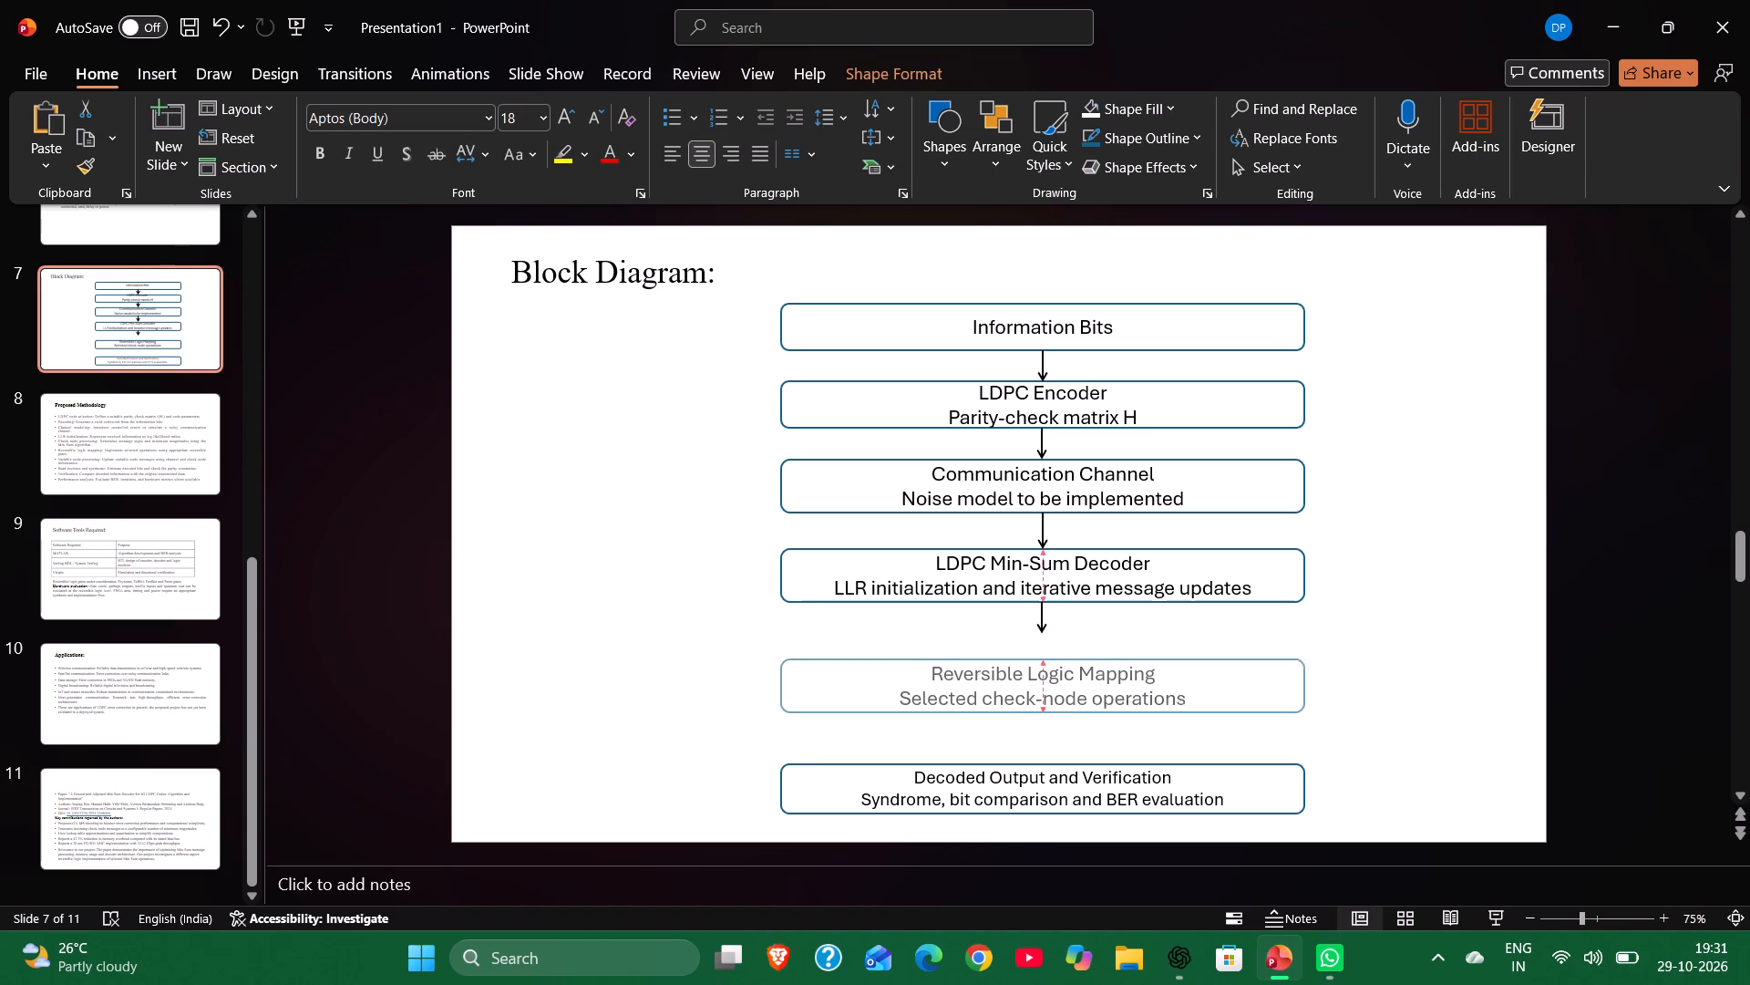
drag(1043, 651, 1042, 648)
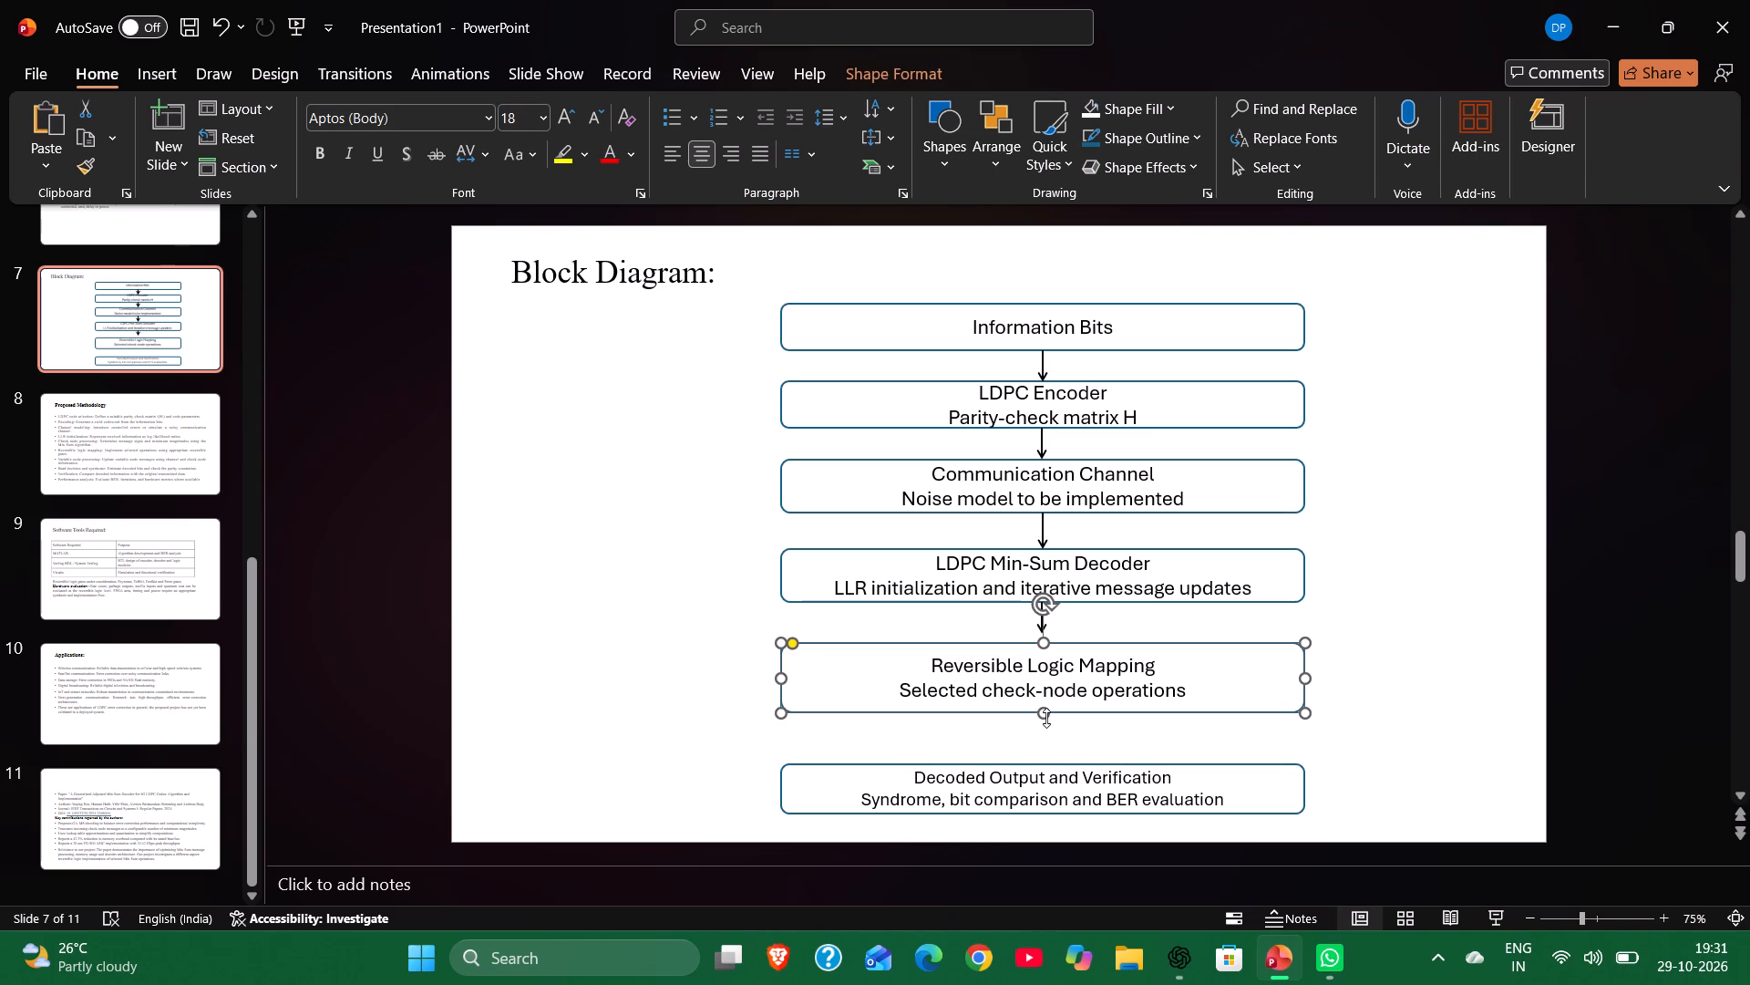
click(1046, 718)
drag(1042, 710, 1041, 694)
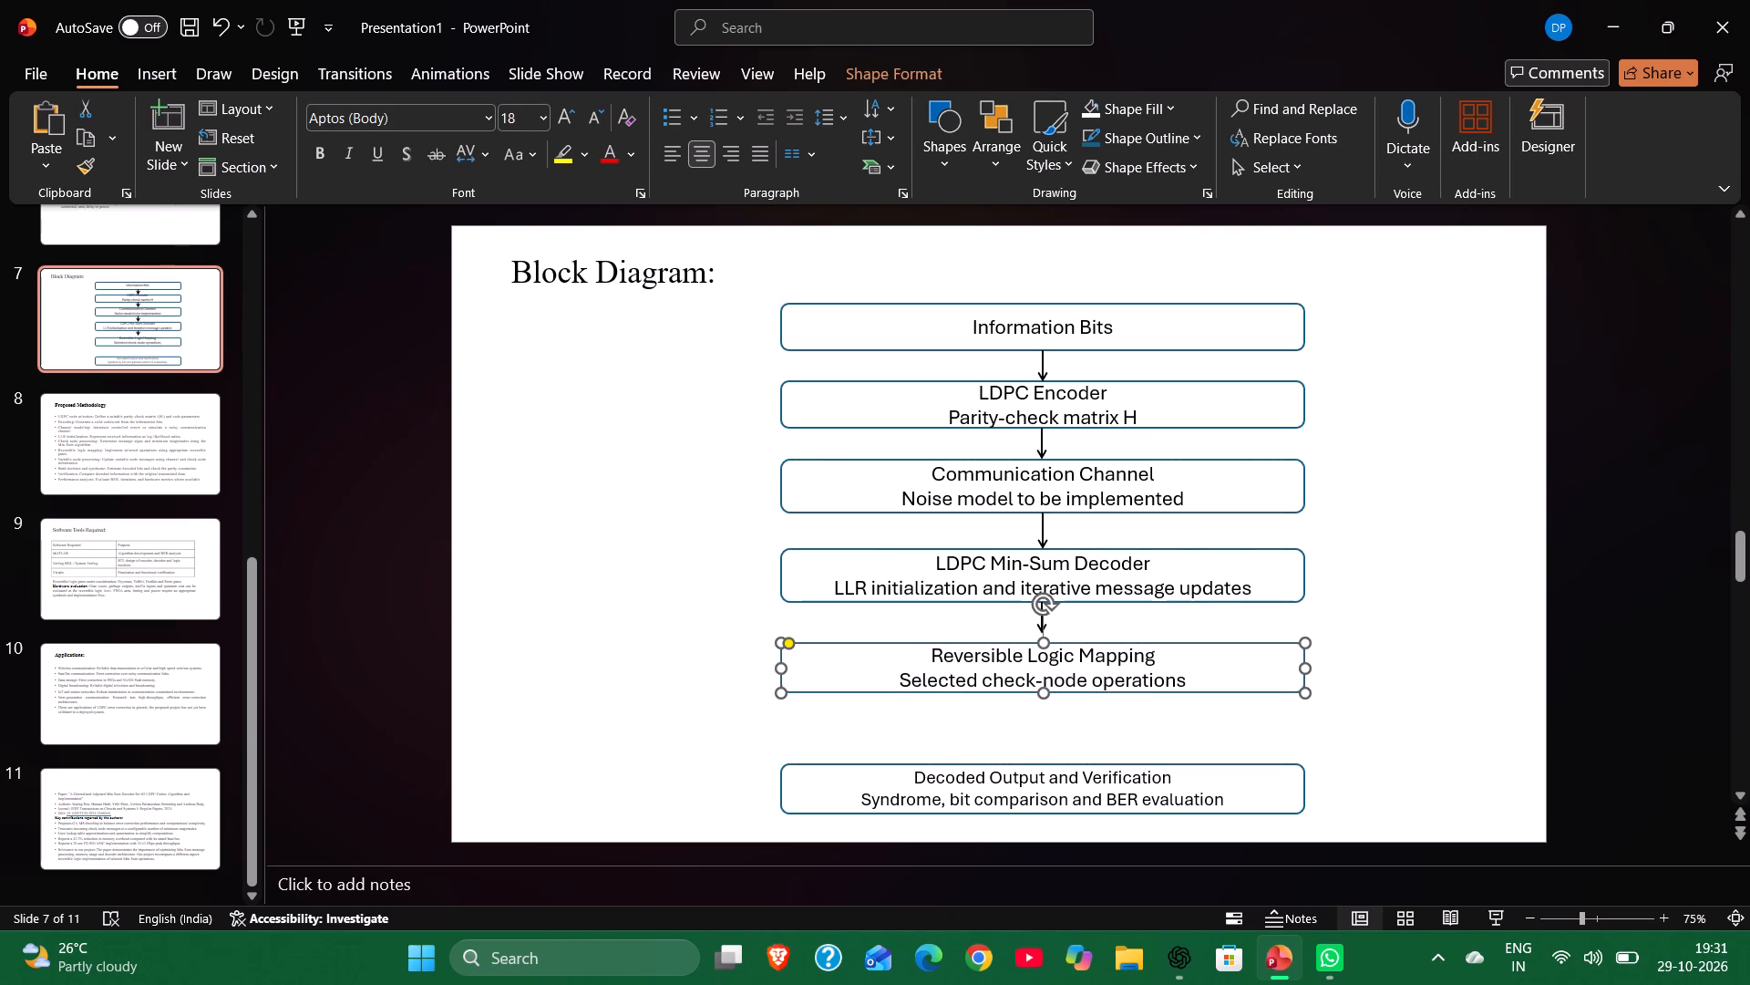
Extend the tip of the arrow below LDPC Min-Sum Decoder and attach it to the top edge of Reversible Logic Mapping.
click(1037, 626)
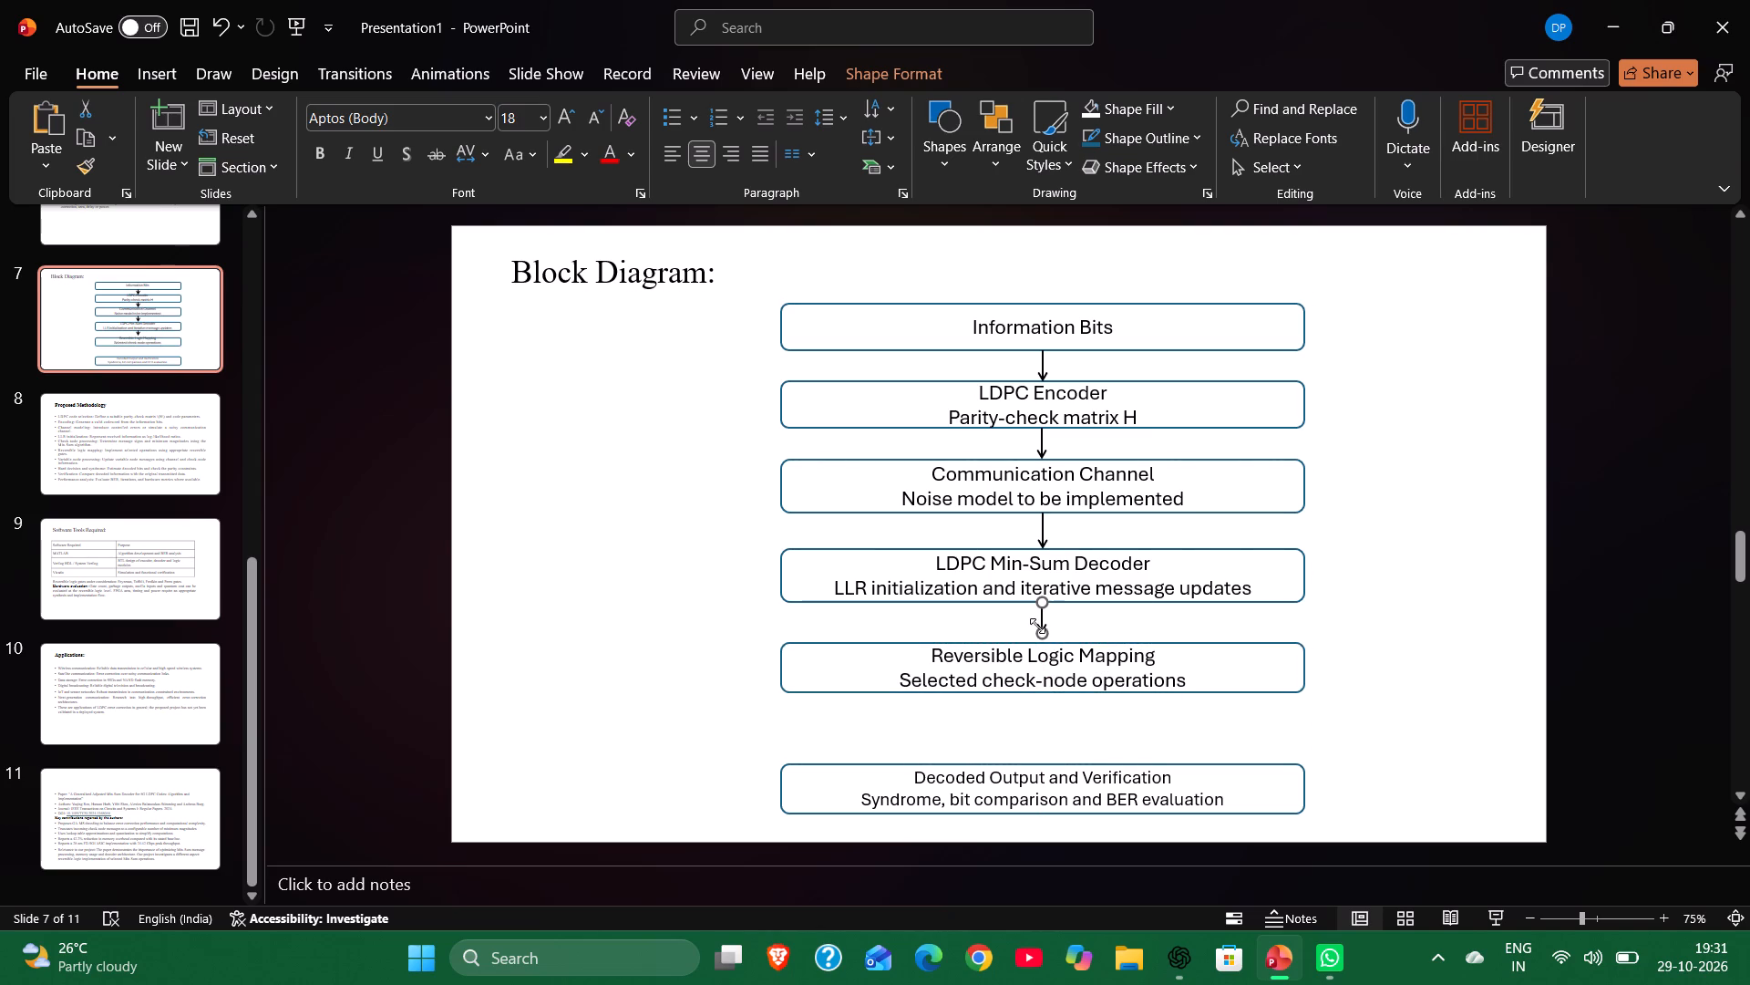
drag(1042, 633, 1042, 638)
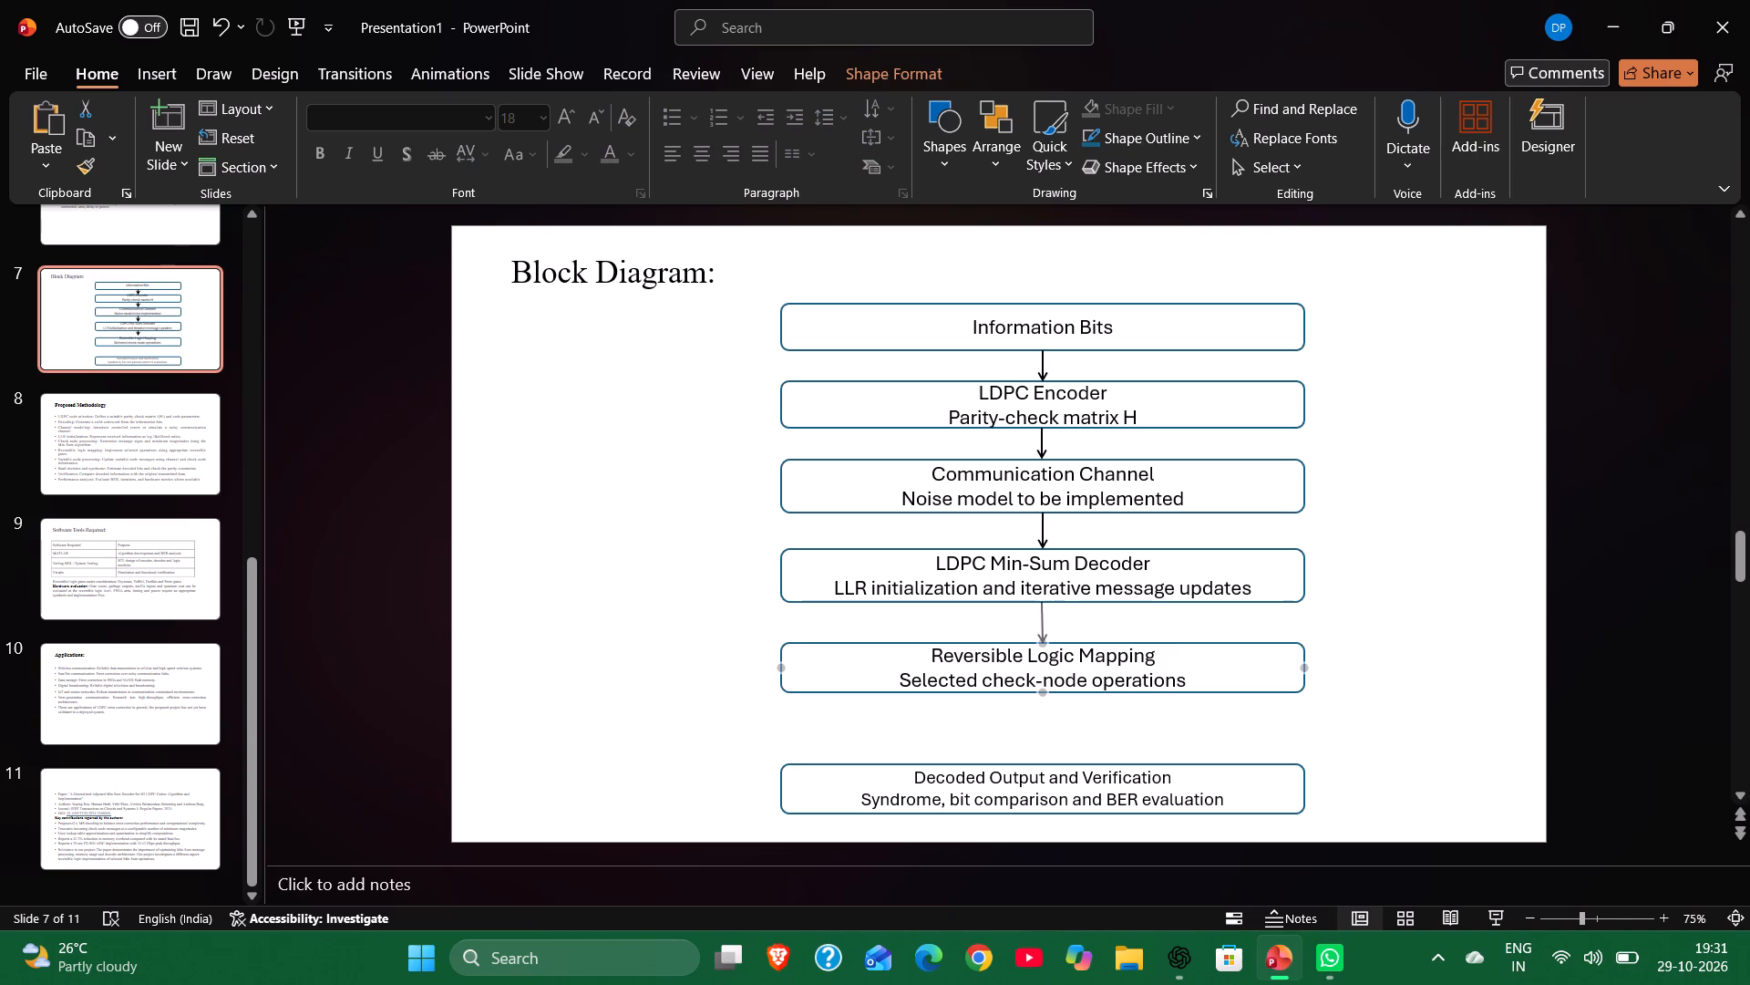
drag(1042, 638, 1042, 643)
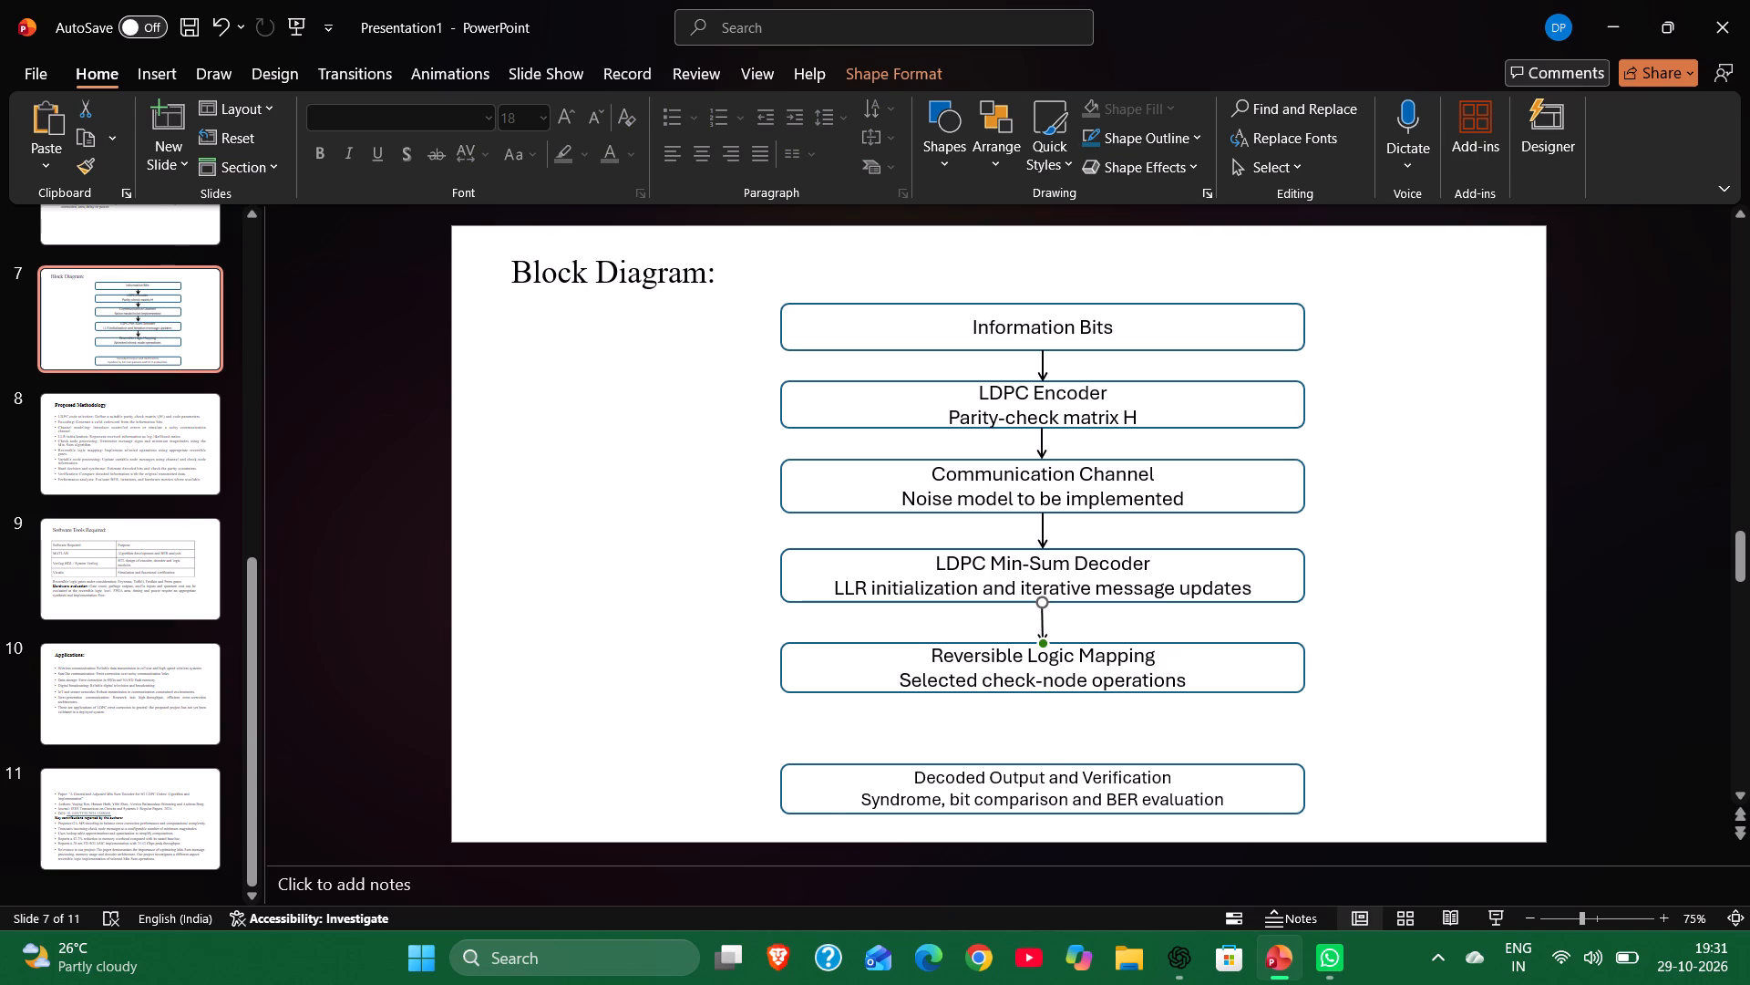
click(1042, 804)
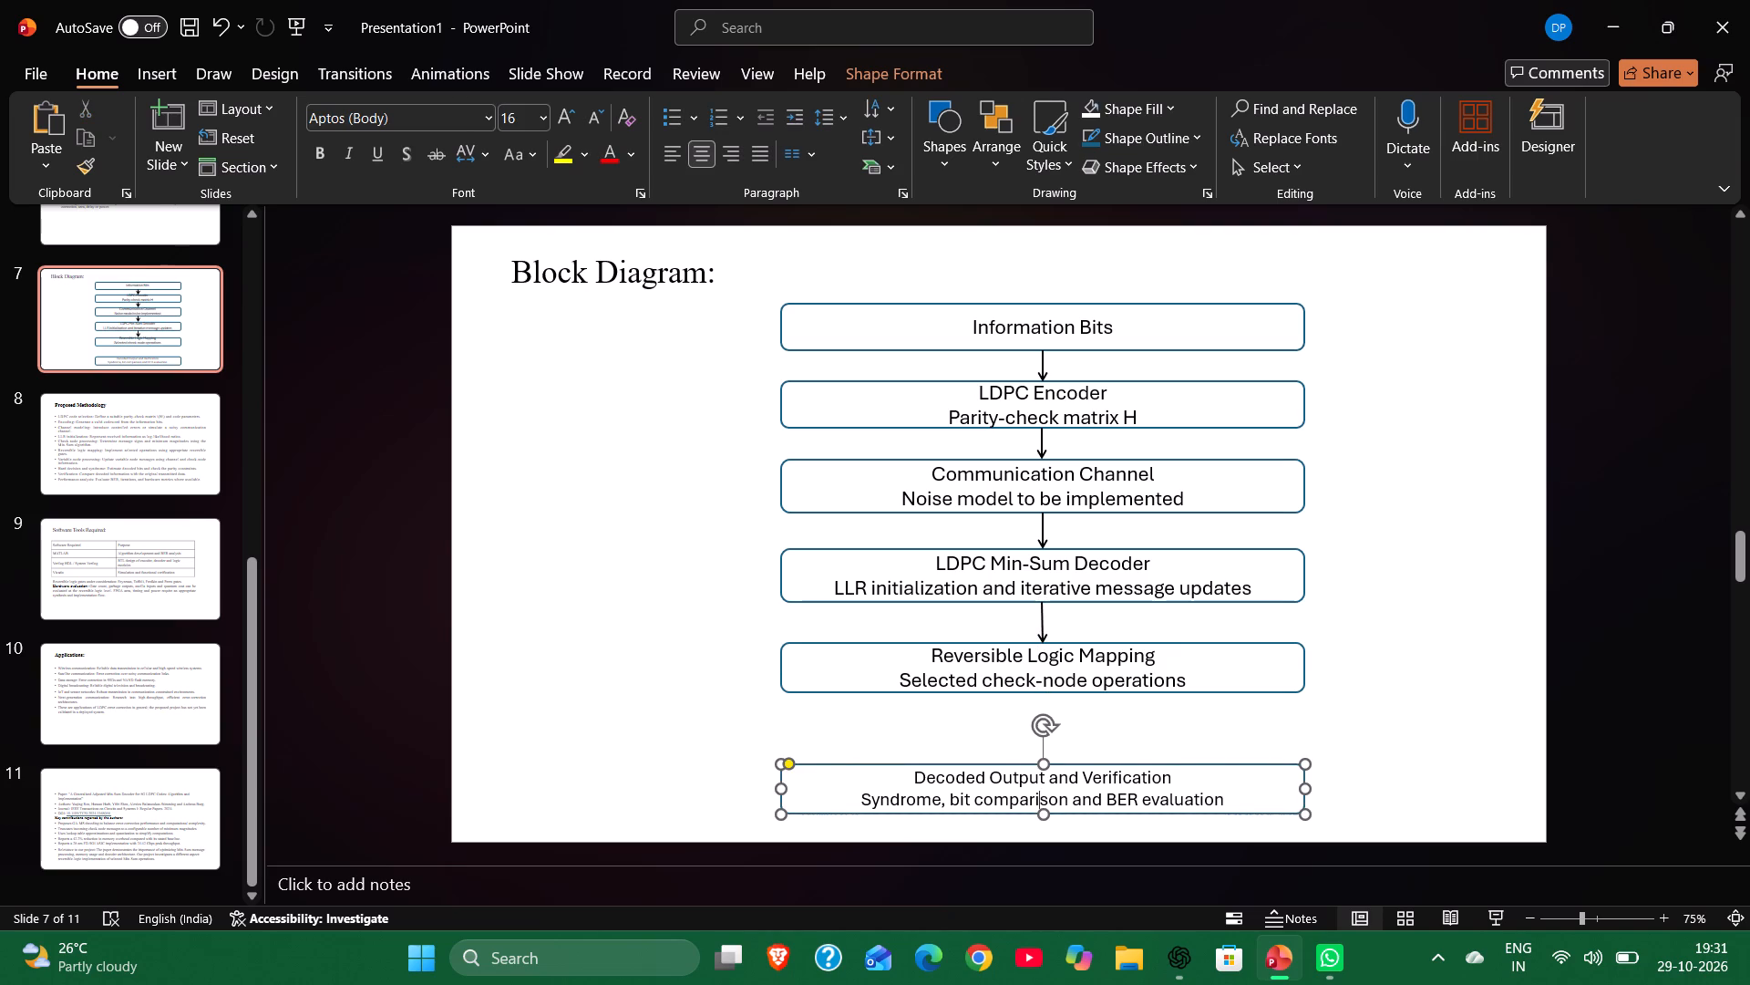
click(1042, 638)
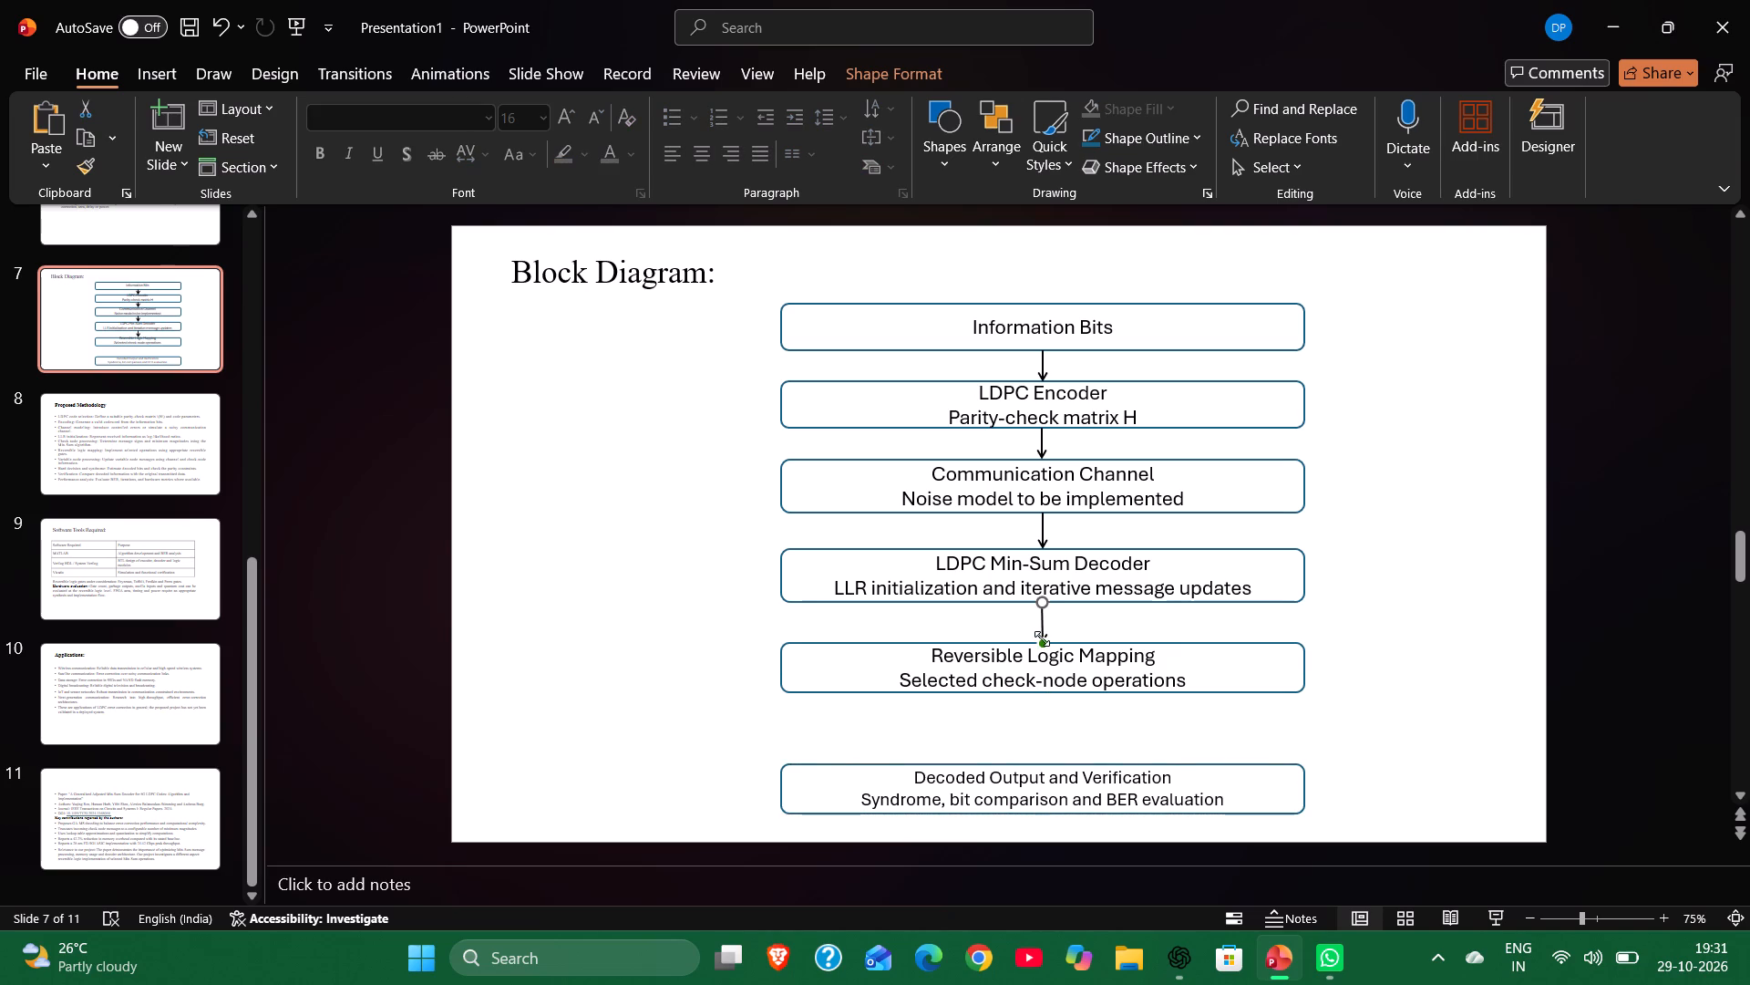
click(1043, 642)
Raise the top and bottom edges of the Decoded Output and Verification box, moving it closer to Reversible Logic Mapping.
click(1057, 787)
drag(1046, 764, 1046, 734)
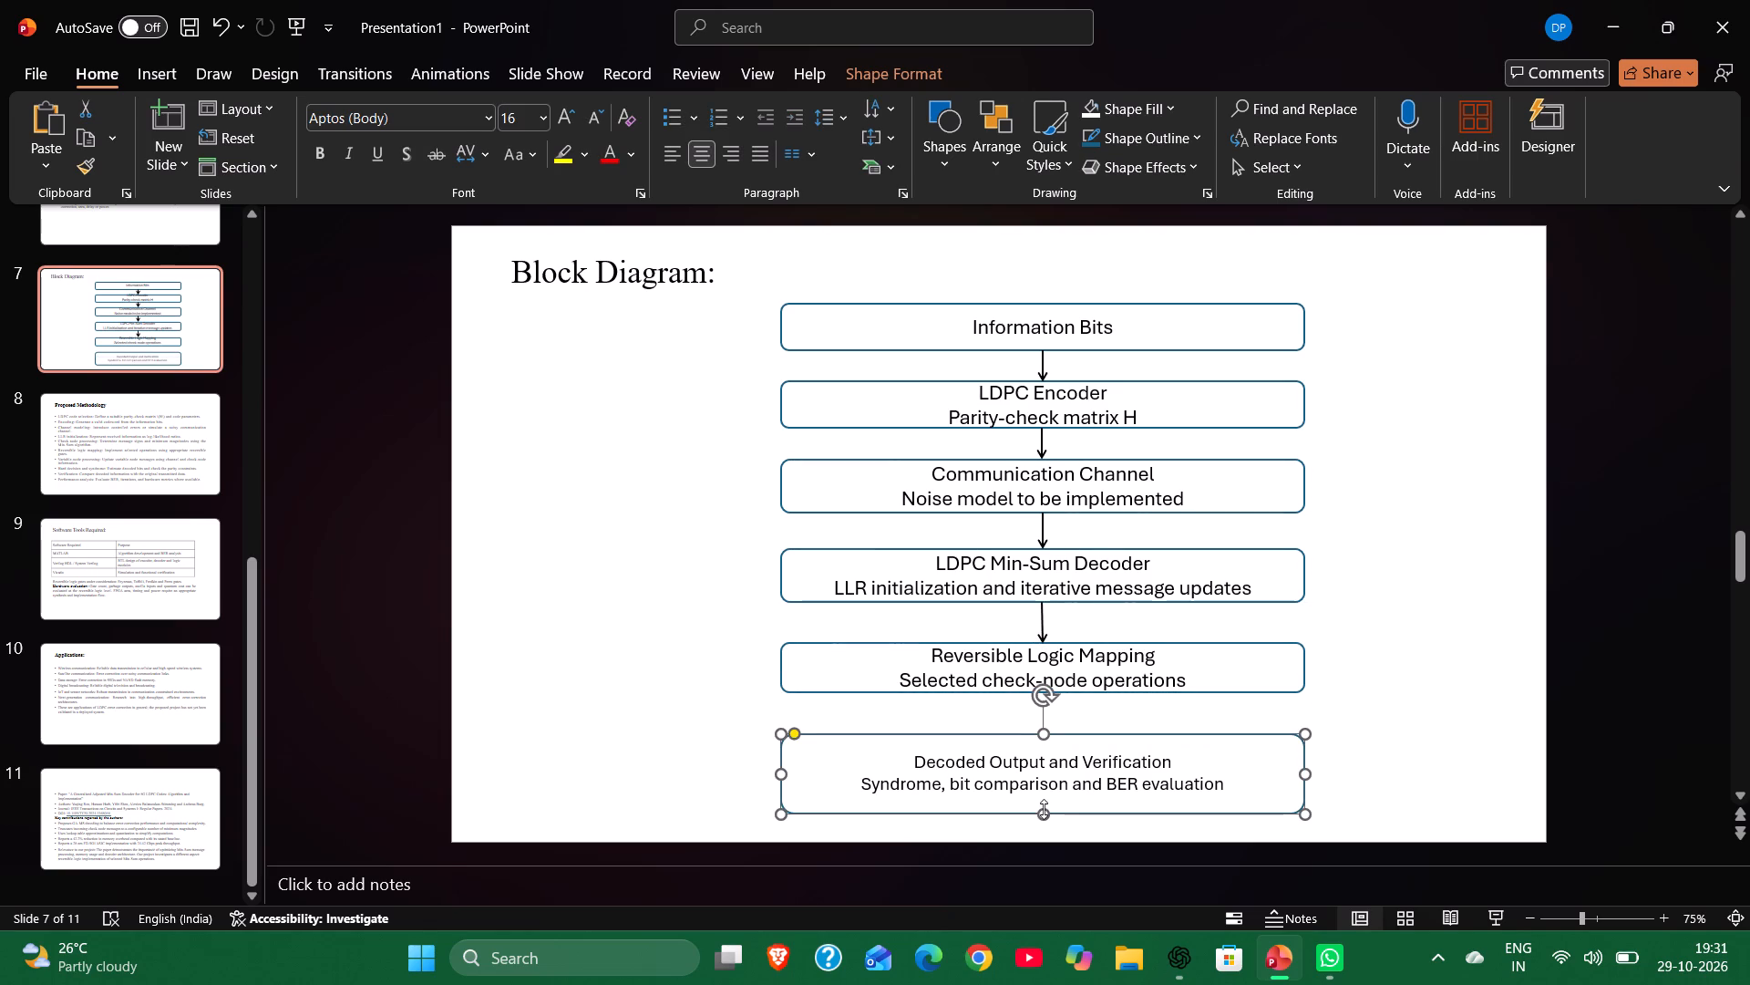
drag(1044, 809, 1044, 789)
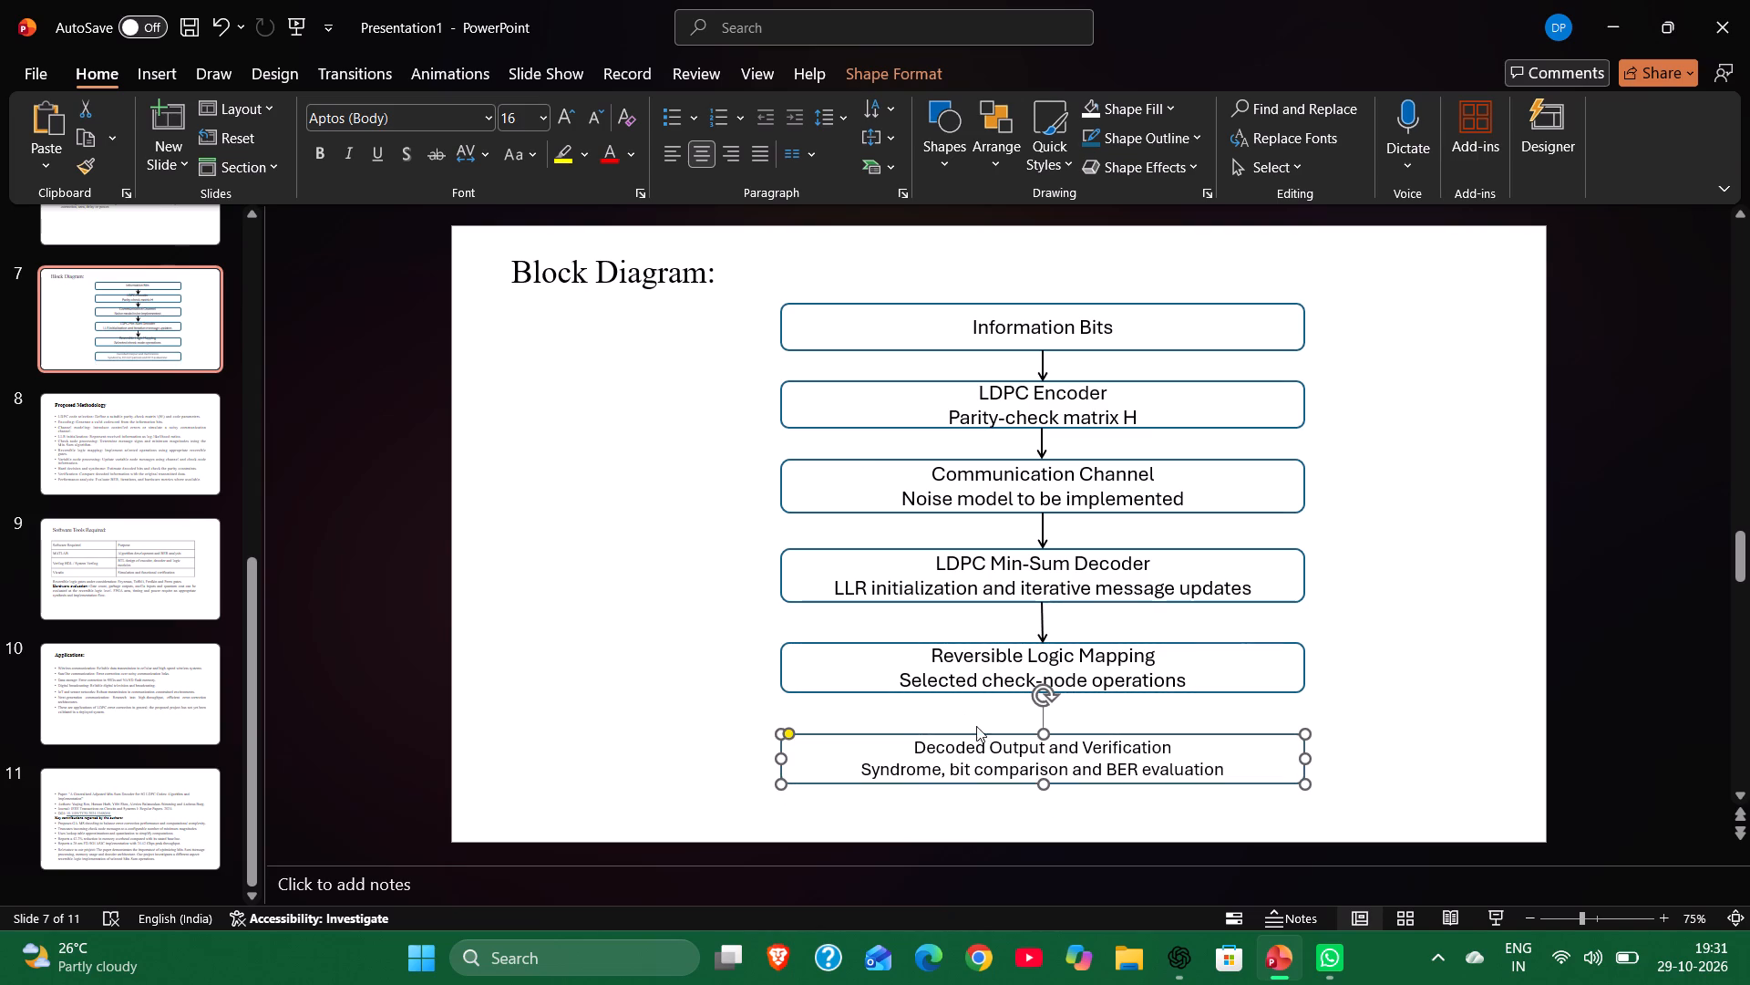
Paste the black arrow below Reversible Logic Mapping and extend its tip to the top edge of Decoded Output and Verification.
key(ctrl+v)
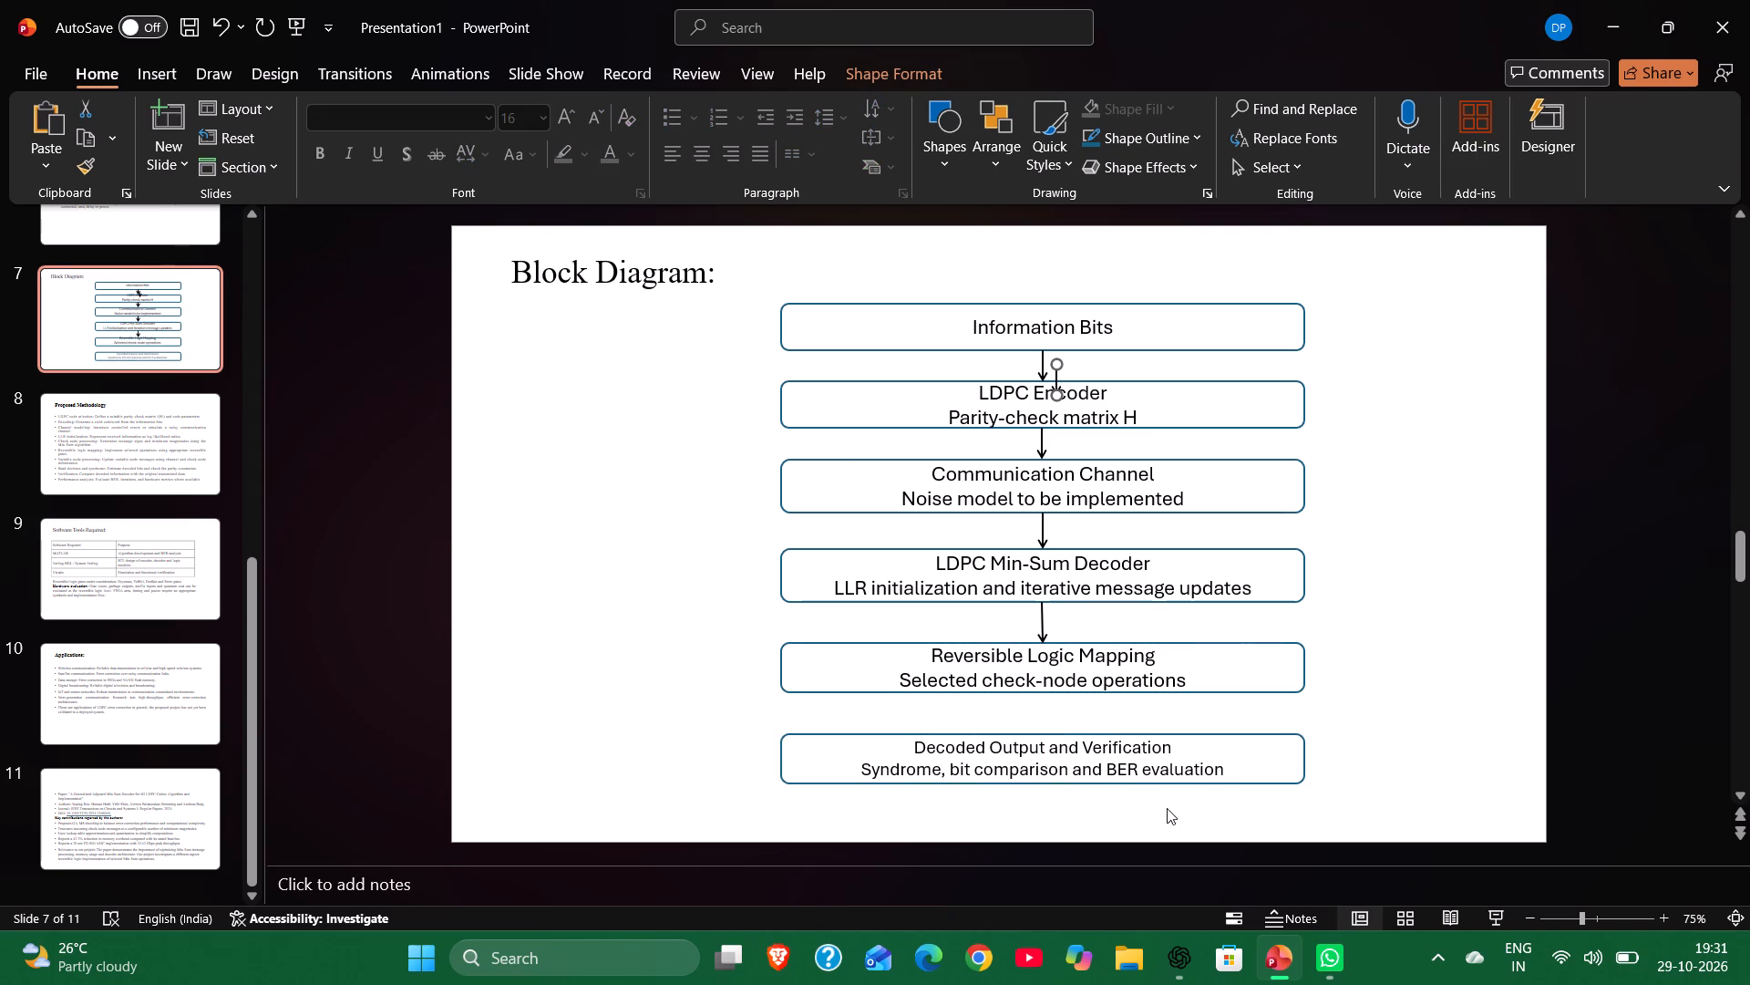
click(1359, 728)
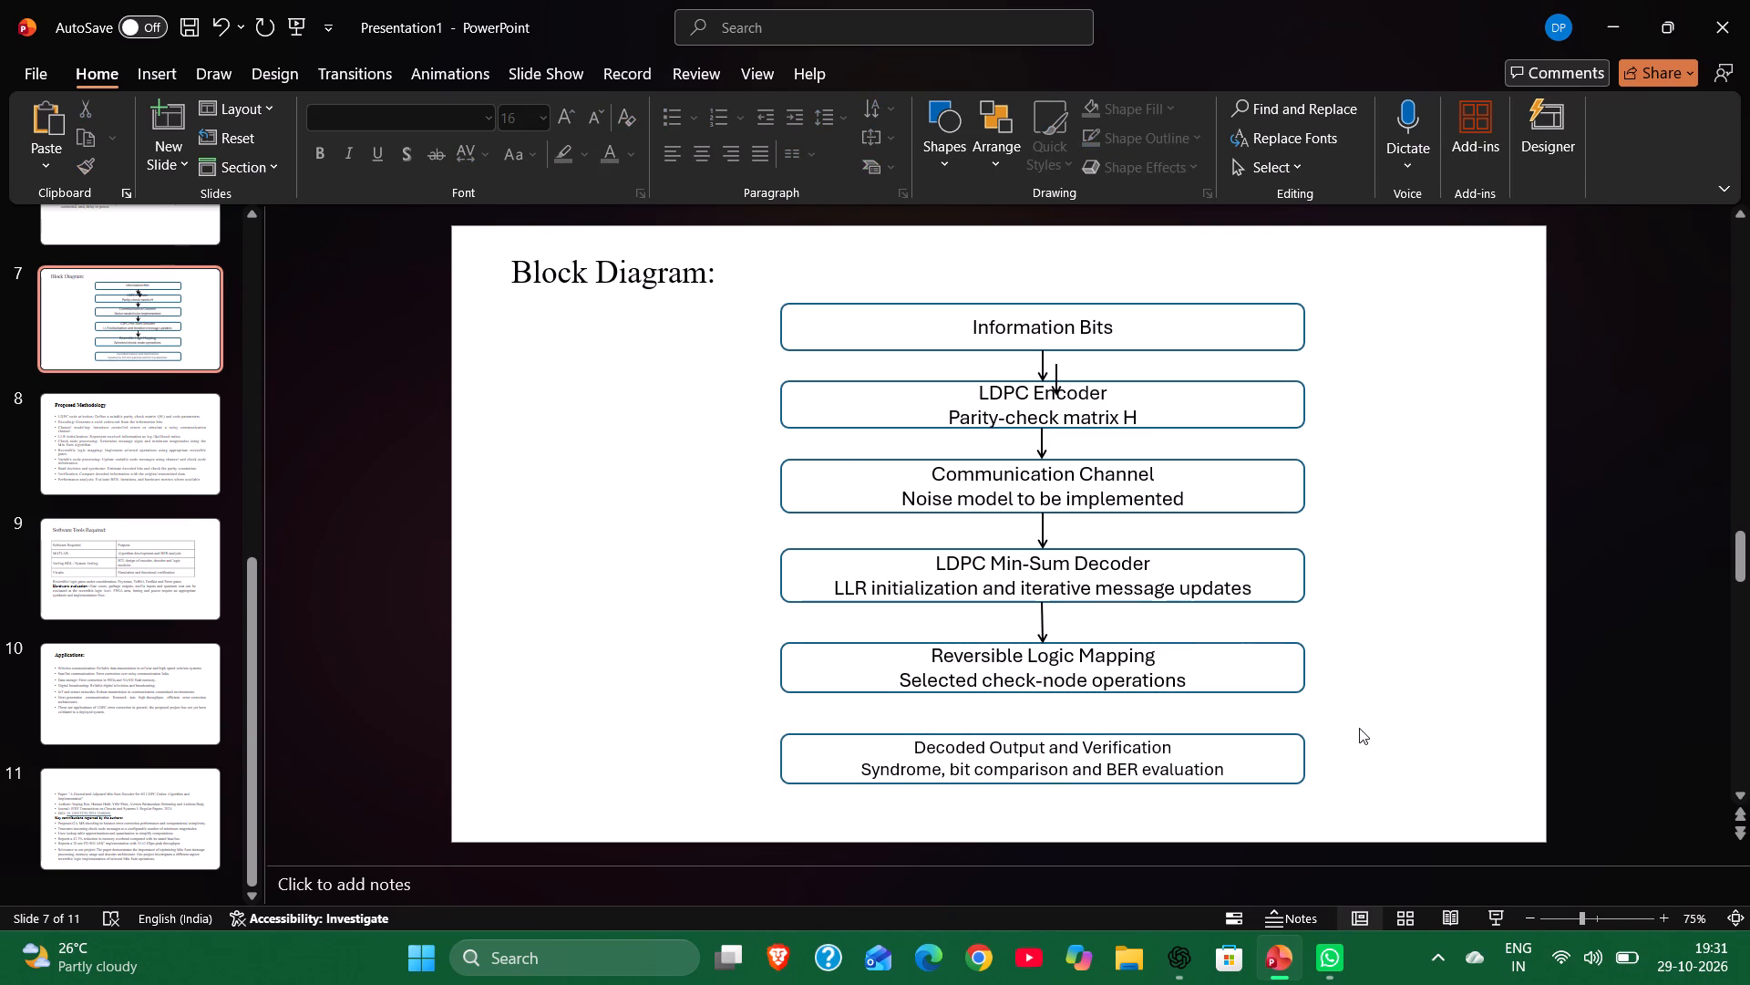
key(ctrl+v)
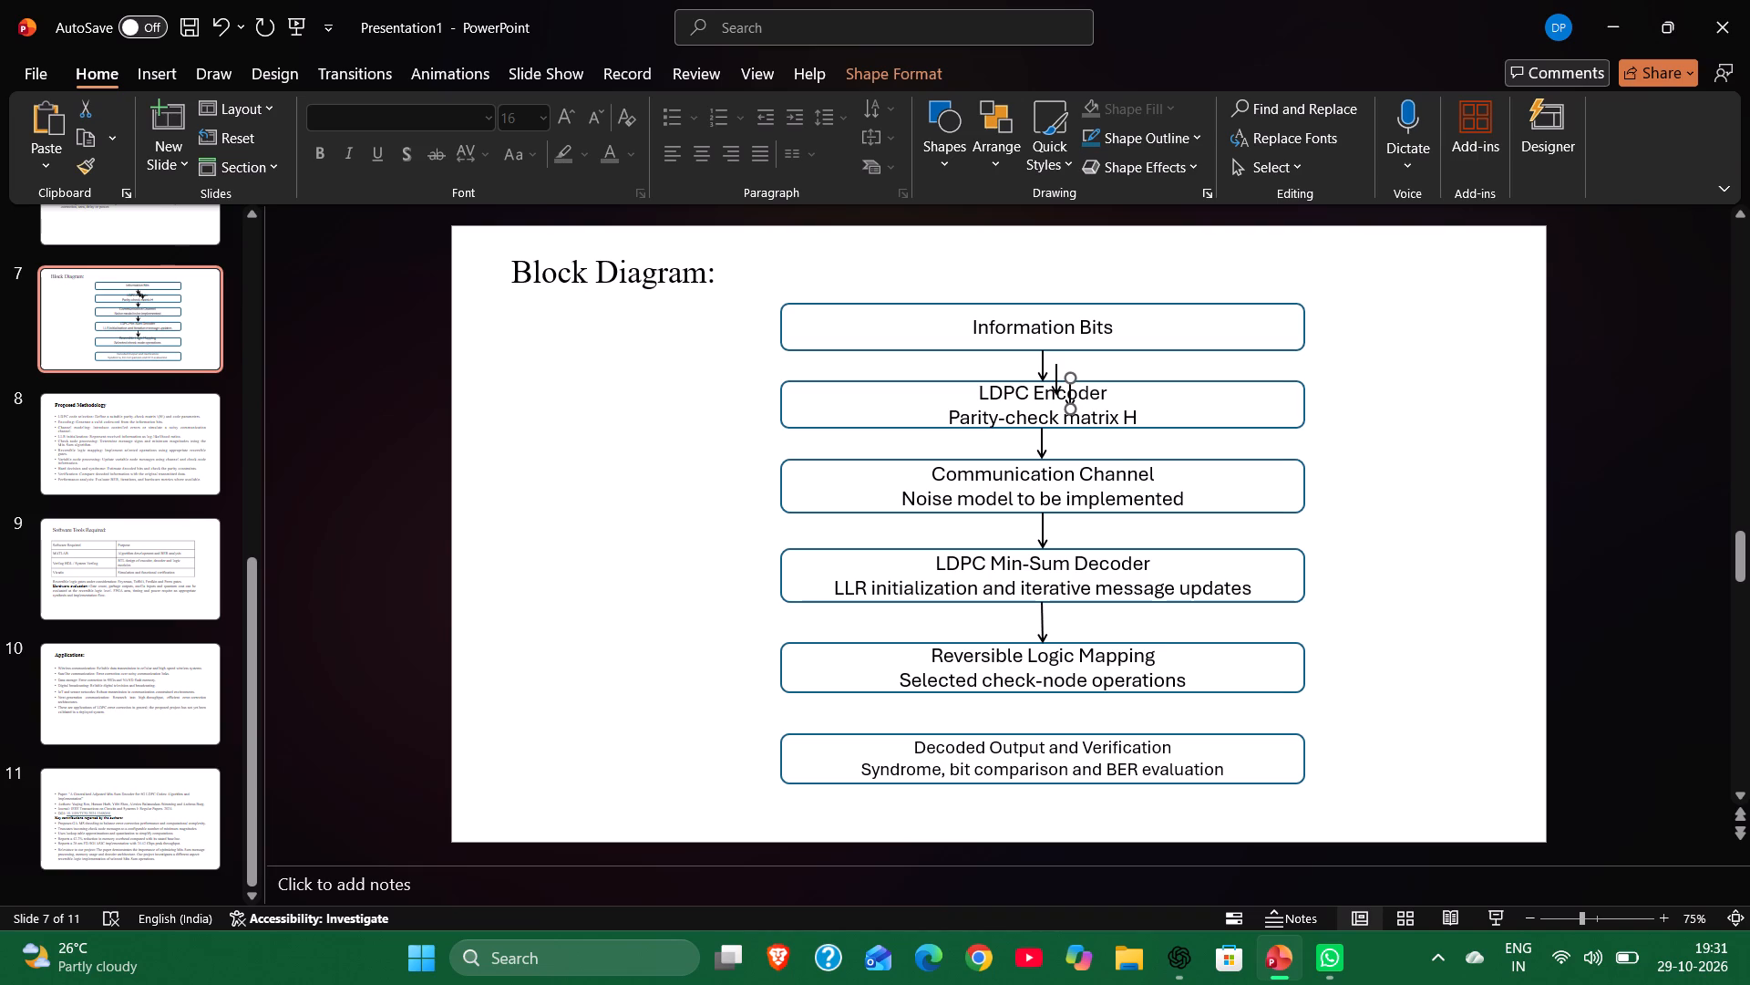
drag(1069, 393, 1069, 449)
drag(1069, 449, 1038, 703)
drag(1038, 703, 1041, 702)
drag(1044, 721, 1044, 731)
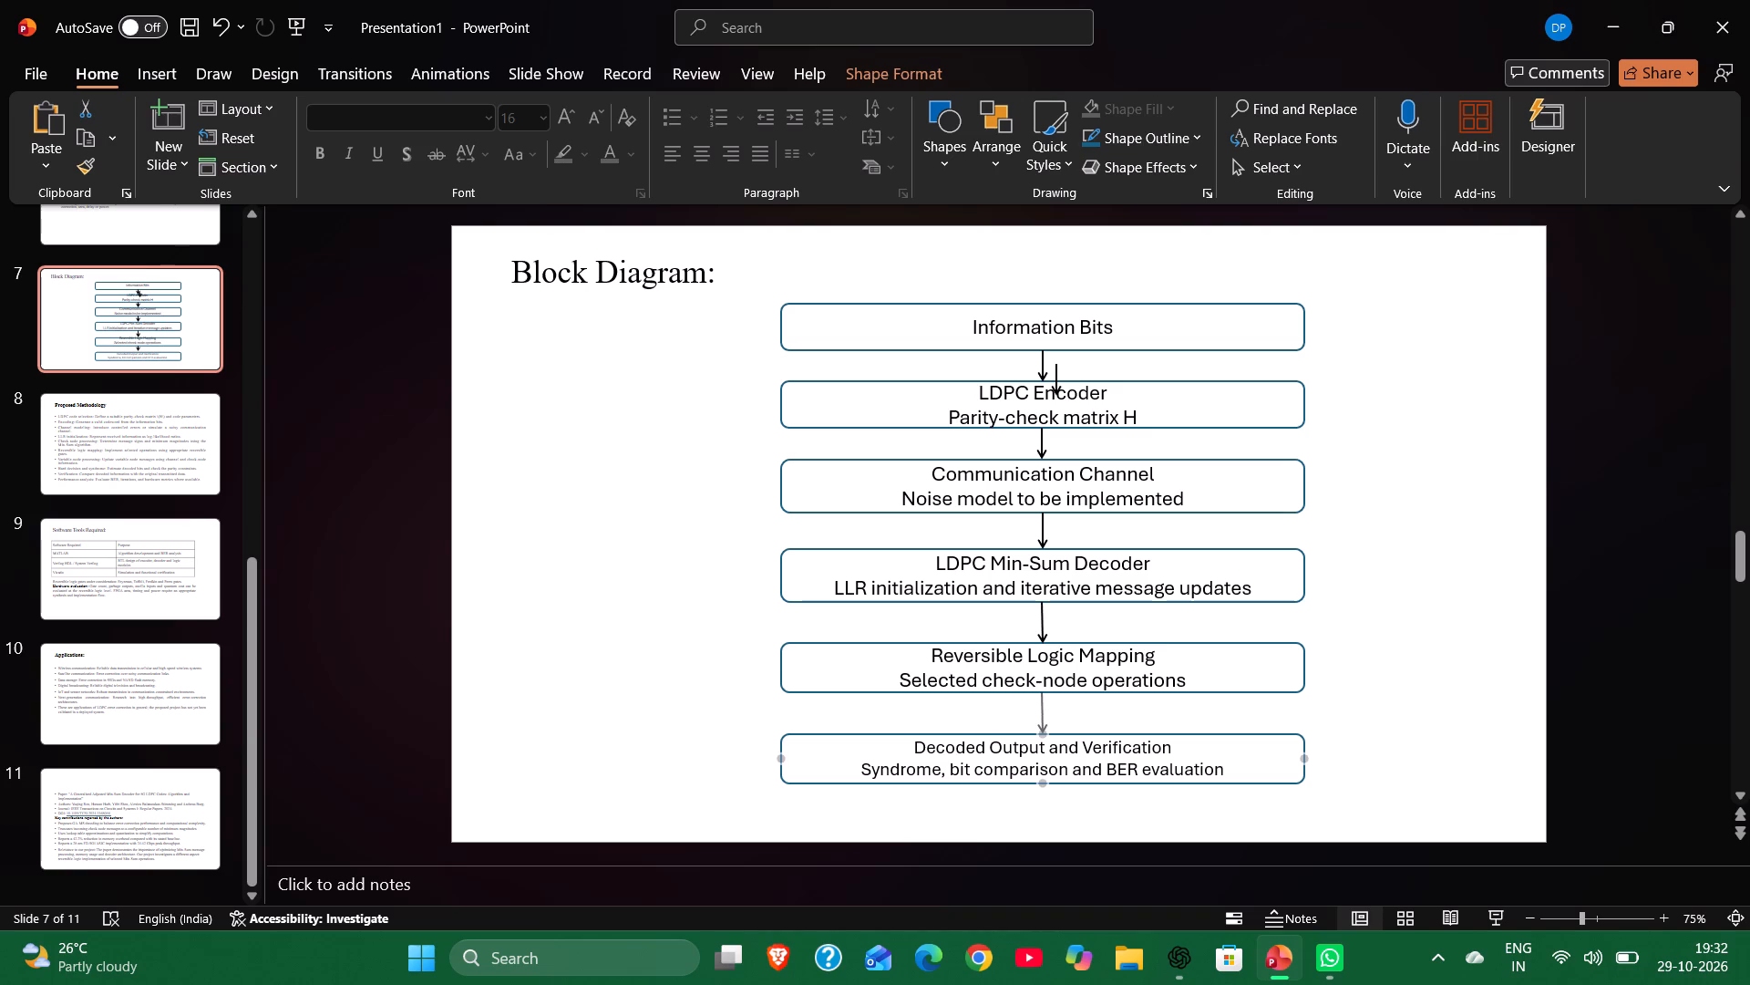
drag(1044, 731, 1045, 731)
Attach the tip of the arrow below Reversible Logic Mapping to the top edge of Decoded Output and Verification.
drag(1045, 731, 1045, 731)
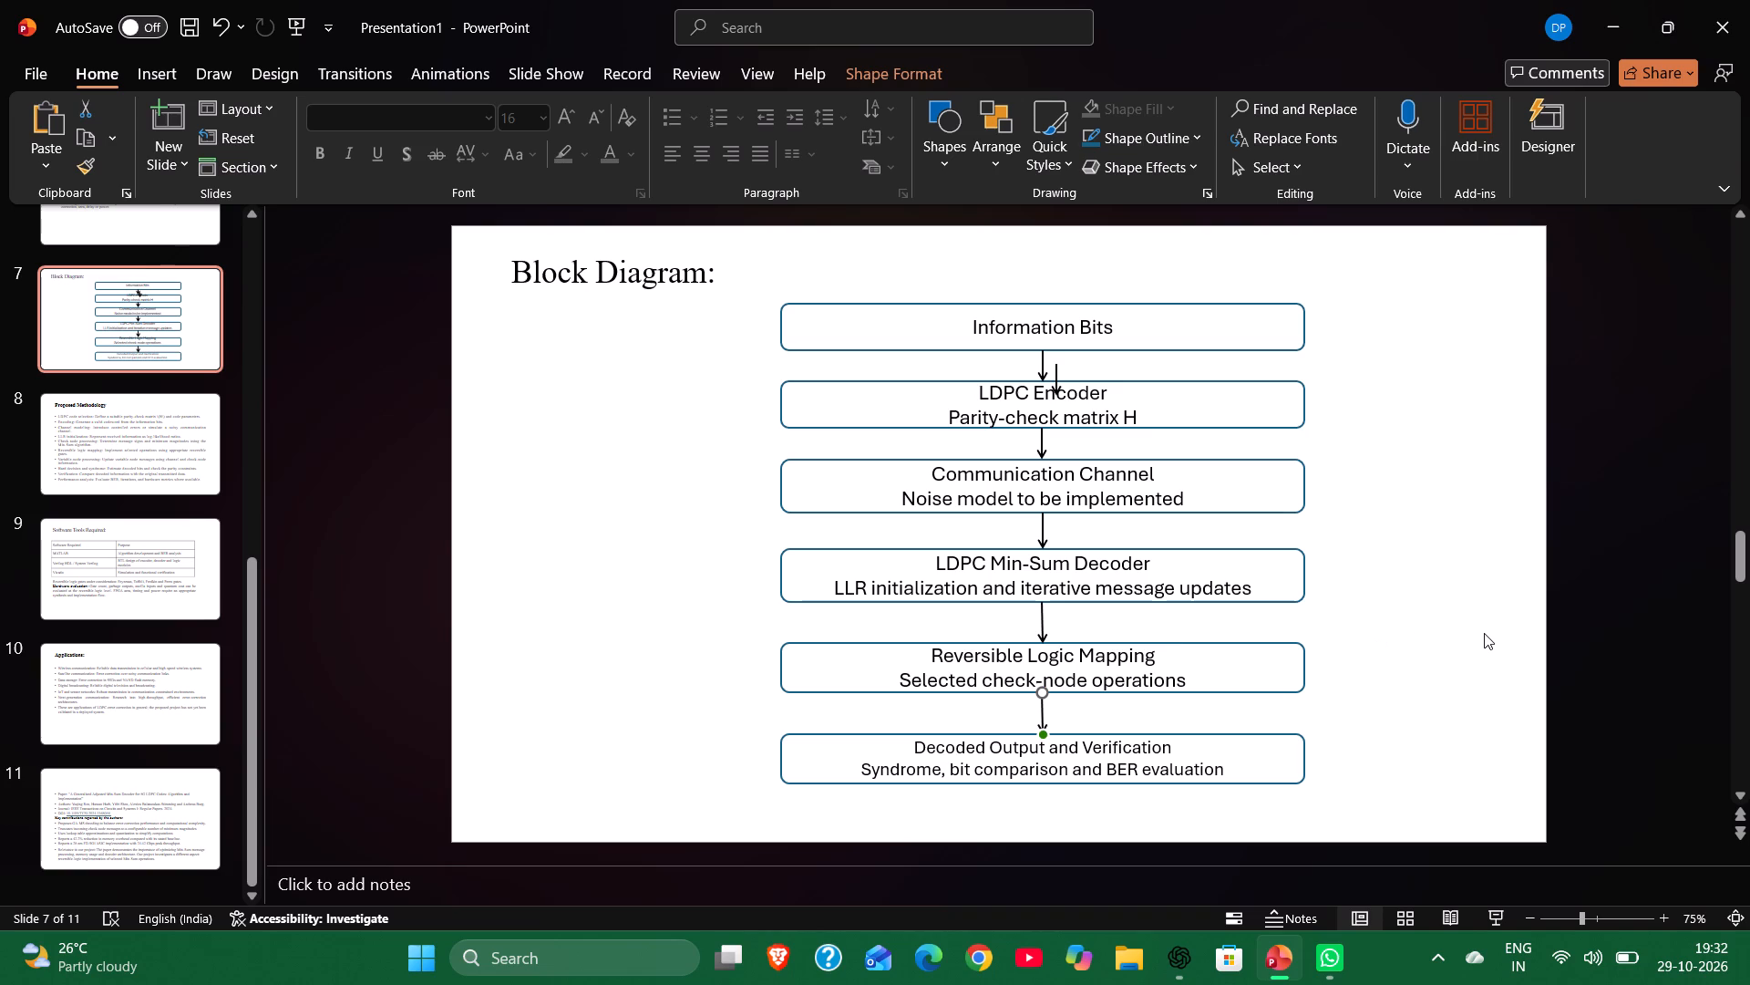
click(1473, 629)
Pull the stray extra arrow off the LDPC Encoder box and delete it.
drag(1057, 376, 1342, 399)
drag(1342, 399, 1398, 410)
key(BackSpace)
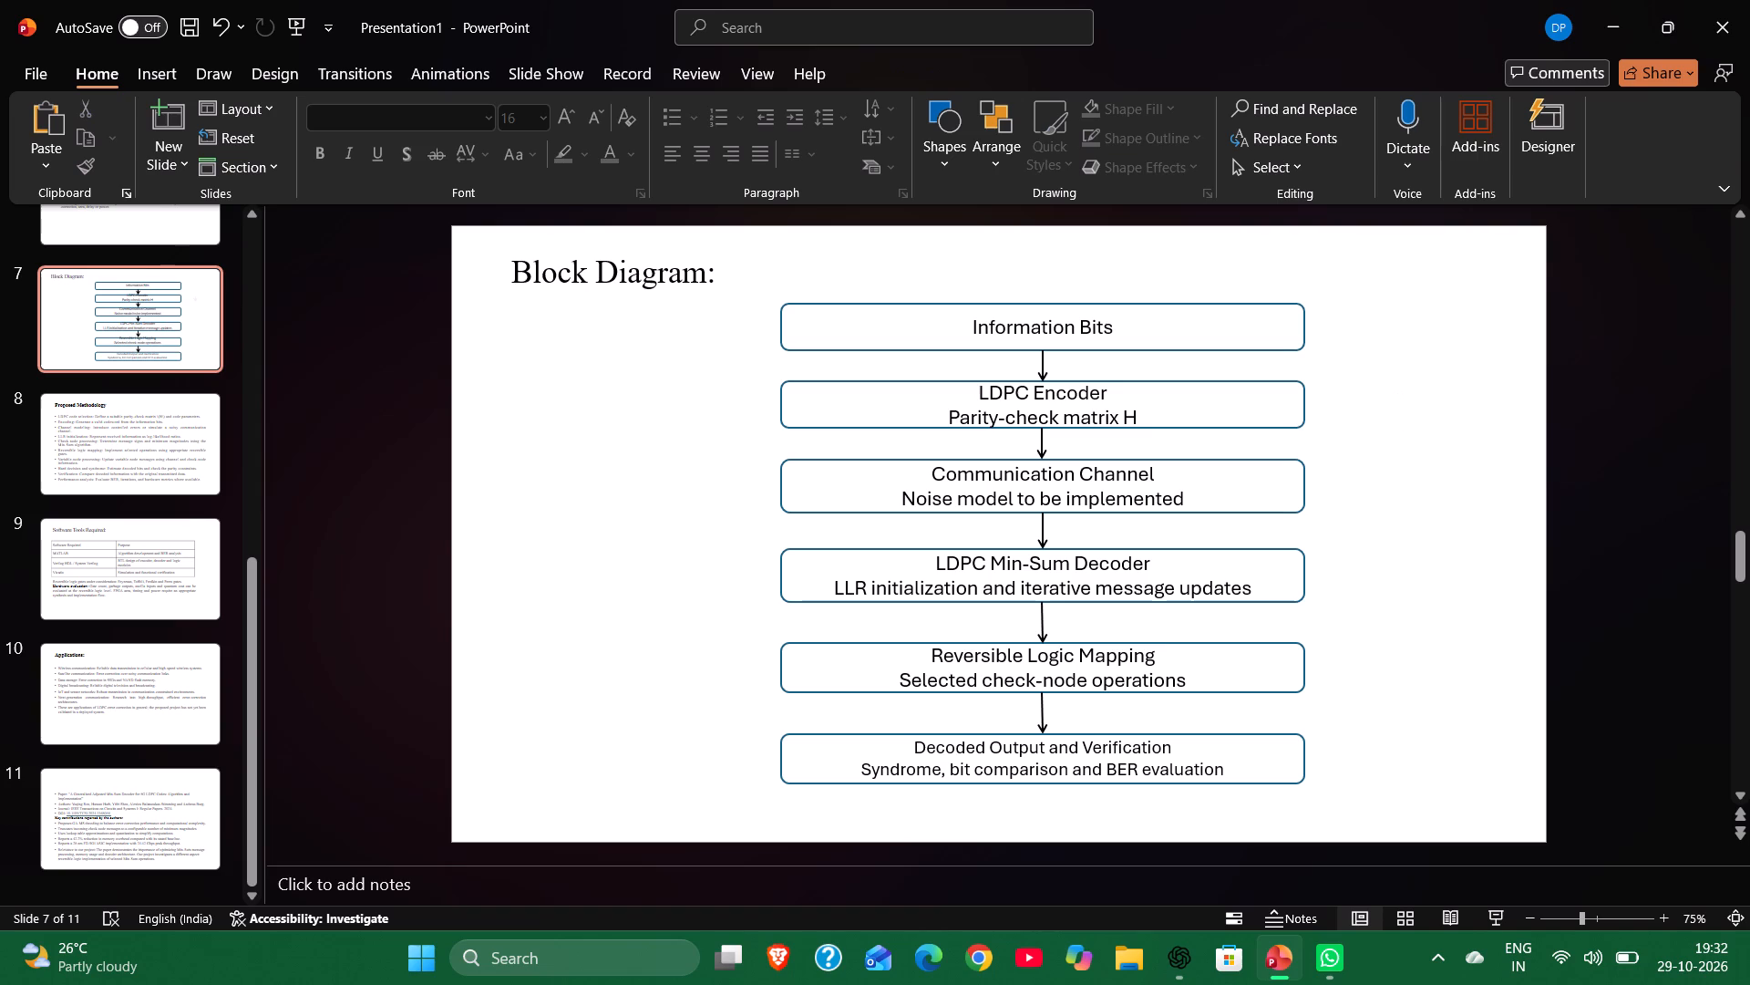
click(1601, 464)
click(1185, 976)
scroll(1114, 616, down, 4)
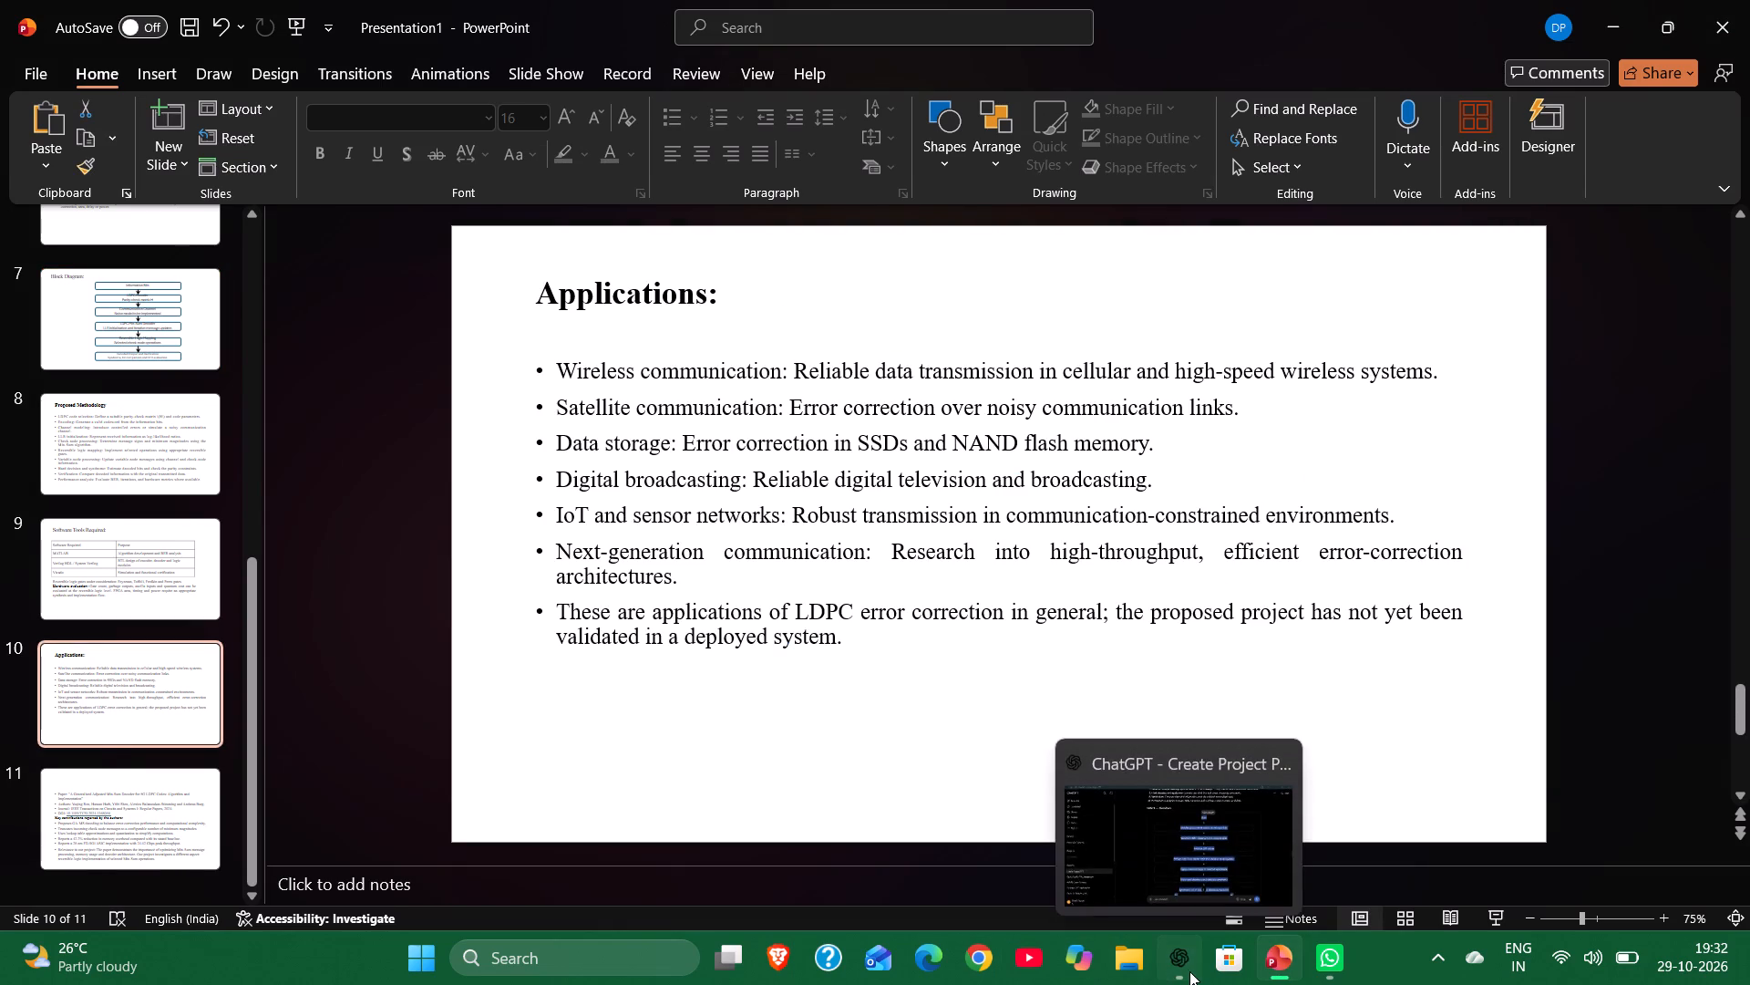
scroll(1117, 573, up, 1)
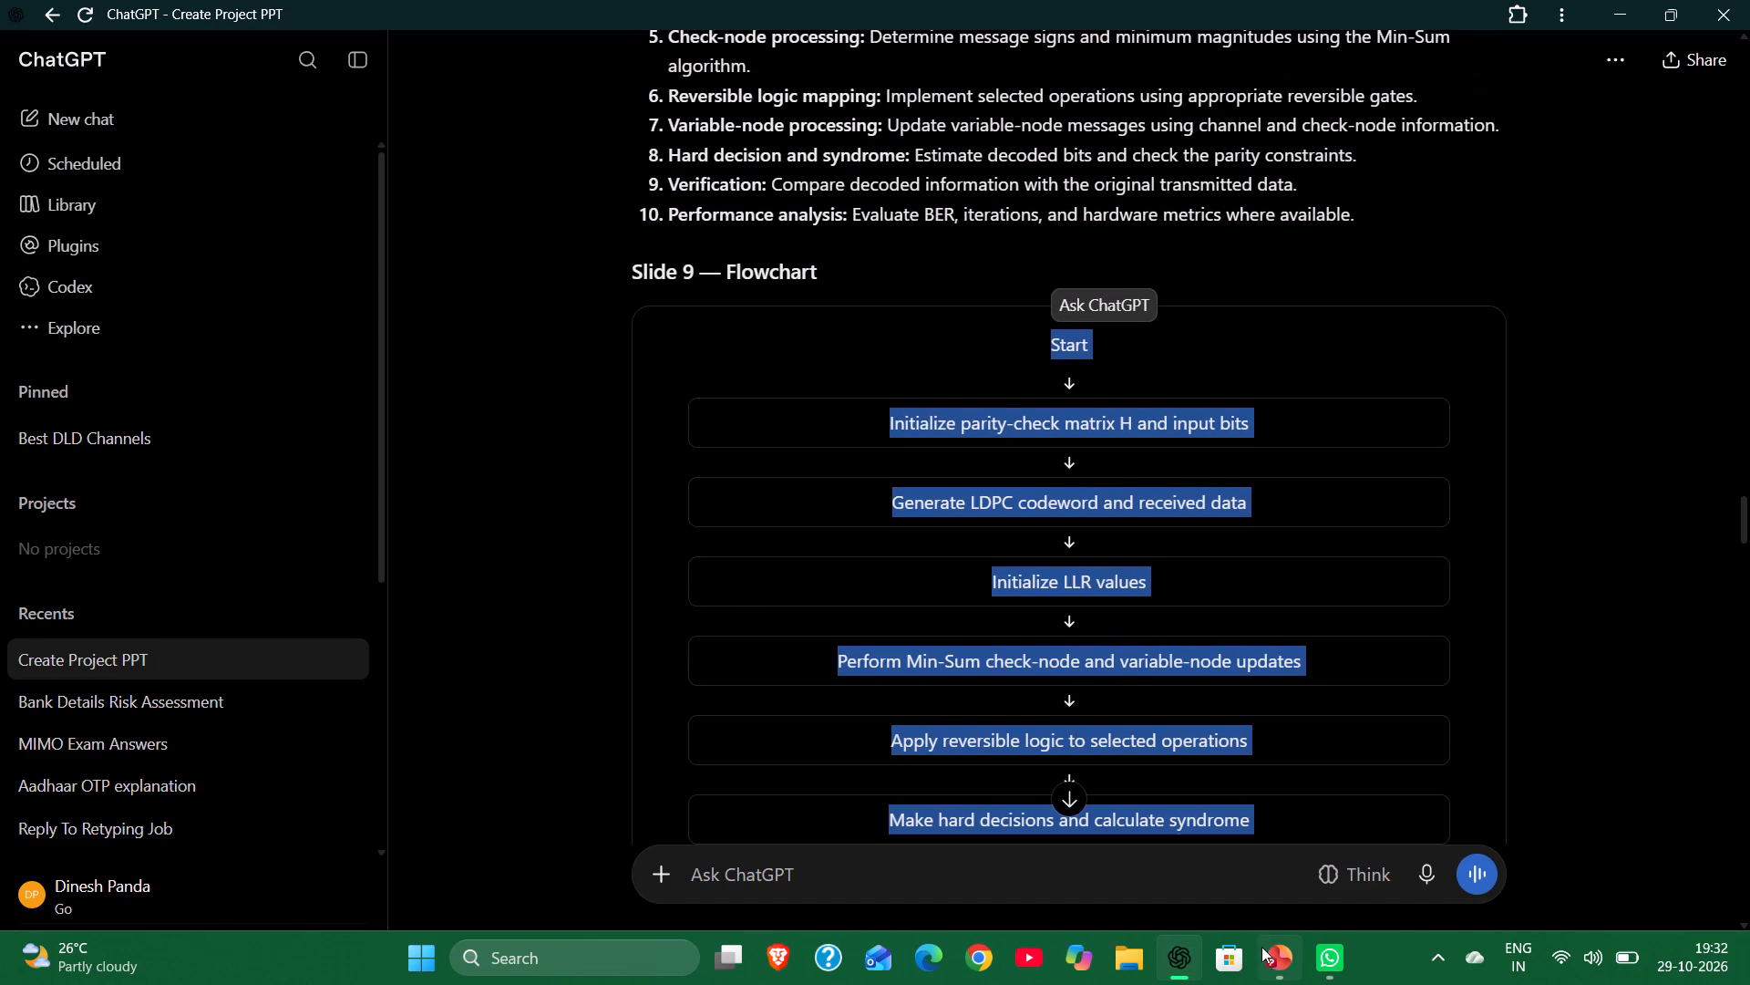
click(1268, 959)
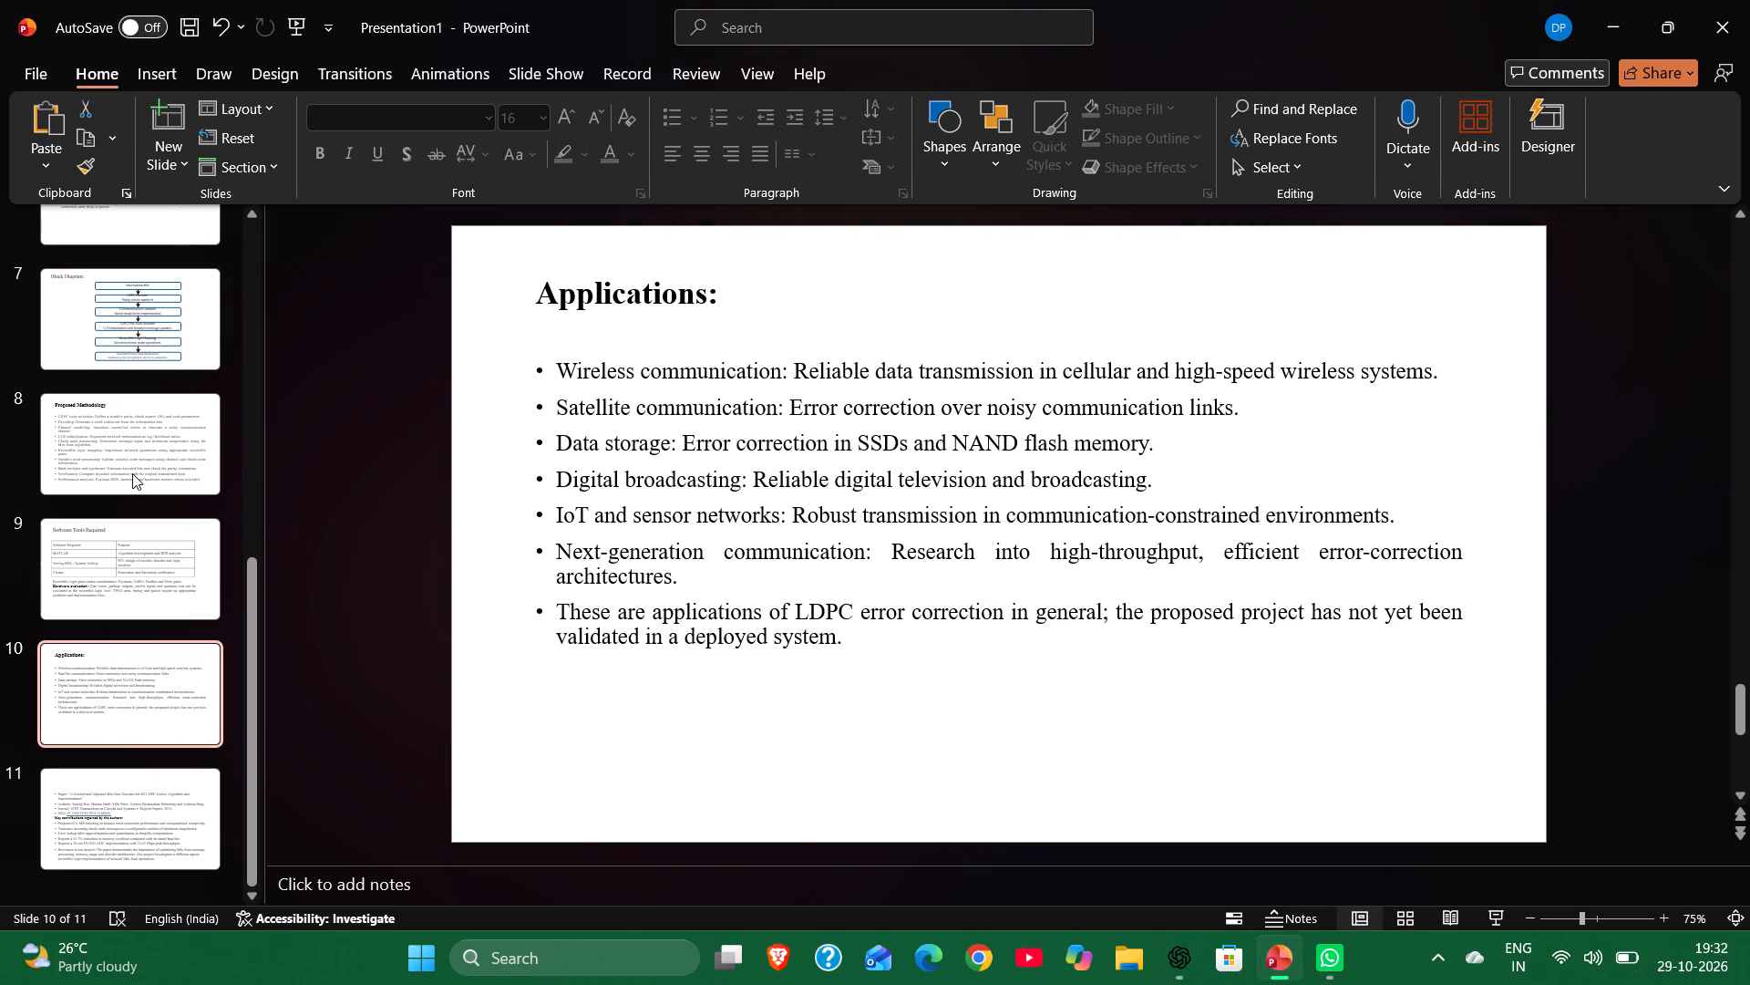
click(132, 473)
click(172, 113)
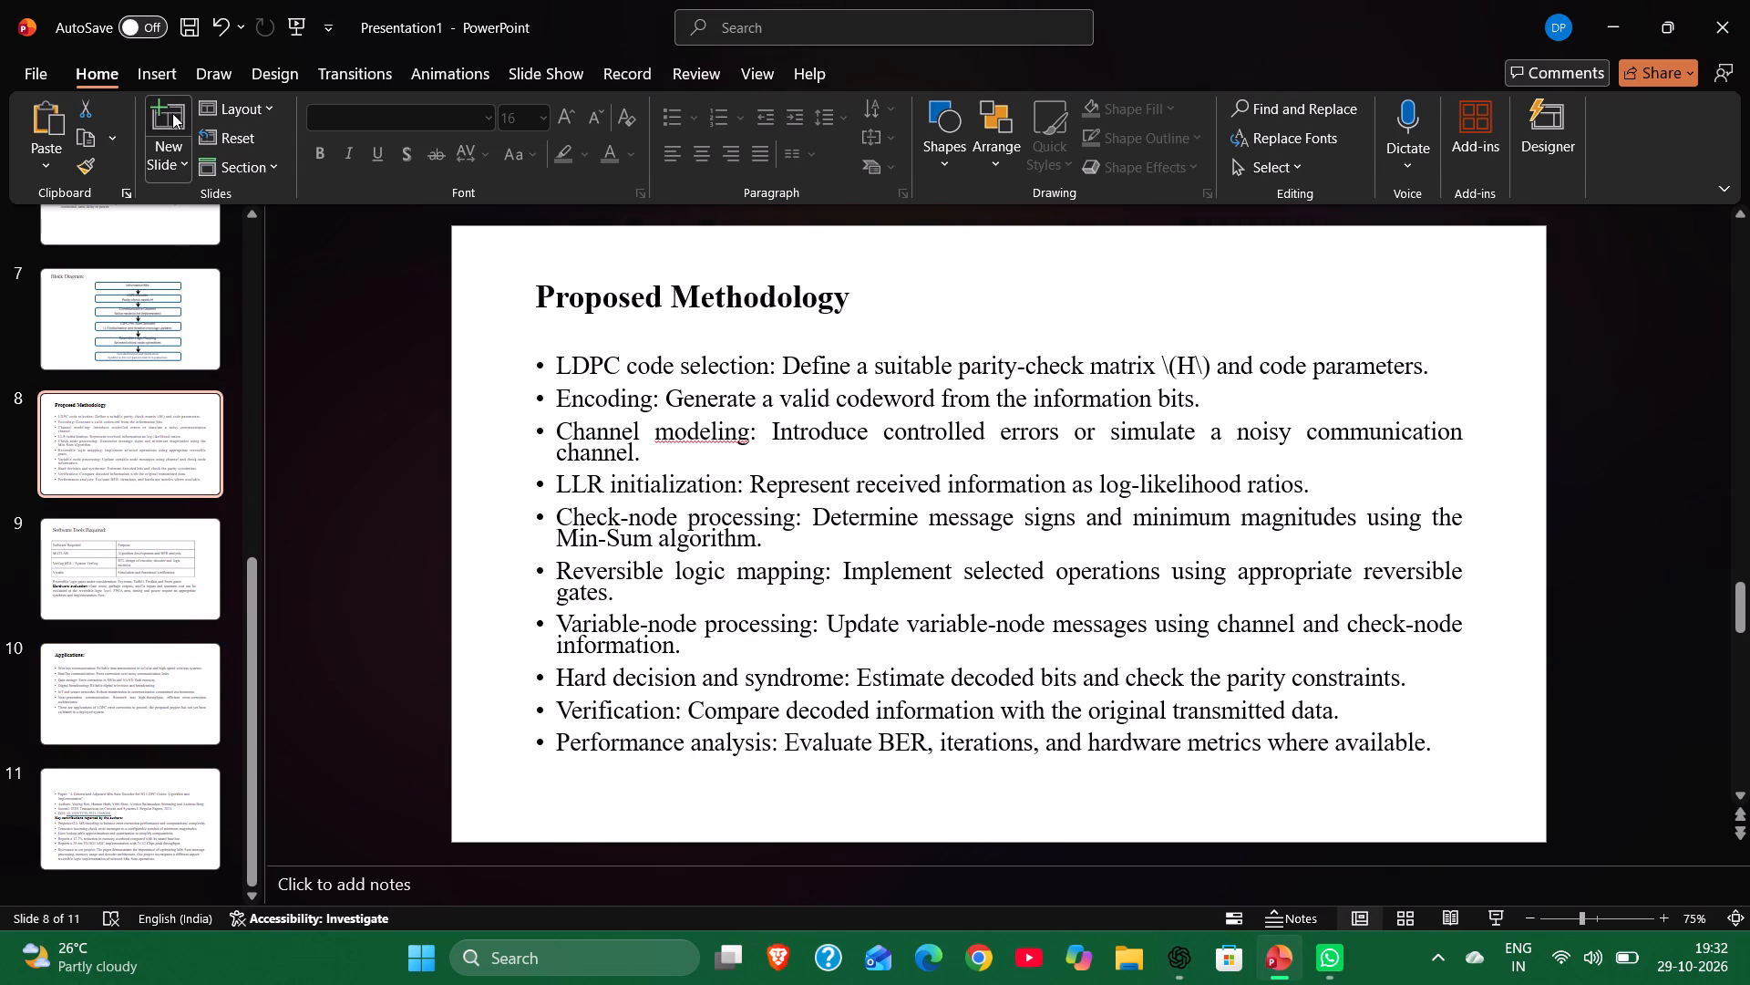
Delete the title and content placeholders from the new slide 9, leaving it blank.
click(800, 465)
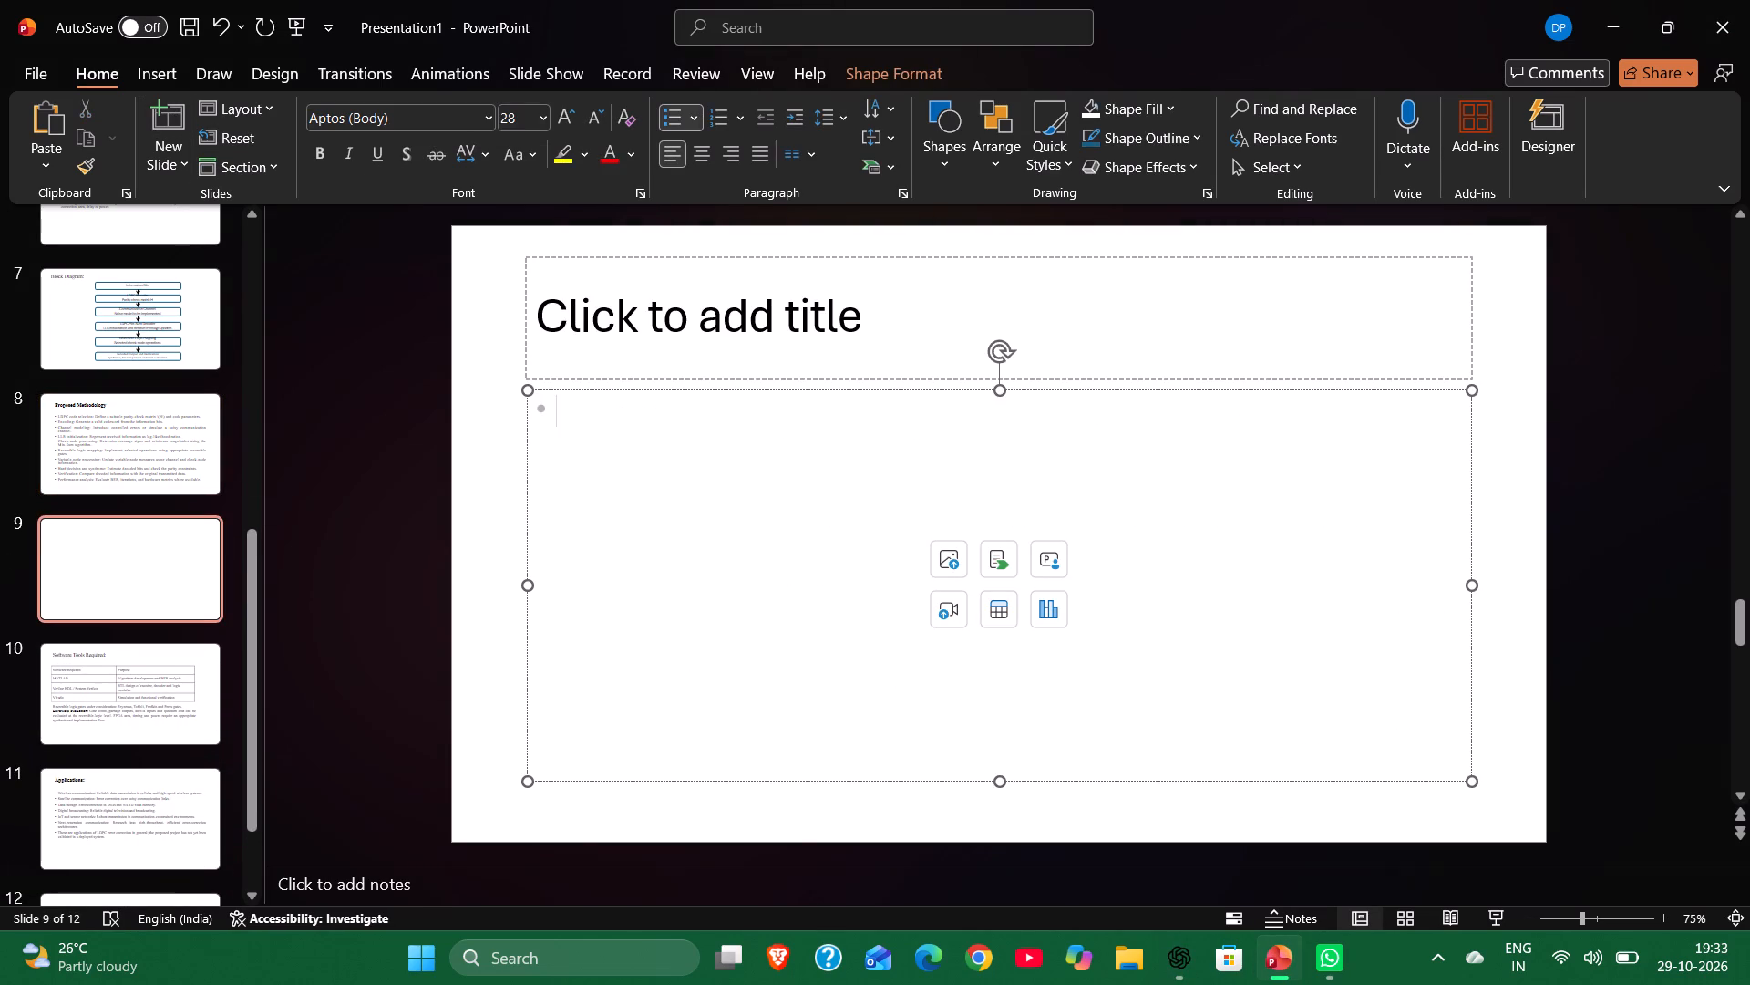
key(BackSpace)
click(715, 361)
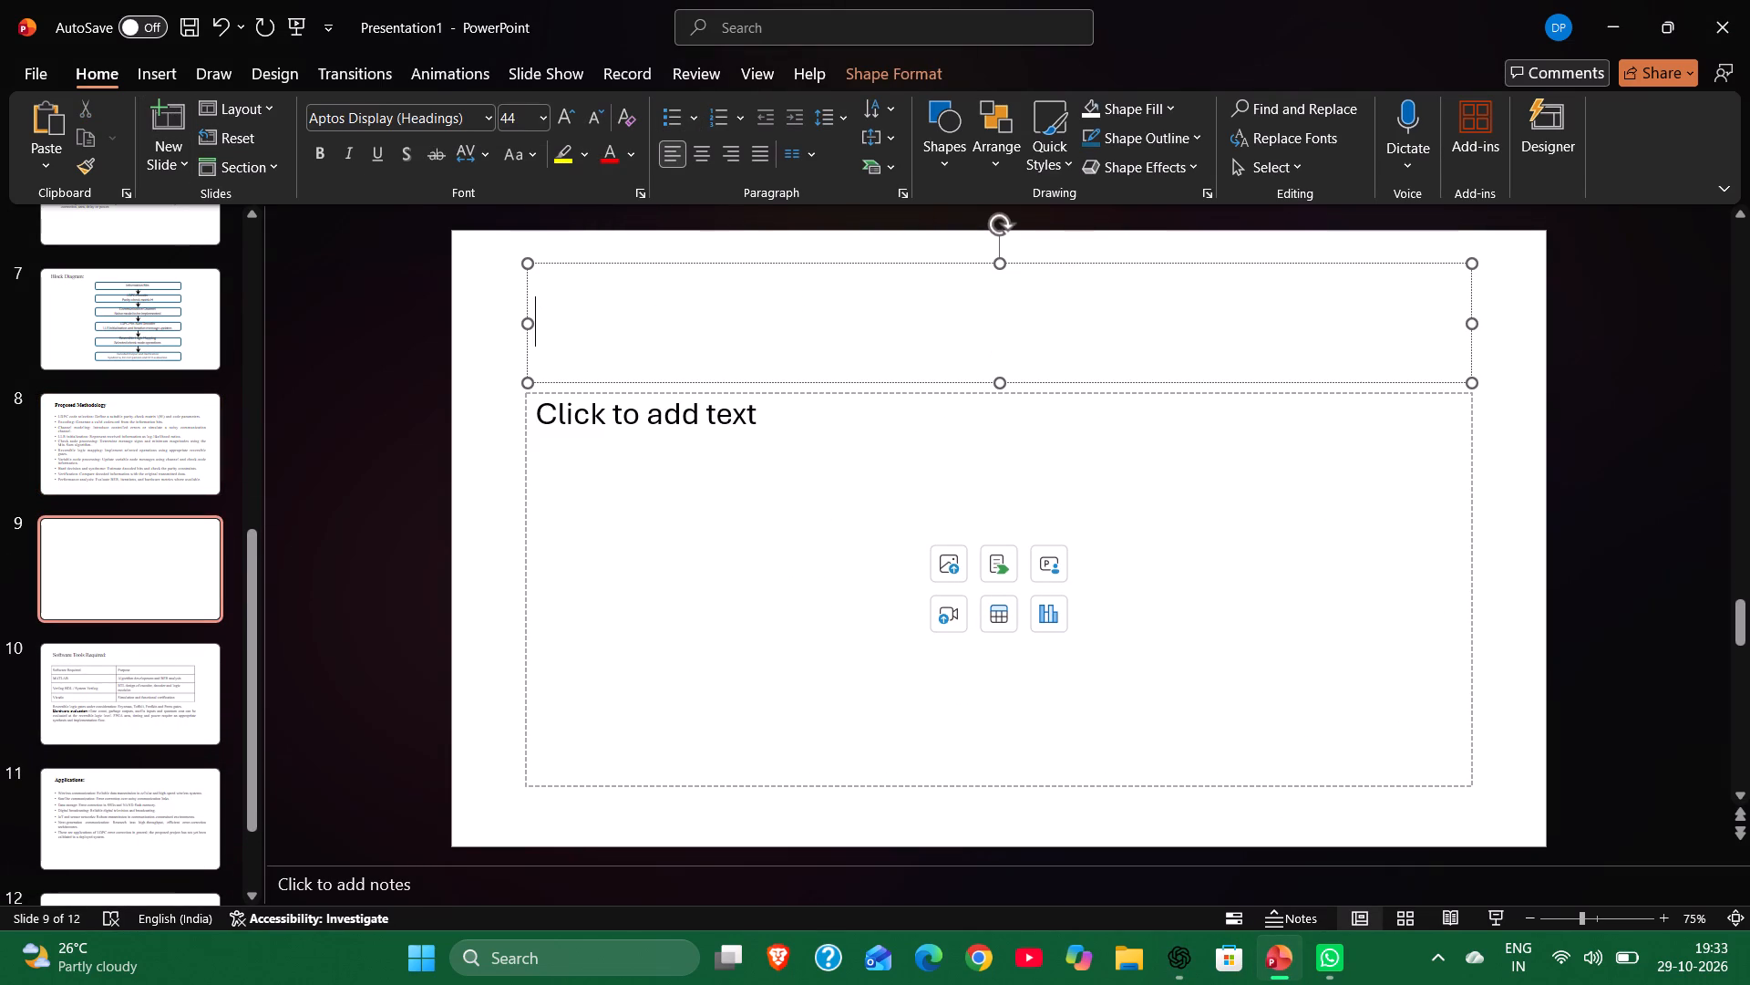
click(529, 324)
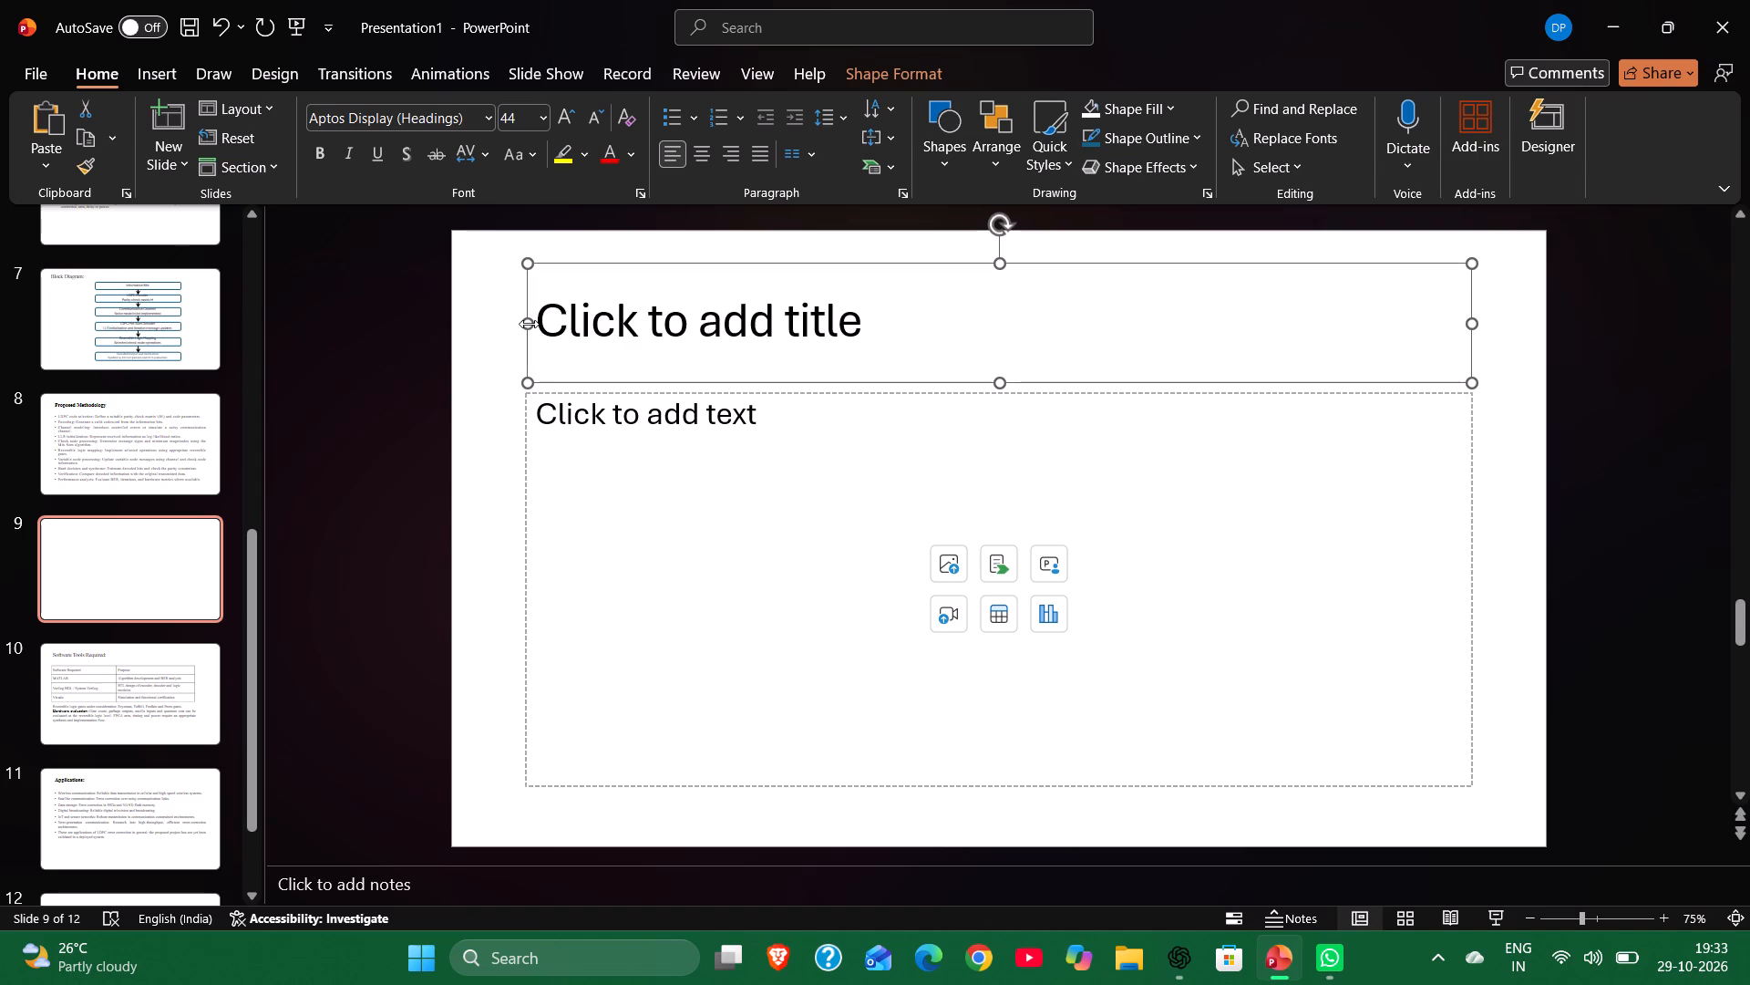
key(BackSpace)
click(523, 391)
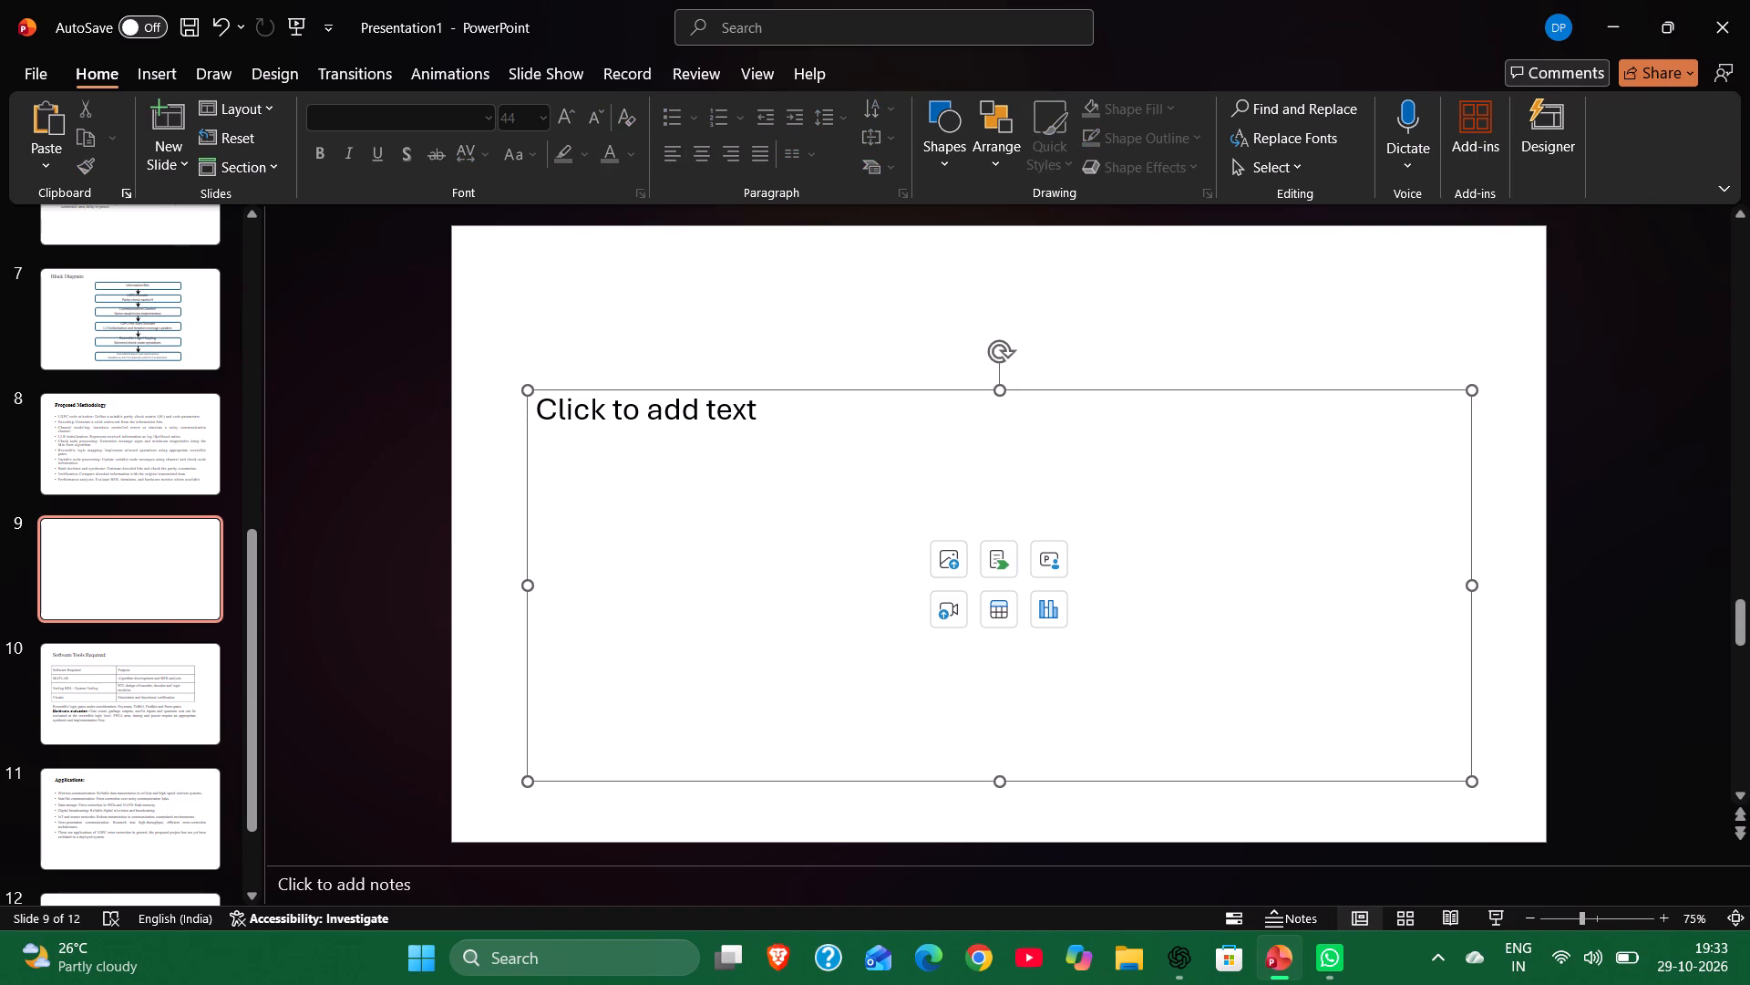
key(BackSpace)
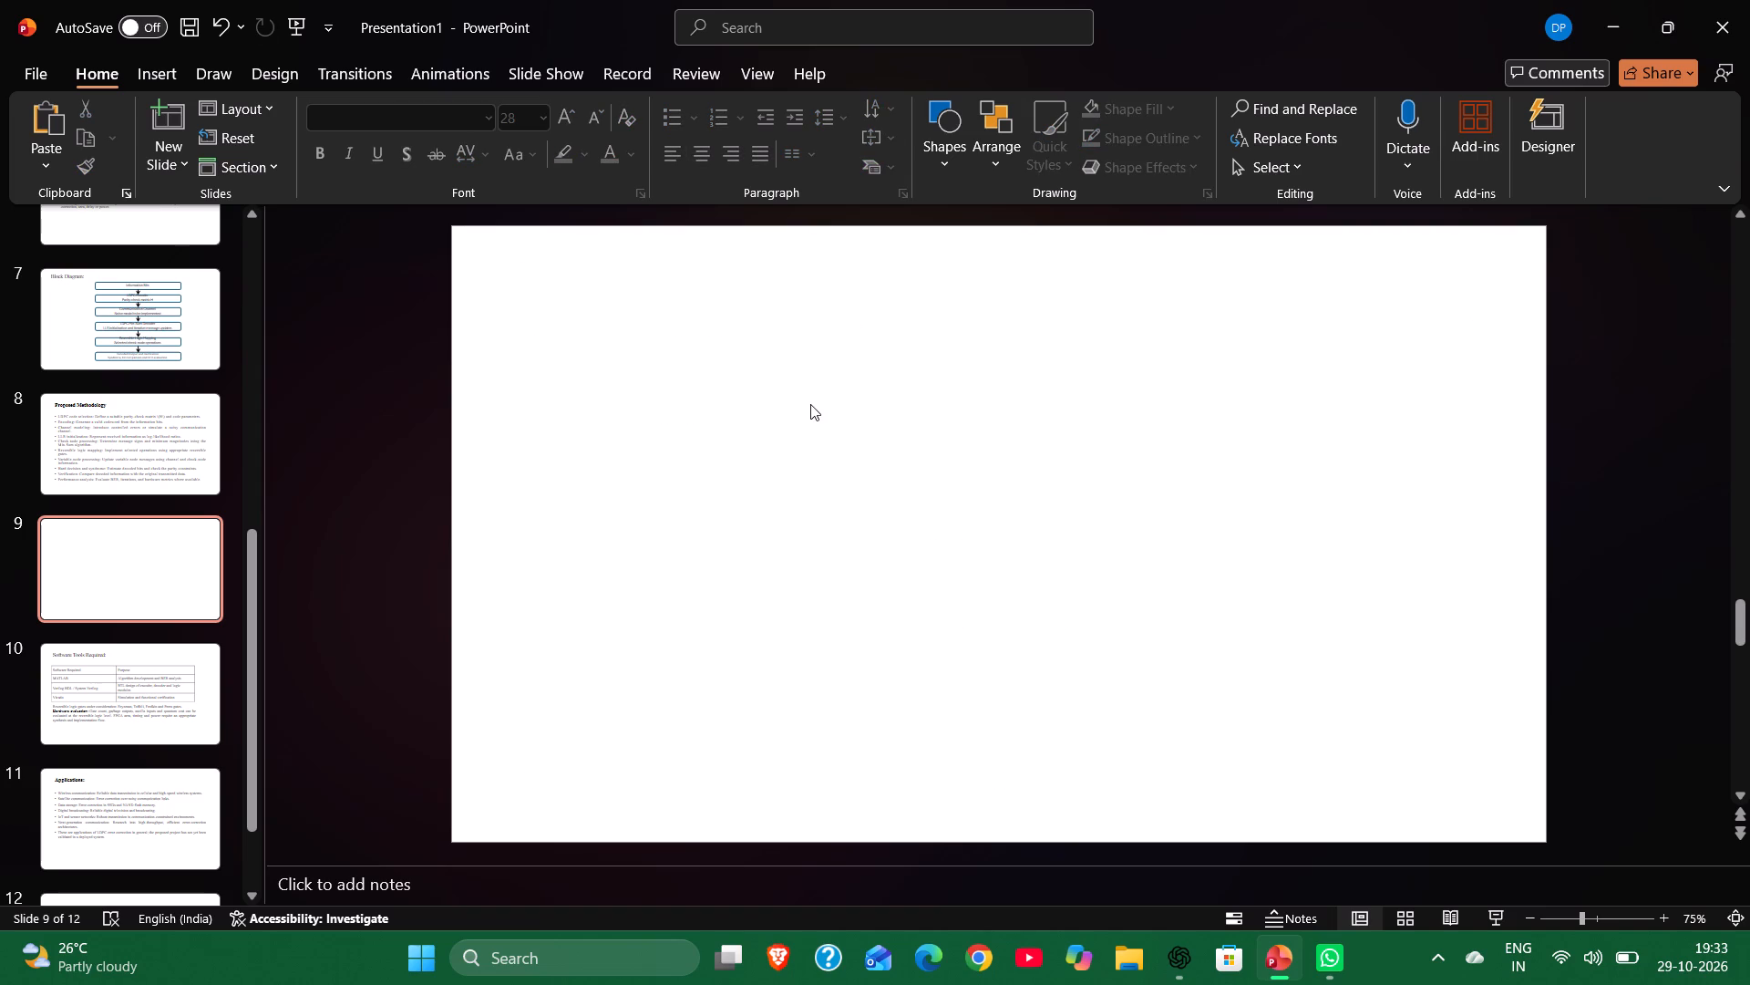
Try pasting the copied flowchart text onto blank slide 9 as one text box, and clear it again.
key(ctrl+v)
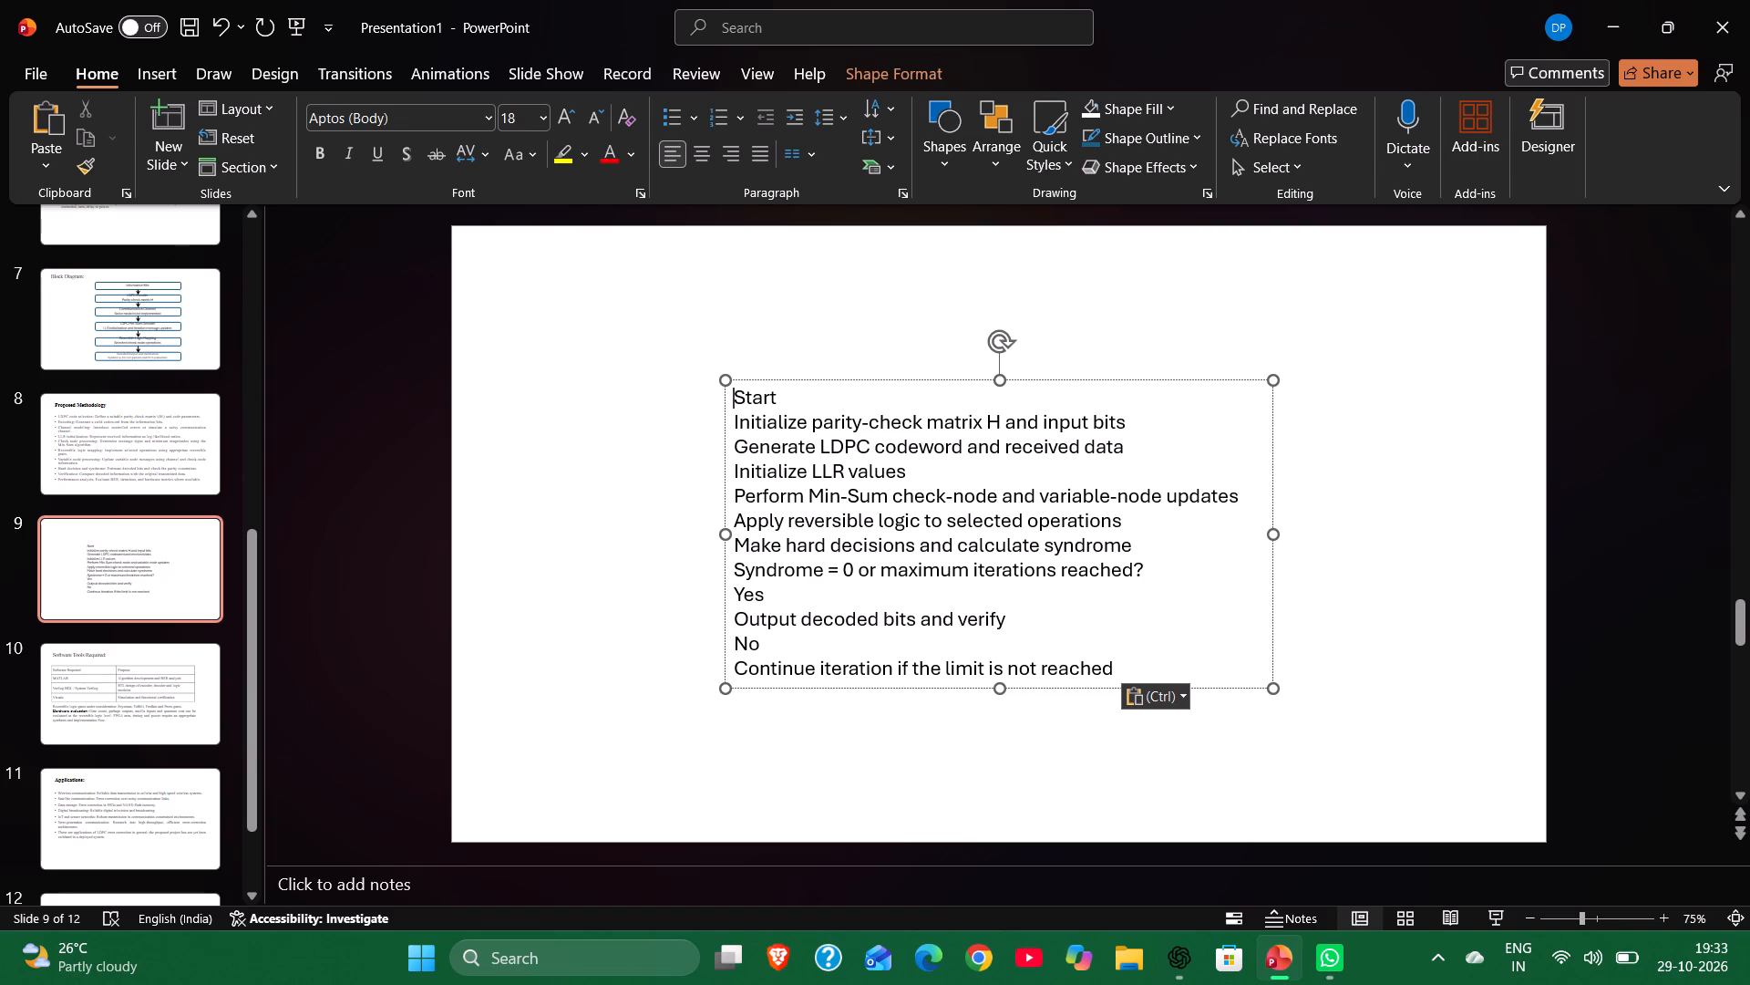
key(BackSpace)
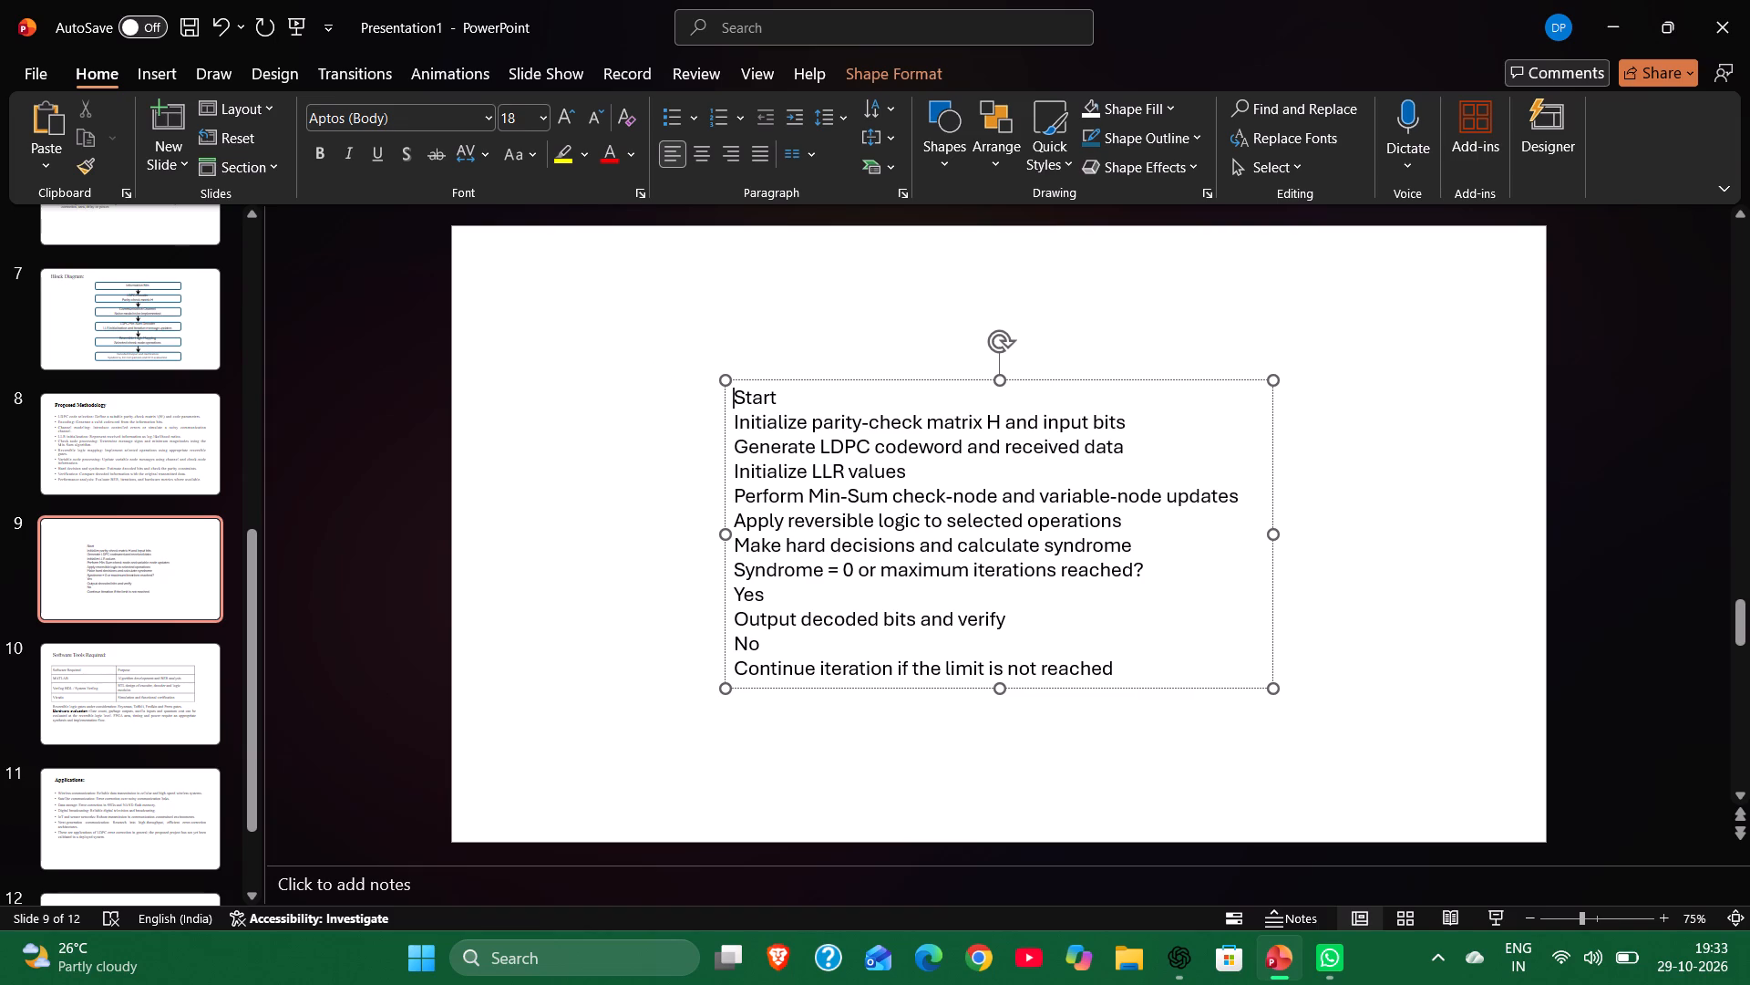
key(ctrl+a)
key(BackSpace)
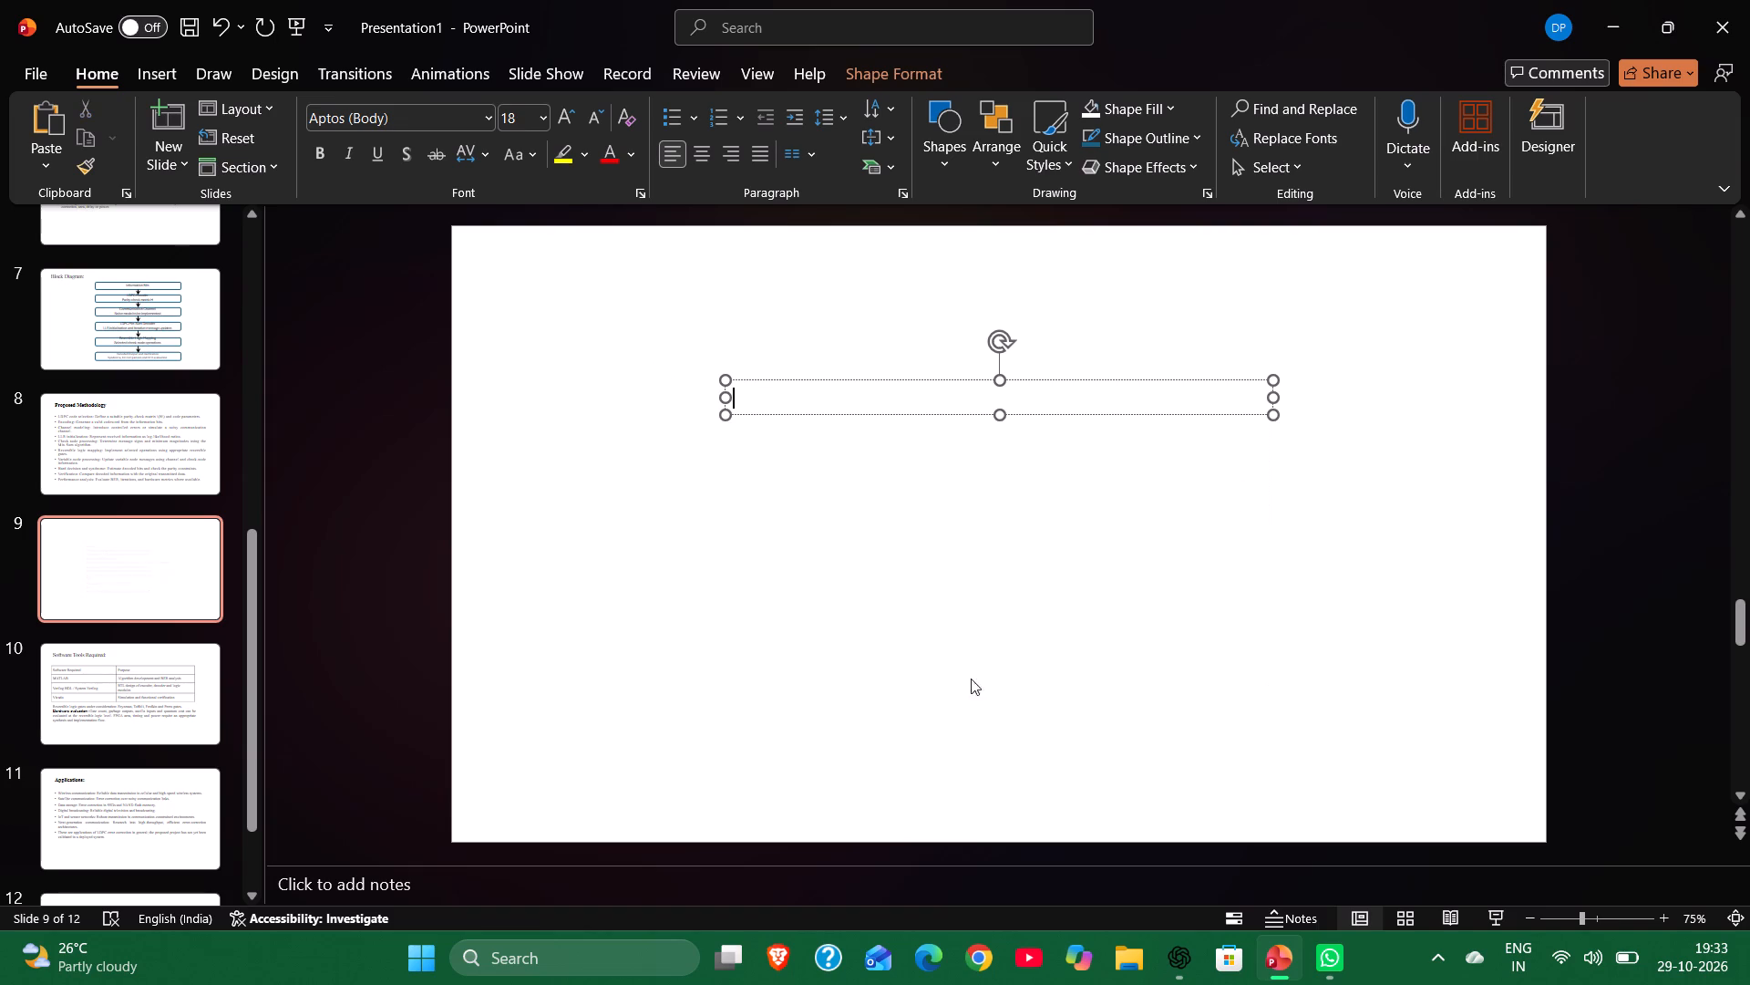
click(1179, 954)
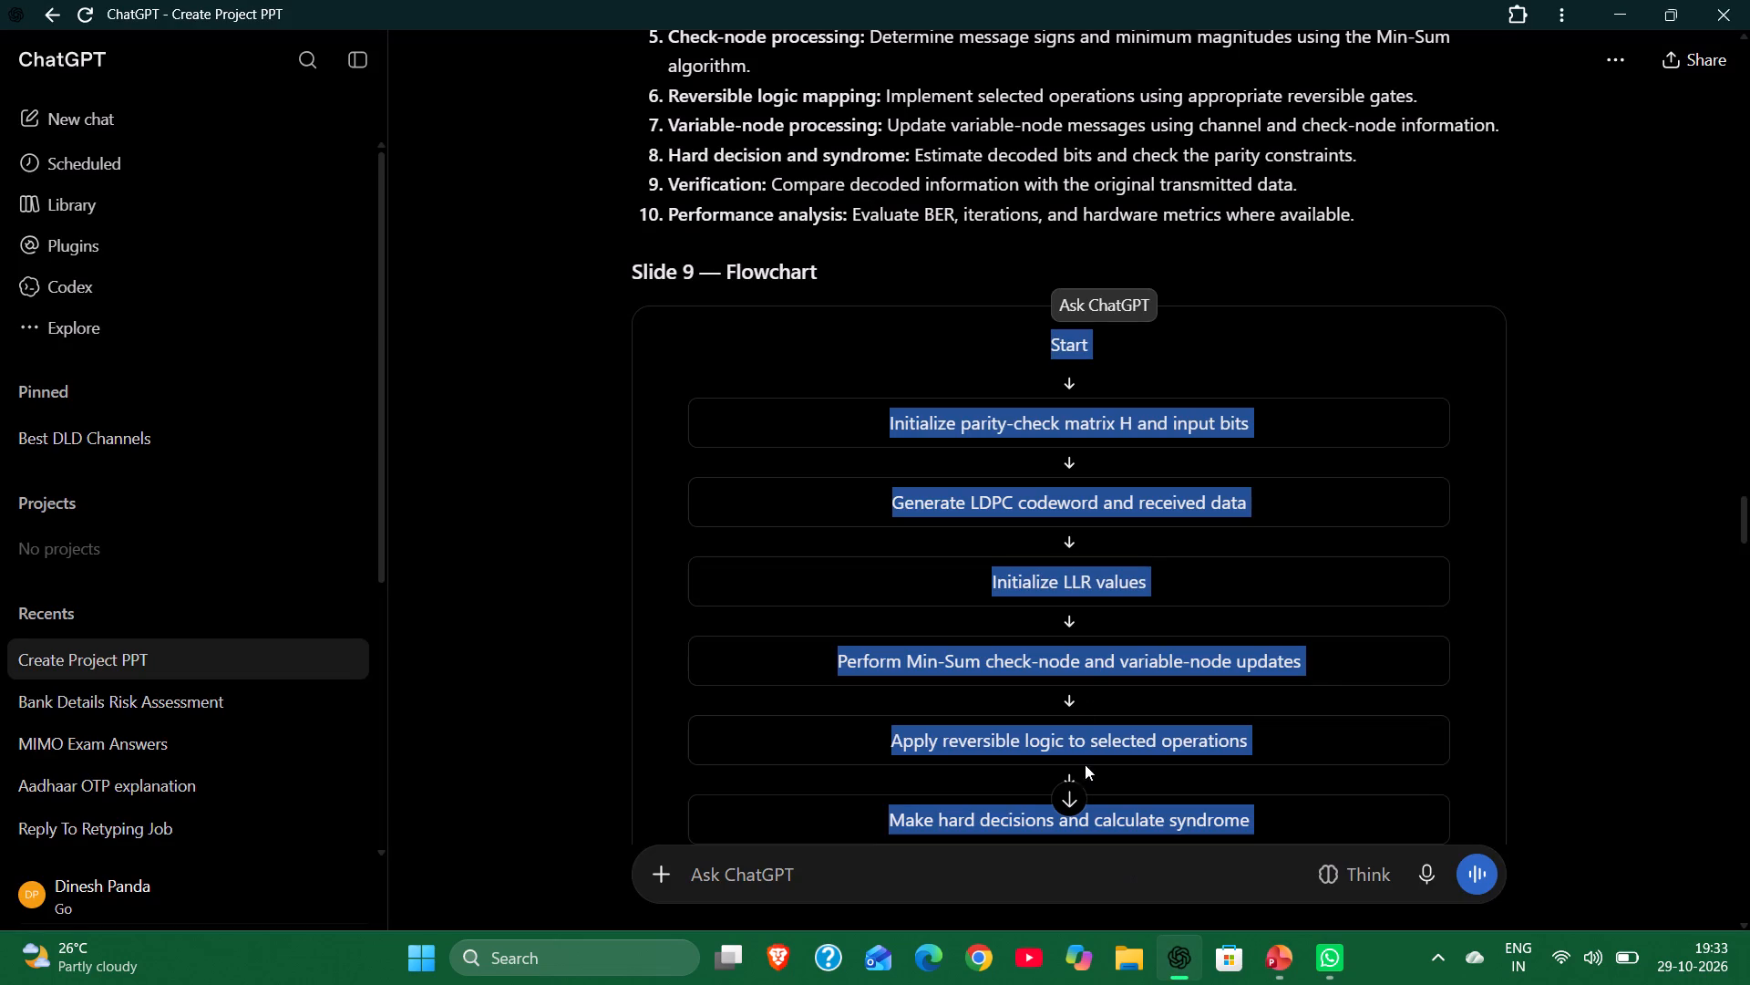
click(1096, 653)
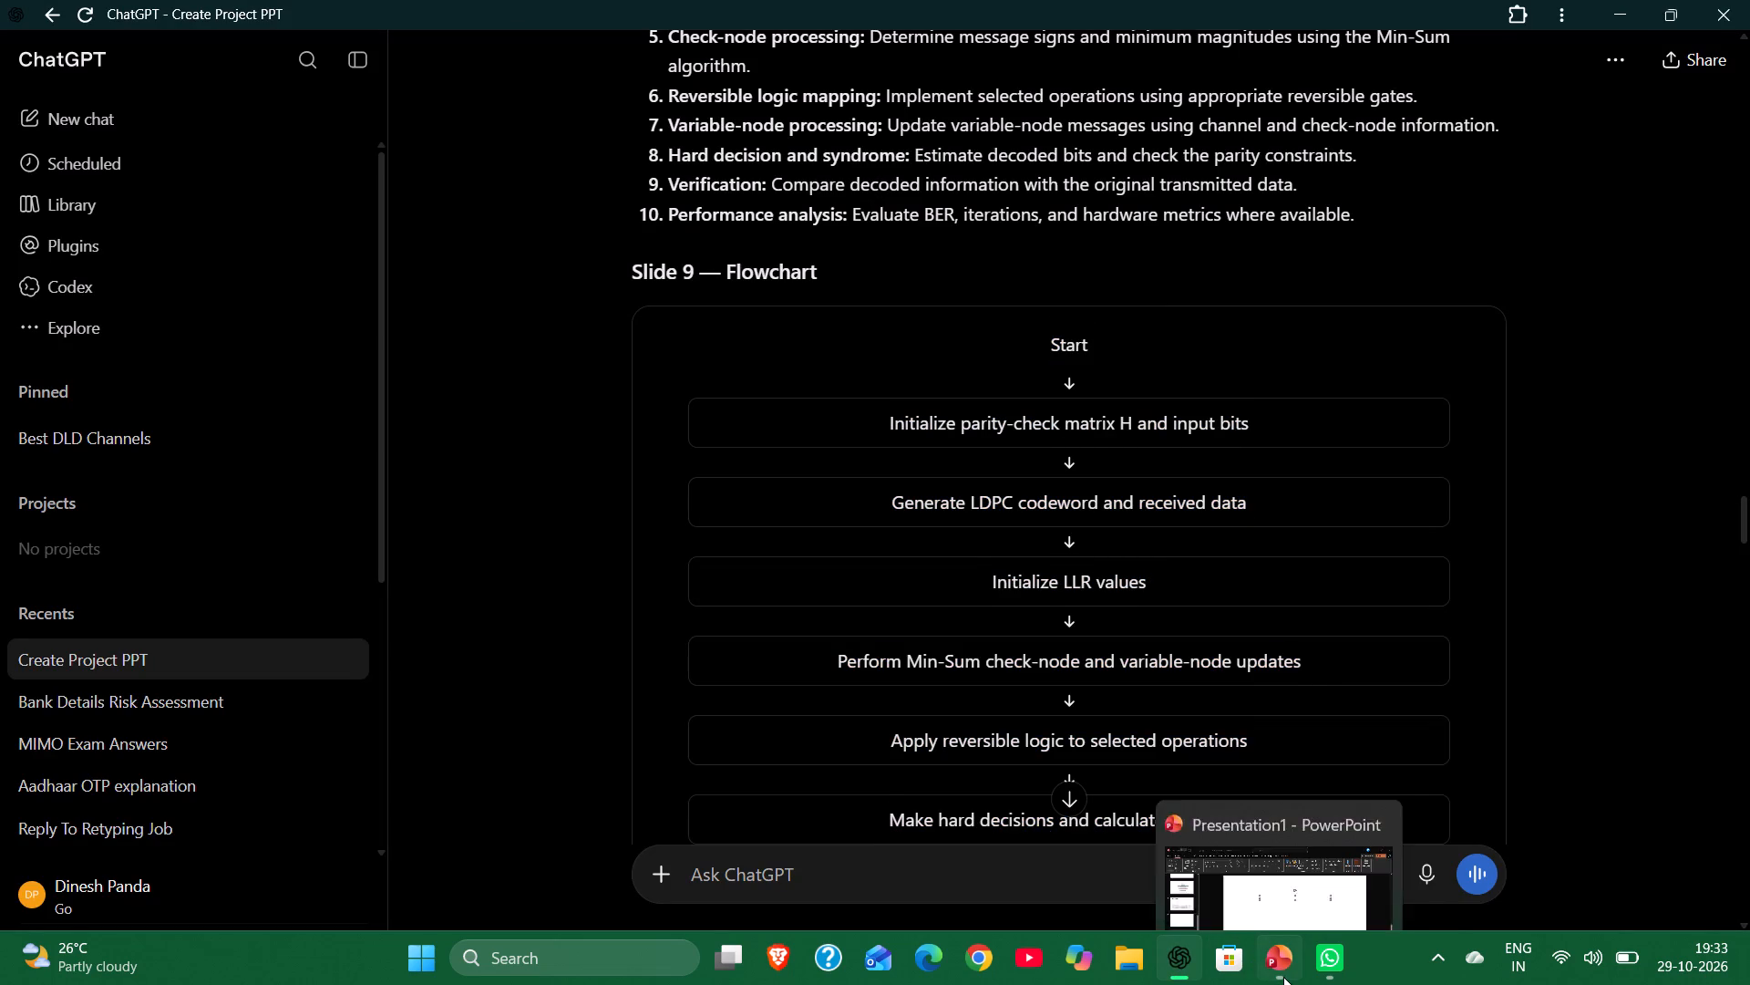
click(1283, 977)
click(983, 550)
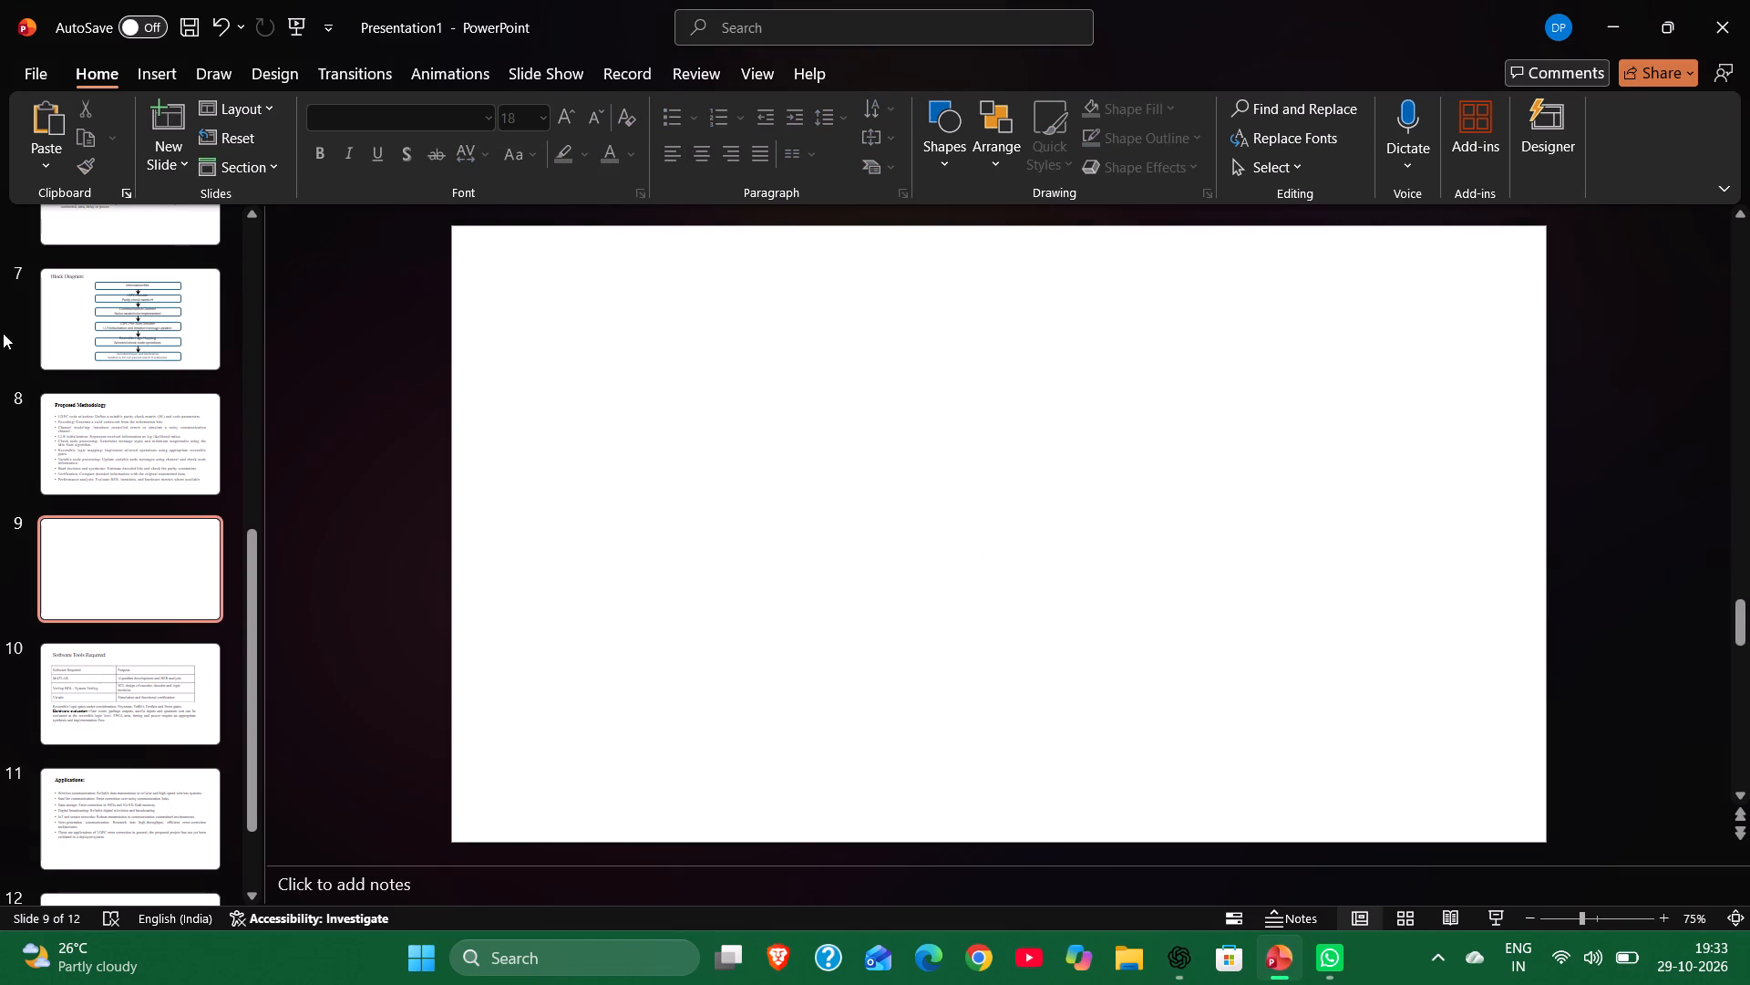
Copy the Information Bits box from the Block Diagram on slide 7 and paste eight copies onto blank slide 9.
scroll(150, 369, up, 1)
click(147, 639)
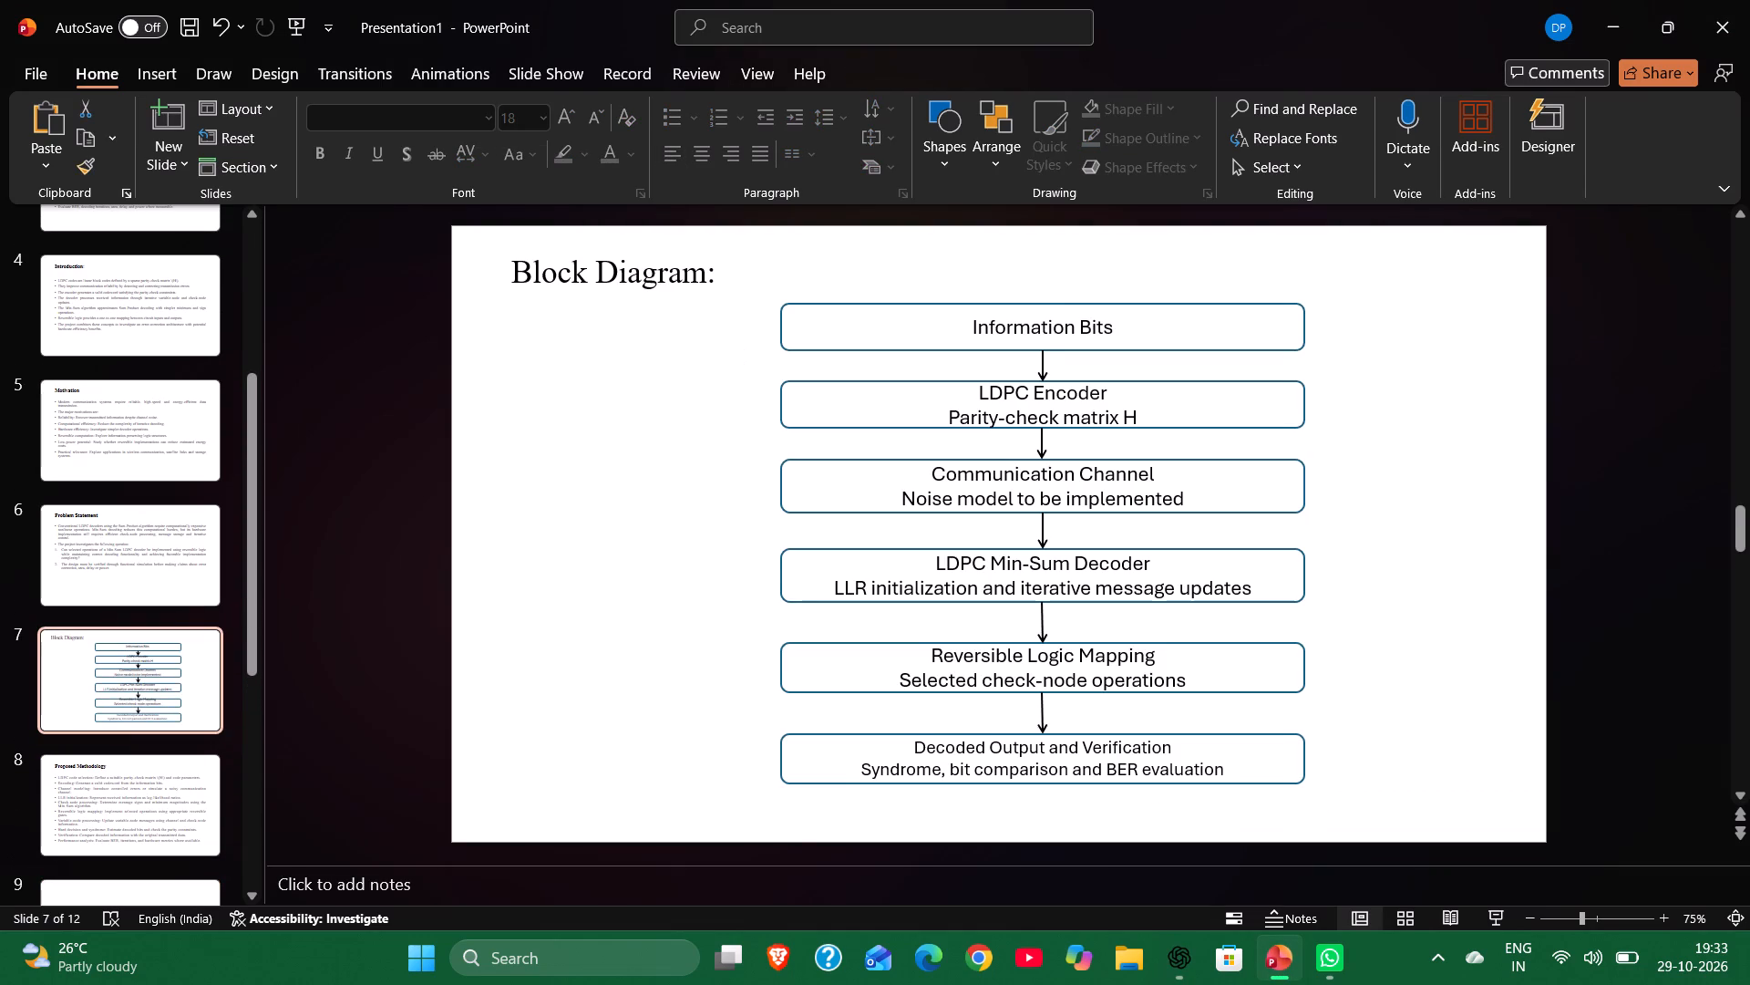
click(832, 303)
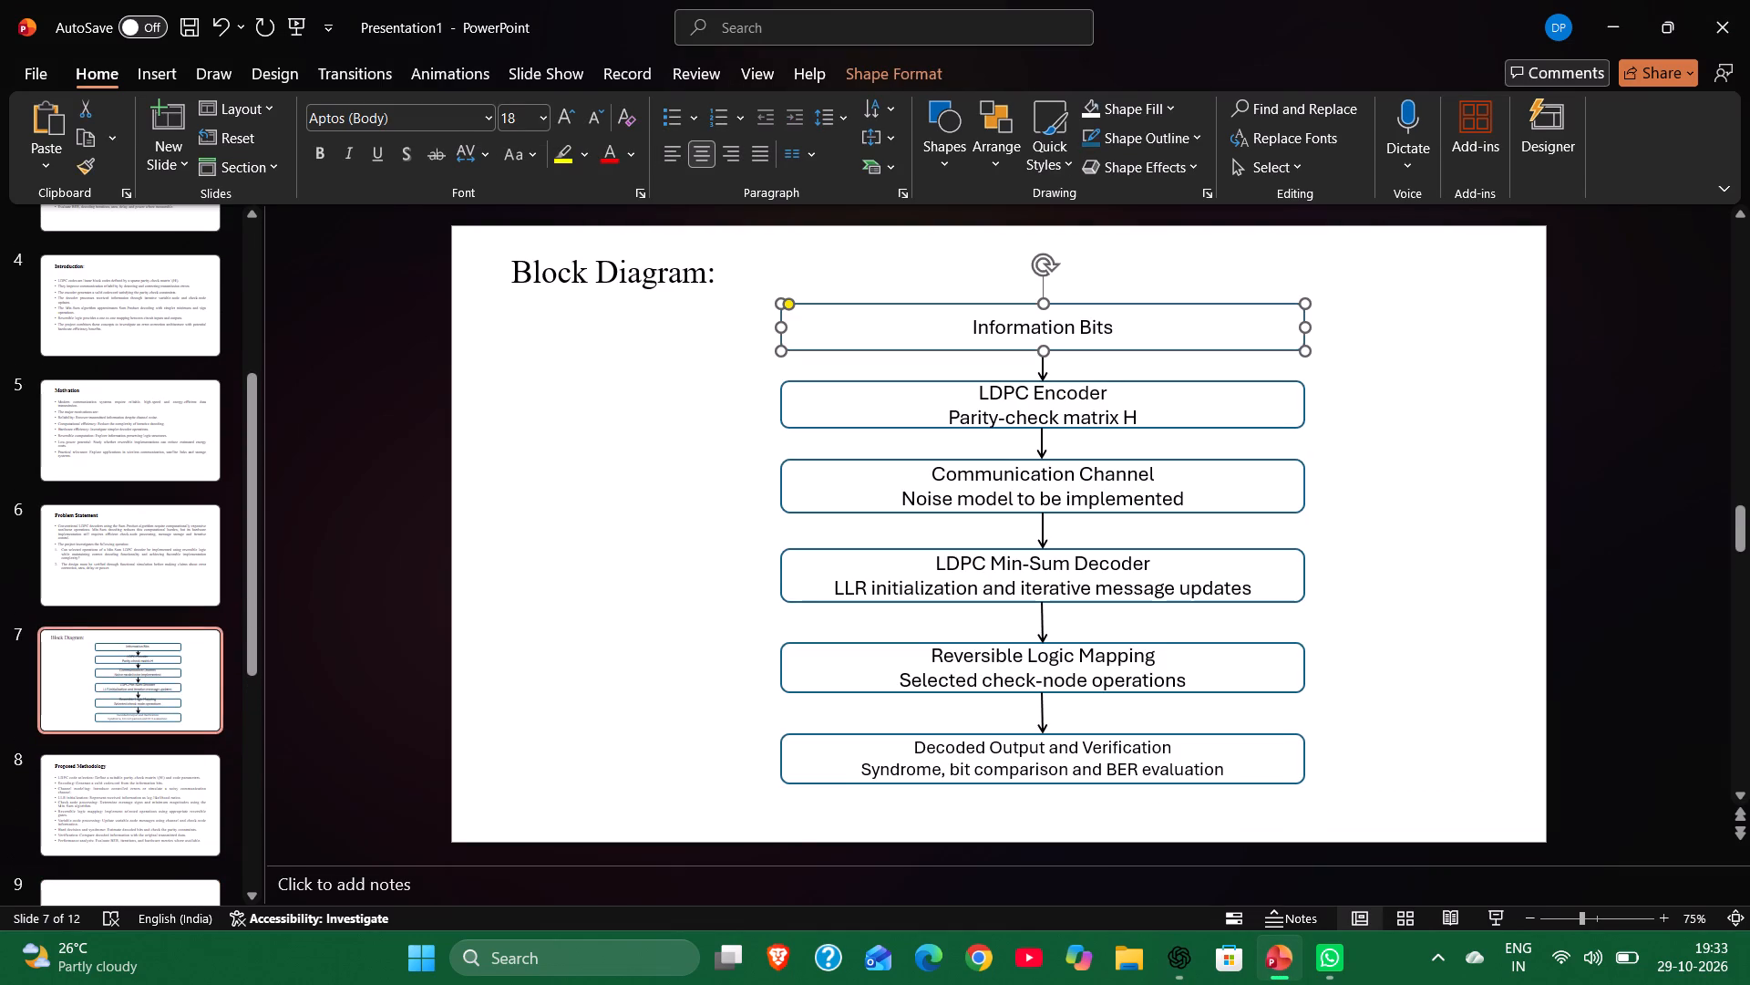
key(ctrl+c)
scroll(160, 748, down, 1)
click(148, 693)
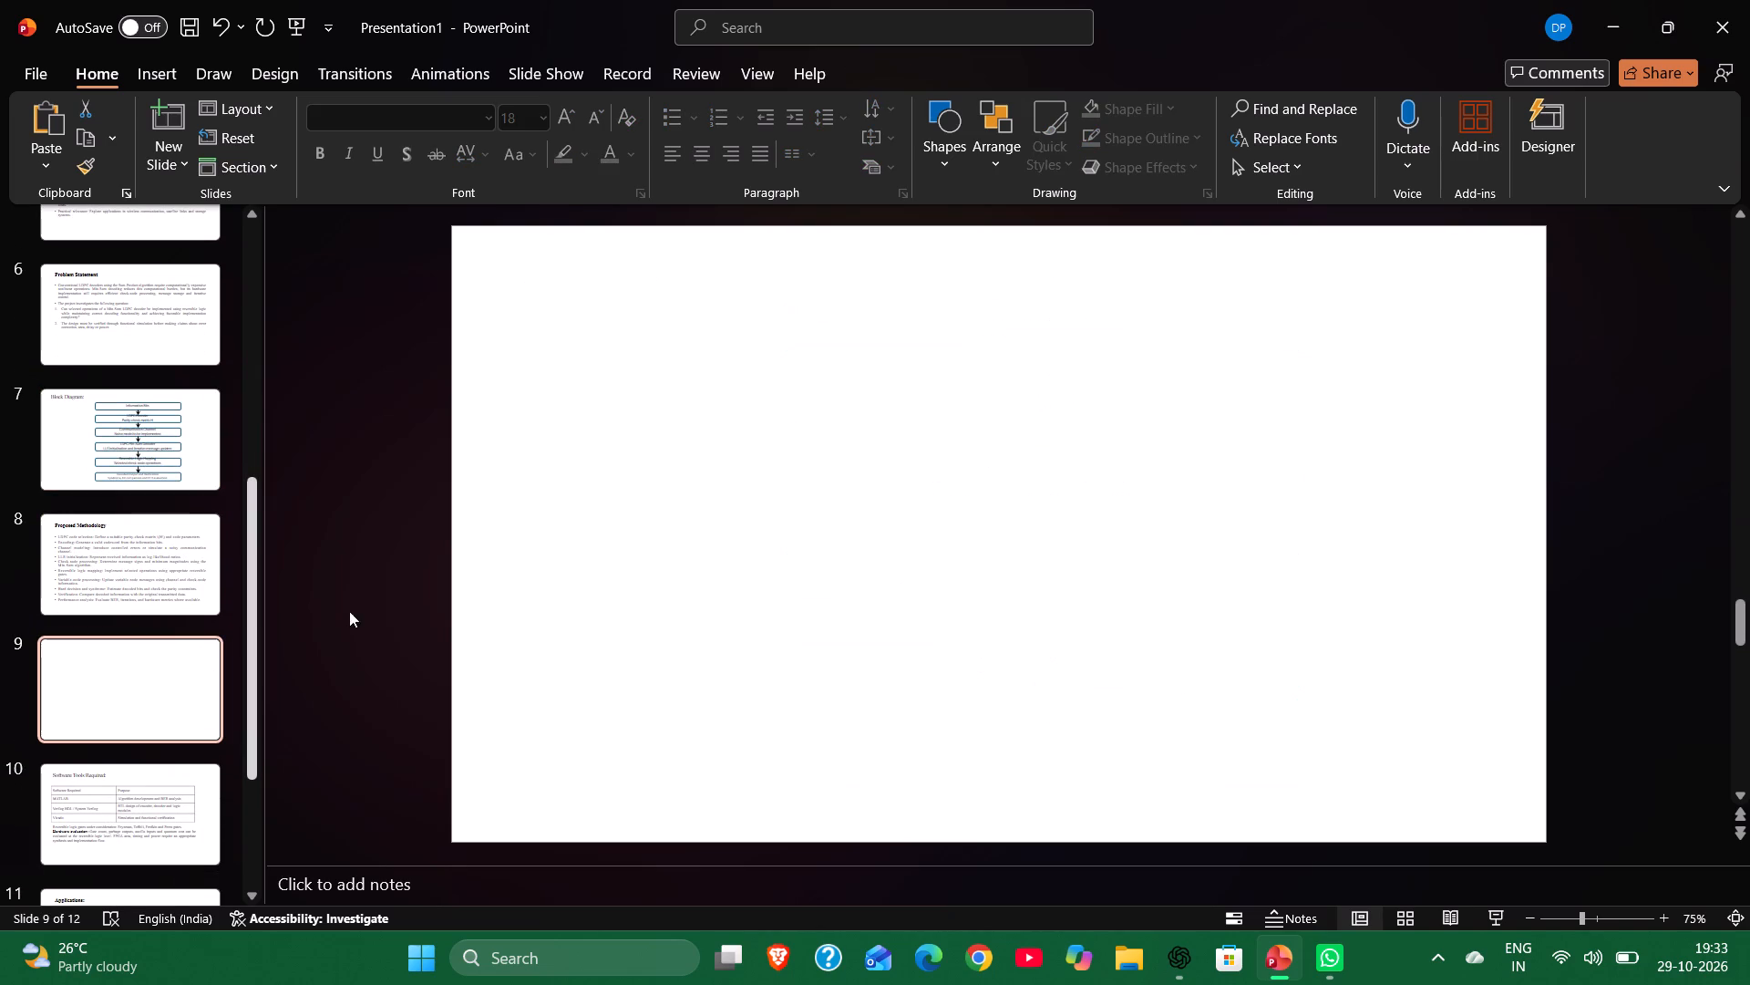
key(ctrl+v)
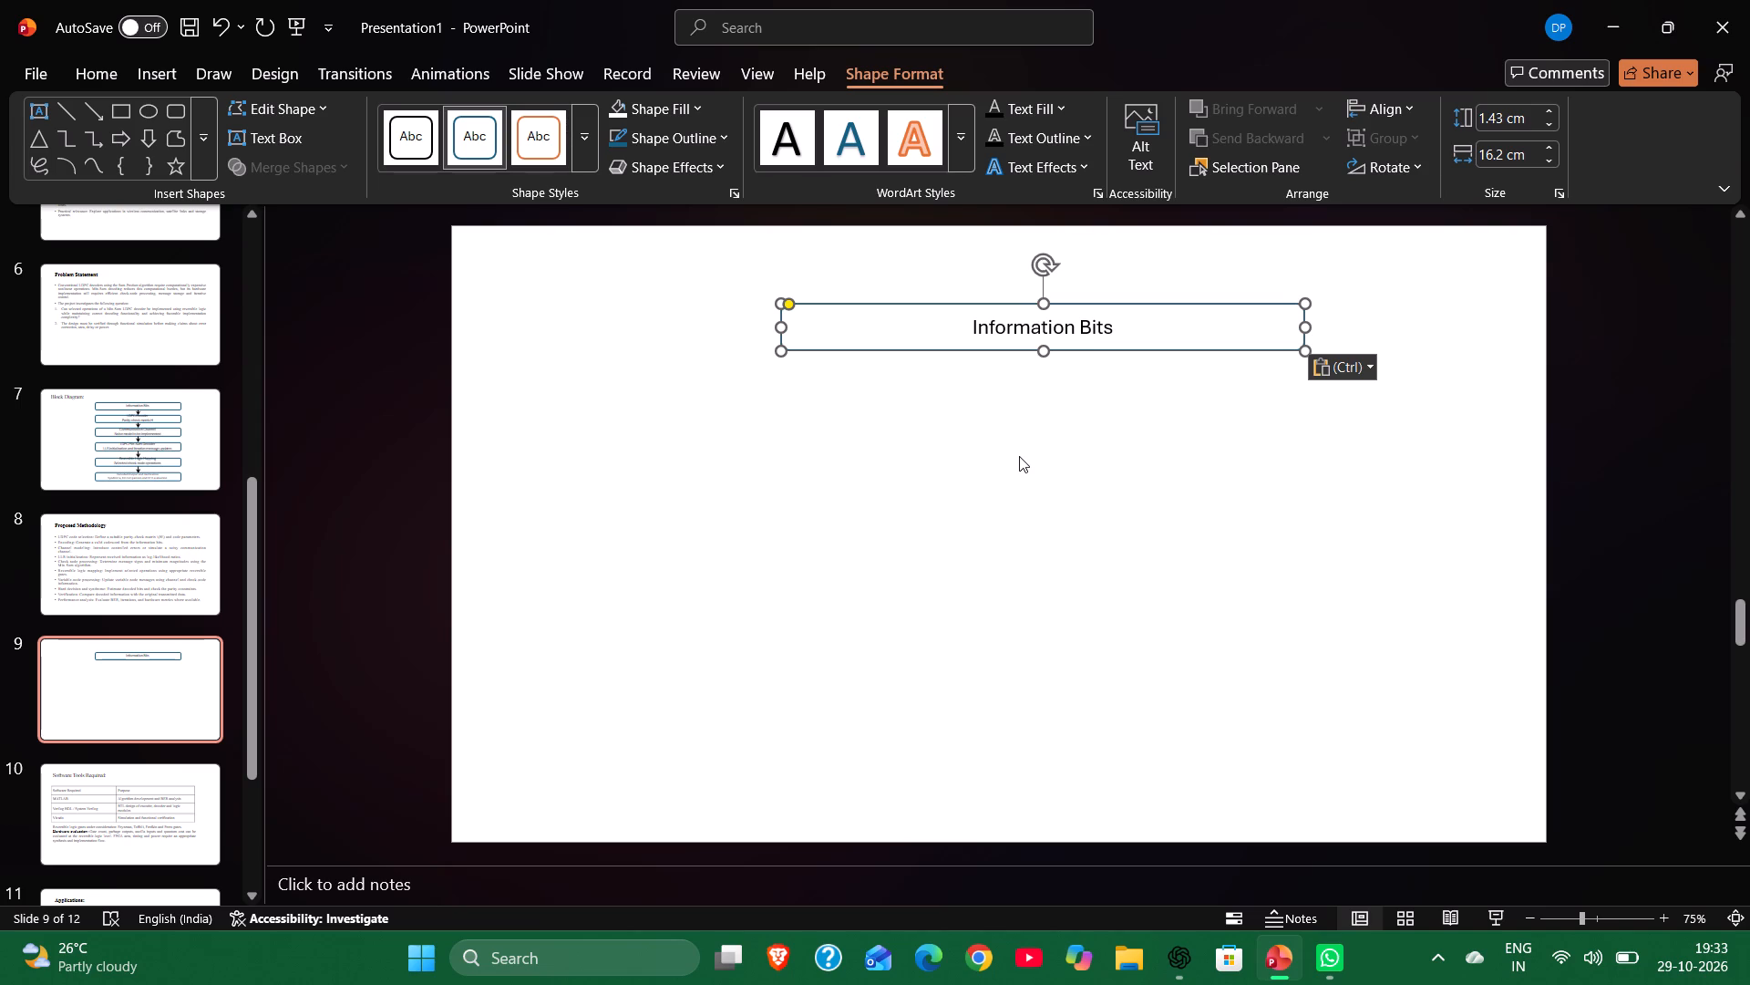
key(ctrl+v)
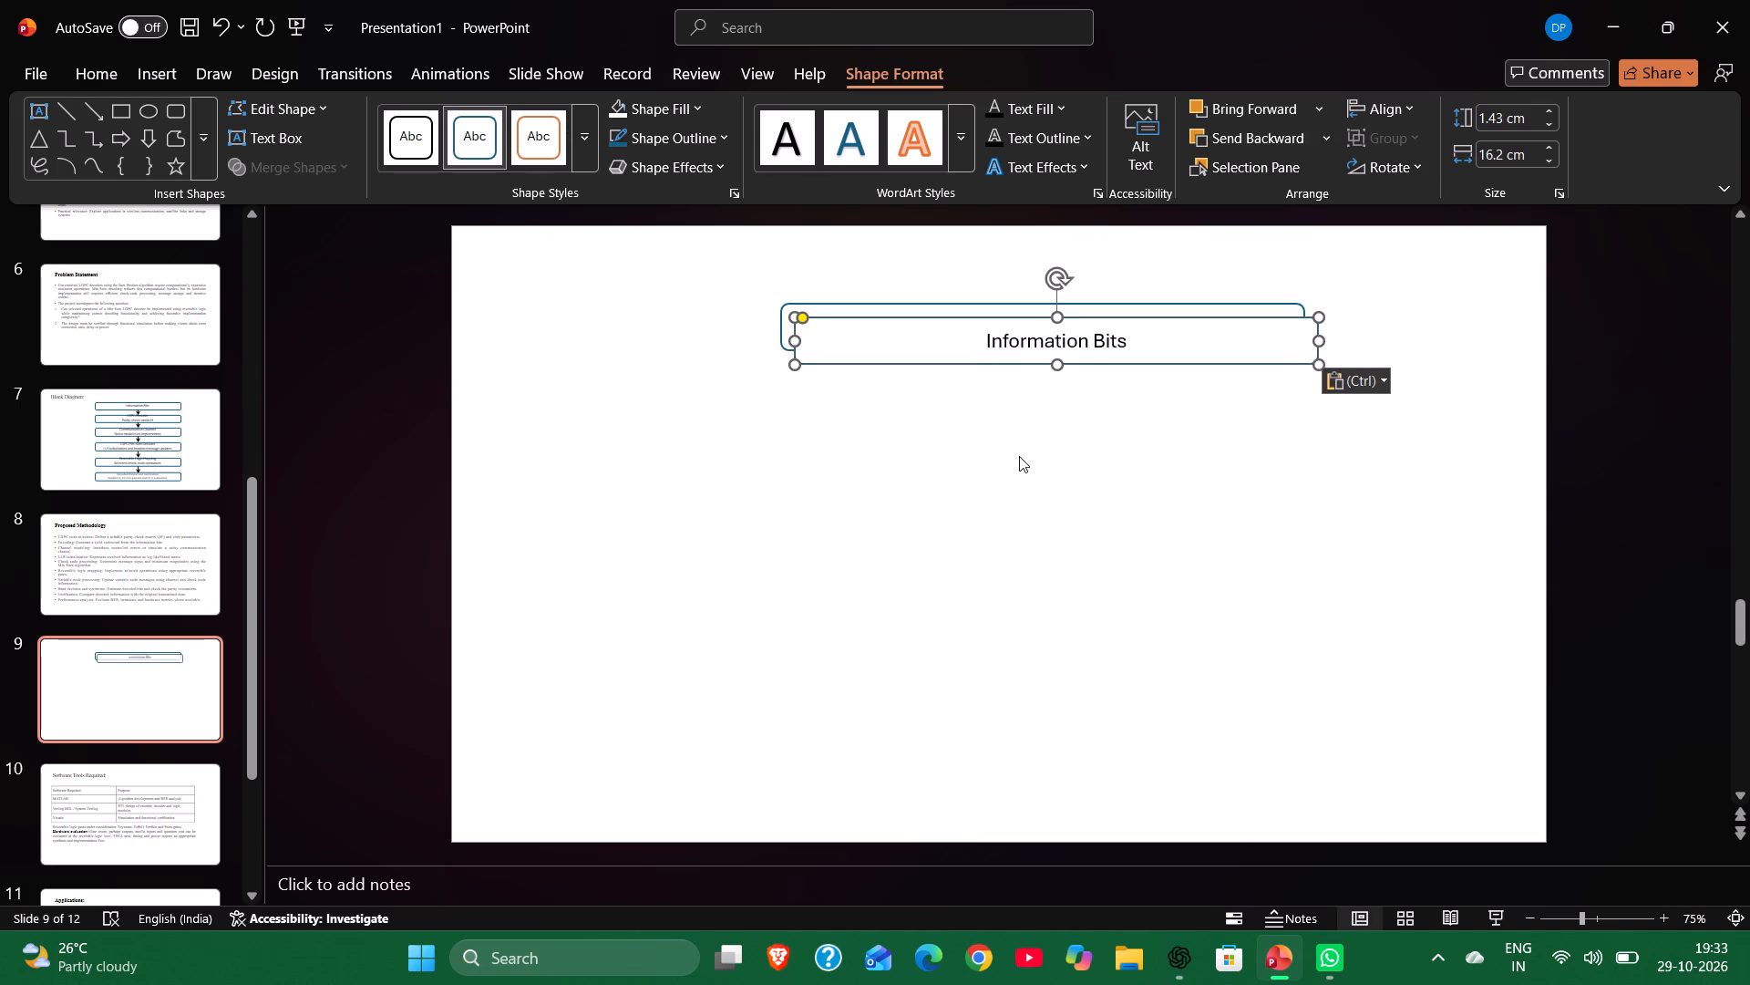
key(ctrl+v)
key(ctrl+v)
key(ctrl+v)
key(ctrl+v)
key(ctrl+v)
key(ctrl+v)
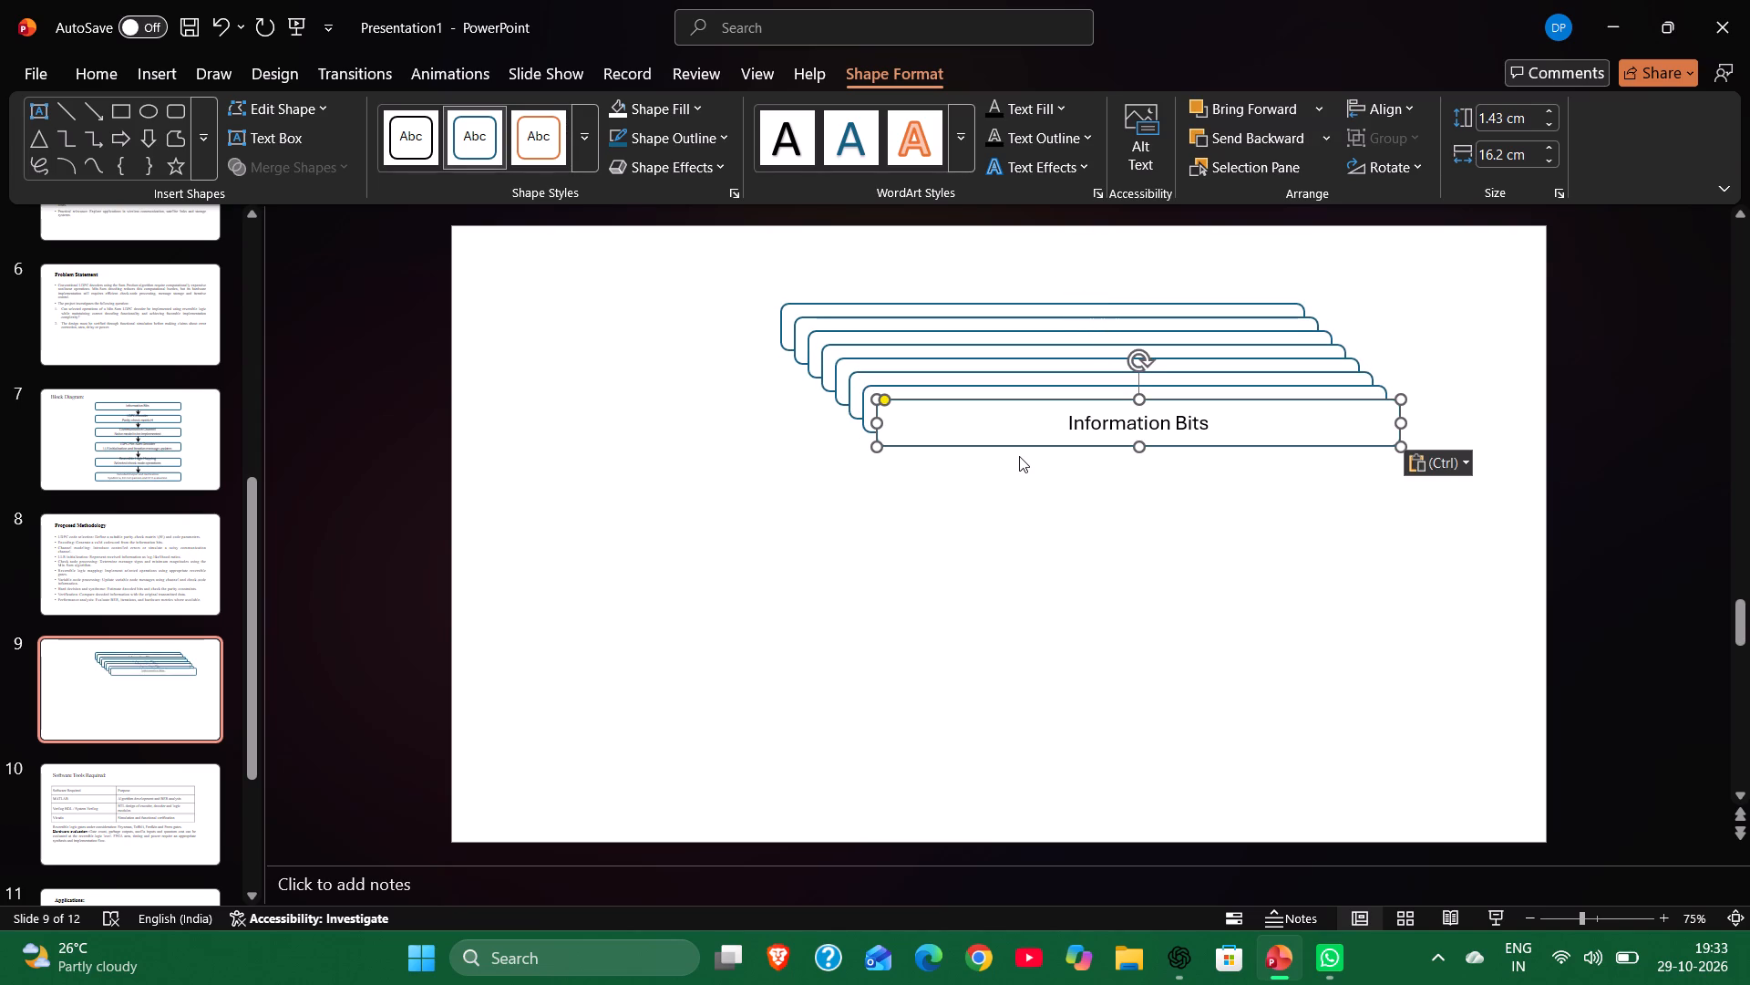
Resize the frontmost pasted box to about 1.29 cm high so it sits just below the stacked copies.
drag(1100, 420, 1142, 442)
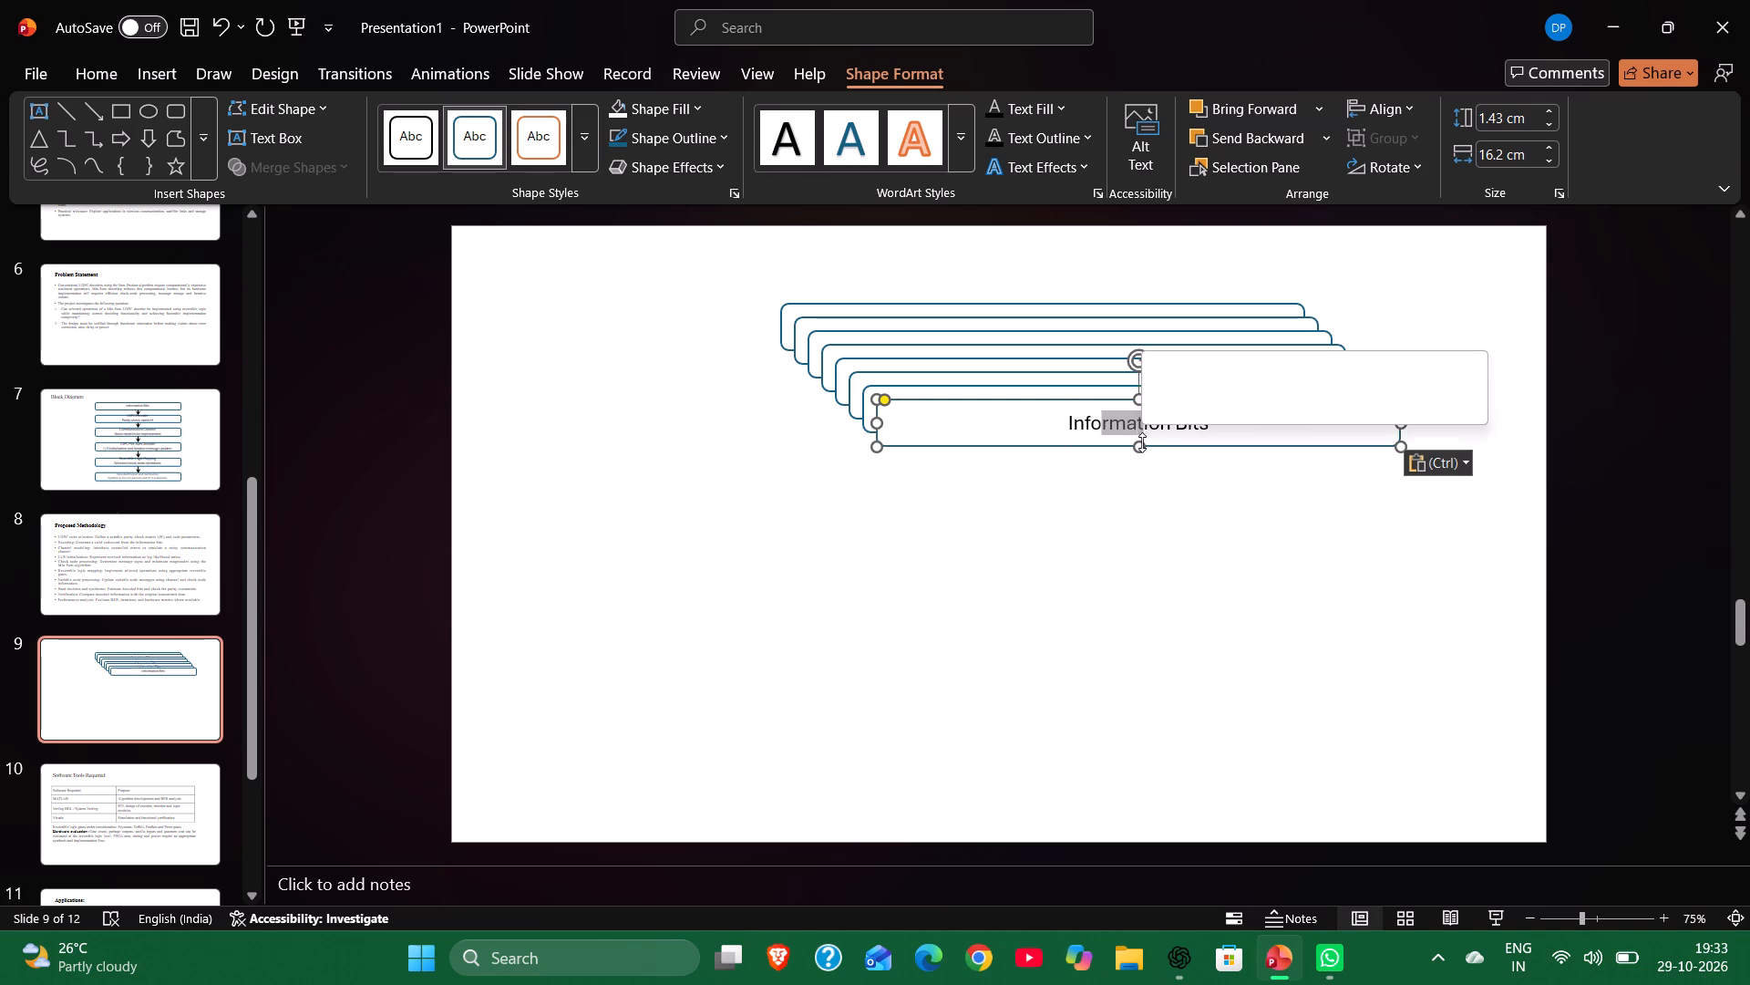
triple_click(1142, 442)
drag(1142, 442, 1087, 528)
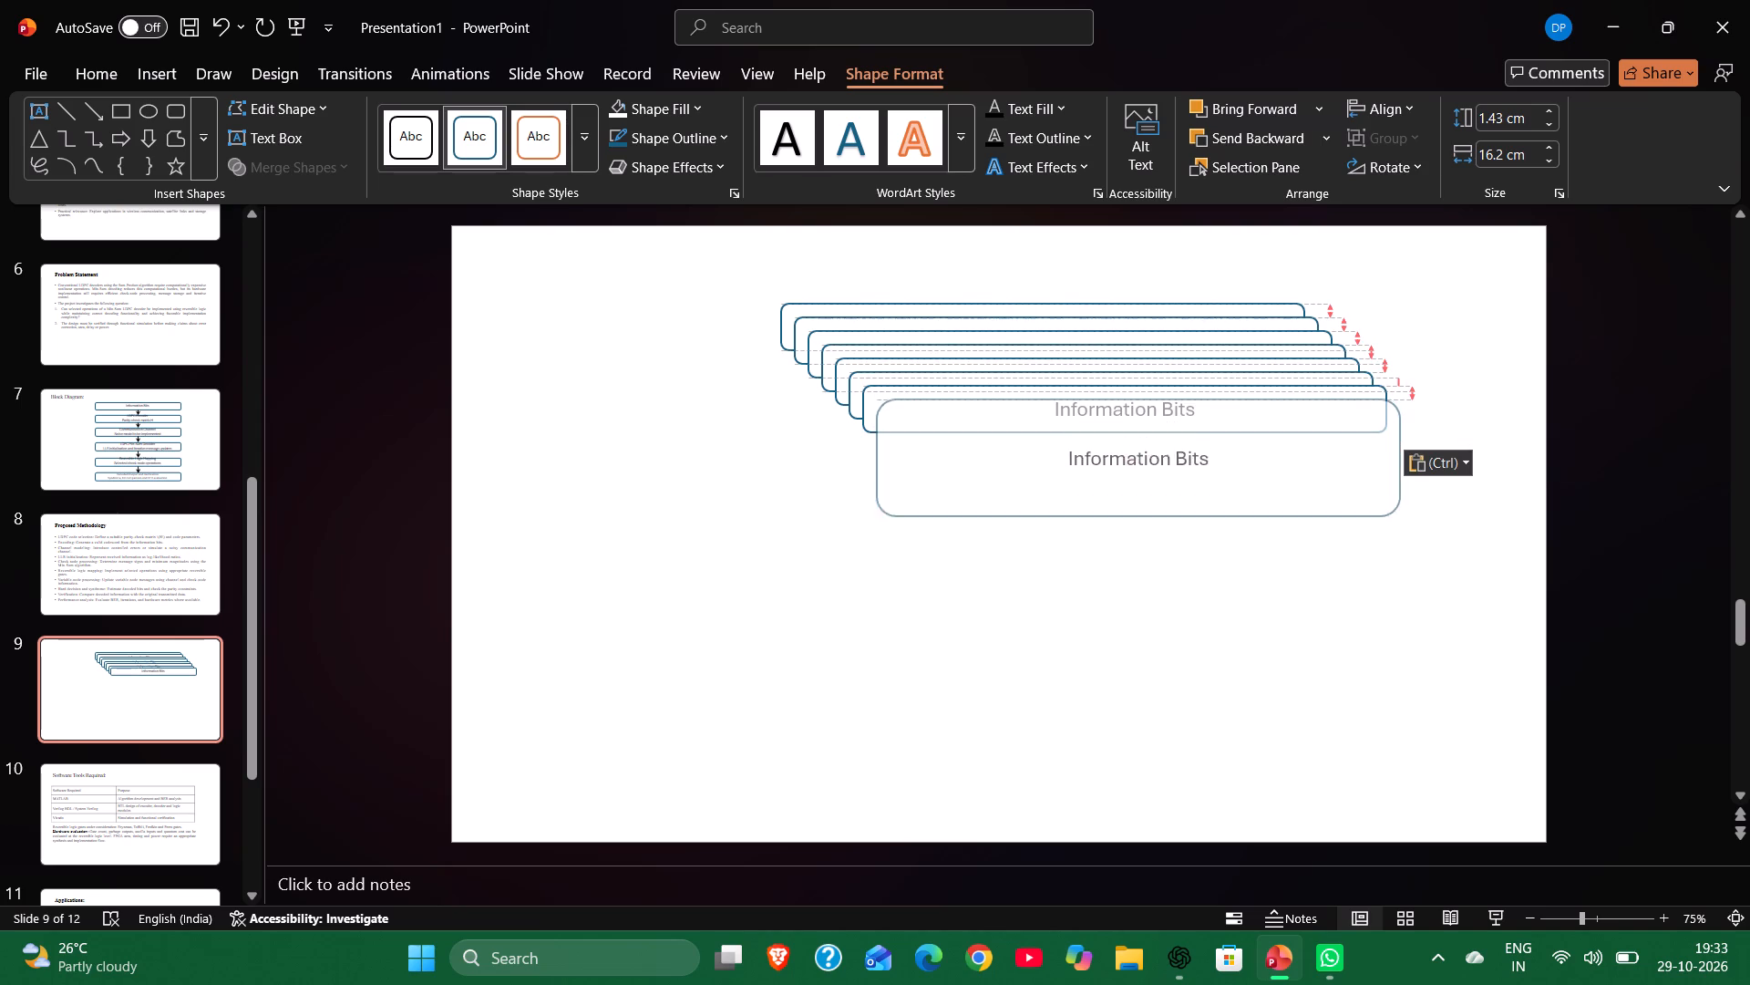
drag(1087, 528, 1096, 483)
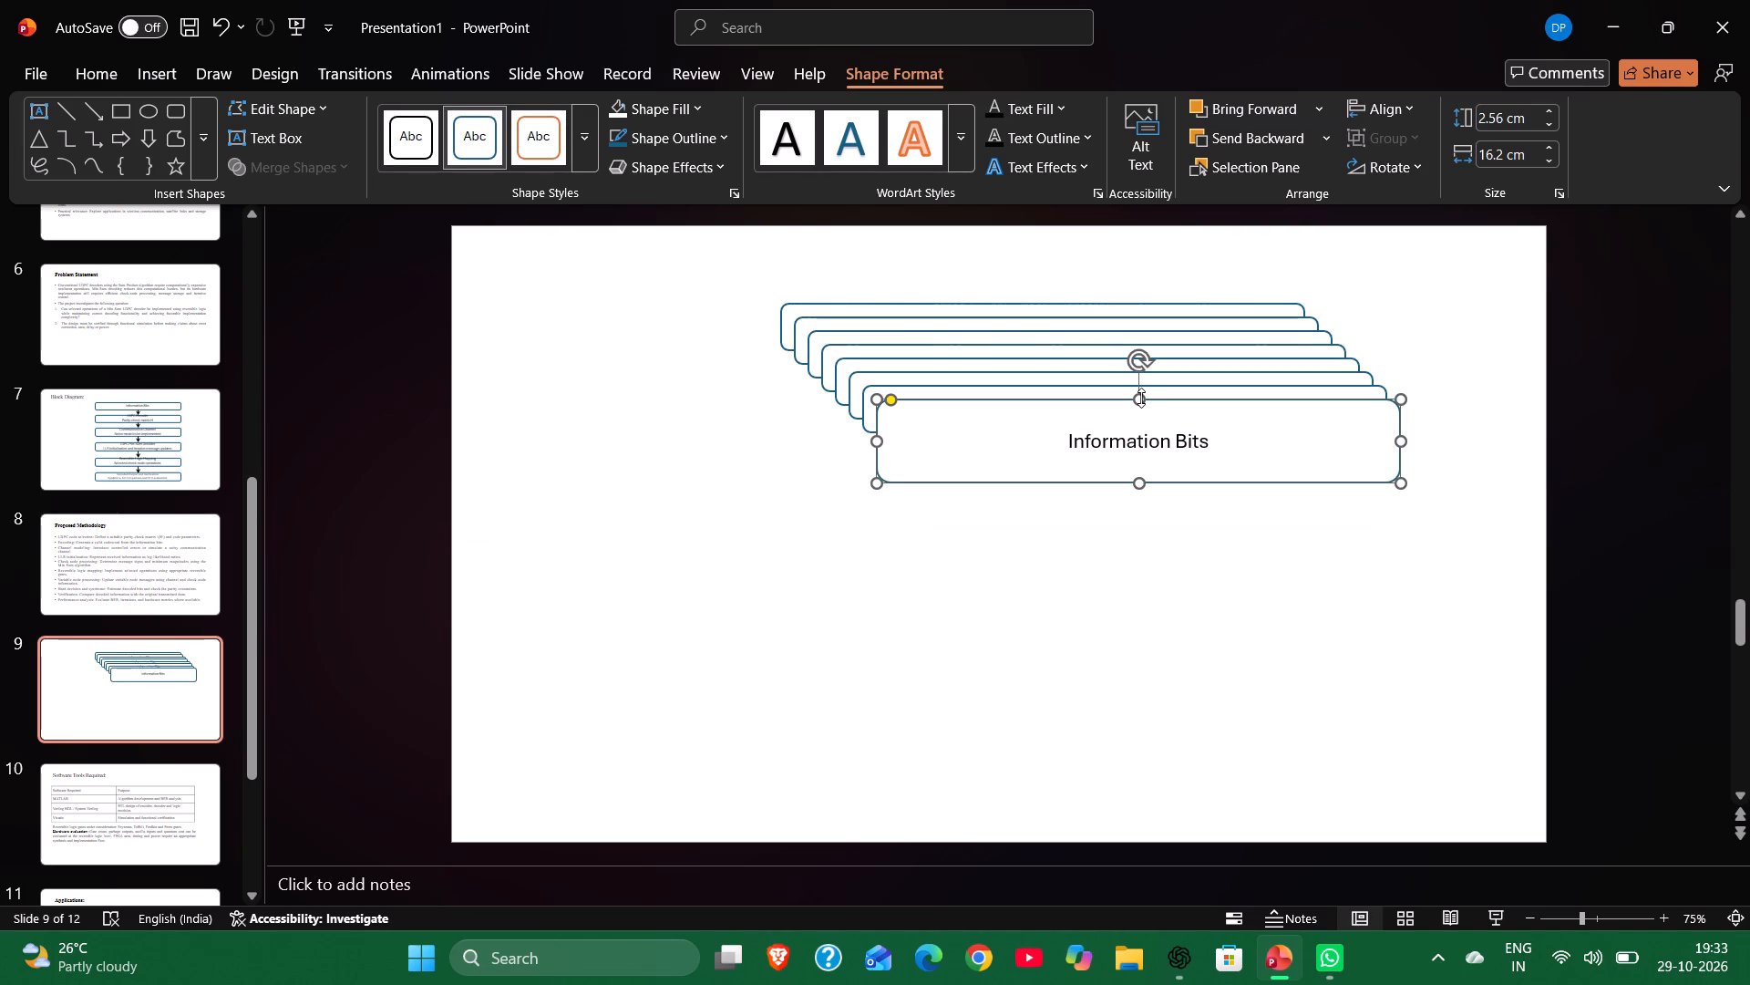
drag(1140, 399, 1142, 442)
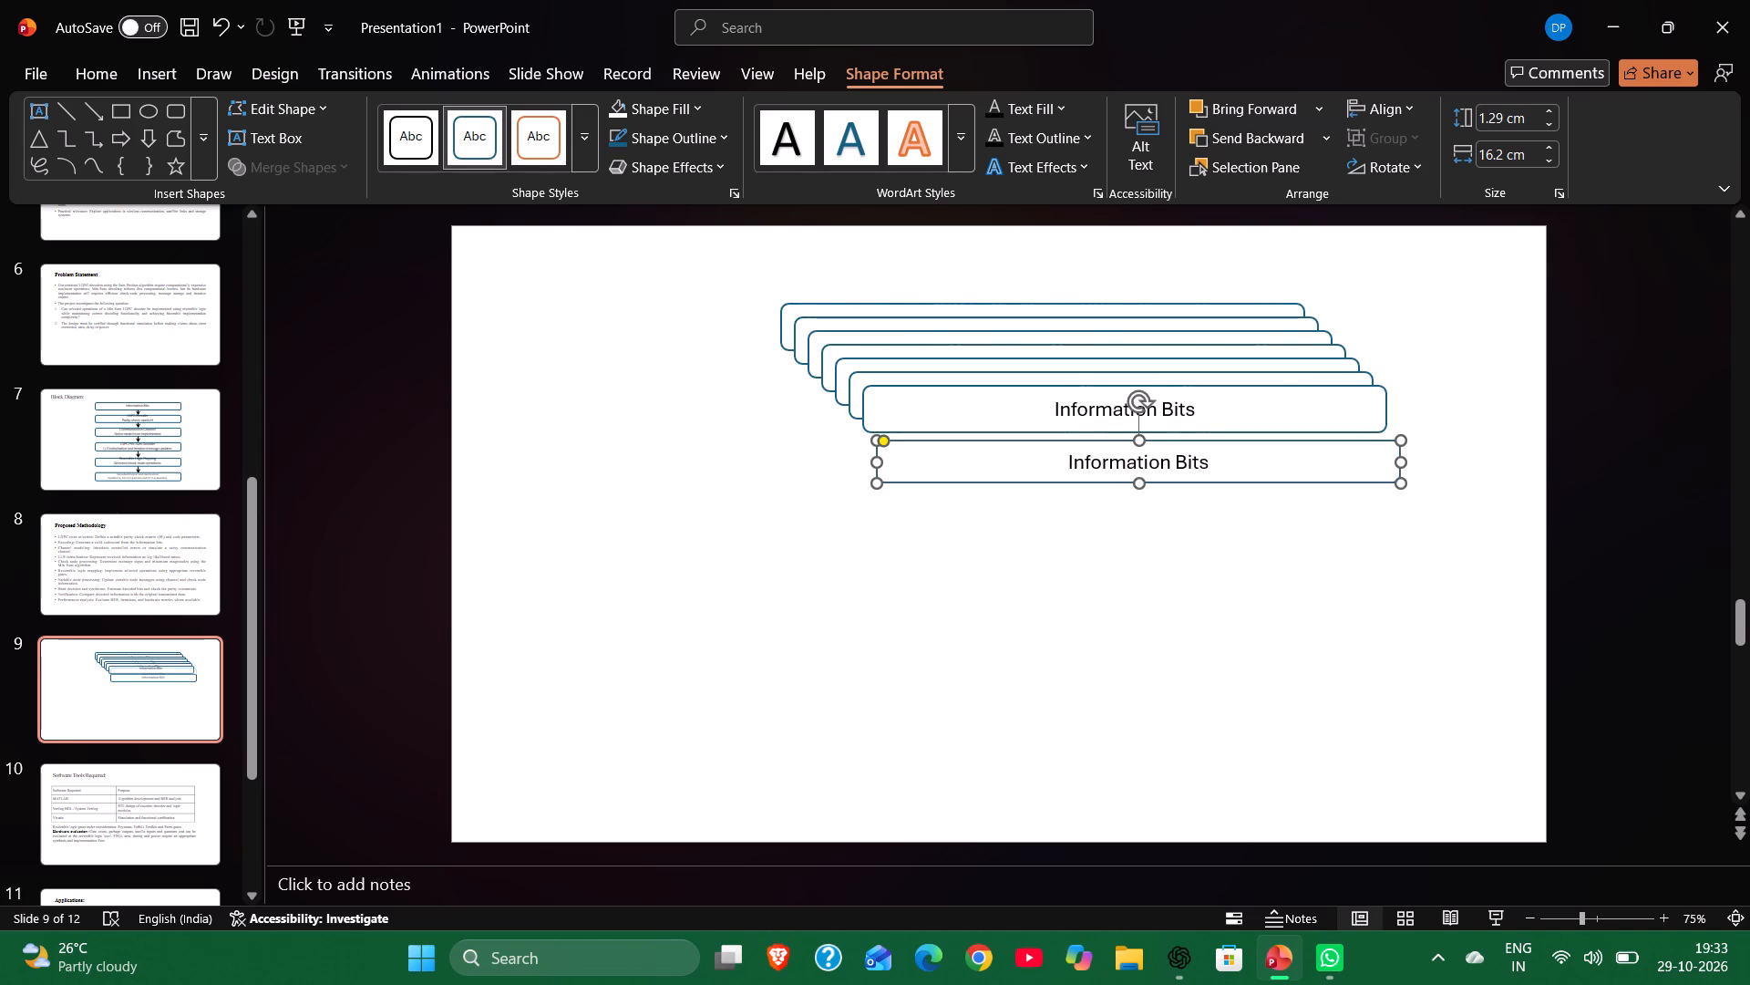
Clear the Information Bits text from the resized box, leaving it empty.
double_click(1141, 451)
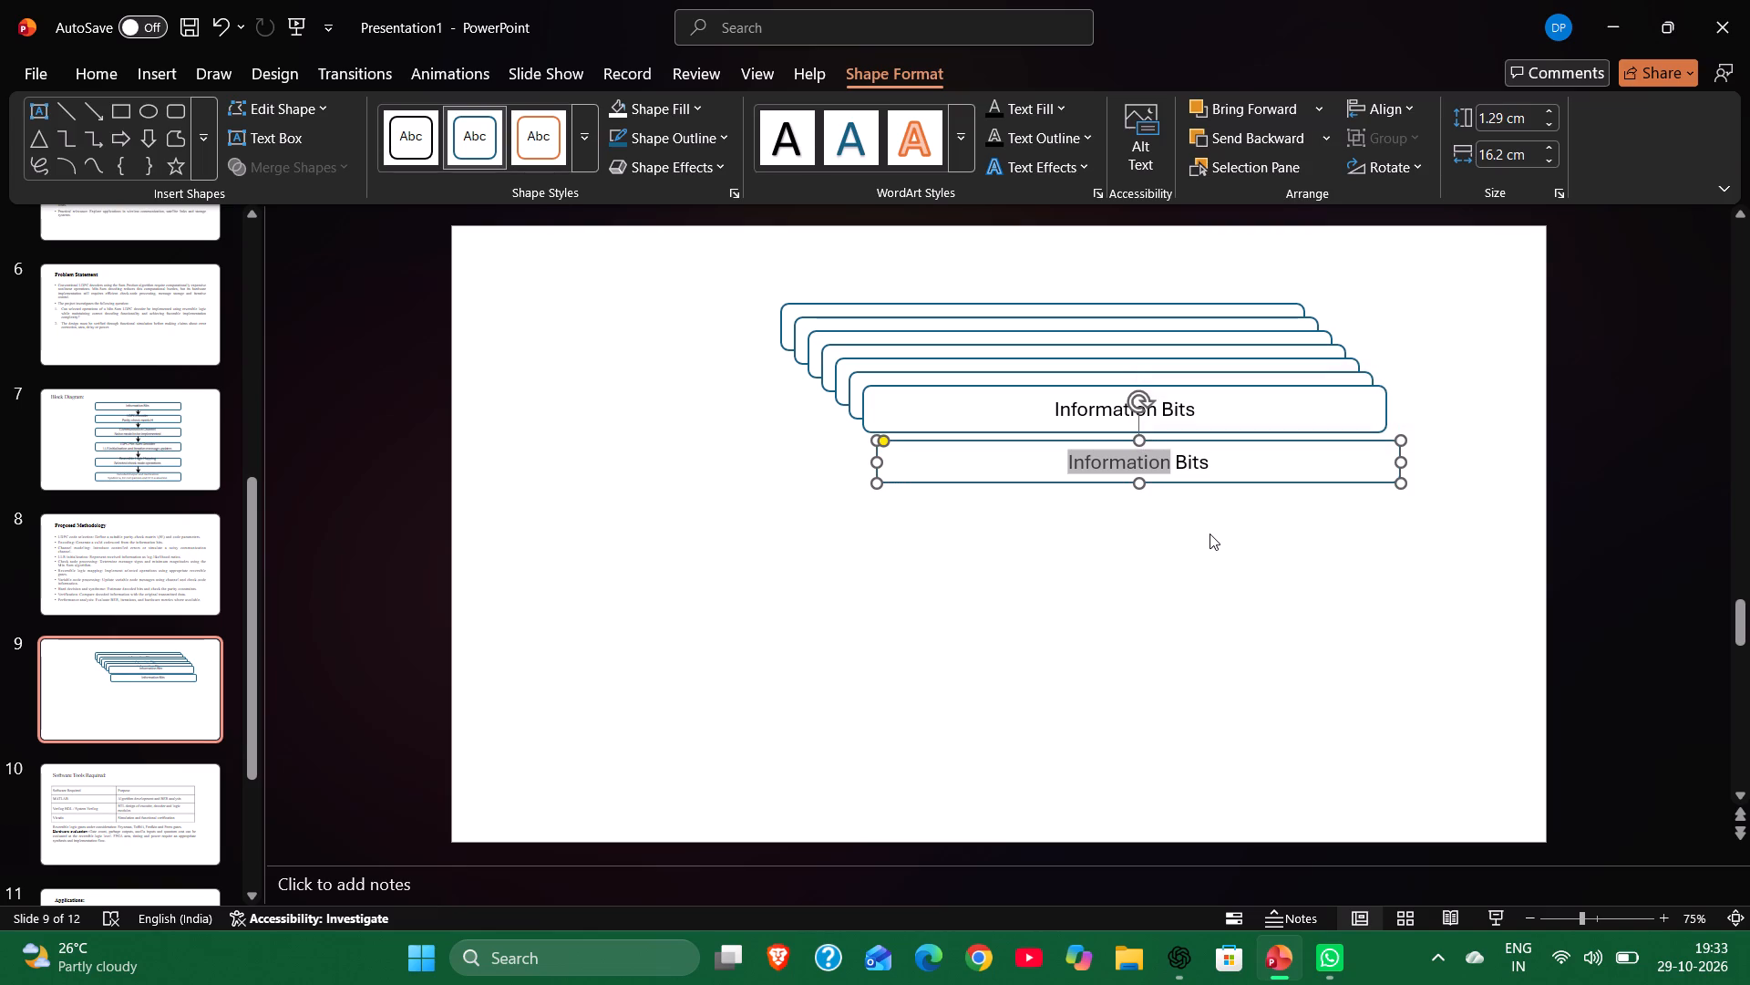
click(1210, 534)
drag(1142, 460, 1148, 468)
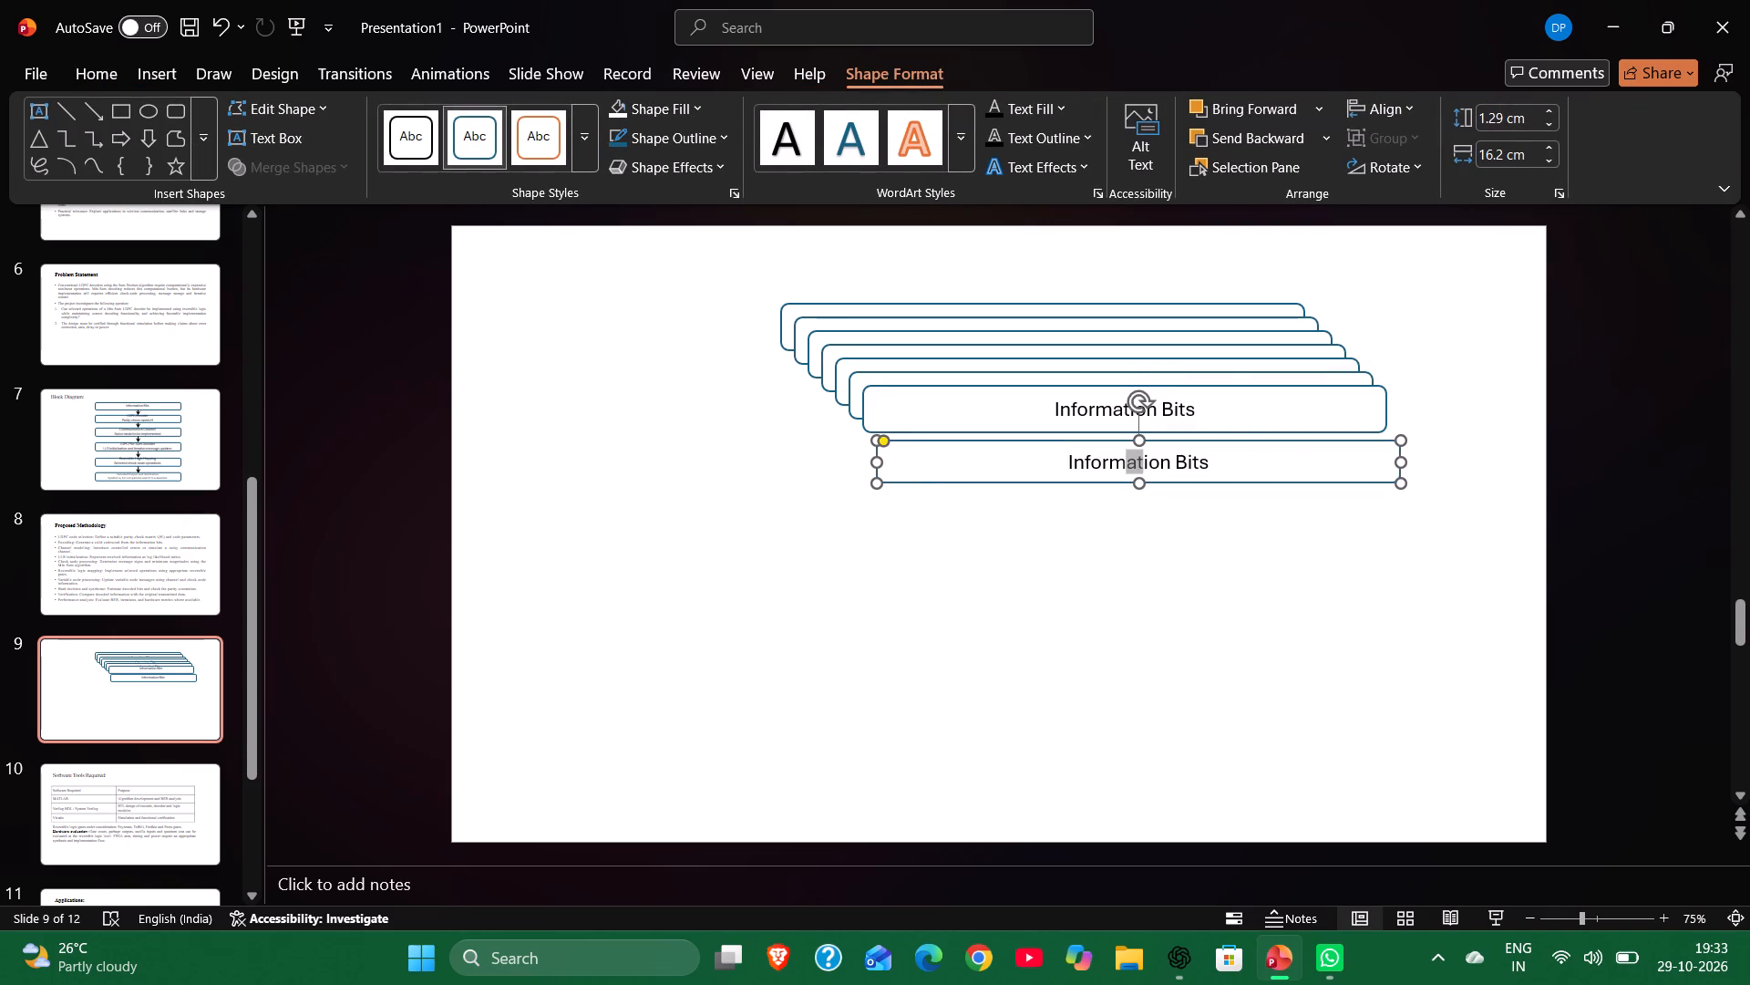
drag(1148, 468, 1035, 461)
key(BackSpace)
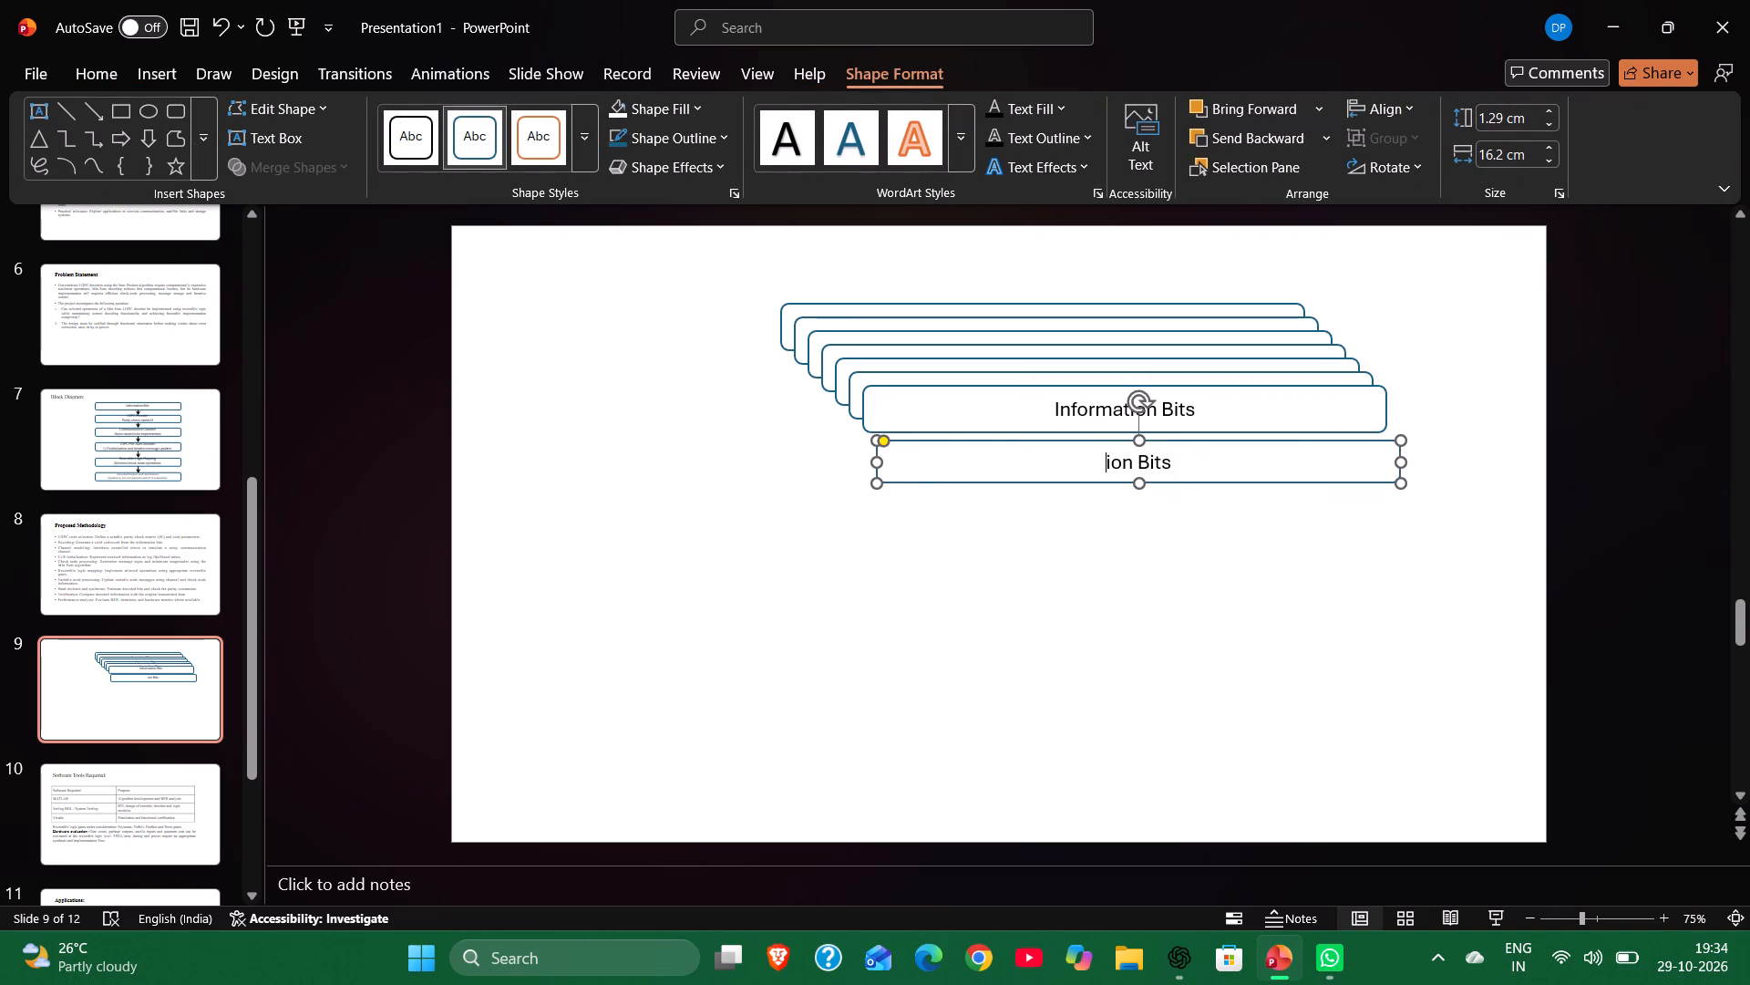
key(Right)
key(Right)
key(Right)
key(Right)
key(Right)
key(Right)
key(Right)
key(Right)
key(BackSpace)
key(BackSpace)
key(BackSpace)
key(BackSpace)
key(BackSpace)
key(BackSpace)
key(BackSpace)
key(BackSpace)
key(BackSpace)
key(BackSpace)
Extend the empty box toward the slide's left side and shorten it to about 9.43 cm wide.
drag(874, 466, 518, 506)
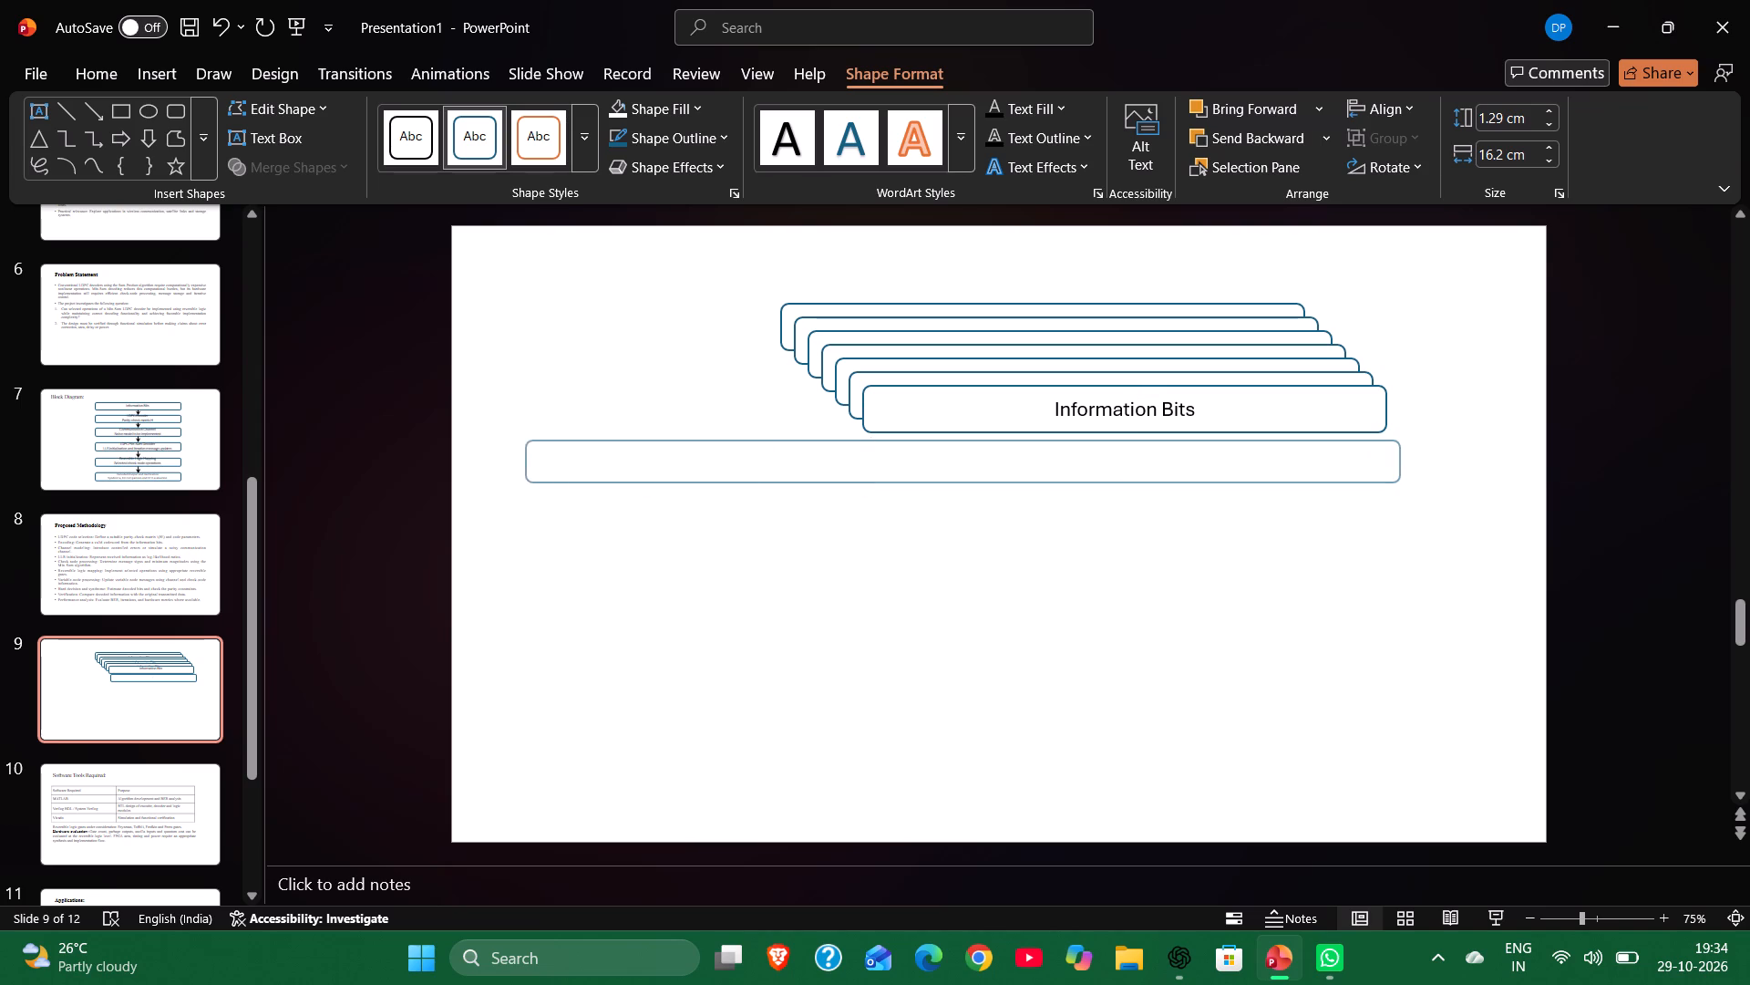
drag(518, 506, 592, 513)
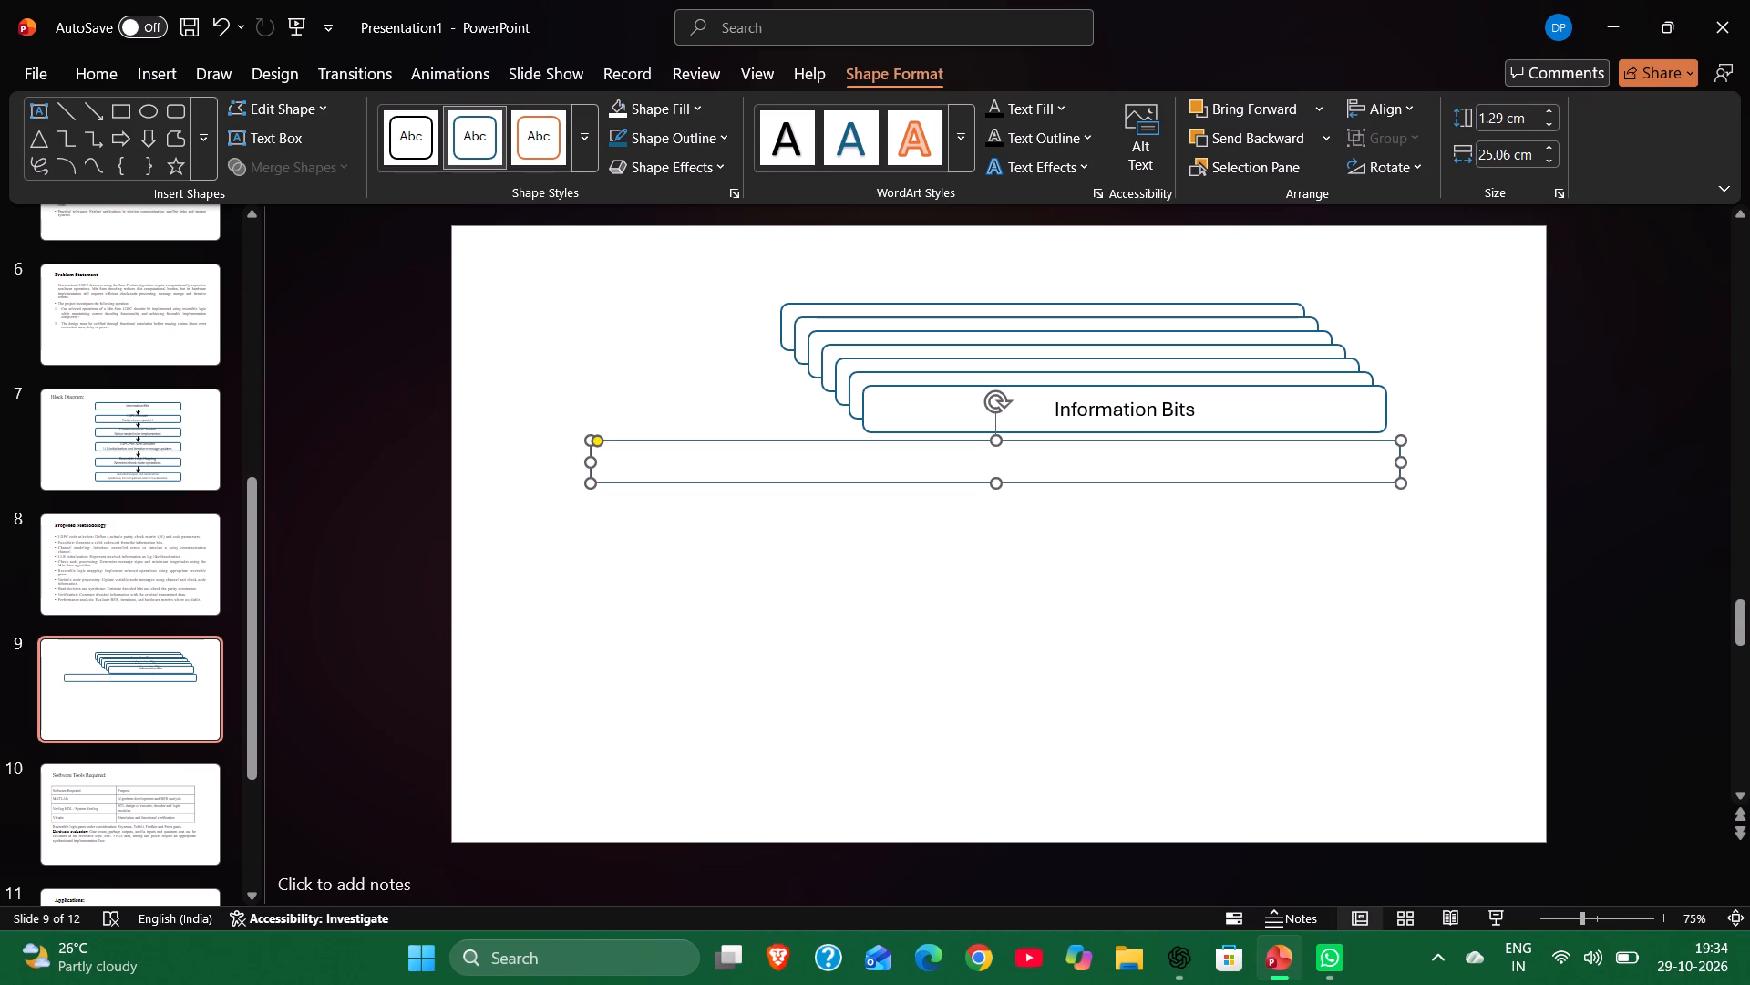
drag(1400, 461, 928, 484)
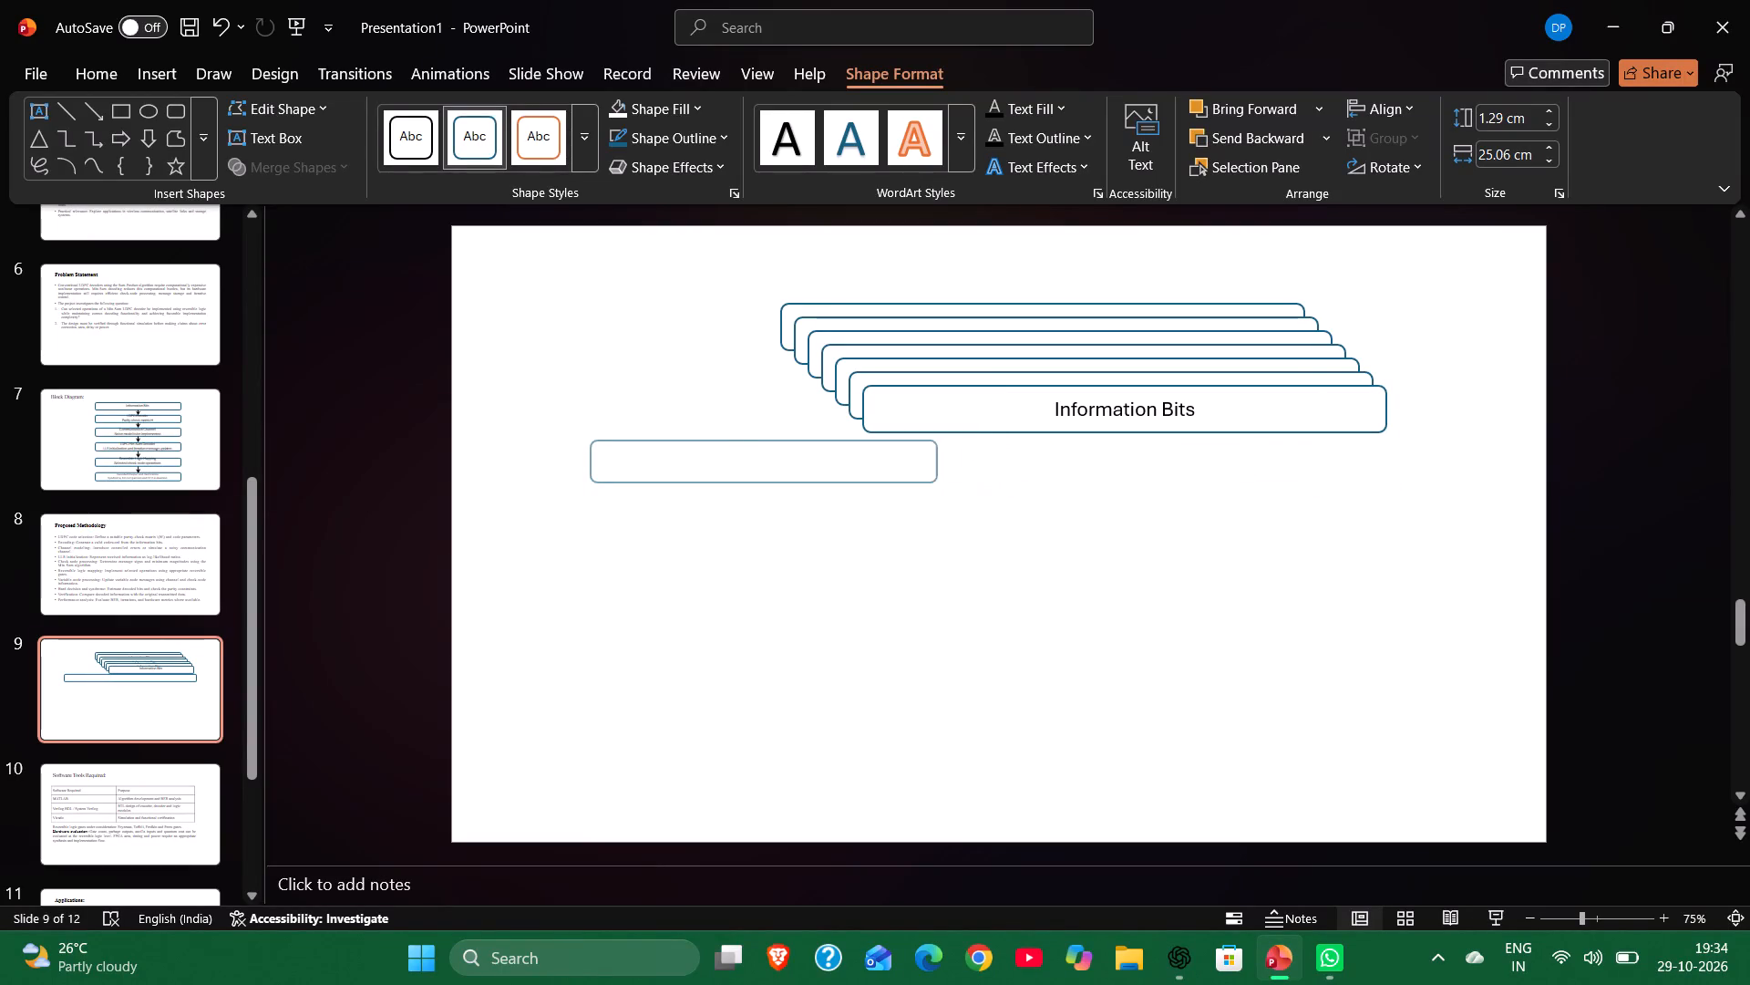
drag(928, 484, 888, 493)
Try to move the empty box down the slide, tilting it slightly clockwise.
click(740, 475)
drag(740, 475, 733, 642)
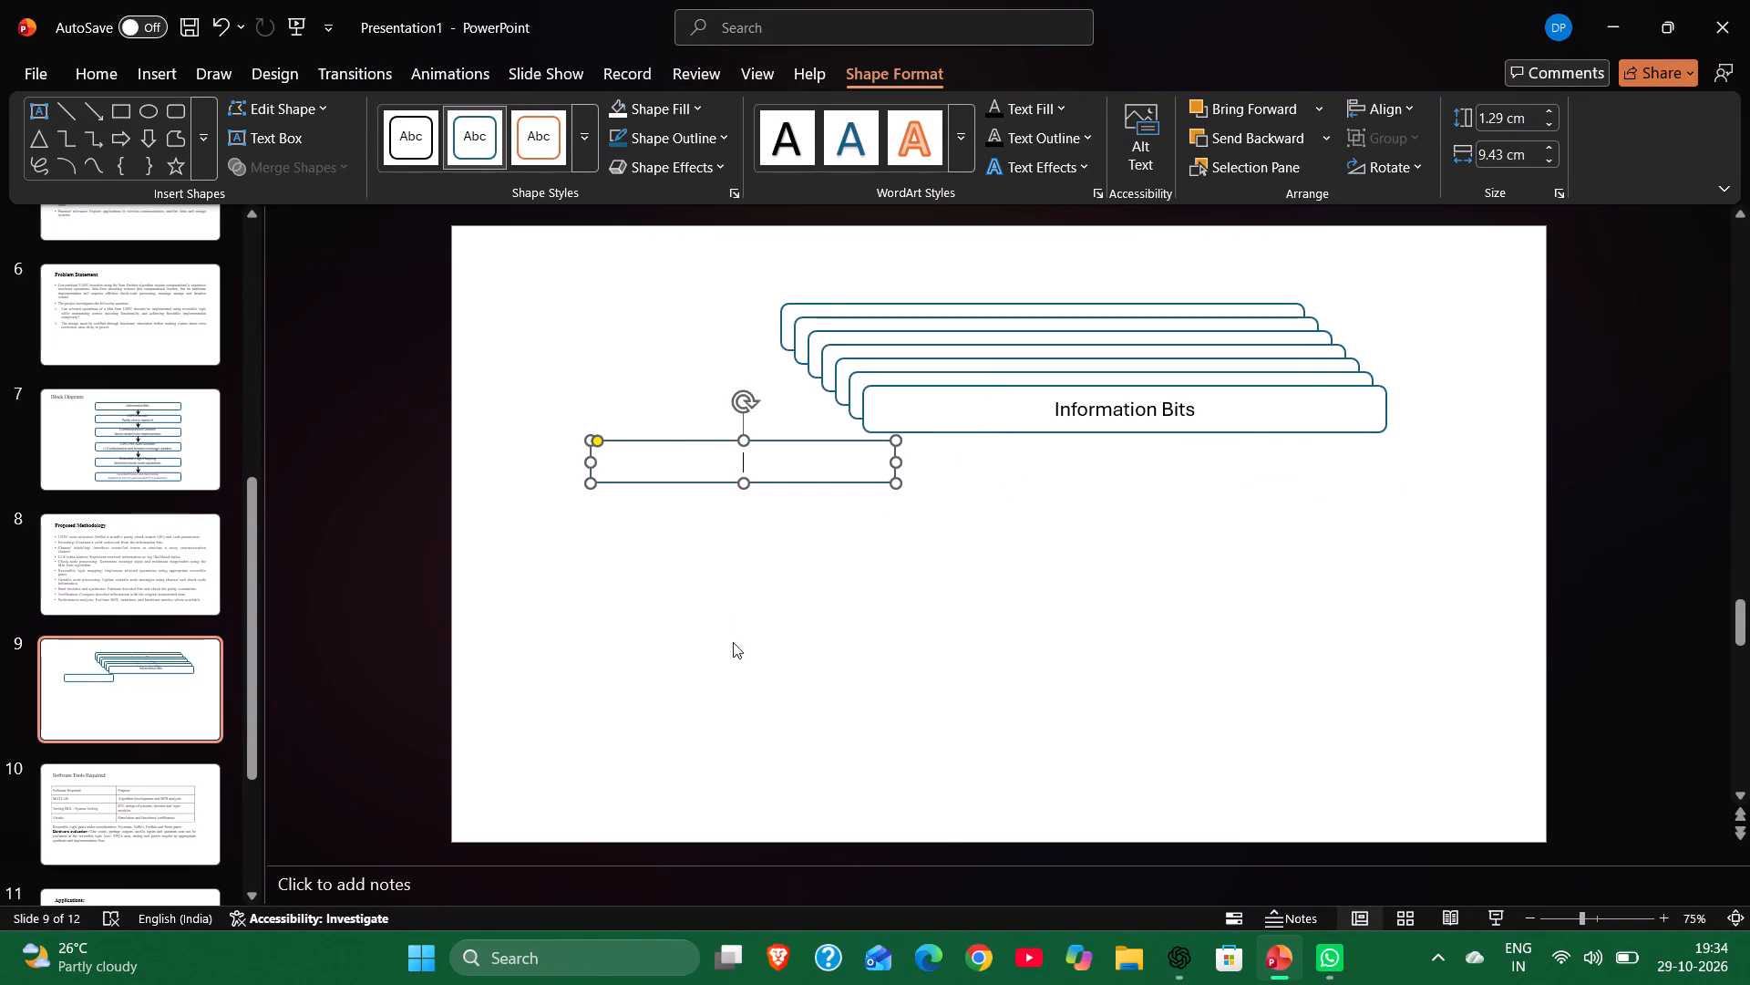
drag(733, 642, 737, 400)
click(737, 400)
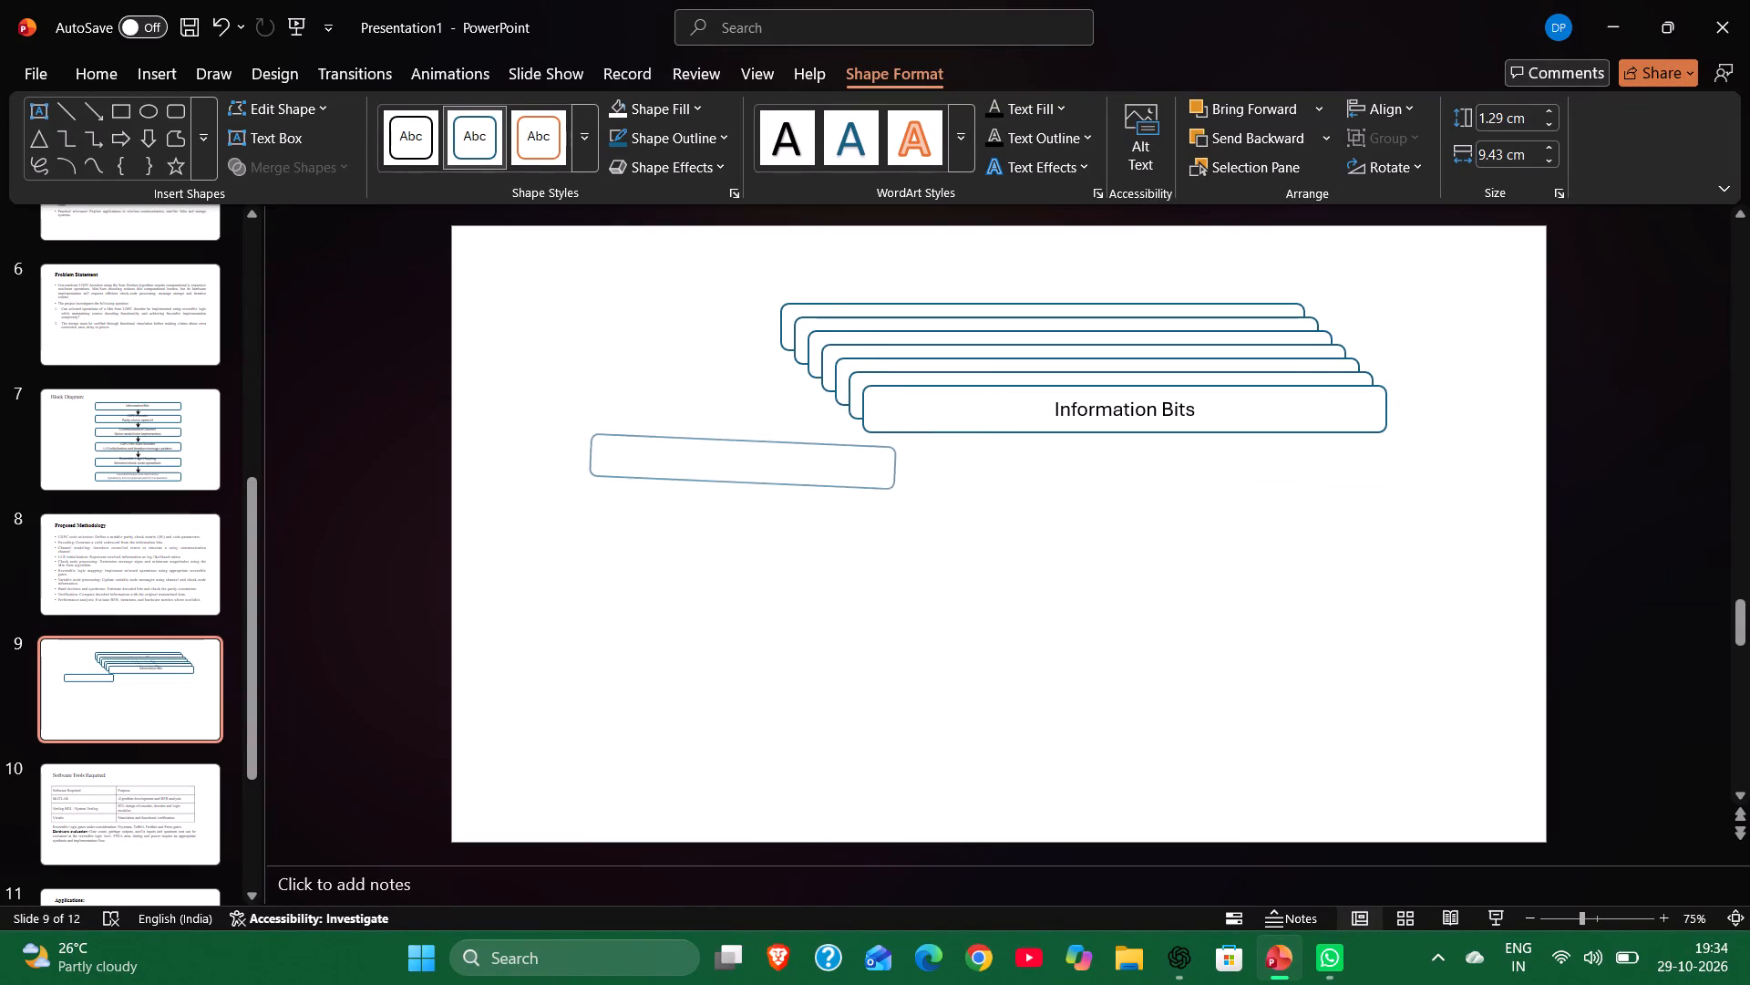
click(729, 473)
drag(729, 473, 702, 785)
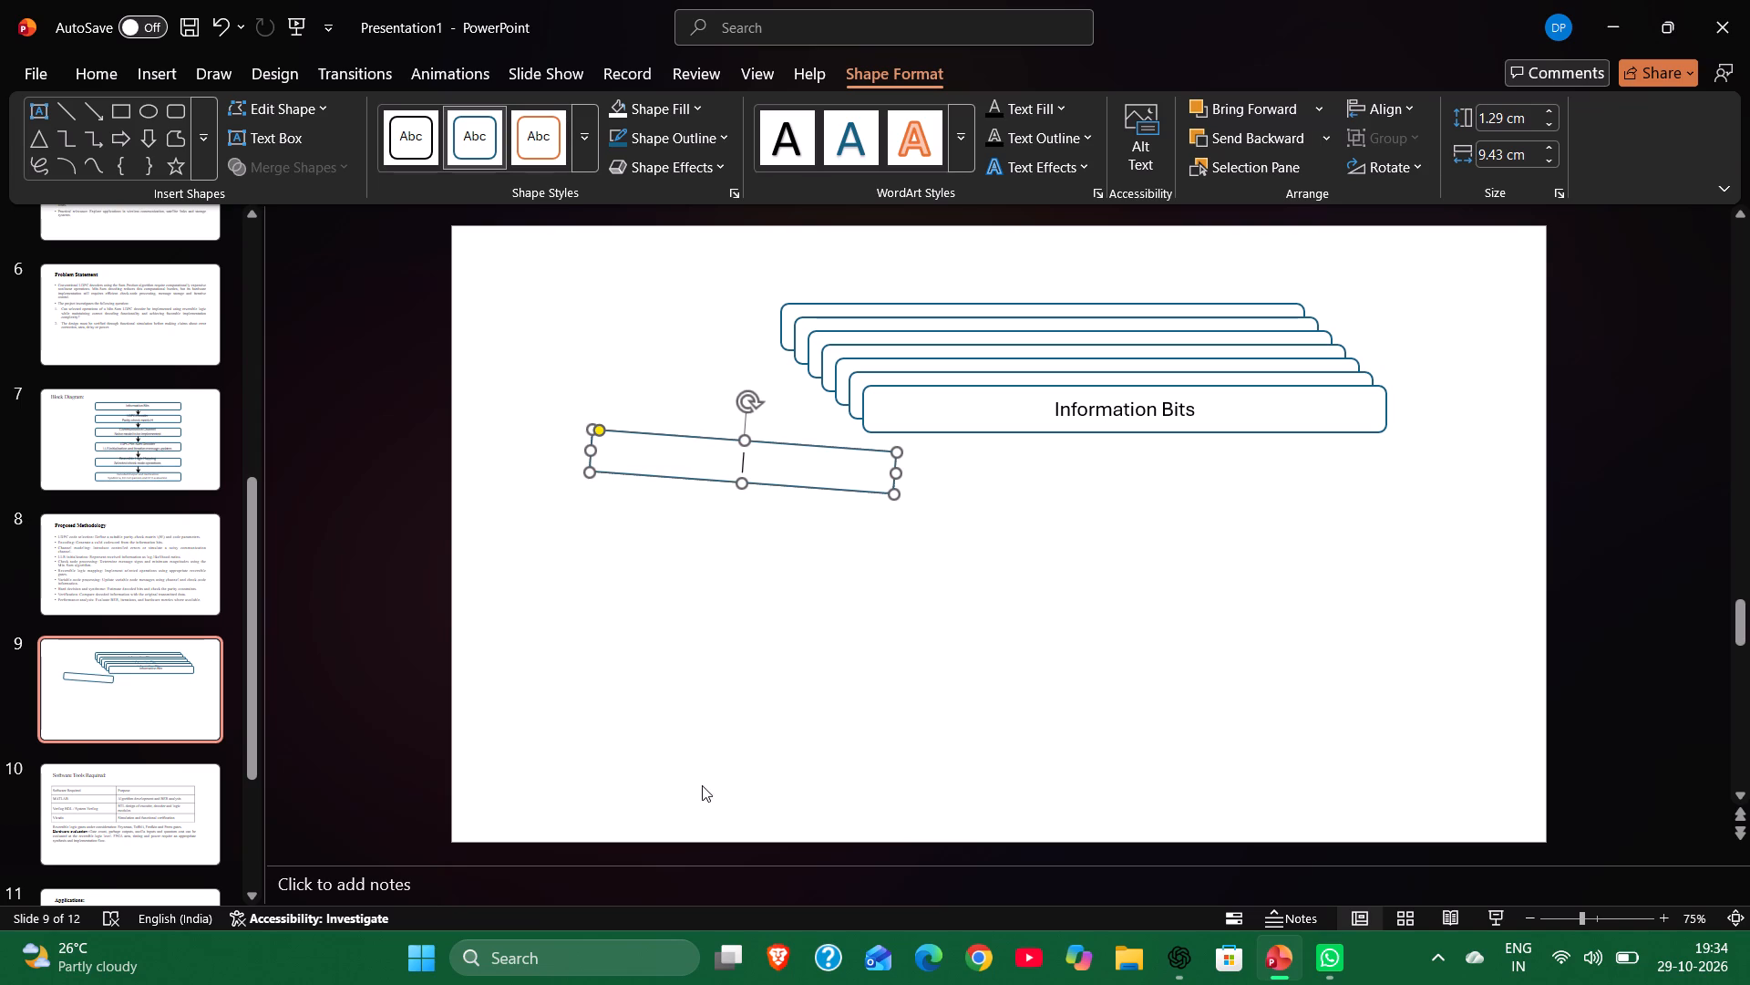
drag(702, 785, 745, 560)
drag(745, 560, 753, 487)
Delete the tilted empty box from slide 9.
key(BackSpace)
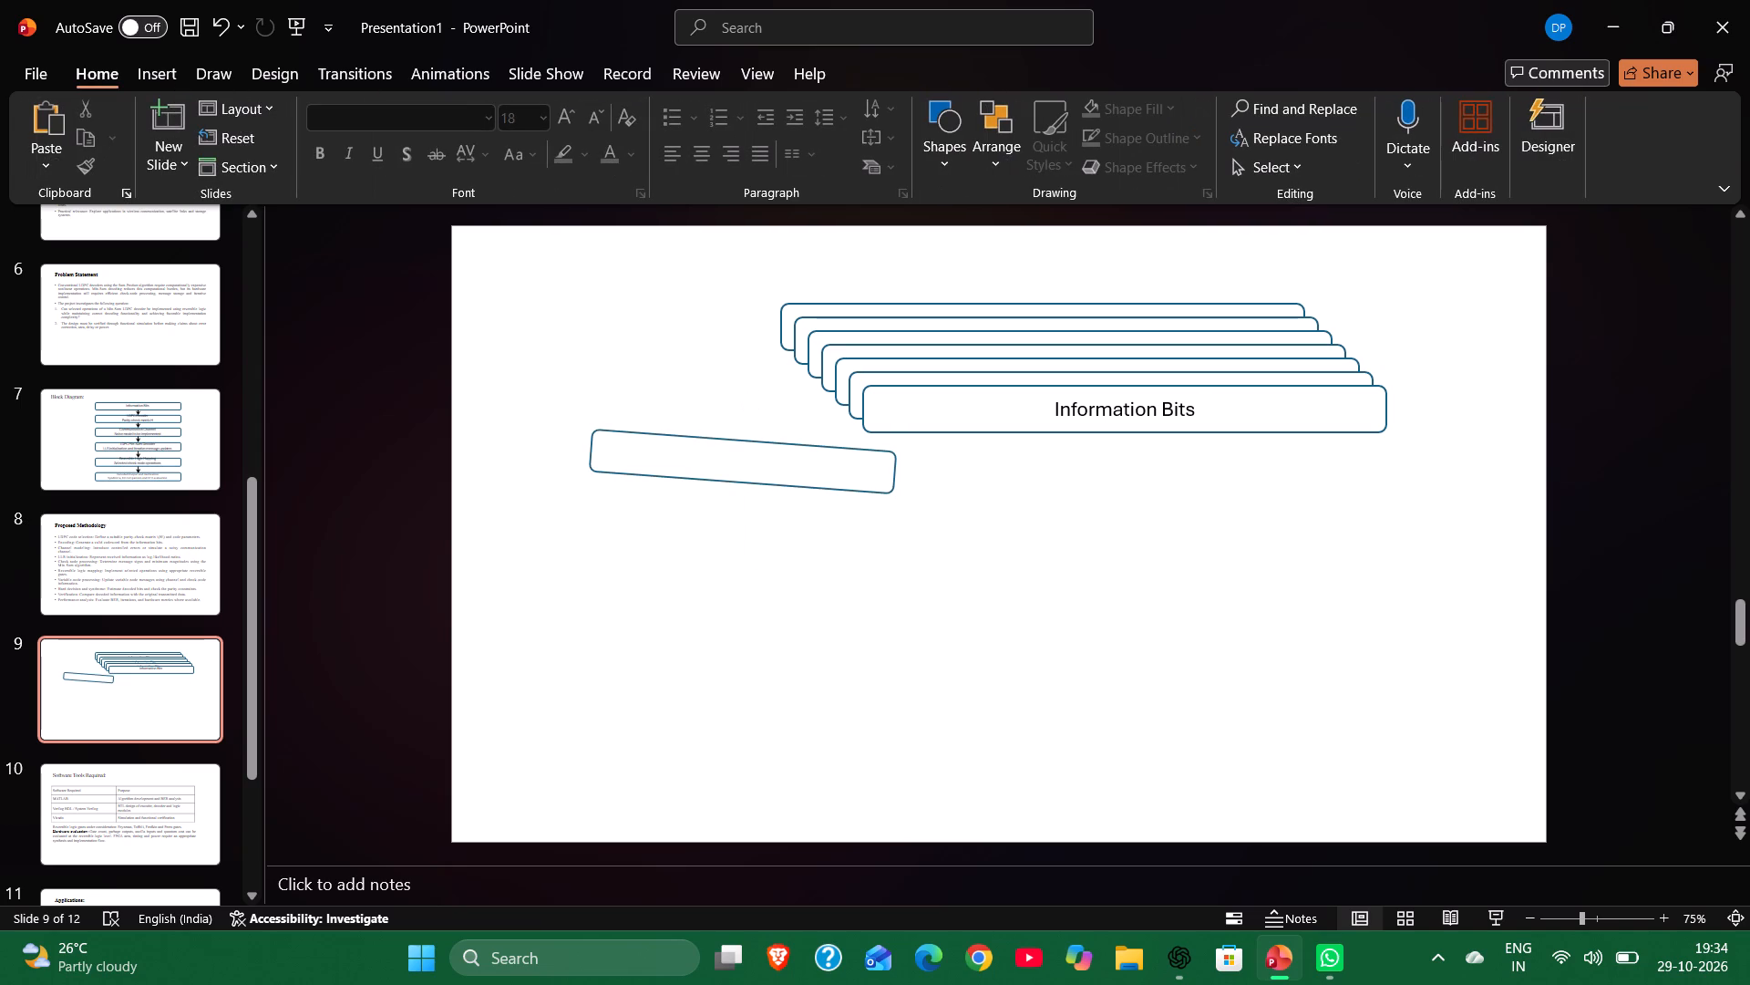
click(763, 457)
key(BackSpace)
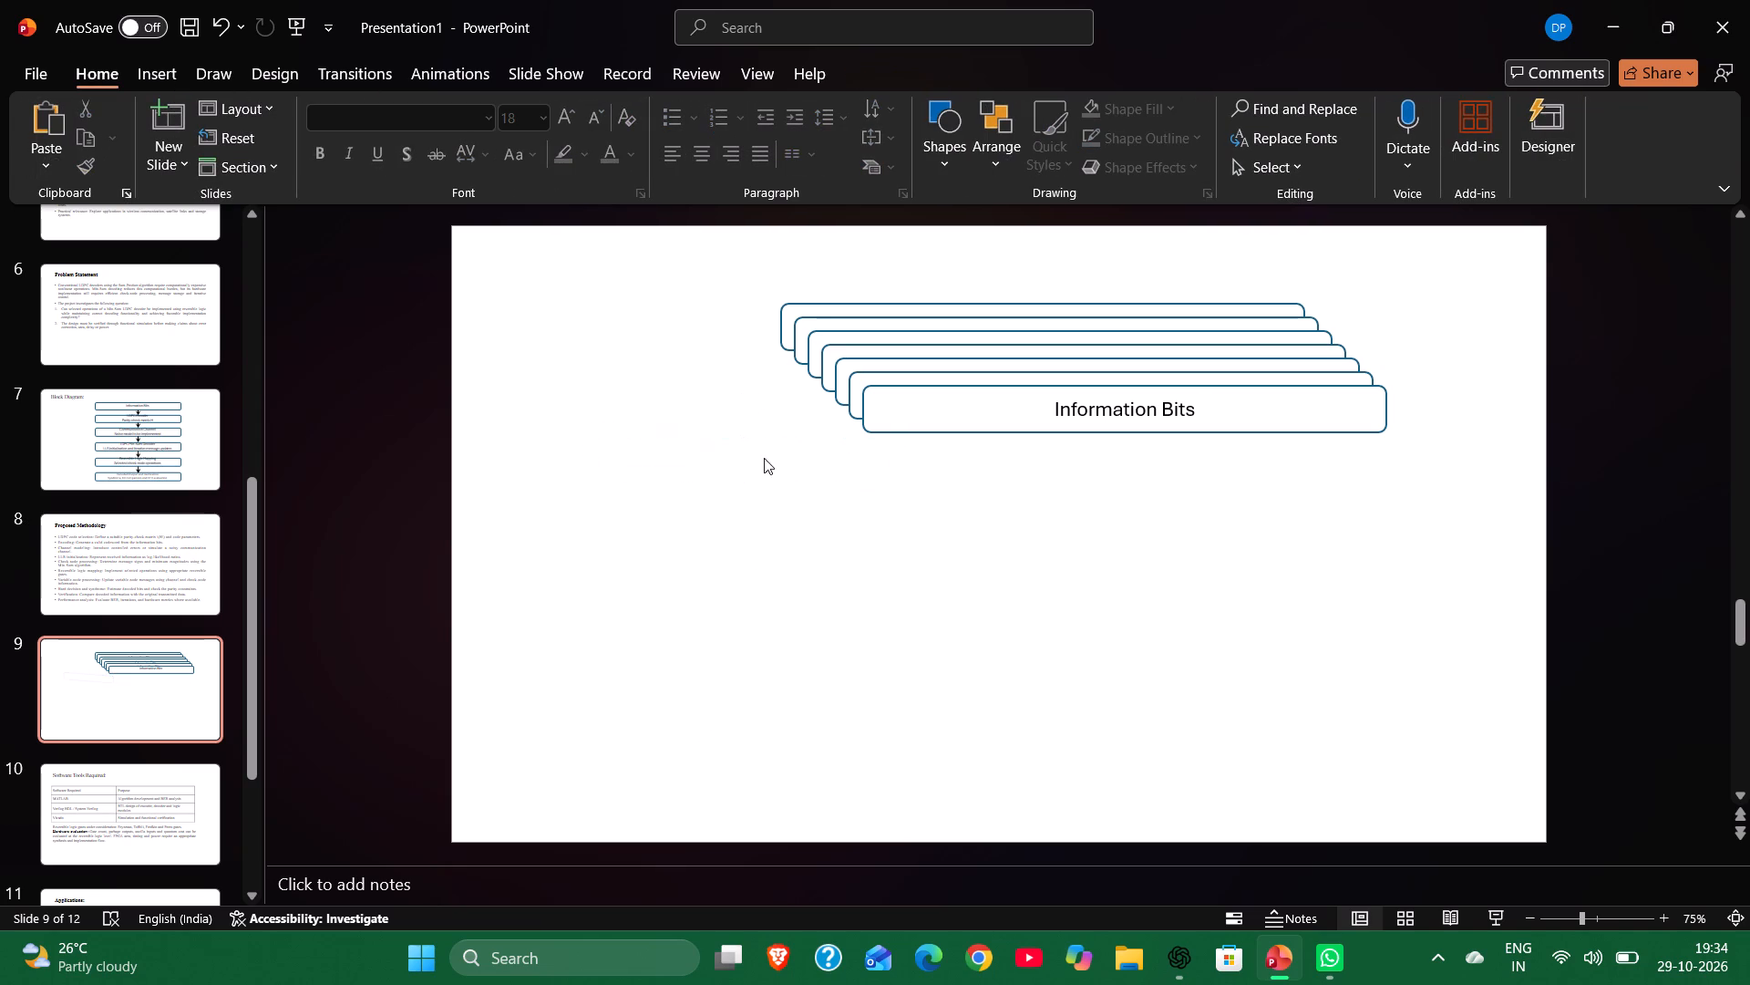
double_click(768, 626)
Move one of the stacked Information Bits boxes to the lower-left corner of slide 9.
drag(936, 482, 1022, 396)
click(1078, 423)
drag(1078, 423, 1043, 461)
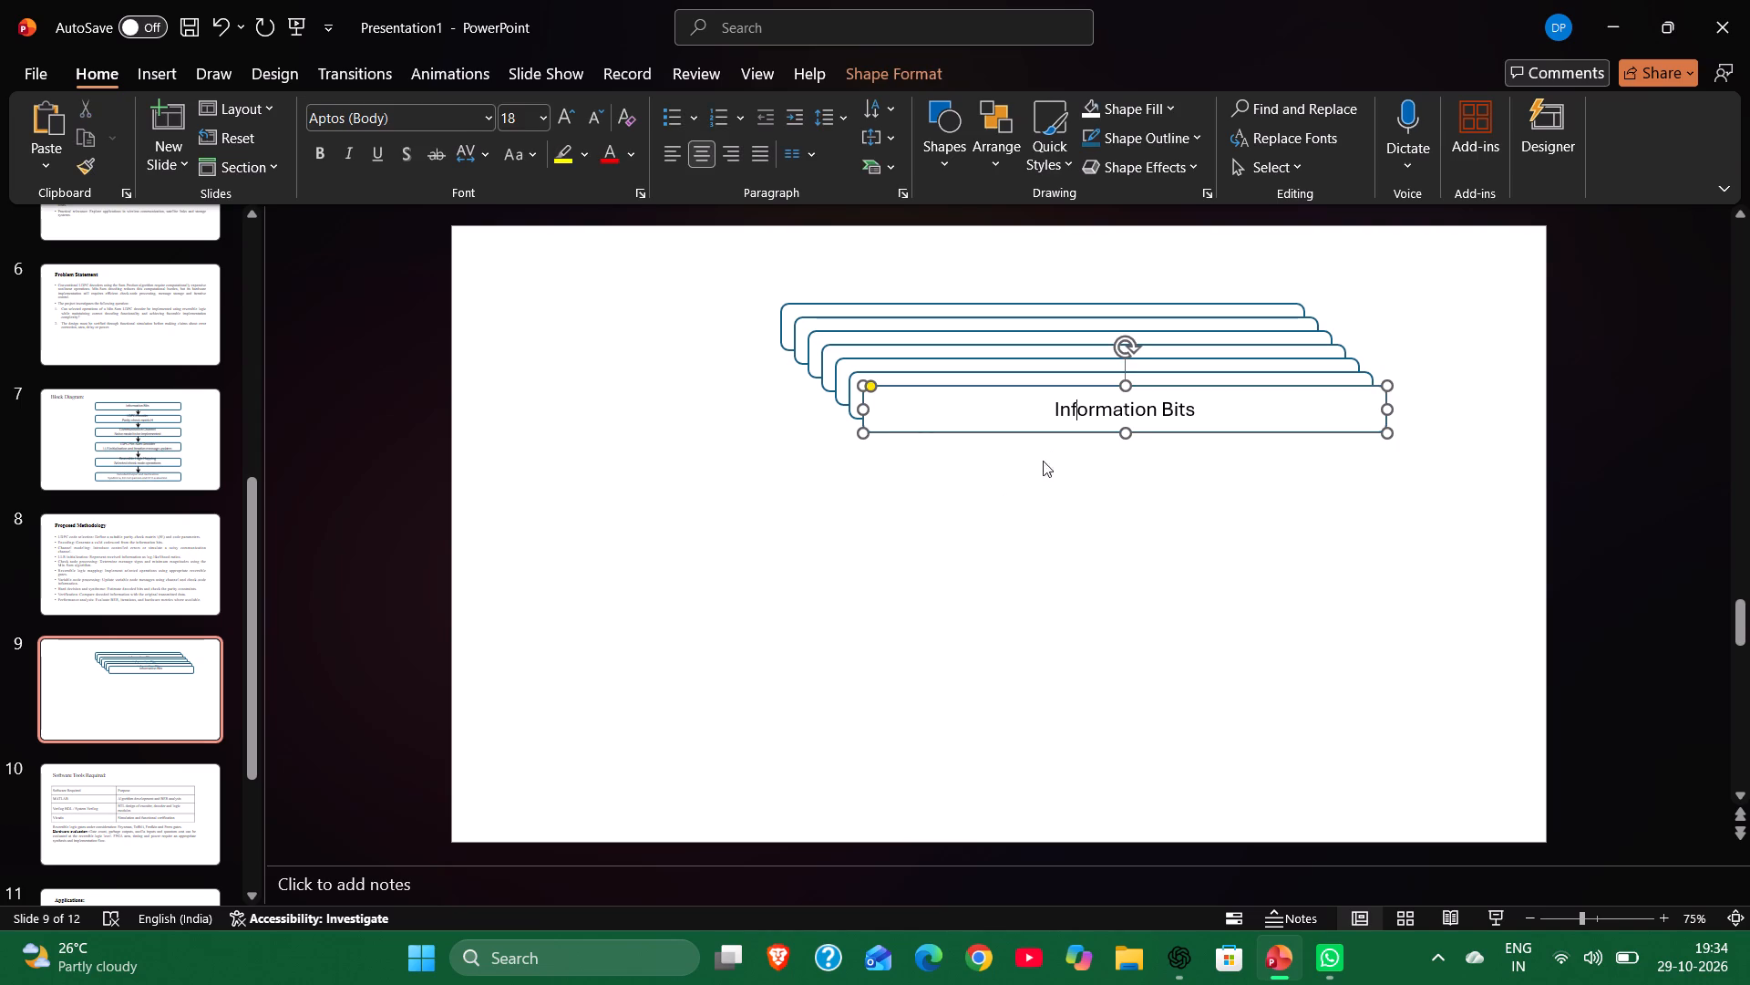
drag(1043, 461, 1125, 333)
drag(1125, 333, 1089, 389)
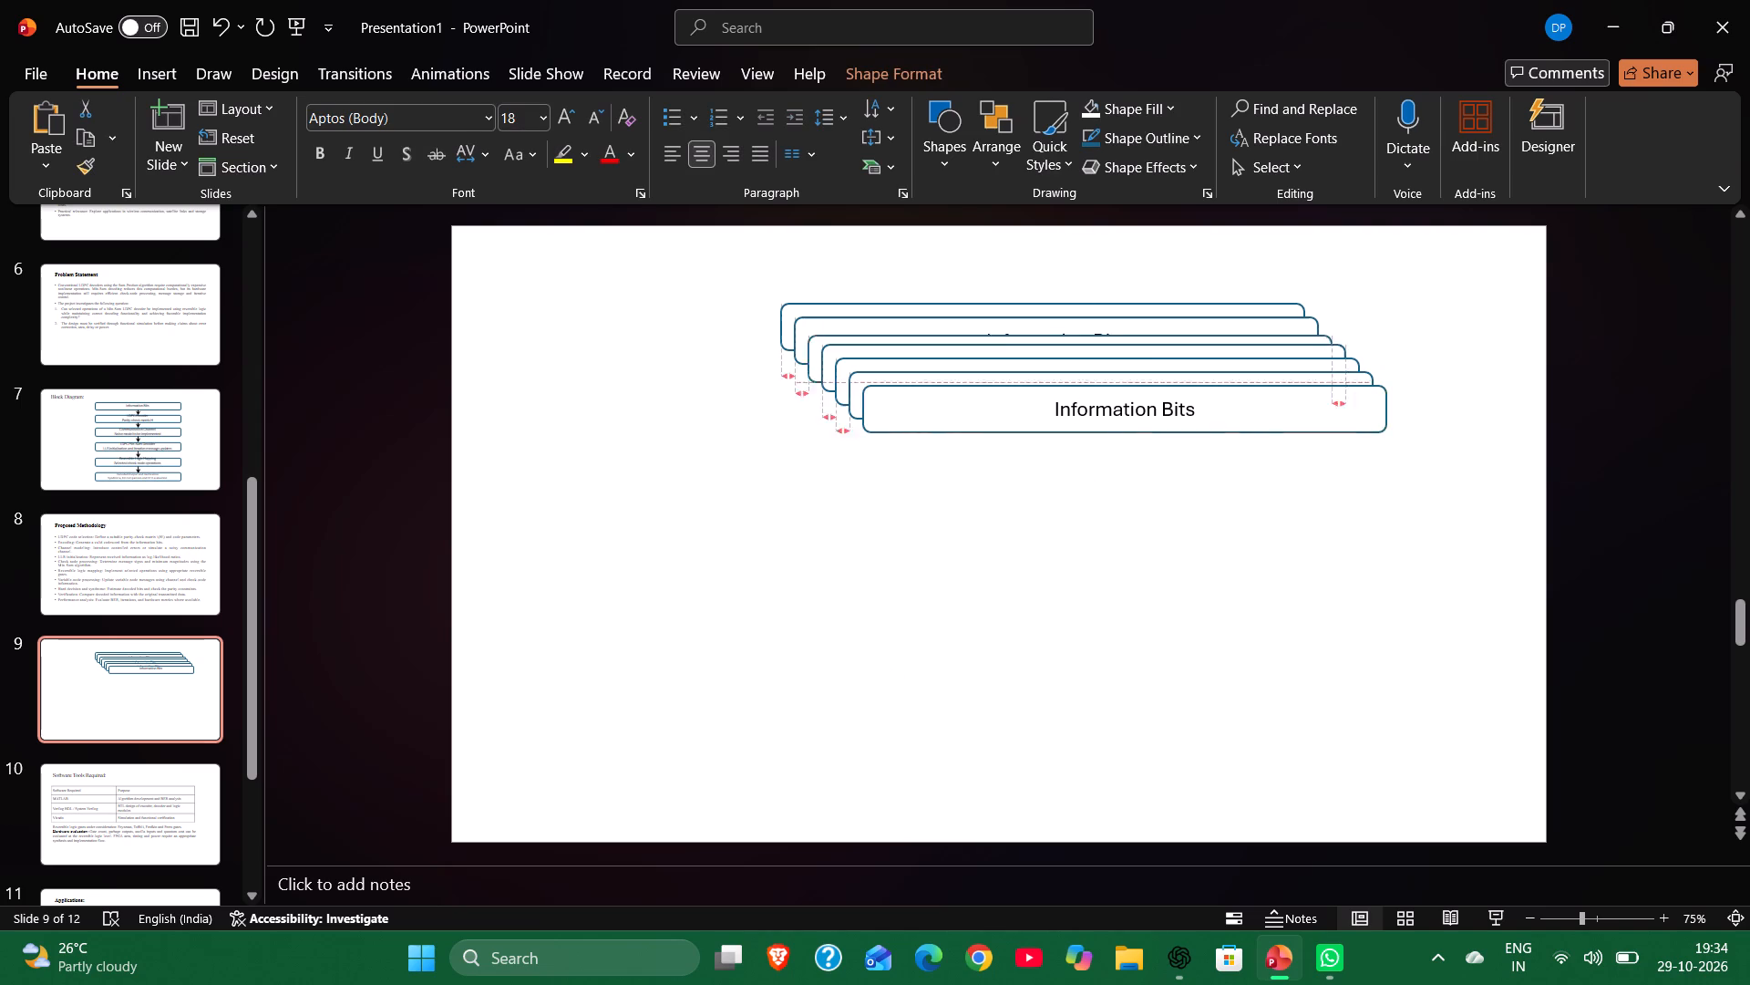
drag(1089, 389, 804, 736)
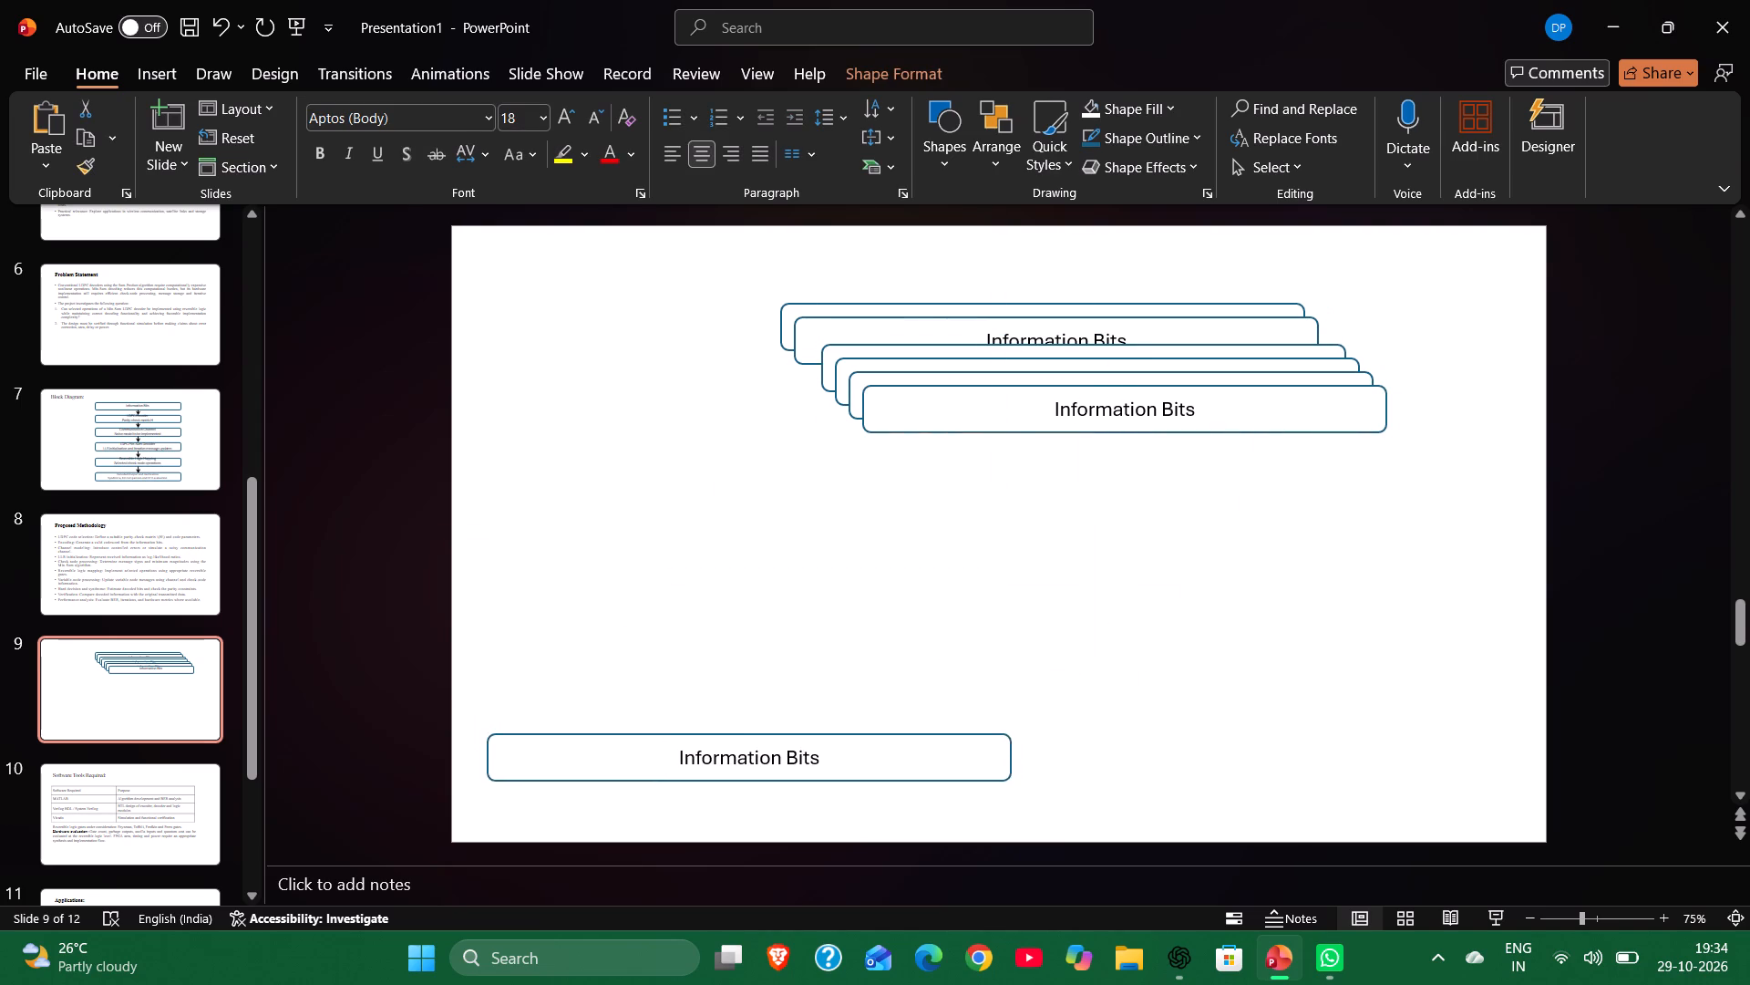
drag(804, 736, 790, 773)
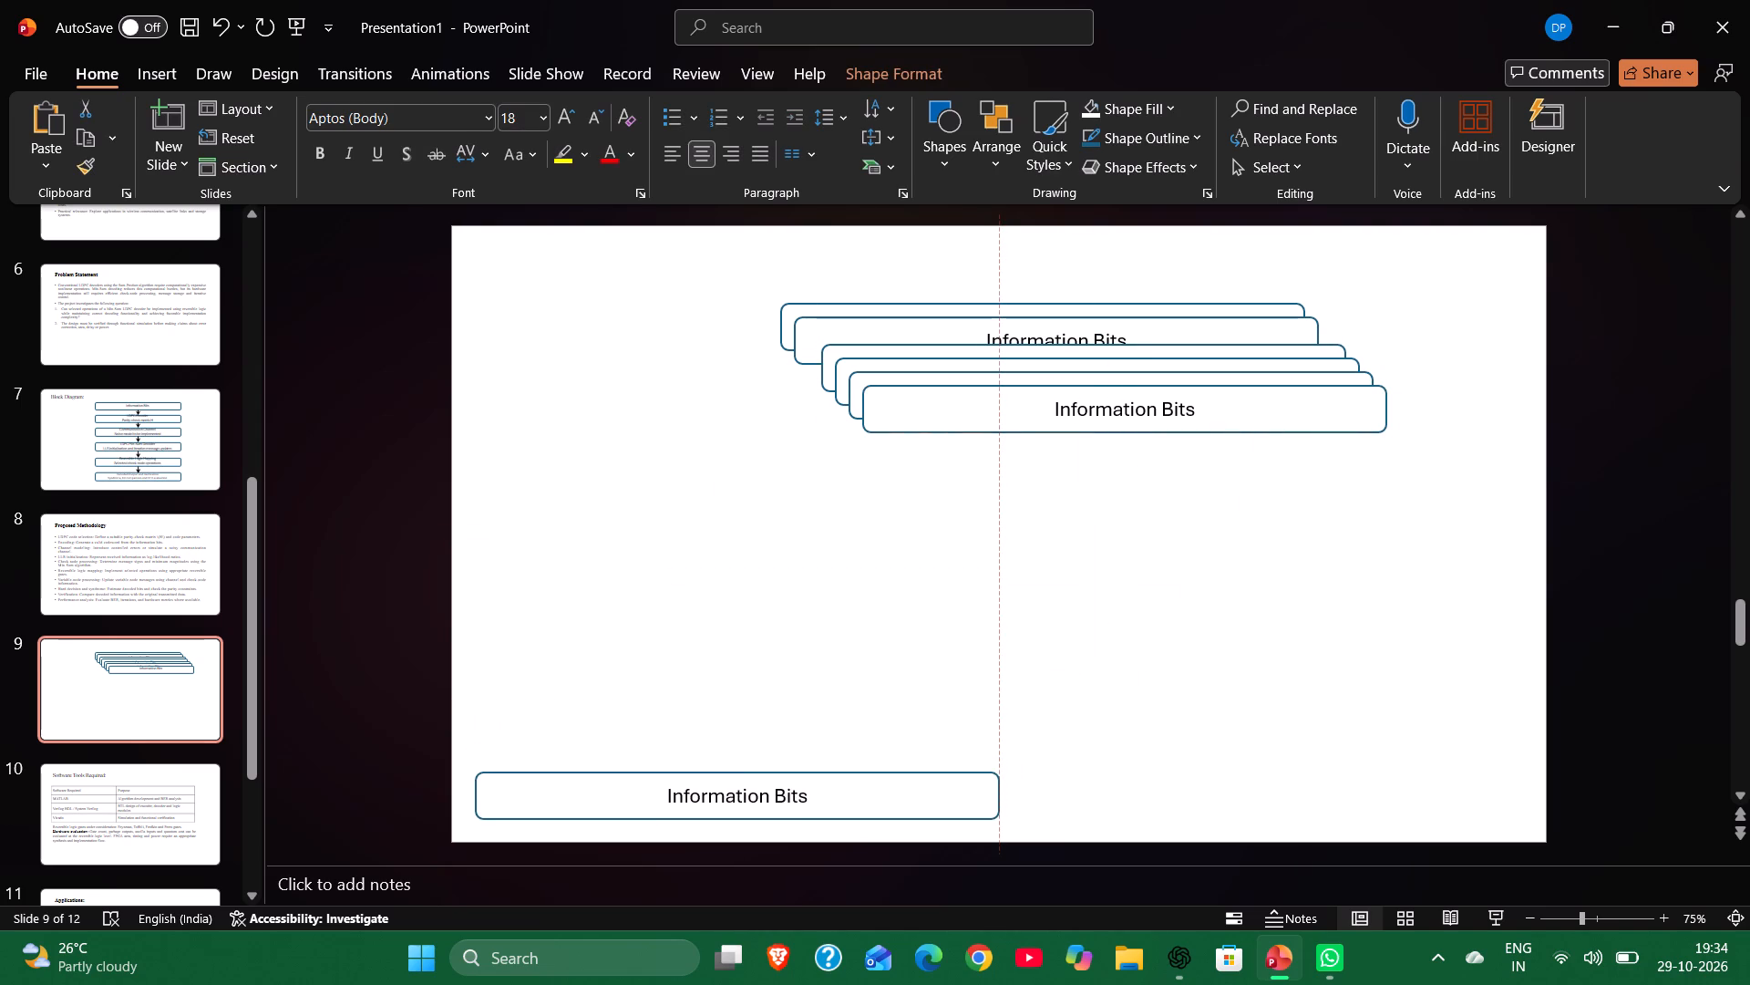
drag(790, 773, 790, 772)
Tilt the frontmost stacked Information Bits box slightly clockwise and move it to the slide's lower-right corner.
click(1111, 407)
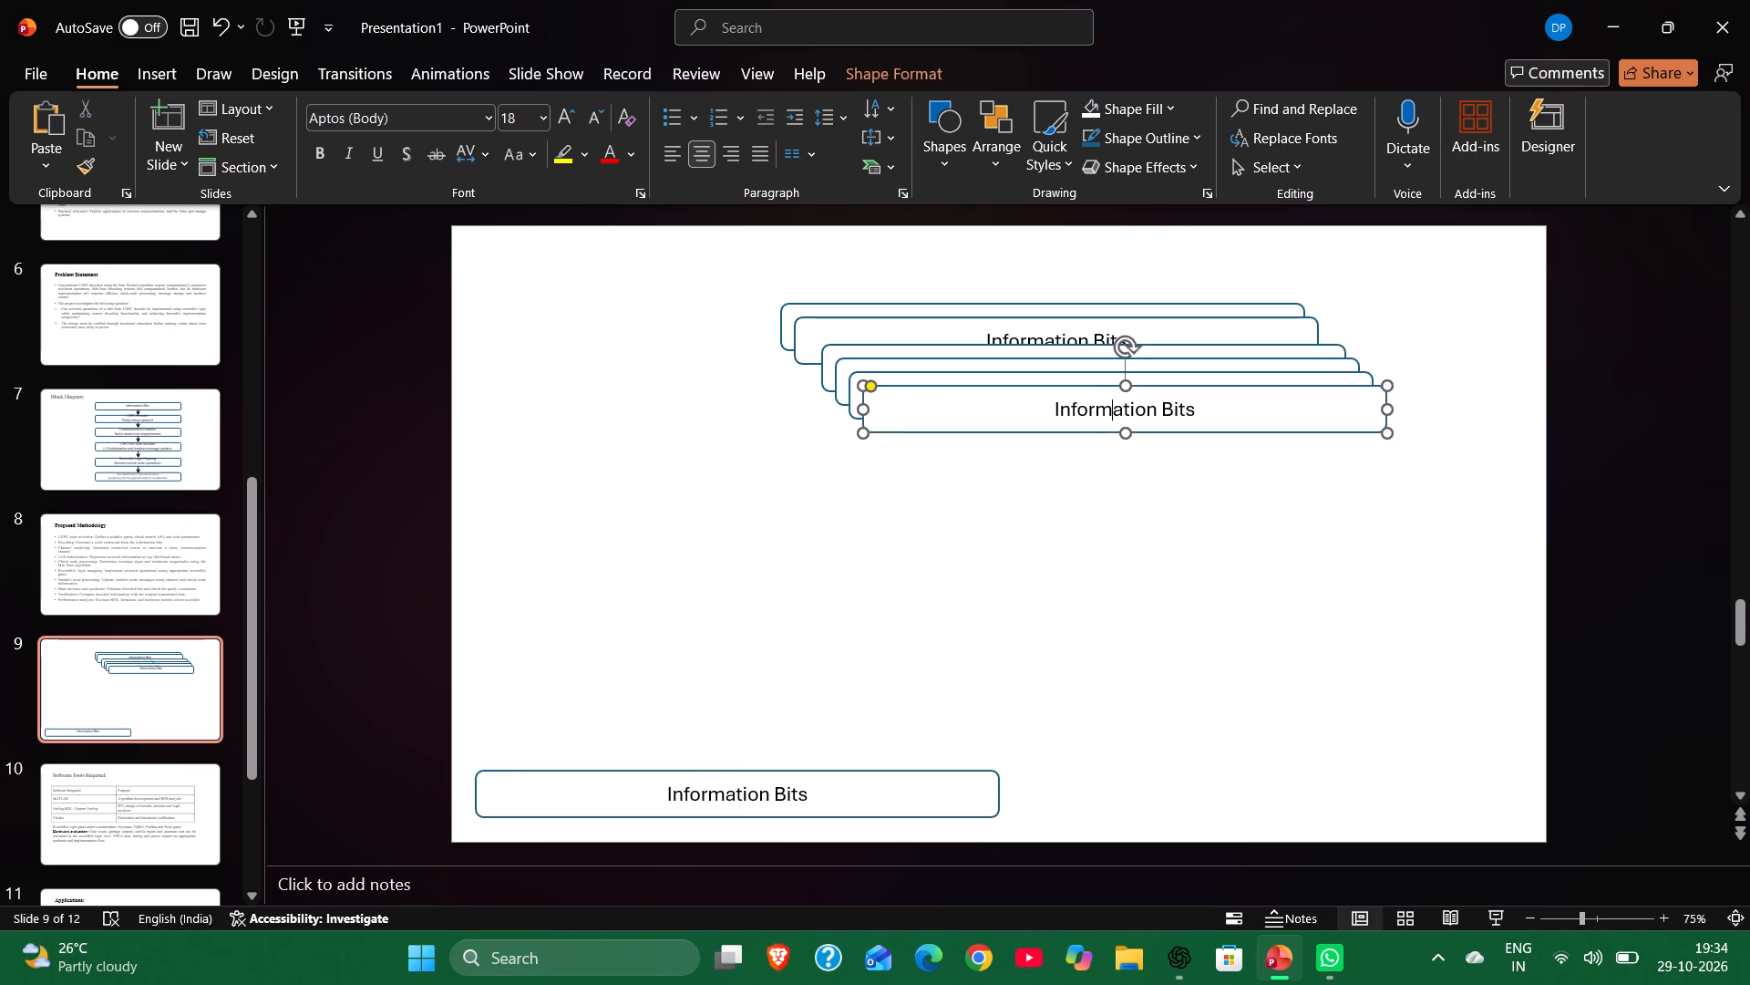
drag(1111, 407, 1148, 564)
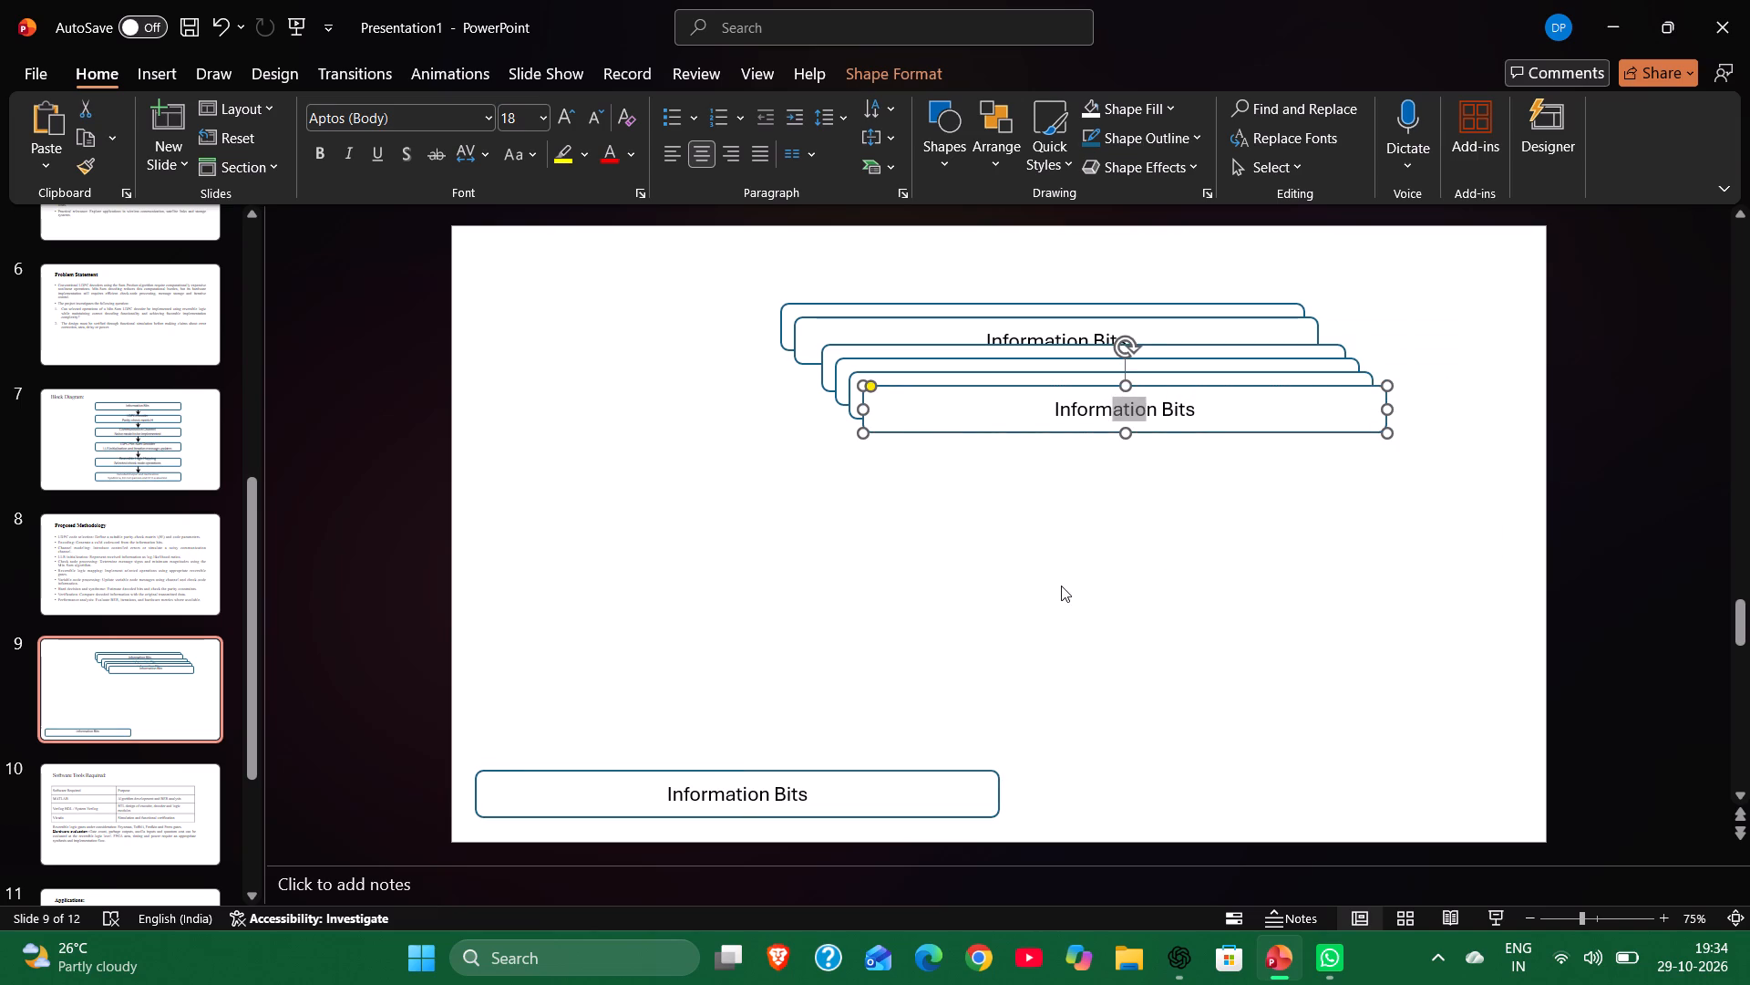
click(1061, 586)
click(1107, 433)
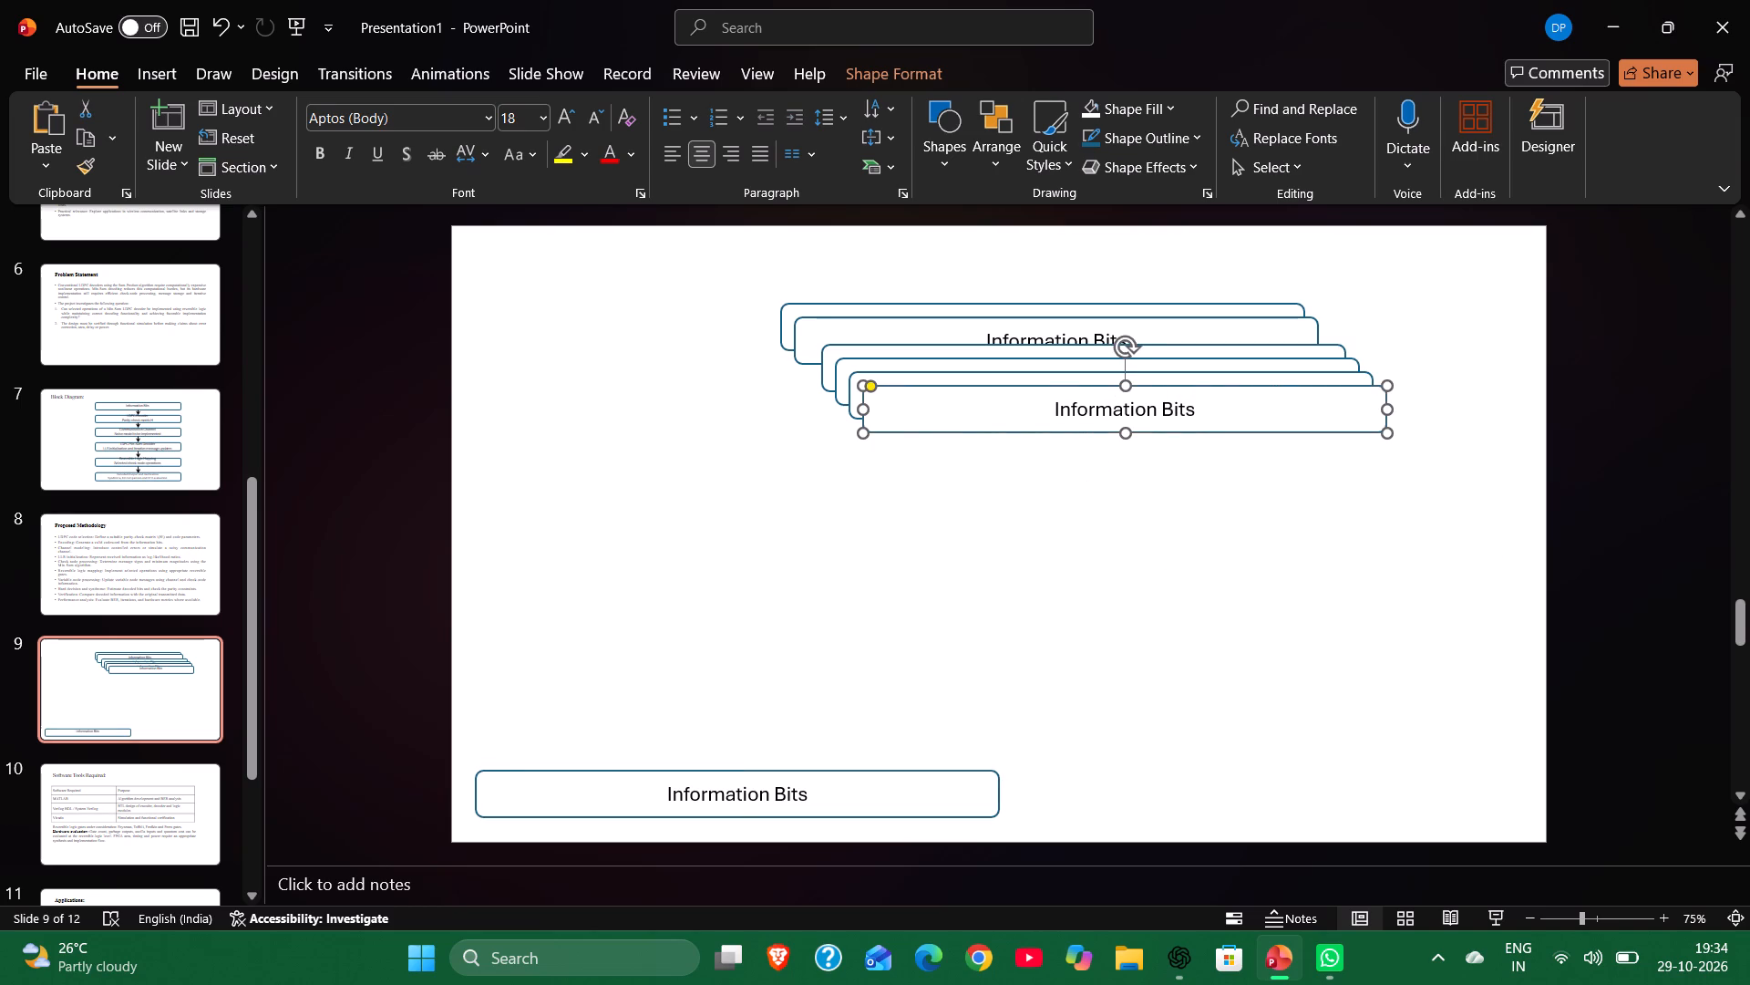
drag(1123, 342, 1188, 364)
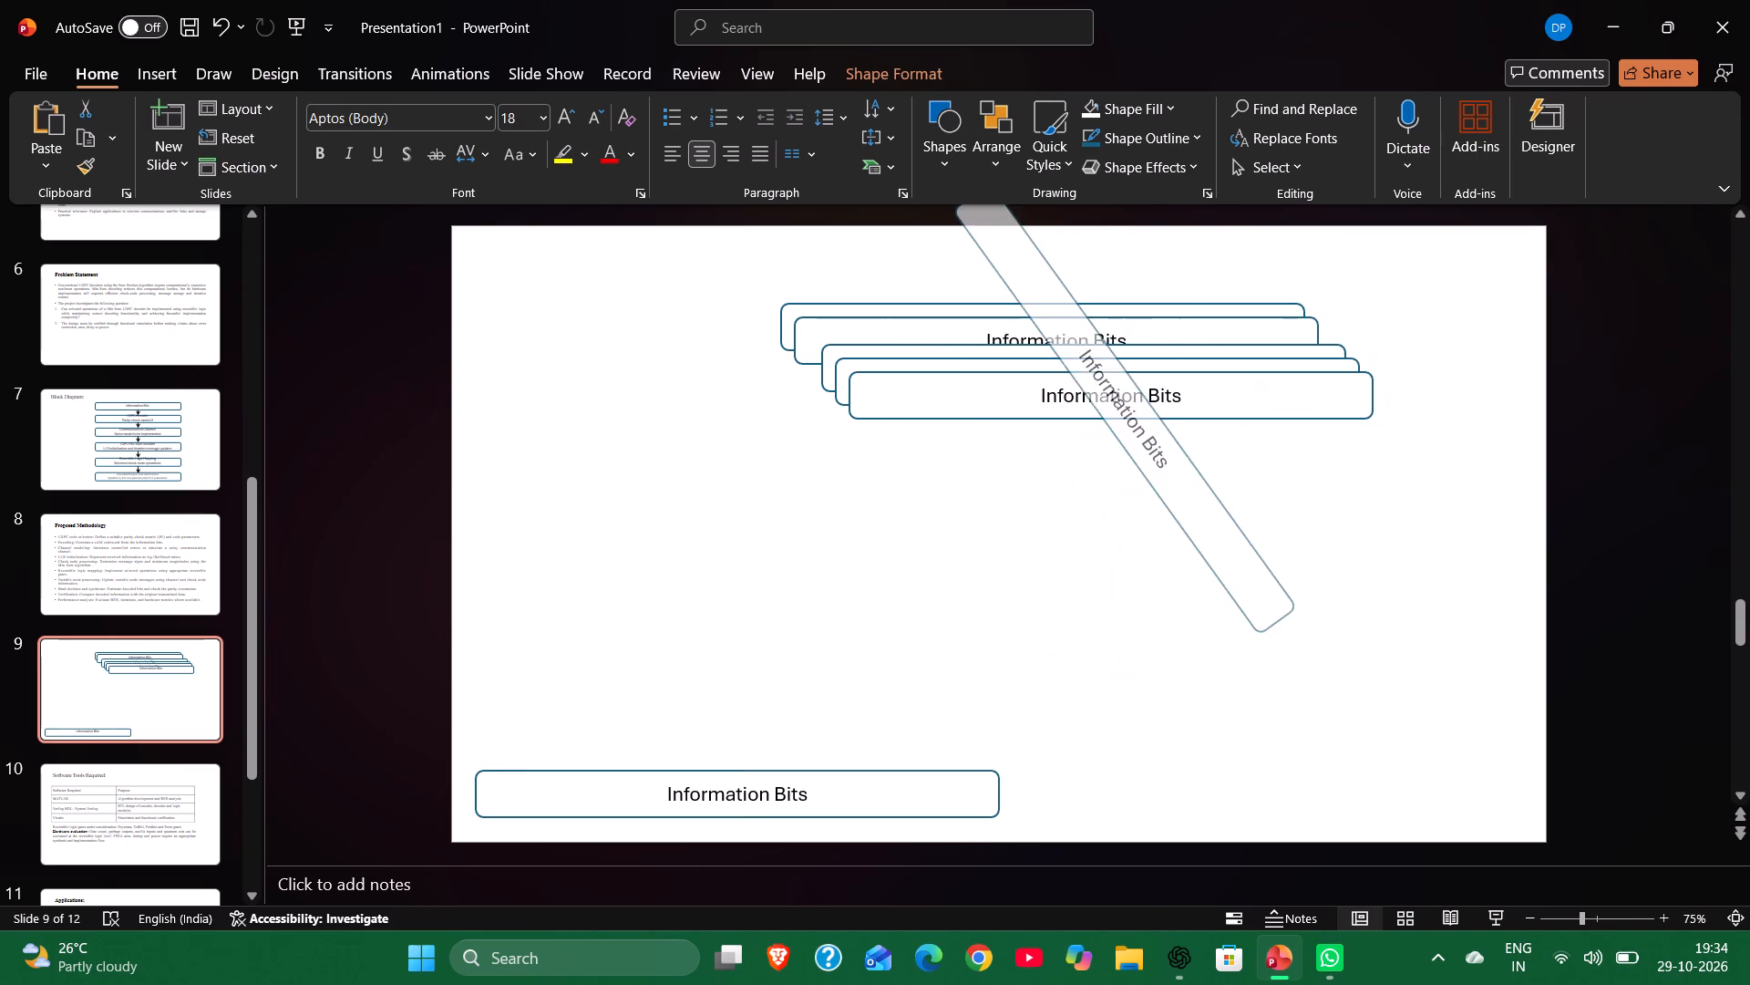
drag(1188, 364, 1127, 364)
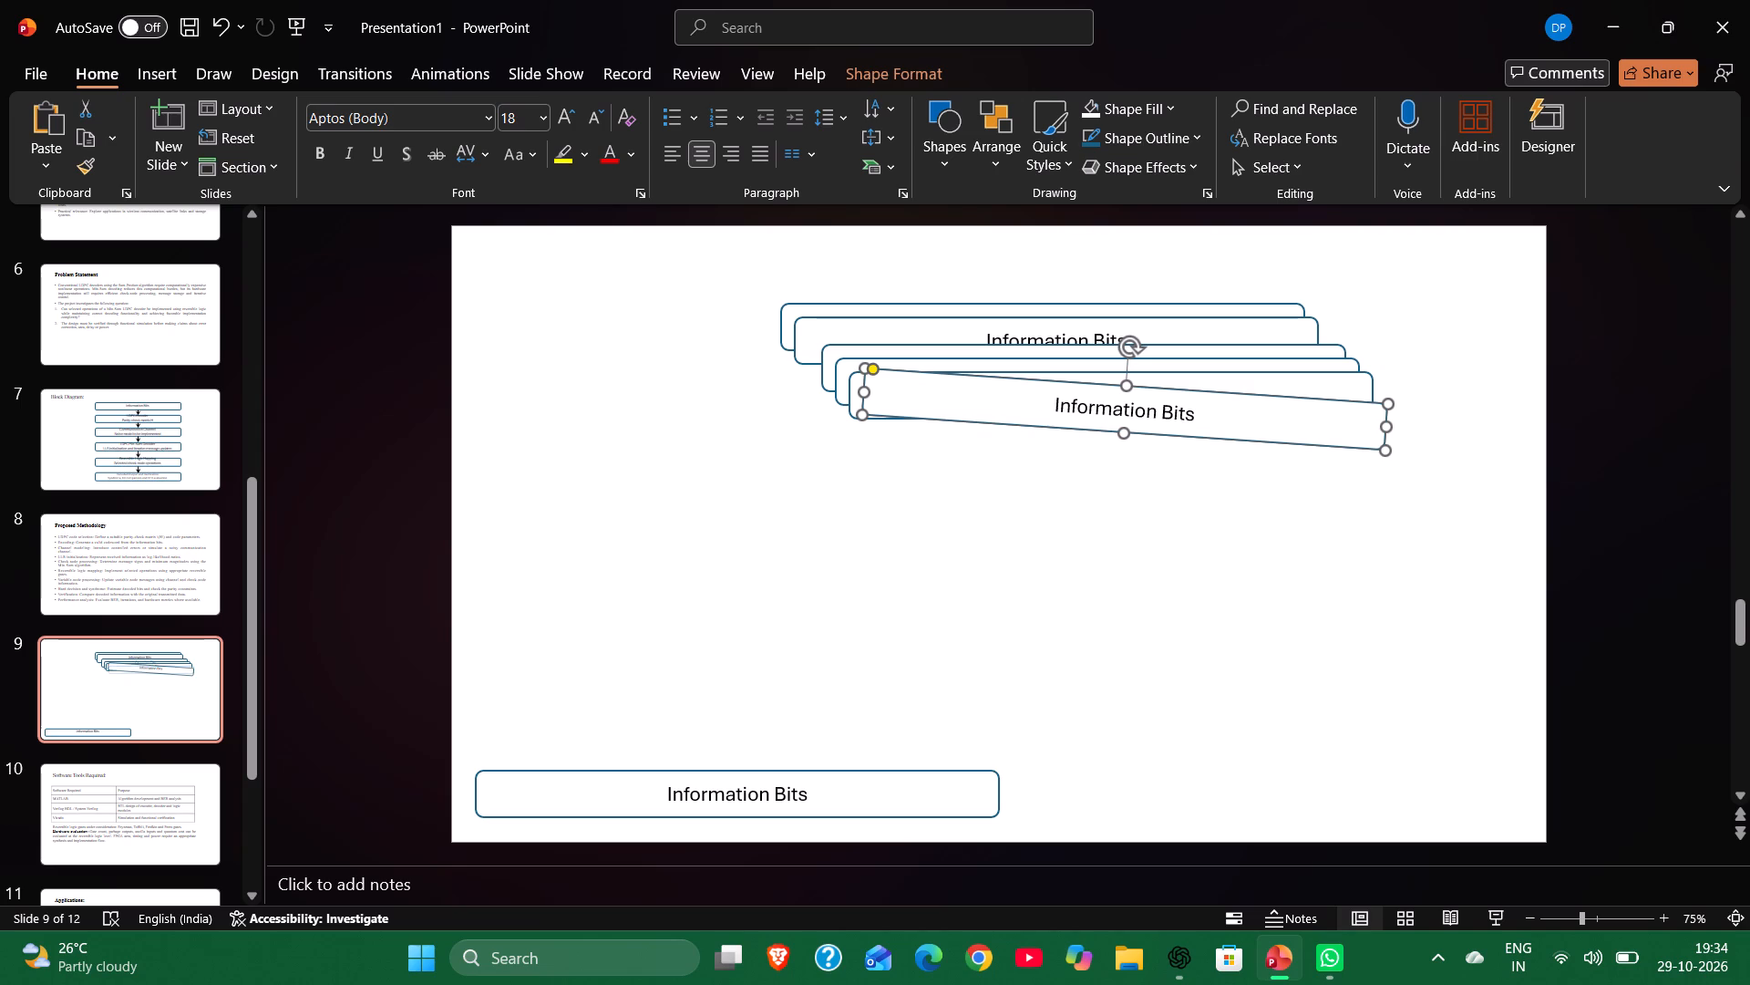
click(1193, 389)
drag(1193, 389, 1362, 775)
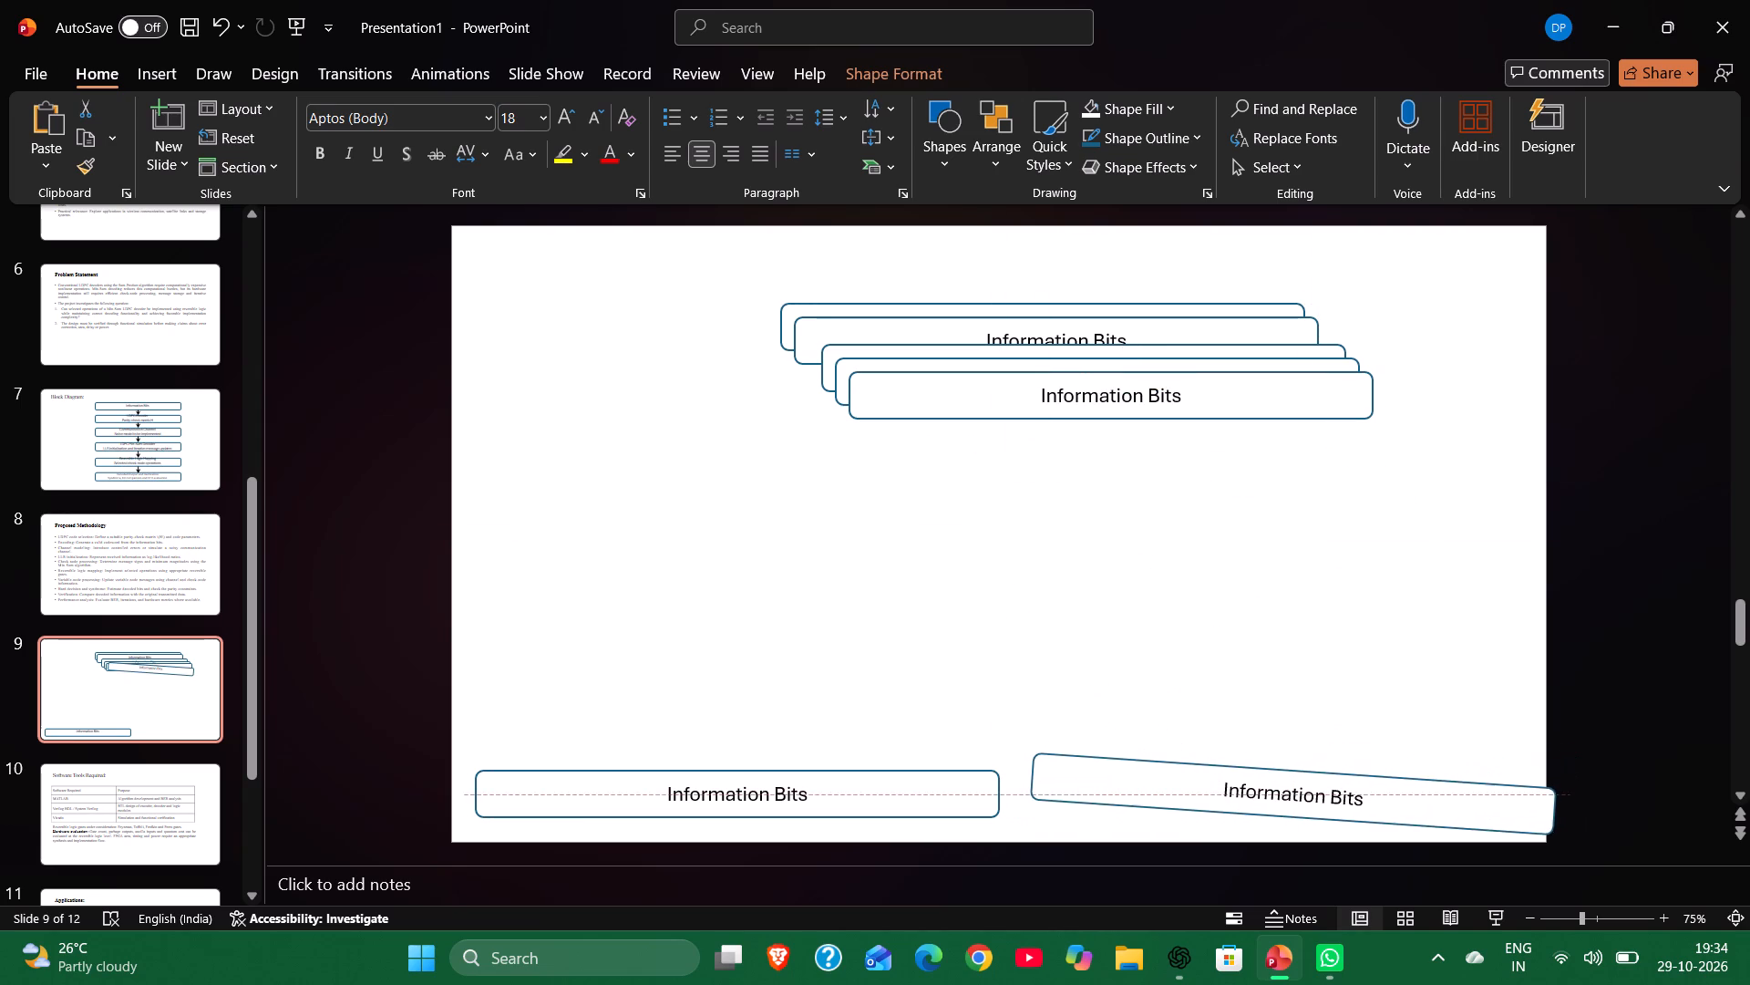
drag(1362, 775, 1362, 785)
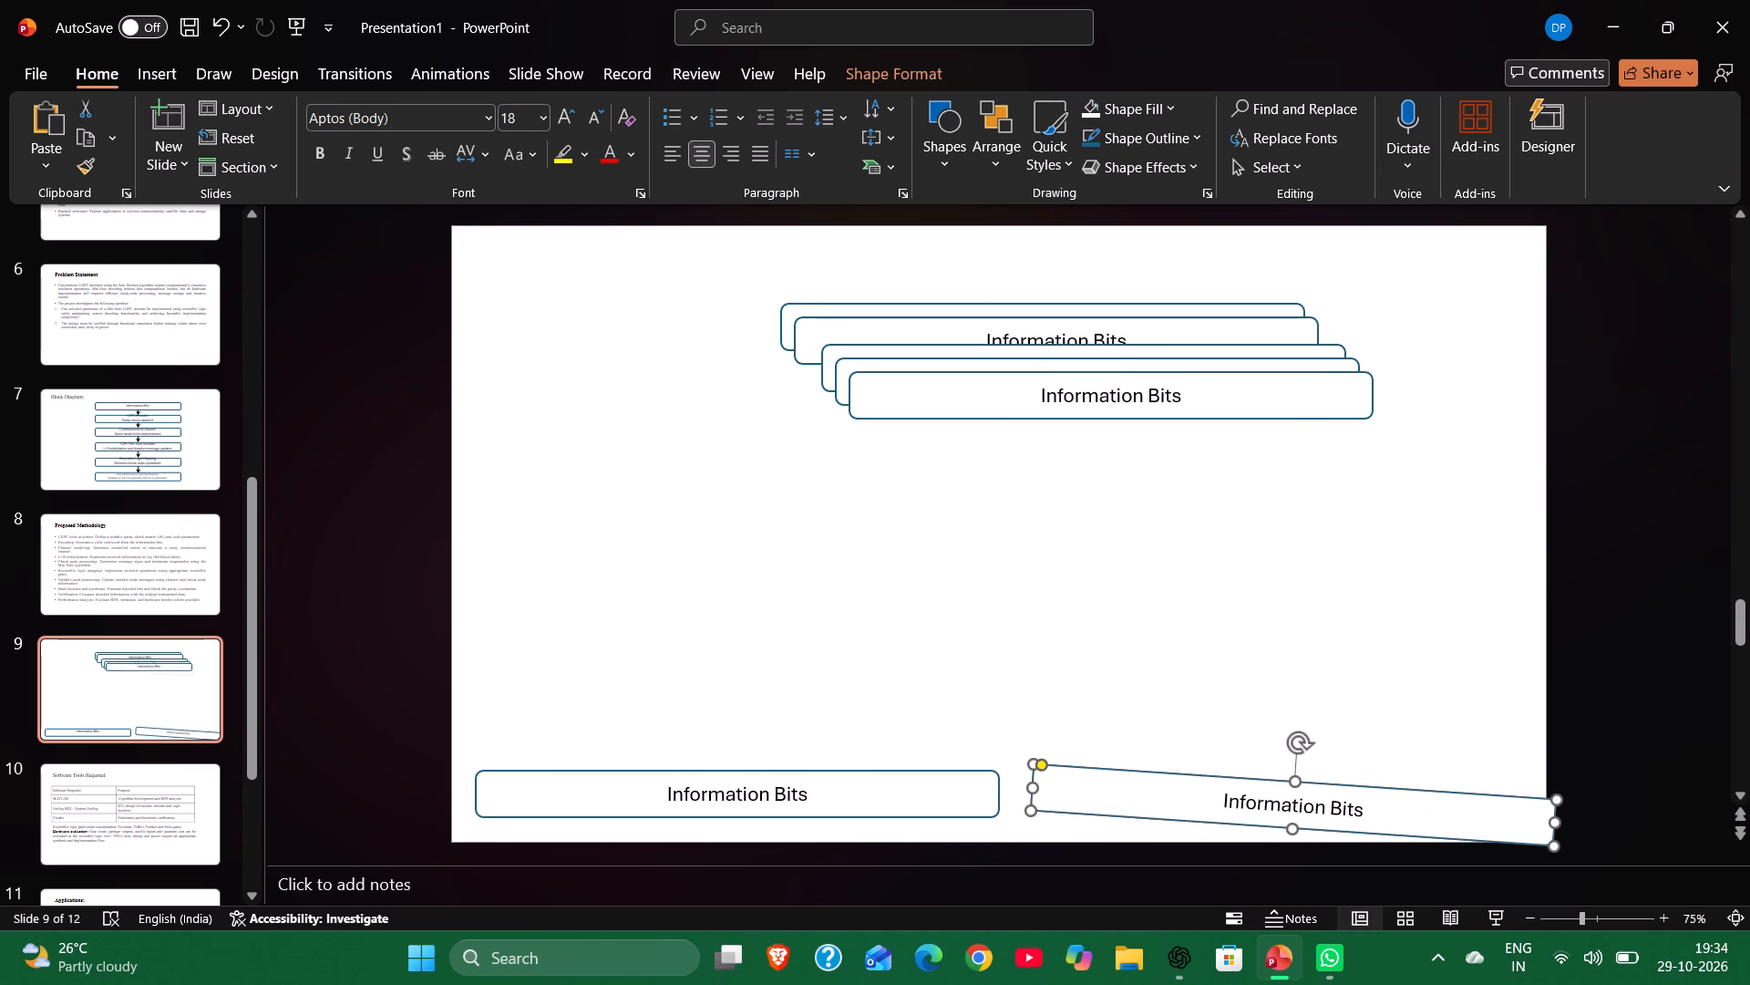
Straighten the tilted Information Bits box, align it with the lower-left box, and narrow it to fit inside slide 9.
drag(1302, 739, 1302, 730)
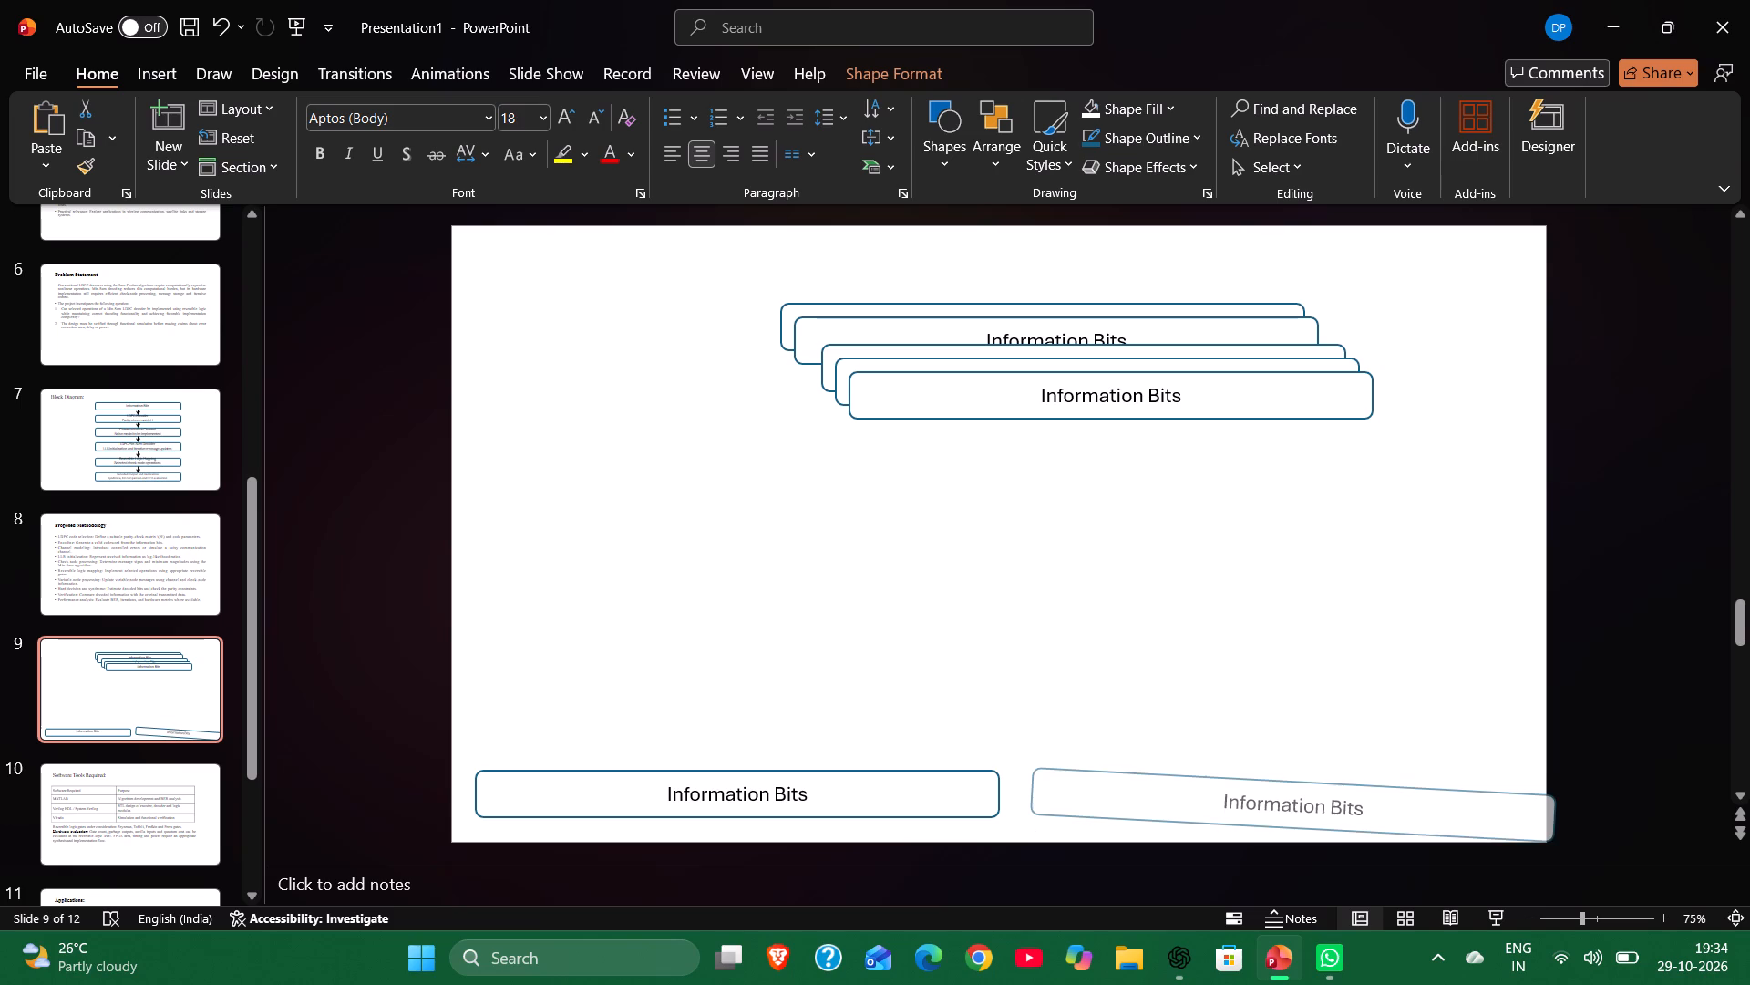
drag(1302, 730, 1299, 730)
drag(1302, 801, 1298, 775)
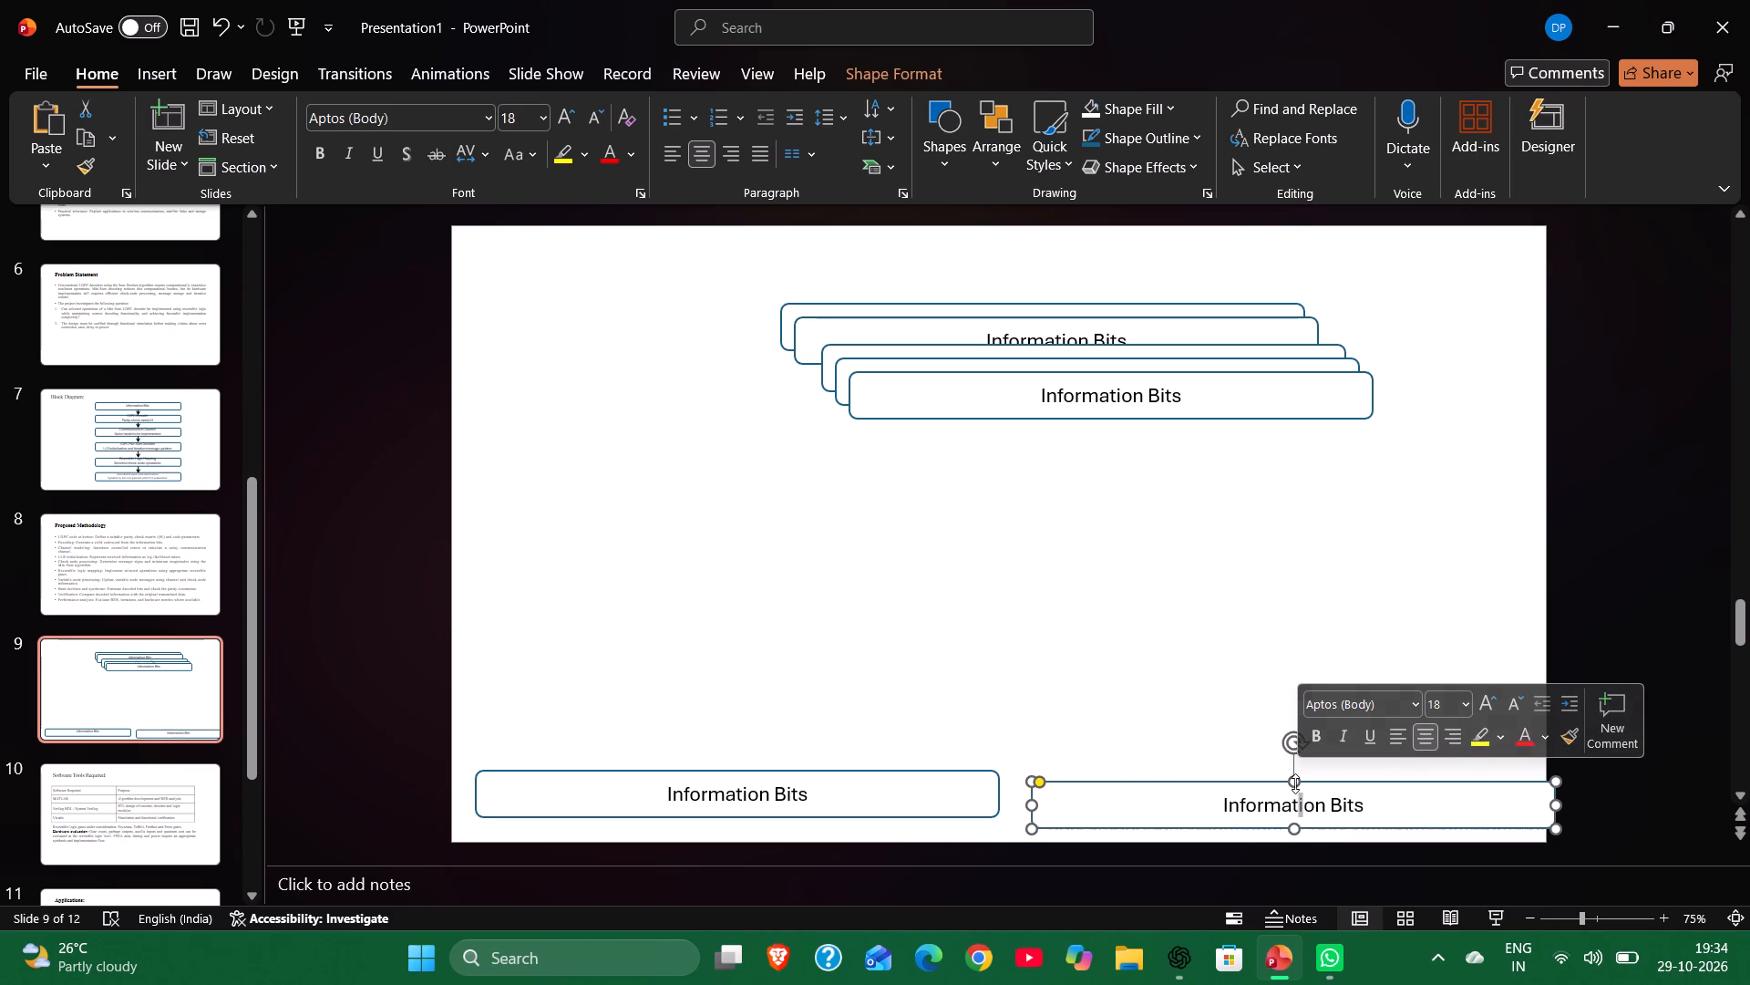
drag(1295, 783, 1292, 773)
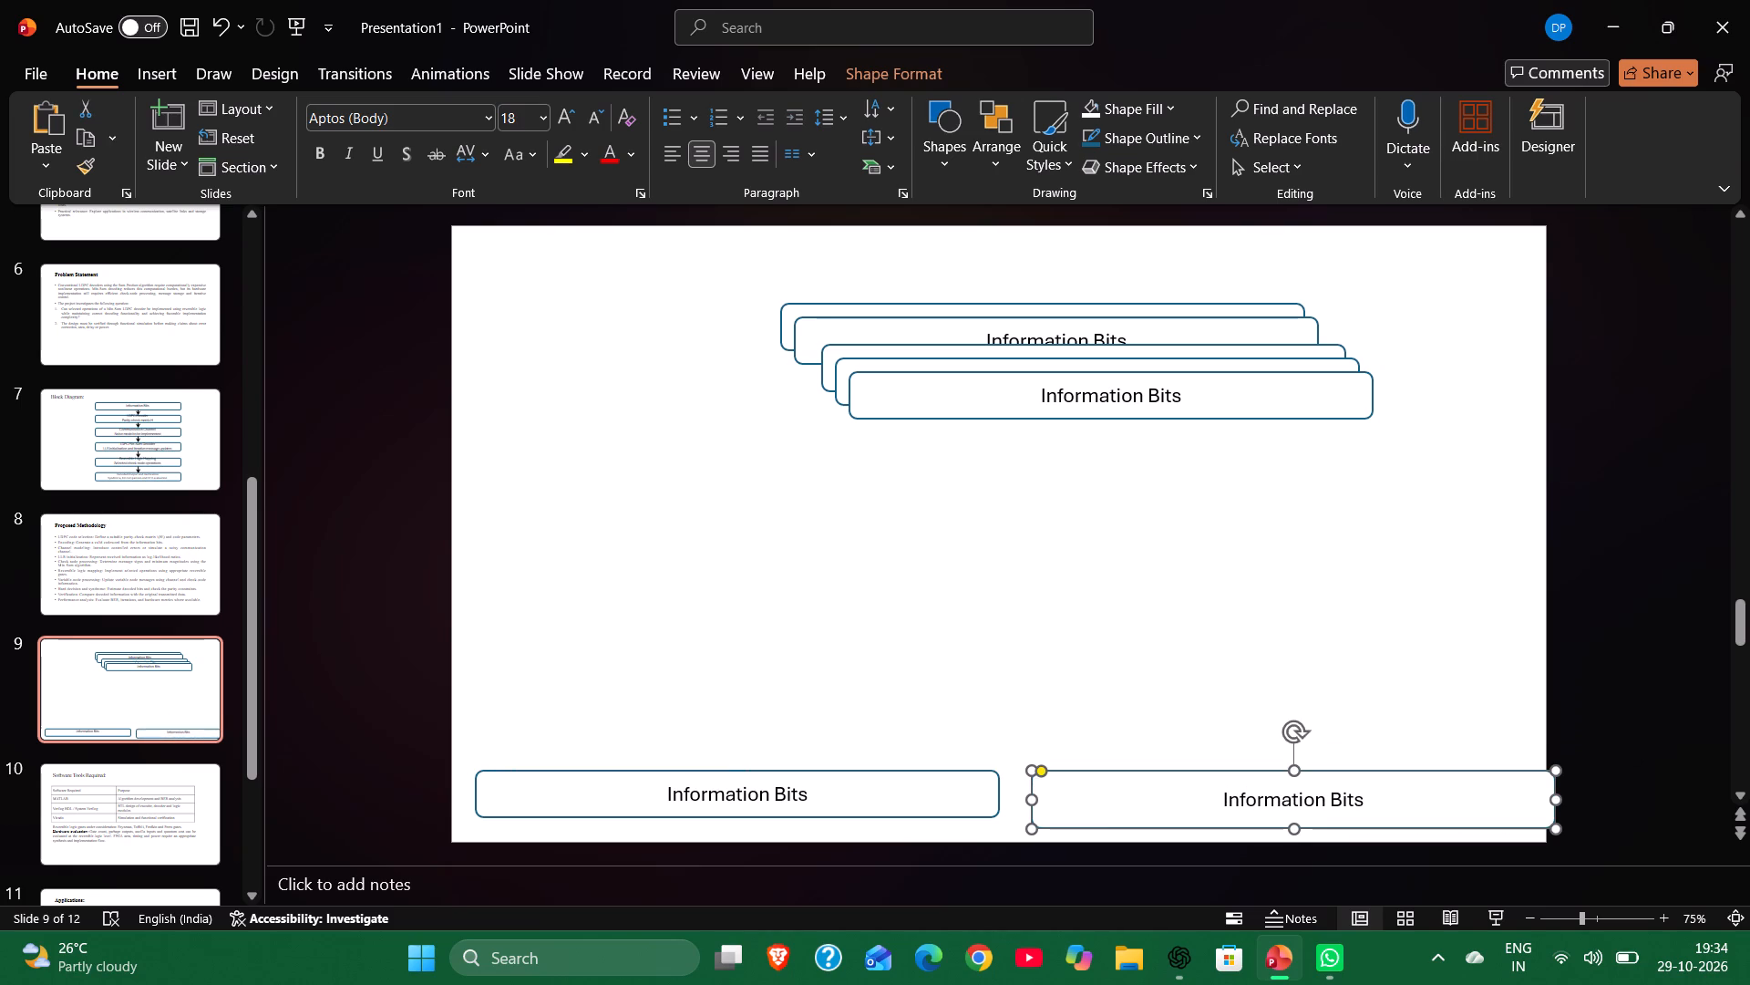
drag(1295, 826, 1294, 815)
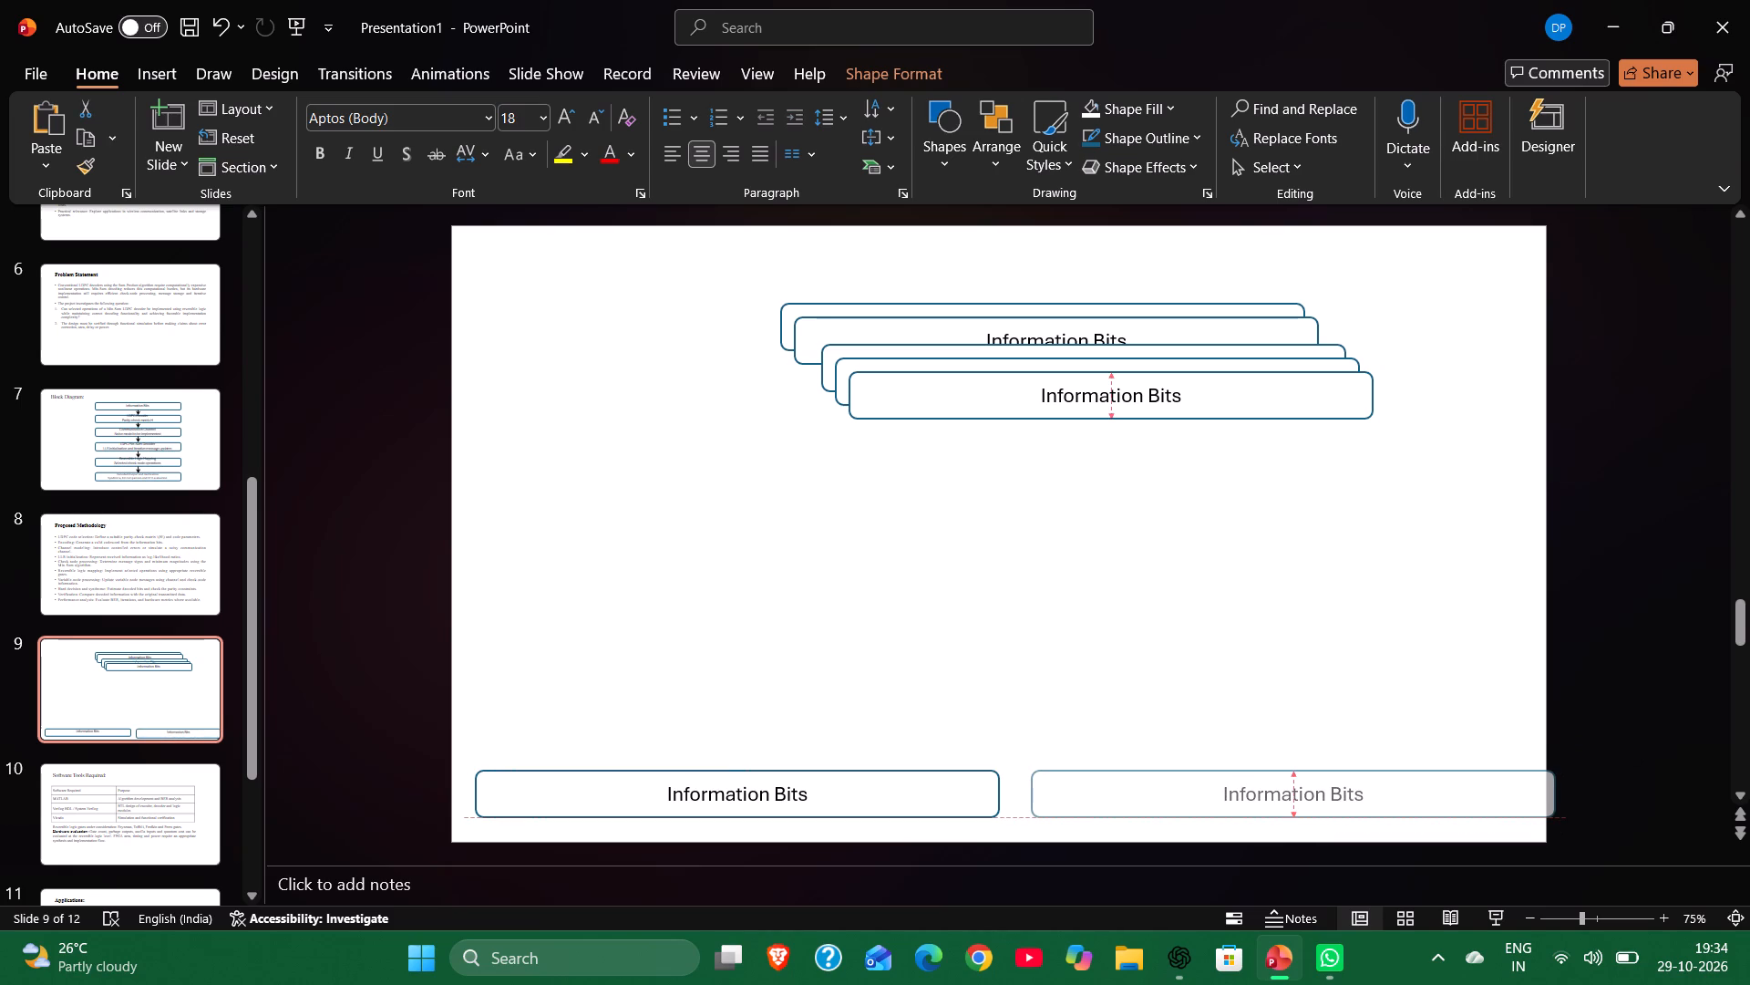
drag(1294, 815, 1294, 817)
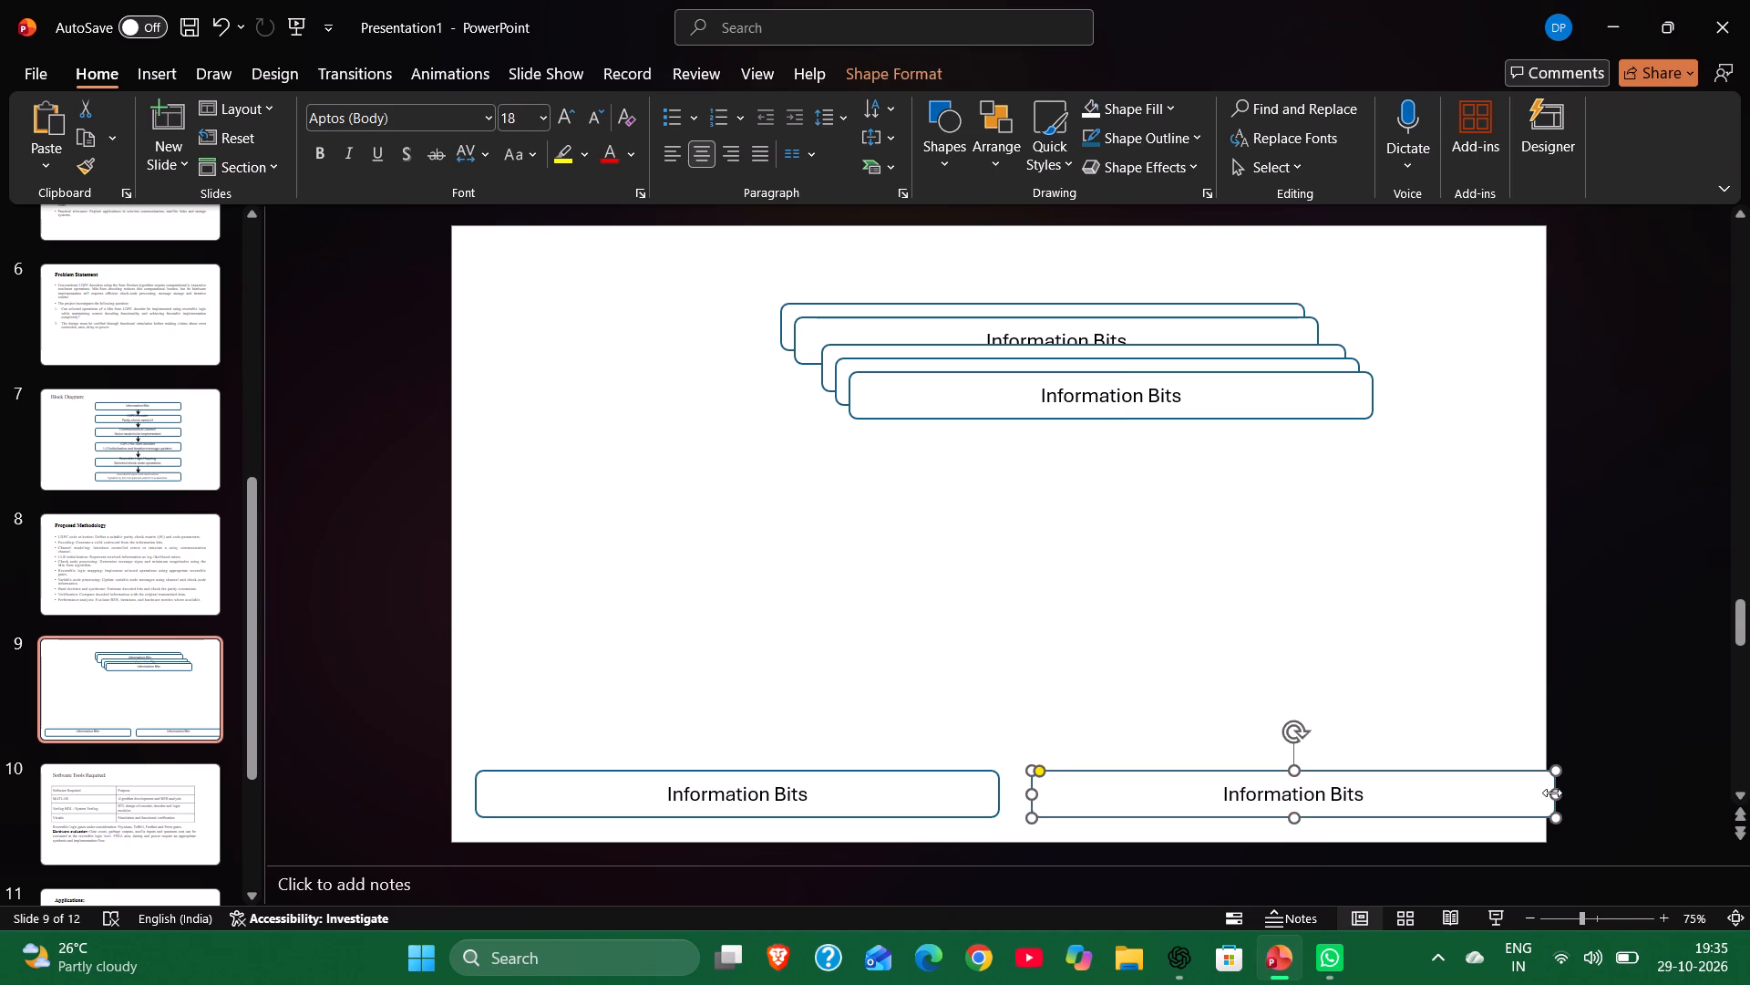
drag(1552, 793, 1517, 793)
click(1176, 685)
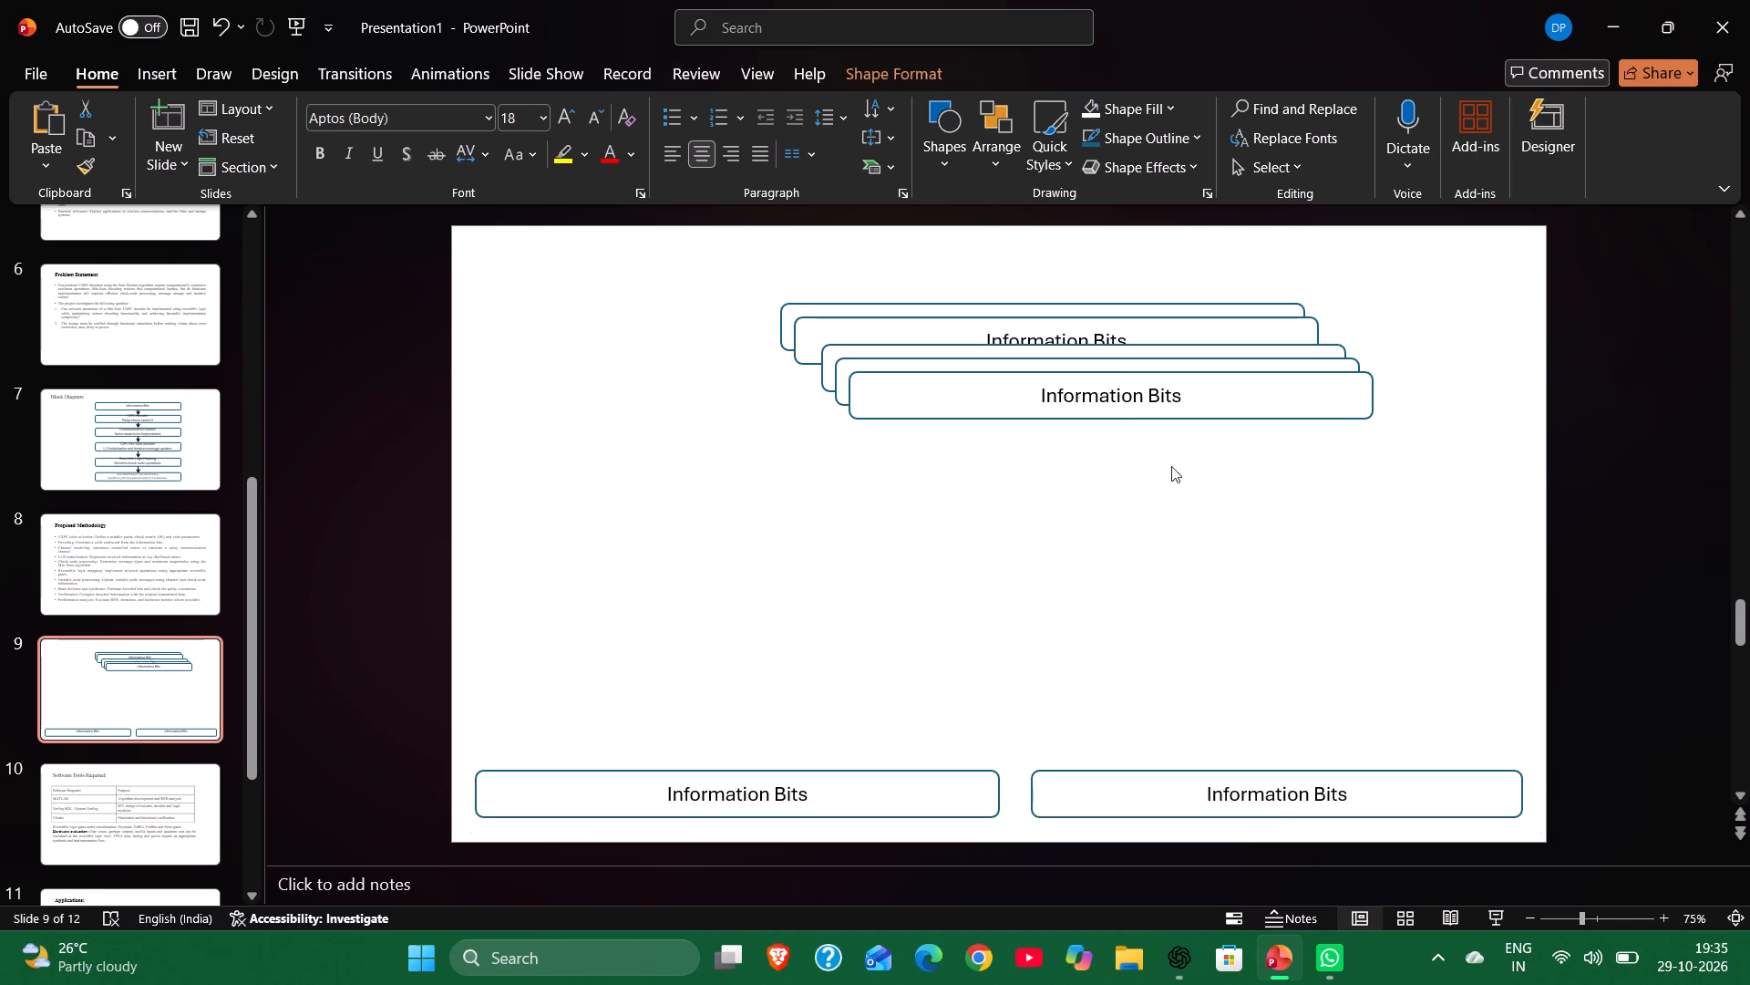
Move the frontmost stacked Information Bits box down to the middle of slide 9, just above the bottom pair.
click(1088, 397)
drag(1088, 397, 1118, 524)
click(1118, 524)
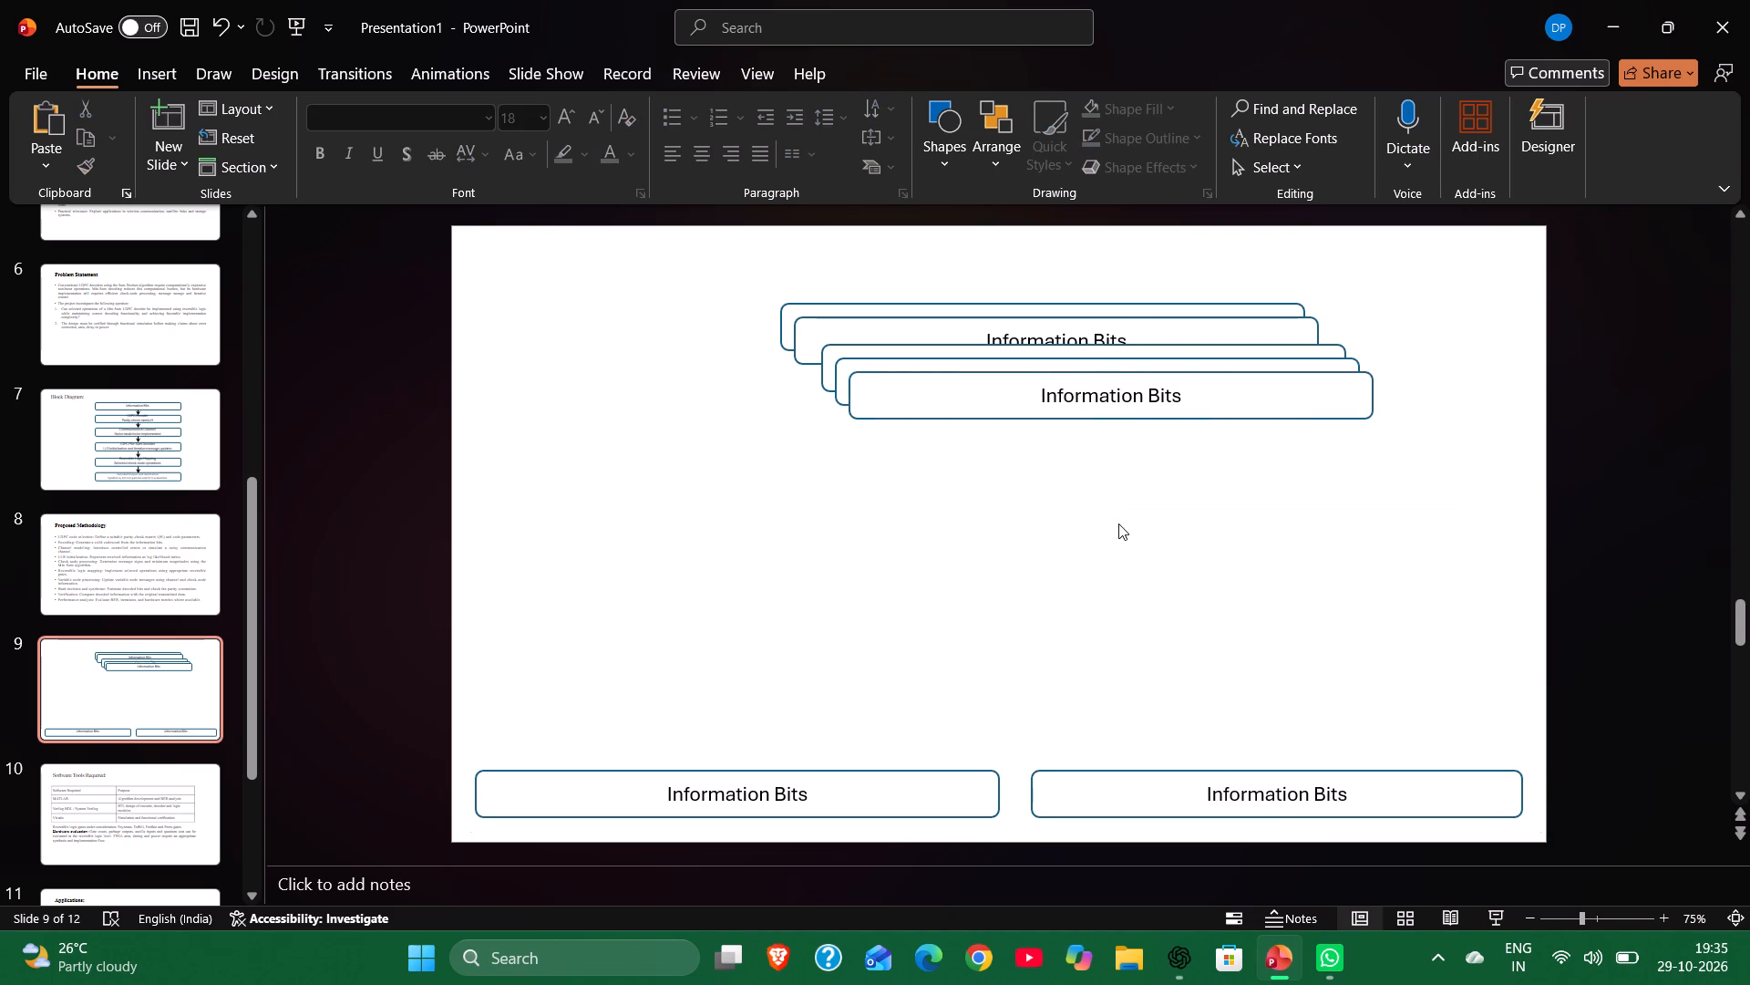
click(1109, 384)
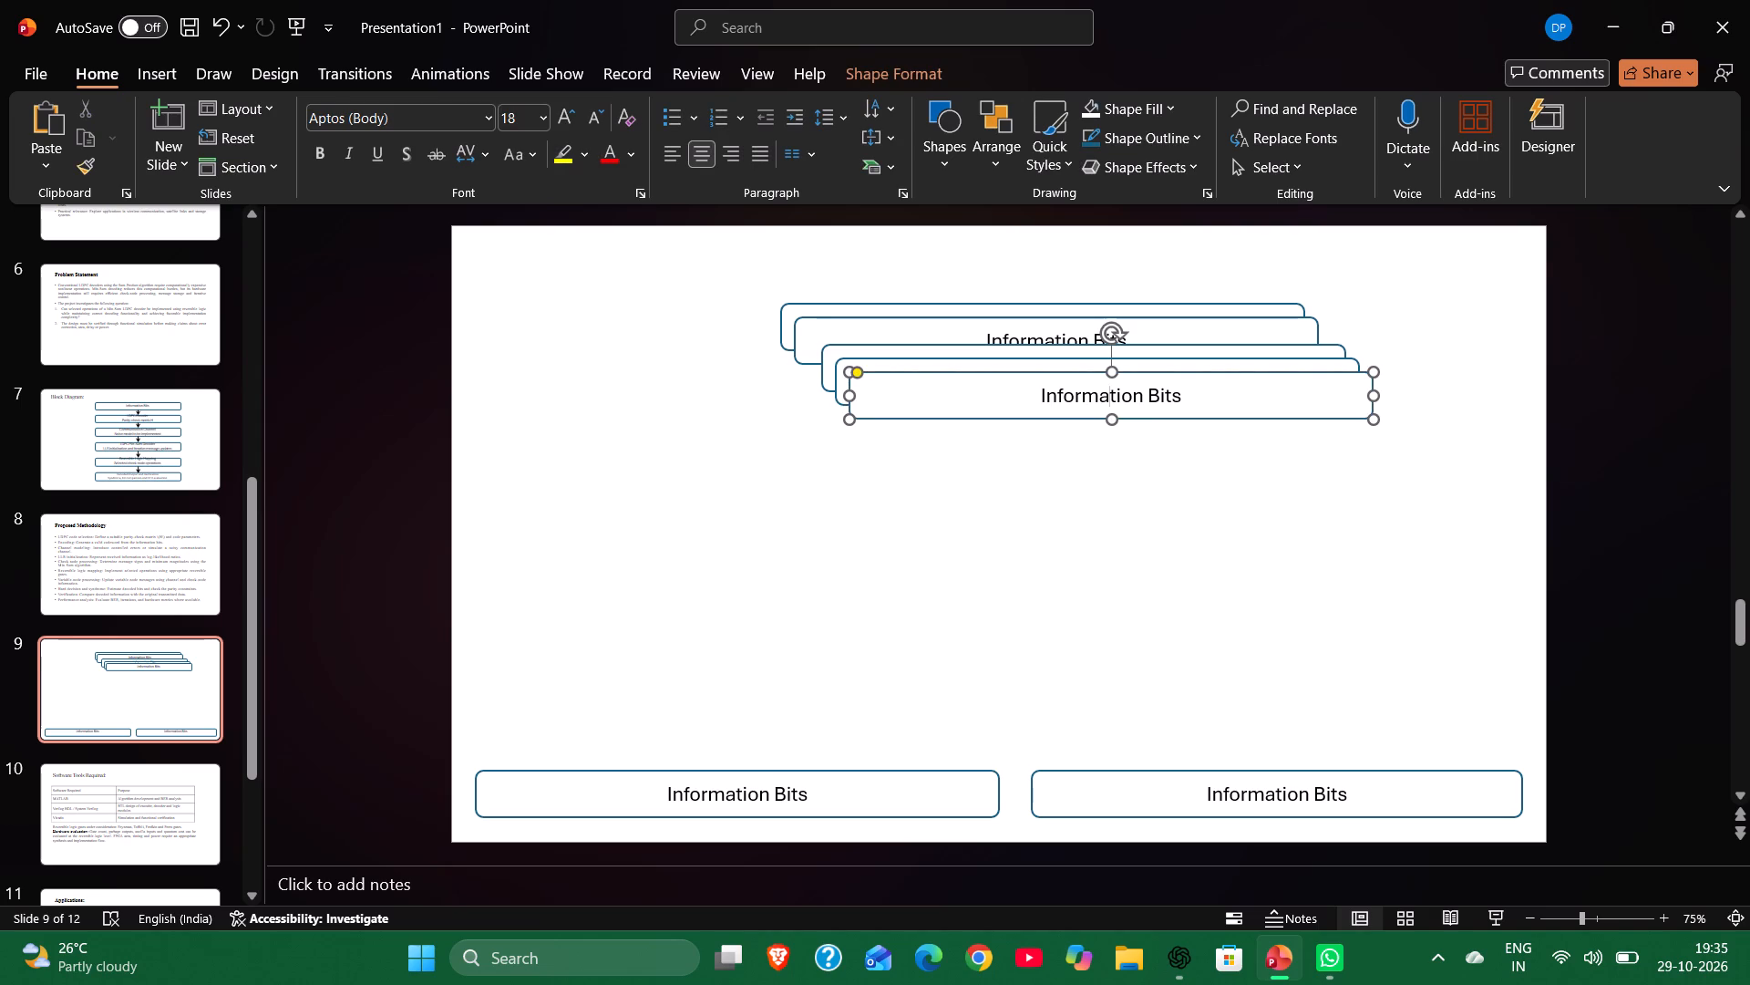
drag(1148, 370, 1062, 660)
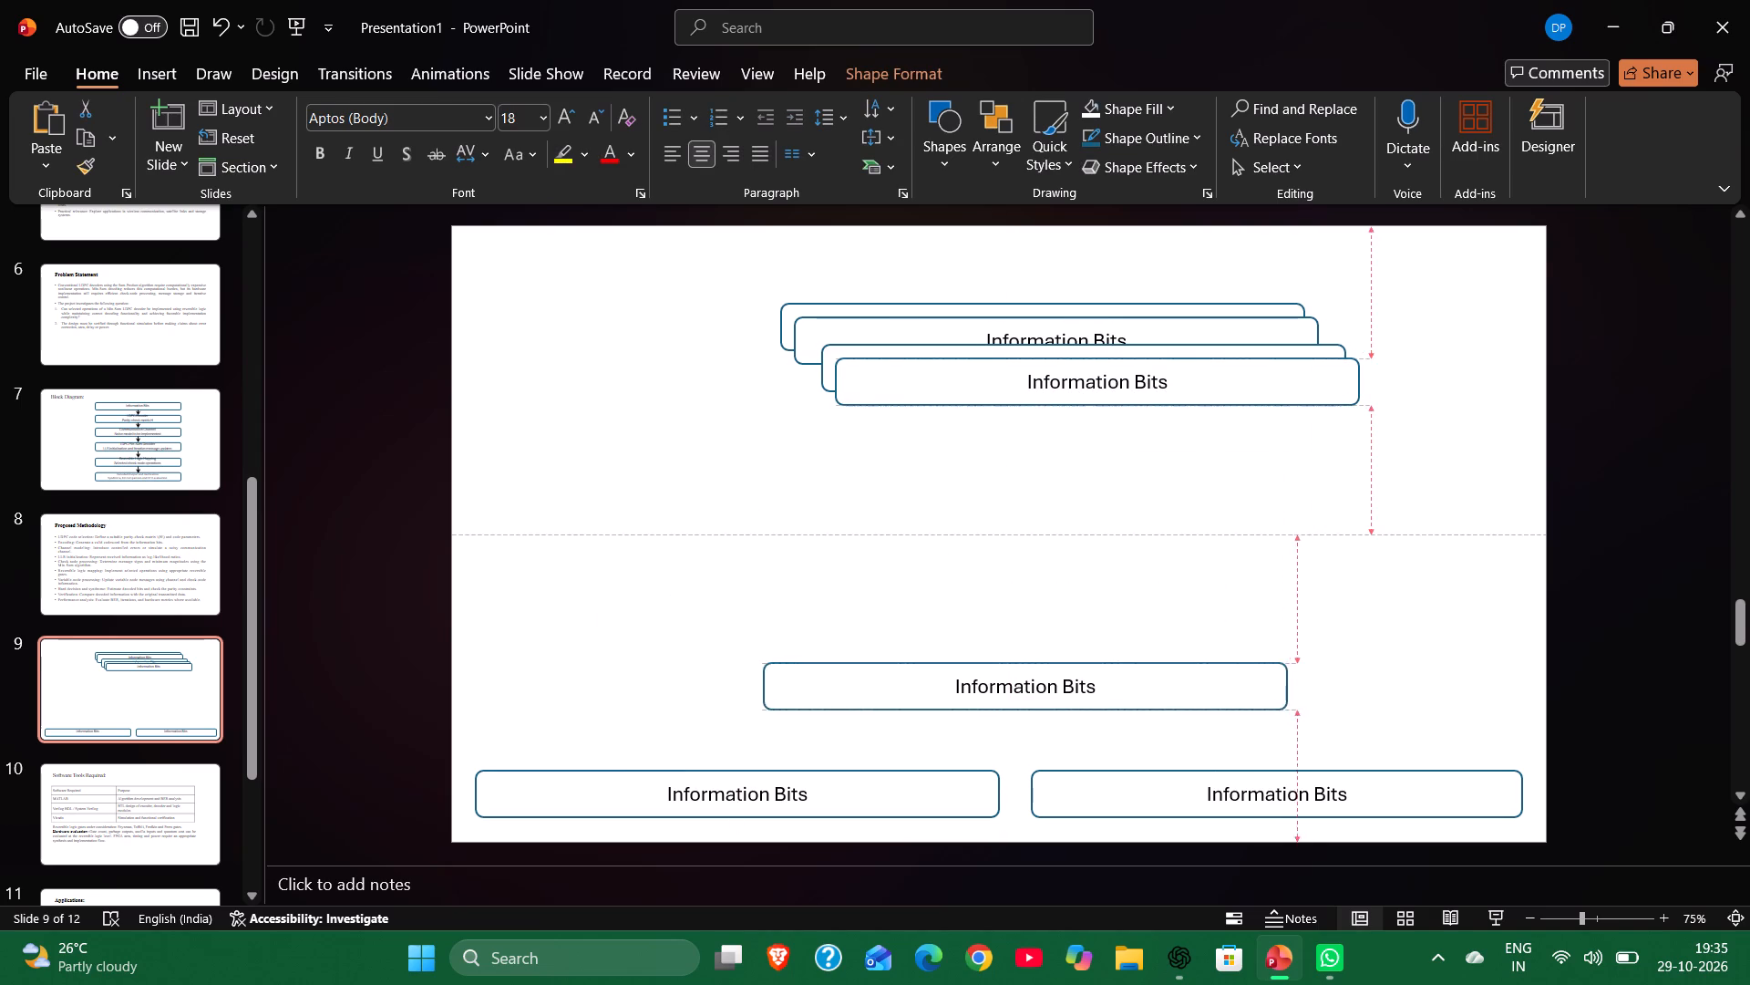
drag(1062, 660, 1061, 681)
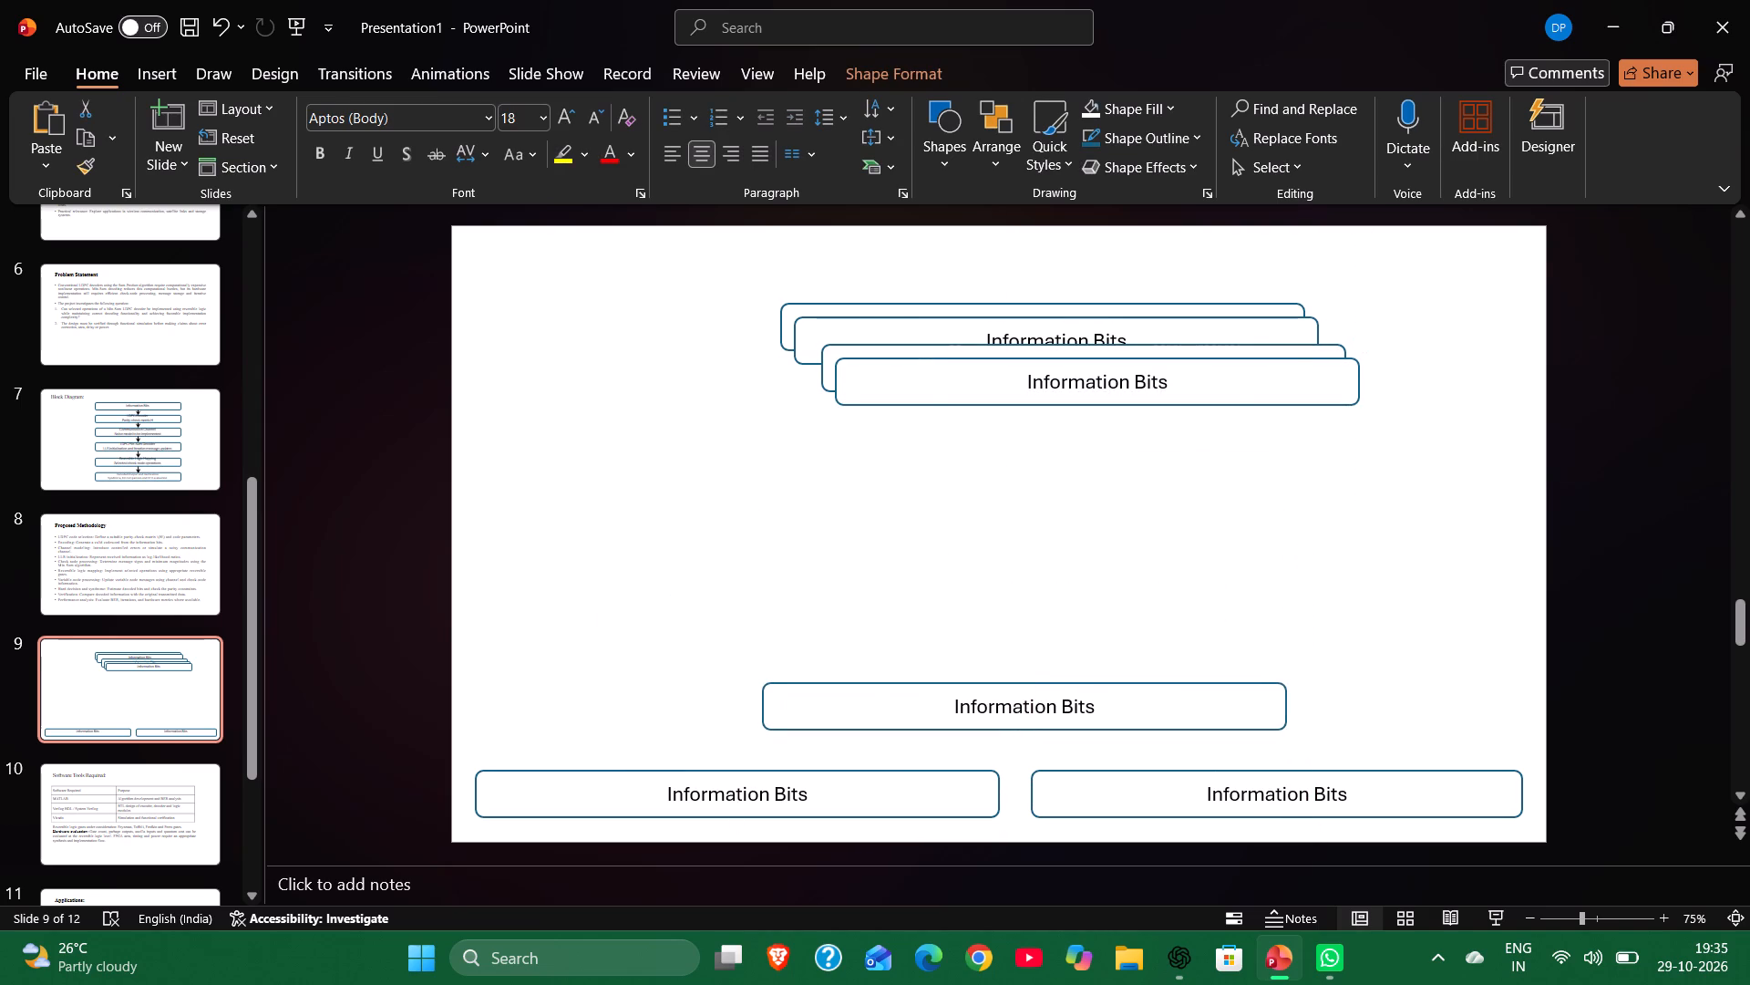
drag(1061, 681, 1037, 688)
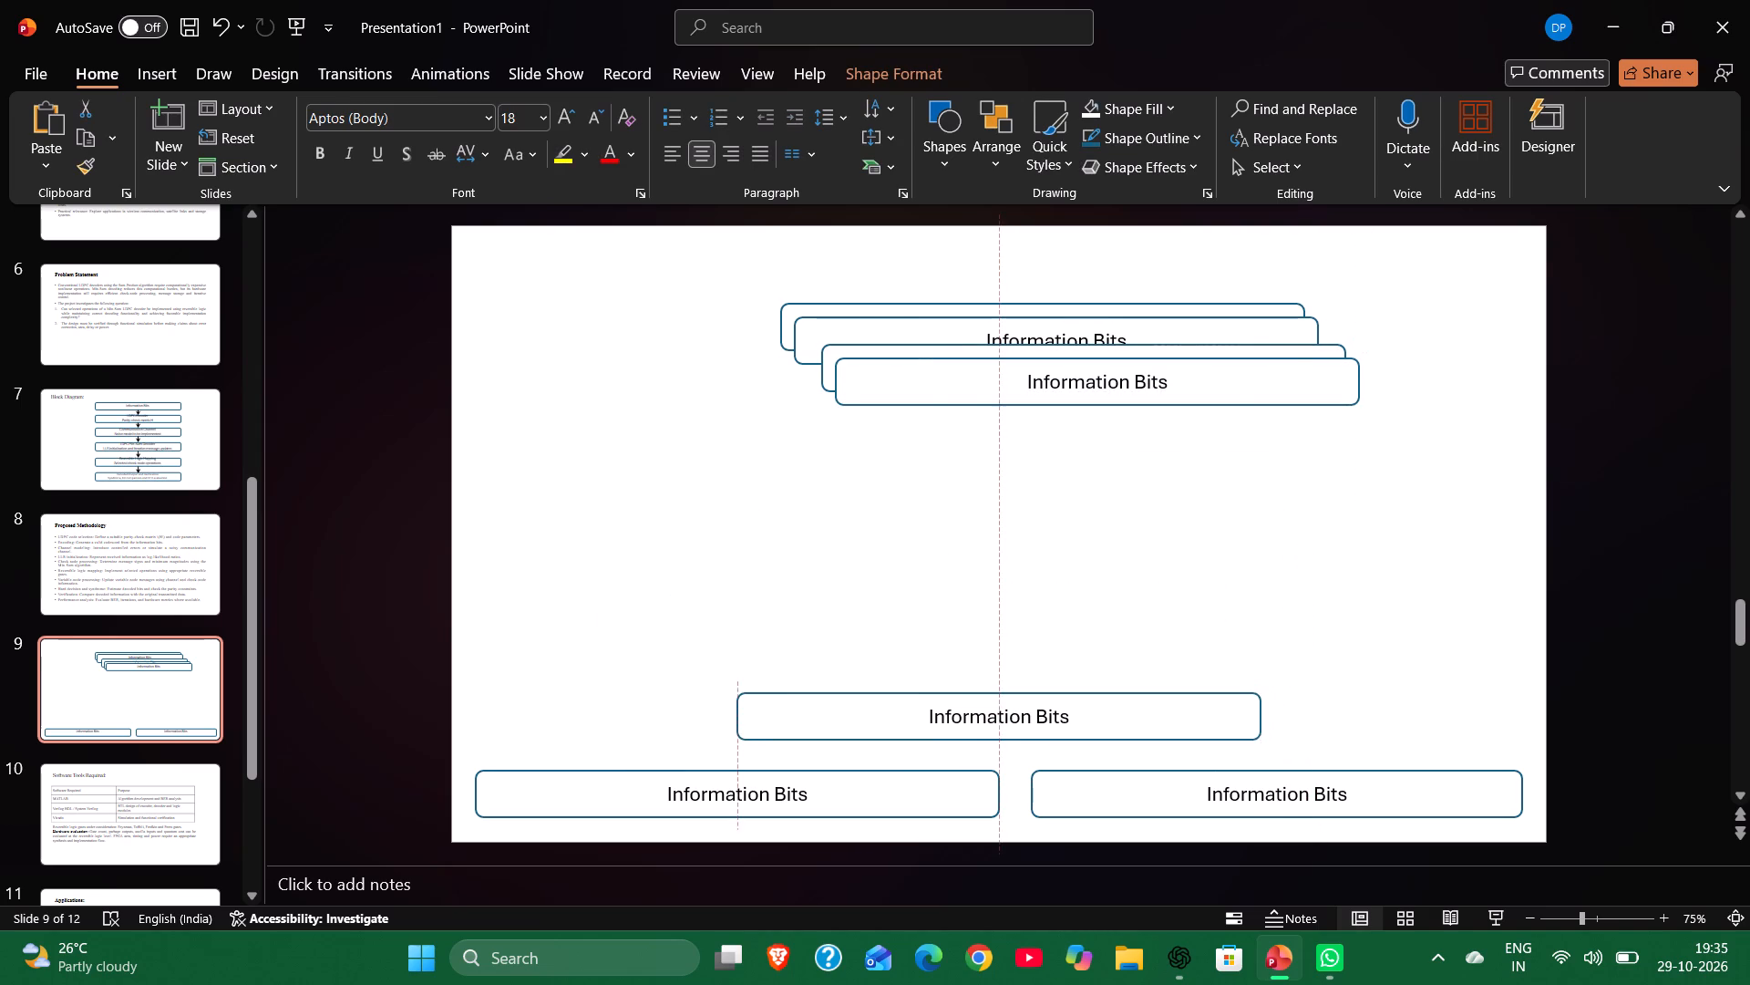
drag(1037, 688, 1048, 686)
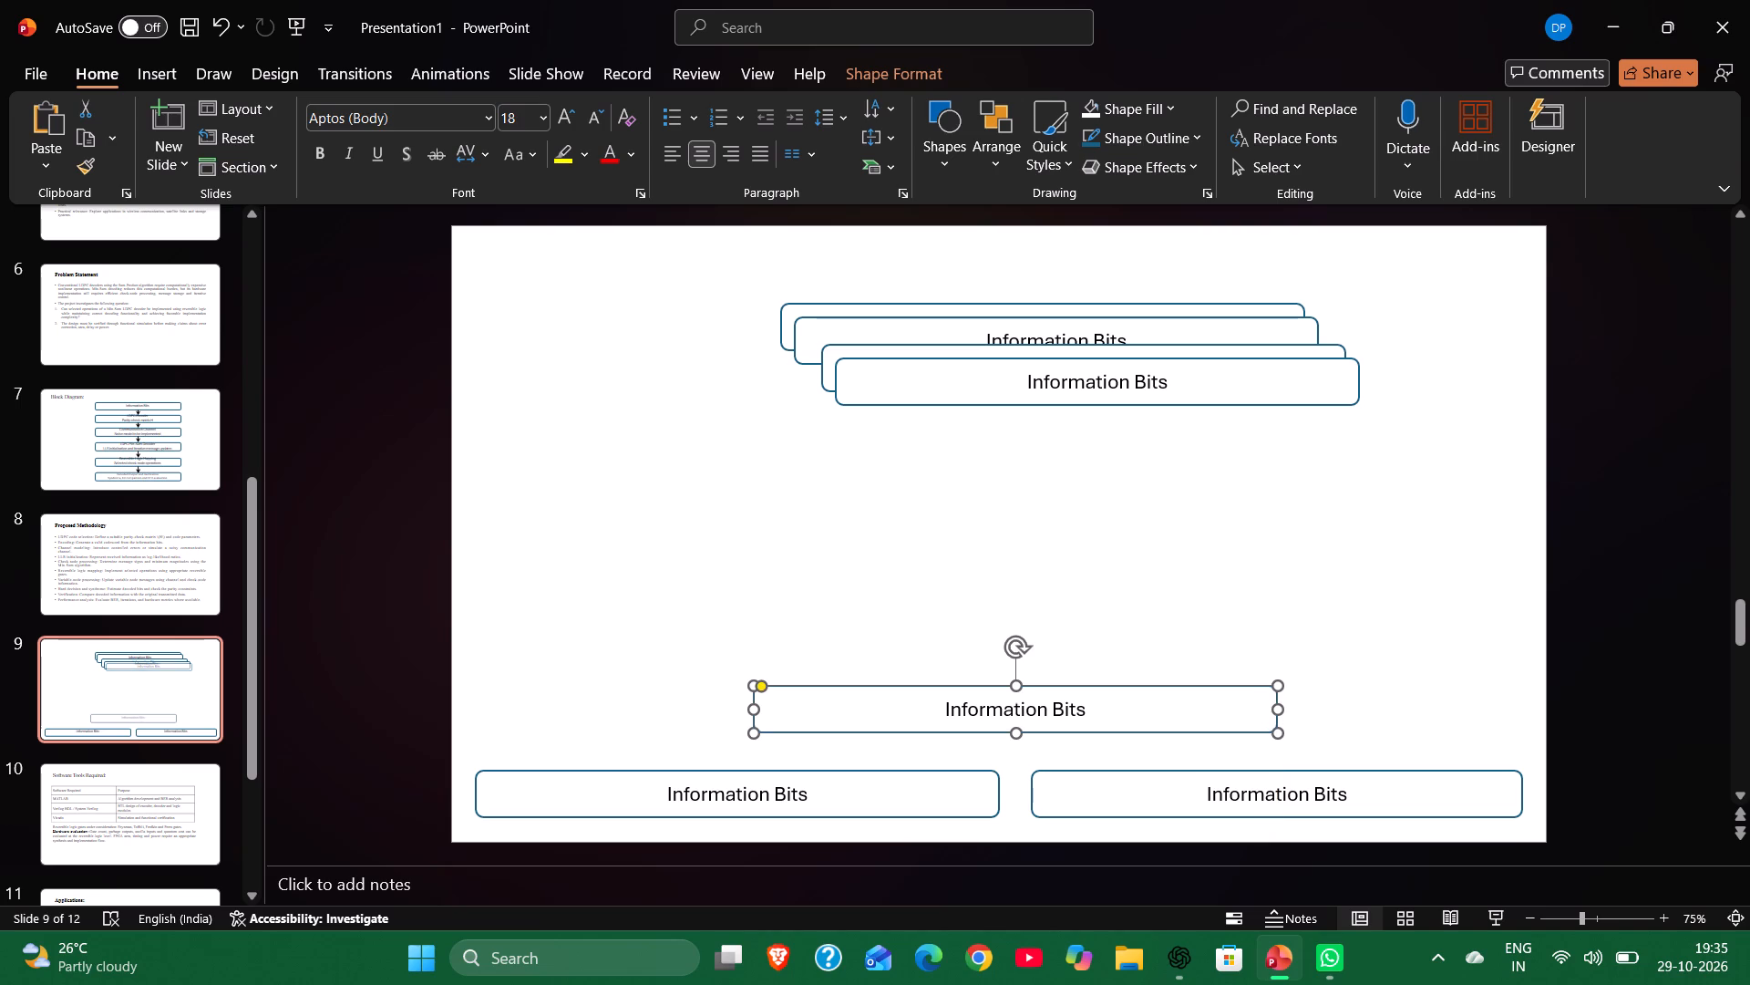
Place the next stacked Information Bits box directly above the centred lower box, matching its height and left edge, with its text upright.
drag(1063, 376, 1107, 367)
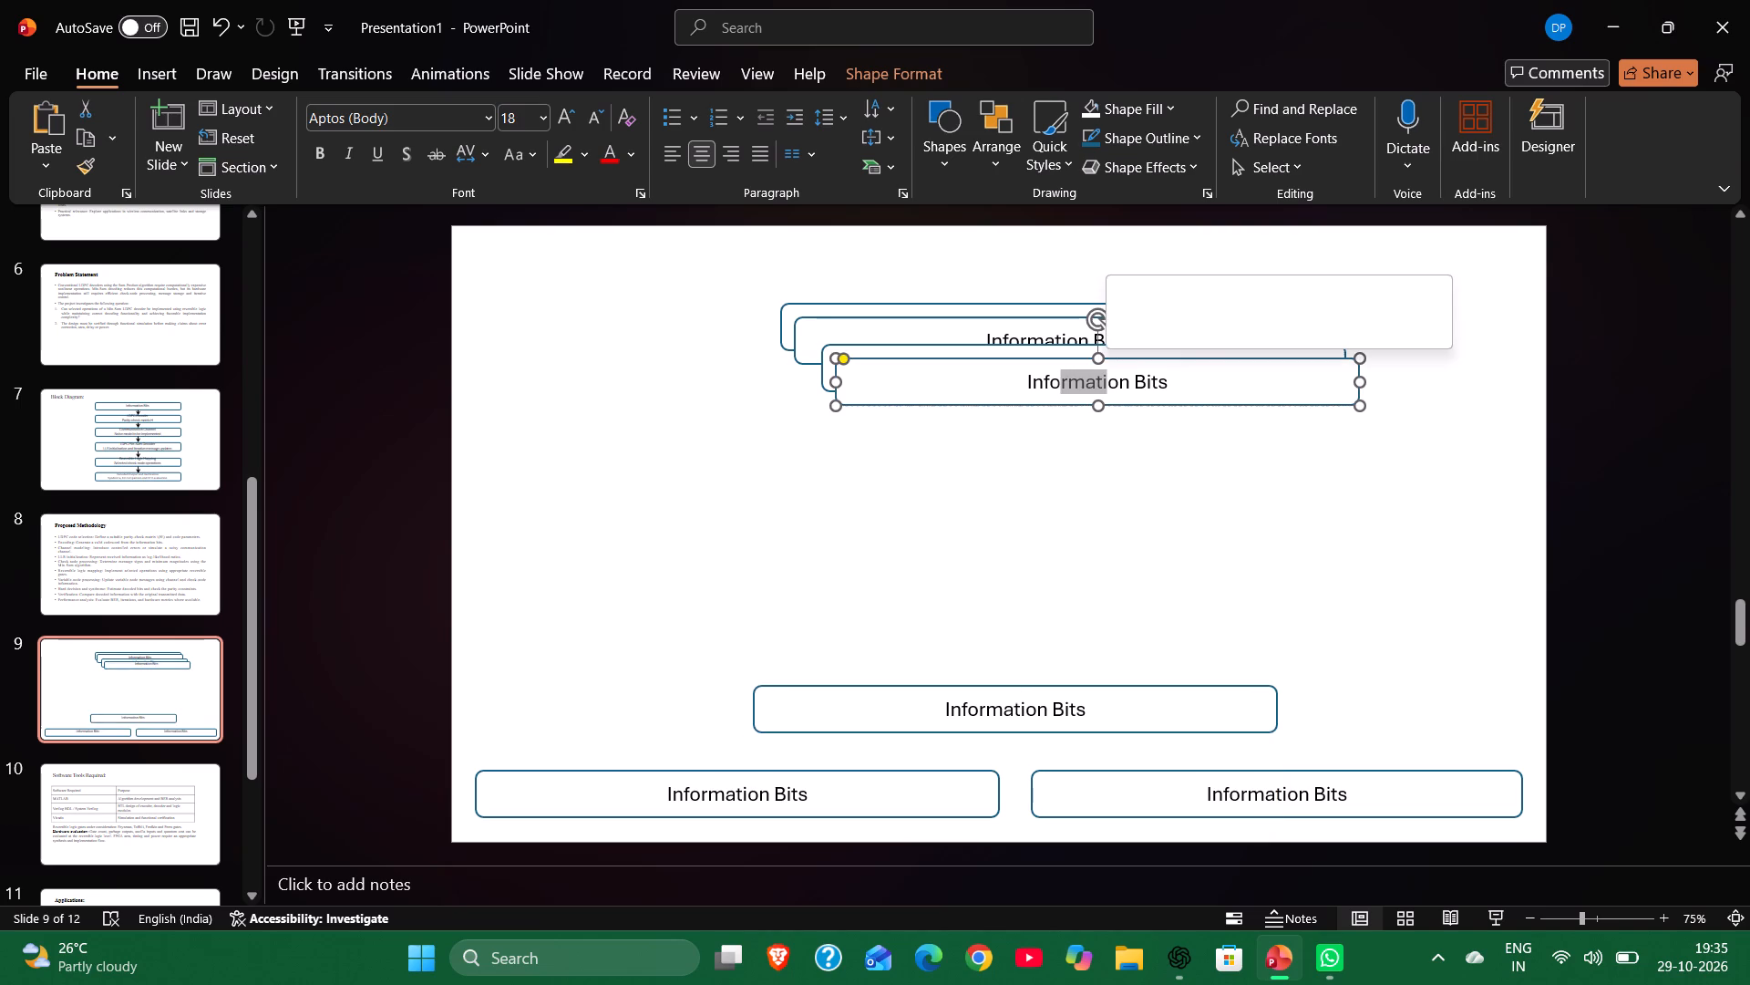
drag(1097, 358, 1033, 551)
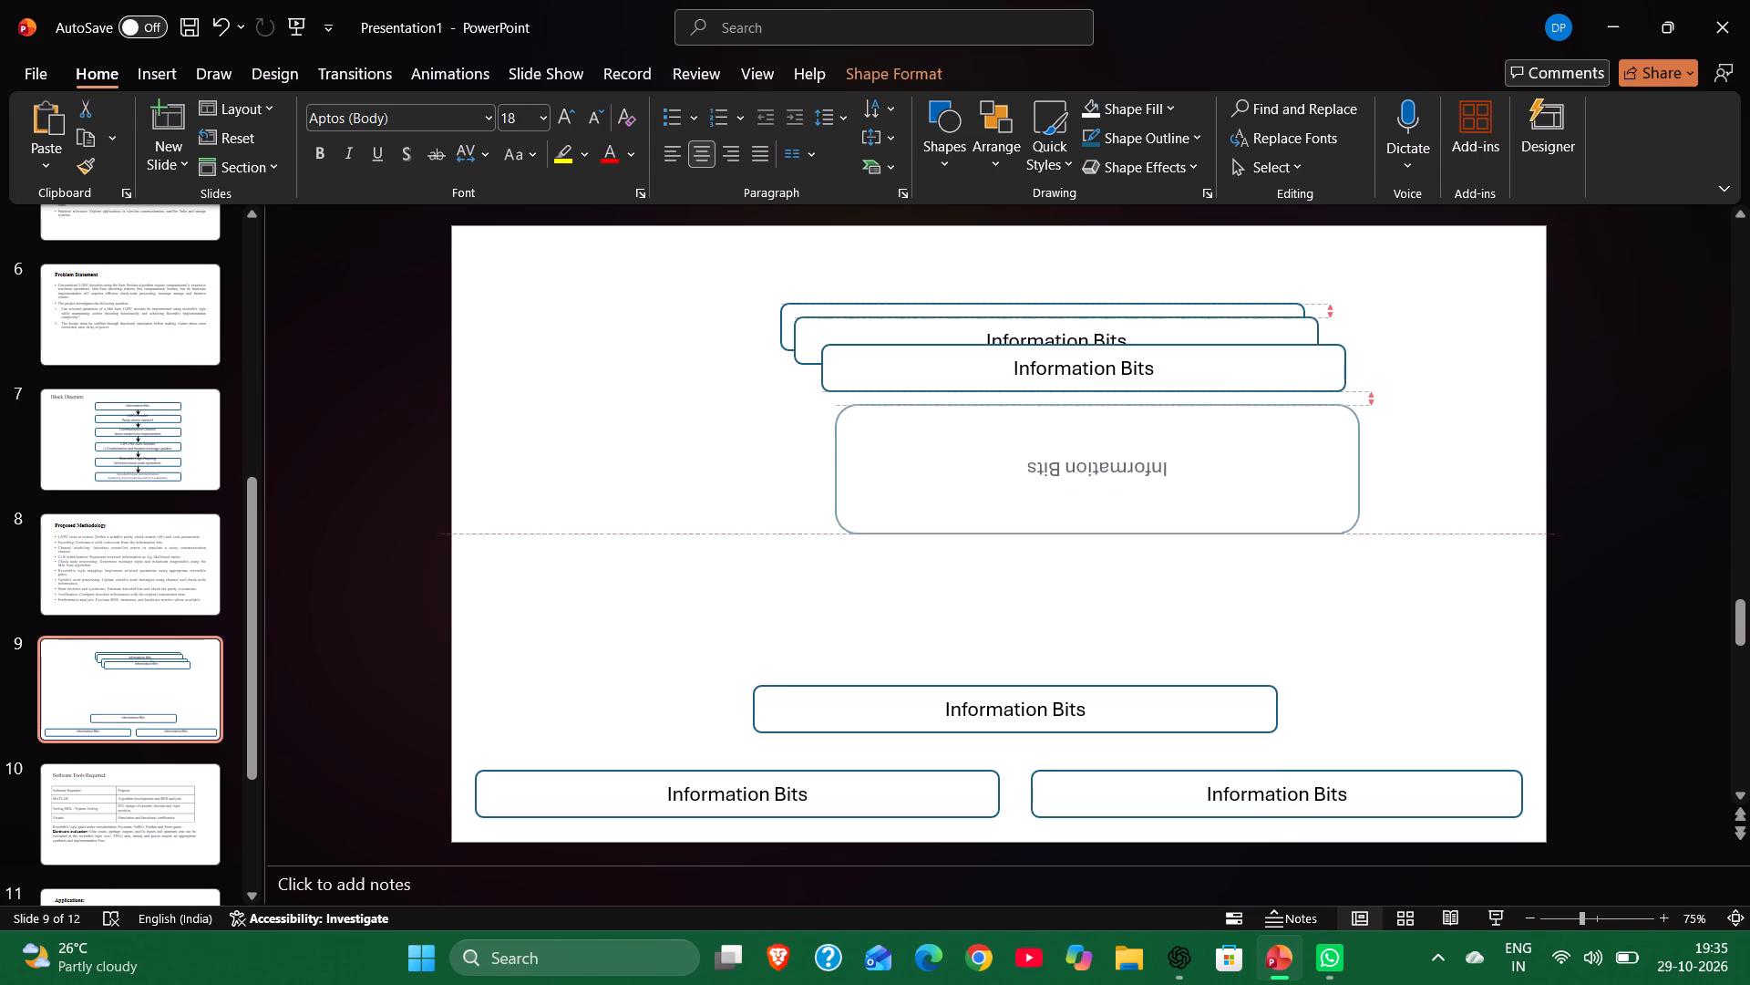
drag(1033, 551, 954, 649)
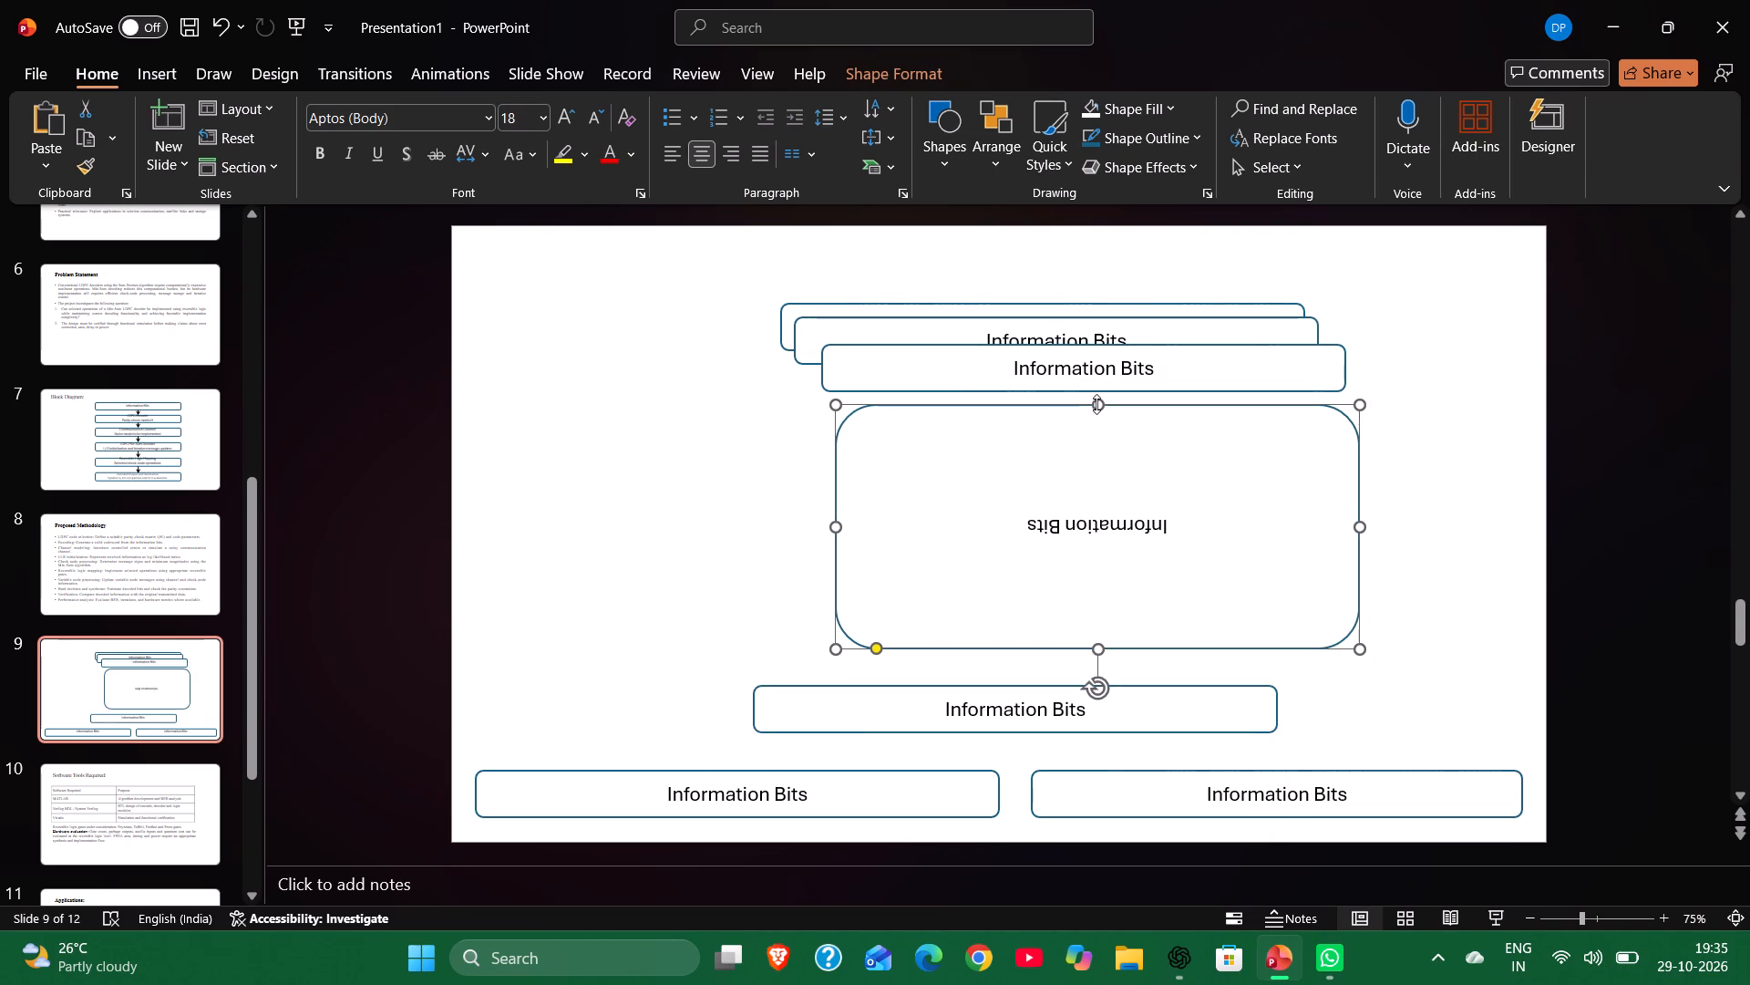
drag(1096, 404, 1076, 614)
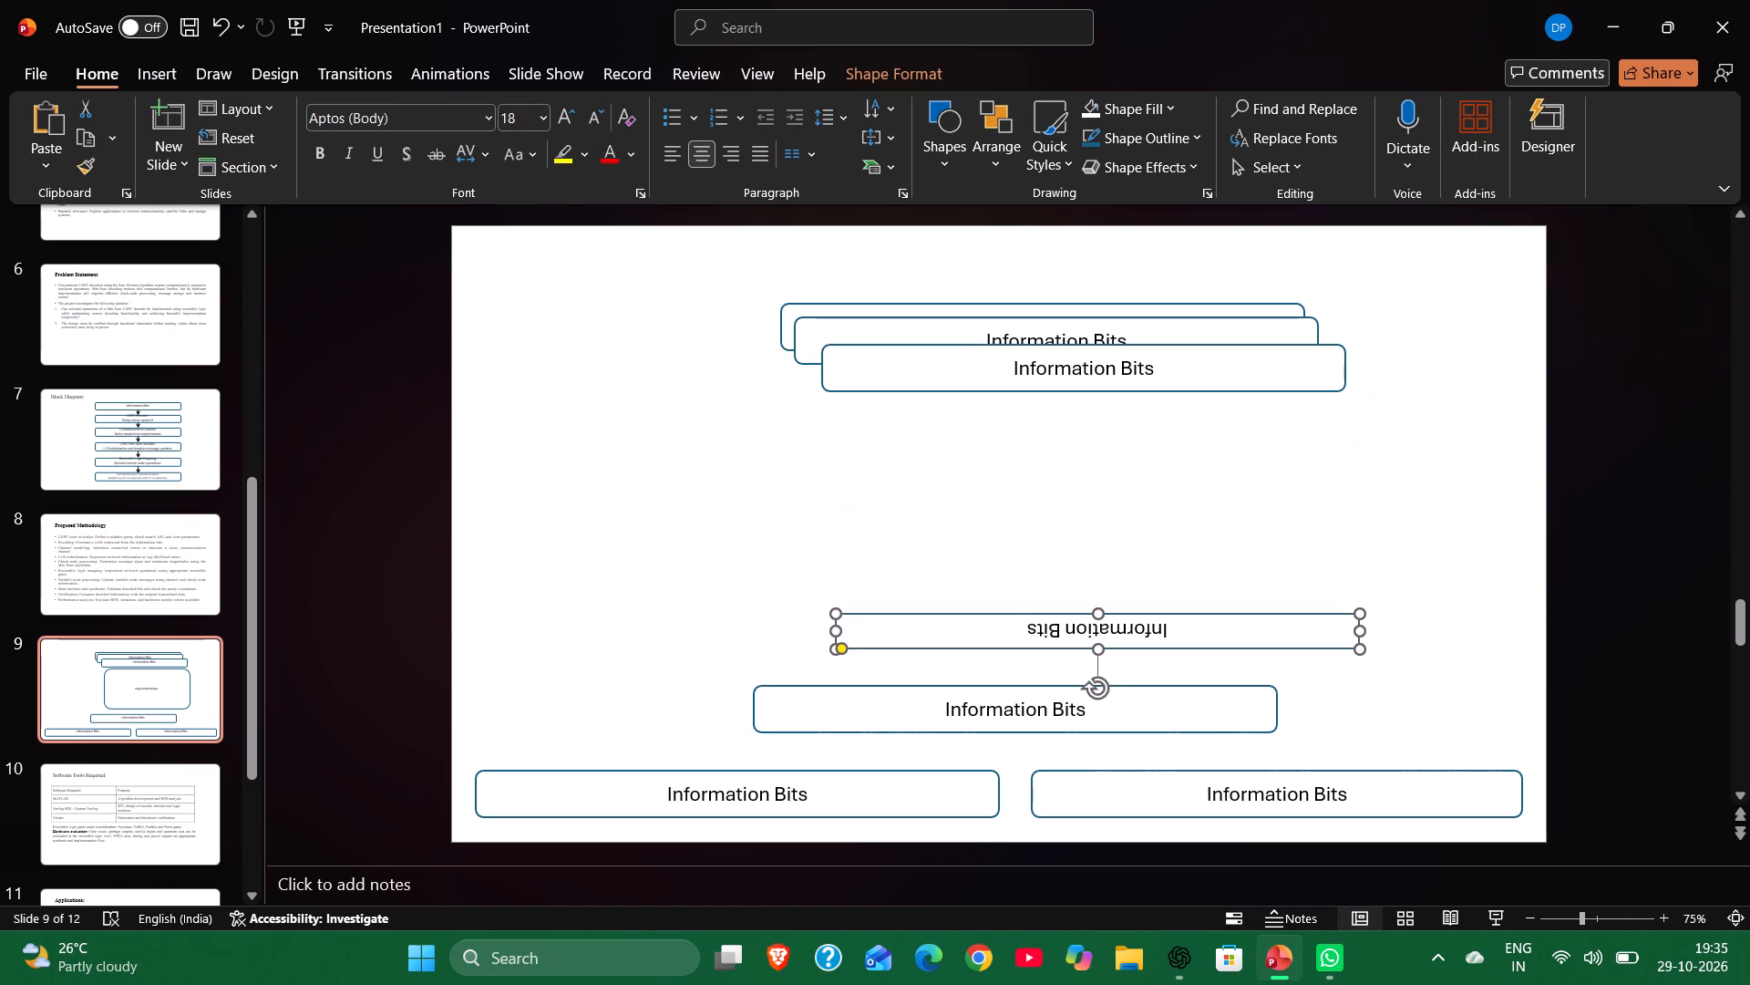
drag(1100, 619, 1057, 599)
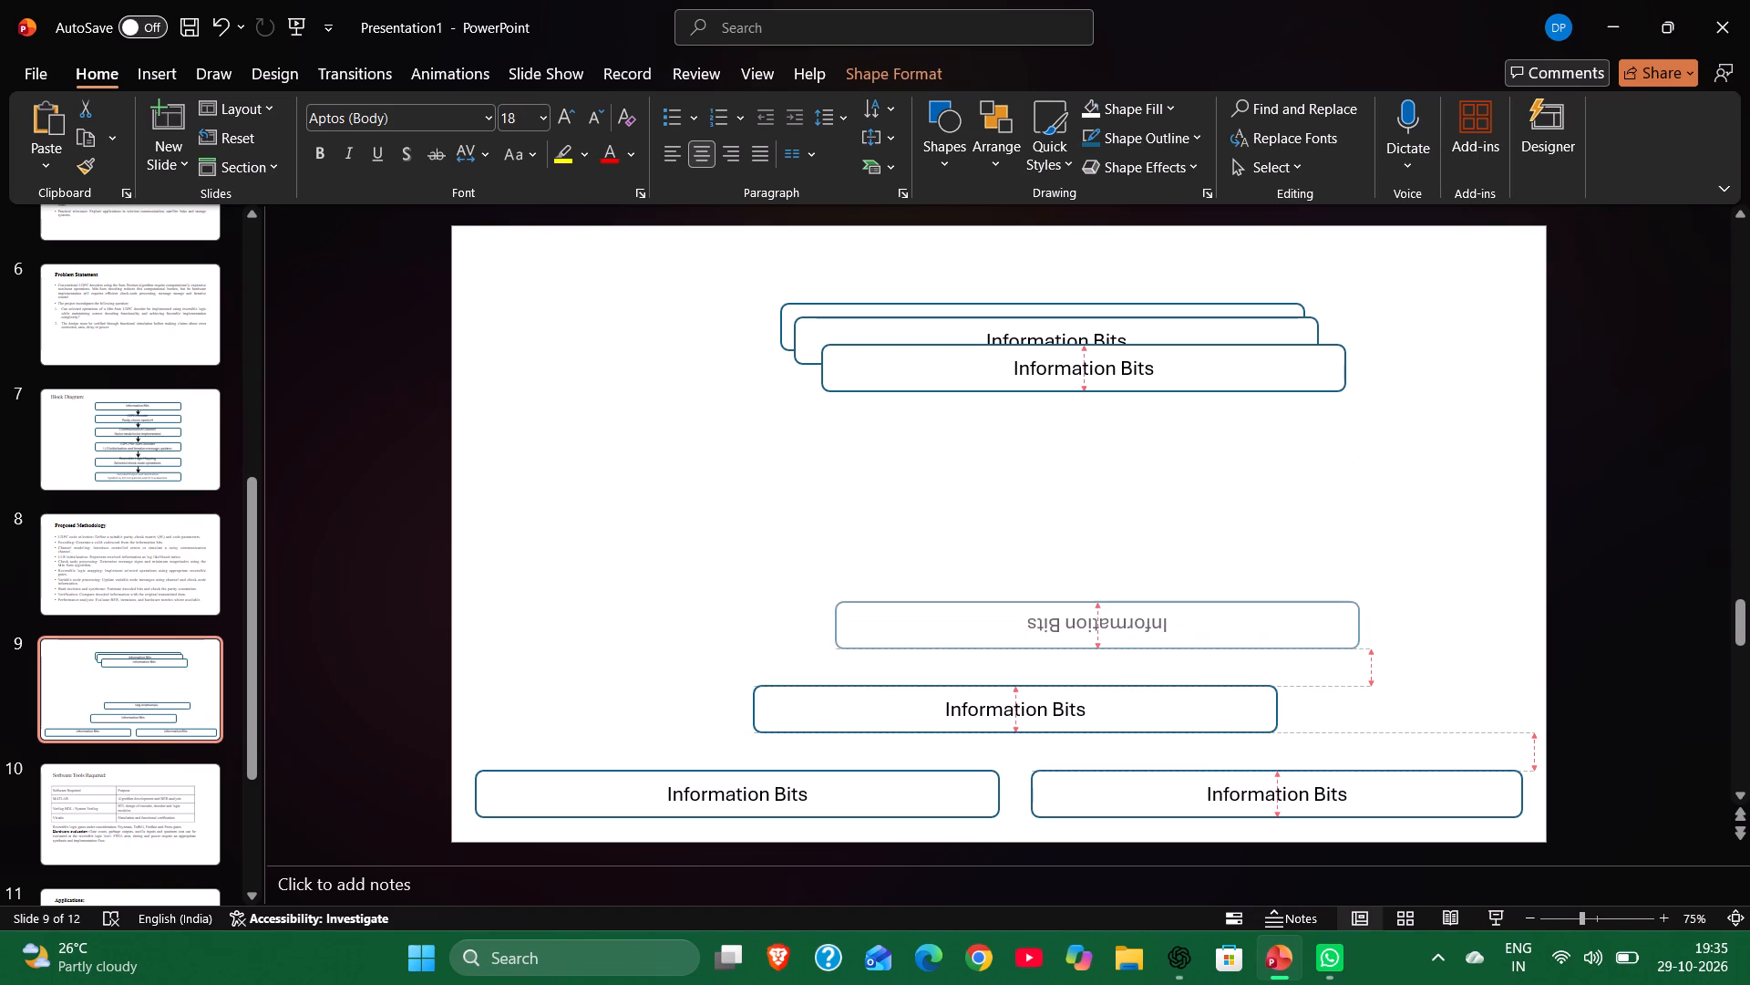
drag(1057, 599, 1057, 603)
drag(1102, 692, 956, 563)
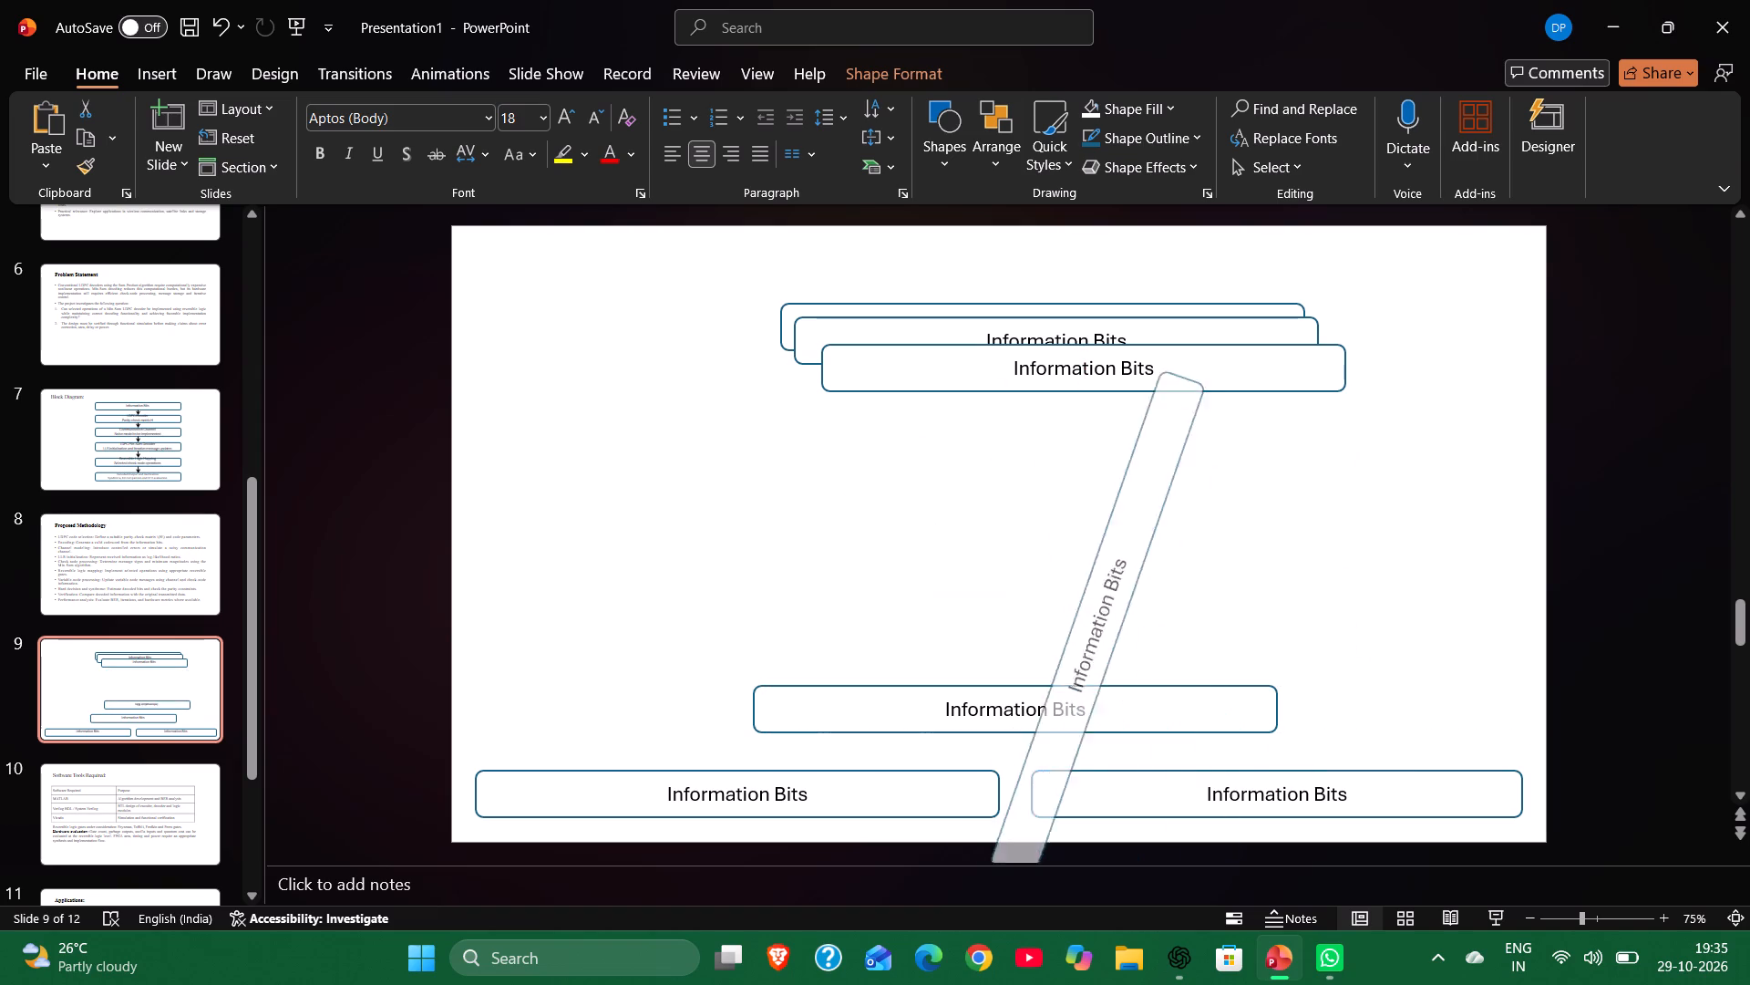
drag(956, 563, 1094, 538)
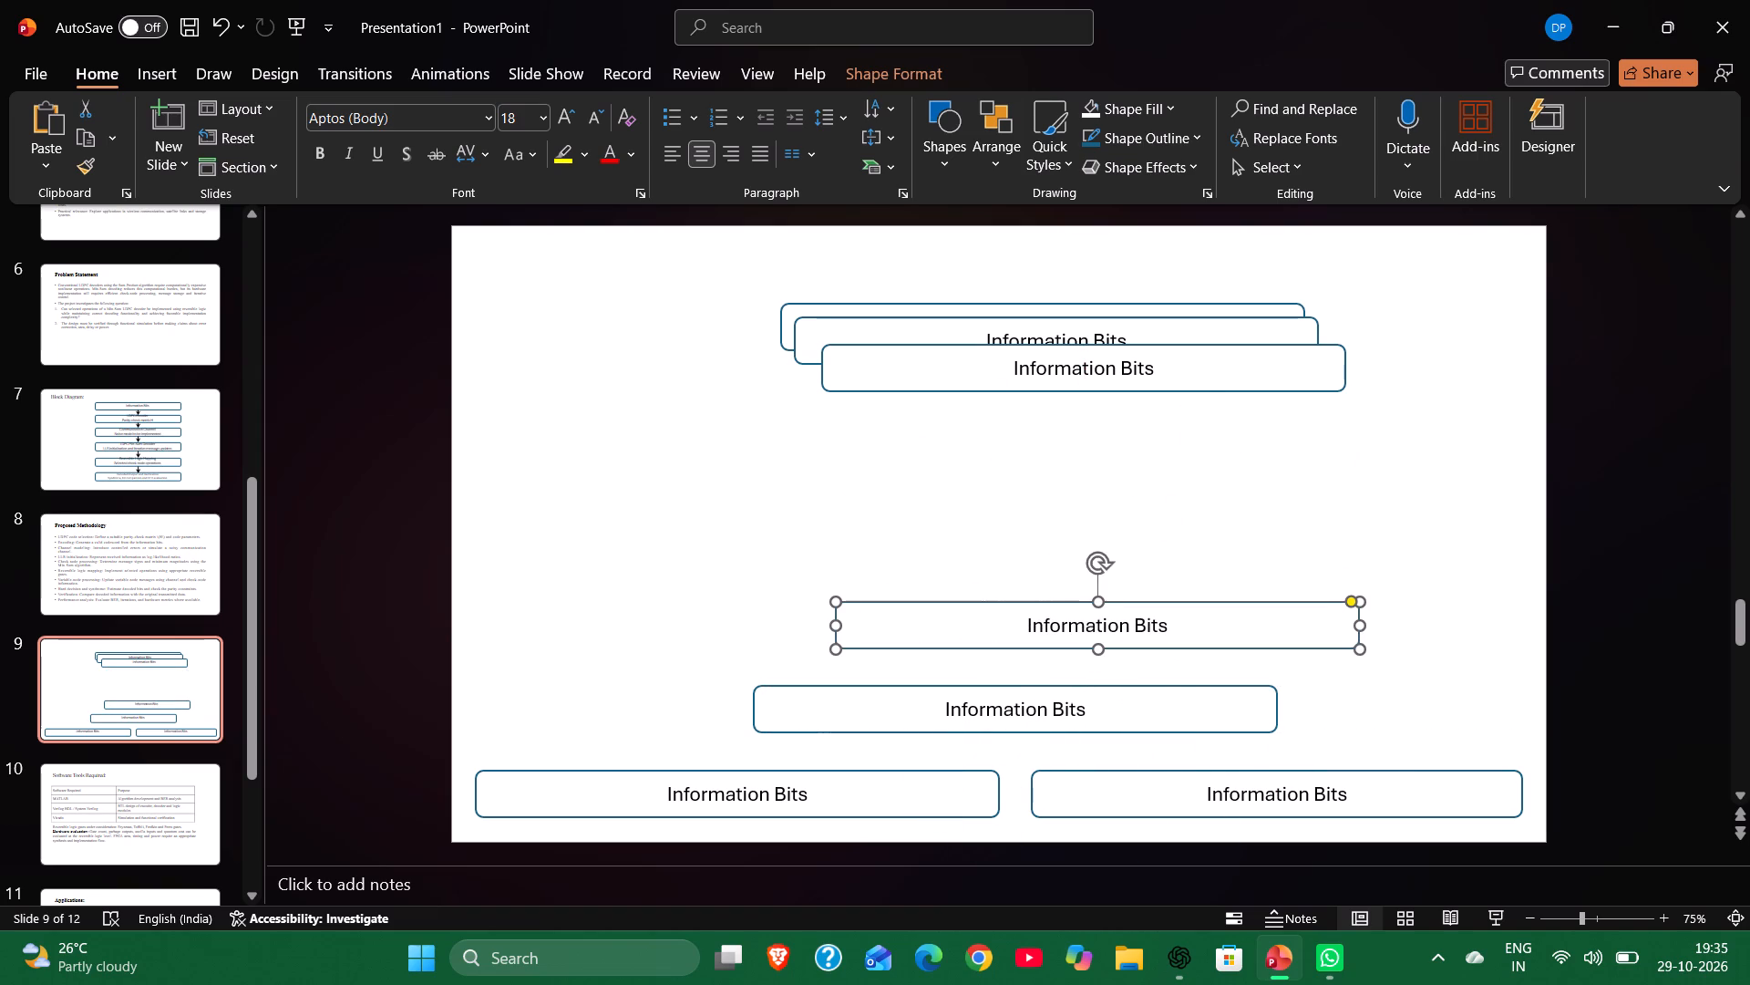
drag(1101, 601, 1185, 603)
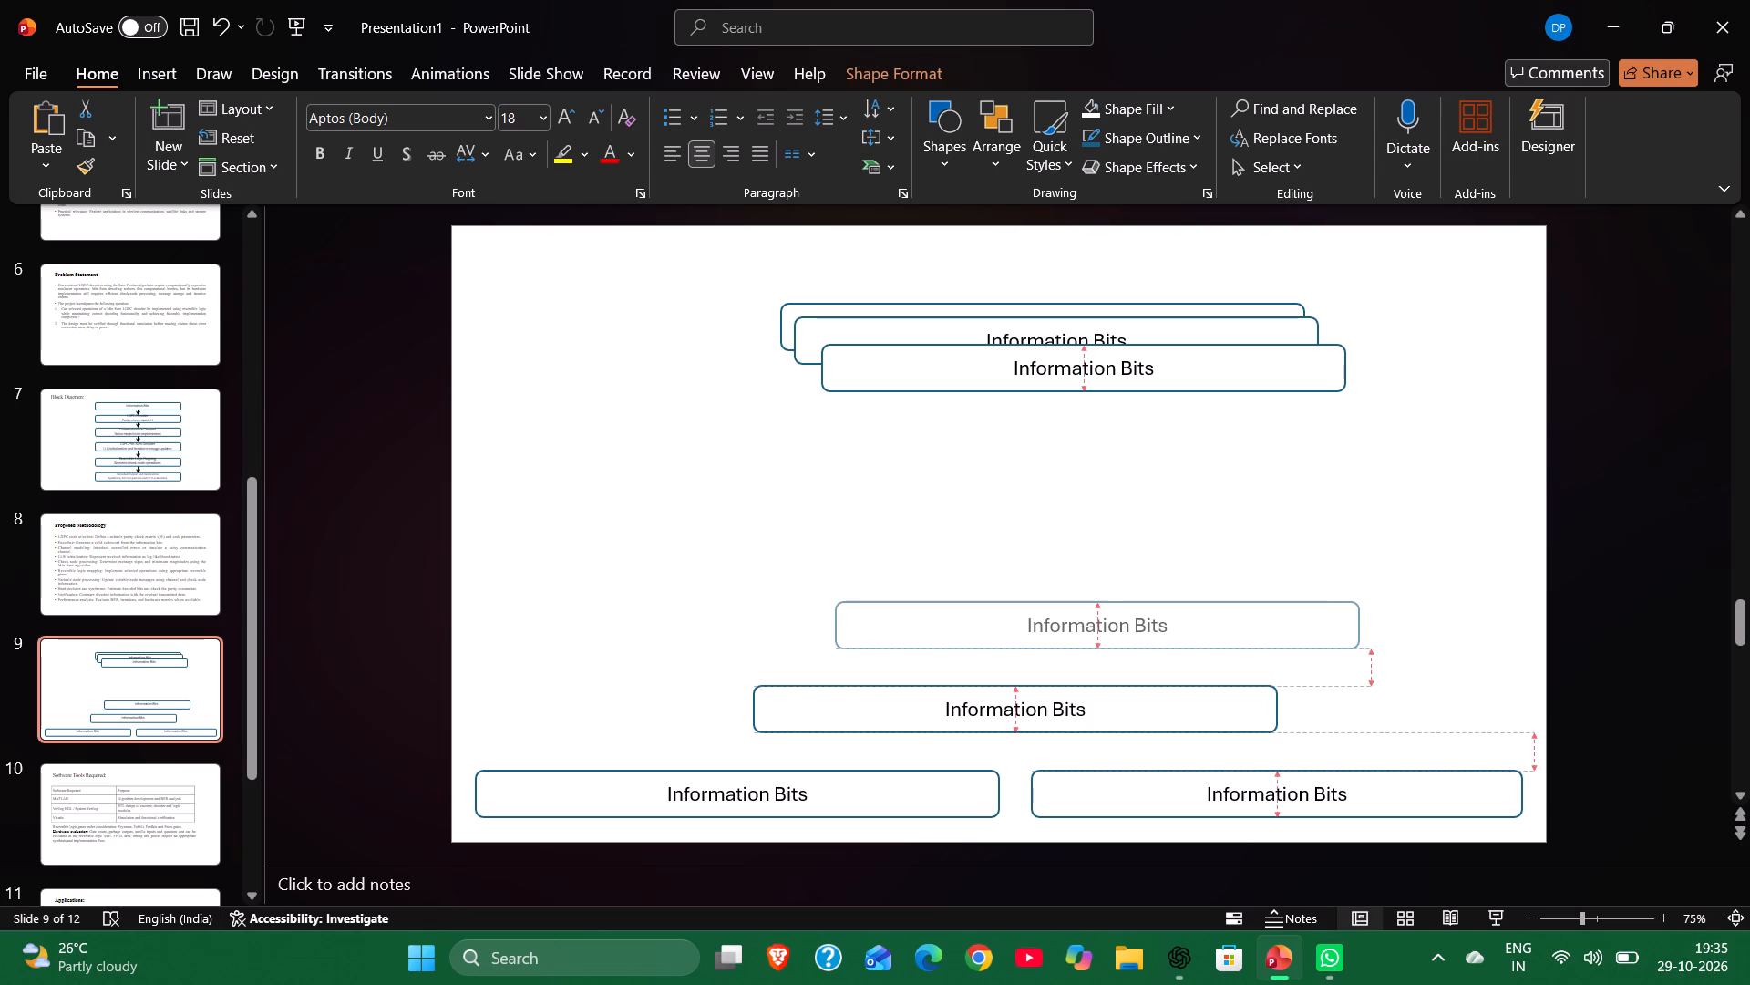
click(1185, 599)
drag(1185, 599, 1105, 623)
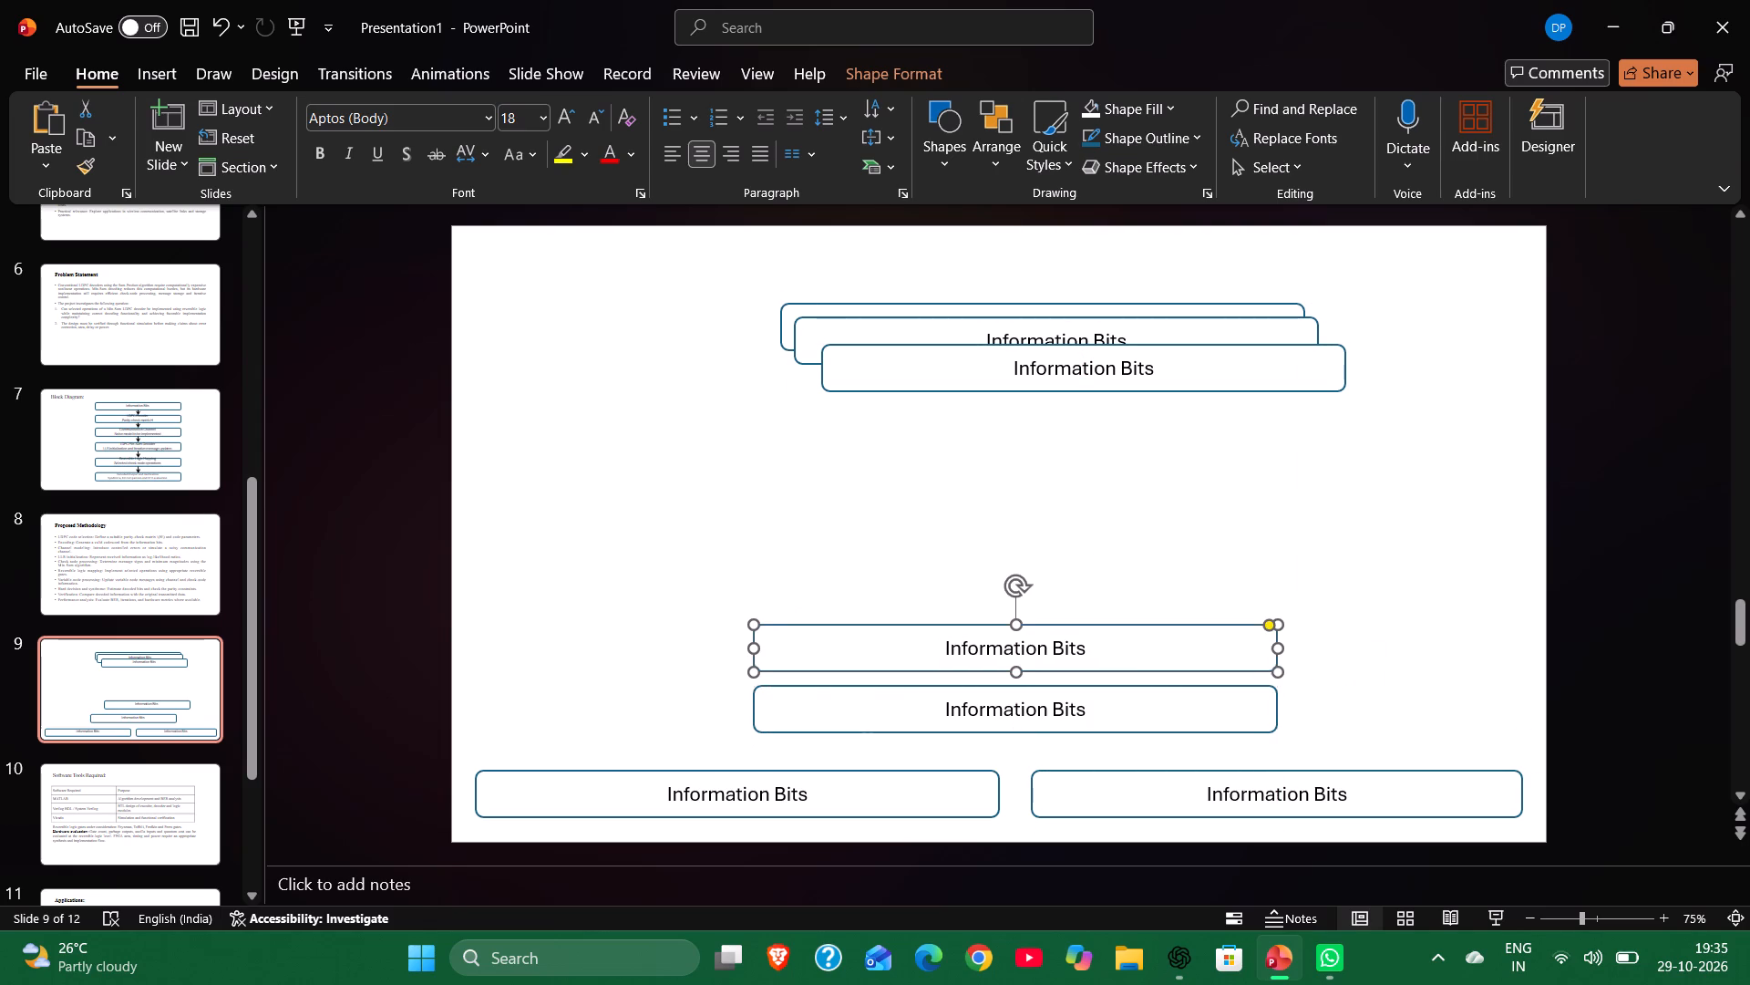
Move the remaining three stacked Information Bits boxes into the centre column, one above another with gaps between them.
click(1131, 361)
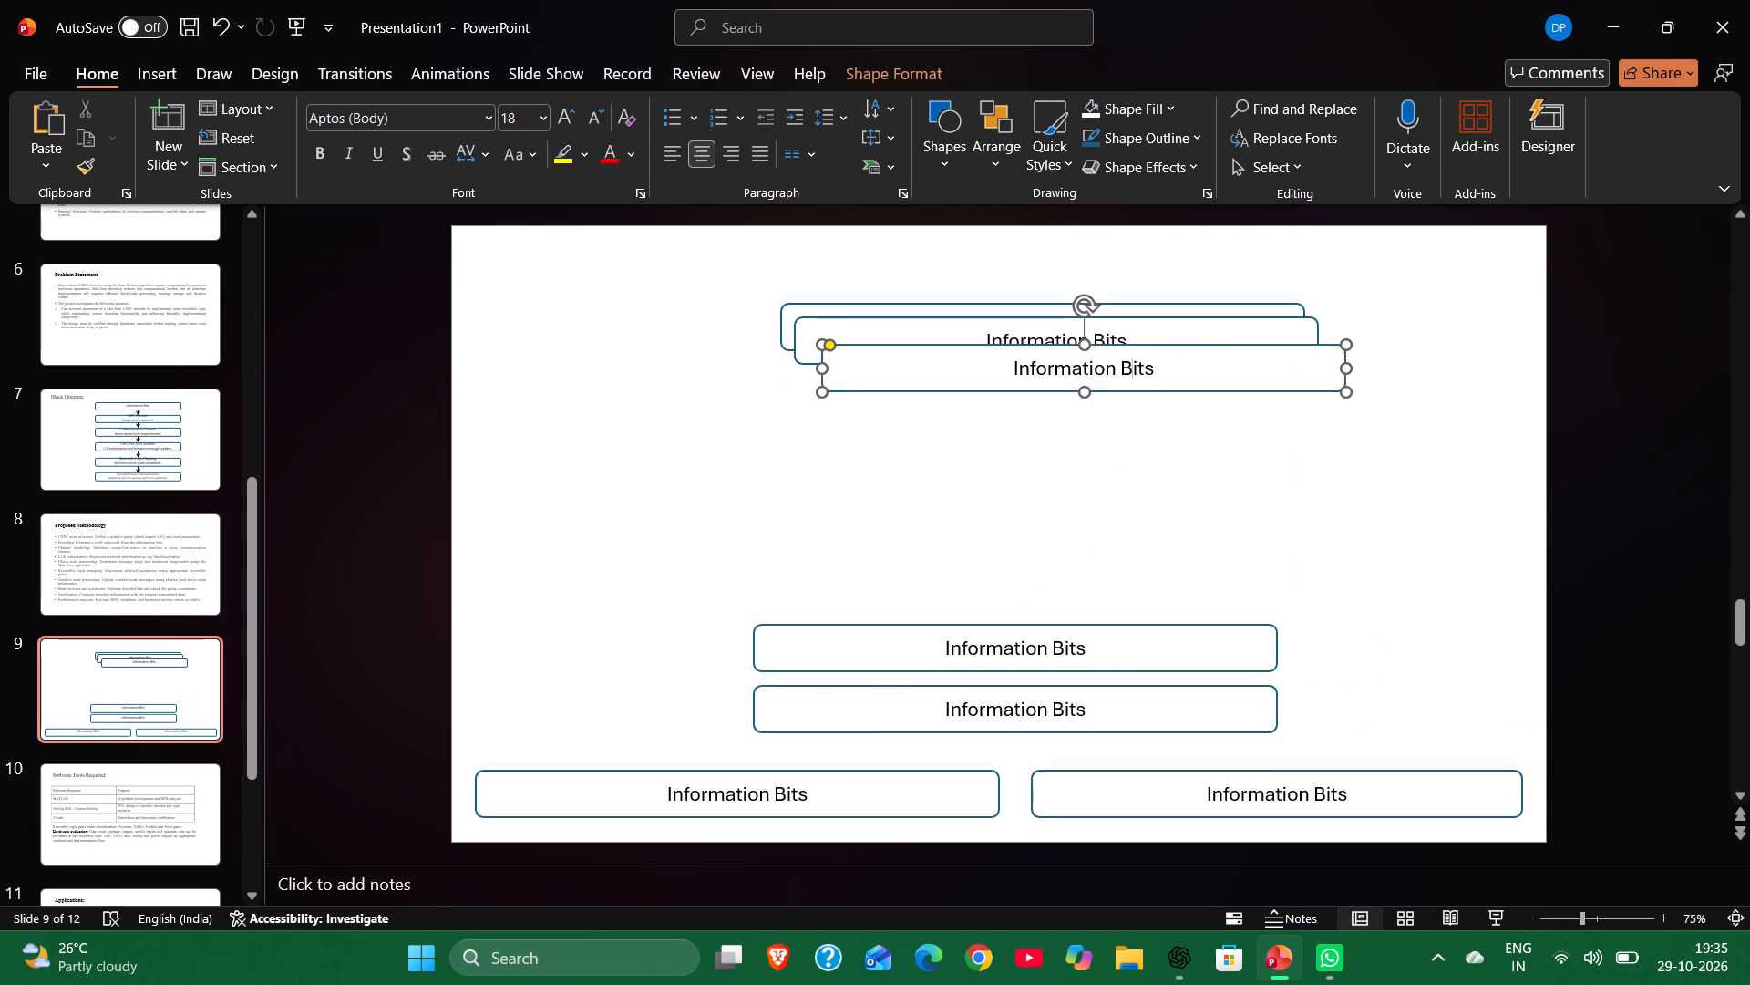
drag(1130, 345, 1069, 550)
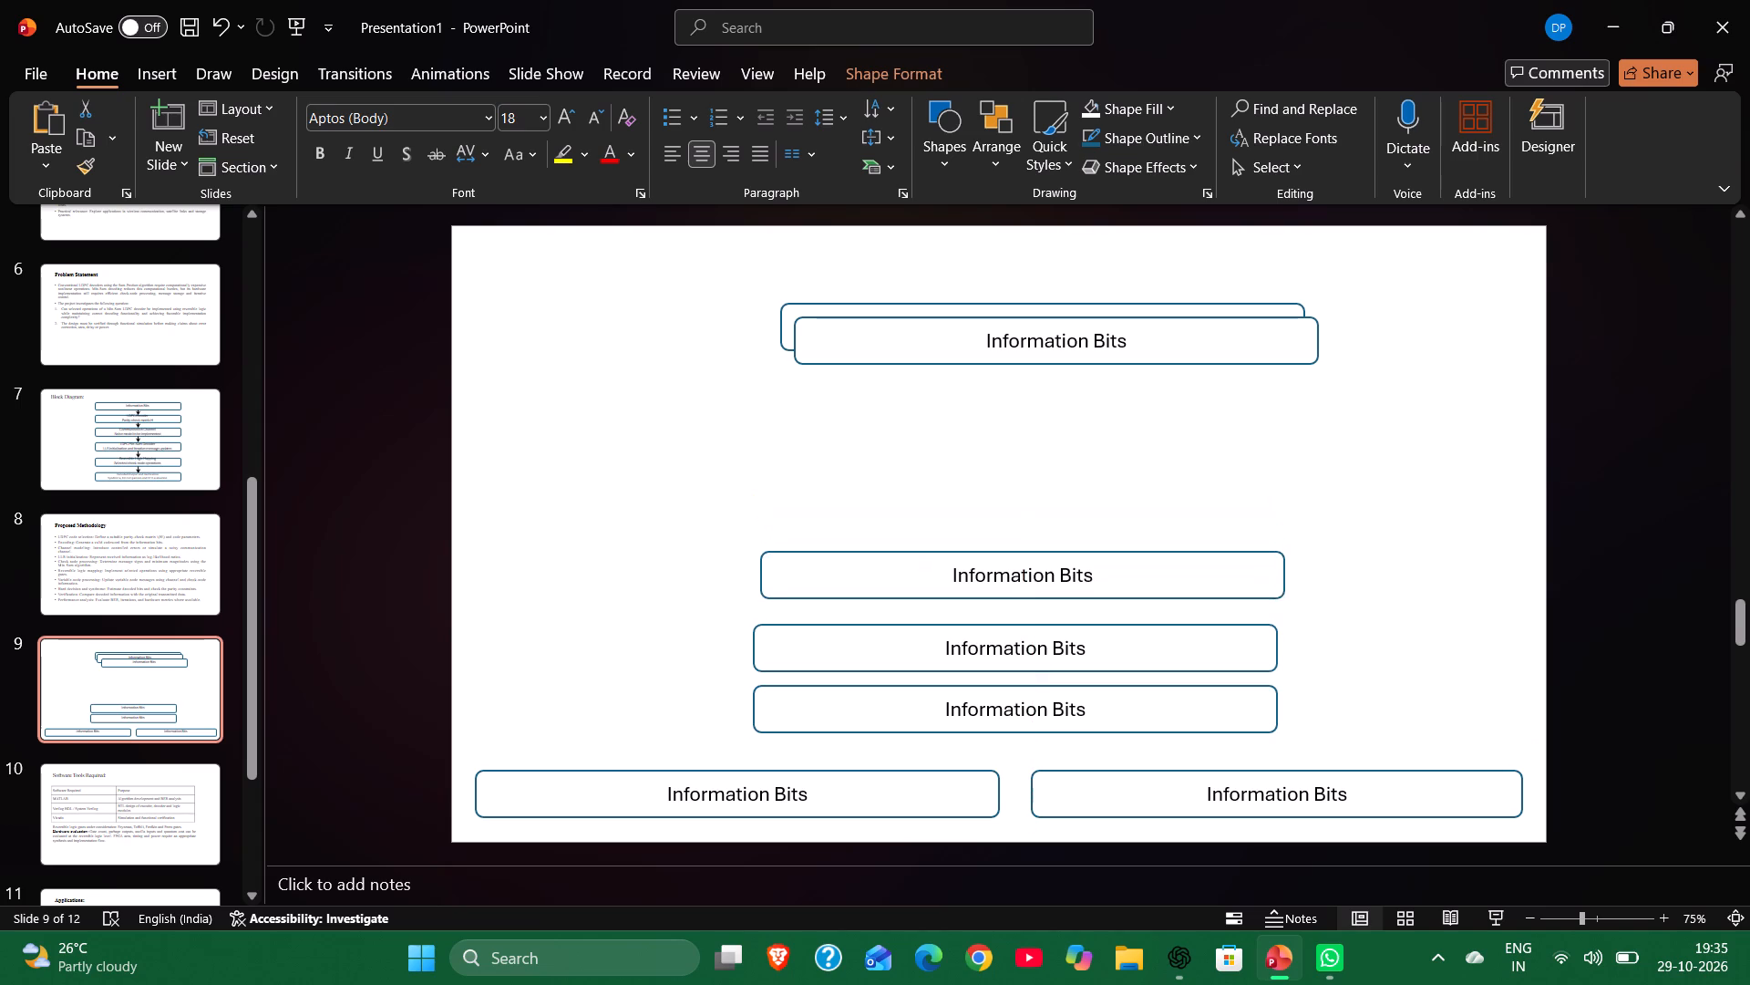
drag(1069, 550, 1065, 549)
click(1136, 335)
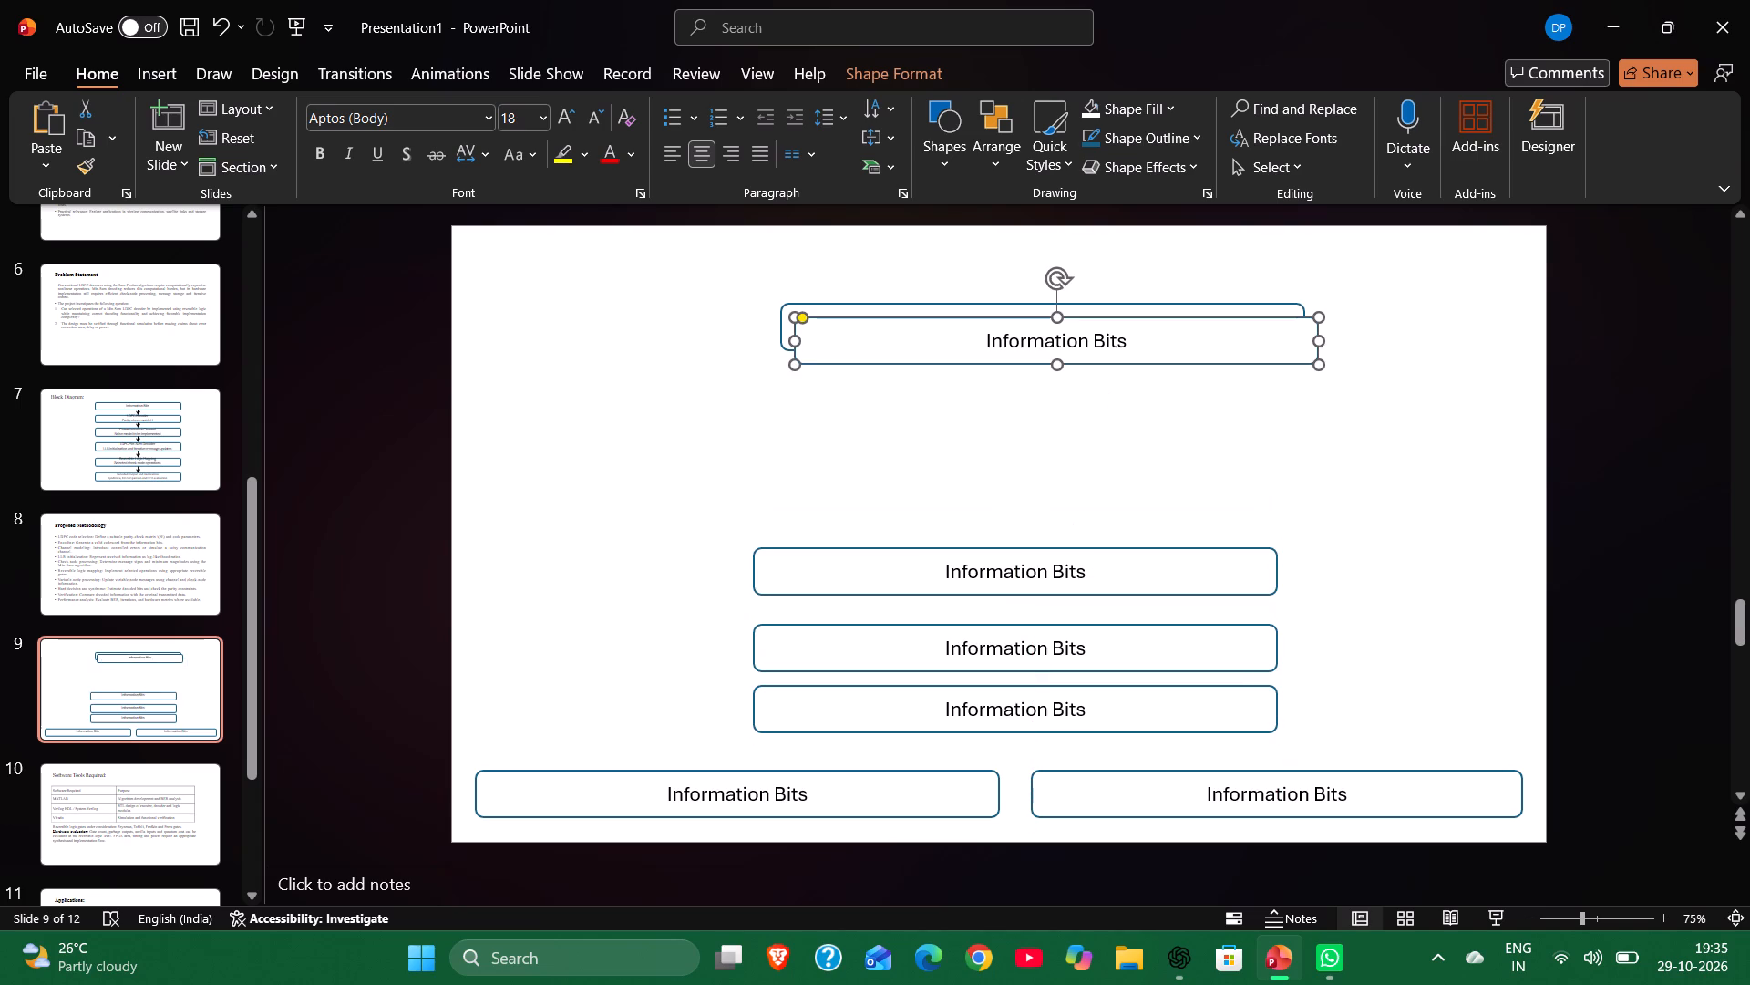
drag(1137, 316, 1096, 466)
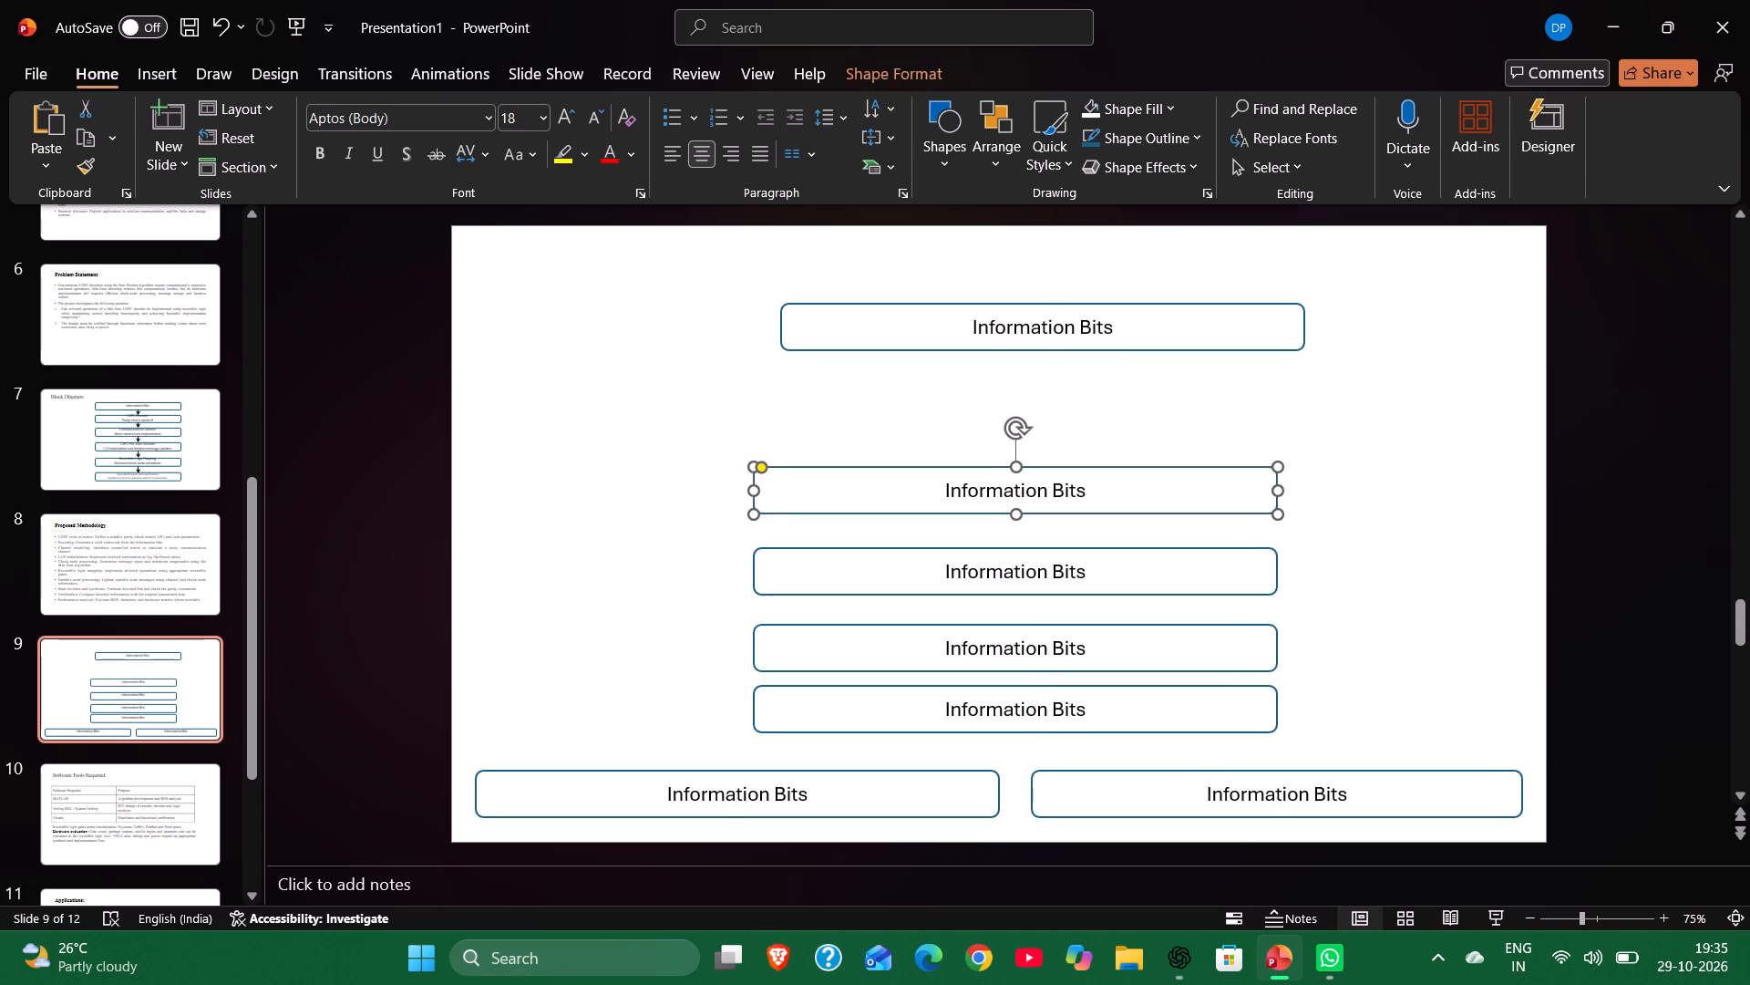
click(1124, 305)
drag(1130, 302, 1085, 389)
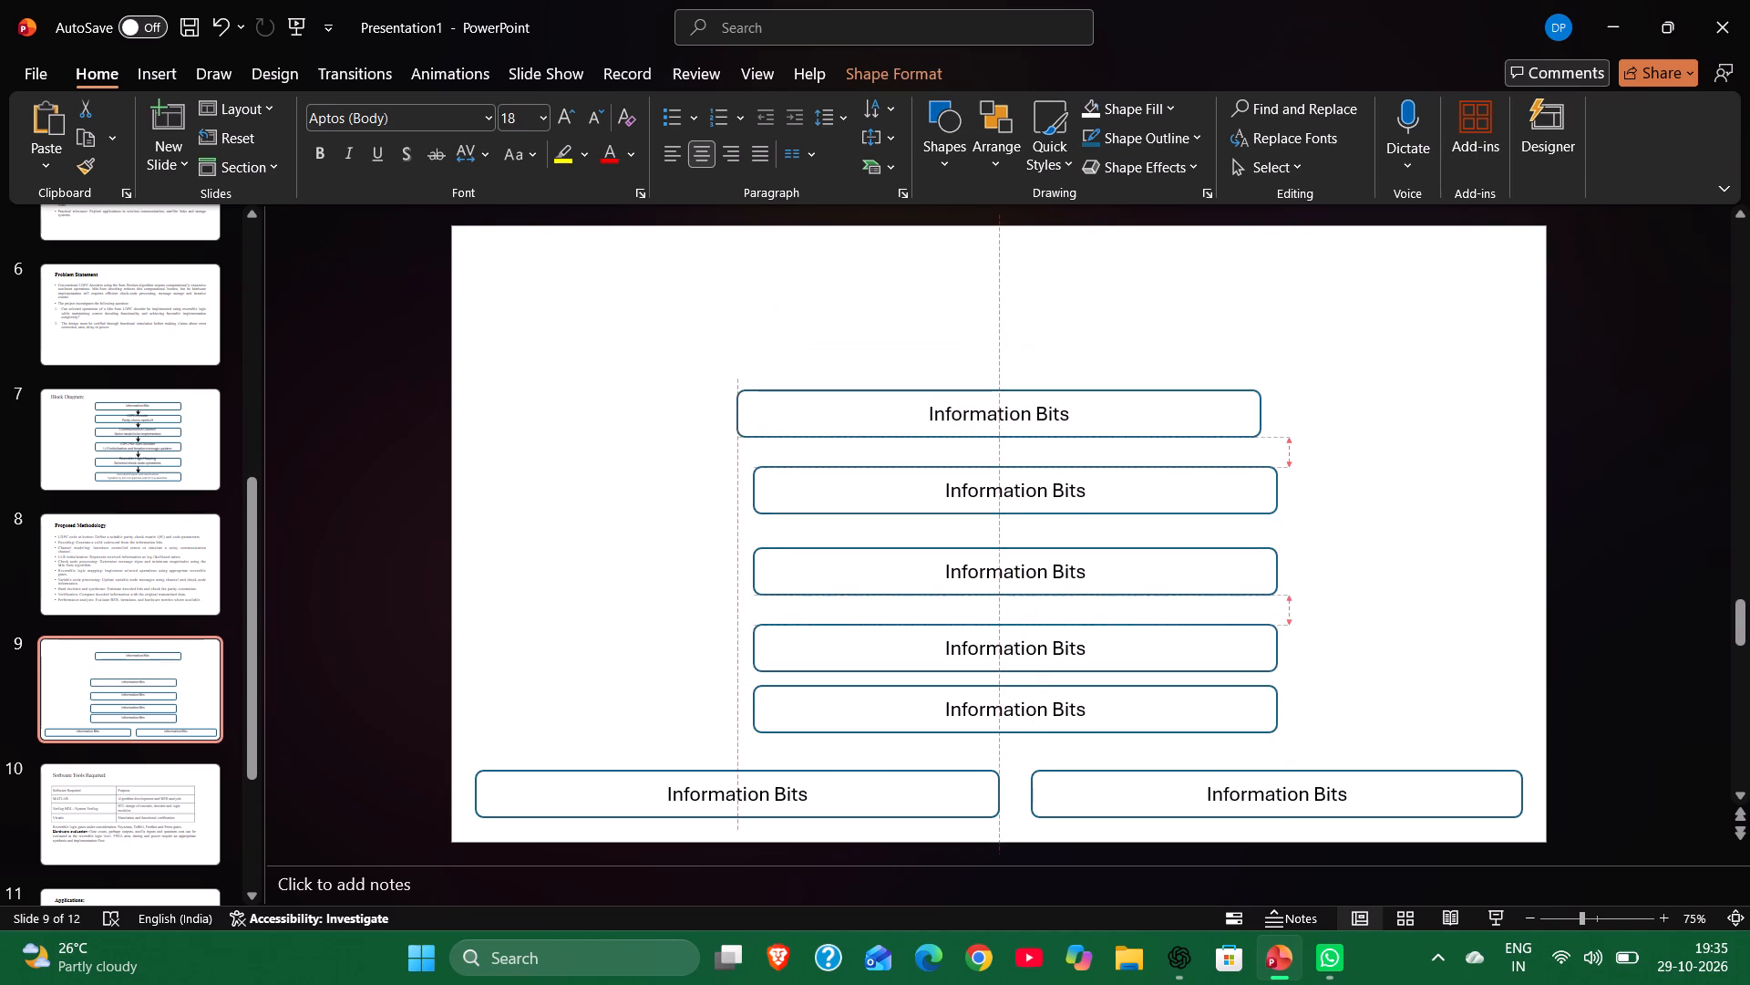
drag(1085, 389, 1103, 378)
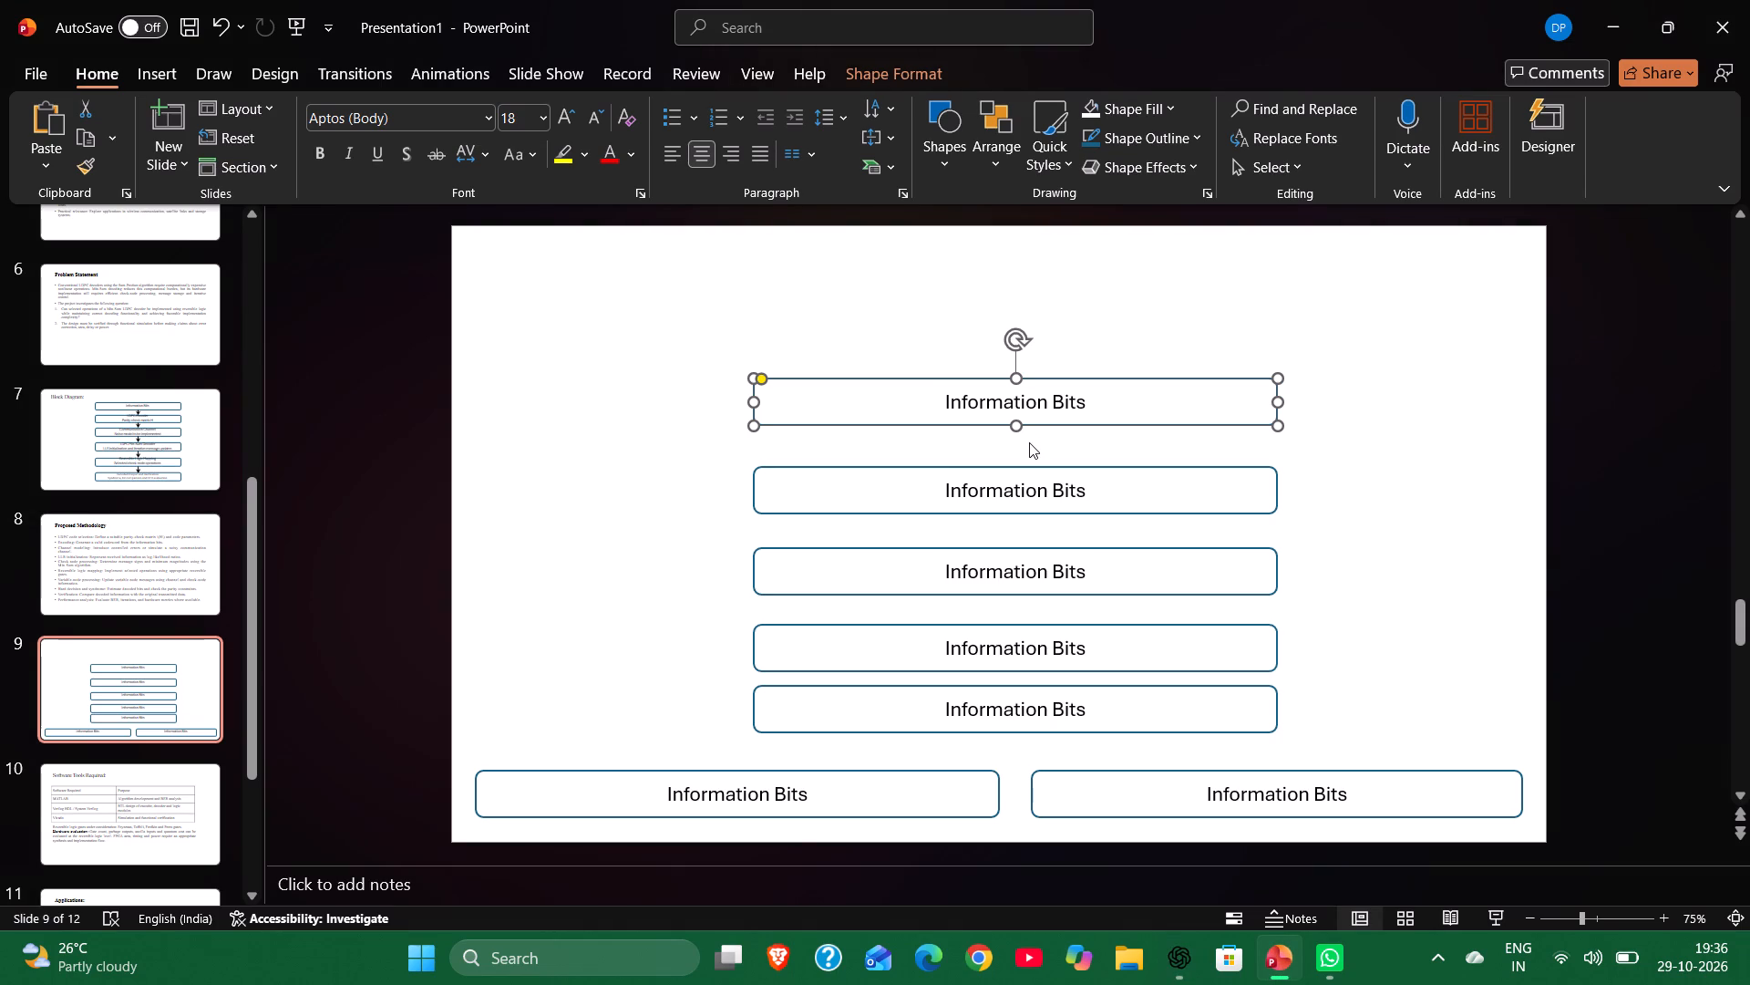
drag(997, 400, 1010, 426)
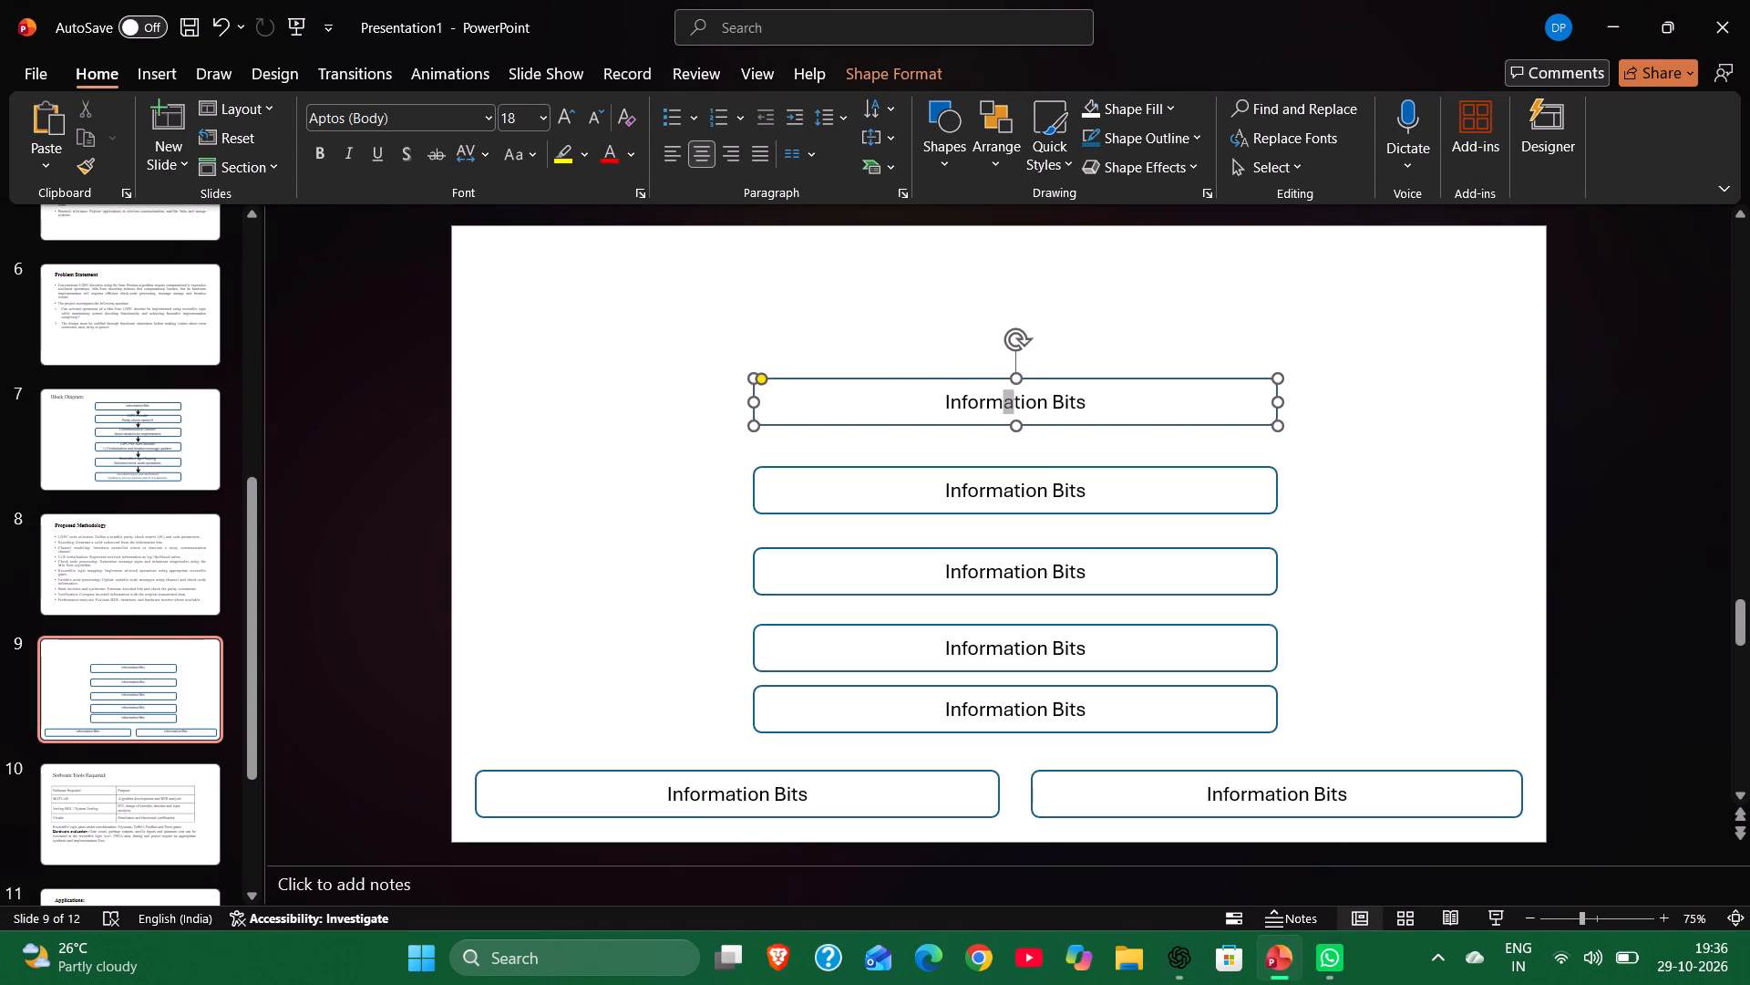
drag(1010, 426, 1014, 416)
click(1024, 440)
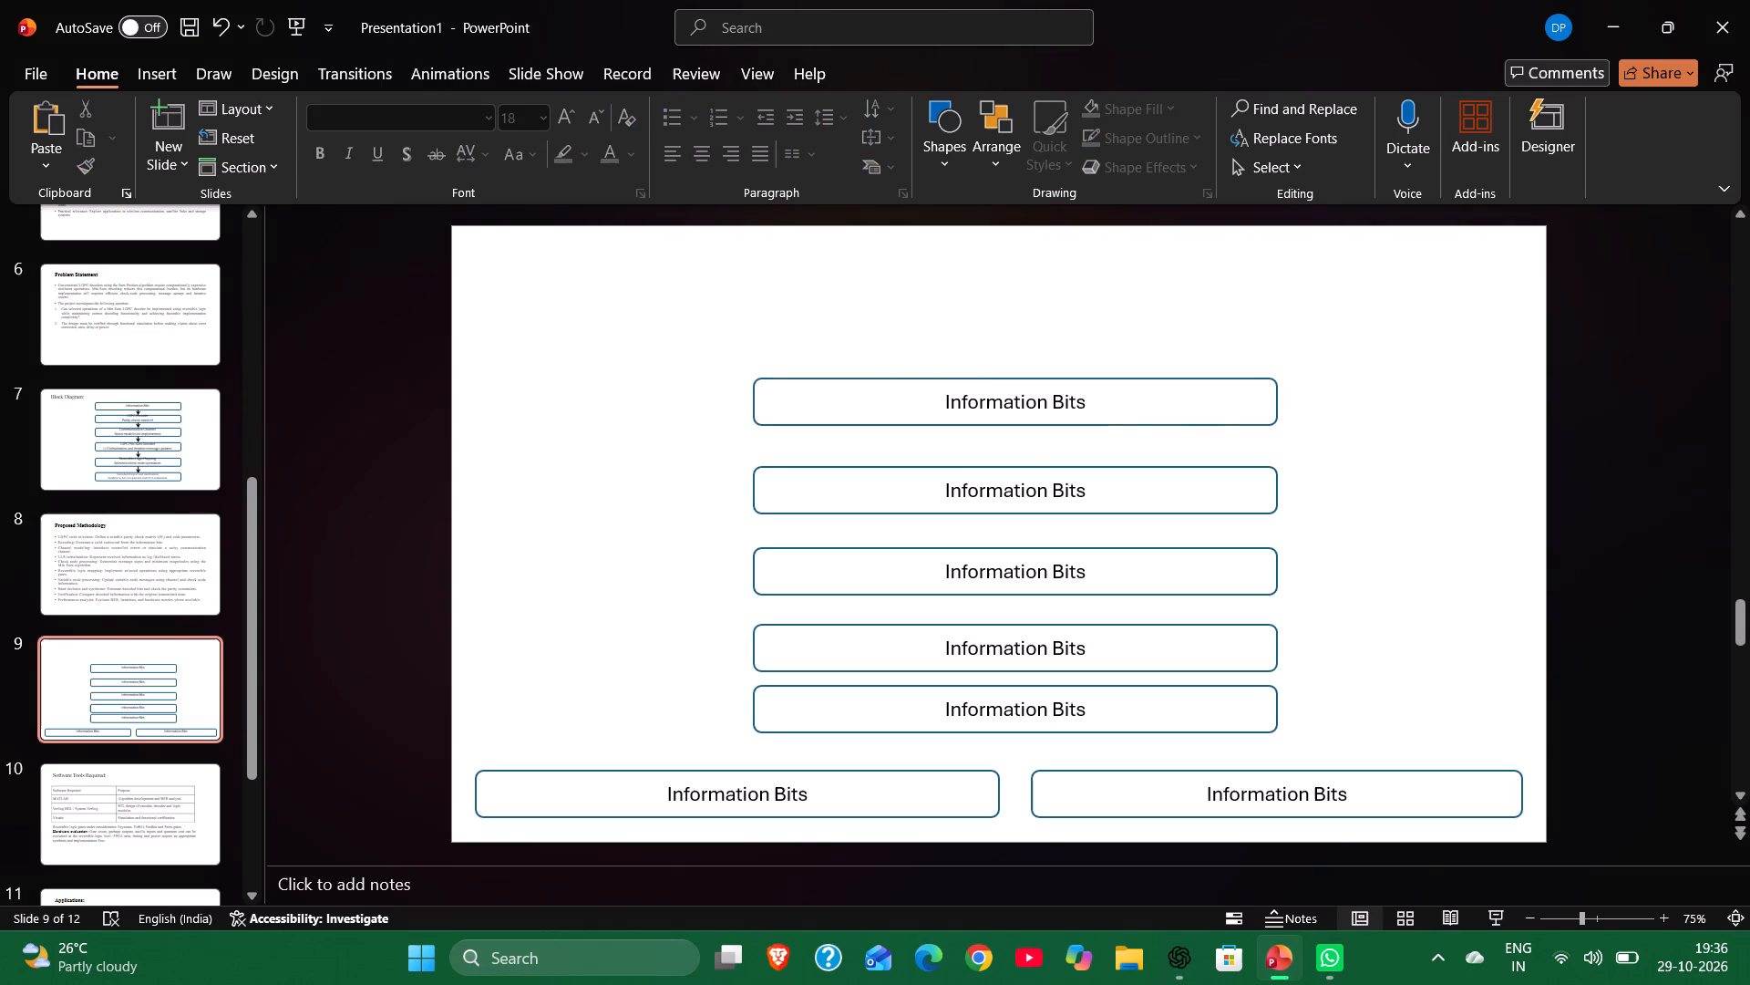
key(ctrl+v)
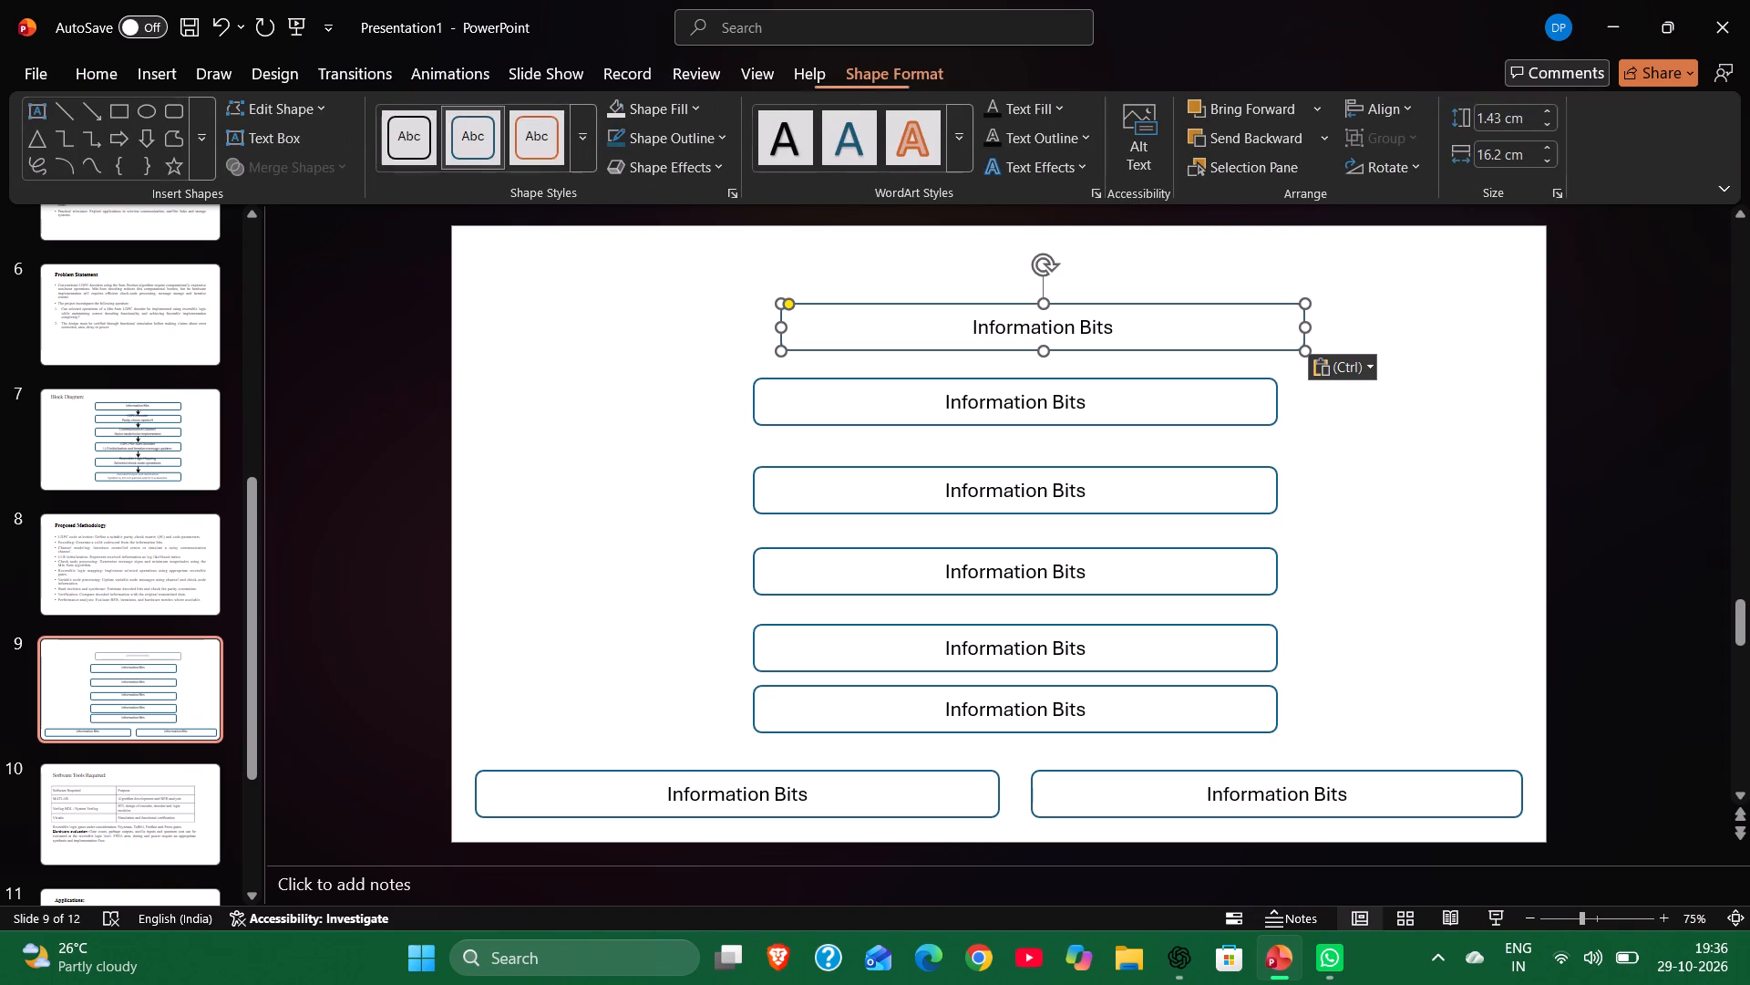
key(ctrl+v)
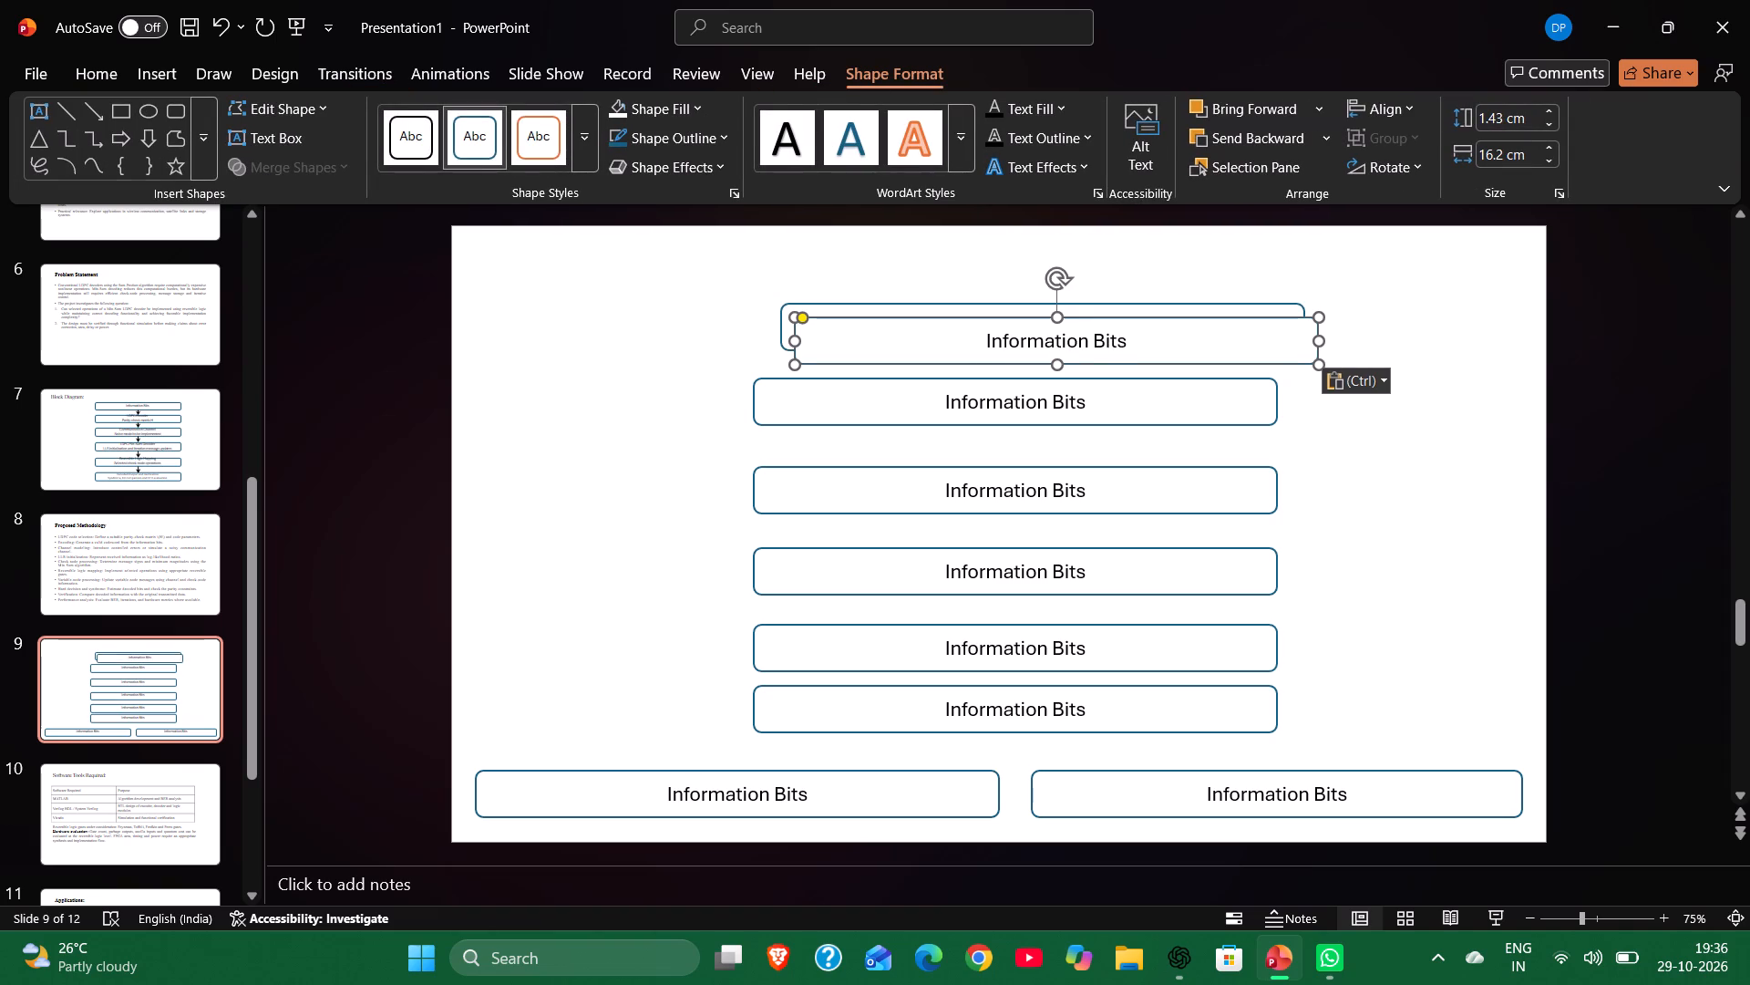
Move the frontmost pasted Information Bits box up to the top edge of slide 9, clear of the box it overlaps.
drag(1032, 336, 981, 332)
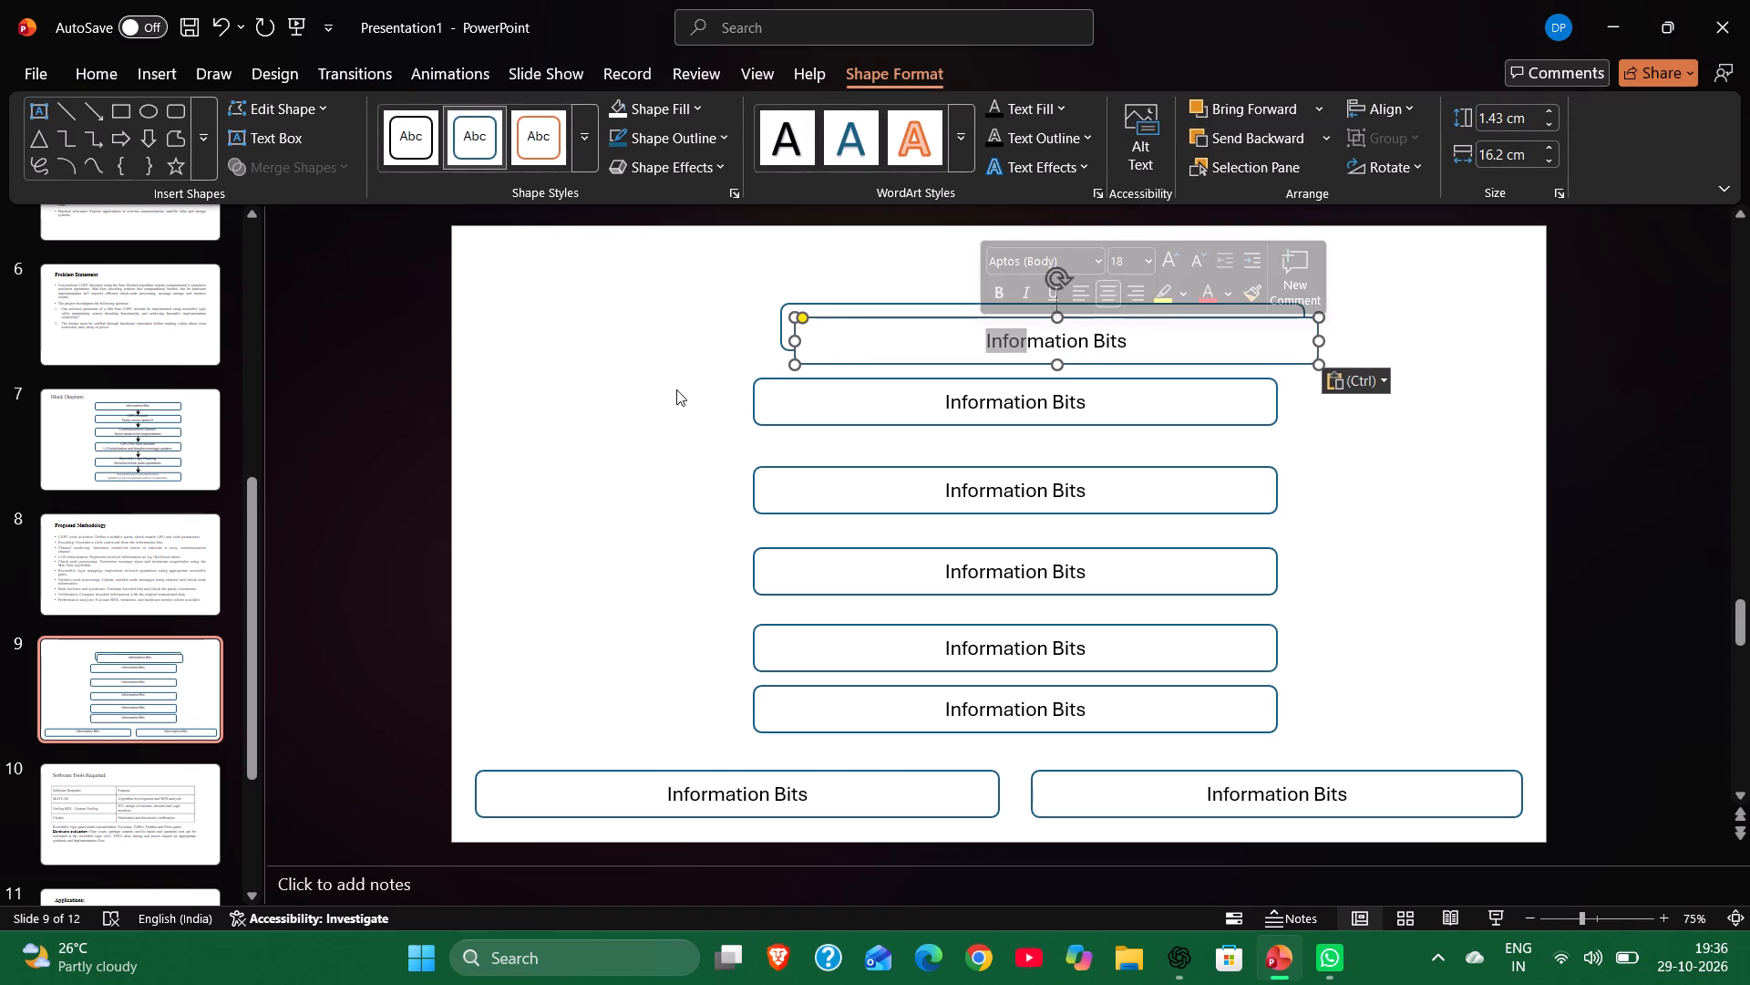
click(676, 389)
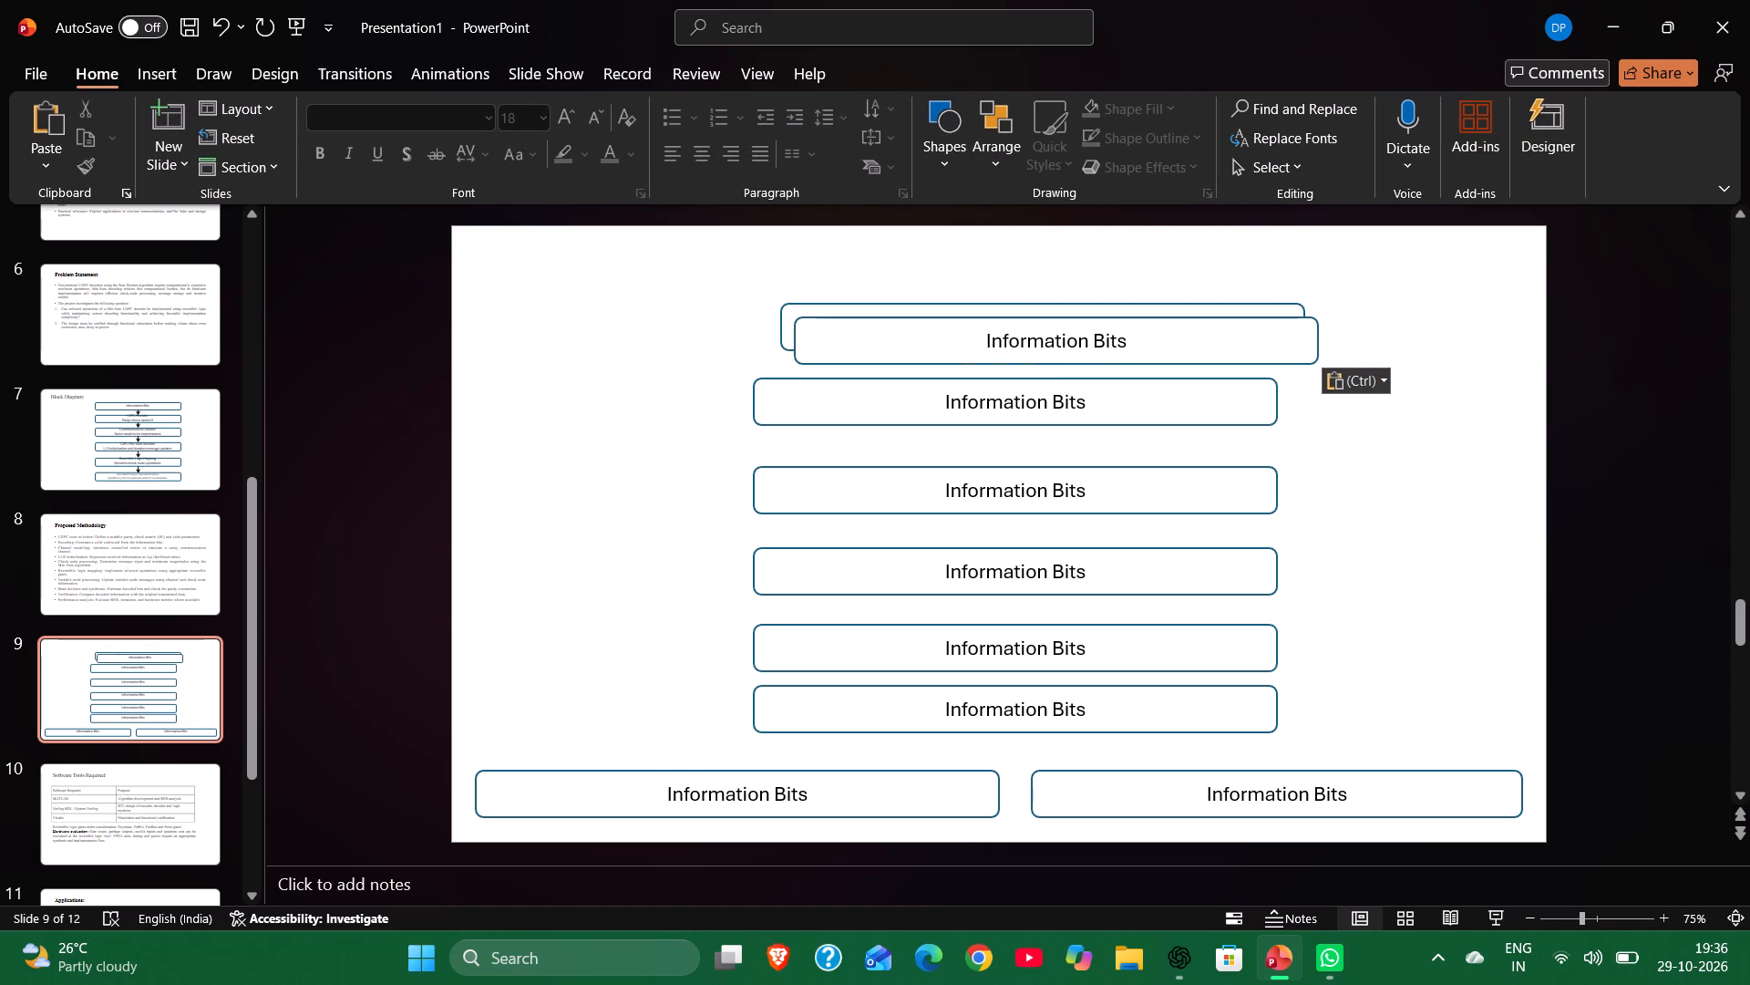
double_click(900, 314)
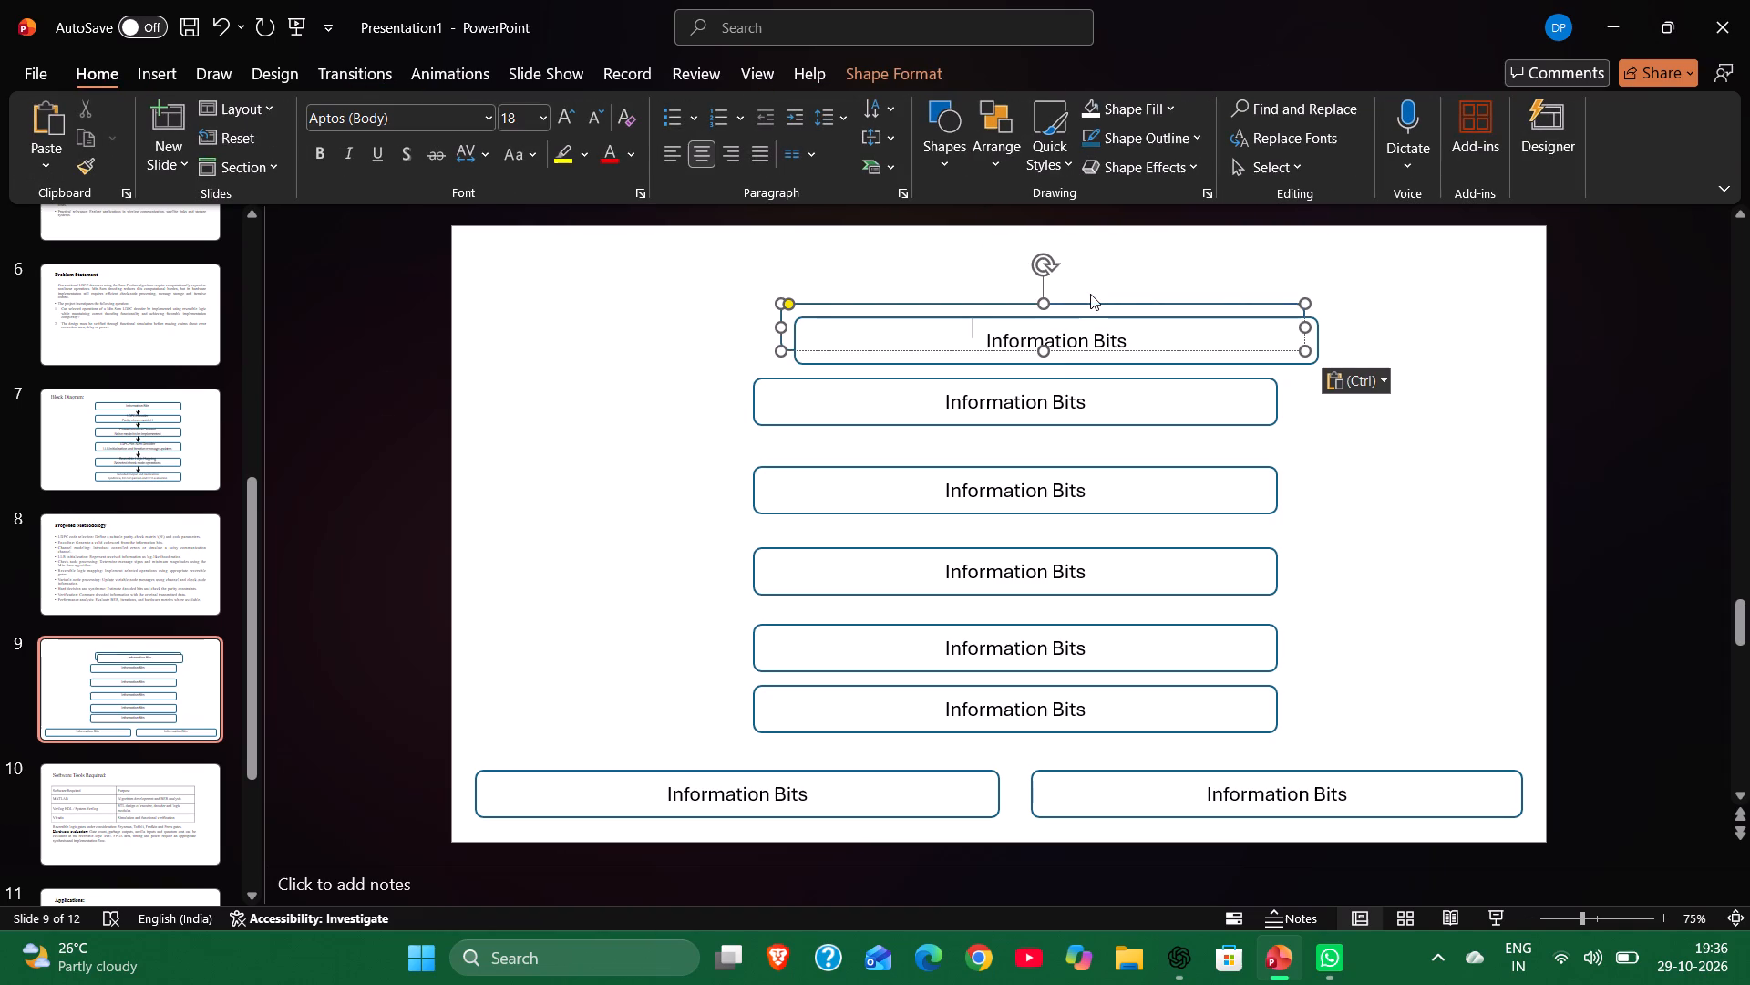
drag(1091, 296, 943, 380)
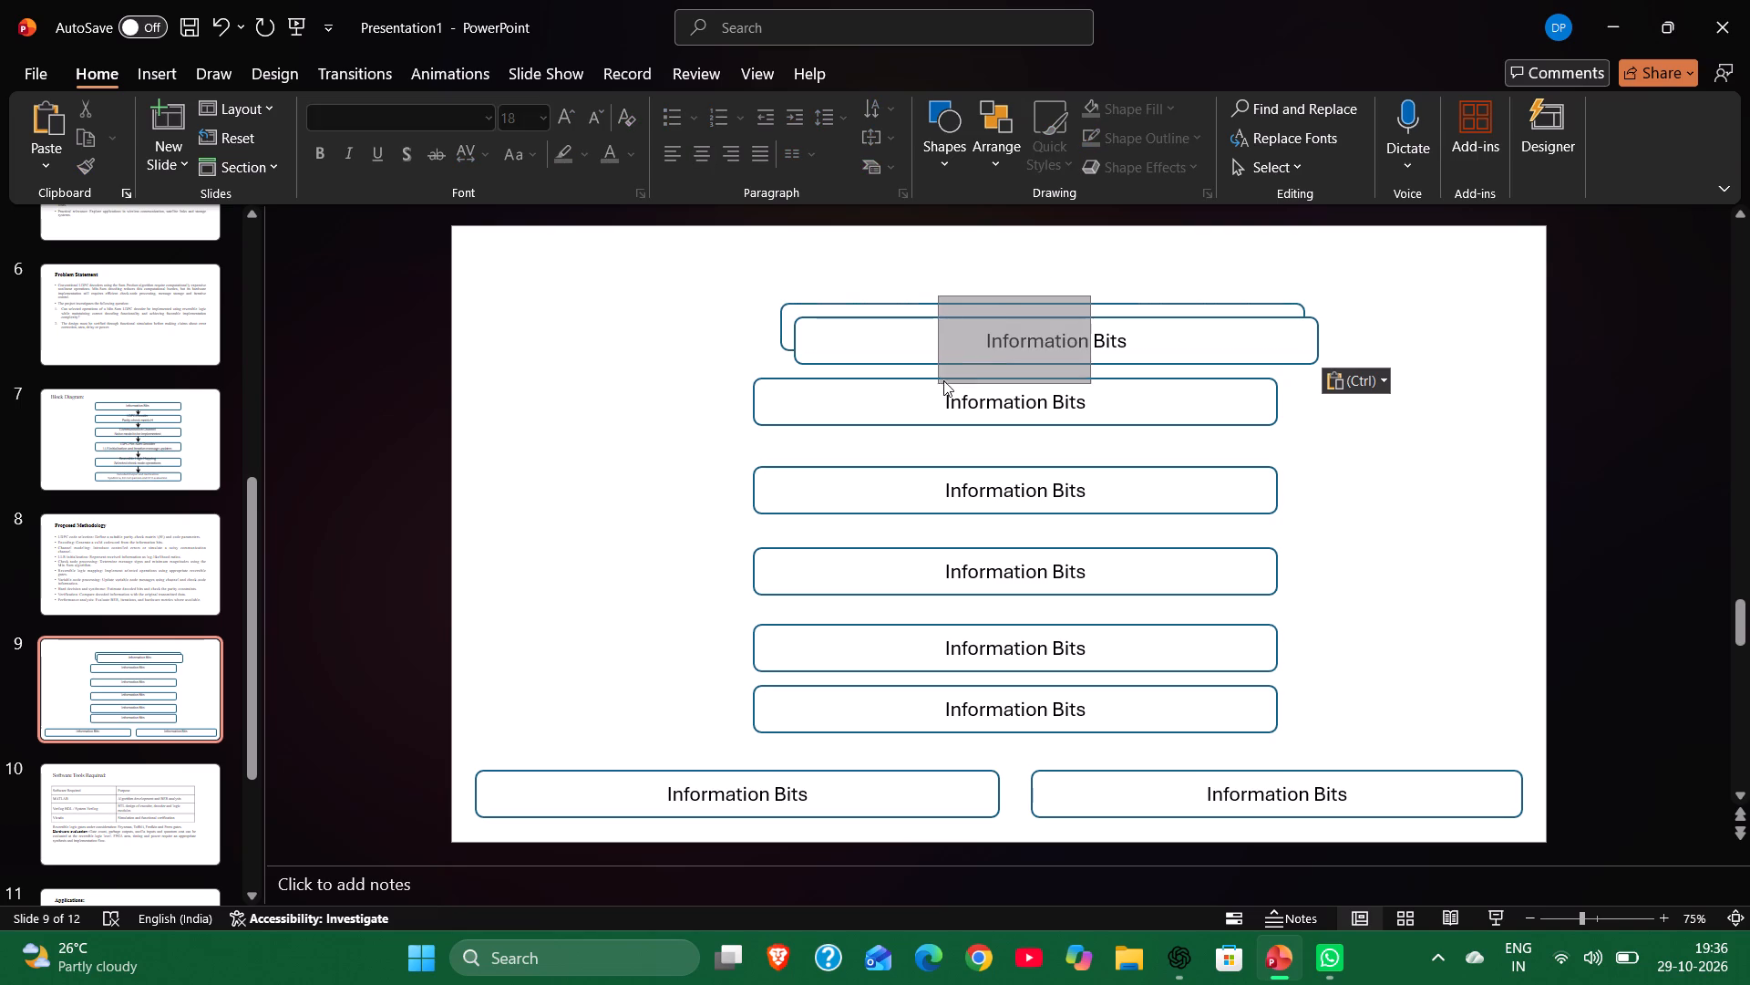
drag(943, 380, 1014, 355)
click(1046, 352)
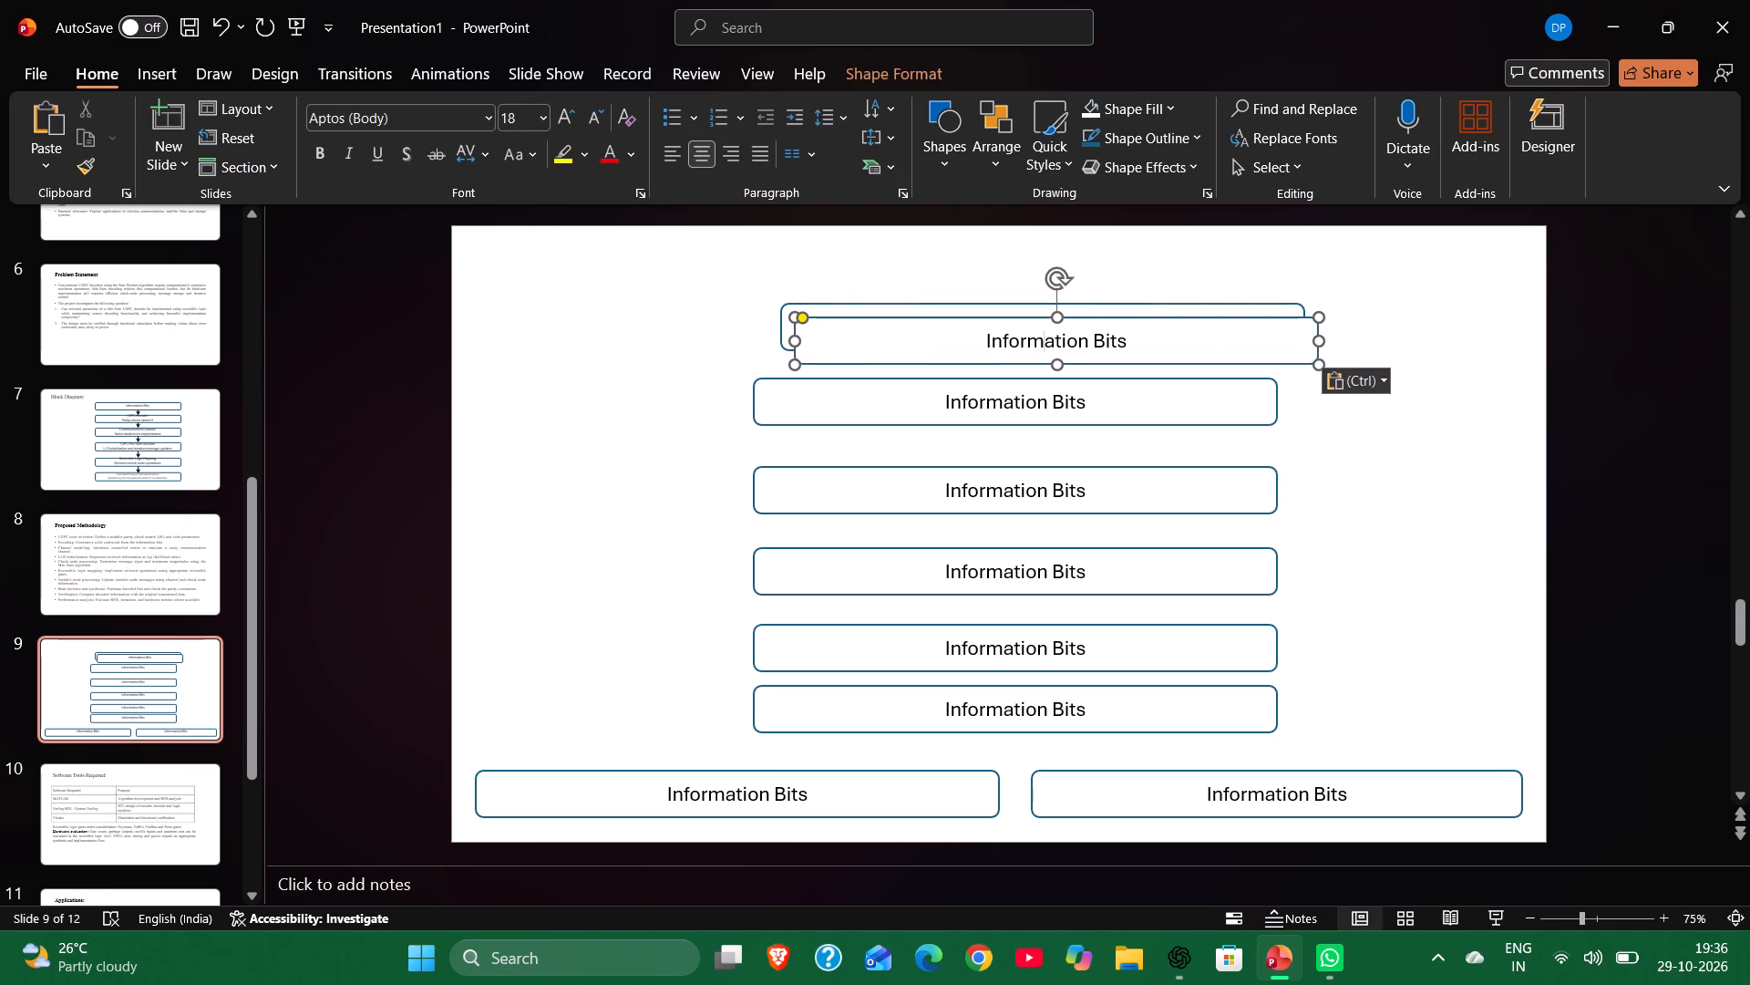
drag(1105, 315, 1073, 176)
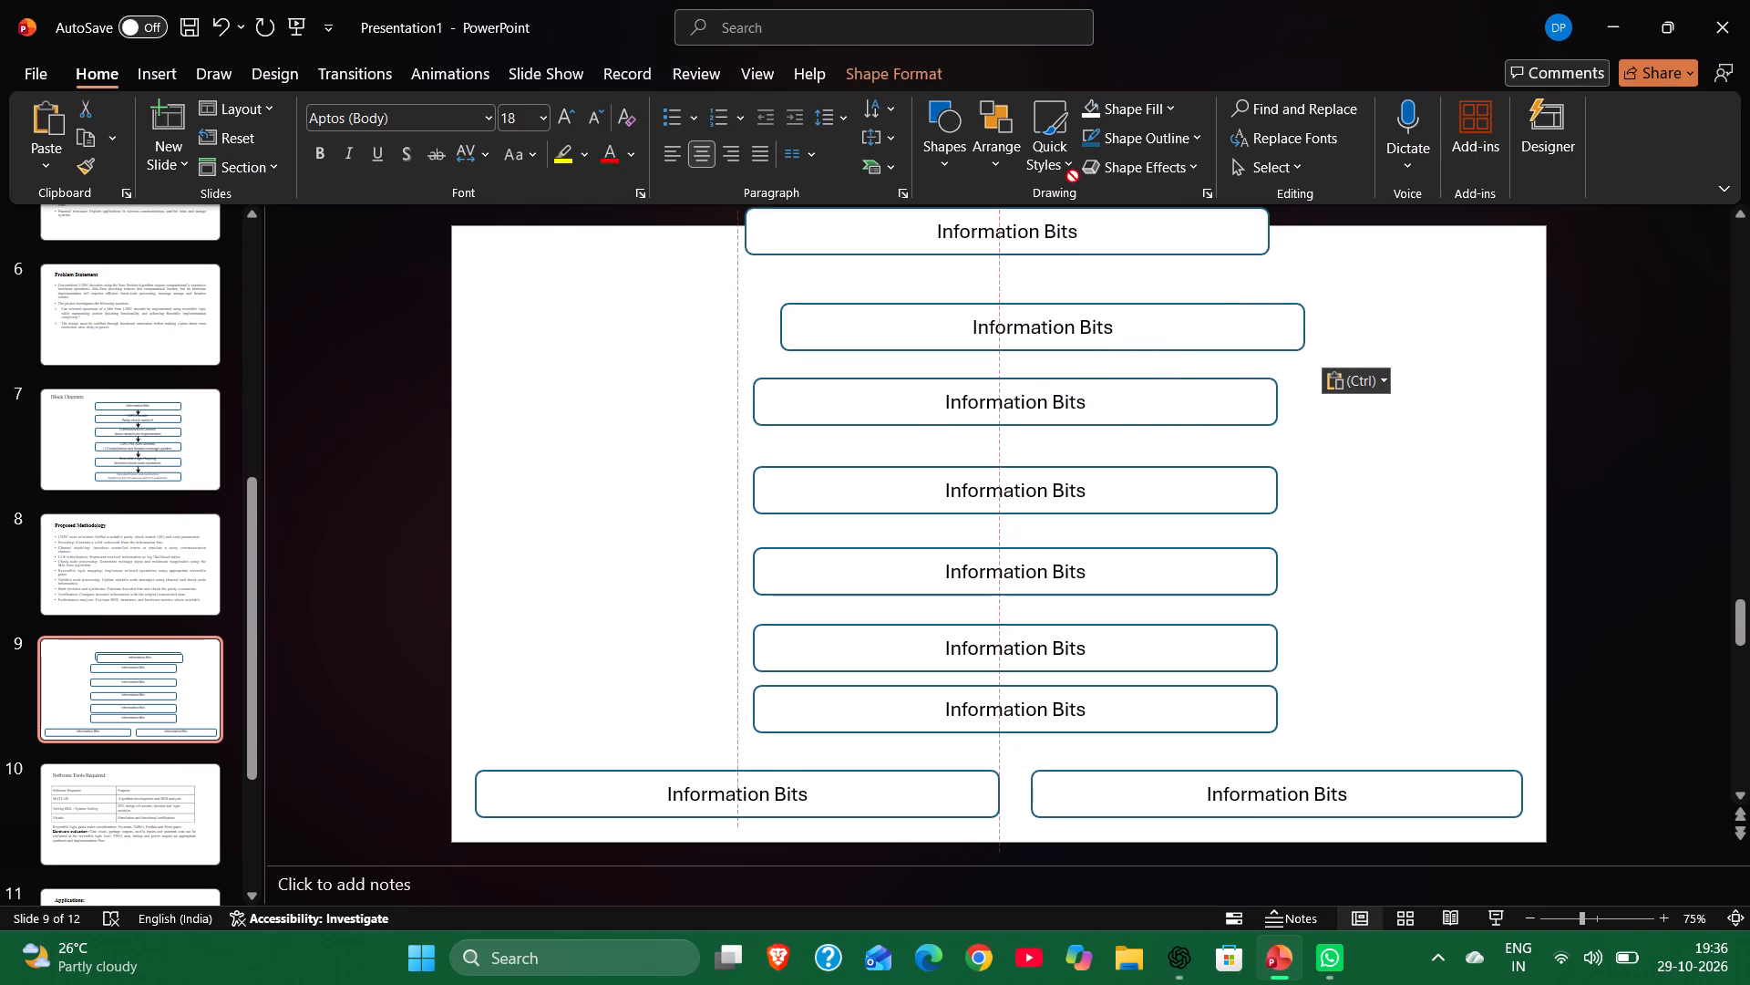
drag(1073, 176, 1096, 232)
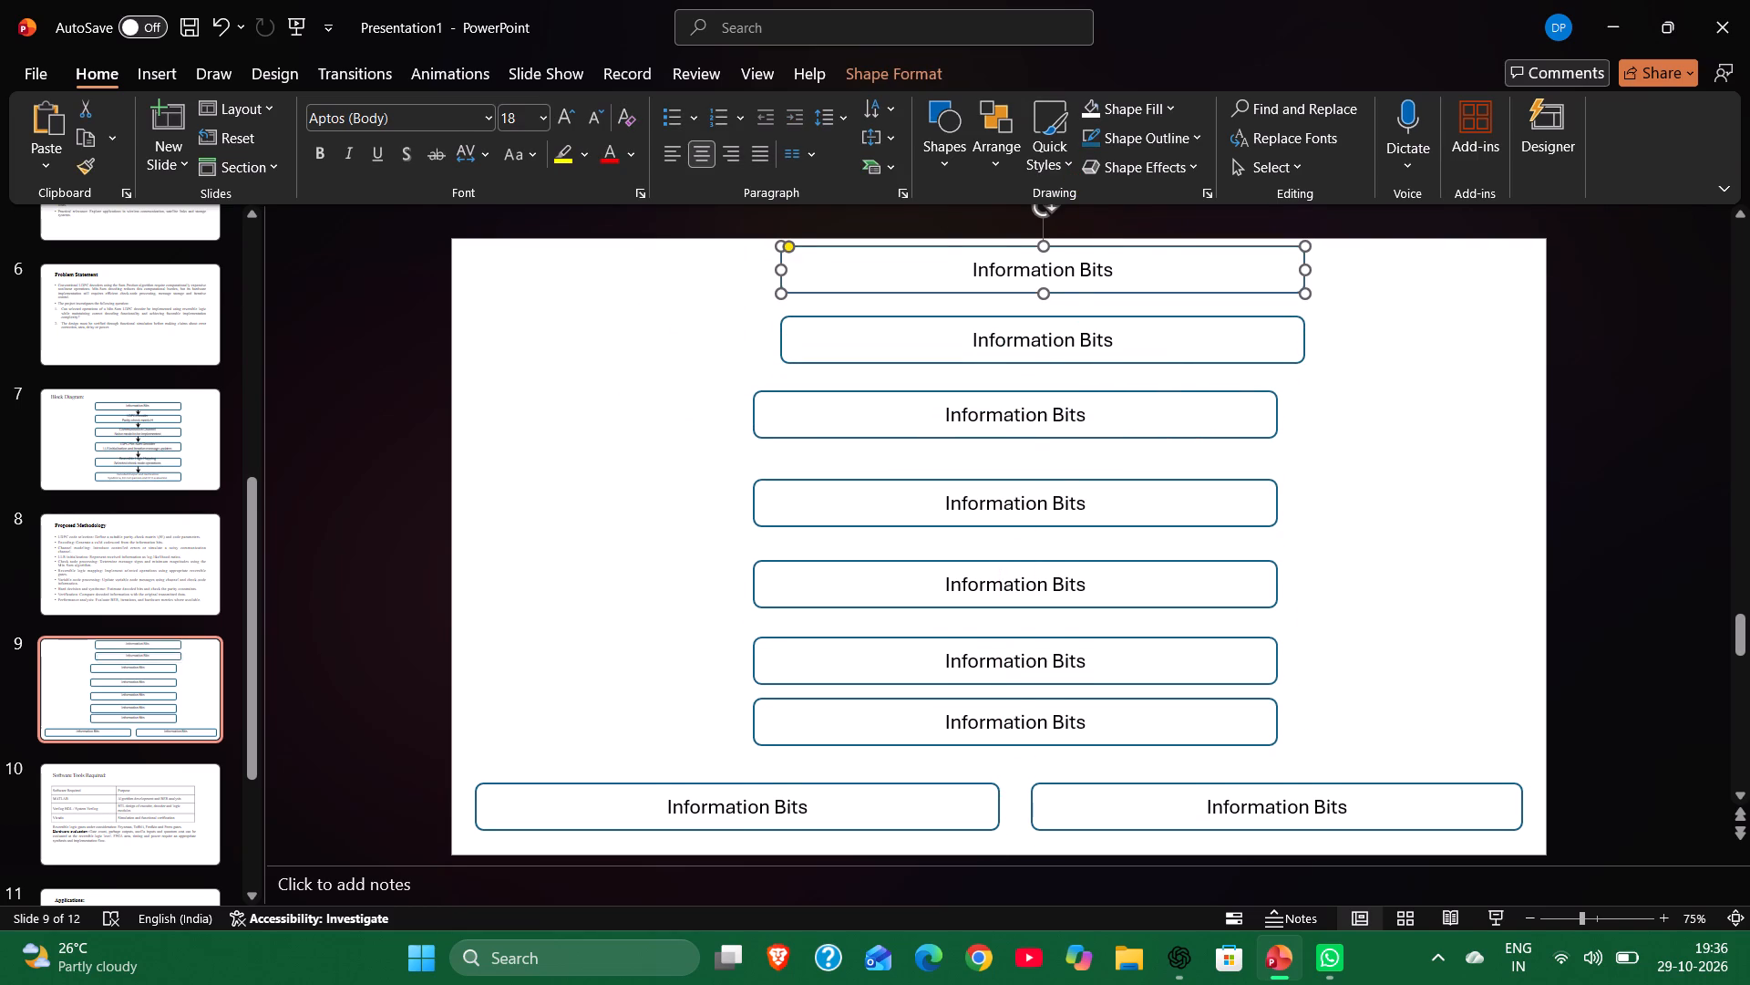
Align the other pasted Information Bits box with the centre column and lower the box directly beneath it to leave a gap.
drag(1061, 325, 1039, 328)
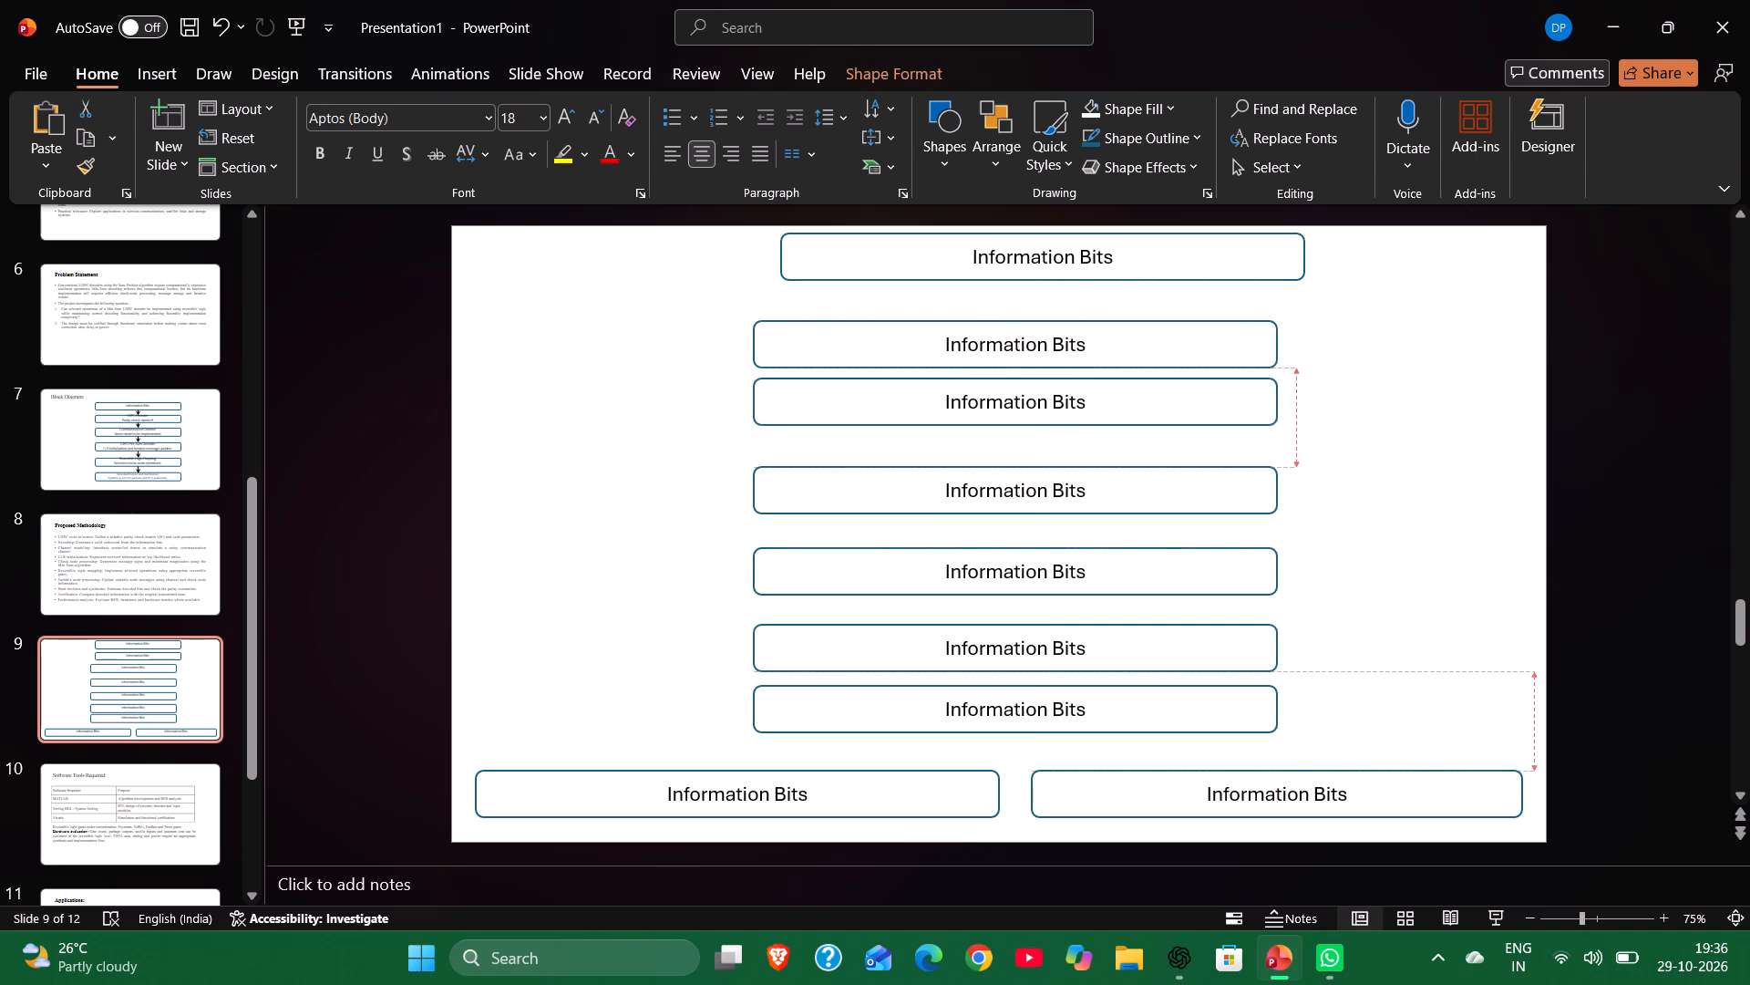
drag(1039, 328, 1039, 327)
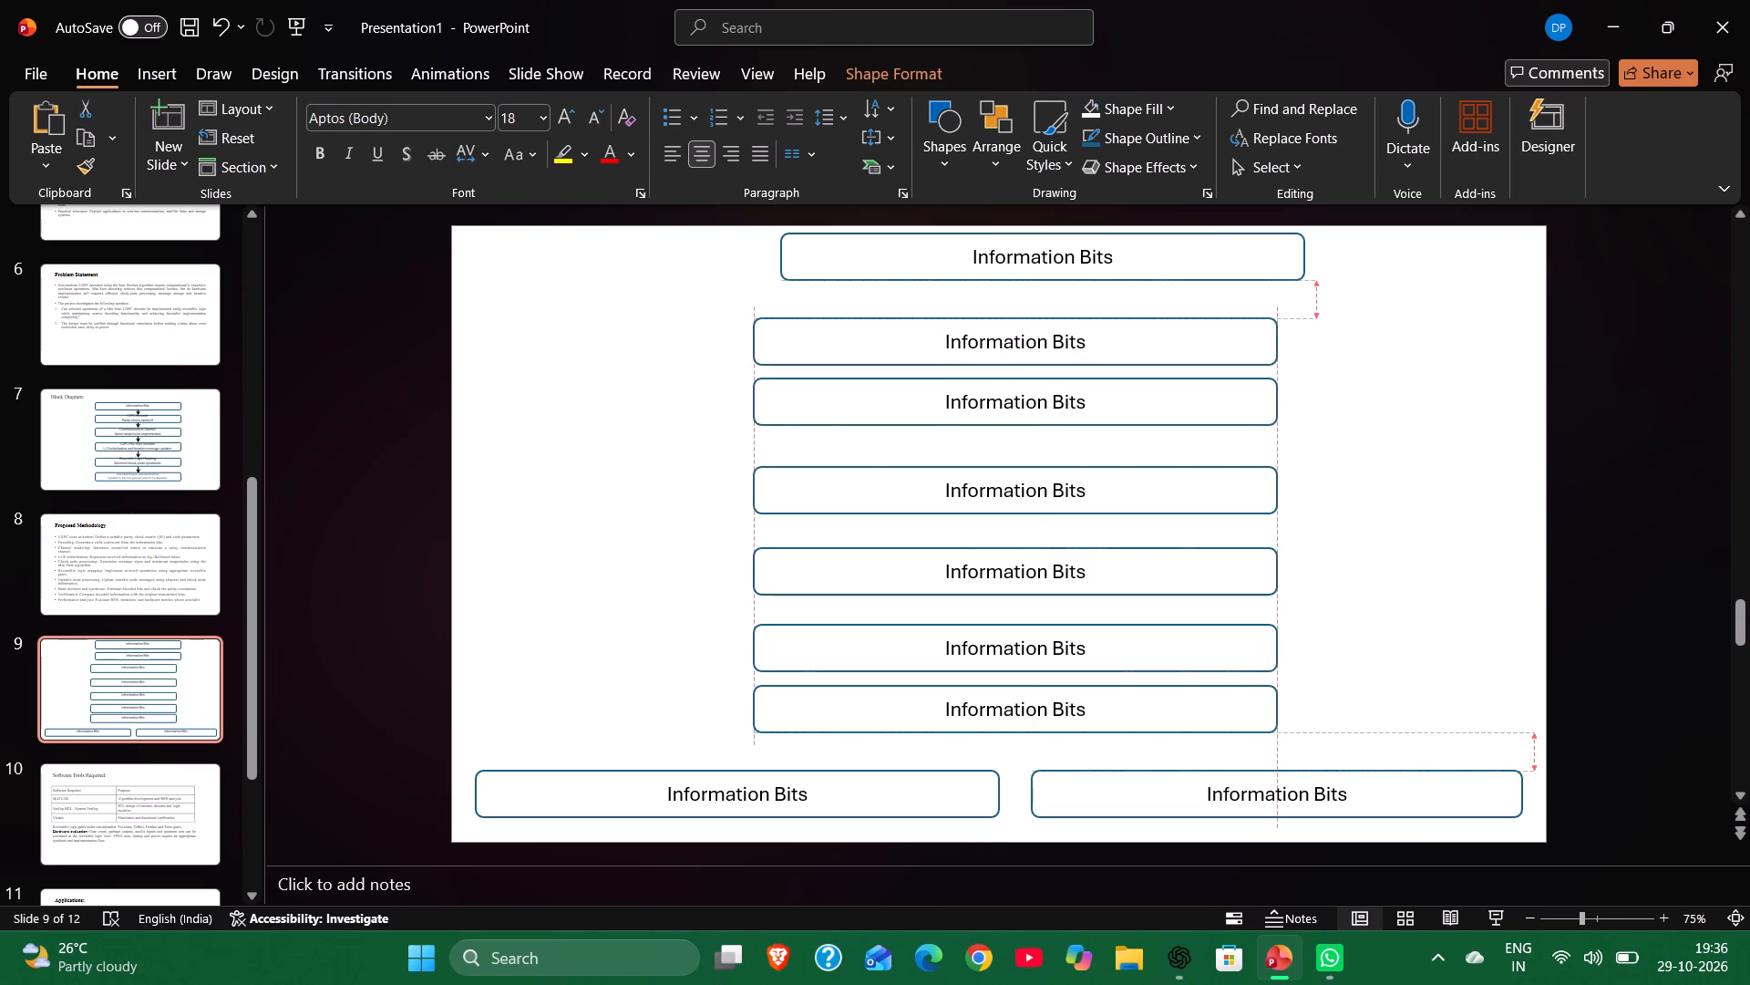
drag(1036, 399, 1043, 430)
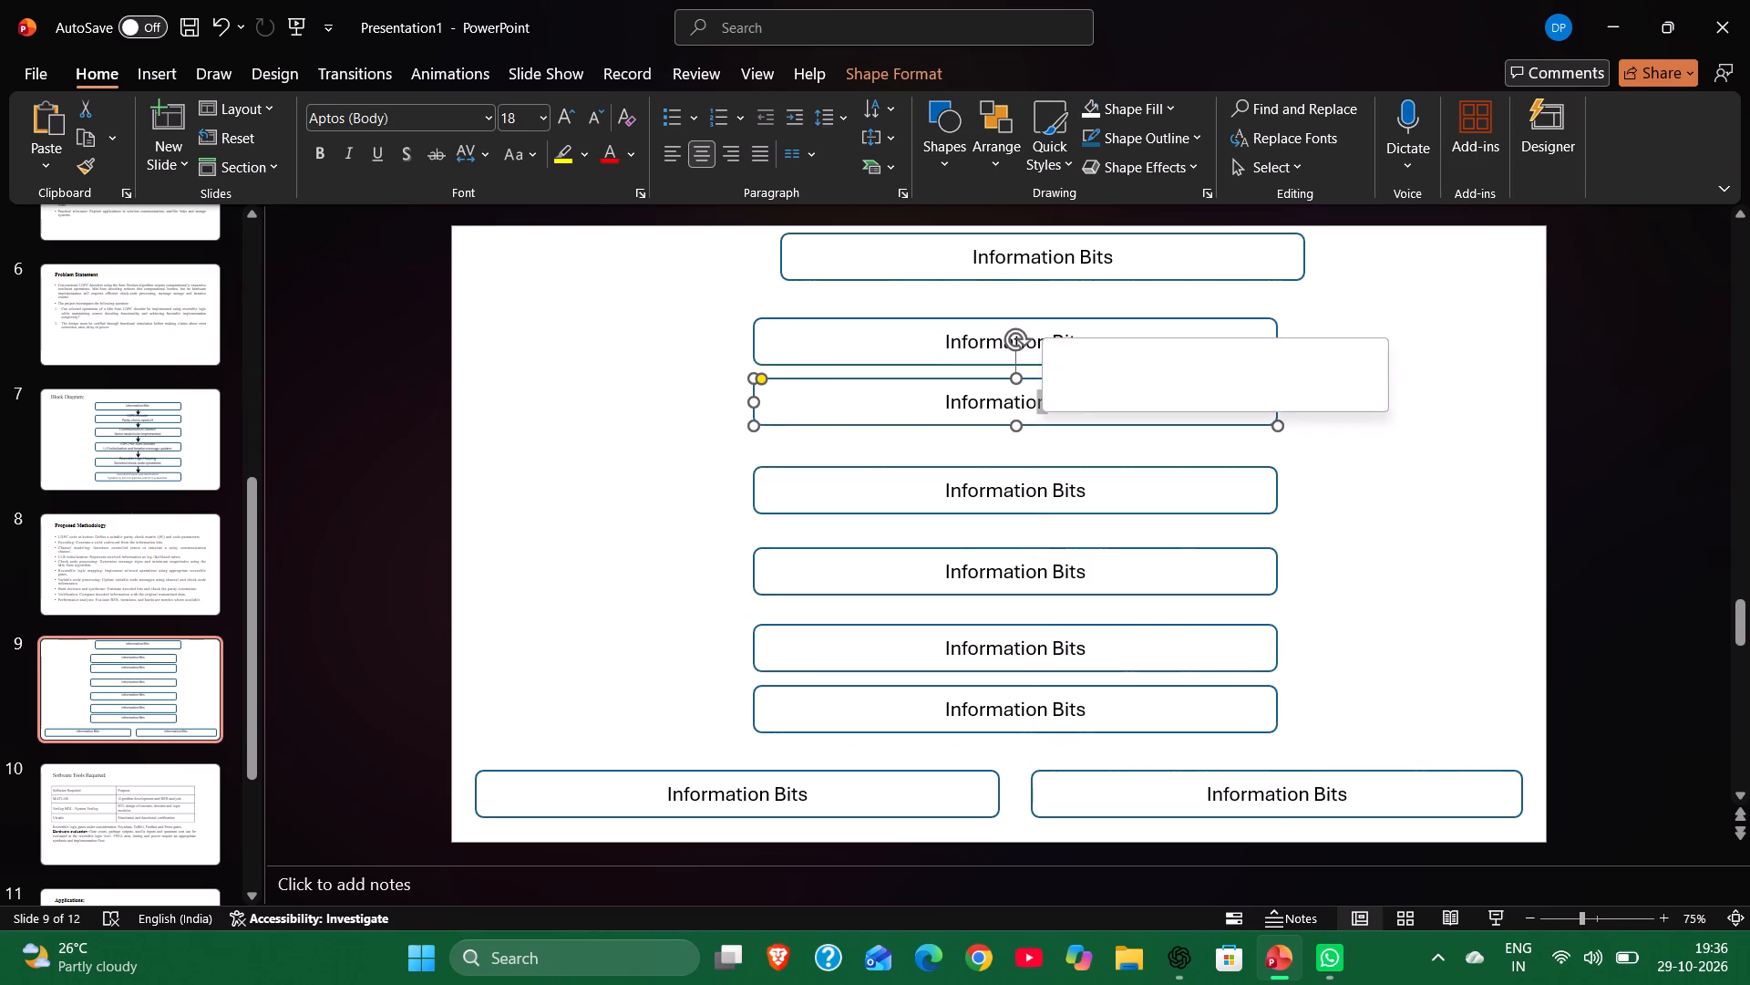
click(1043, 430)
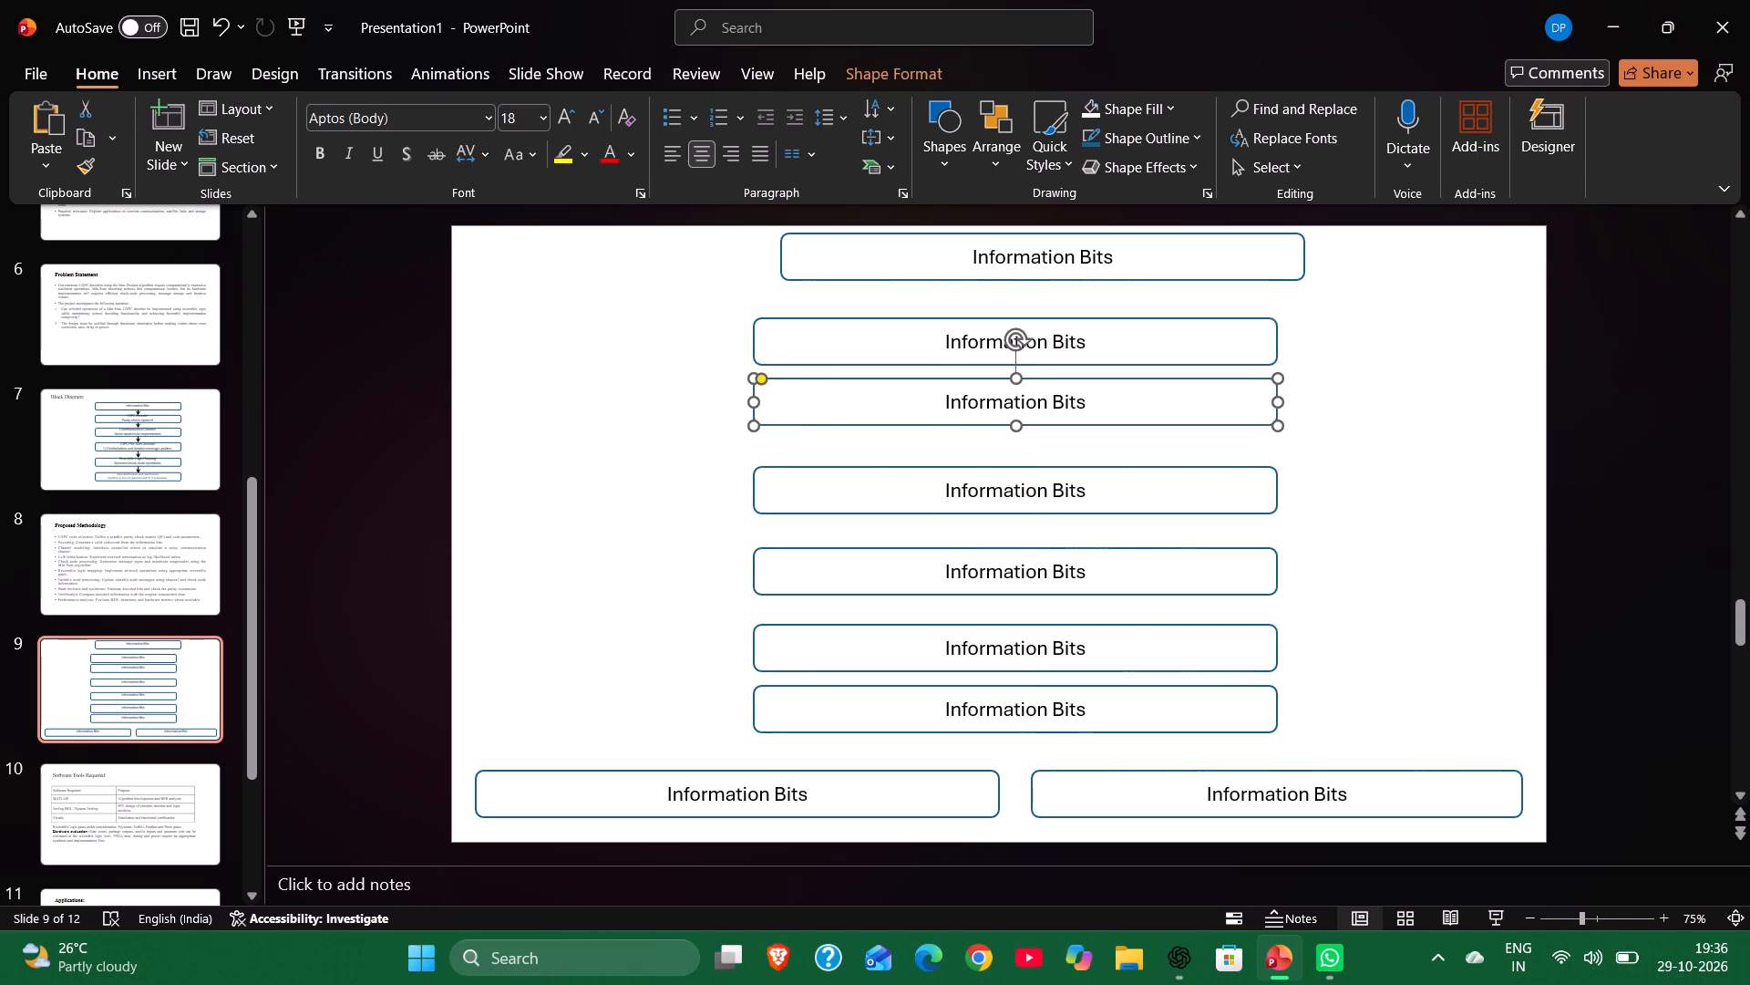
drag(1044, 378, 1040, 399)
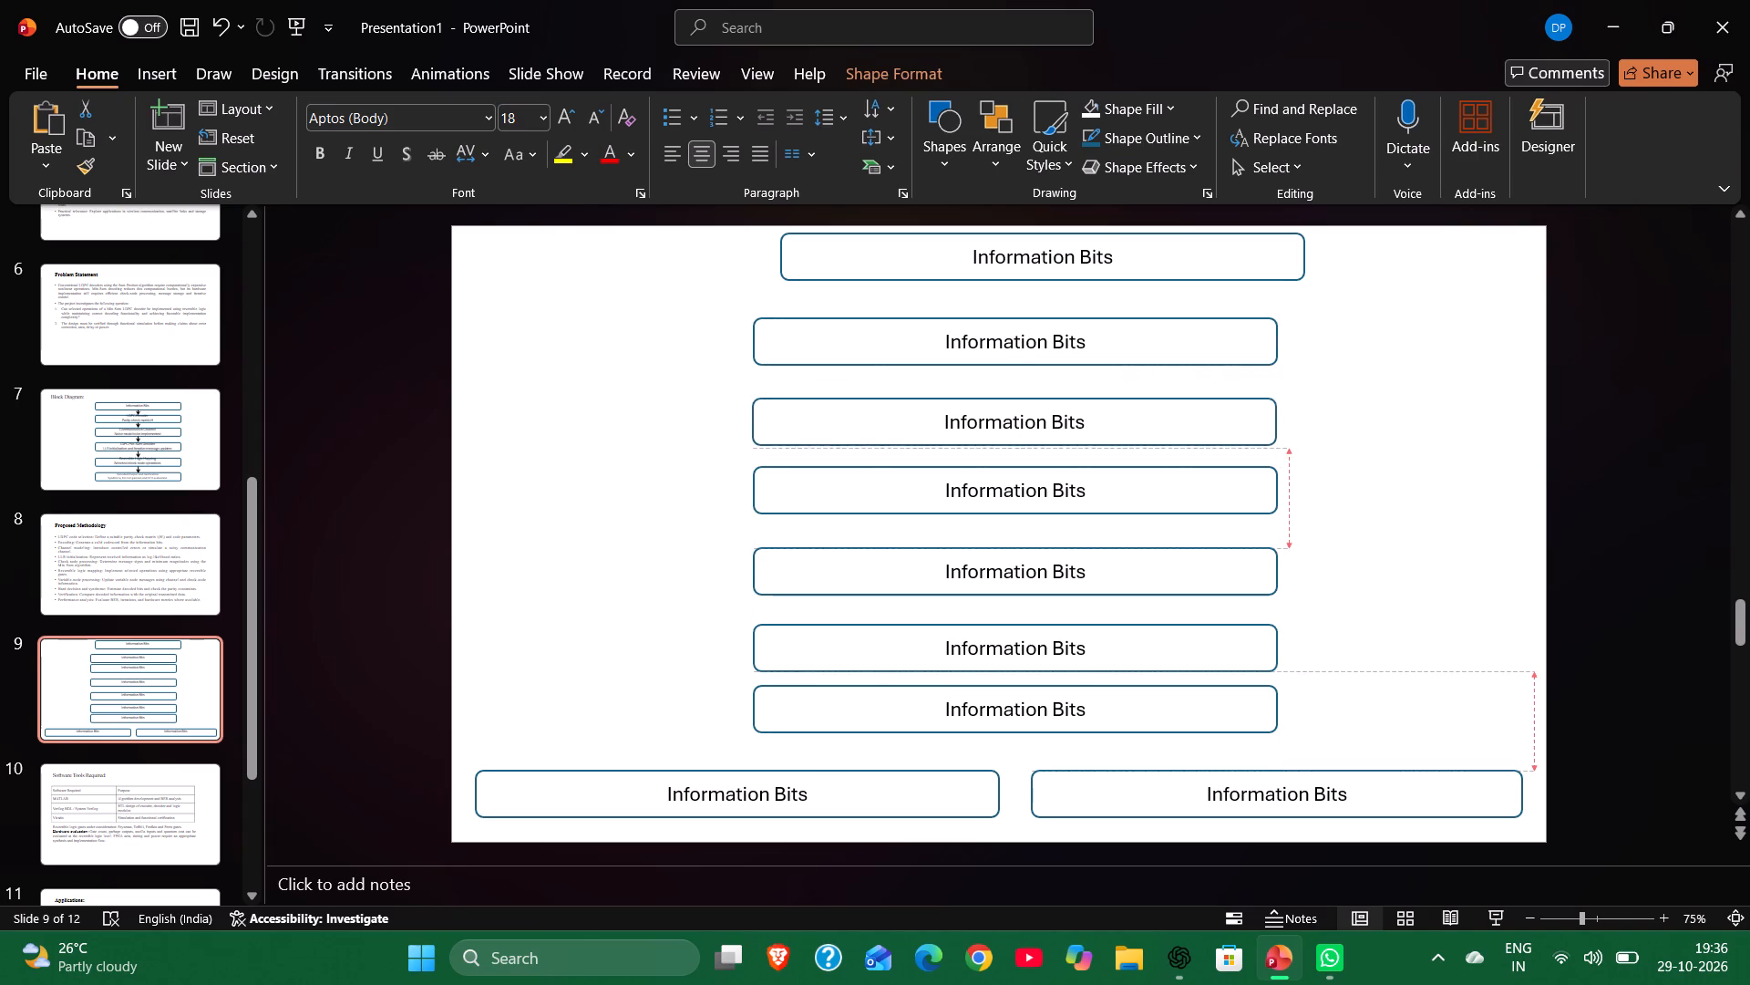
drag(1040, 399, 1043, 397)
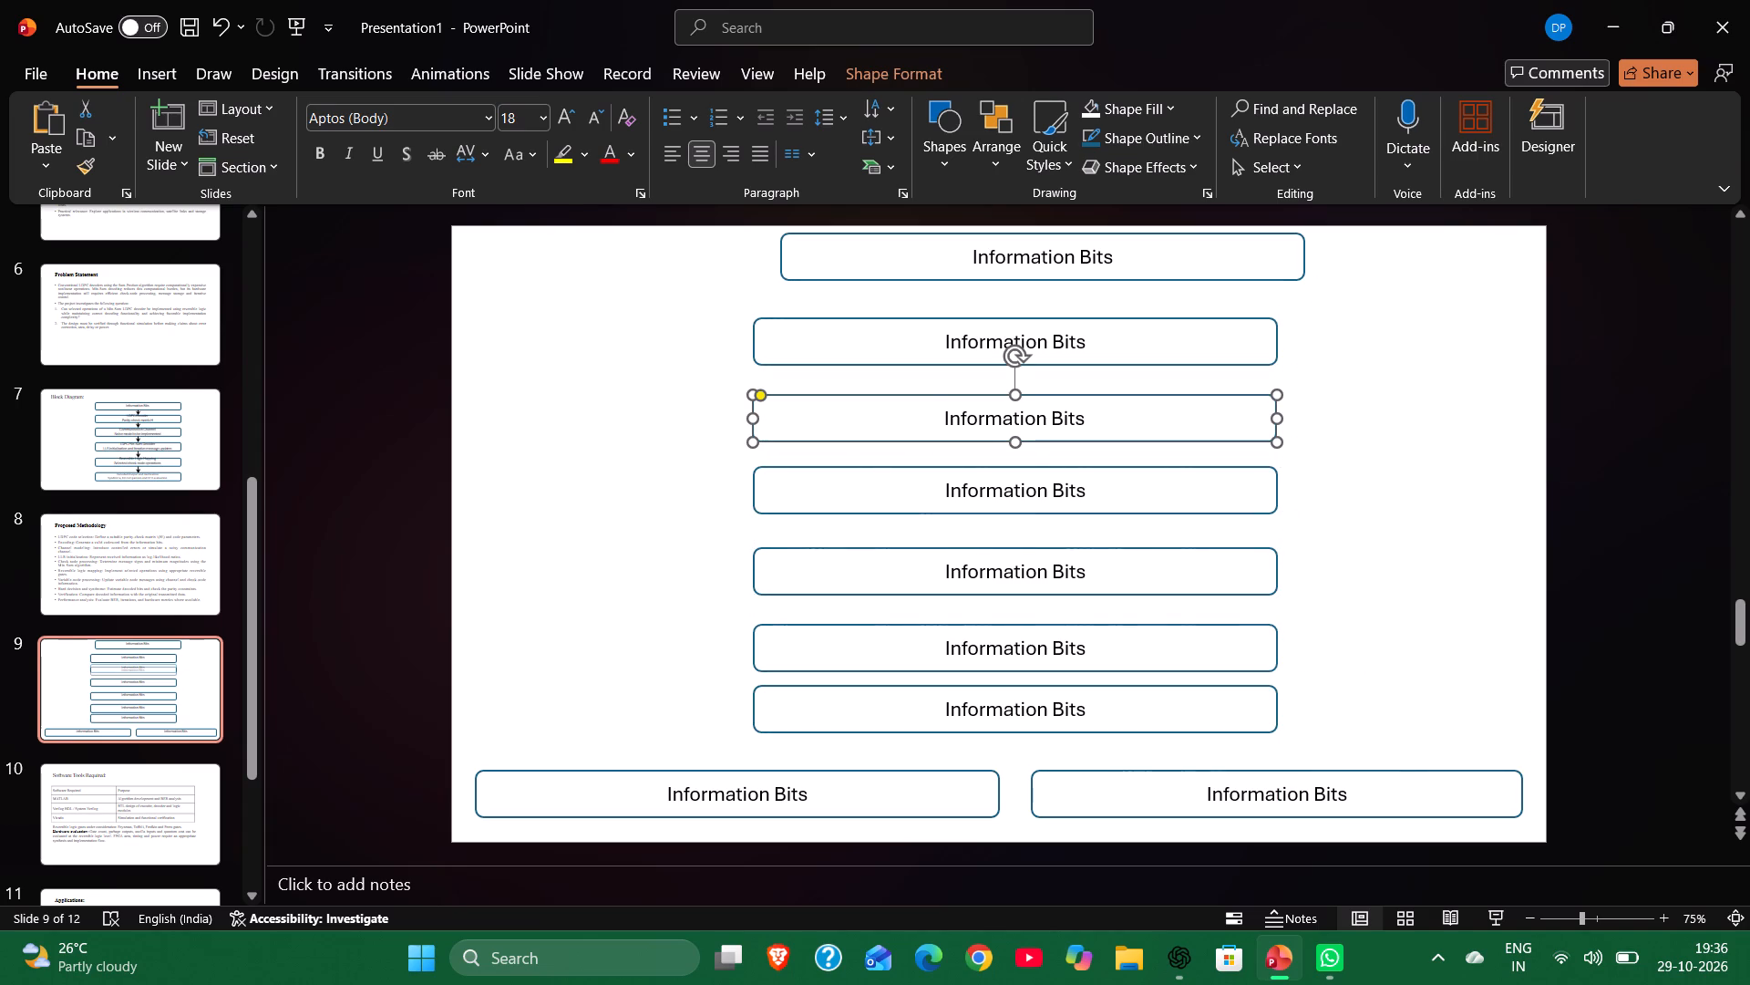
Nudge the four lower centre-column boxes so they line up at left and have more even vertical gaps.
click(1029, 462)
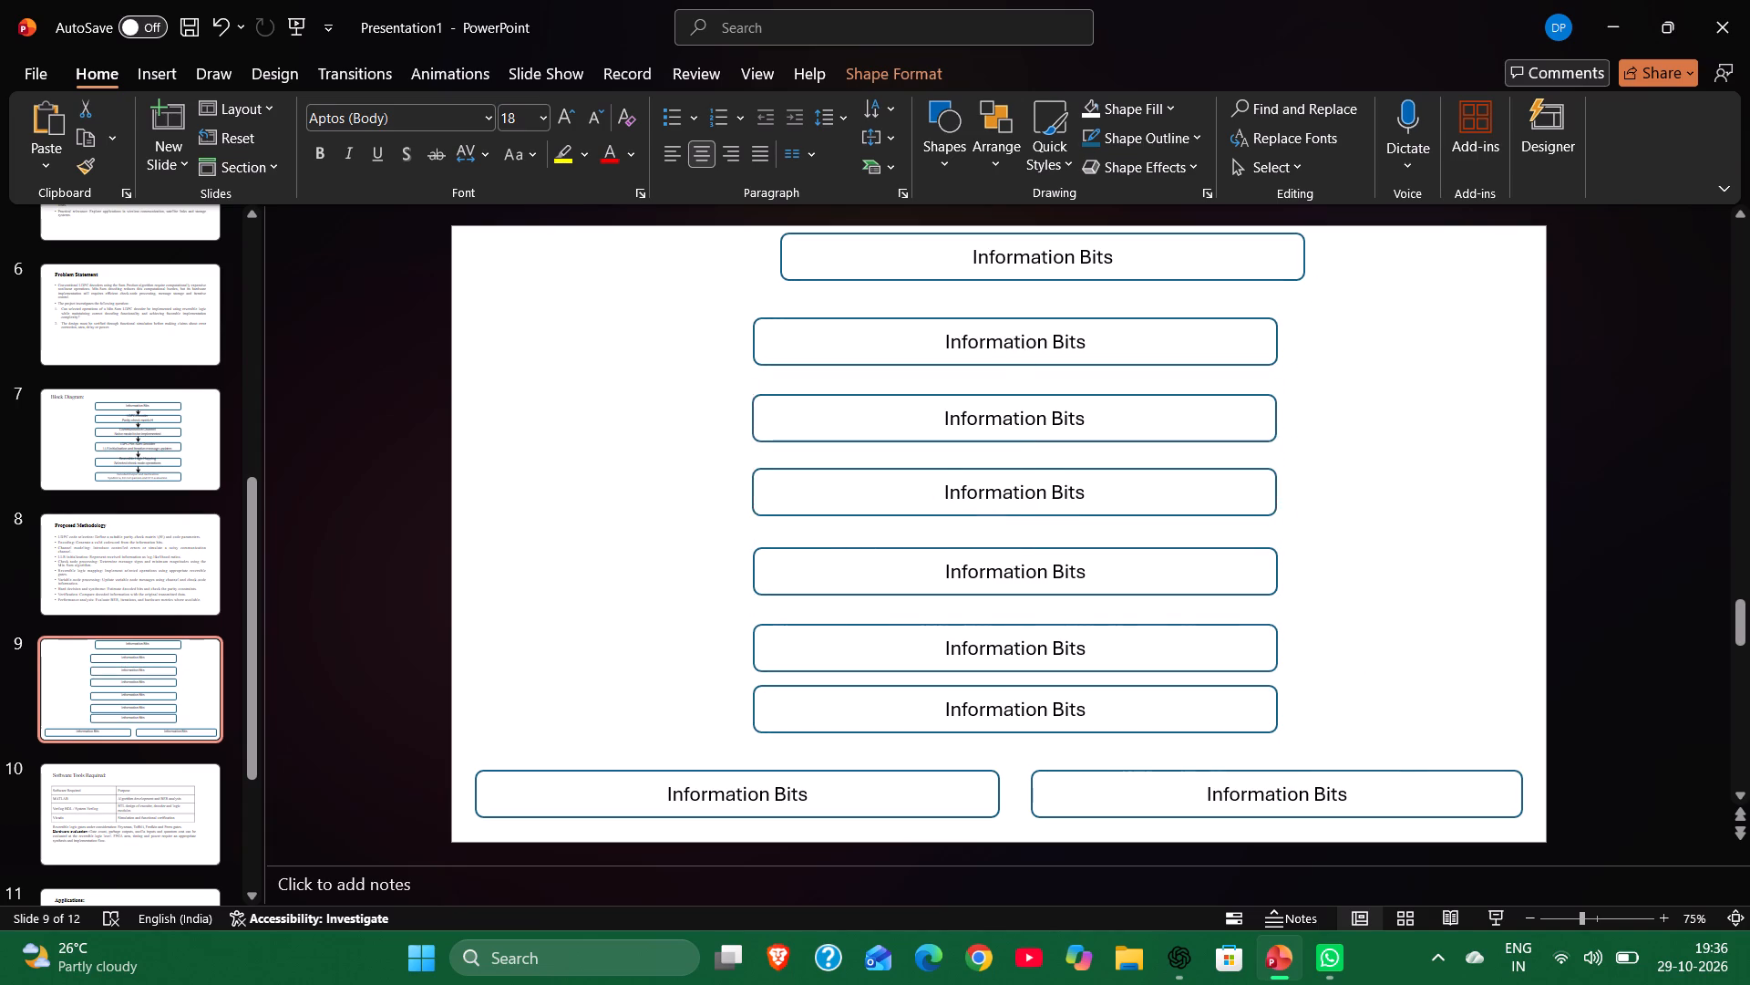
drag(1025, 539, 1007, 540)
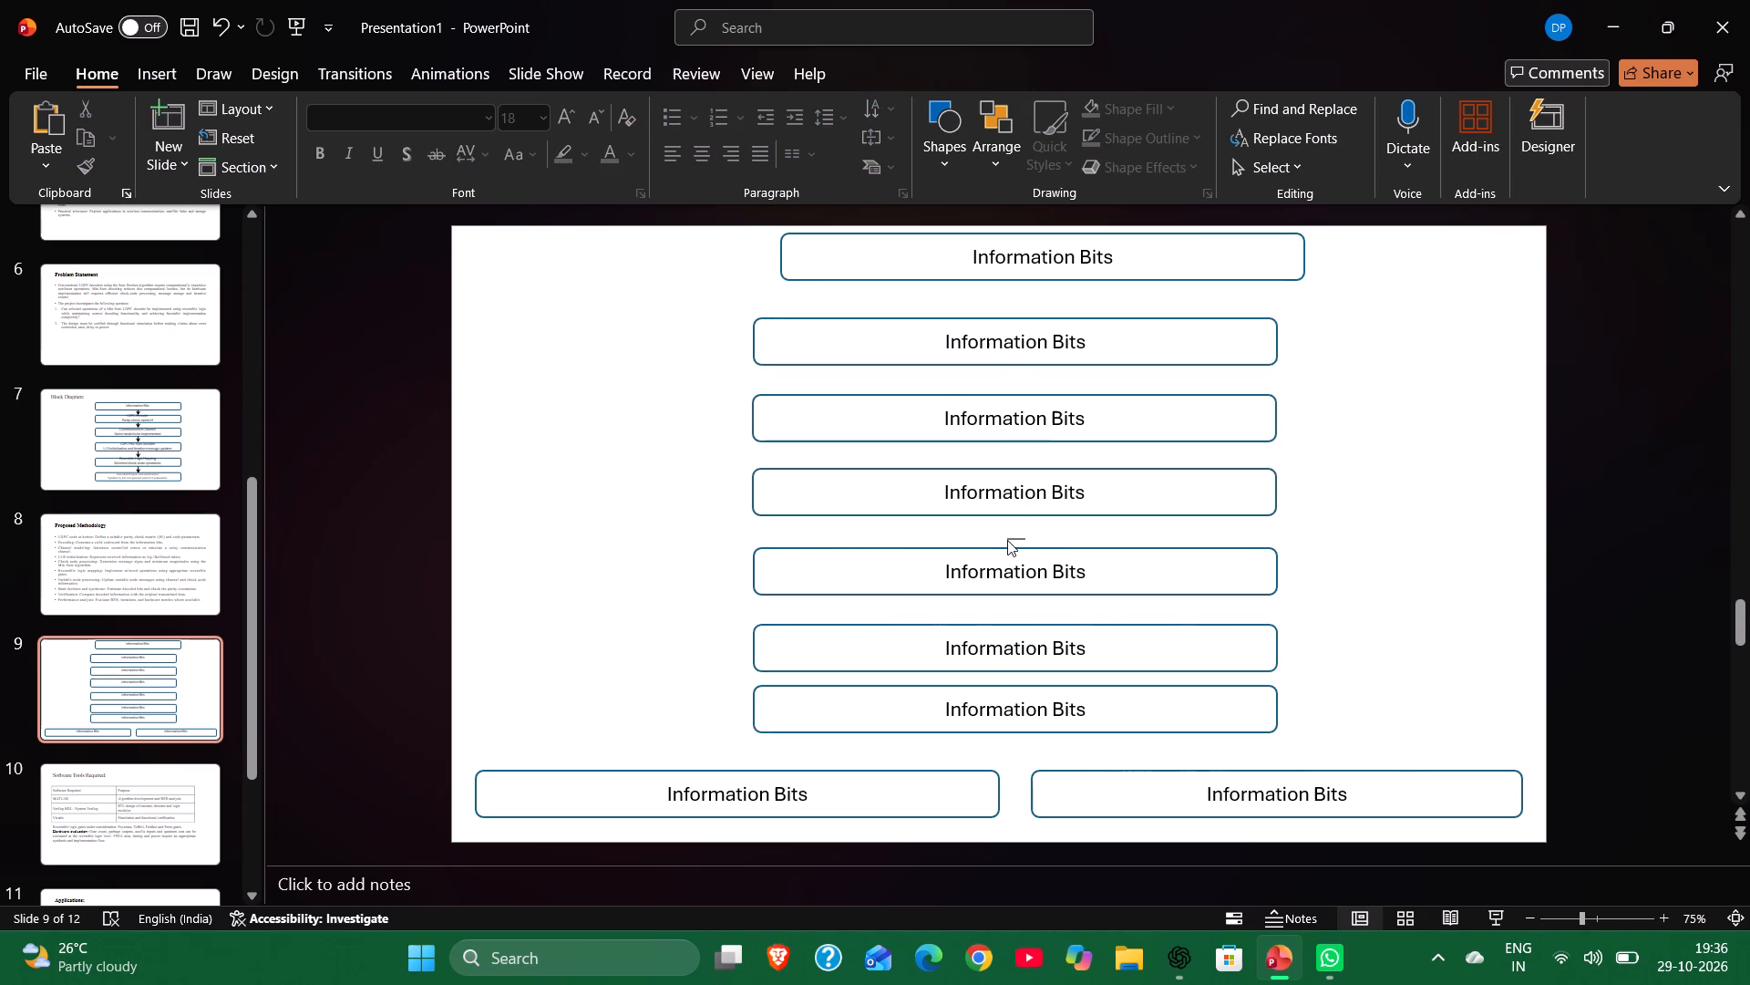
drag(1007, 540, 1016, 543)
click(1016, 543)
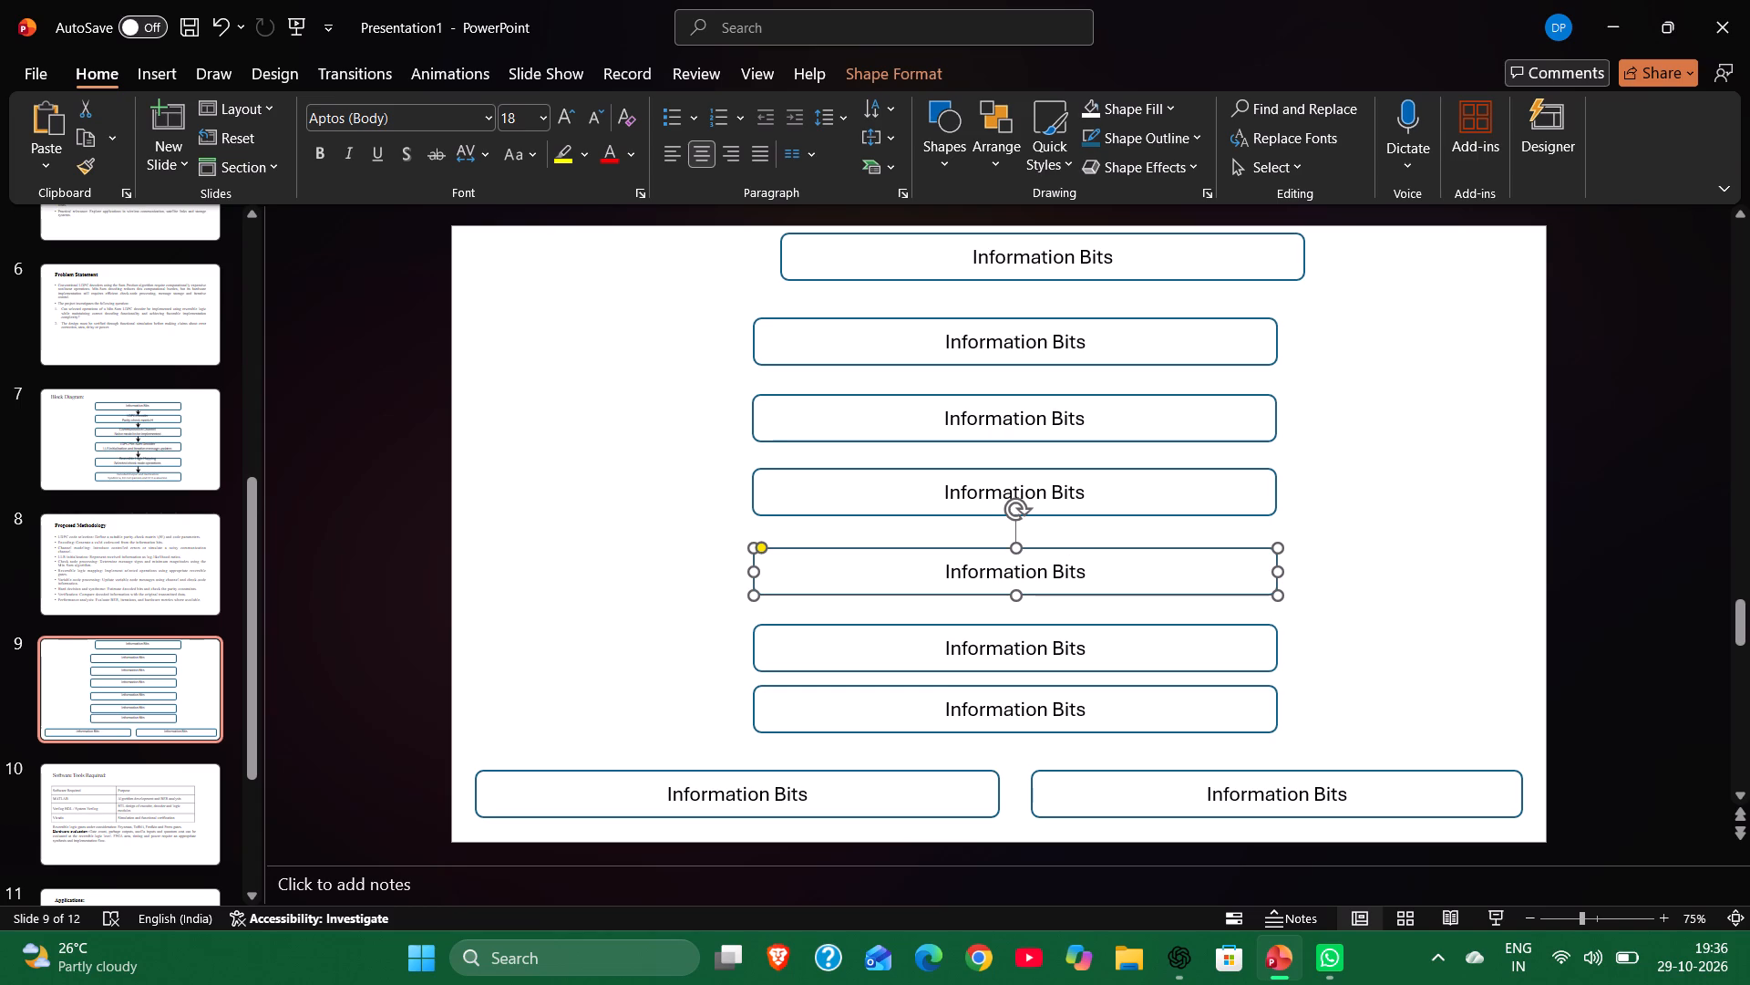
click(1085, 545)
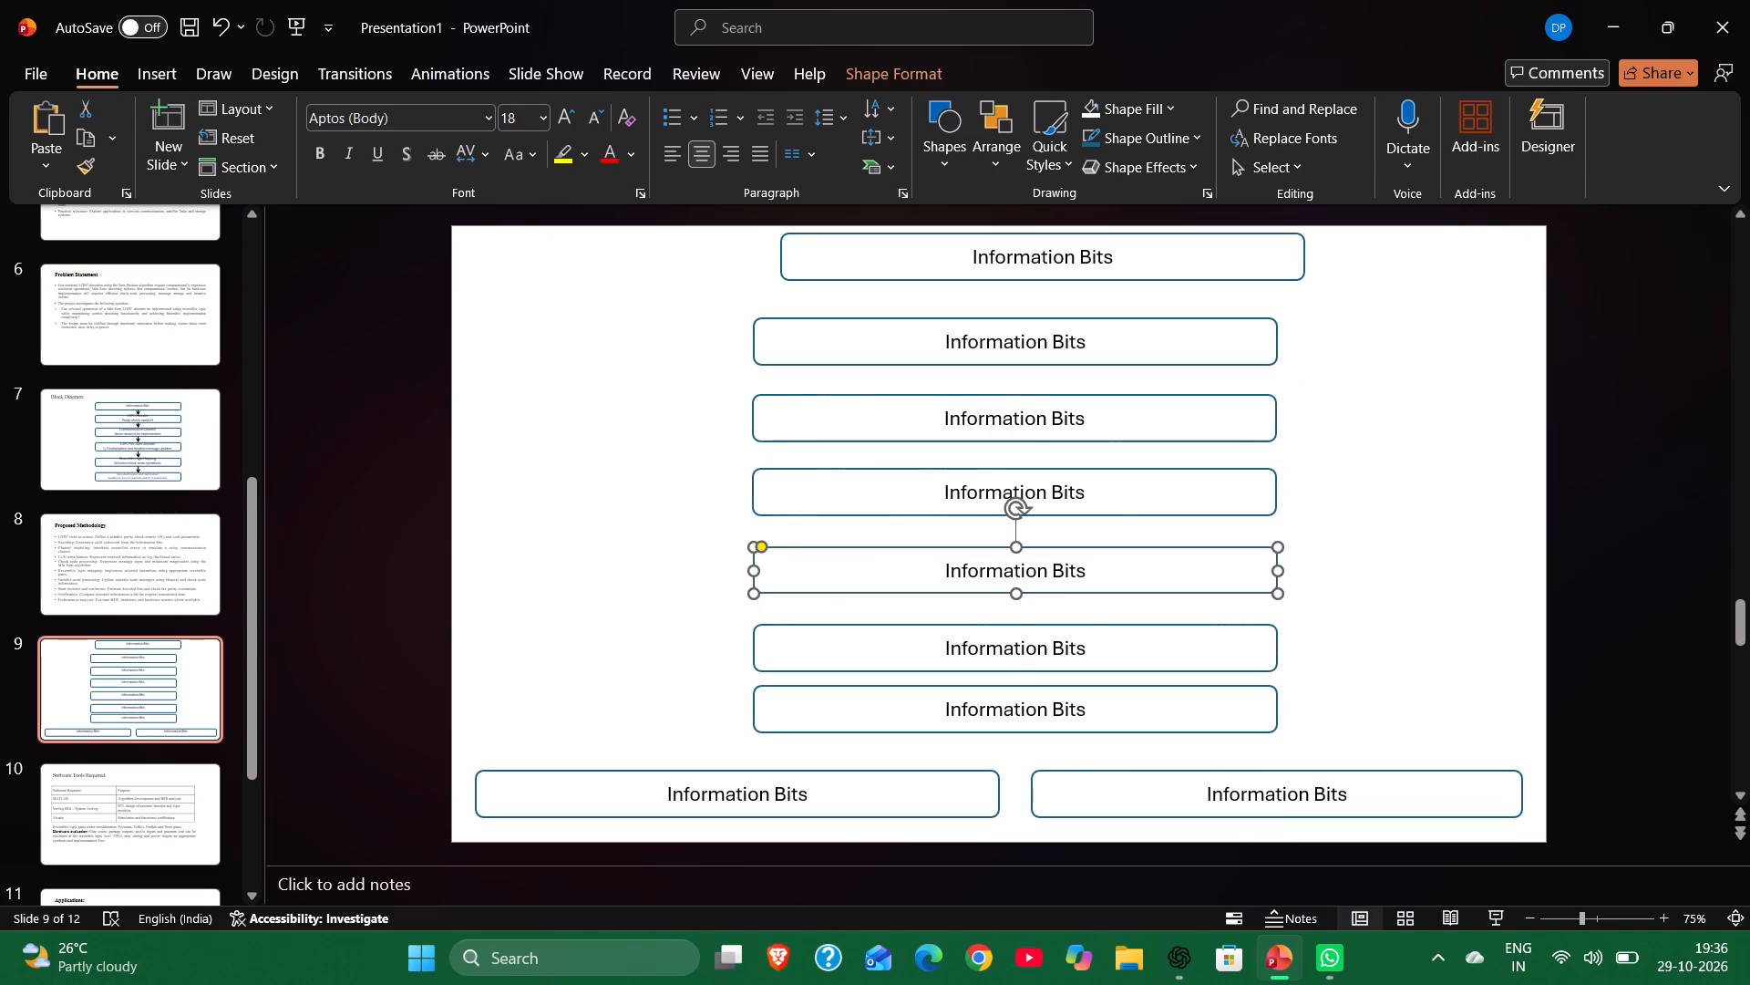
drag(1076, 625, 1071, 616)
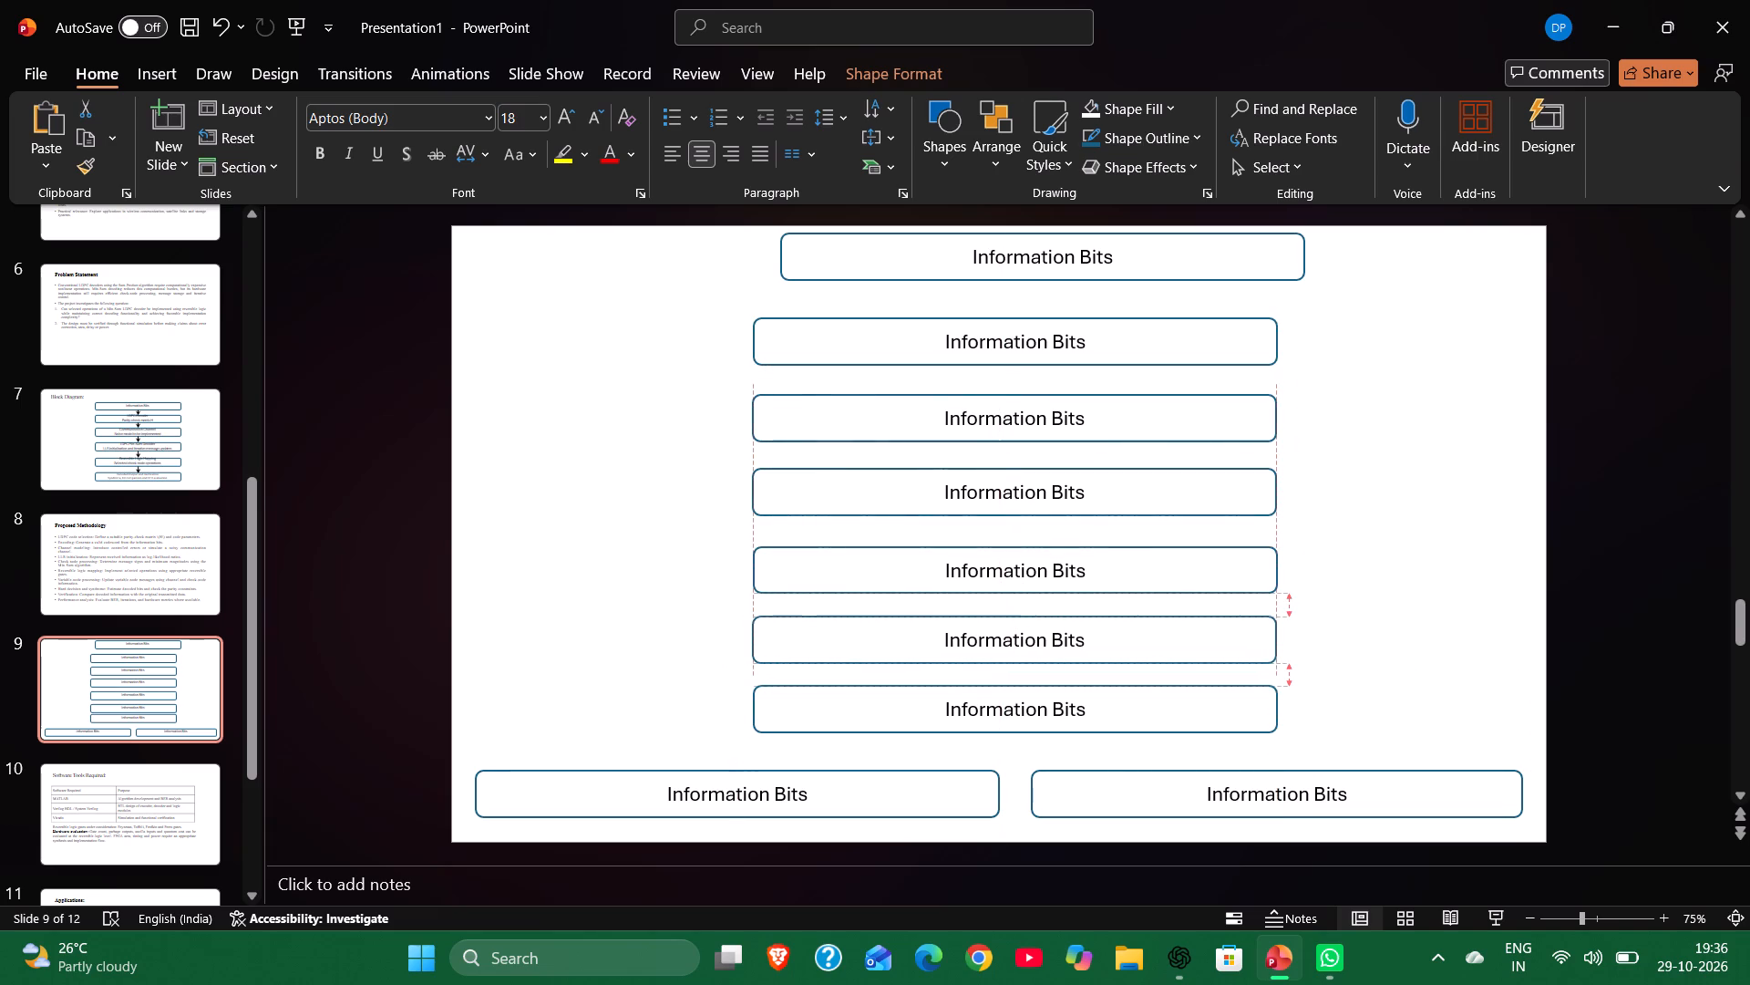
drag(1071, 616, 1068, 617)
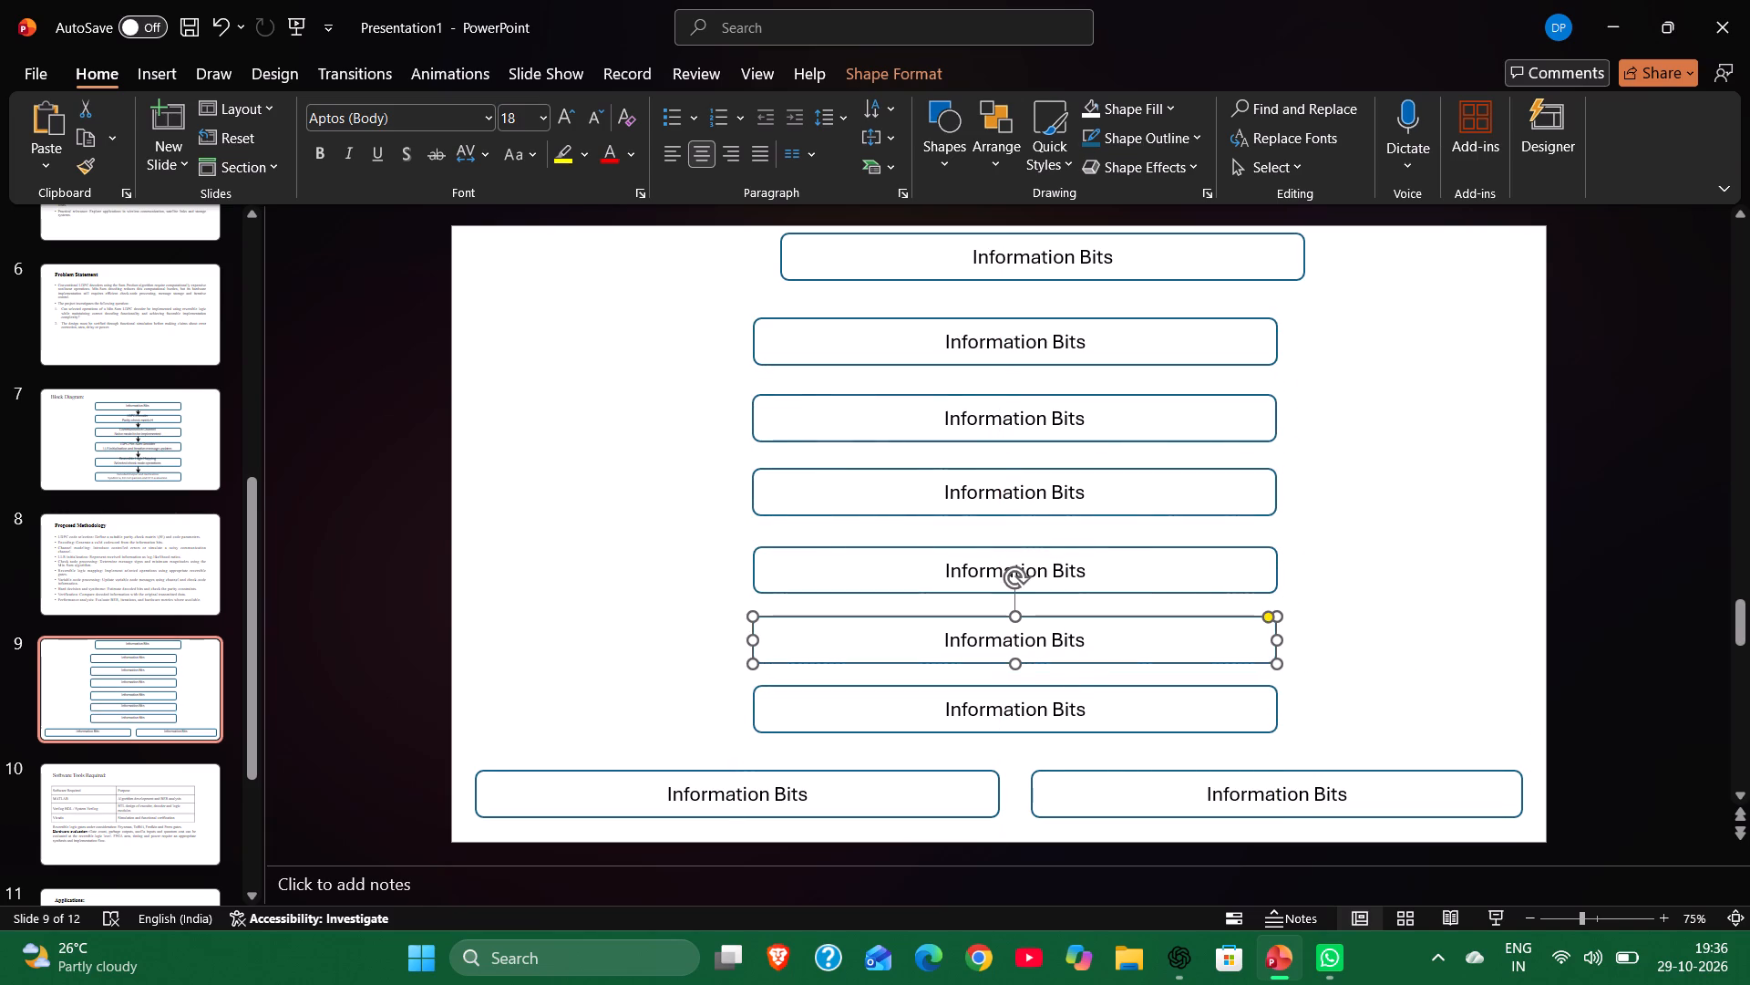
click(1072, 686)
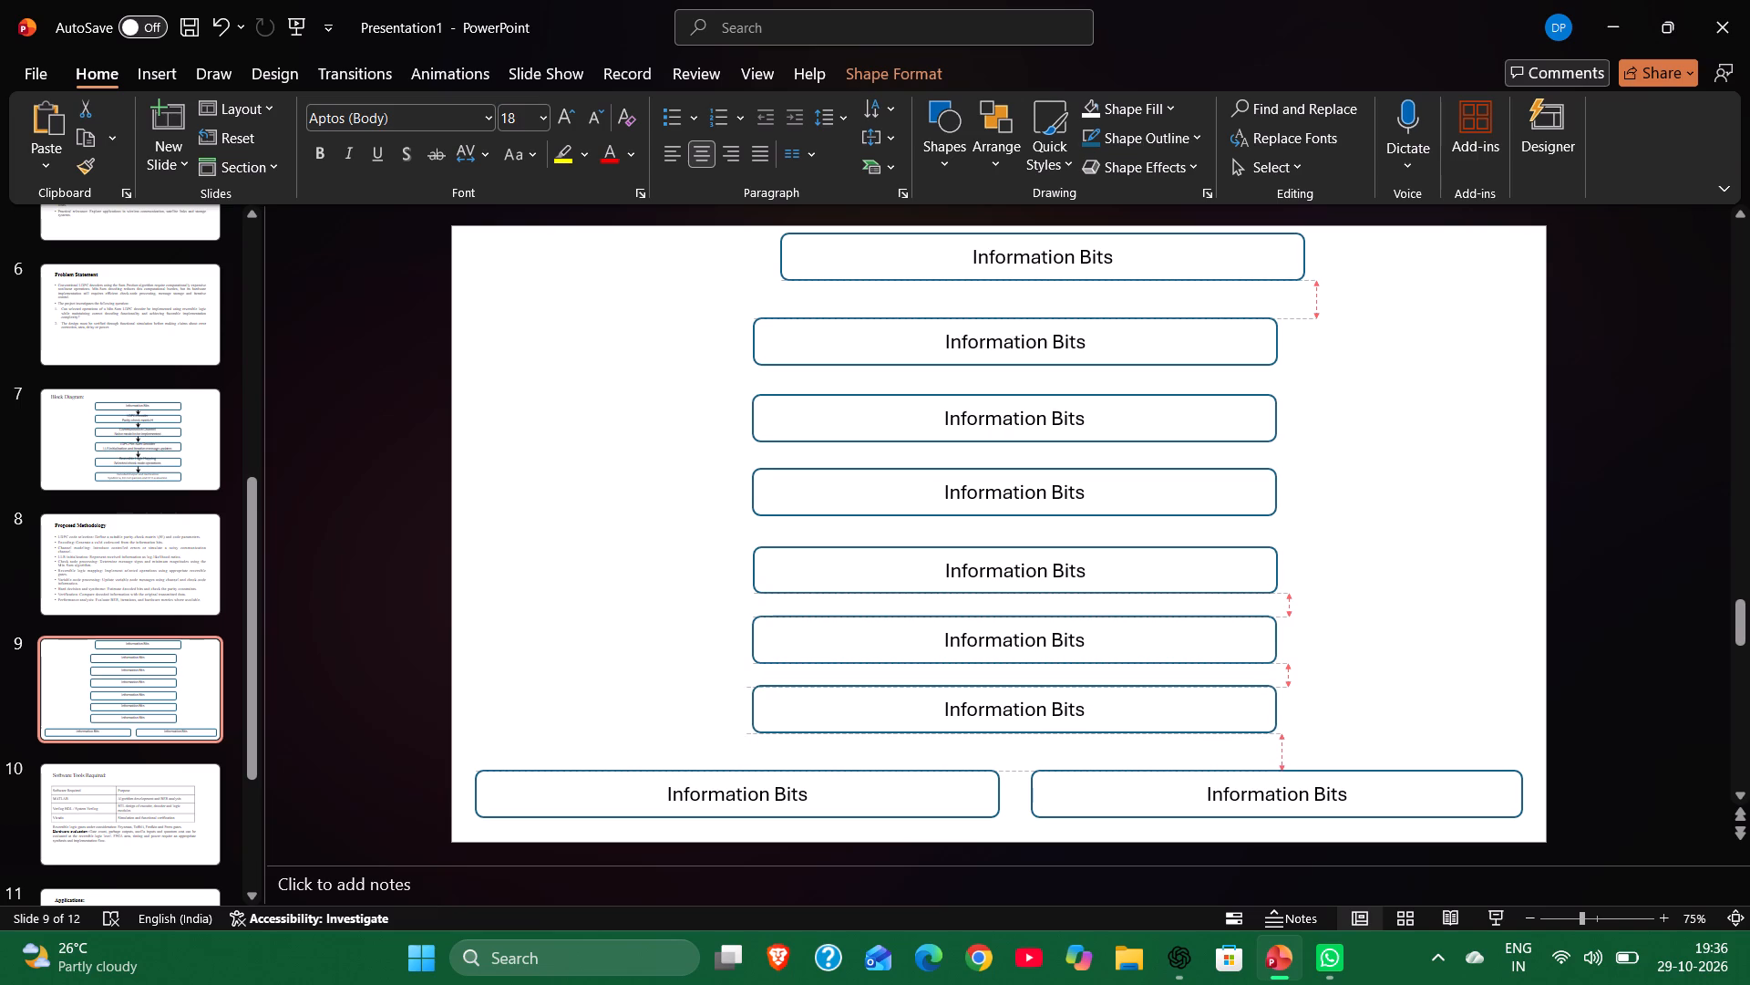
click(1365, 553)
Move the topmost Information Bits box slightly down and across so its edges align with the centre column.
click(1134, 236)
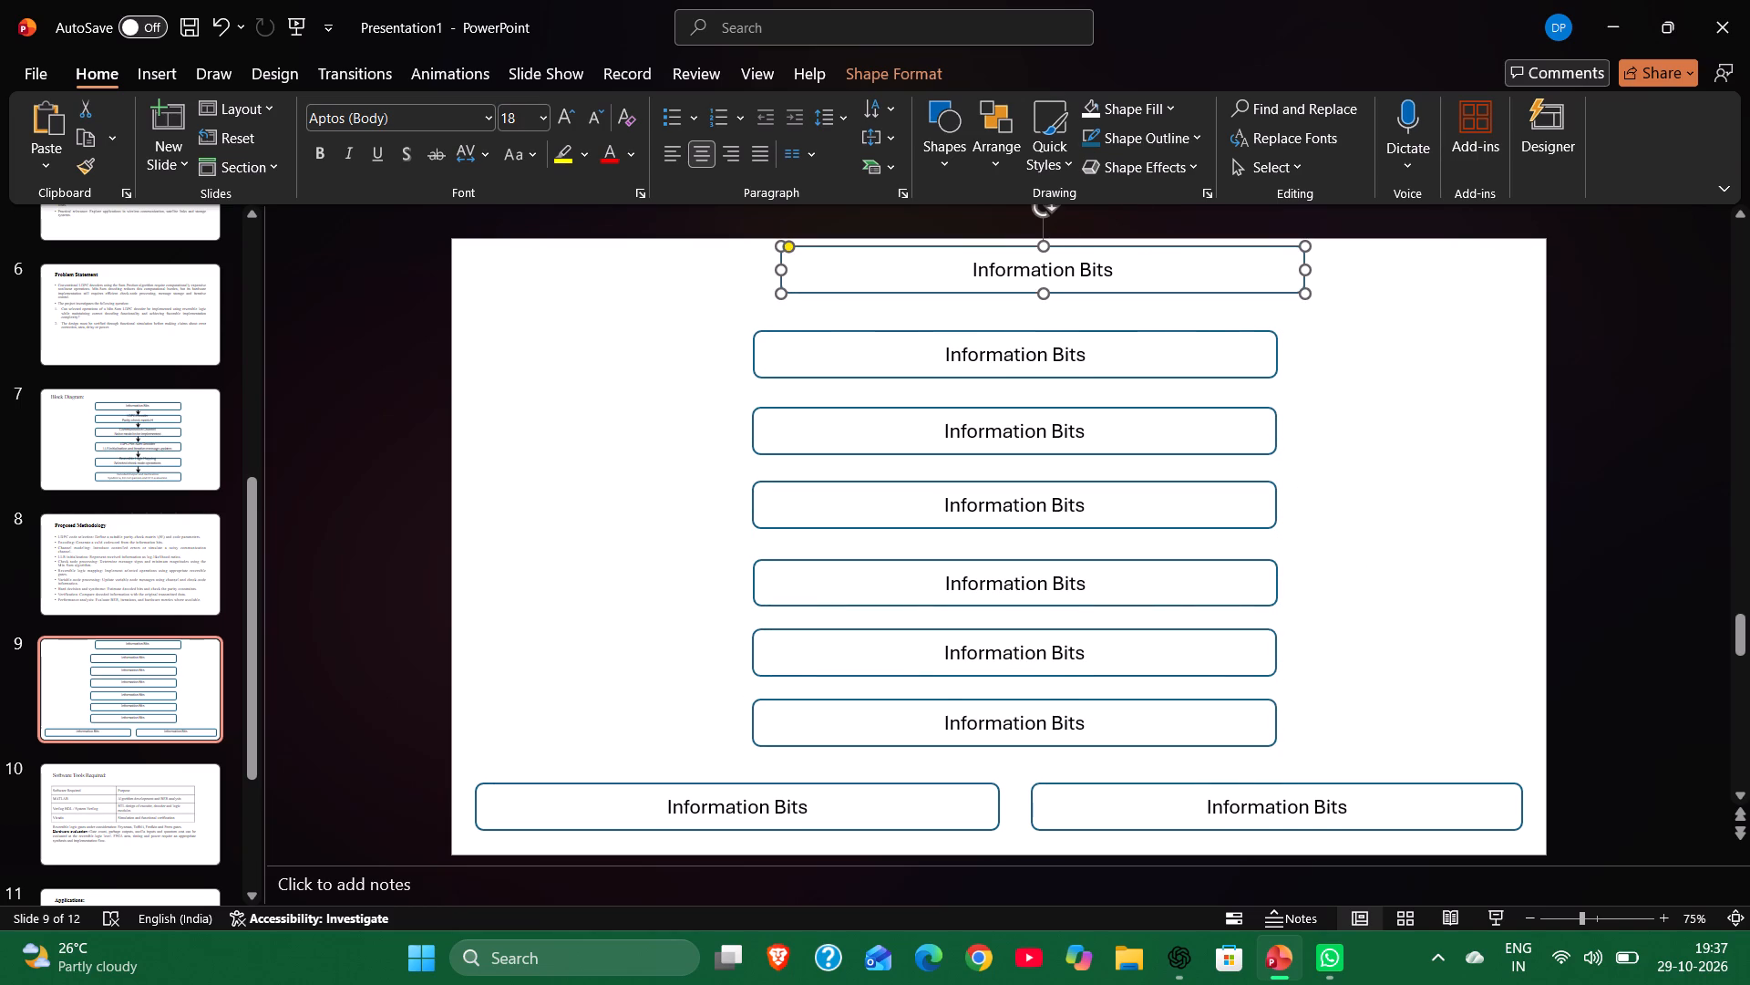
drag(1143, 246, 1119, 263)
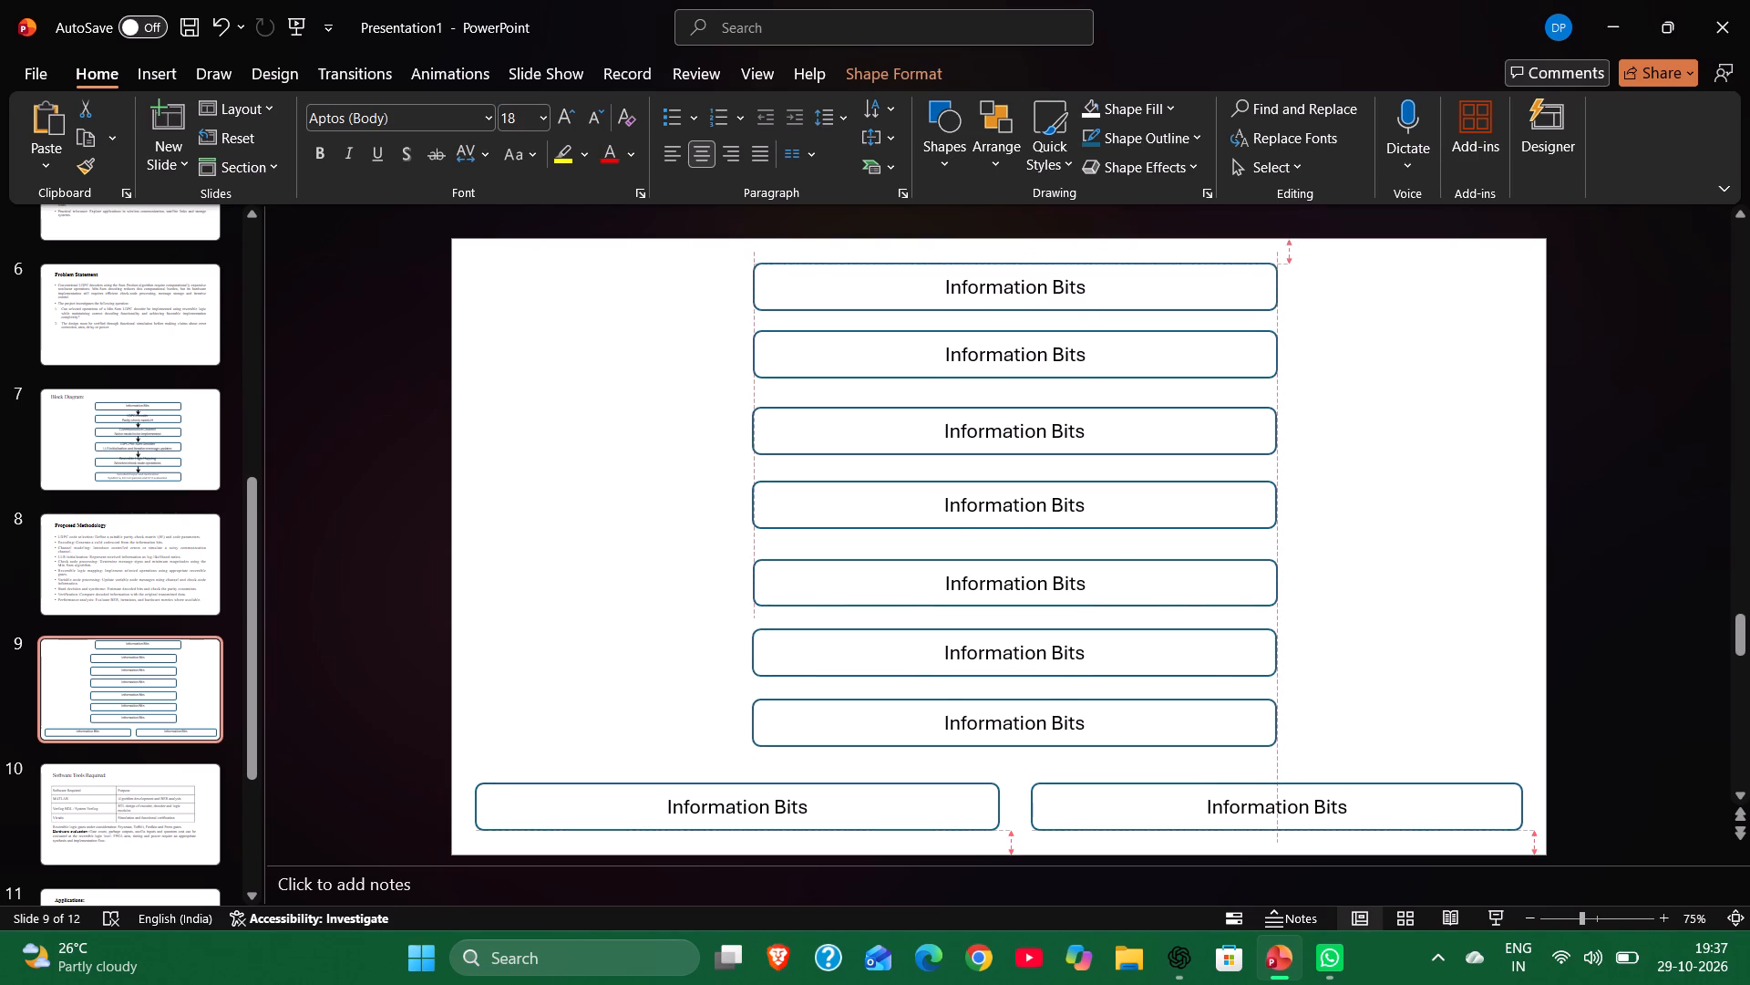
drag(1119, 263, 1119, 262)
click(1405, 473)
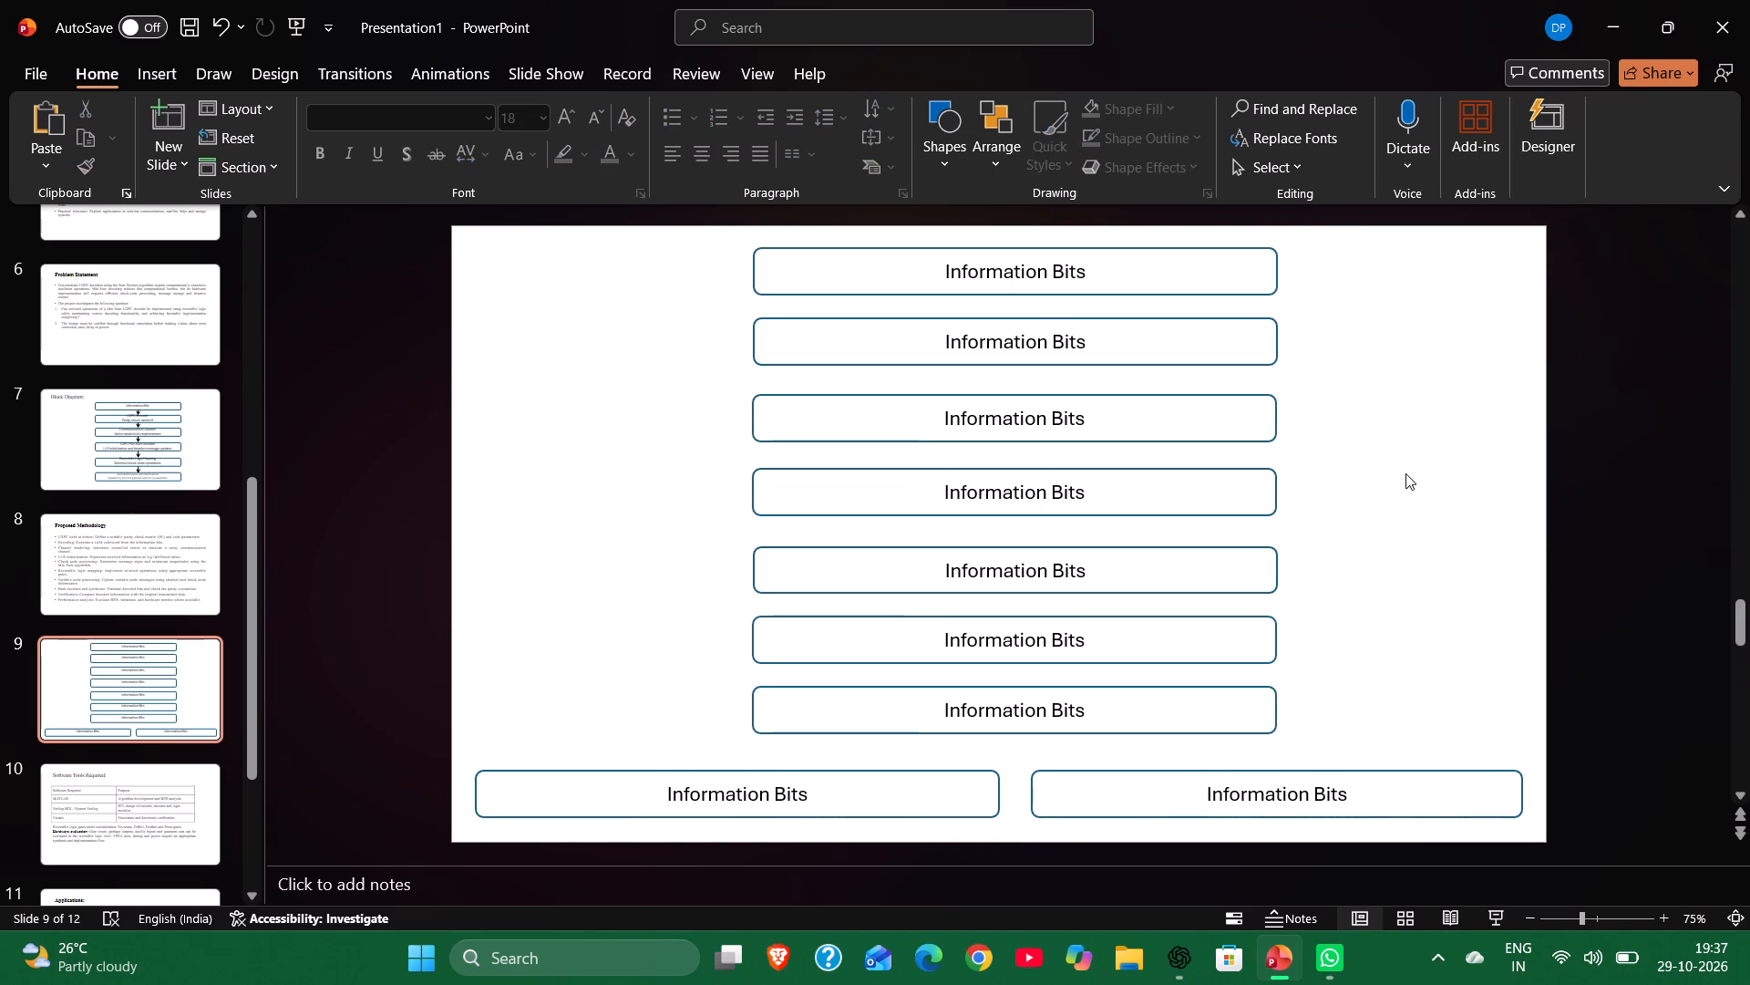
click(1180, 961)
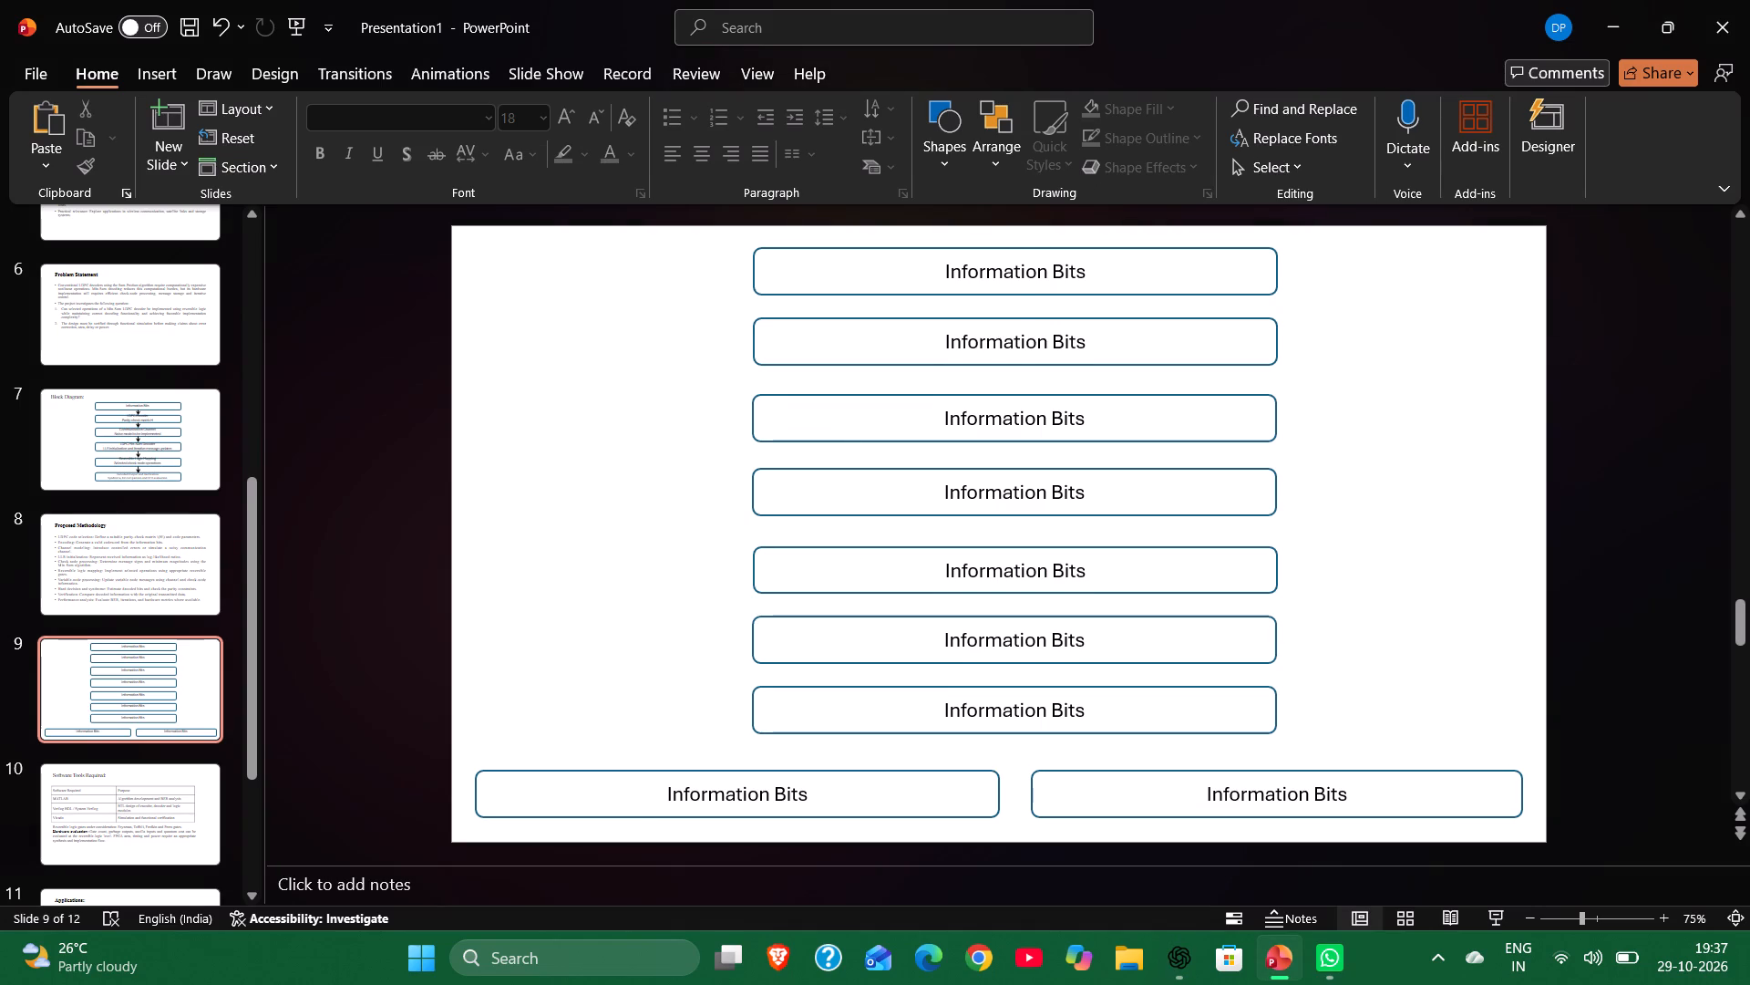
Reduce the heights of the top two Information Bits boxes in the centre column and lower the topmost one slightly.
click(1012, 277)
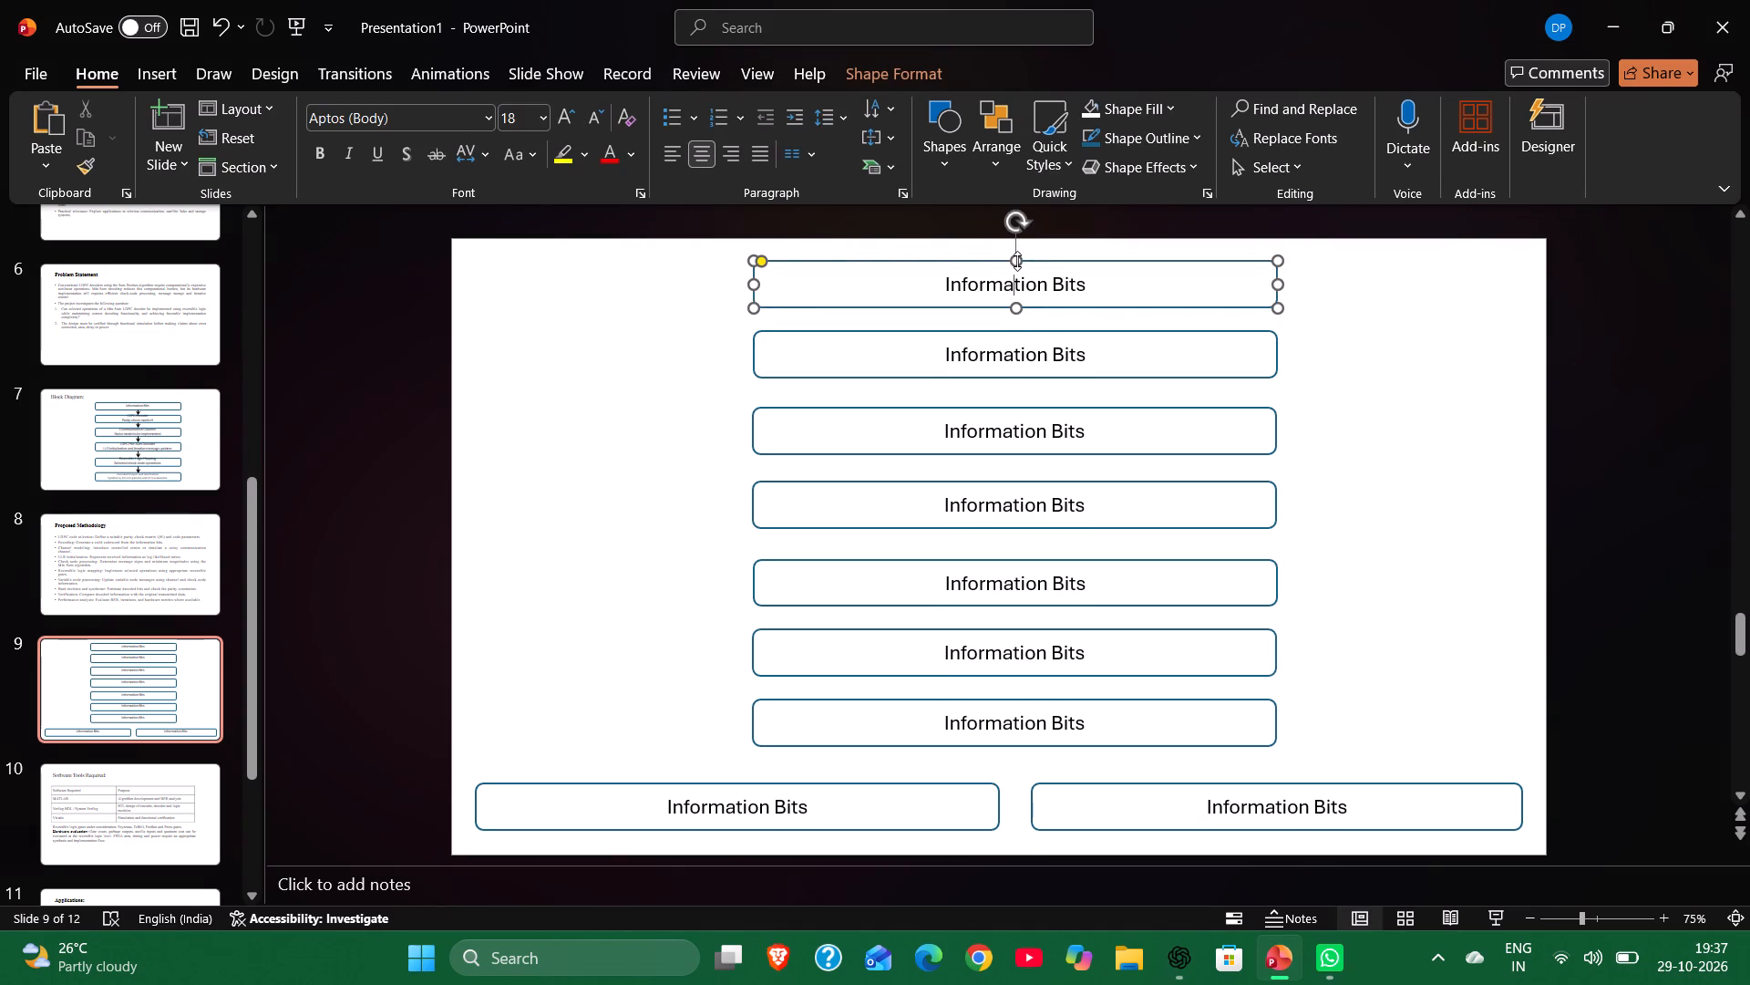
drag(1017, 262, 1017, 277)
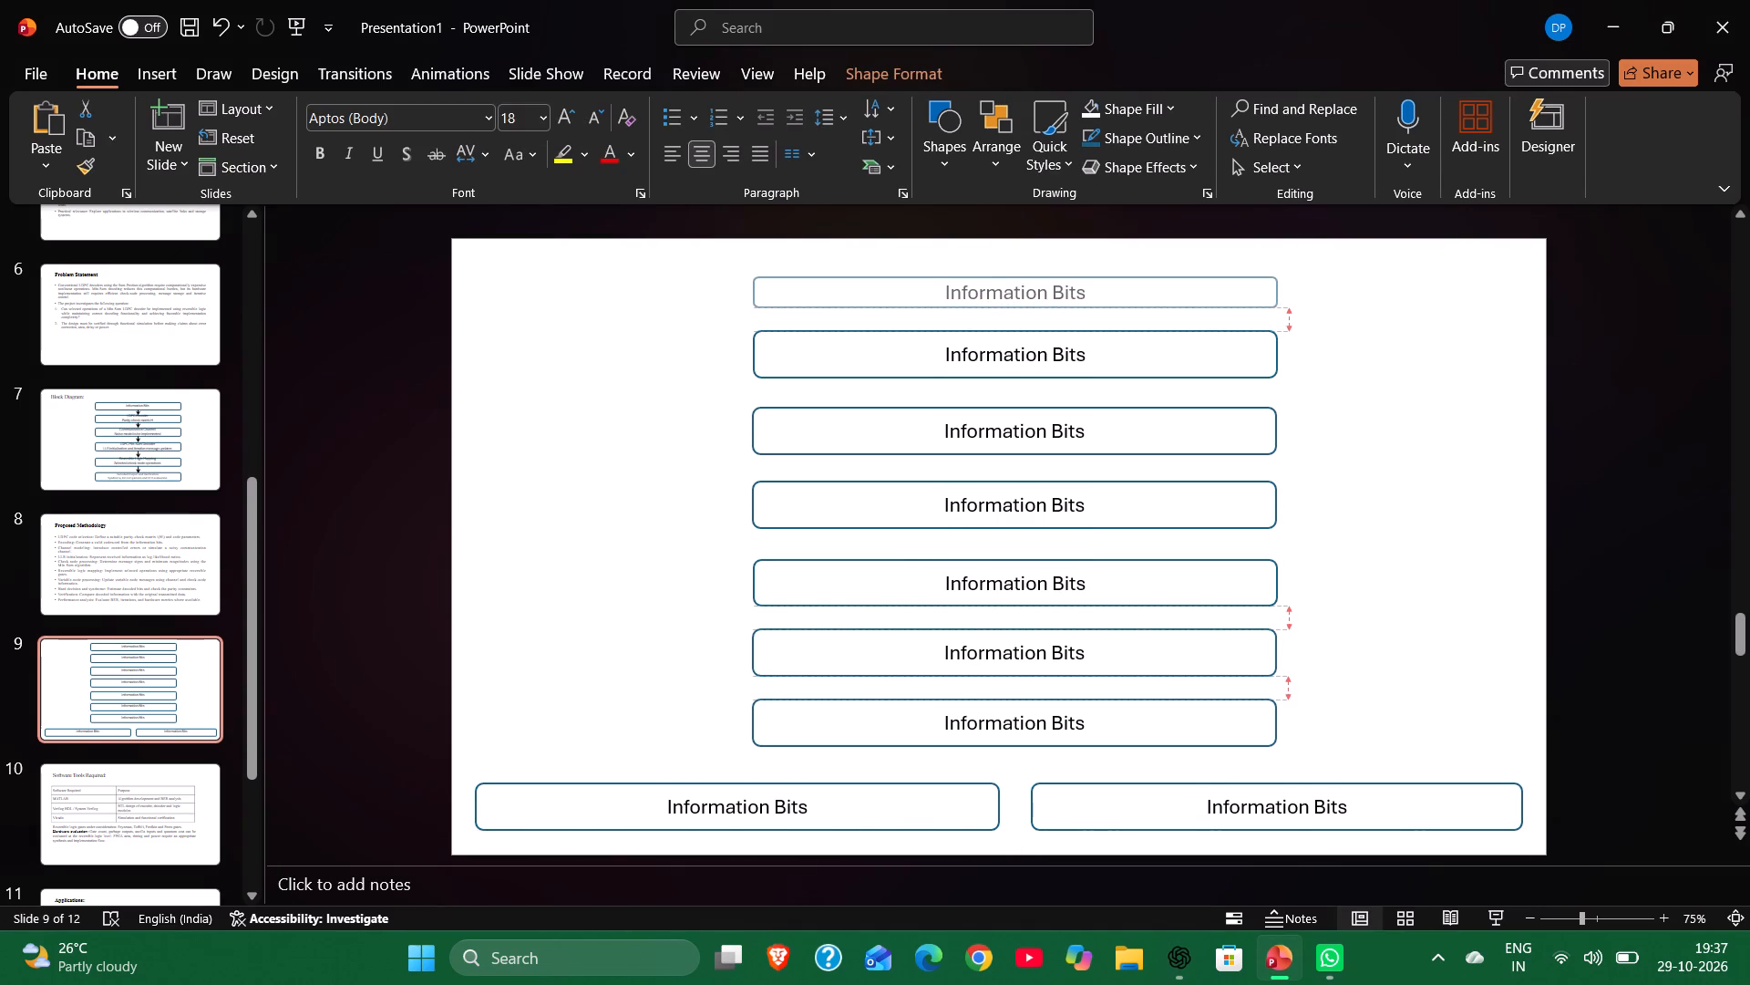
drag(1017, 277, 1017, 278)
drag(1016, 334, 1020, 351)
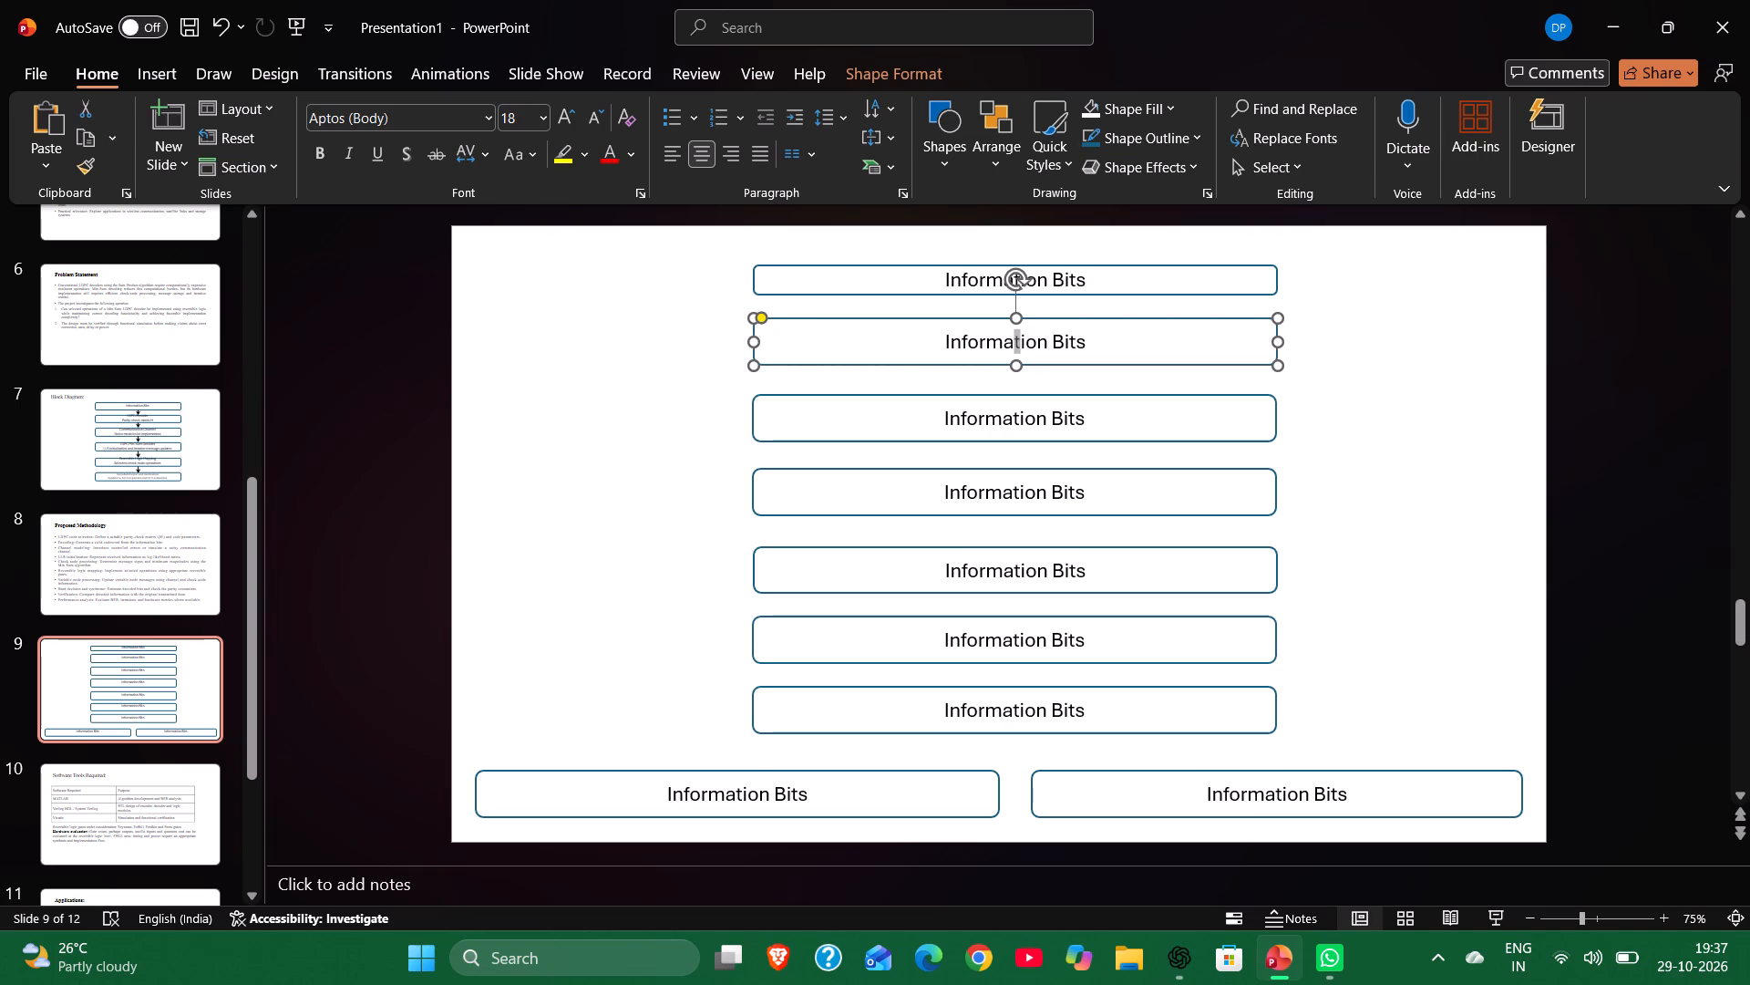
drag(1020, 351, 1017, 319)
drag(1017, 319, 1017, 322)
drag(1017, 322, 1019, 330)
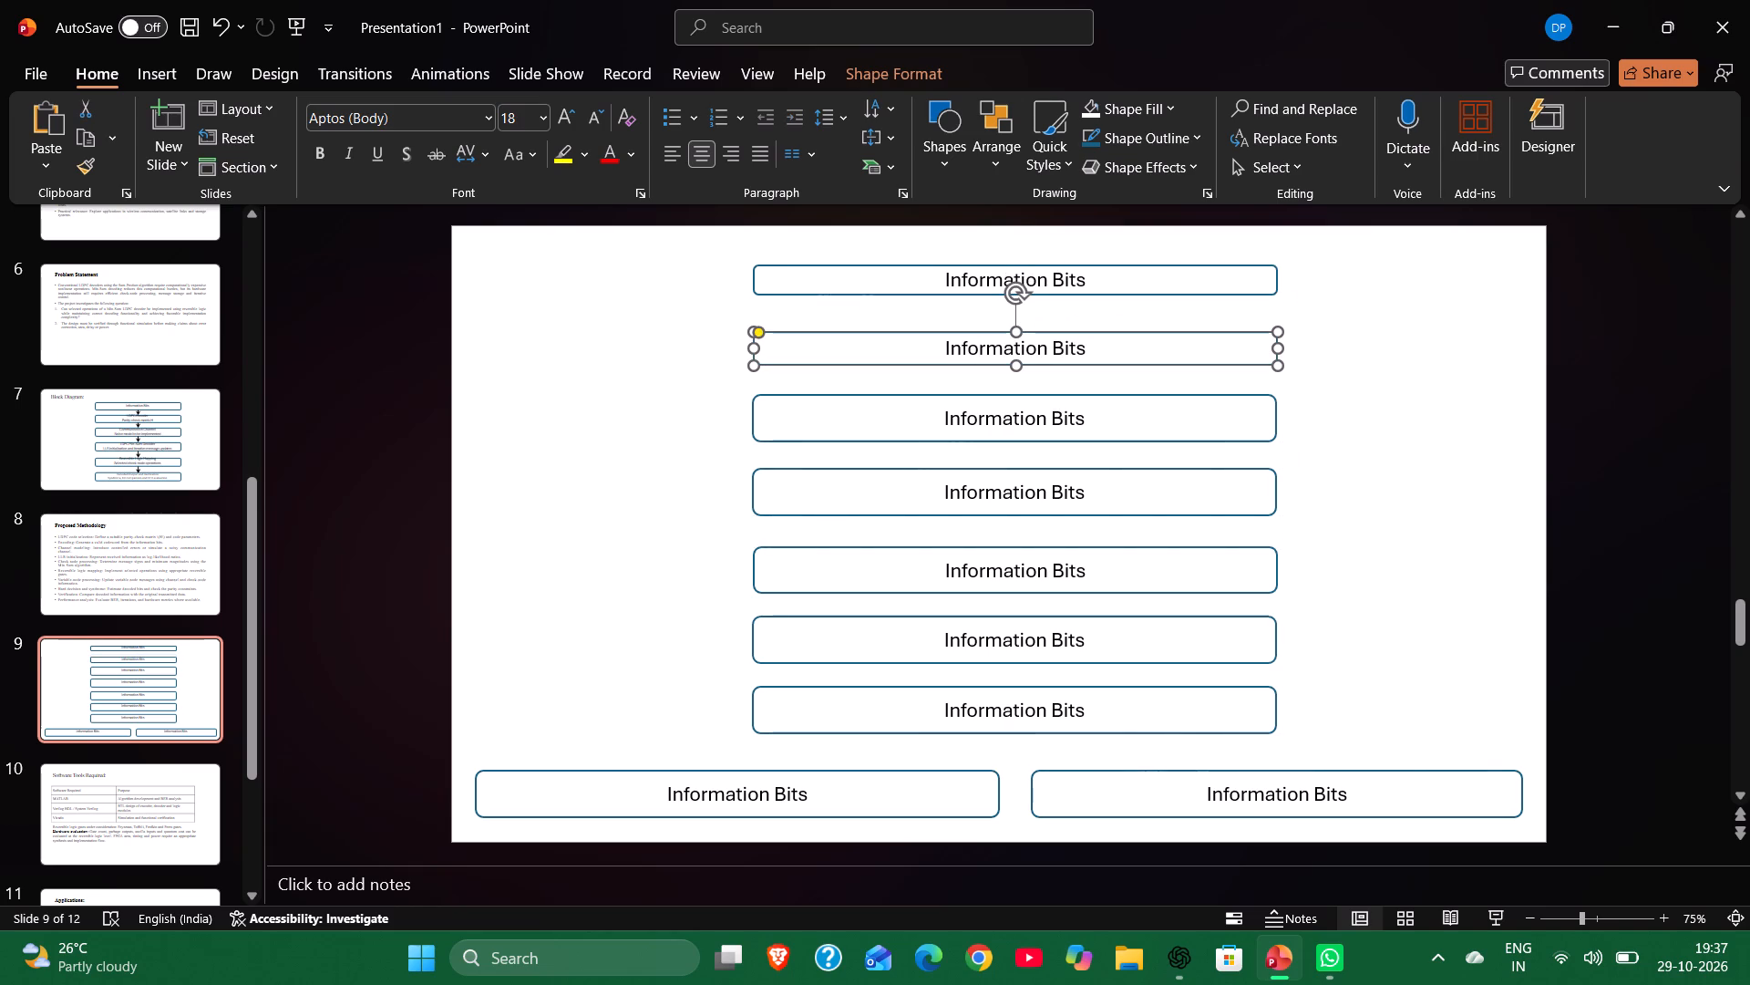
click(986, 280)
drag(1018, 295, 1019, 314)
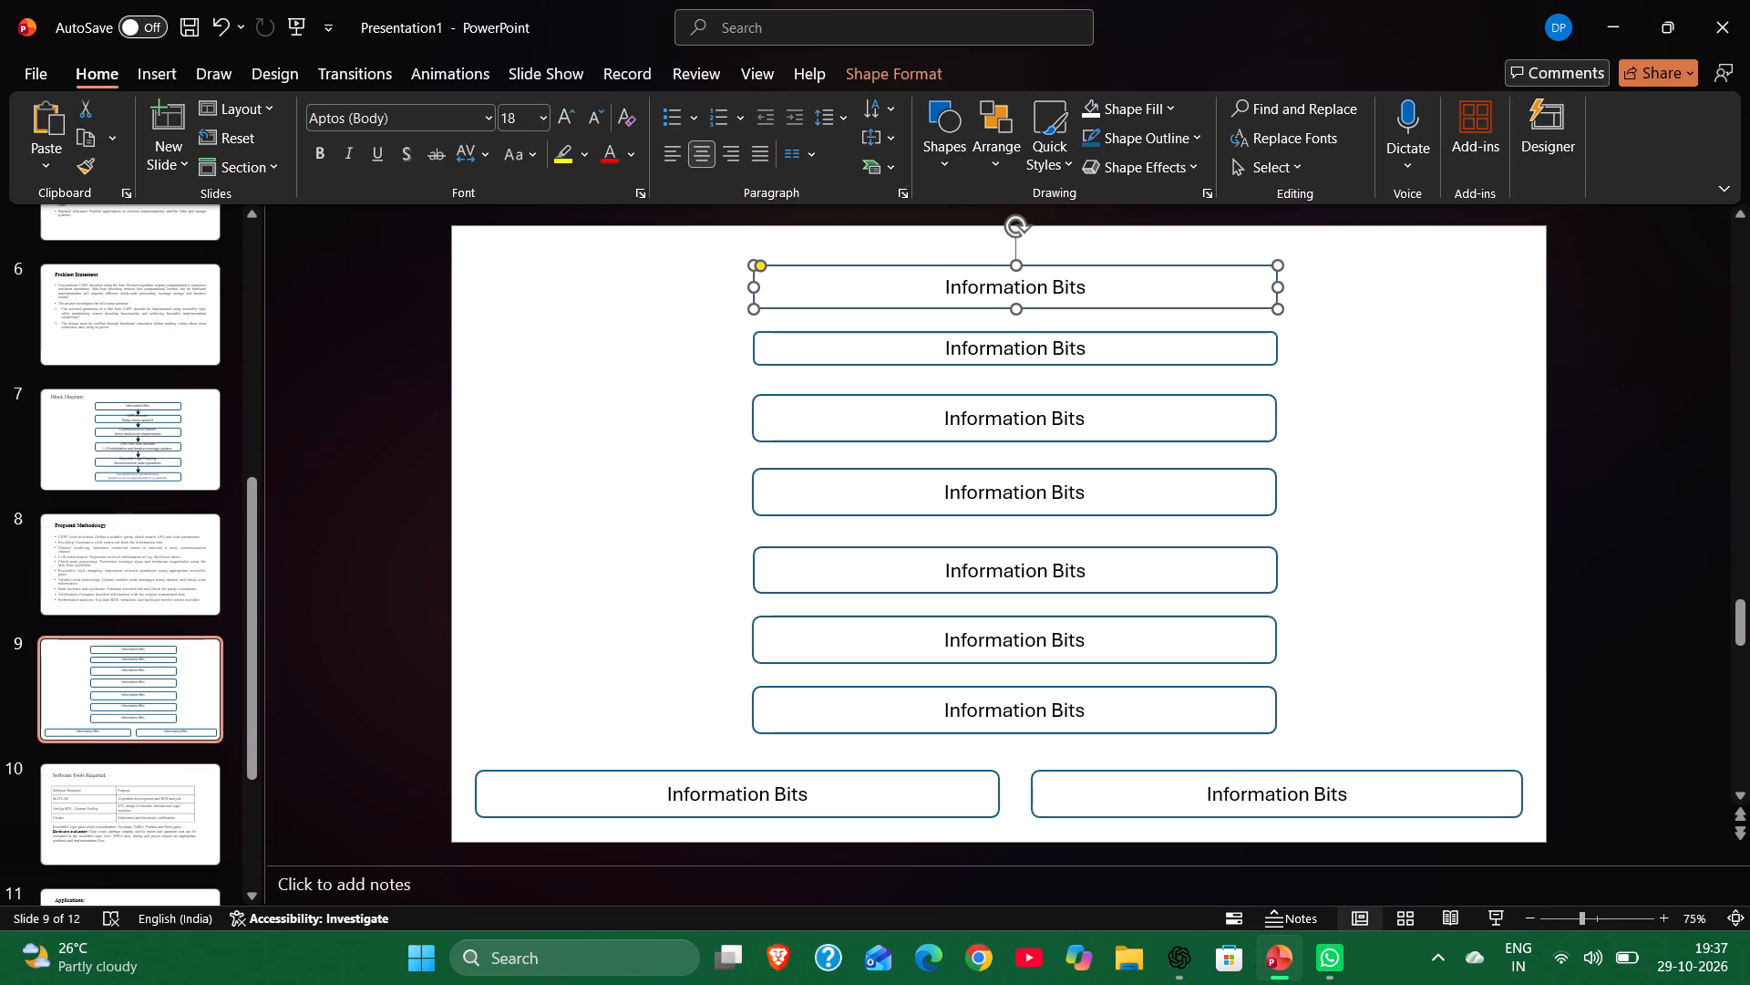
drag(1015, 274, 1015, 285)
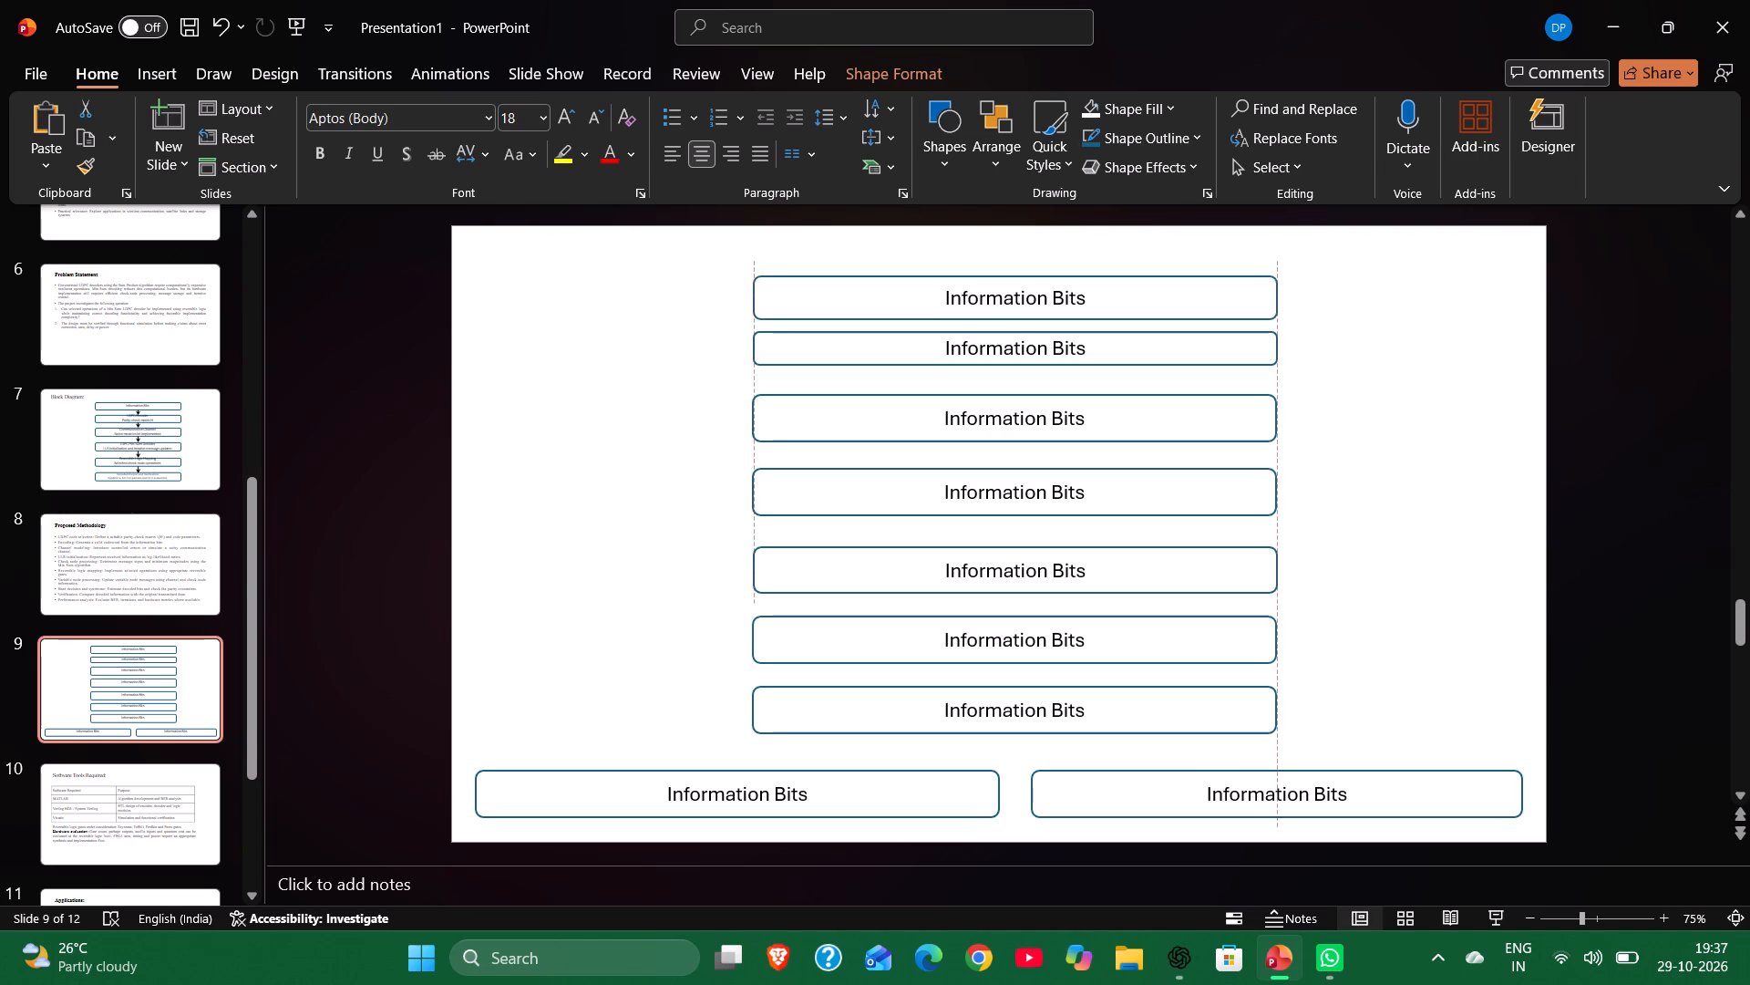
drag(1015, 285, 1014, 283)
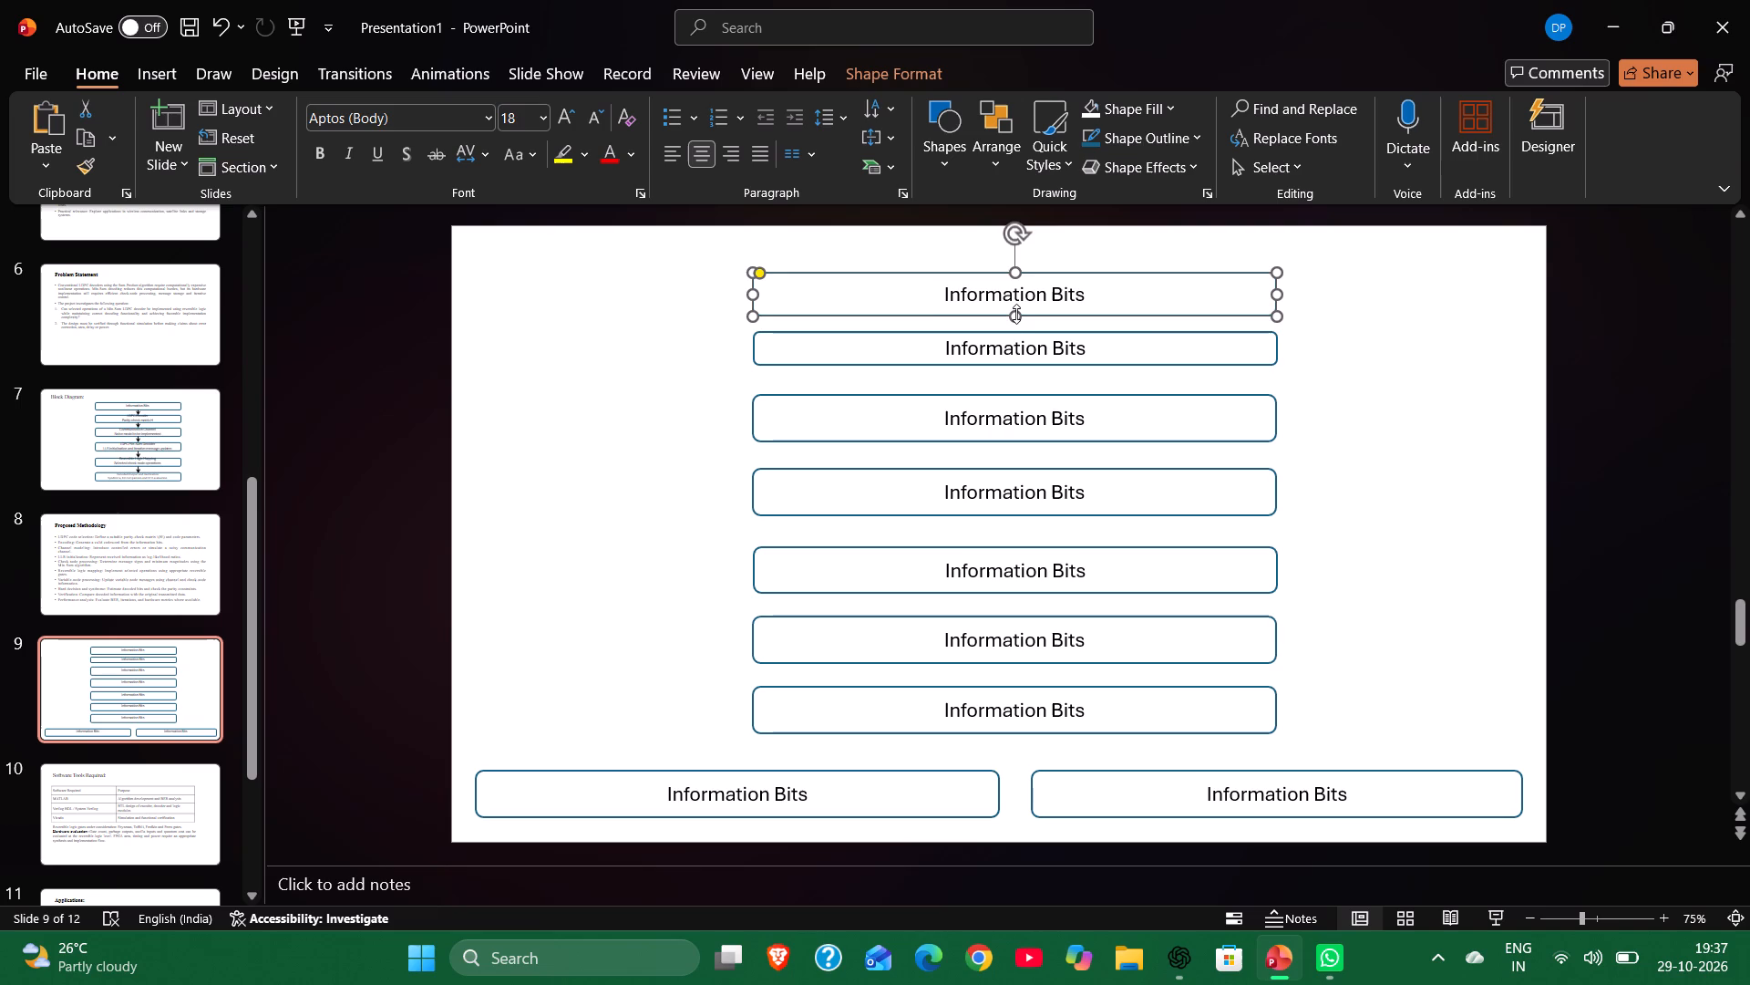
click(1016, 314)
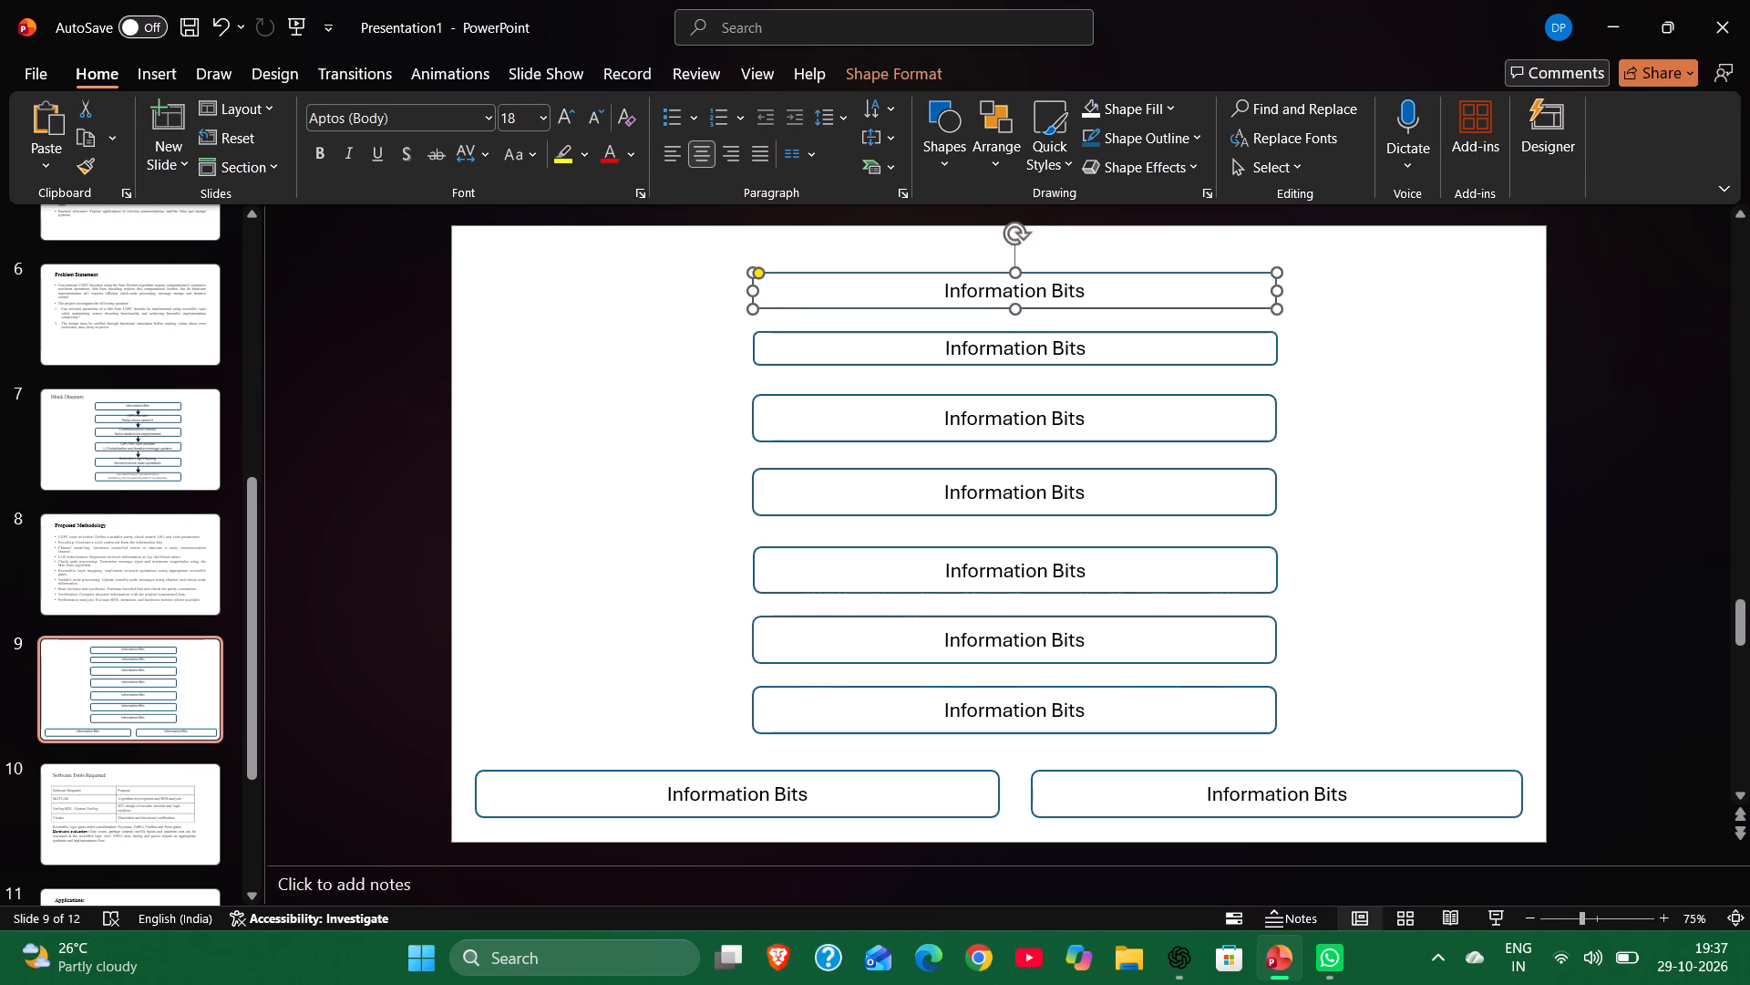
Make the third centre-column box shorter, matching the two boxes above it, with its upper edge raised slightly.
click(1006, 413)
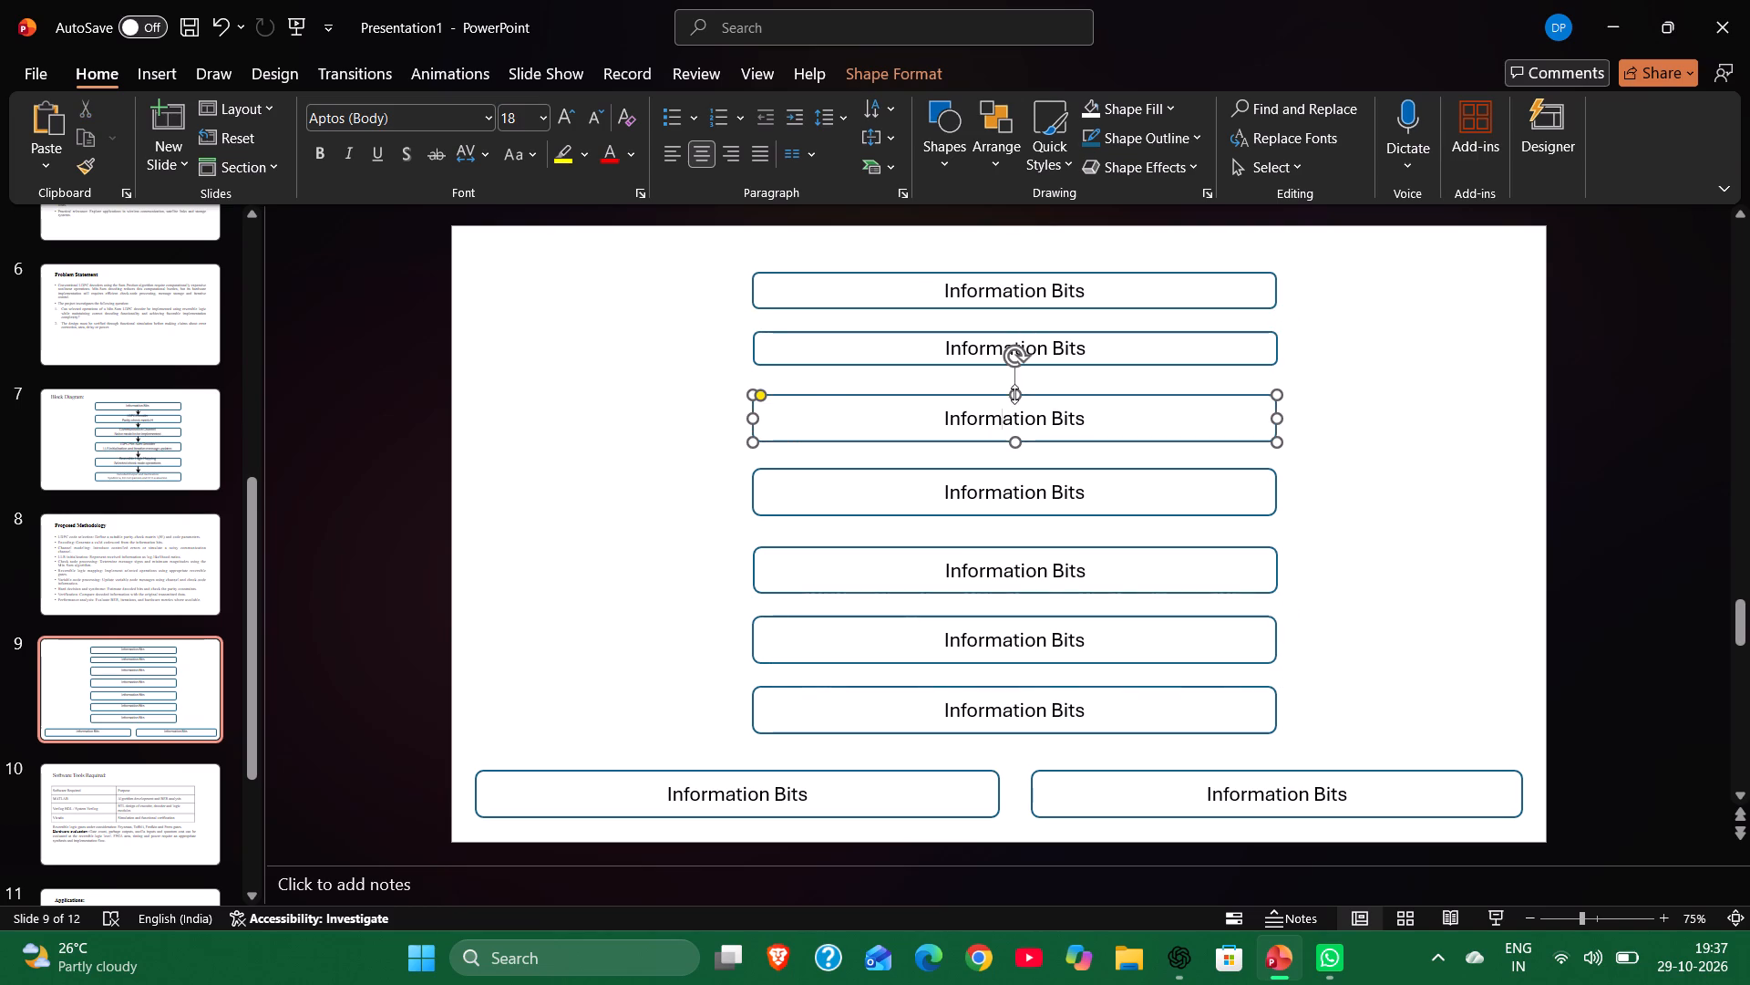
click(1014, 395)
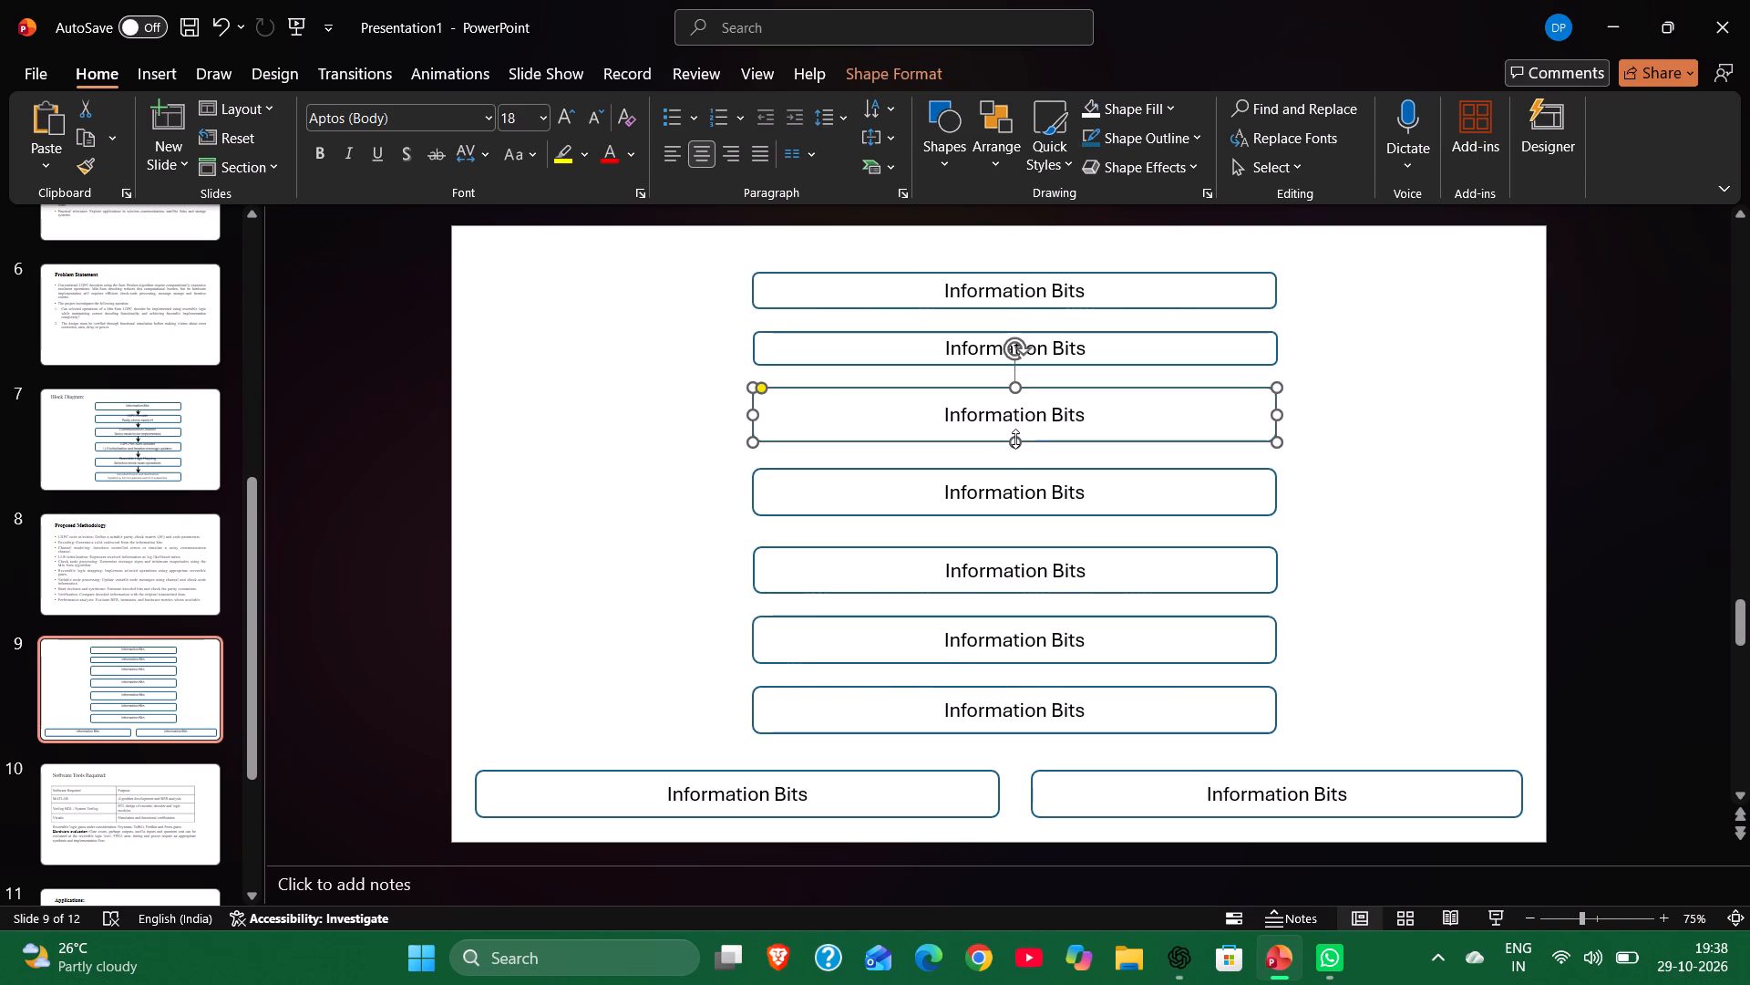
drag(1015, 439, 1019, 425)
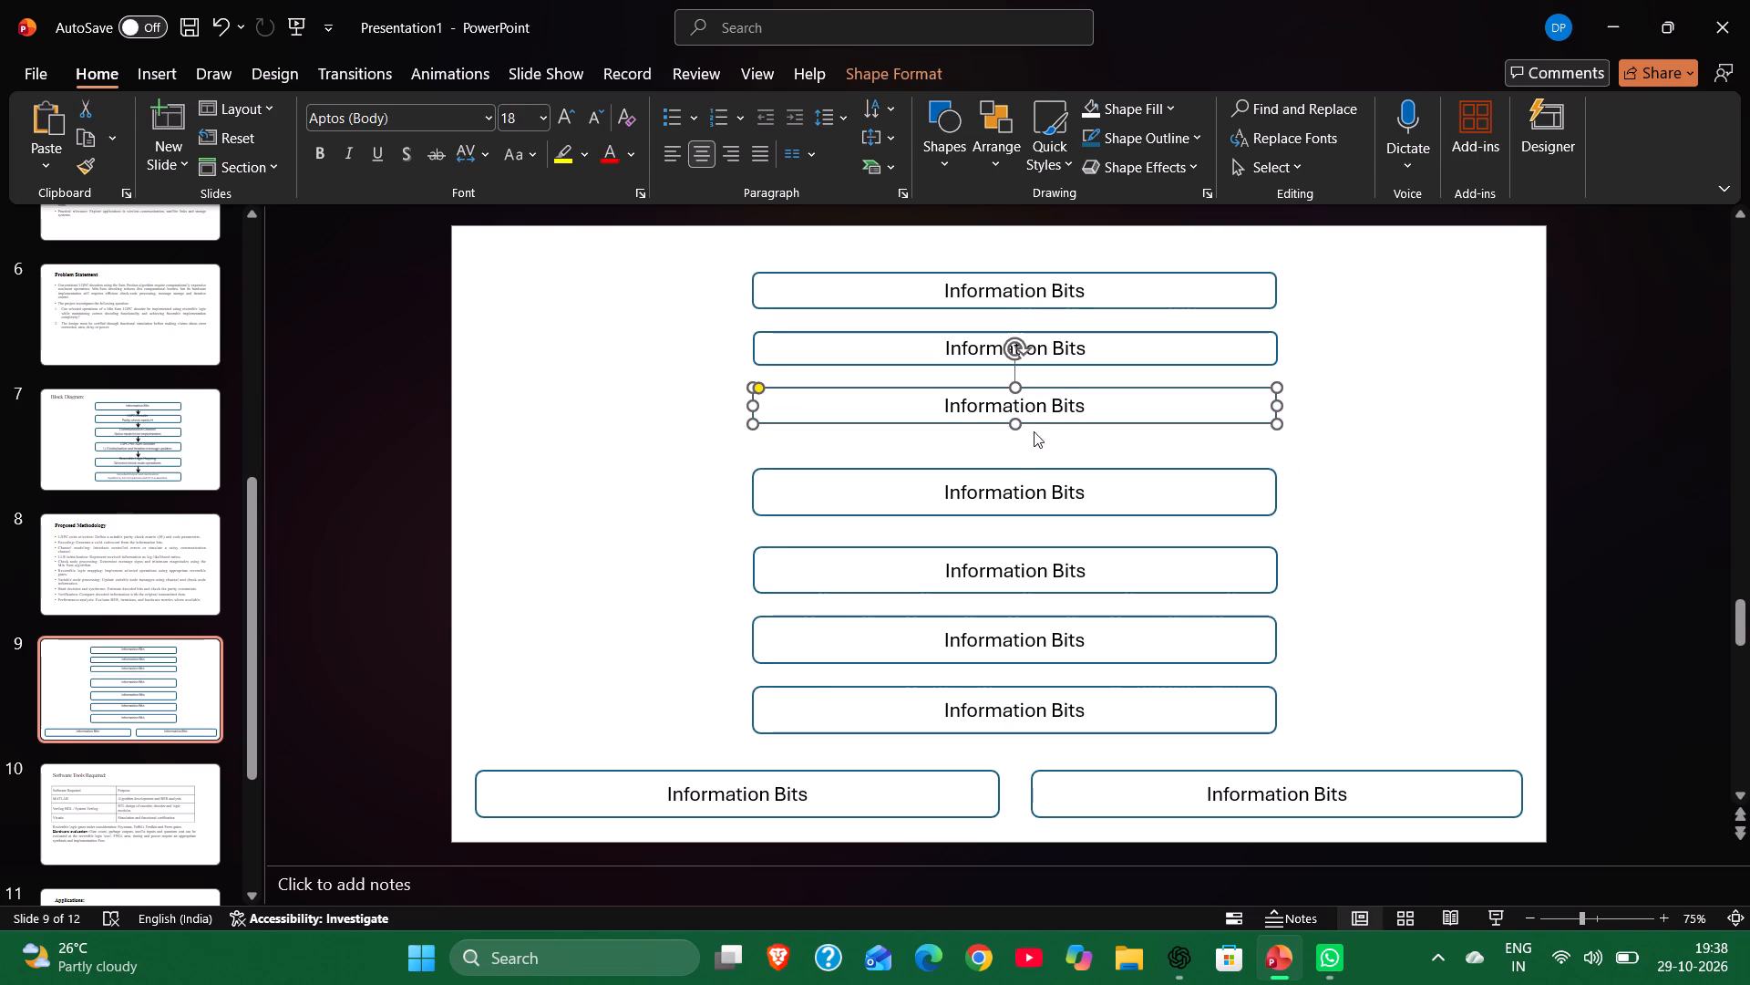
Move the top three centre-column boxes down so they sit closer to the fourth box with even gaps between them.
click(1112, 273)
drag(1107, 272, 1109, 295)
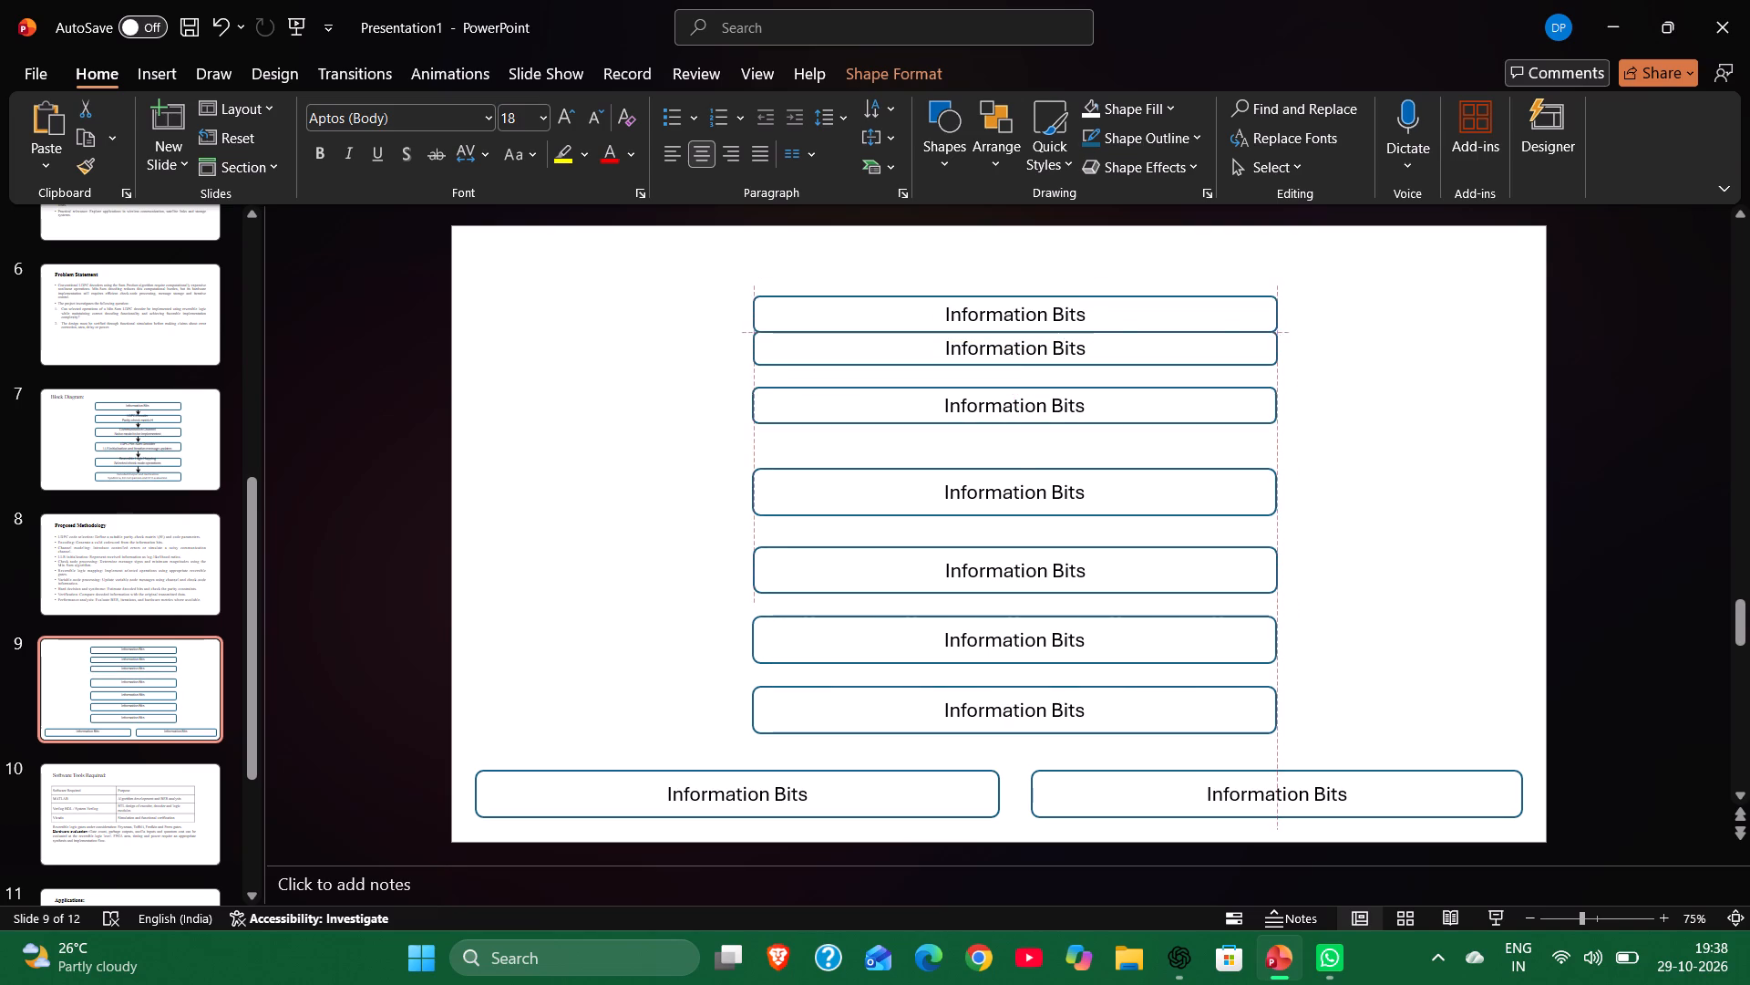
drag(1109, 295, 1108, 294)
click(1085, 403)
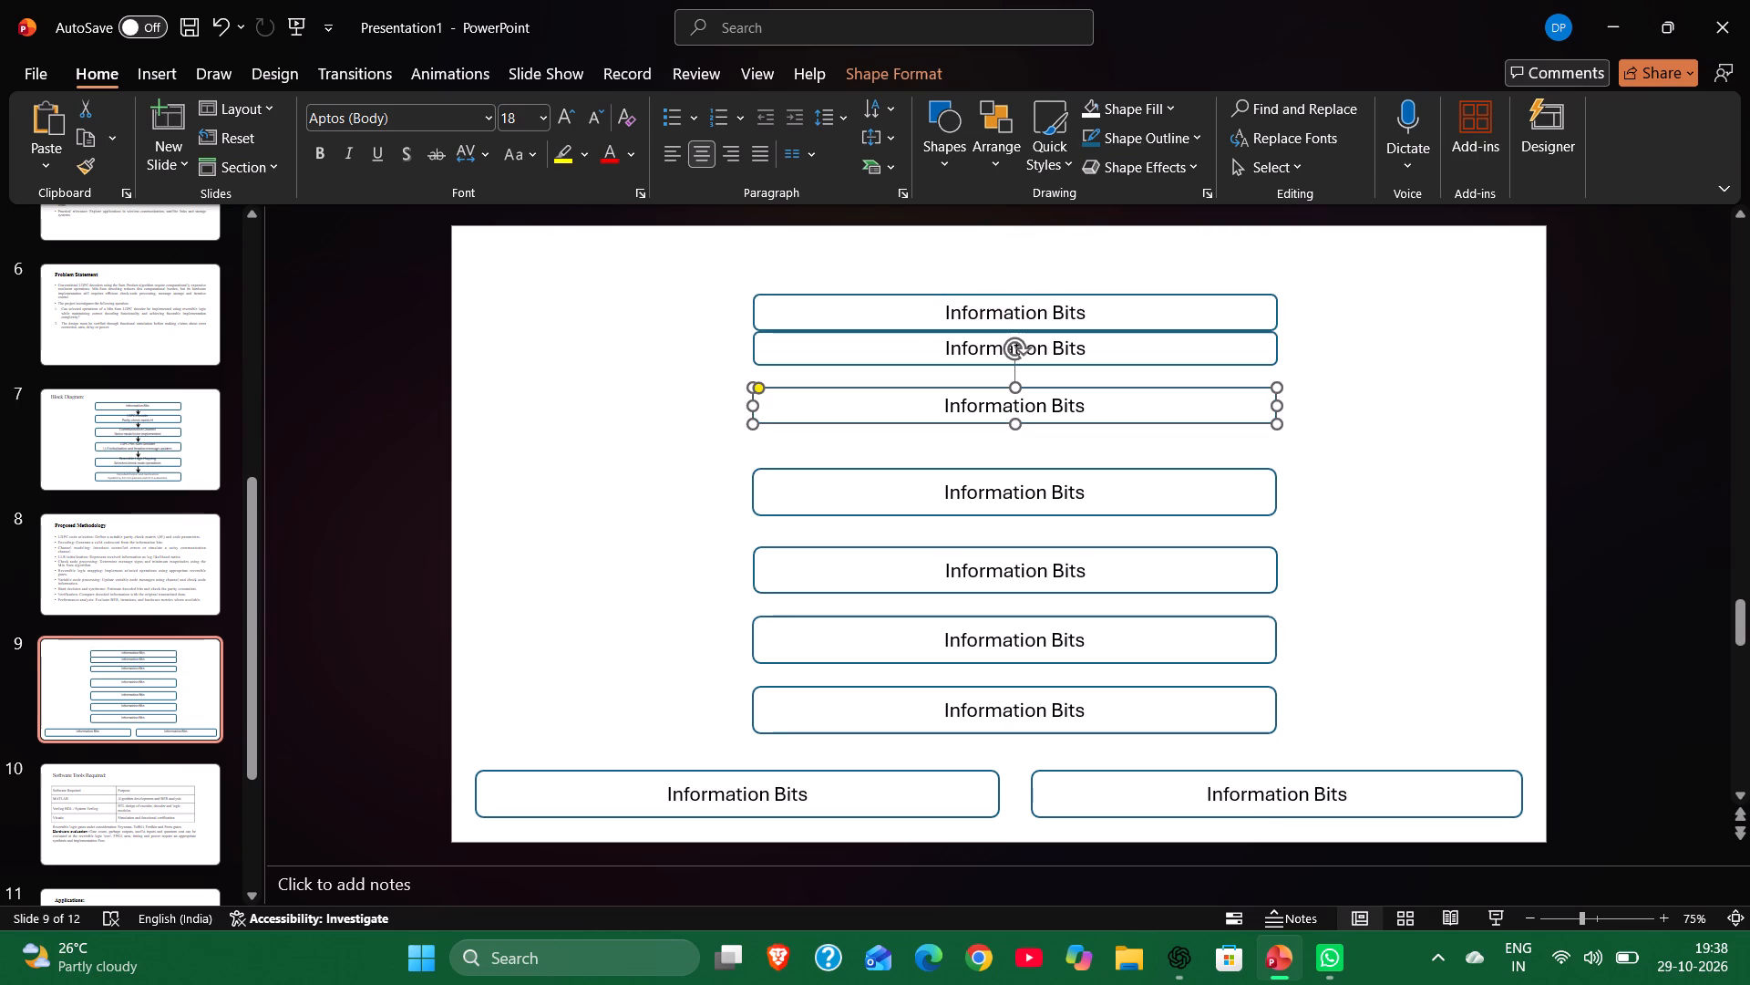
drag(1085, 403, 1089, 385)
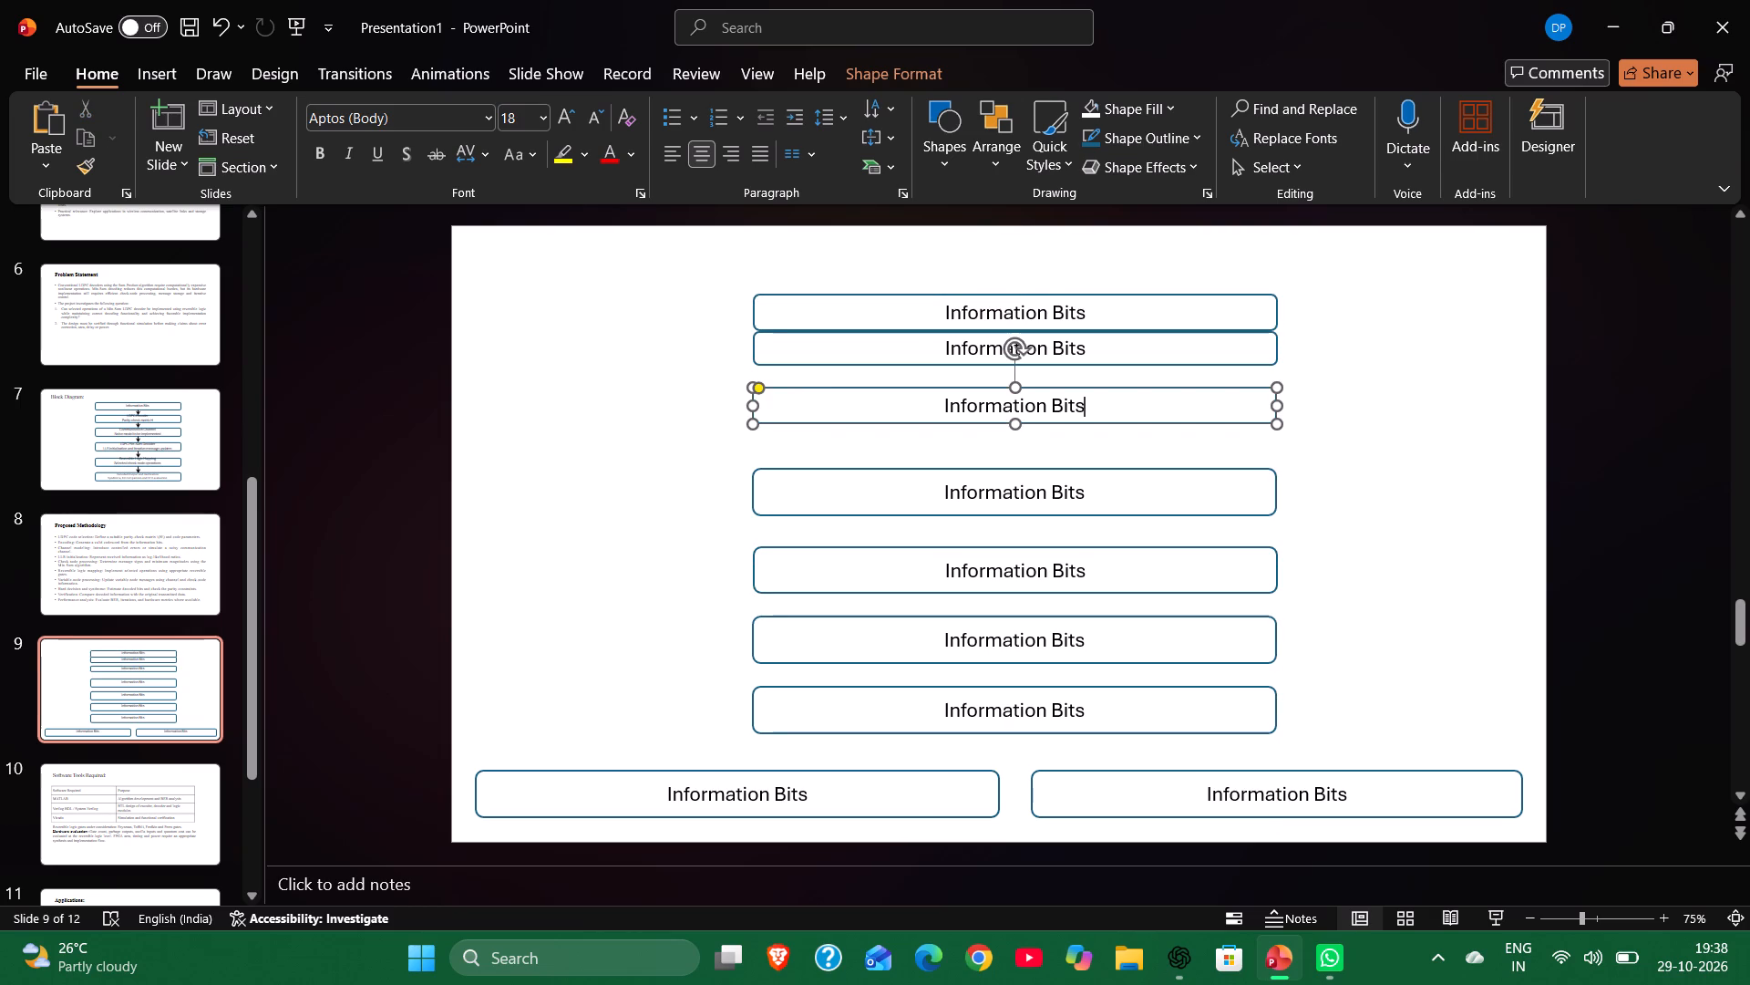
click(1101, 385)
drag(1100, 384, 1100, 410)
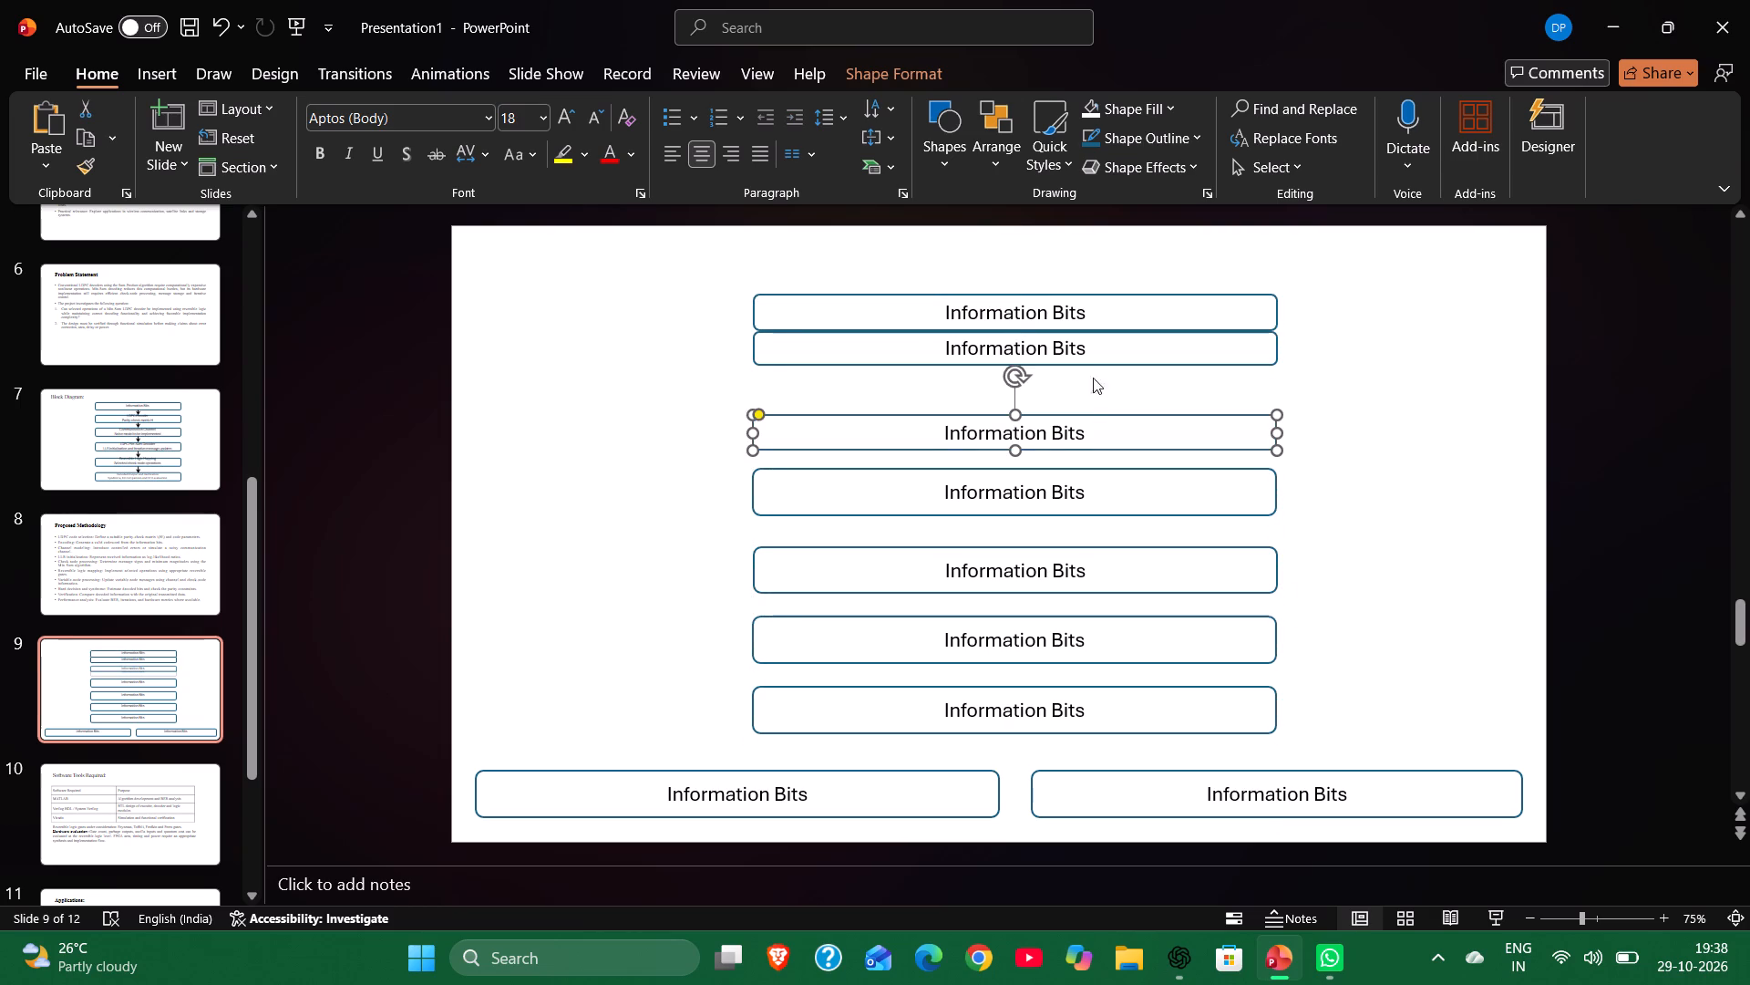
click(1084, 349)
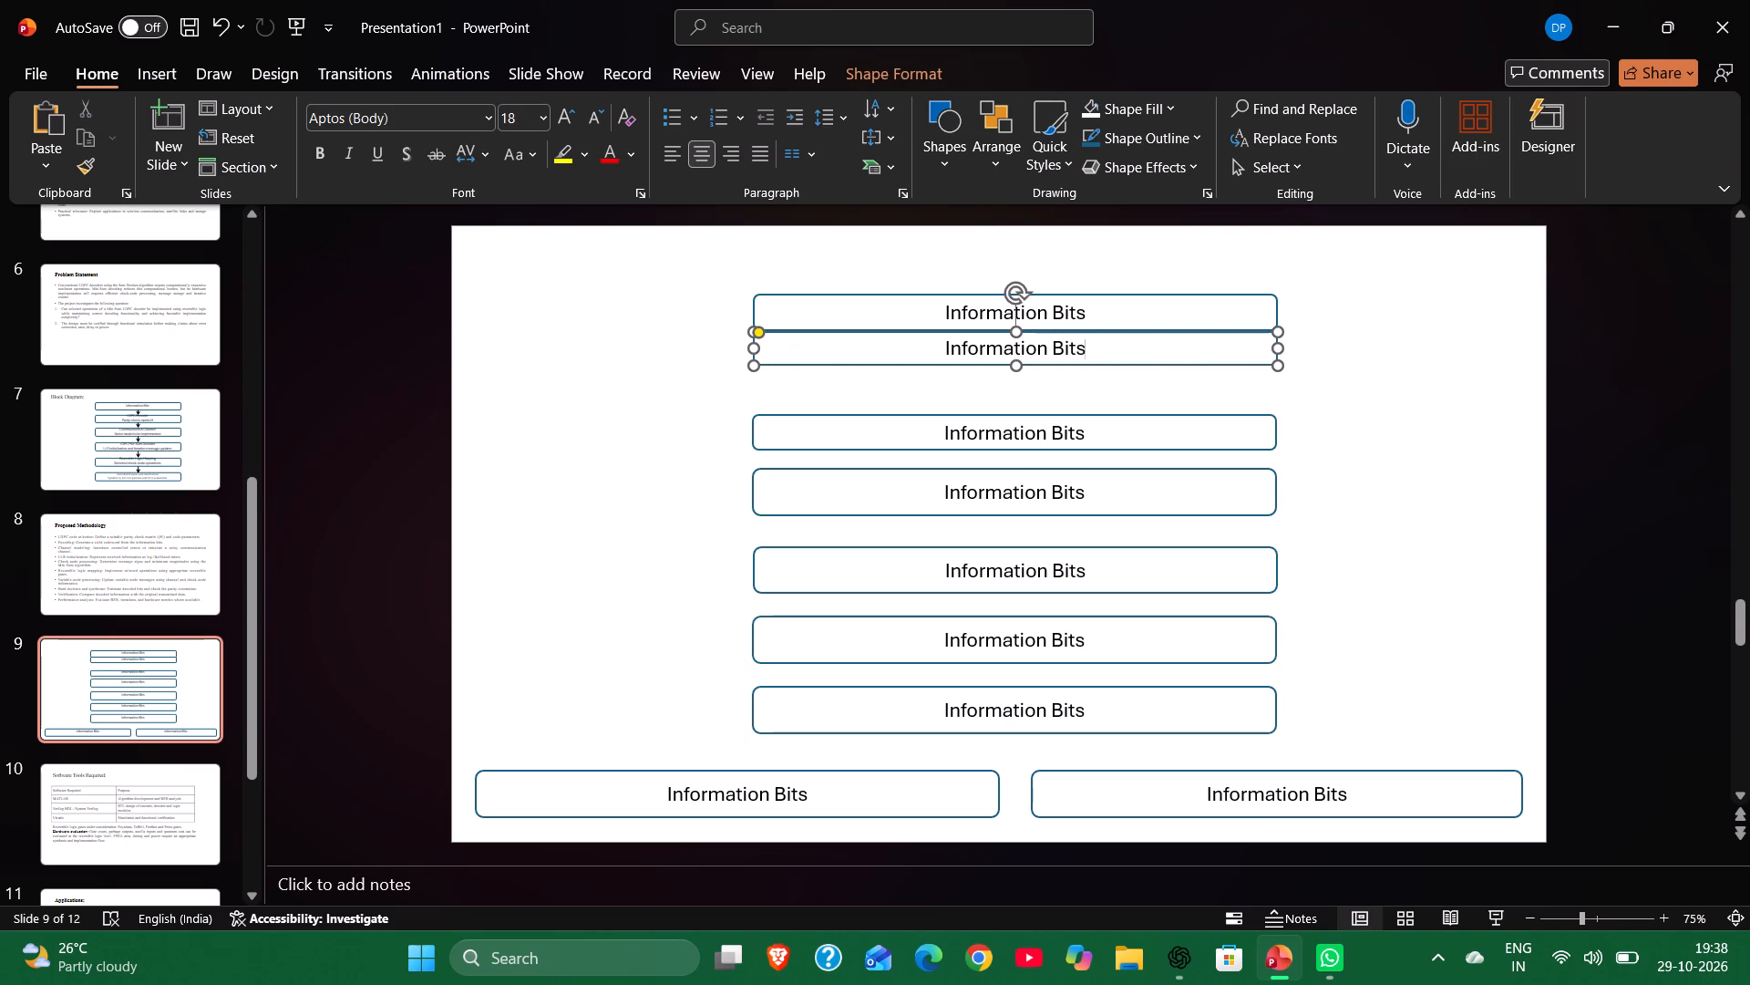
drag(1087, 331, 1085, 359)
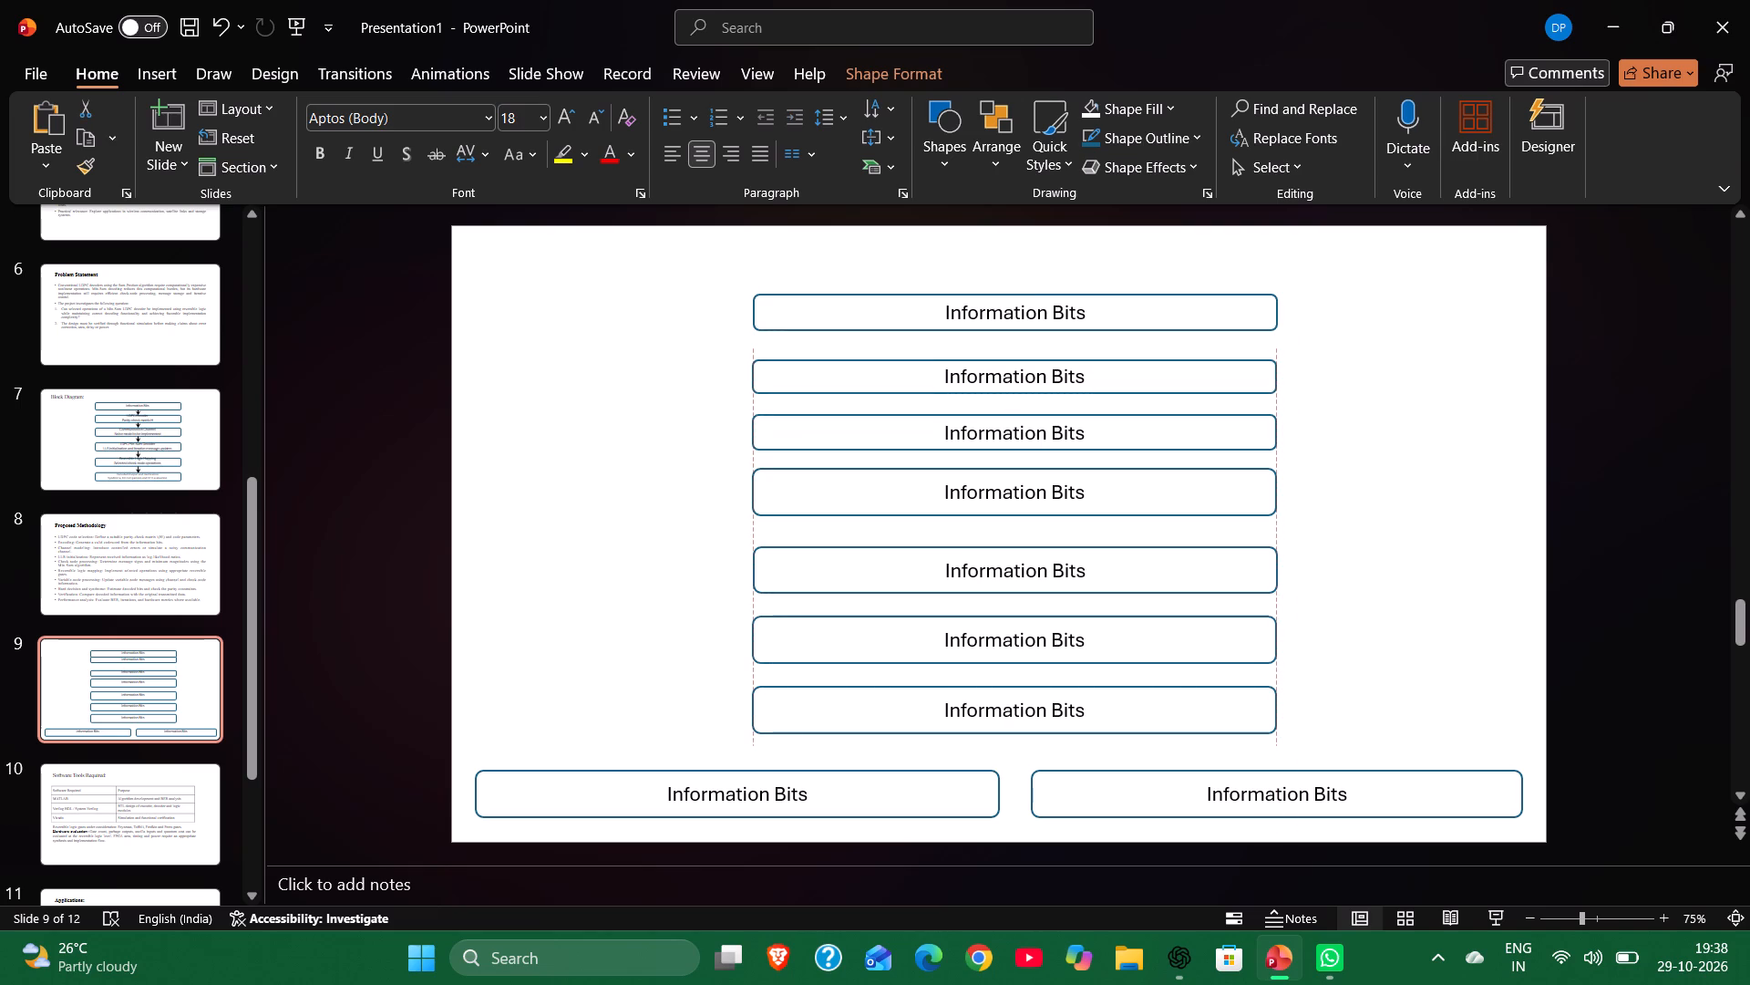
drag(1085, 359, 1085, 360)
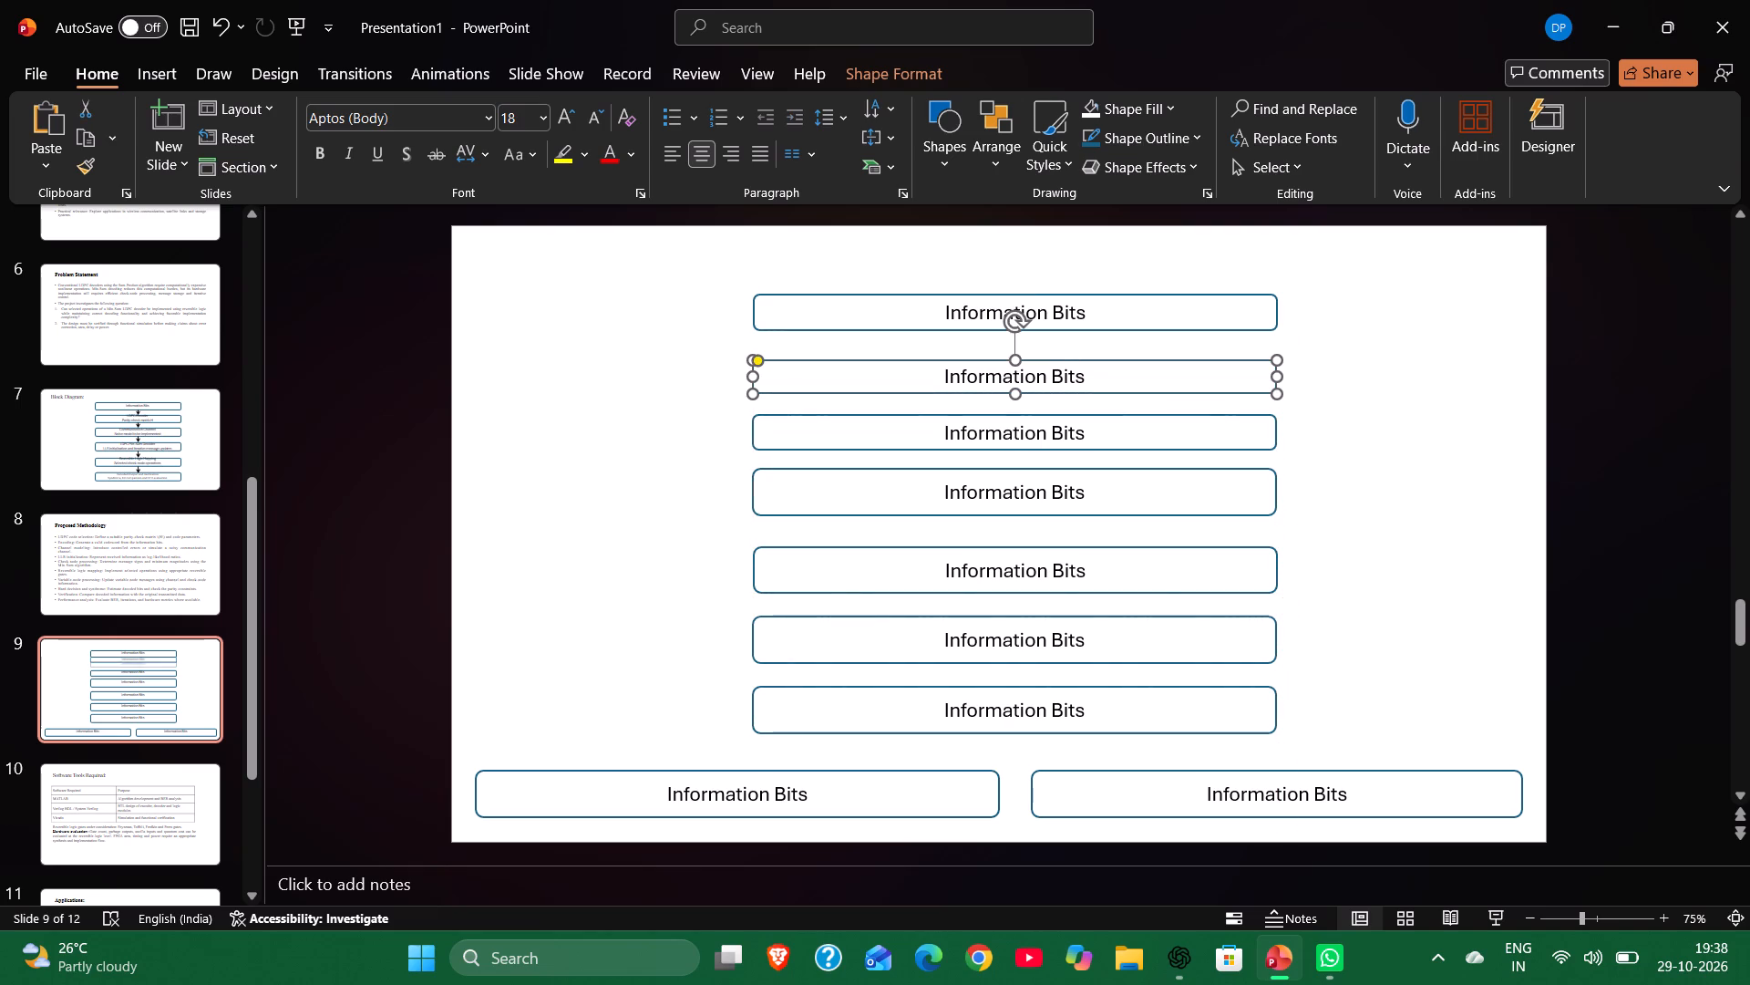
click(1065, 303)
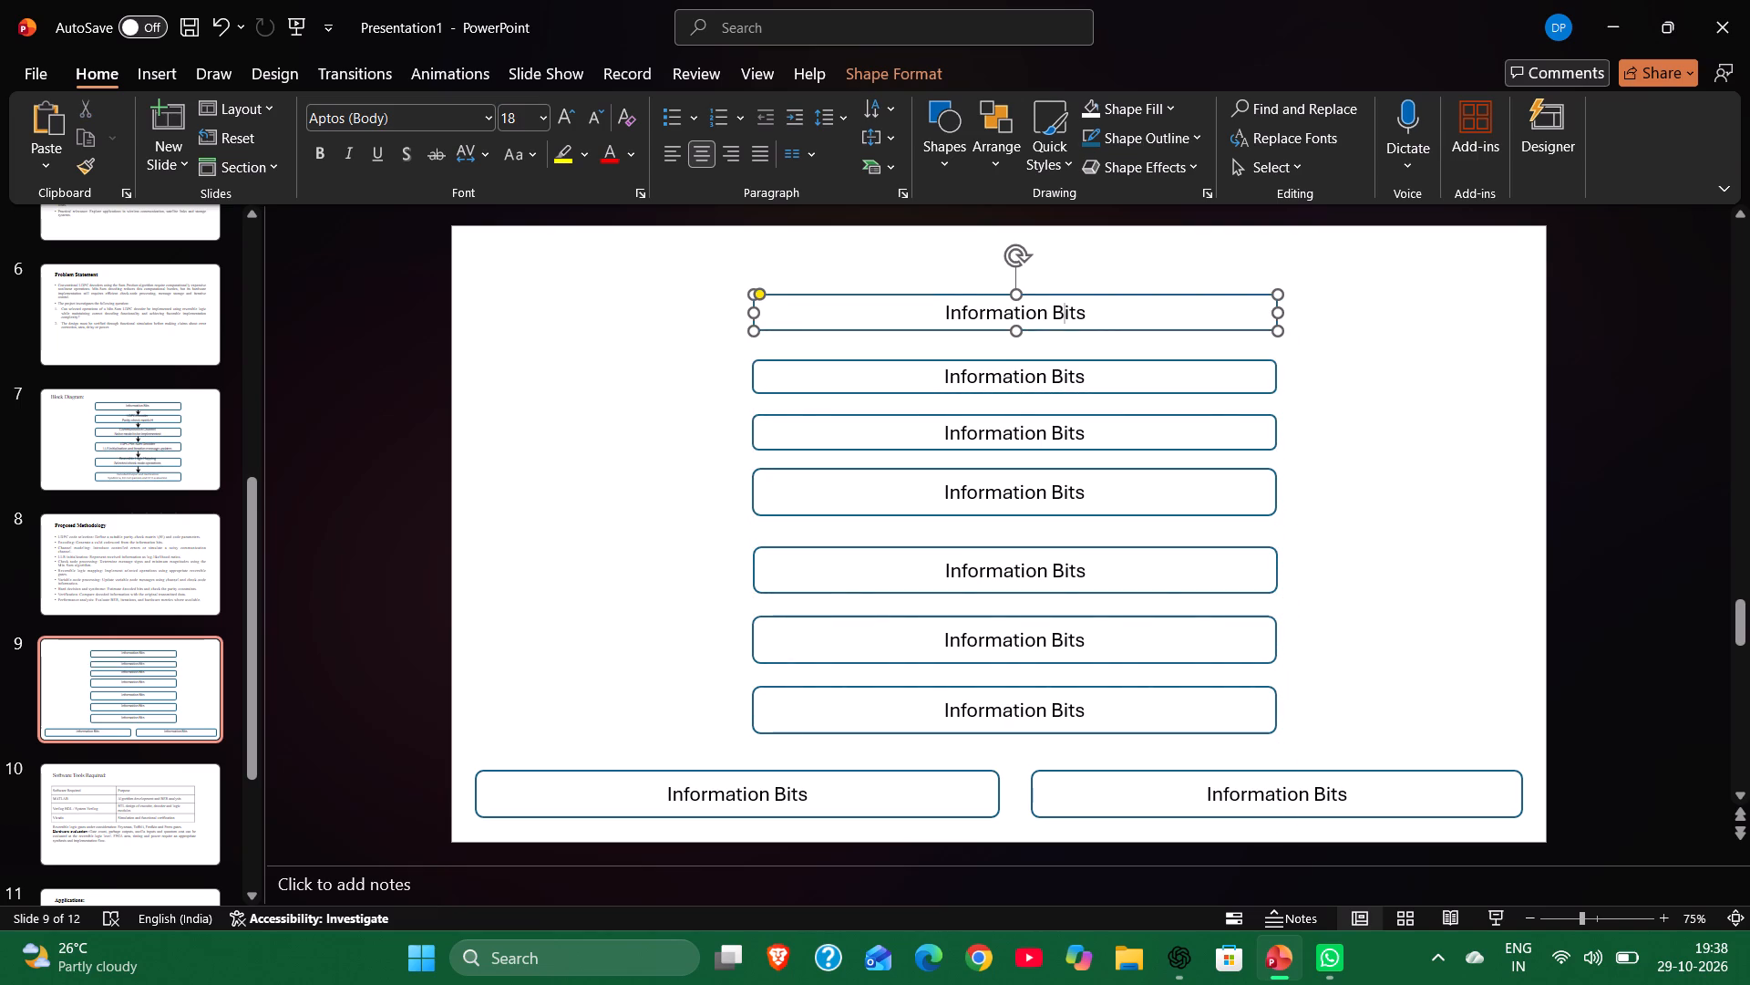
drag(1075, 294, 1070, 303)
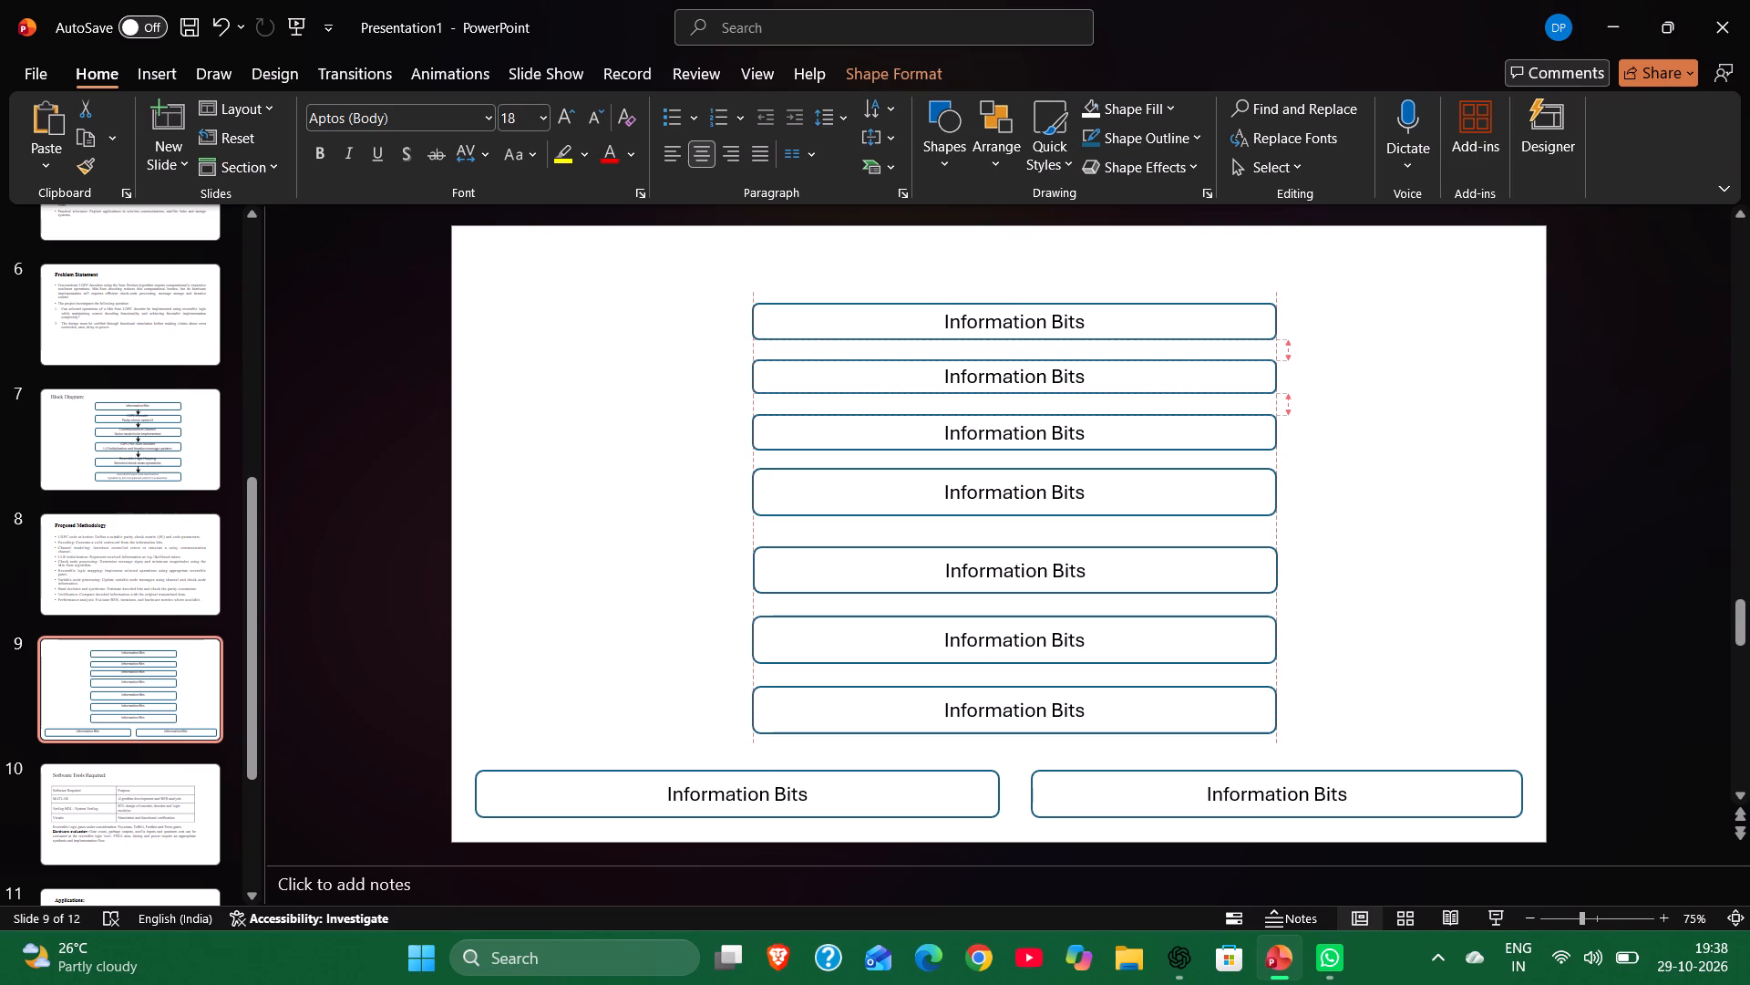
drag(1070, 303, 1071, 305)
Shorten the fourth centre-column box by raising its bottom edge to roughly match the boxes above it.
click(1074, 505)
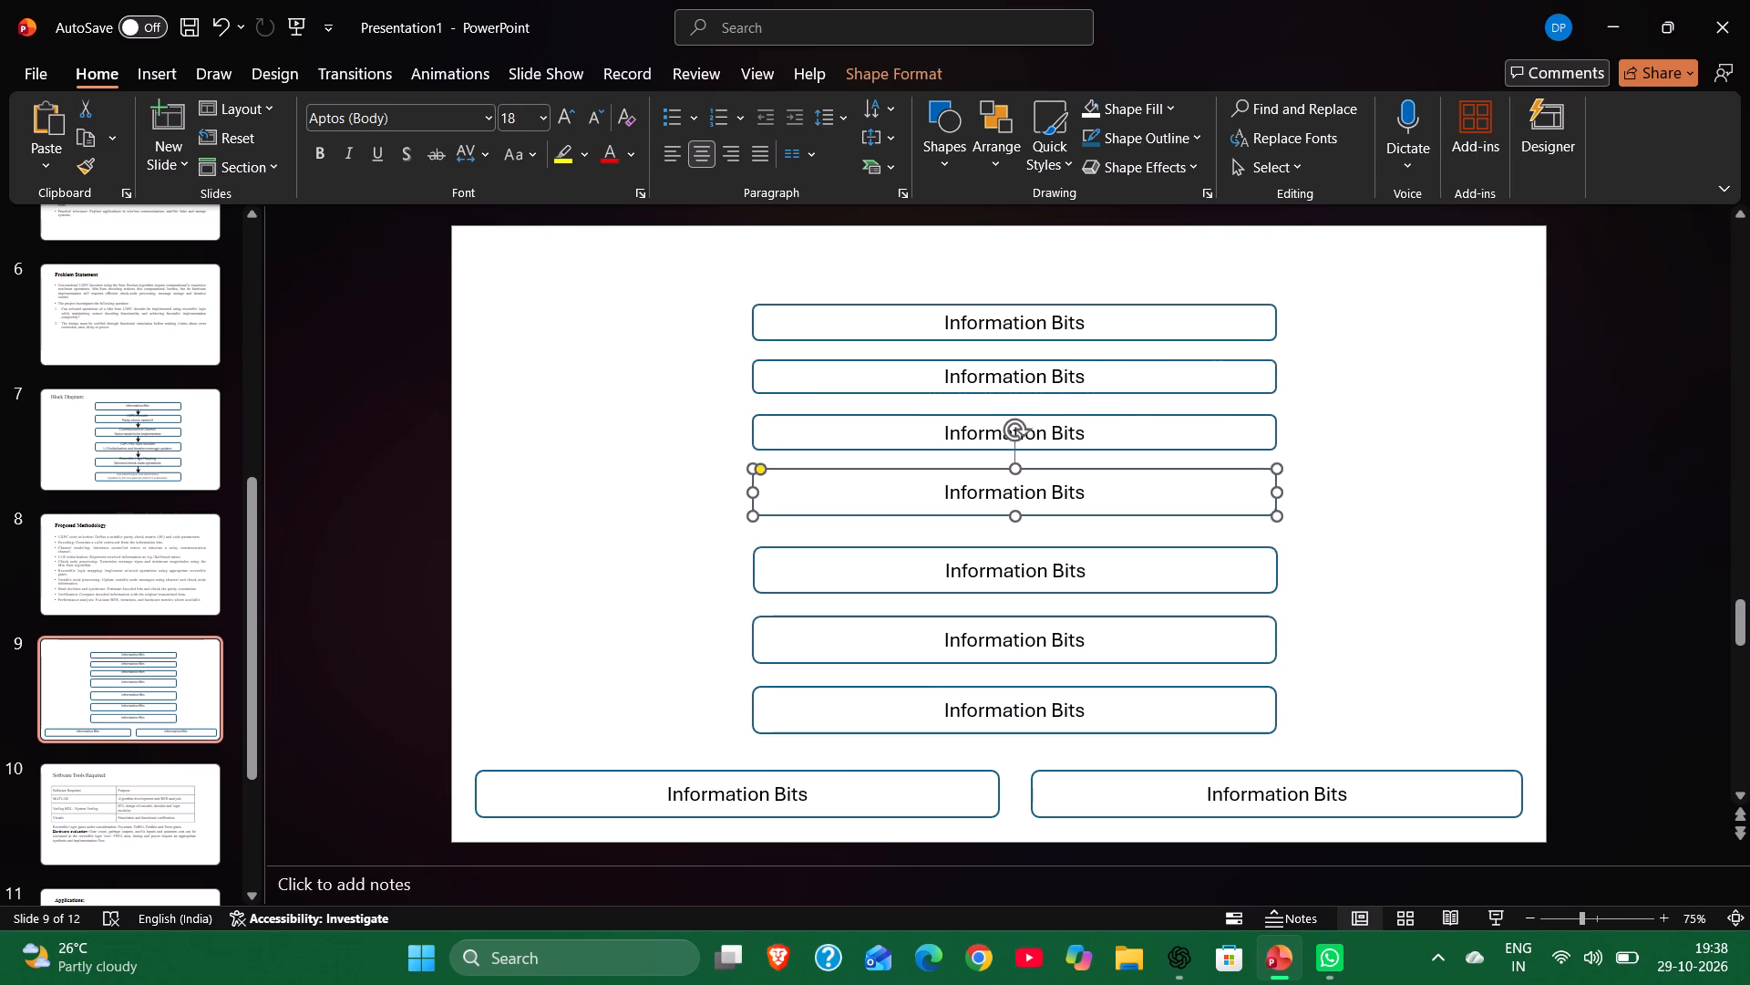
click(1099, 466)
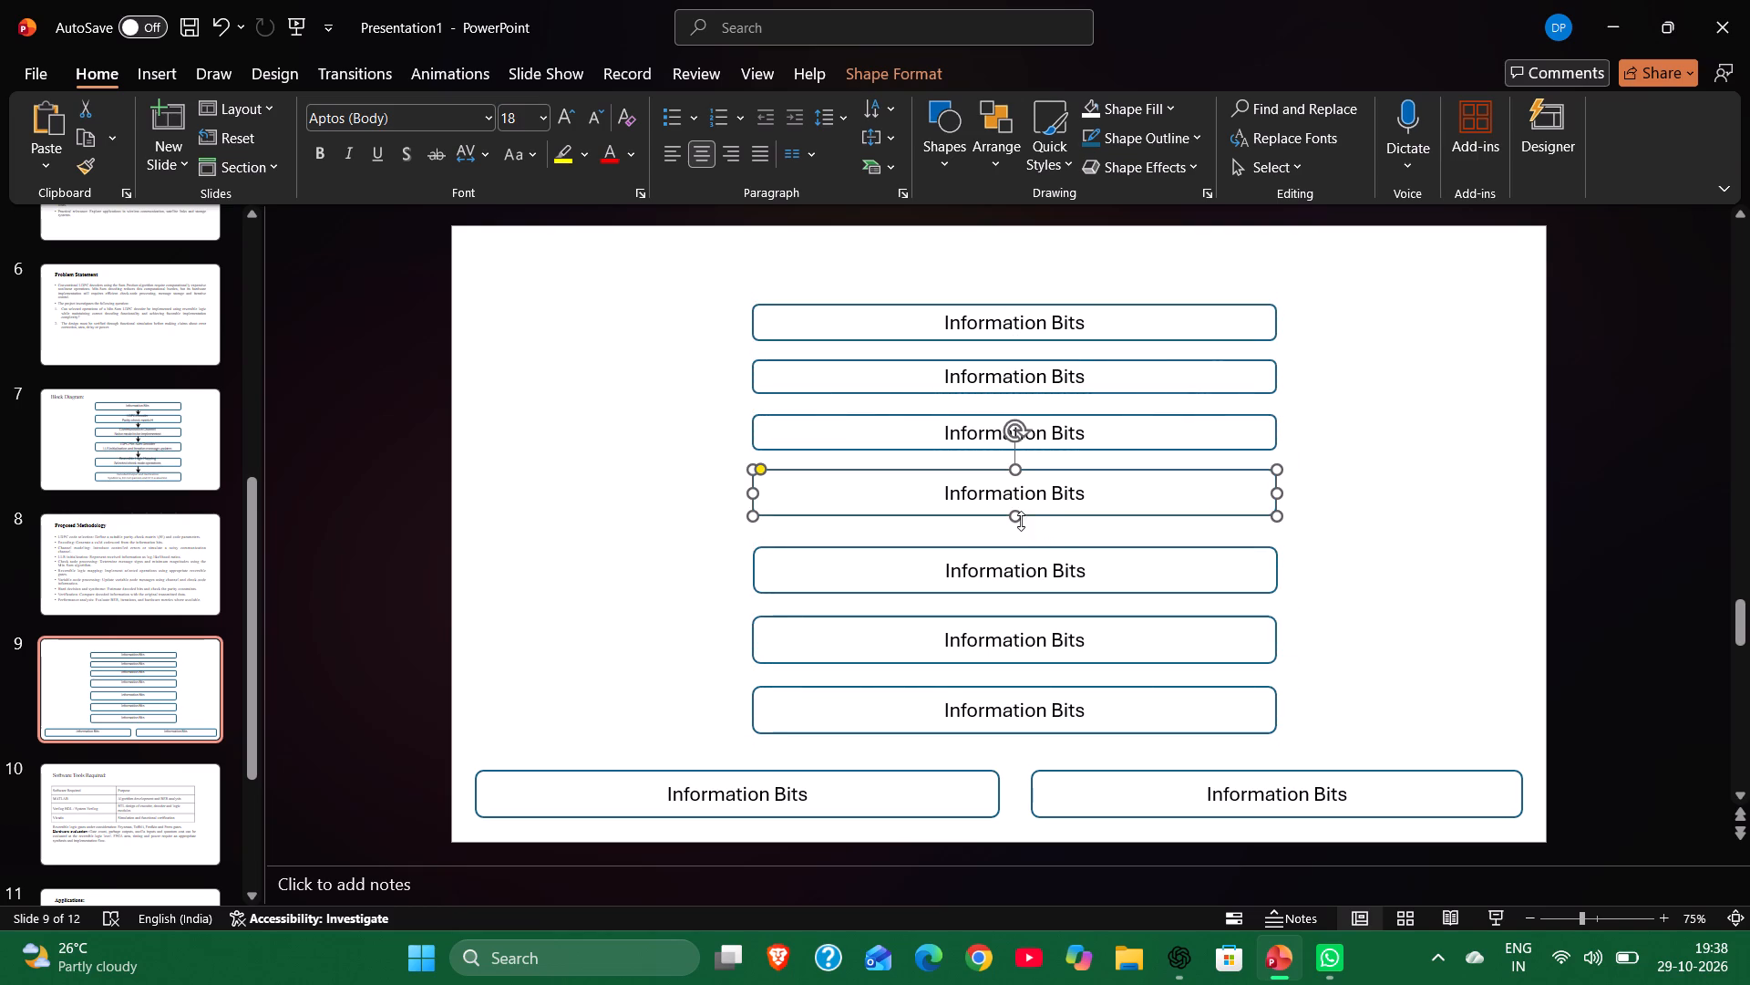
drag(1016, 517, 1021, 504)
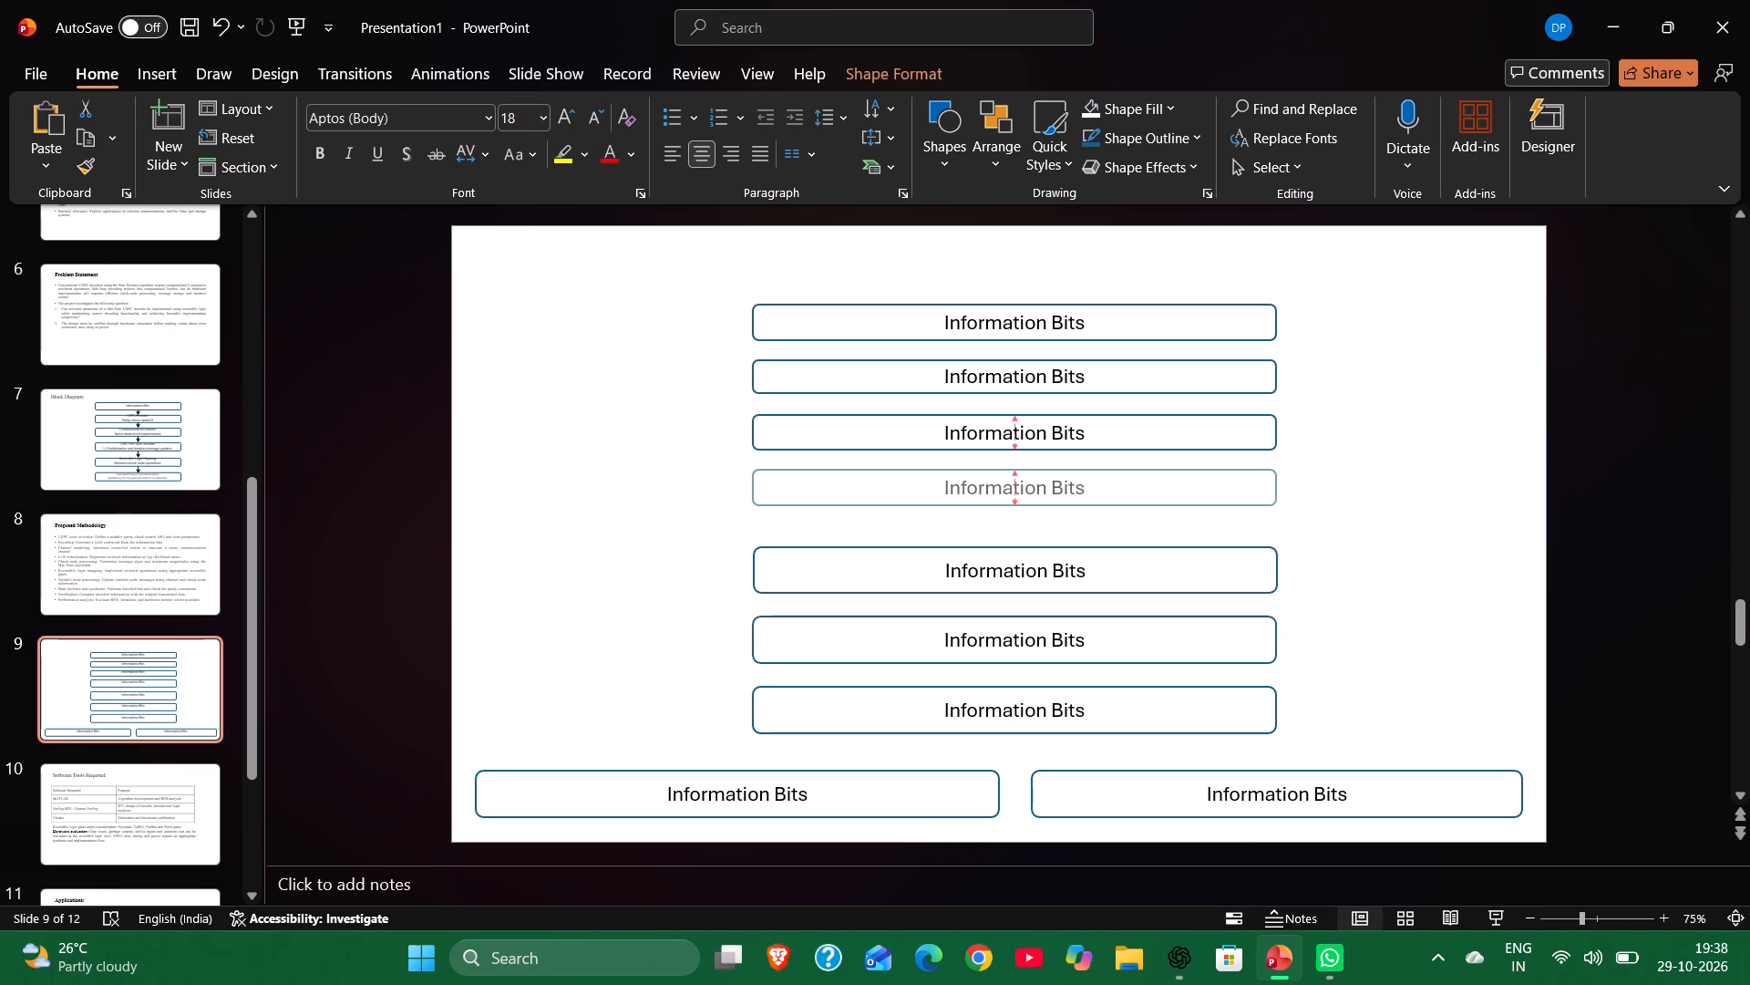
drag(1021, 504, 1021, 508)
Raise the fifth centre-column box's top and bottom edges so it is shorter and closer to the fourth box.
drag(1024, 574, 1018, 550)
drag(1018, 550, 1018, 537)
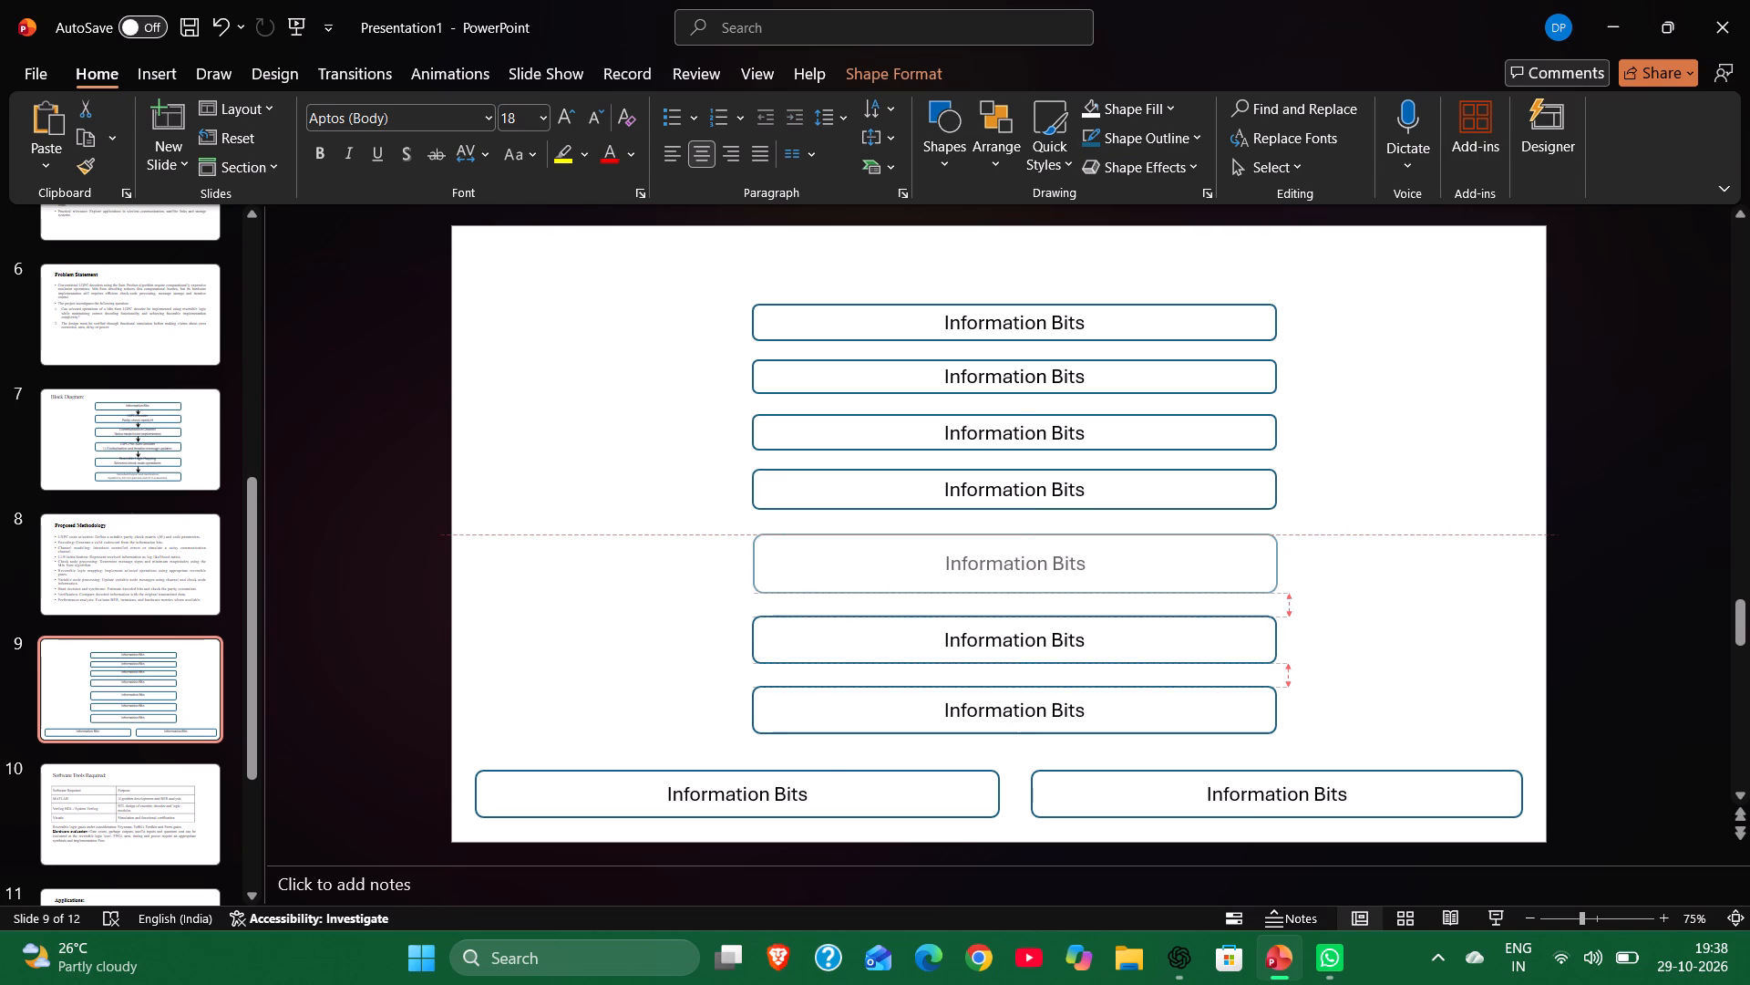
drag(1018, 537, 1016, 537)
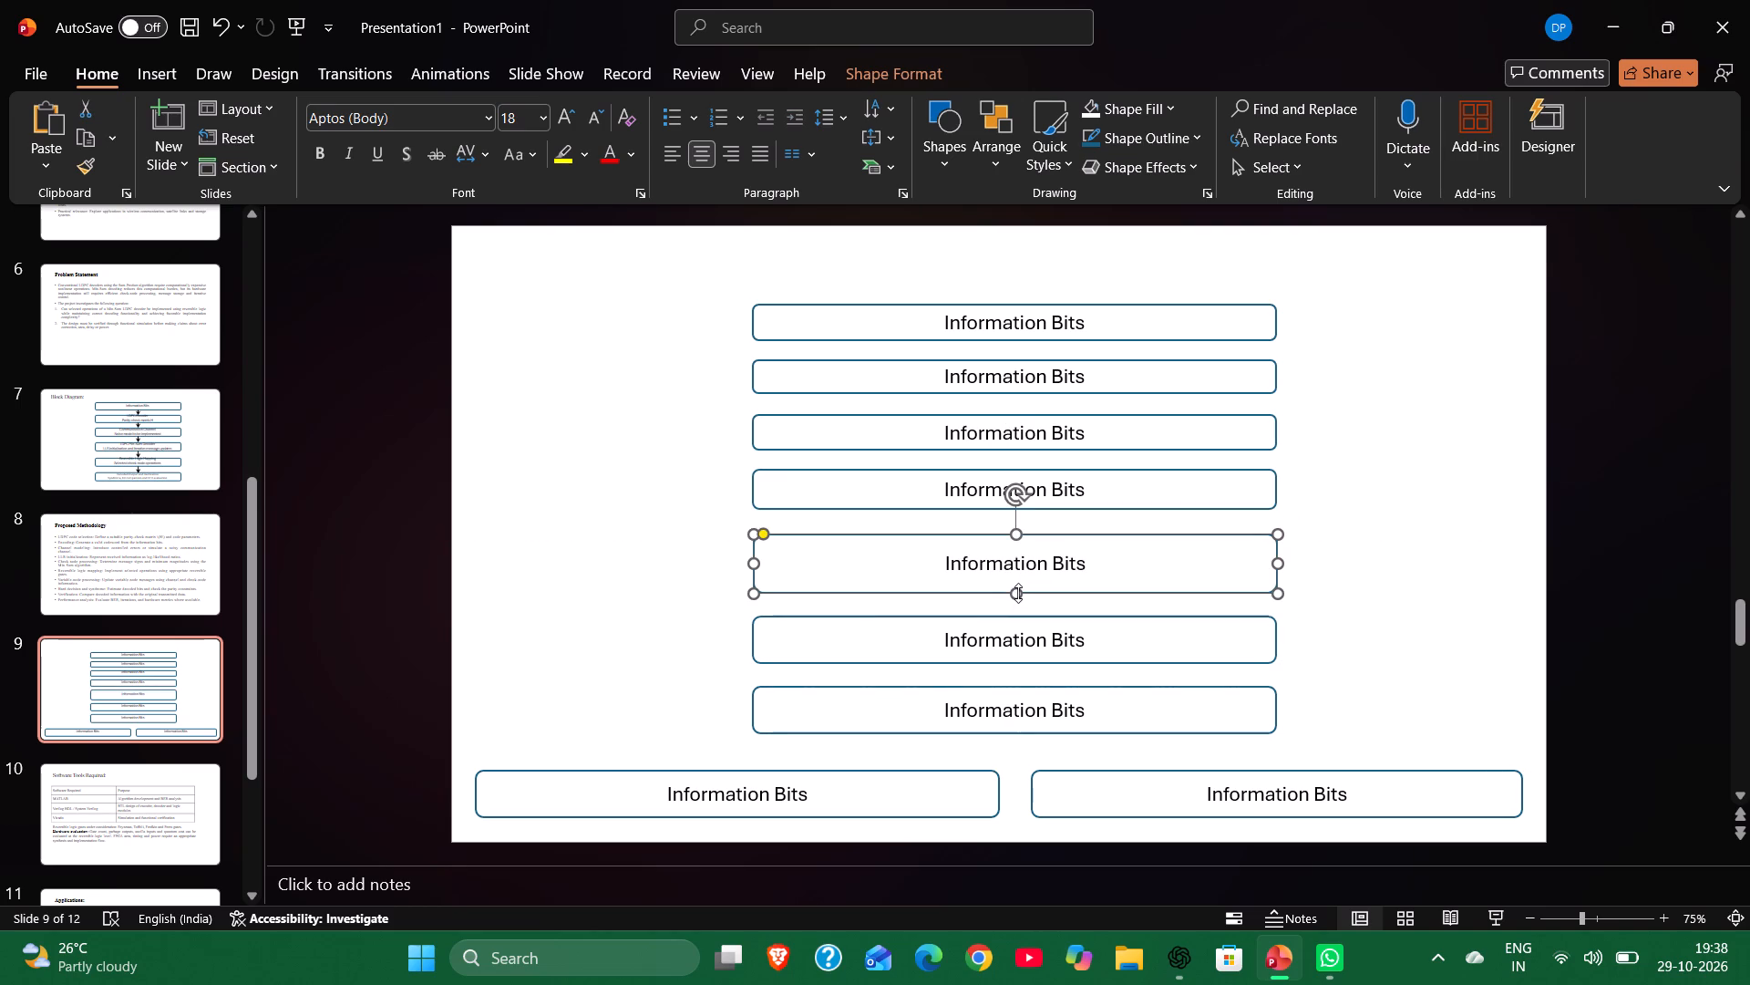
drag(1019, 593, 1017, 575)
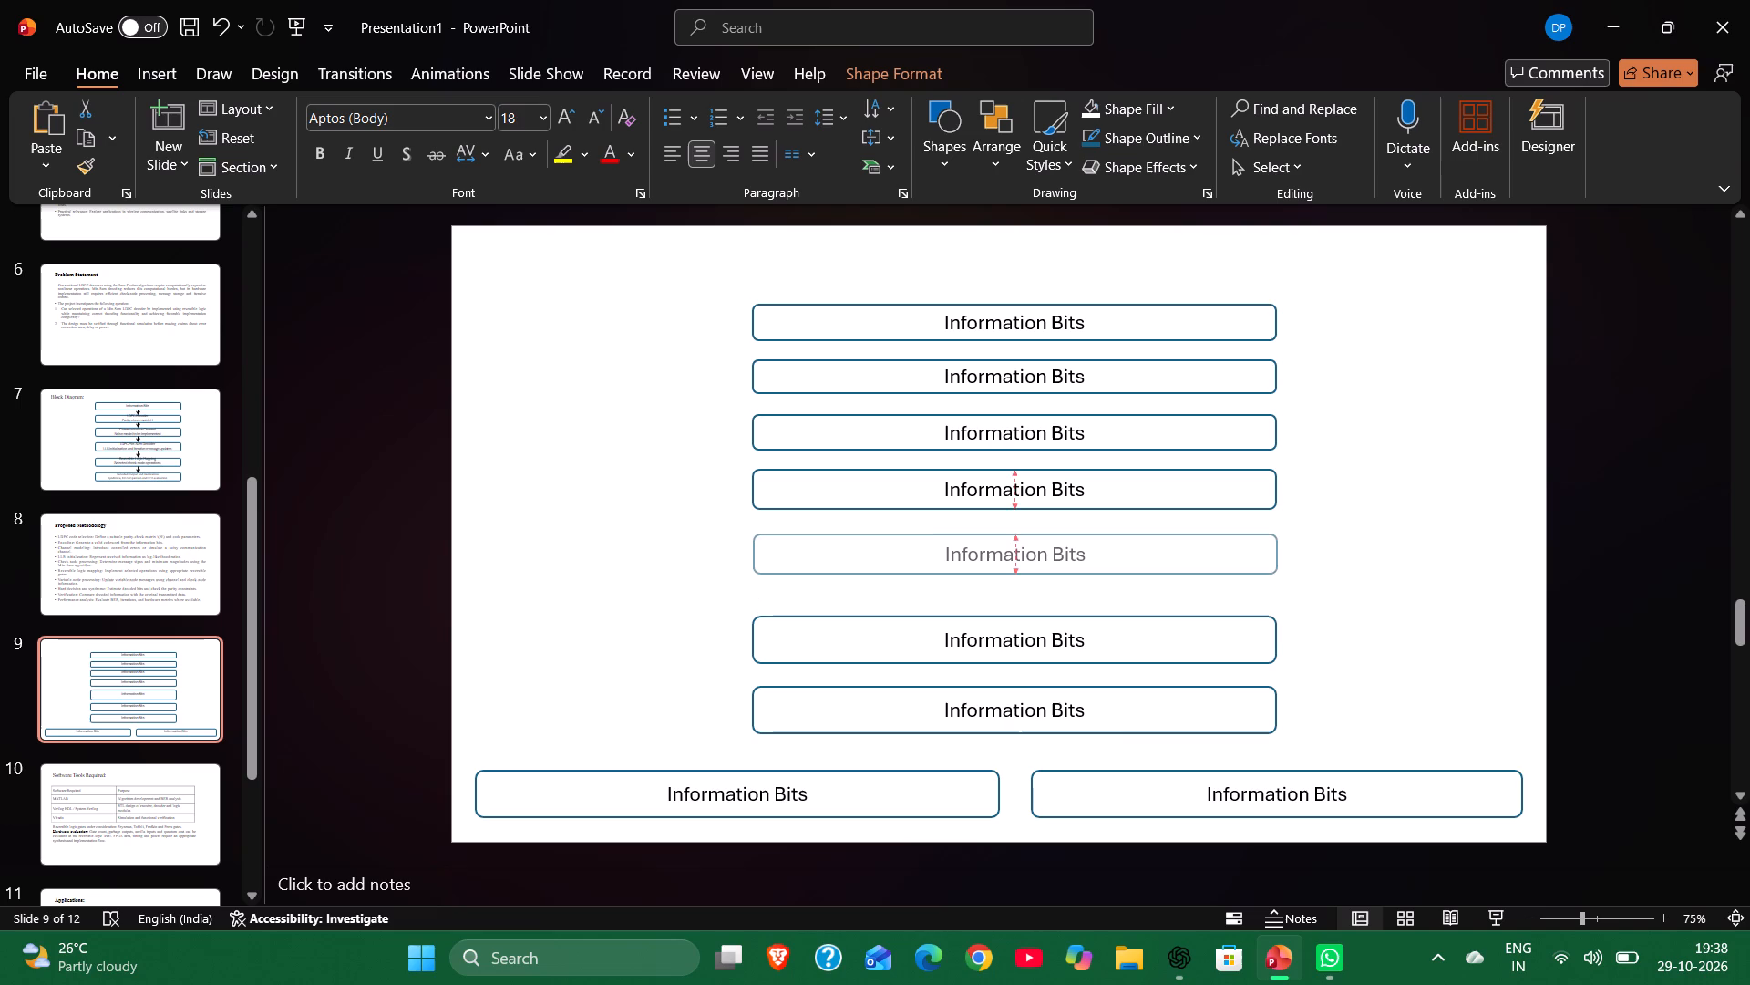
drag(1017, 575, 1017, 578)
click(1015, 638)
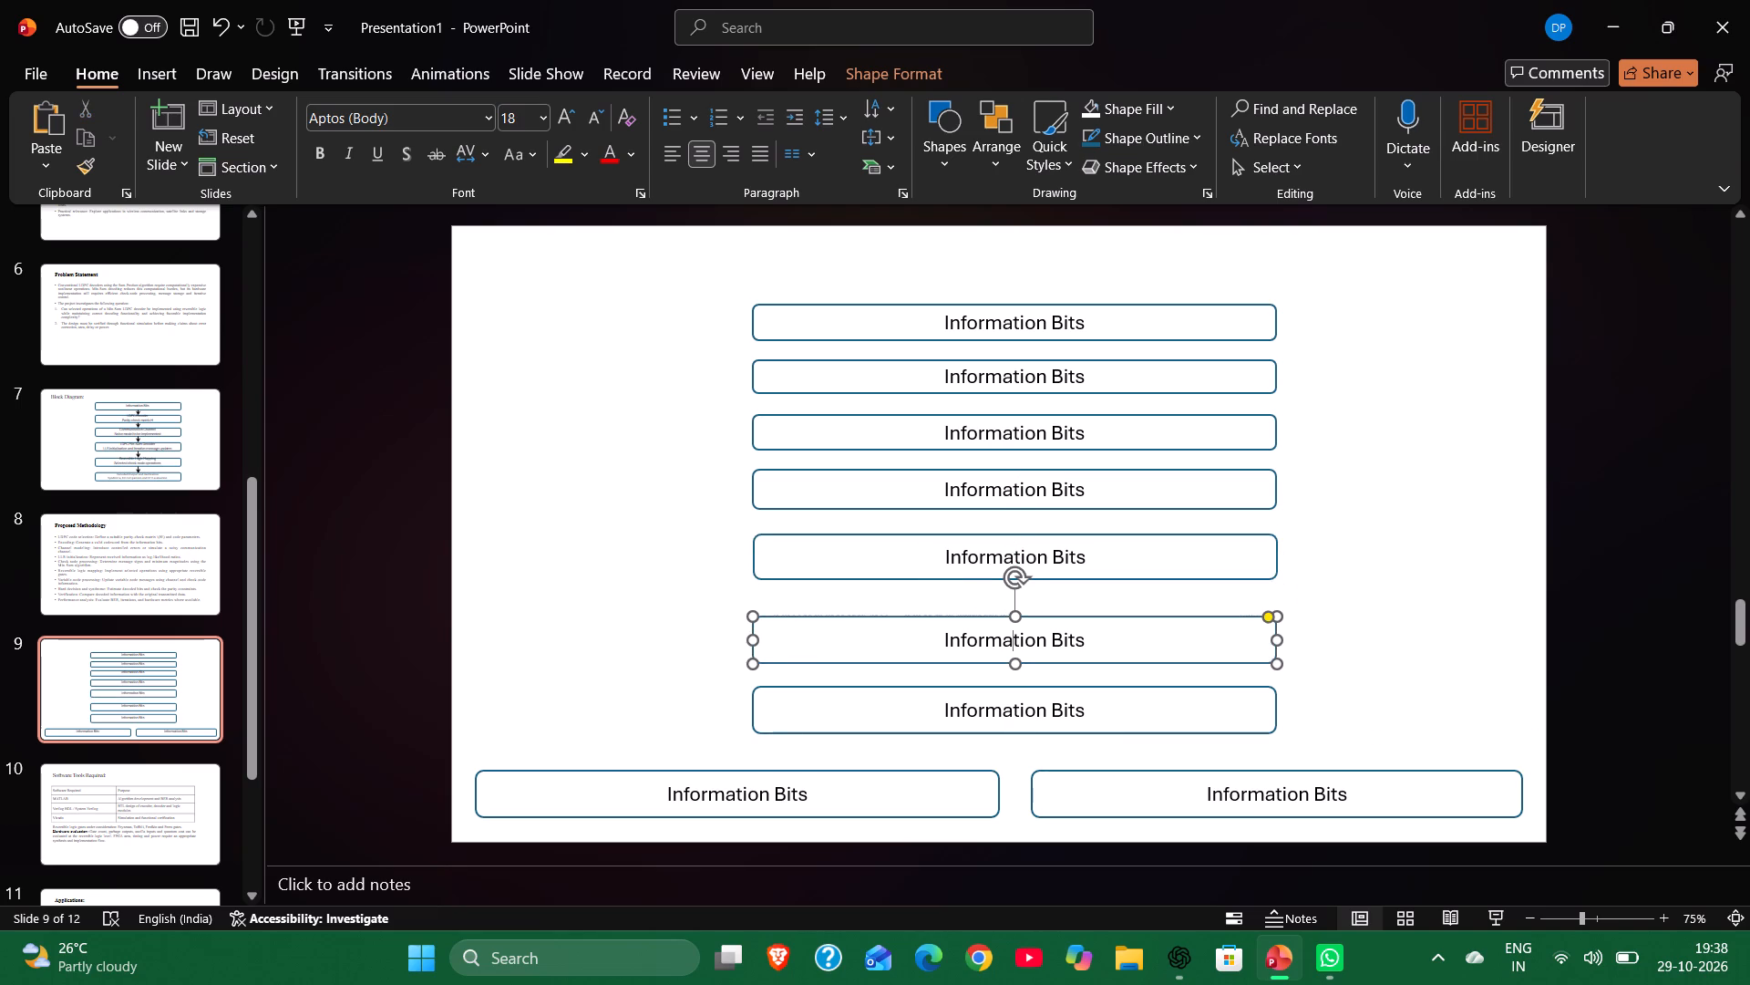
click(965, 585)
drag(1009, 578, 1008, 570)
Raise the sixth centre-column box's top and bottom edges so it is shorter and closer to the fifth box.
click(1007, 617)
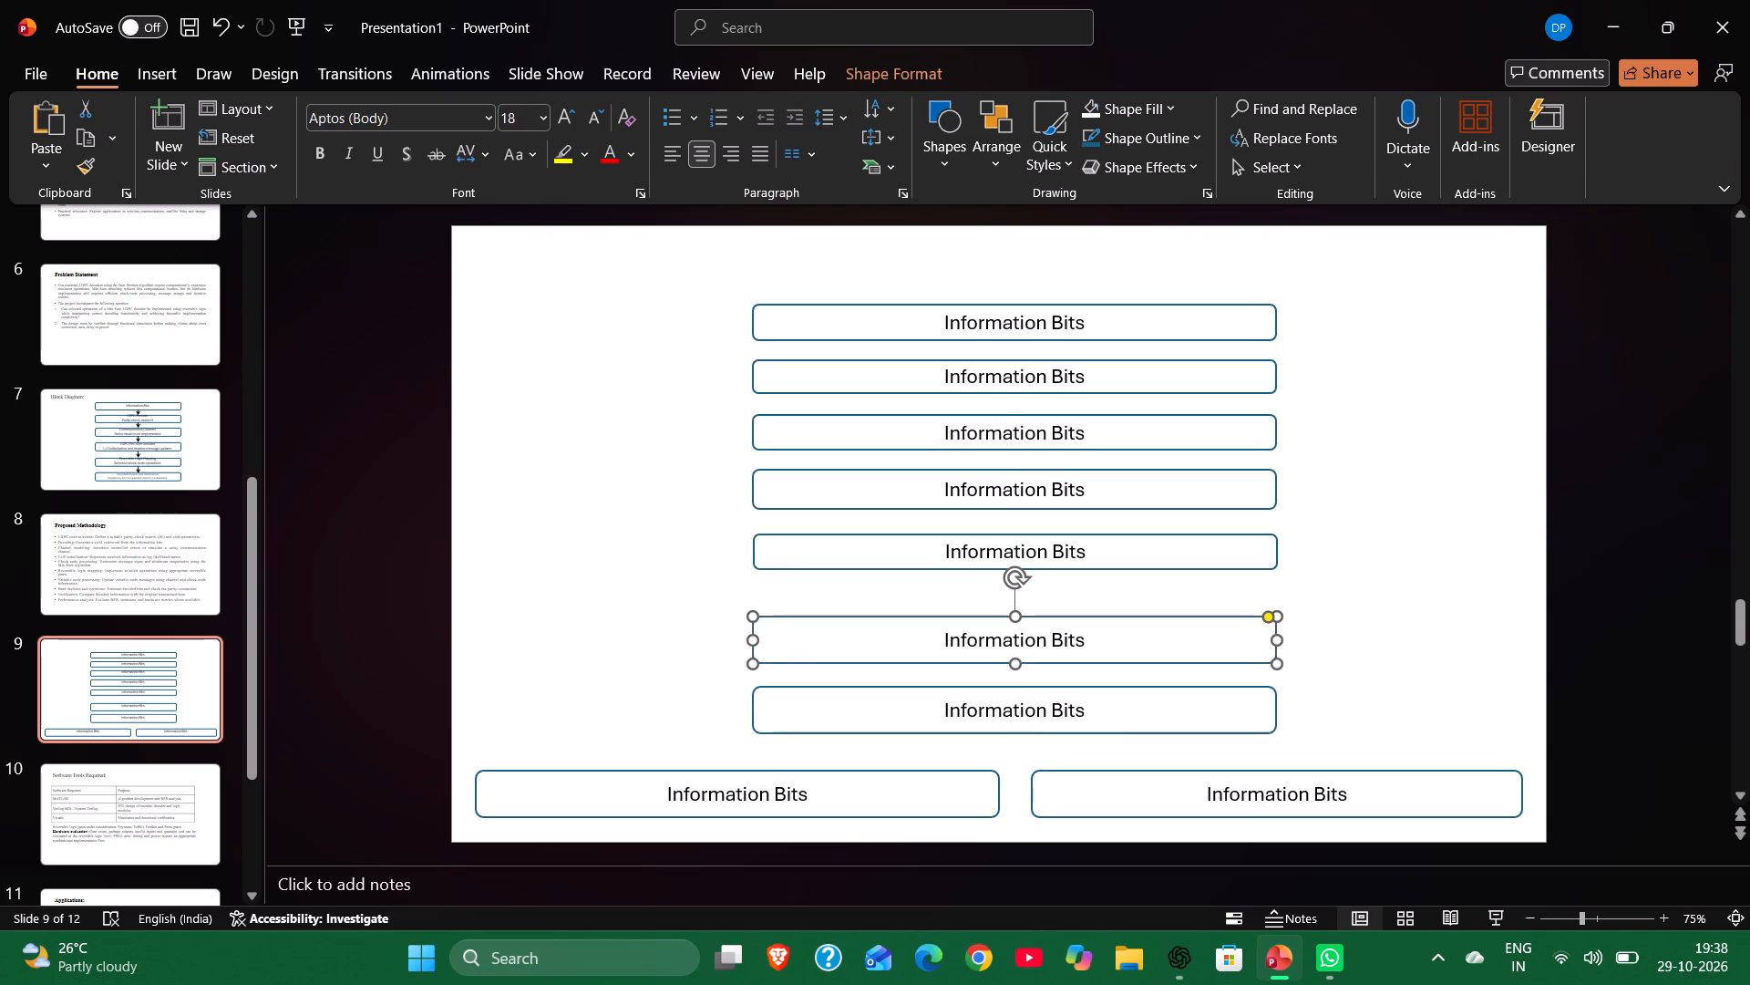
drag(1013, 613, 1013, 592)
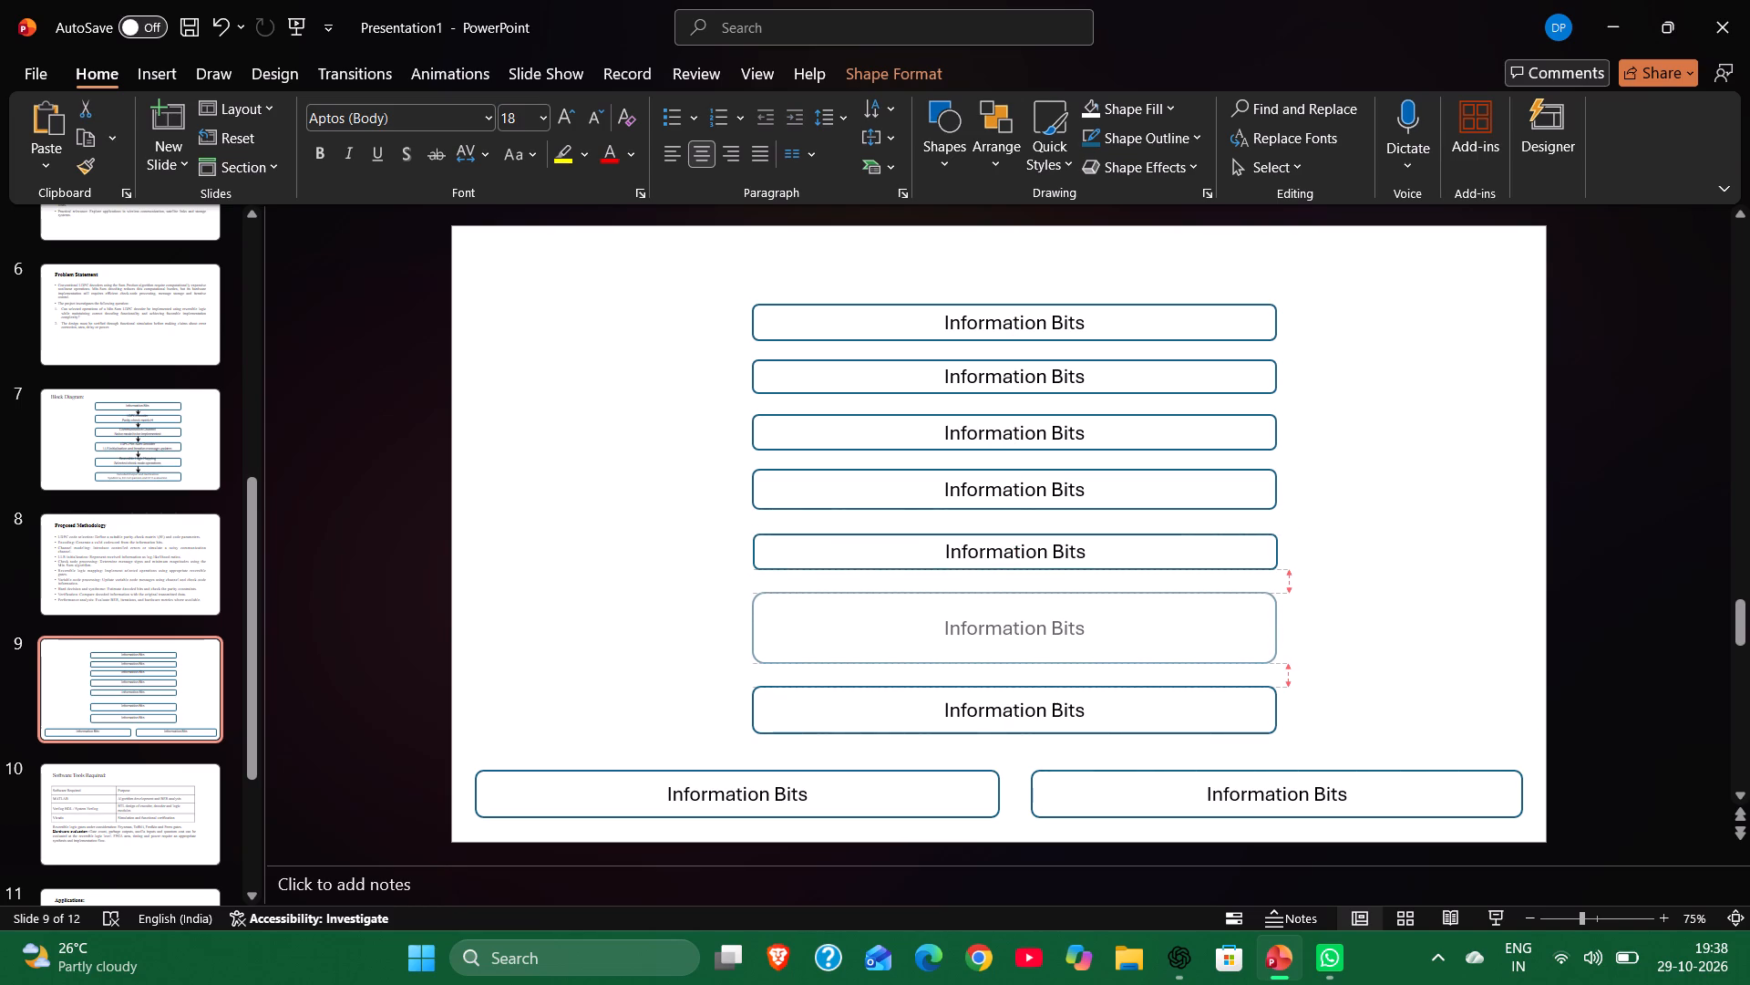
drag(1013, 592, 1013, 596)
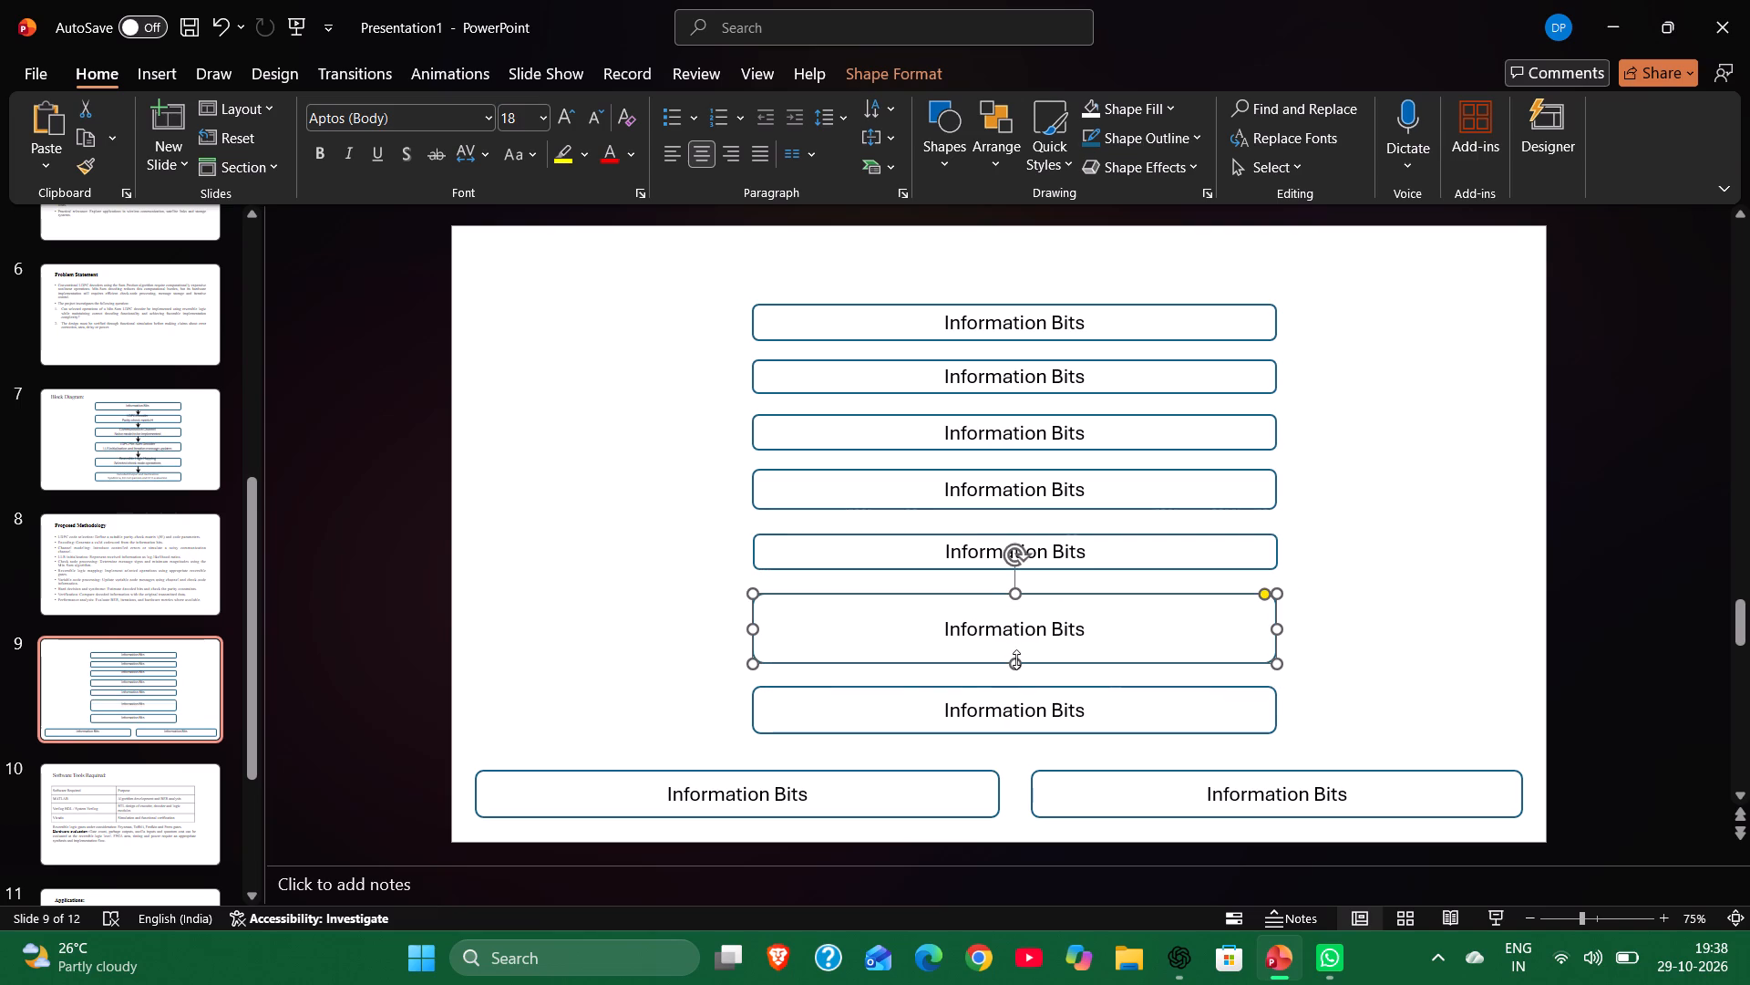
drag(1016, 659, 1018, 637)
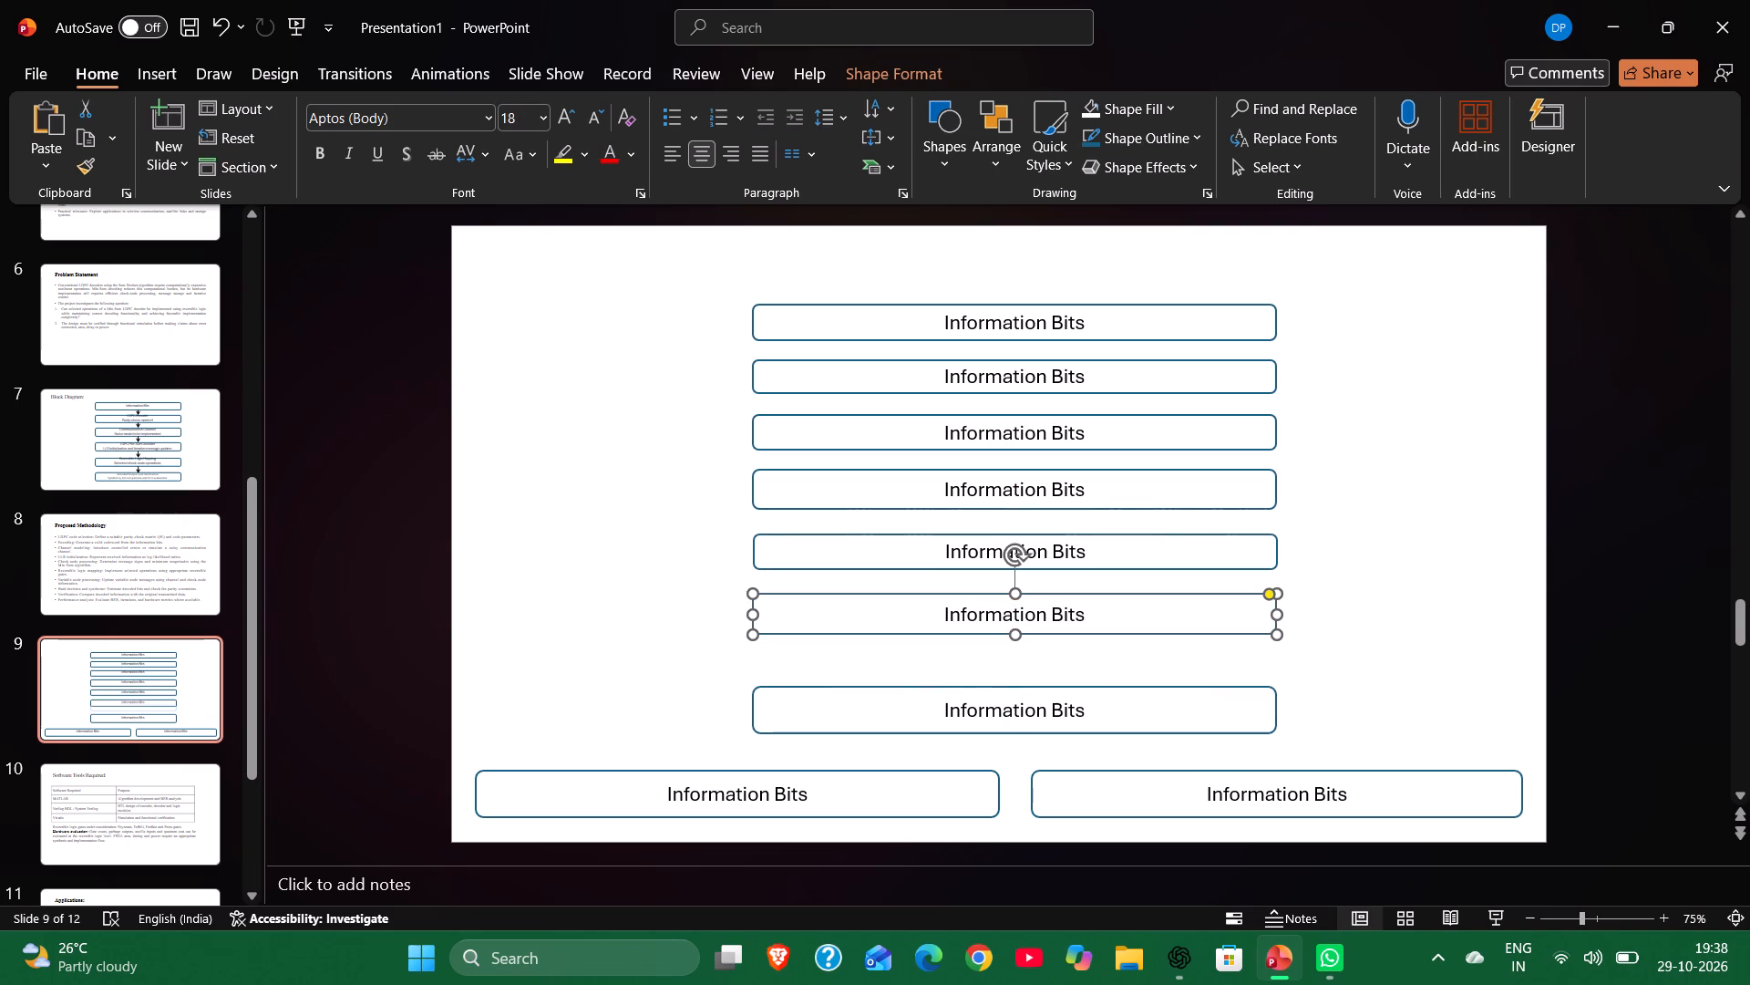
Raise the seventh centre-column box's top and bottom edges so its height and gap roughly match the boxes above.
click(1023, 715)
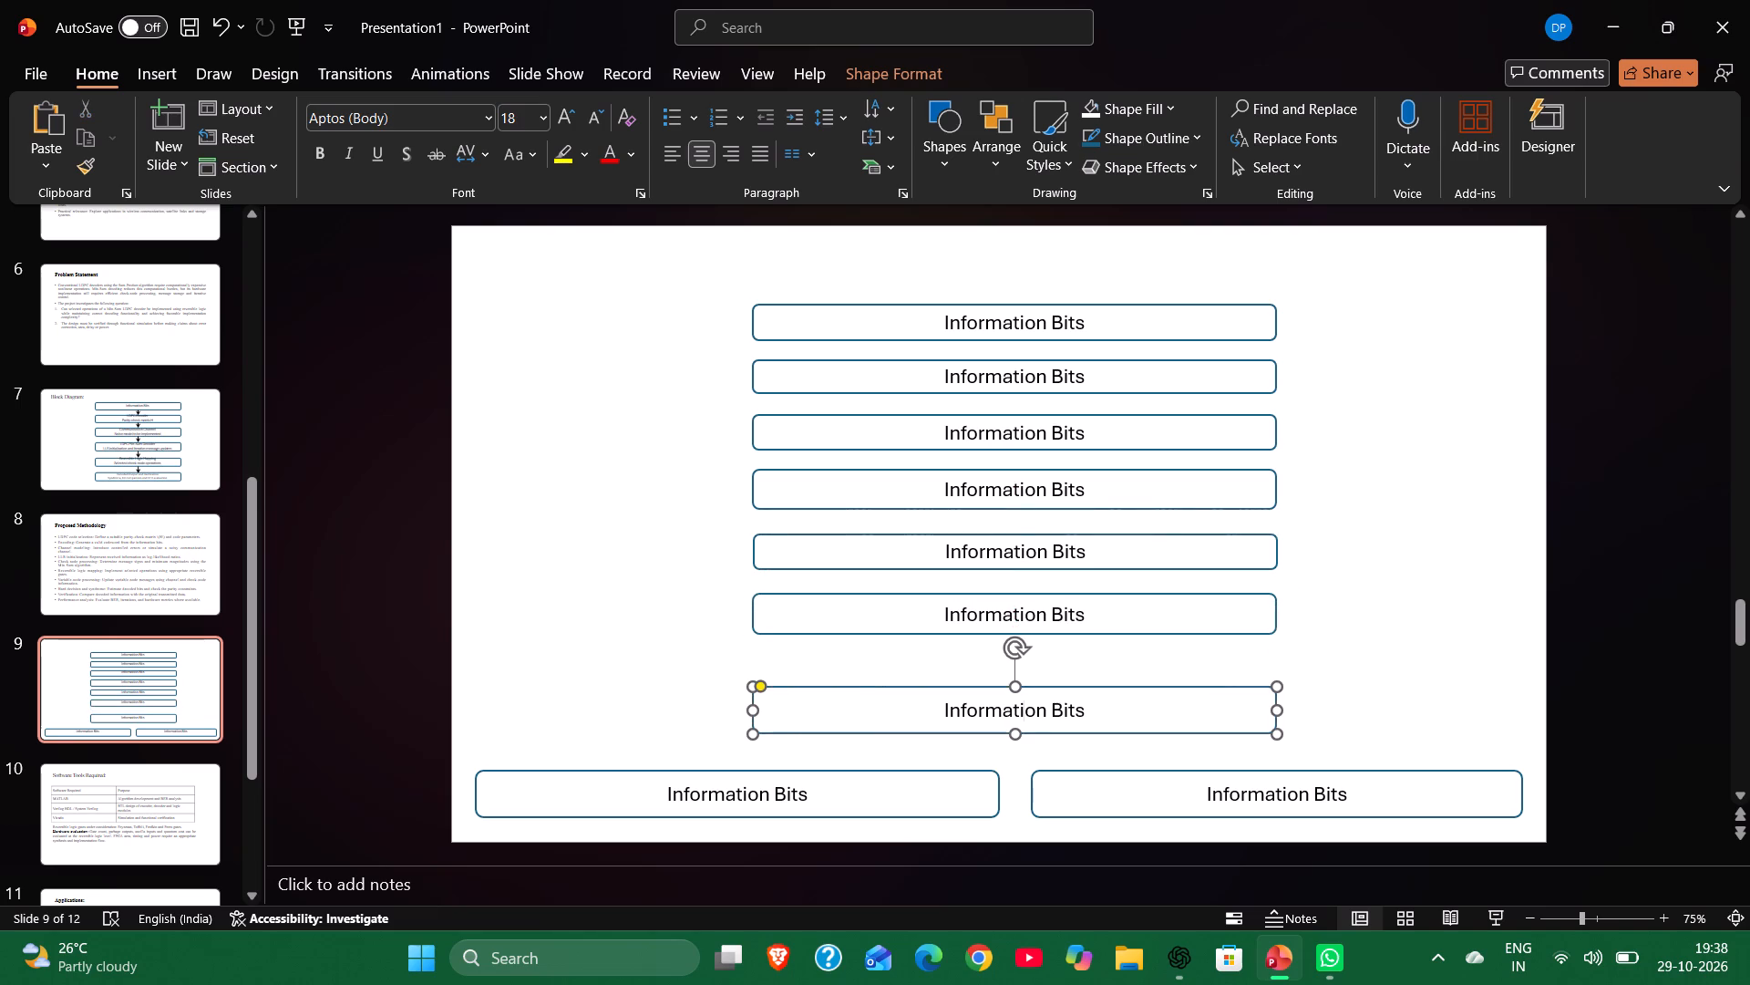
drag(1018, 687, 1014, 671)
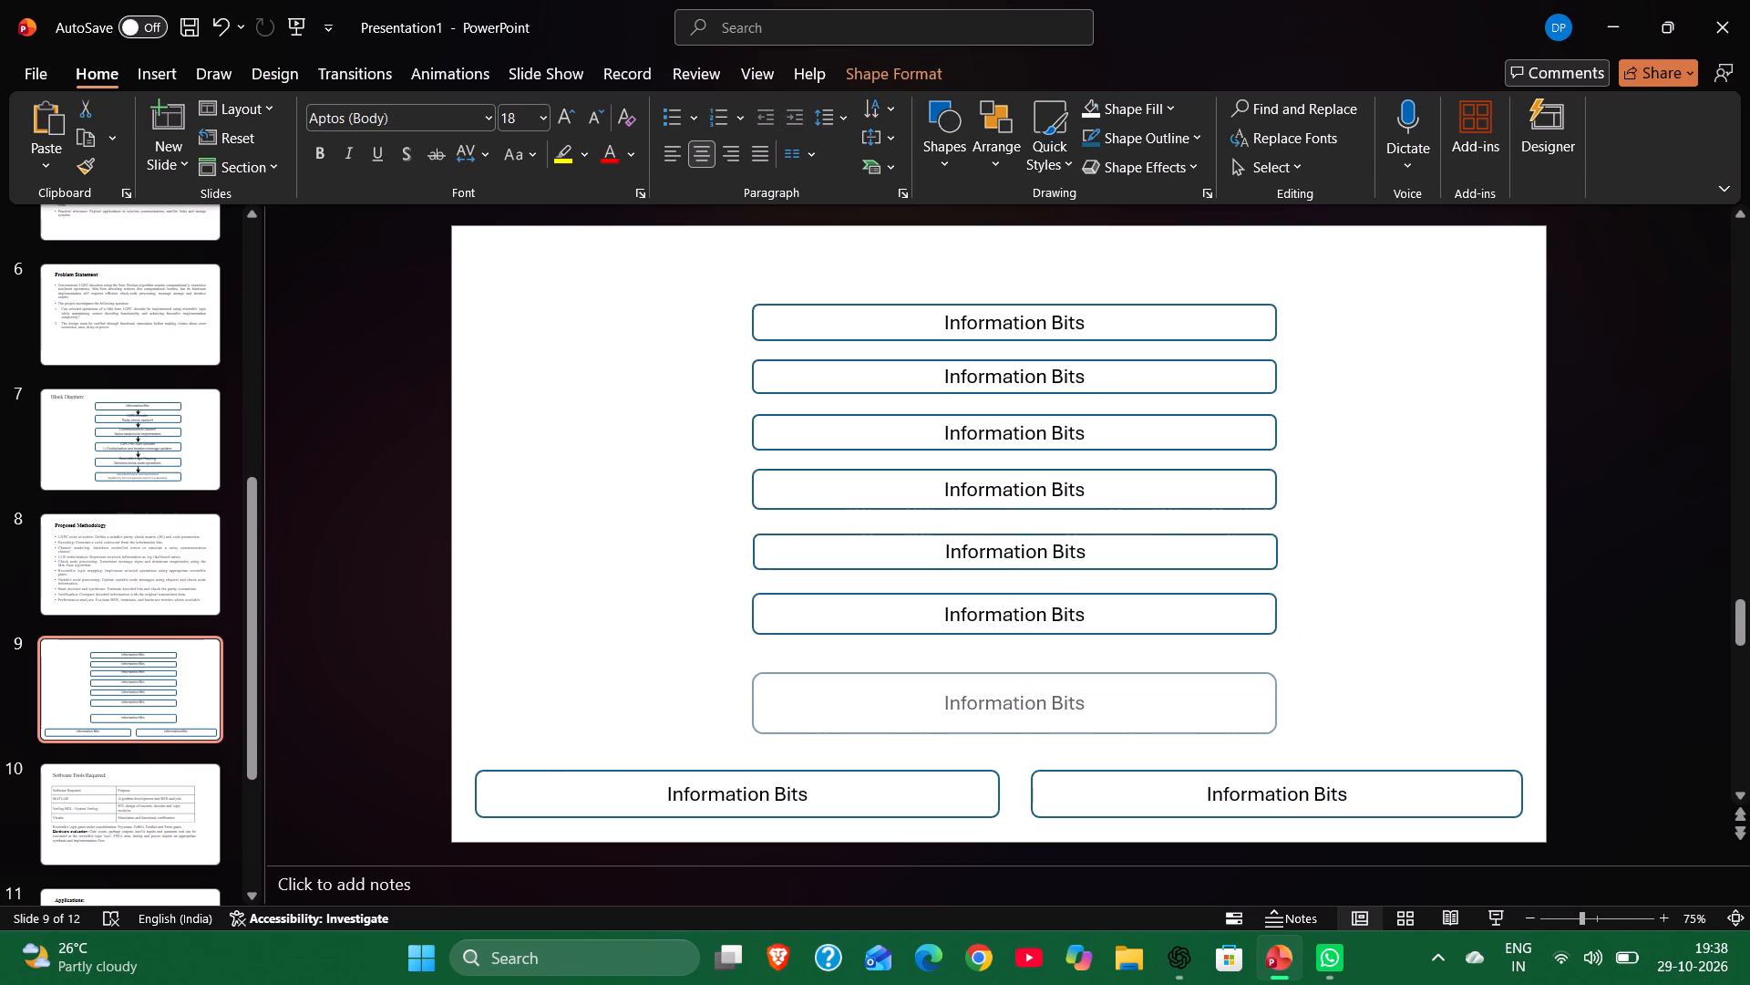
drag(1014, 671, 1013, 672)
drag(1019, 731, 1019, 724)
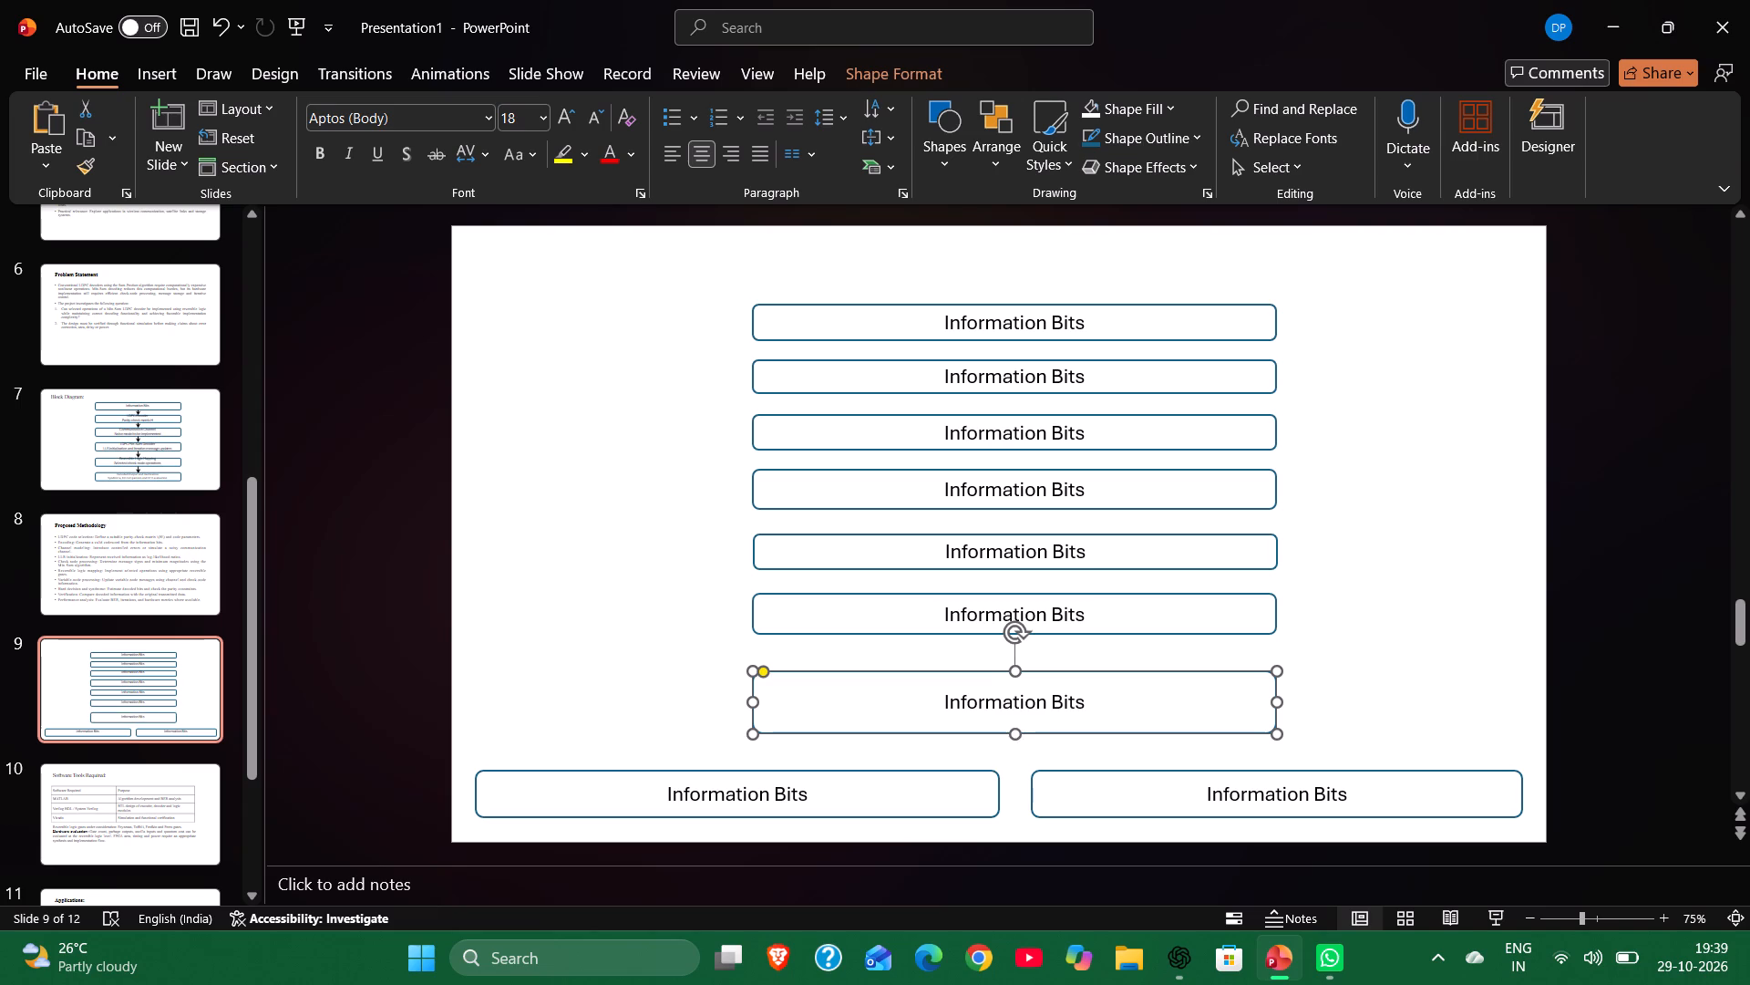
drag(1019, 724, 1020, 708)
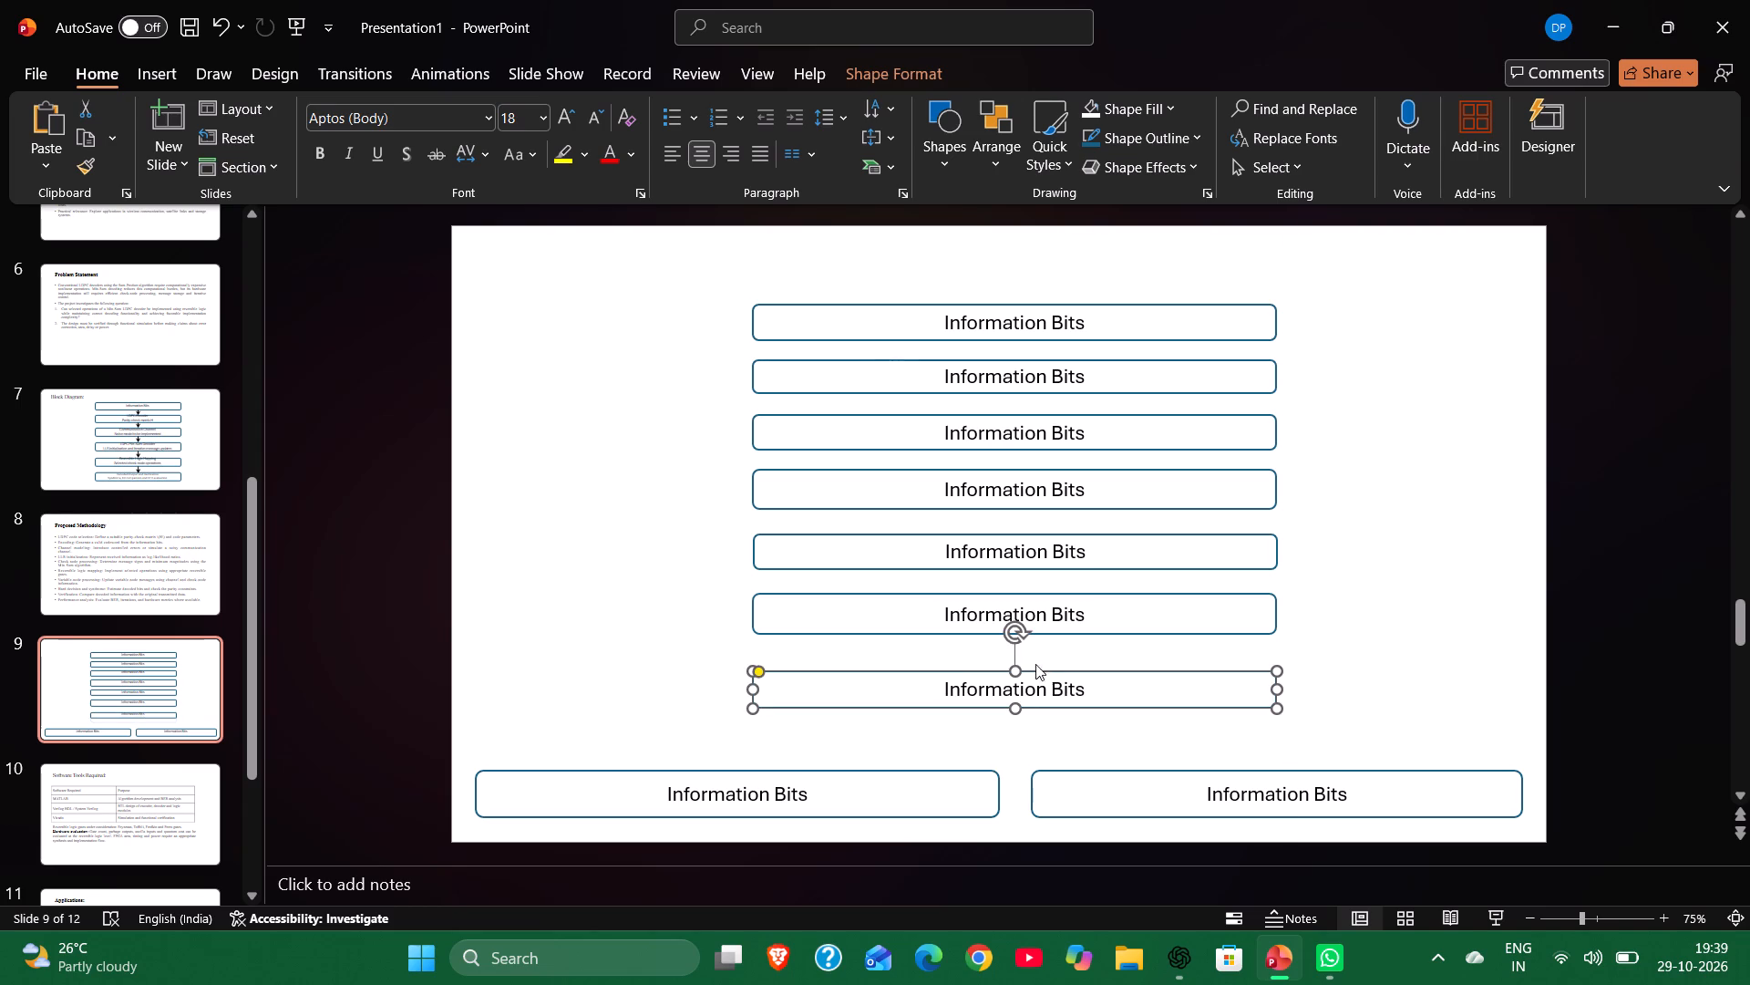
click(1021, 669)
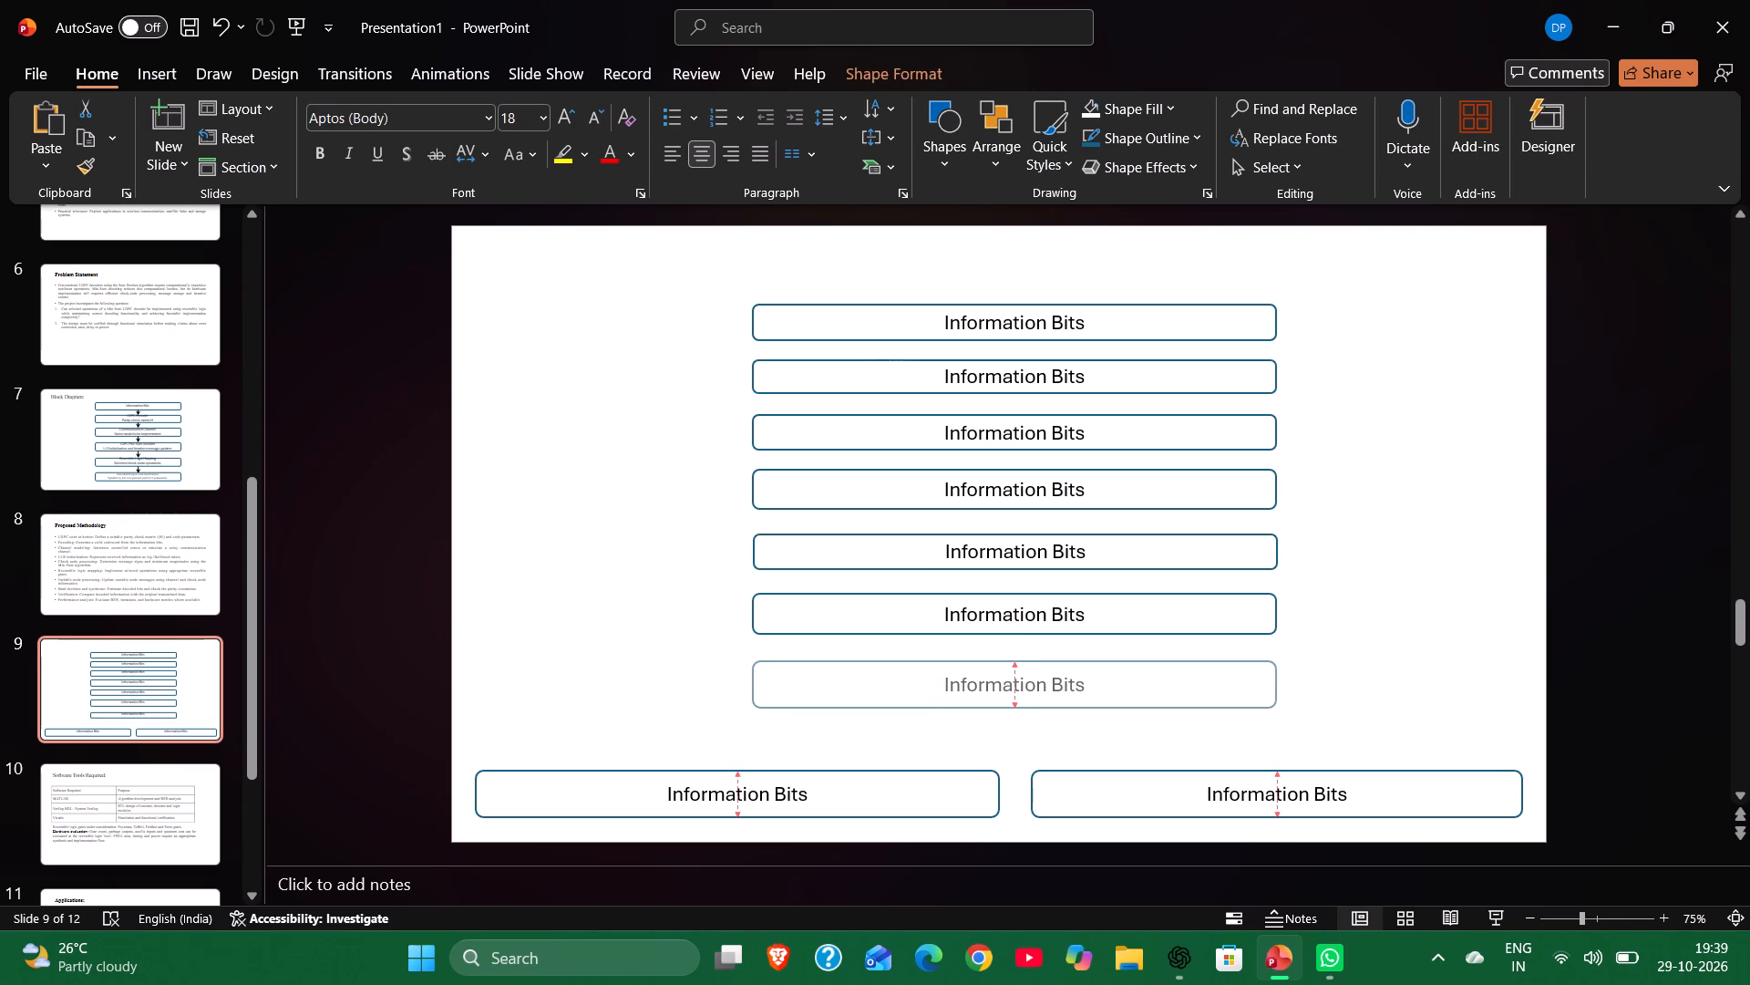
drag(1018, 710, 1018, 710)
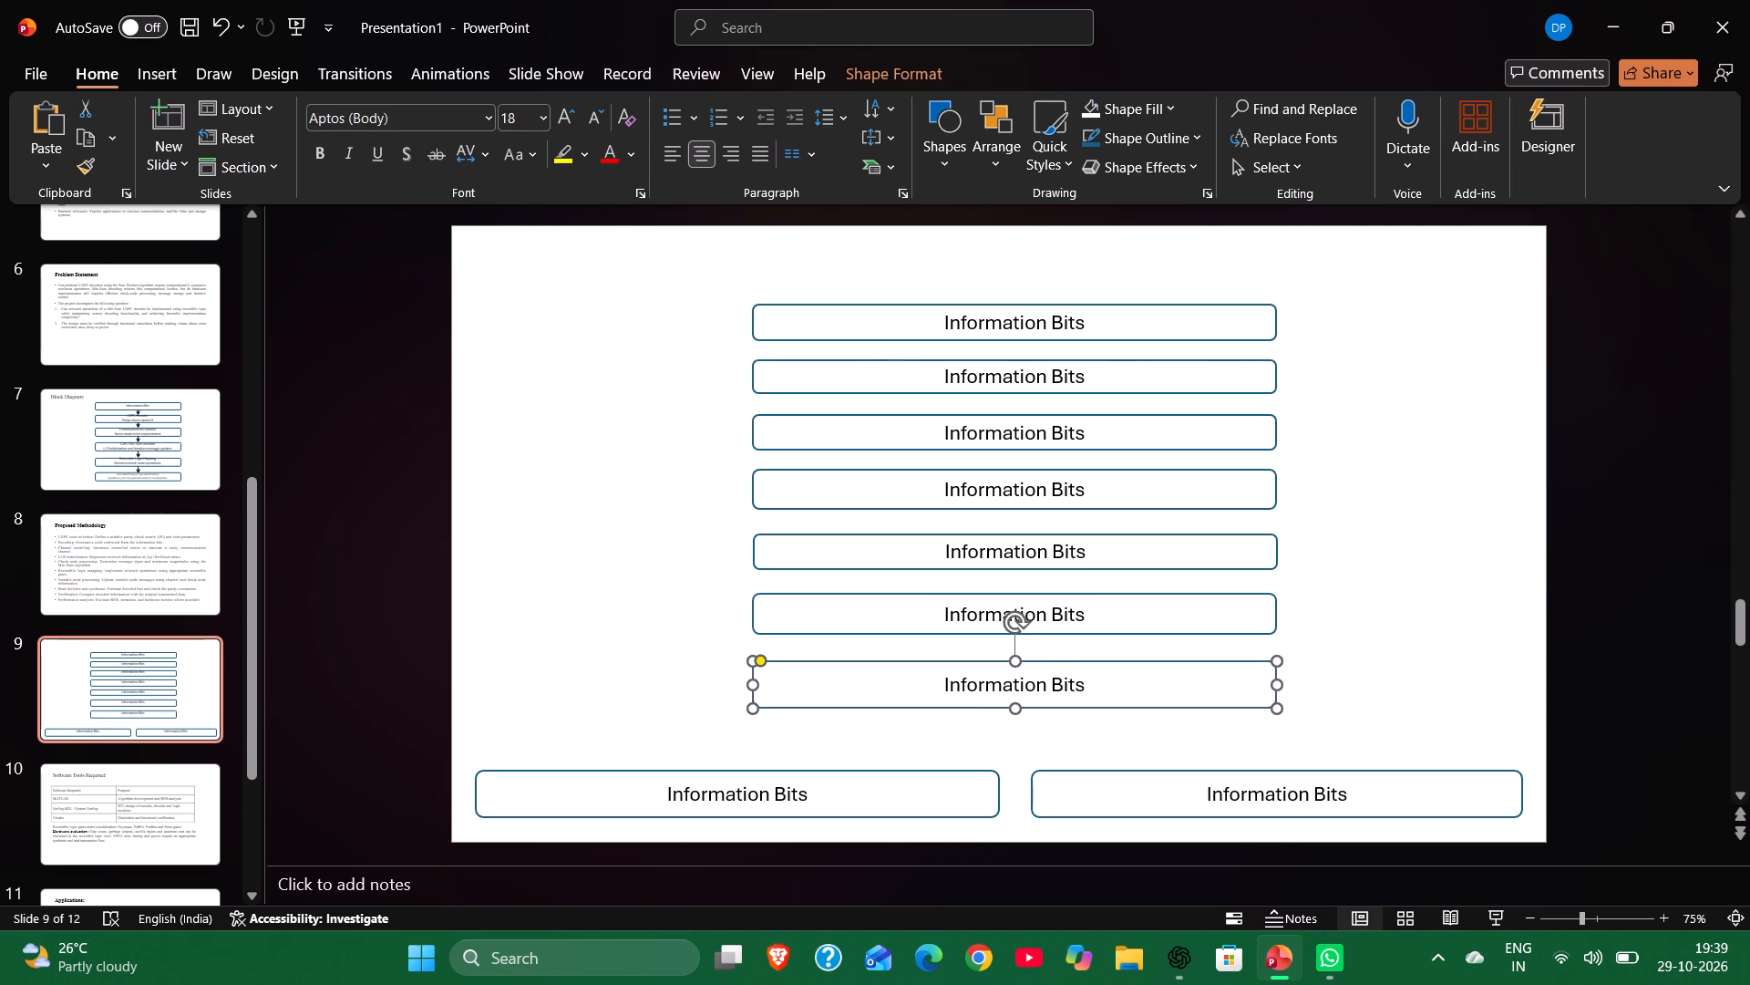
drag(1018, 710, 1020, 702)
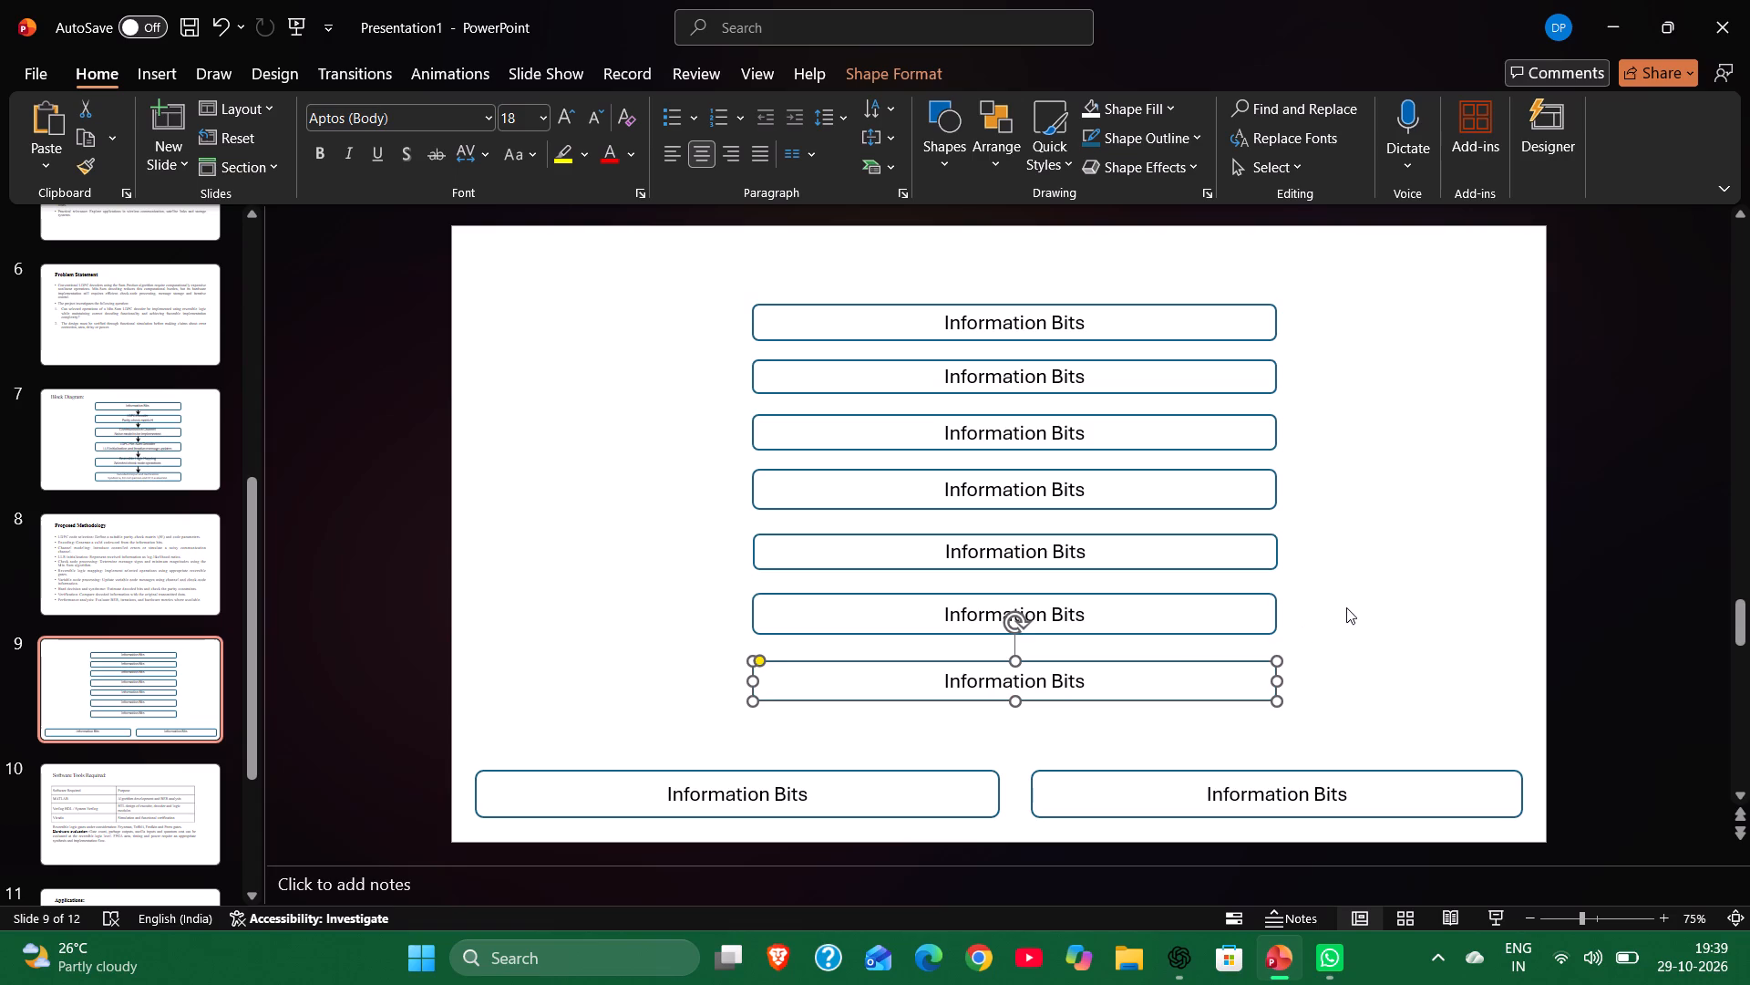
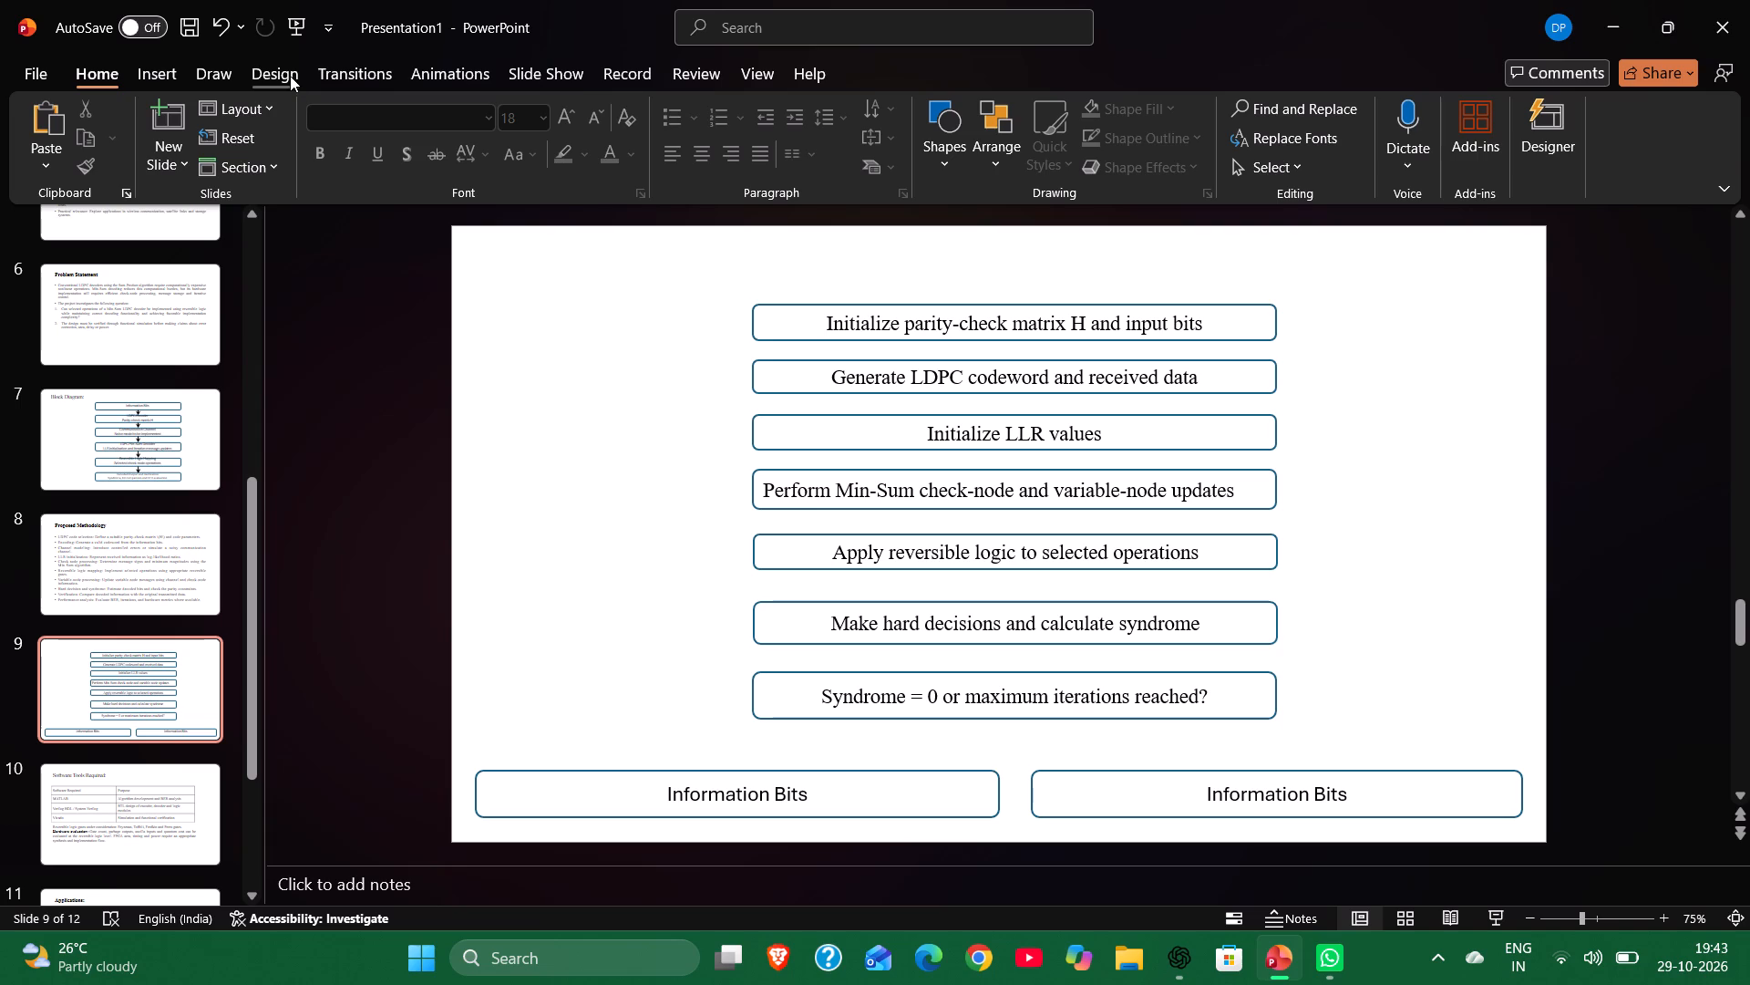
click(937, 178)
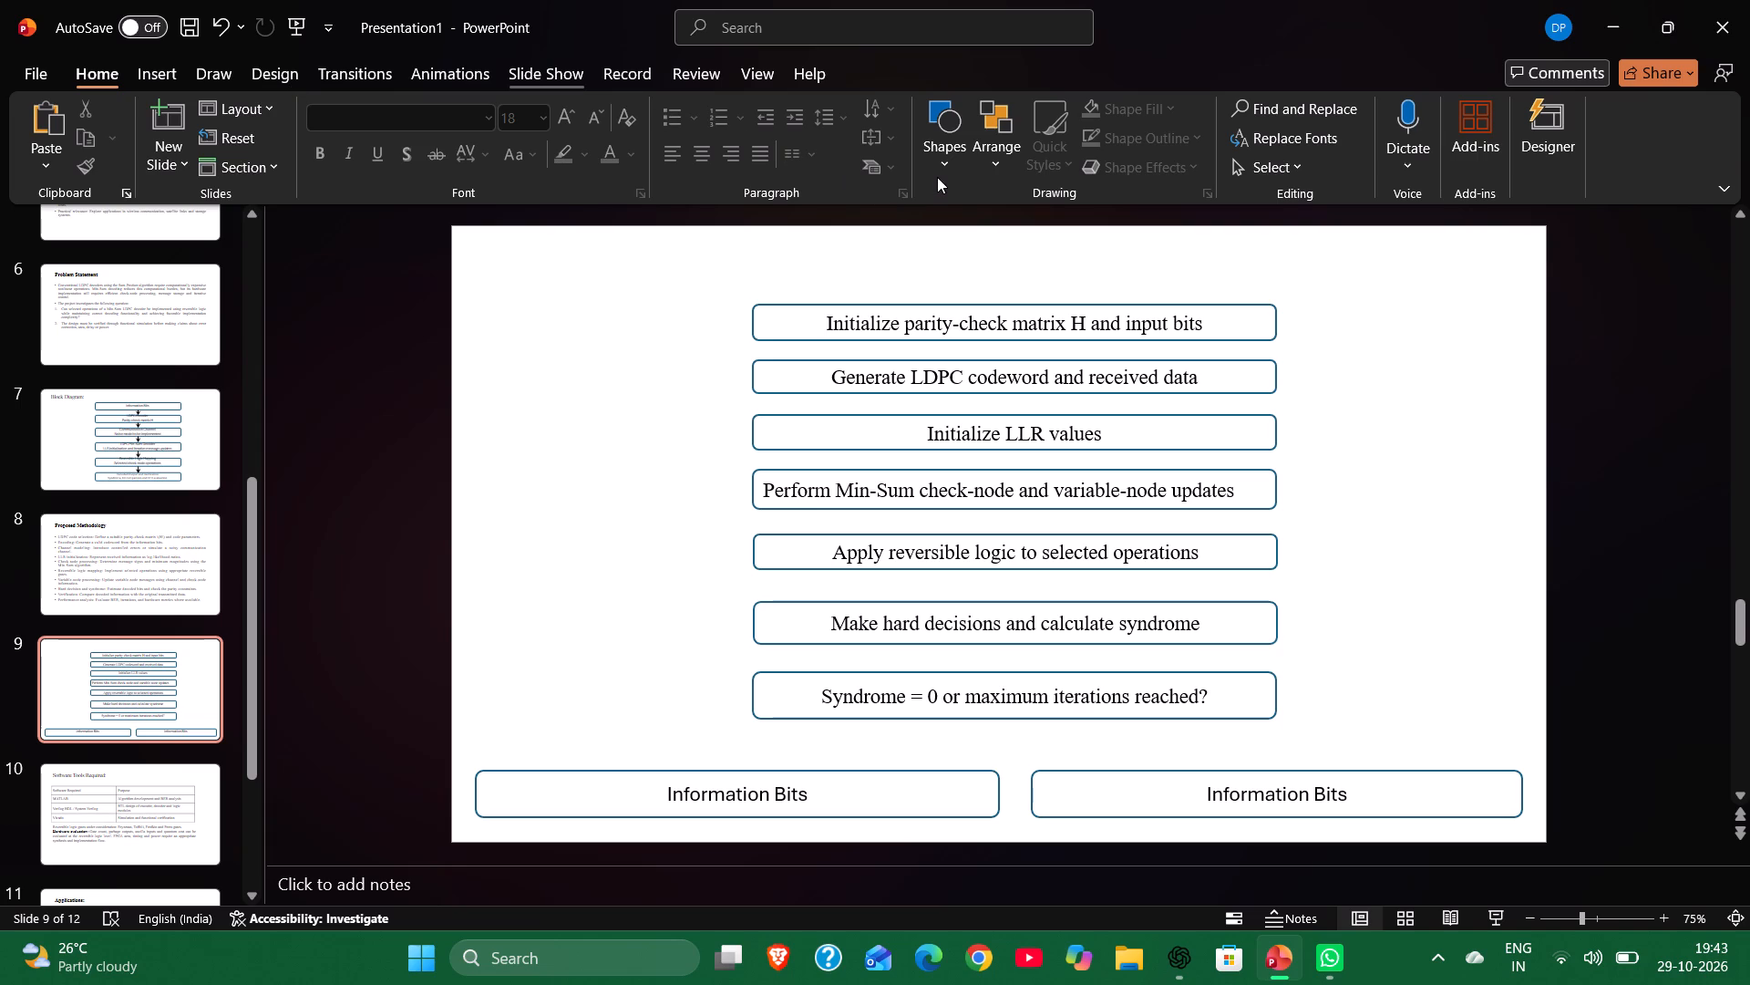
click(942, 167)
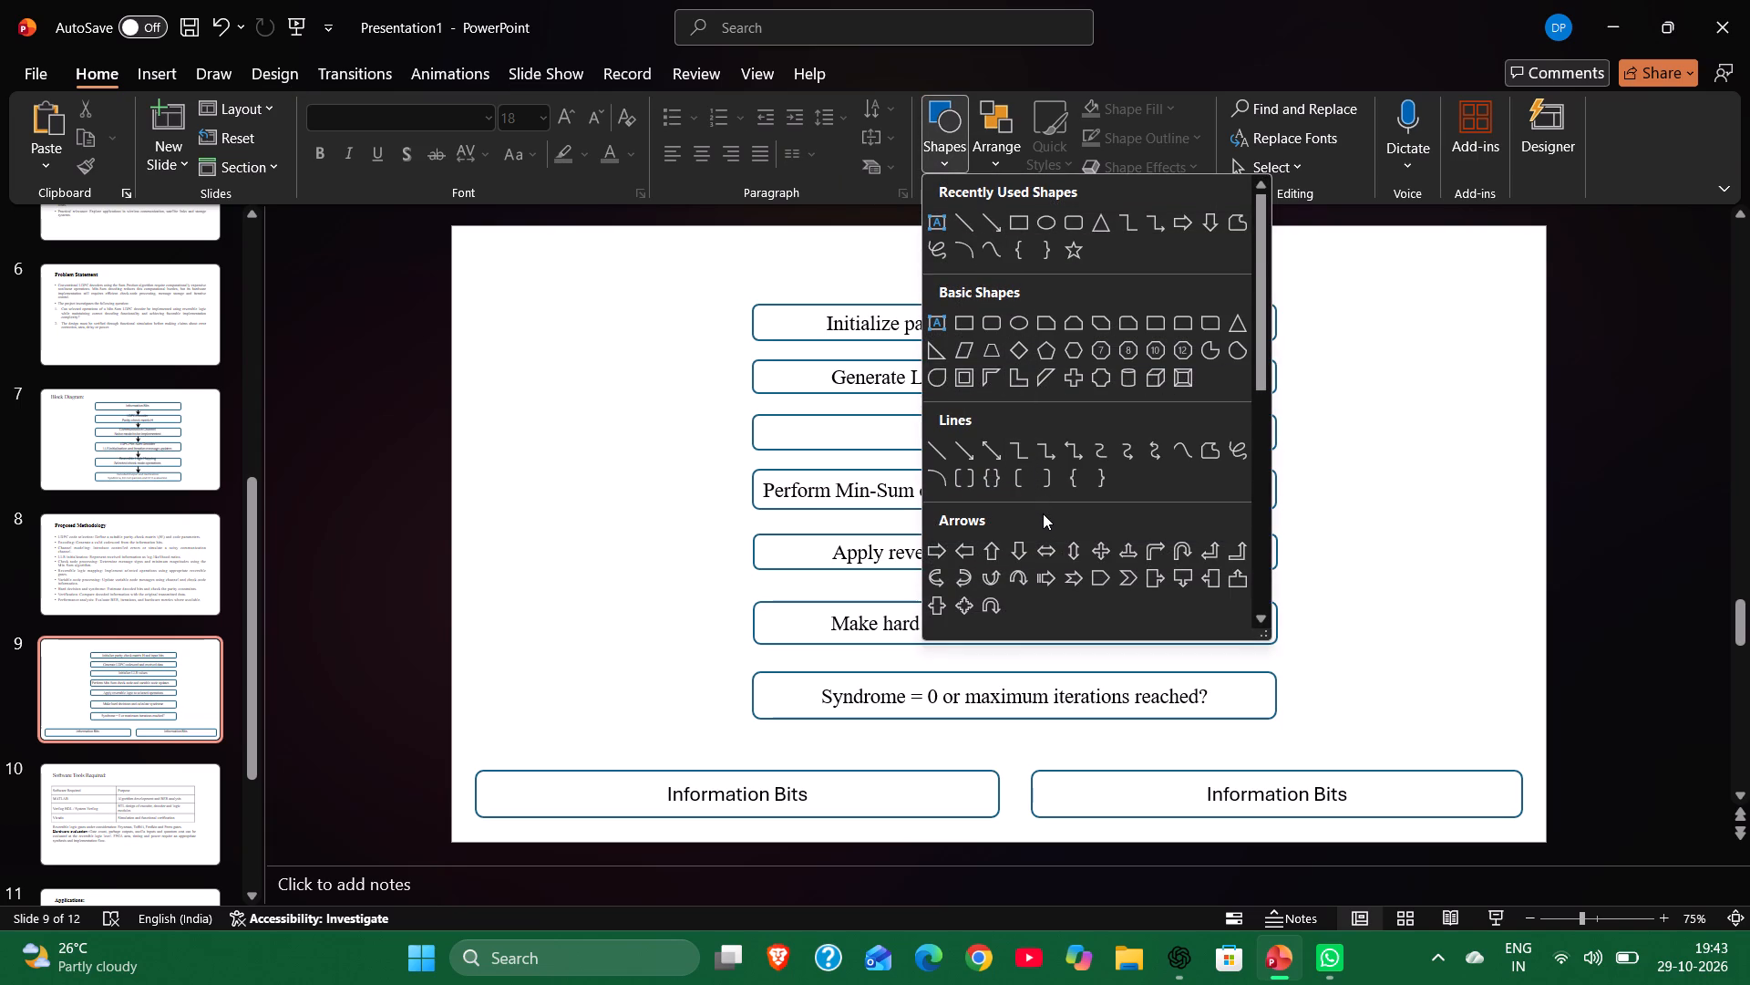
click(966, 451)
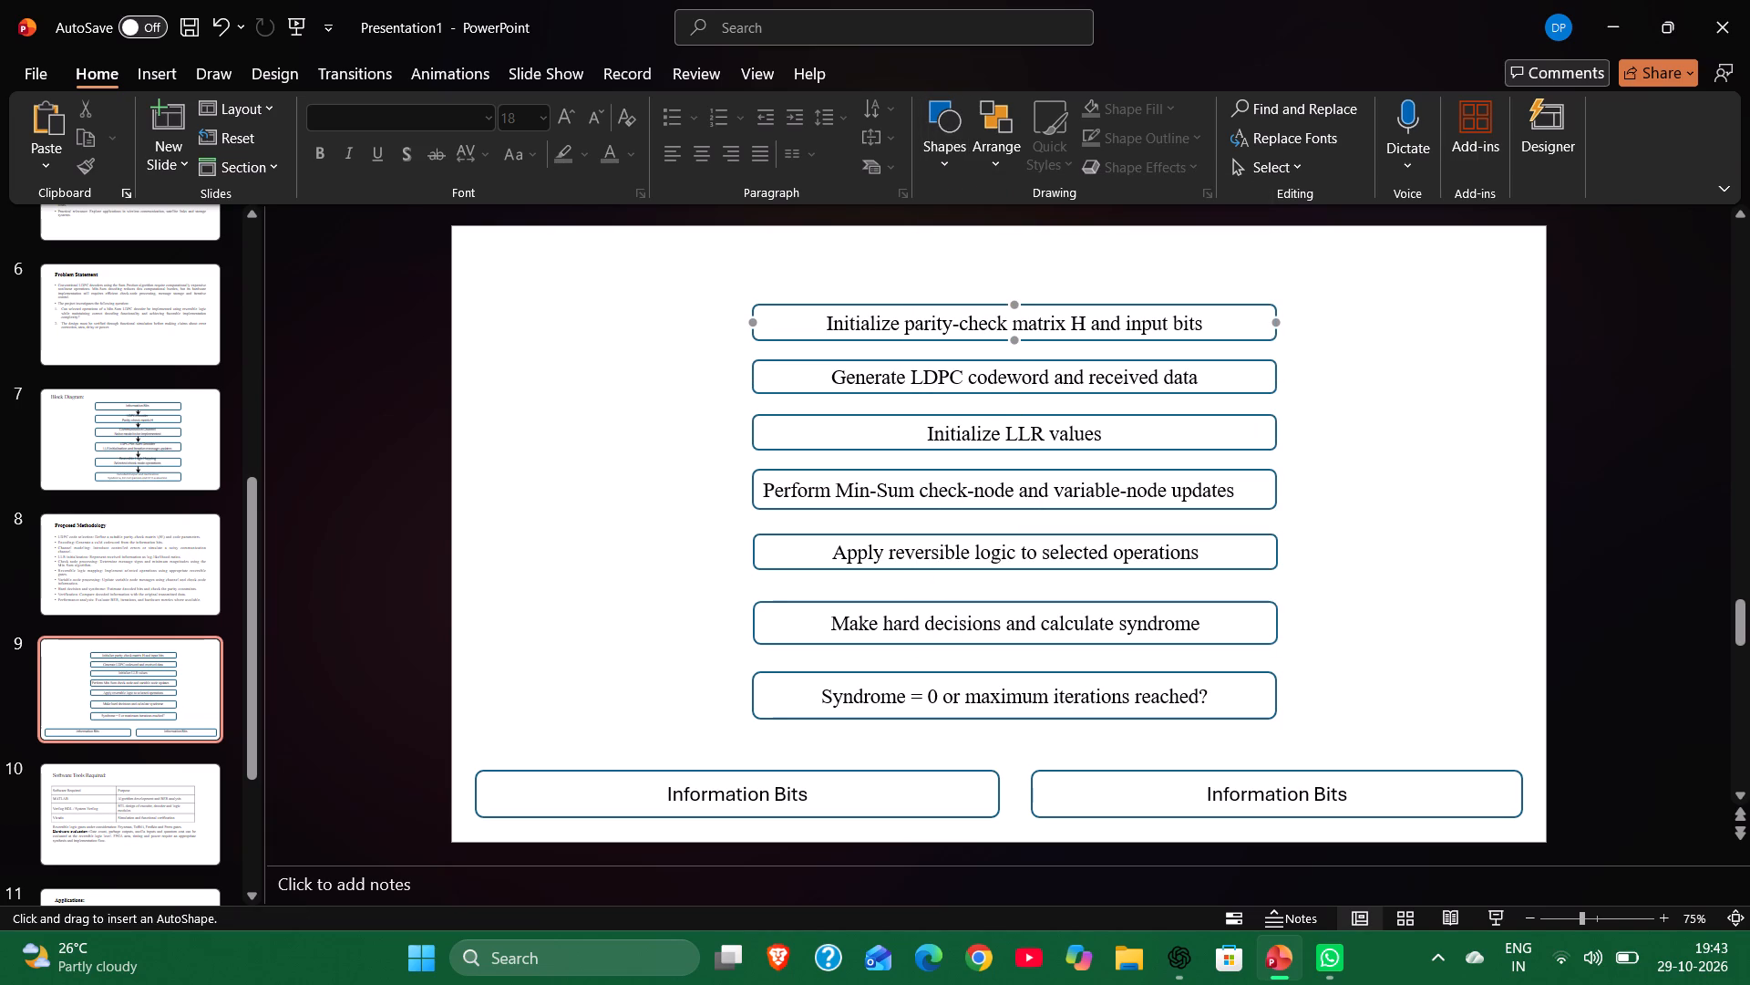
drag(1014, 342, 1014, 347)
drag(1014, 347, 1015, 351)
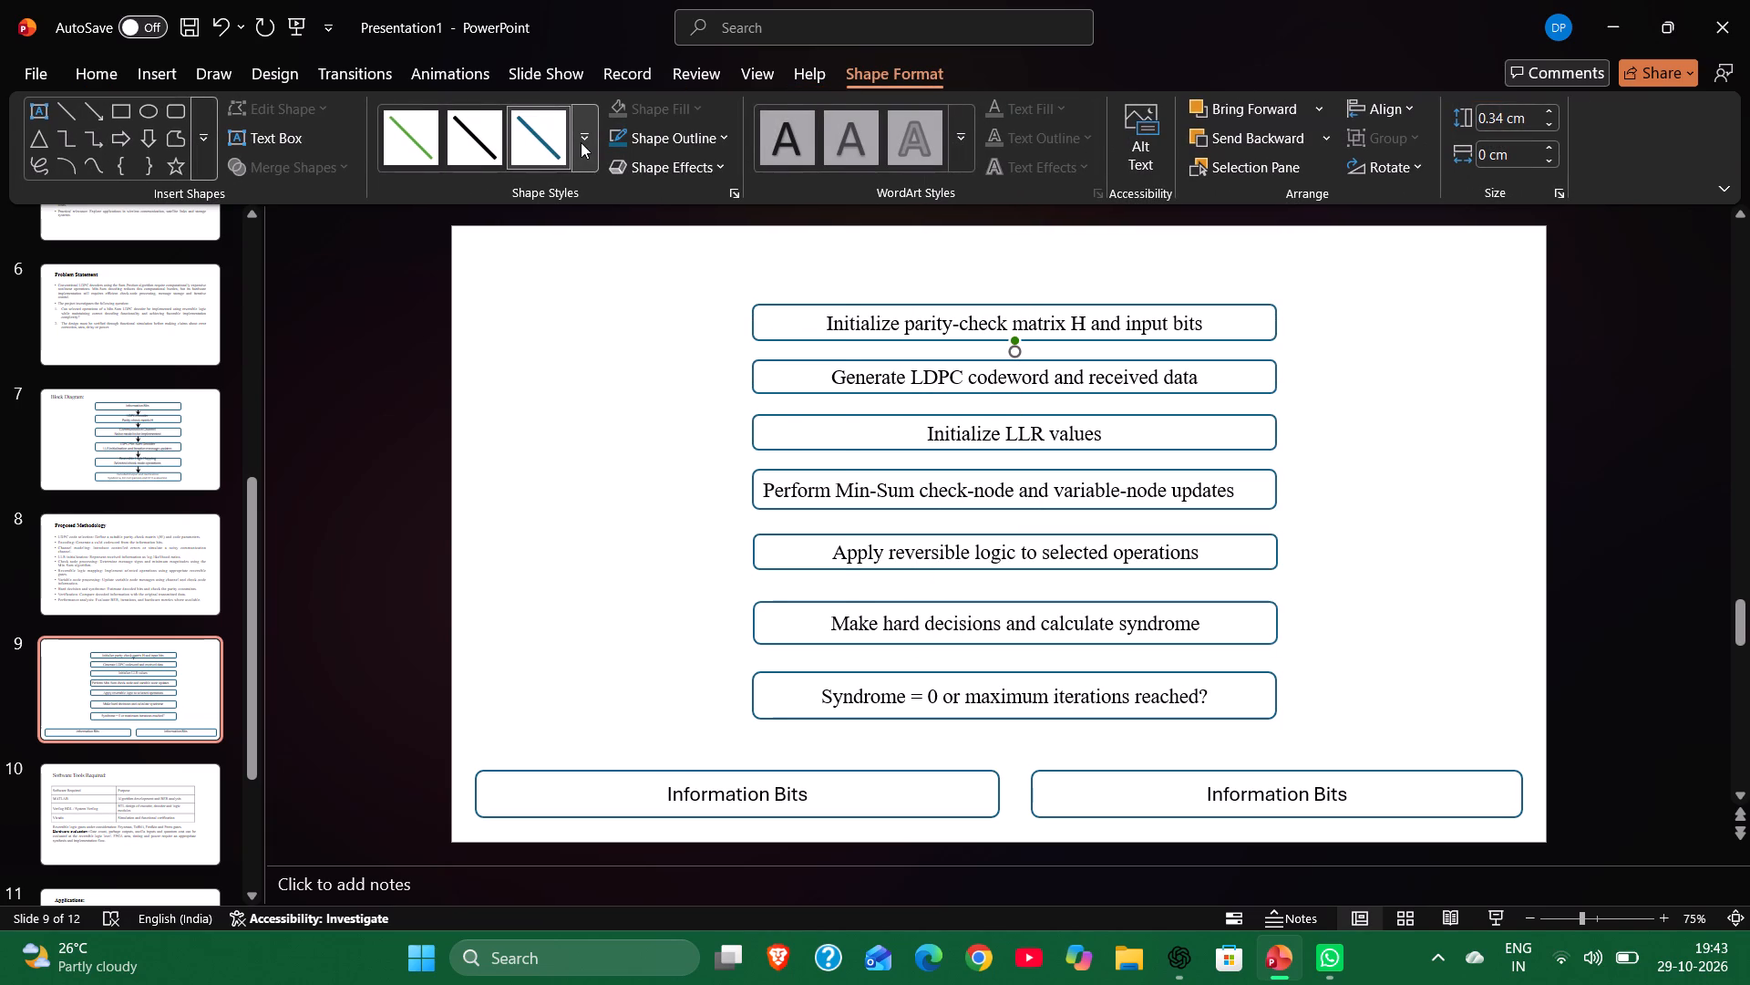
click(581, 142)
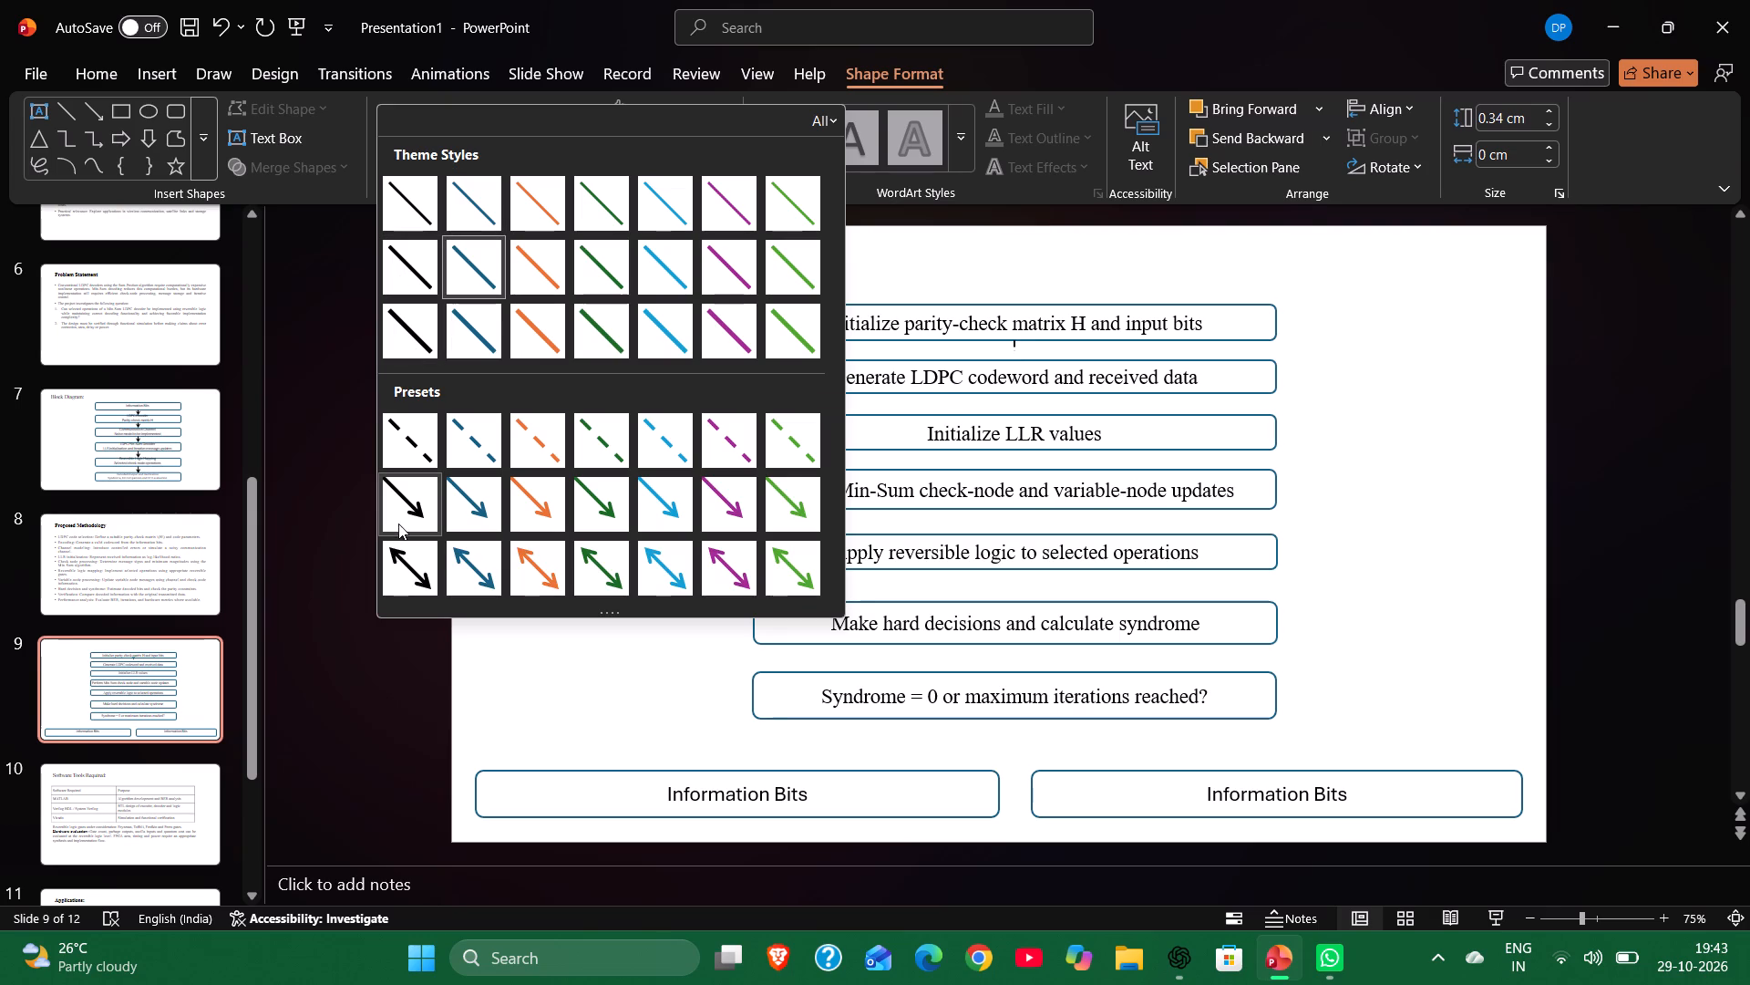
click(401, 504)
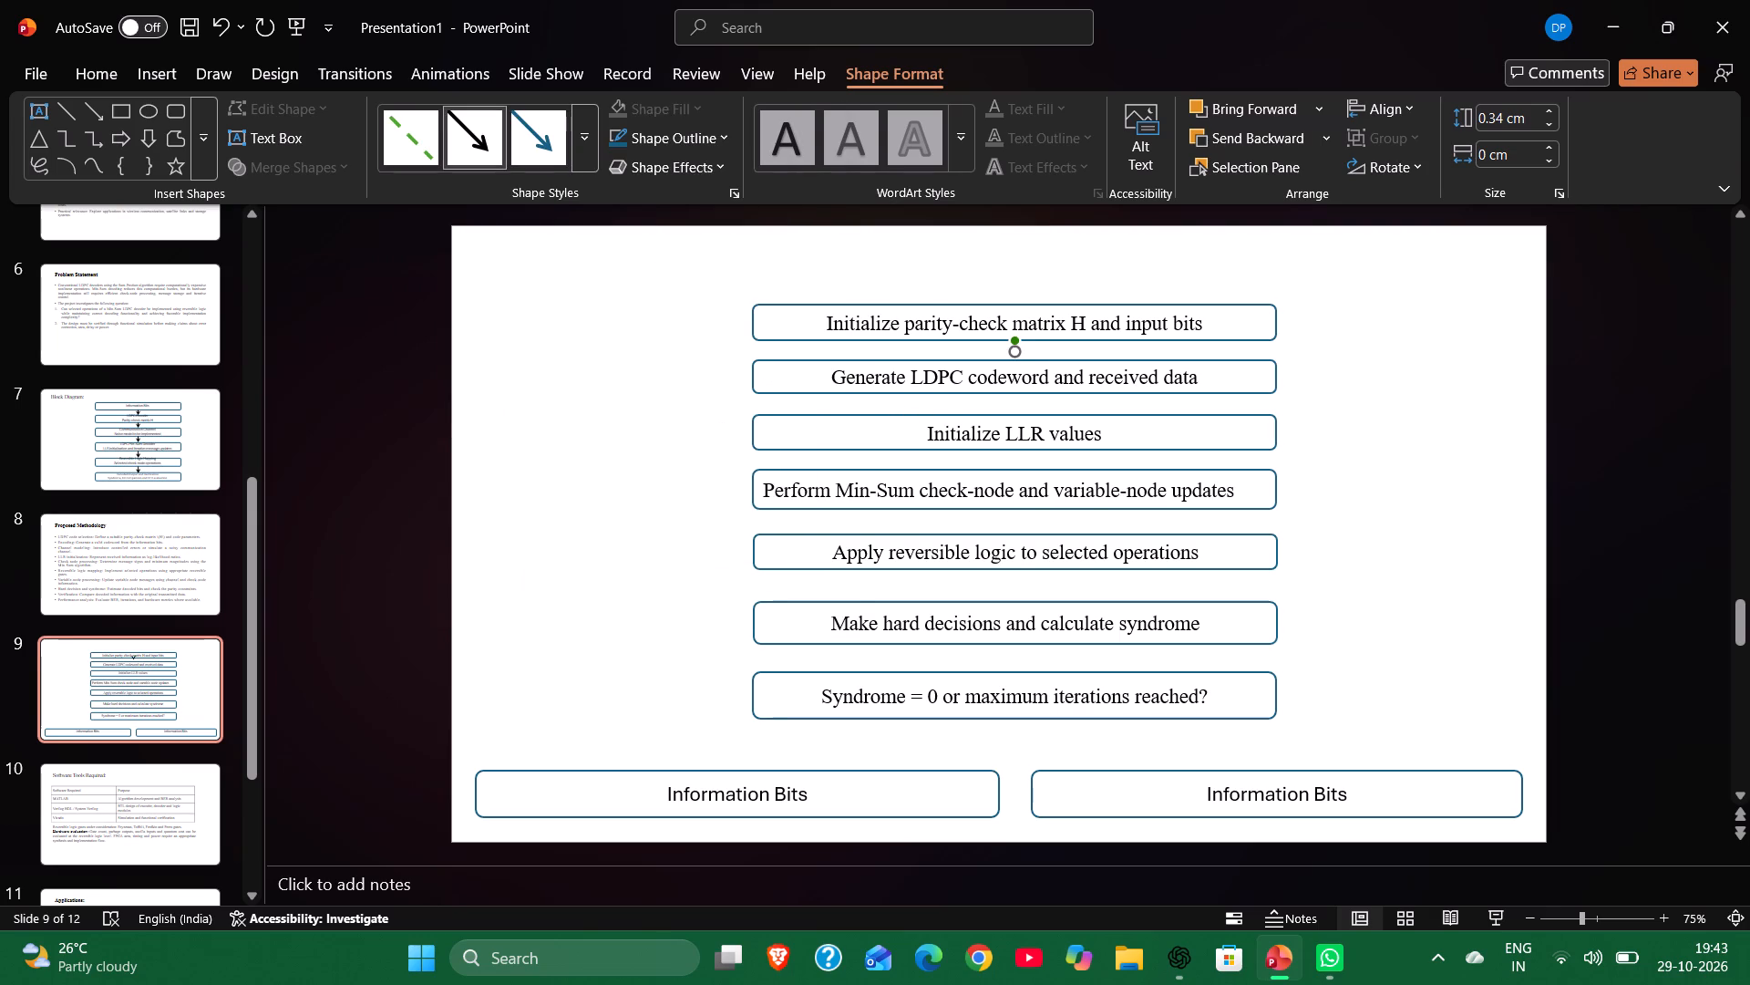
drag(1014, 354, 1014, 363)
click(1287, 462)
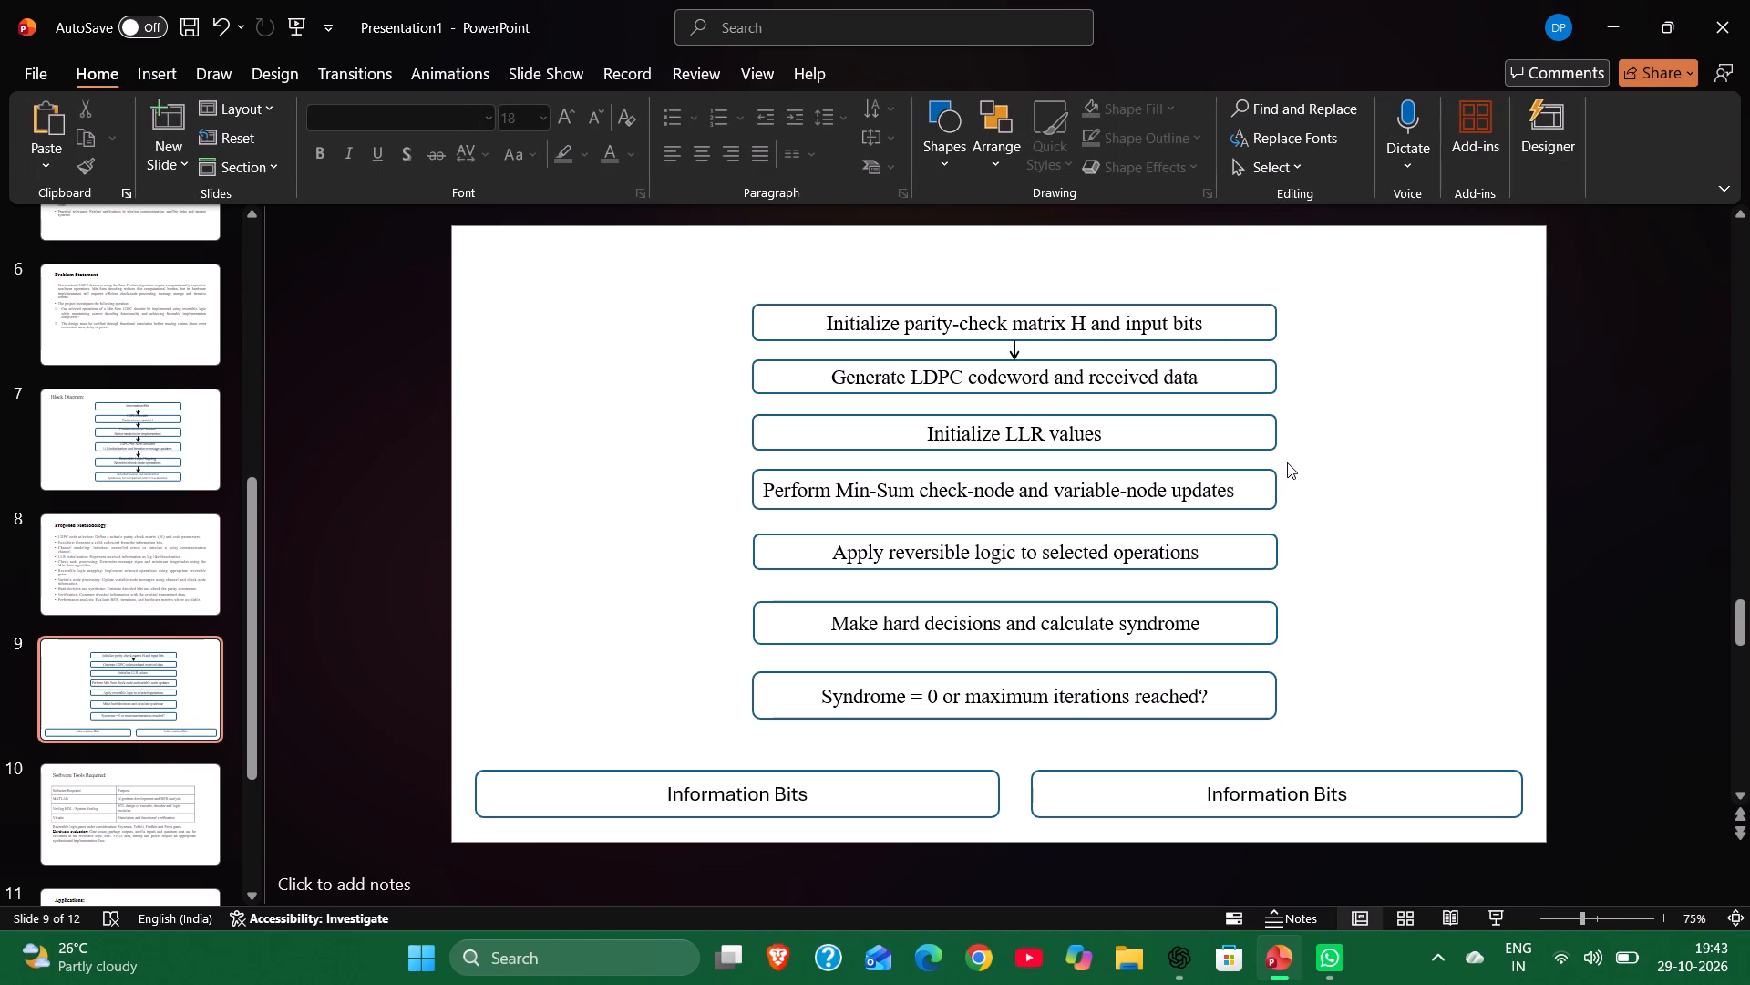
Copy the arrow between the first two flowchart boxes and connect the copy from "Generate LDPC codeword and received data" to "Initialize LLR values".
click(1013, 347)
key(ctrl+c)
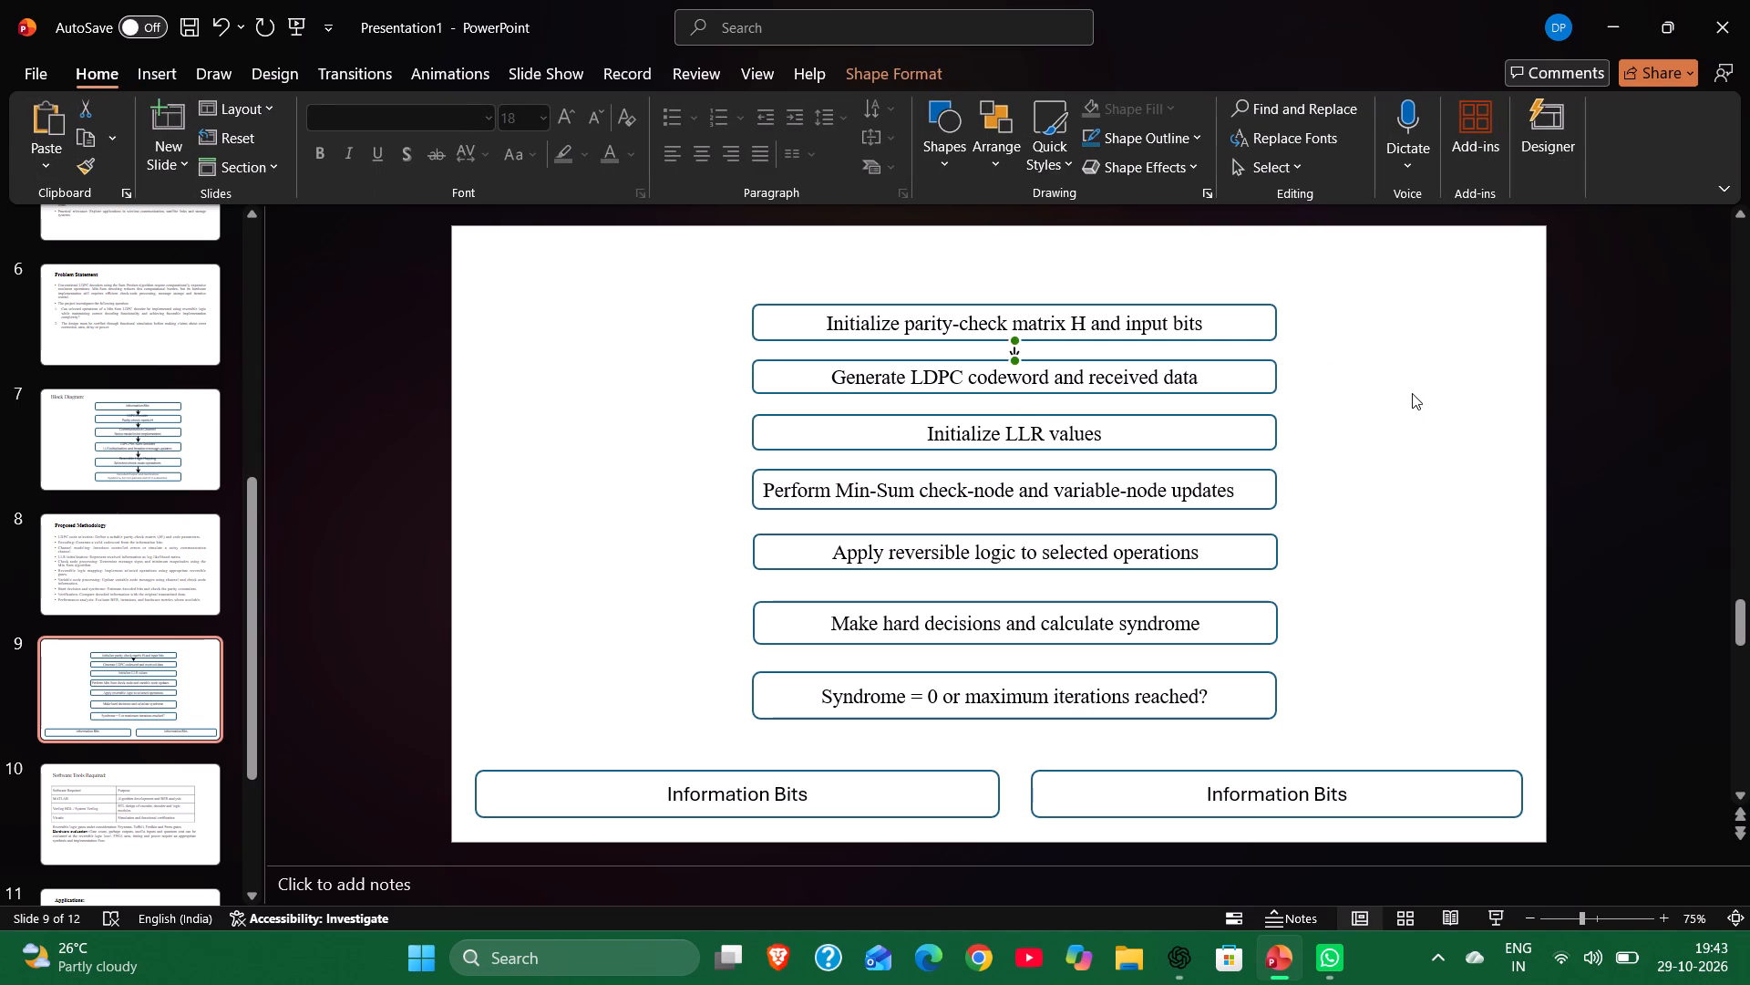
click(1412, 393)
key(ctrl+v)
drag(1031, 366, 1053, 390)
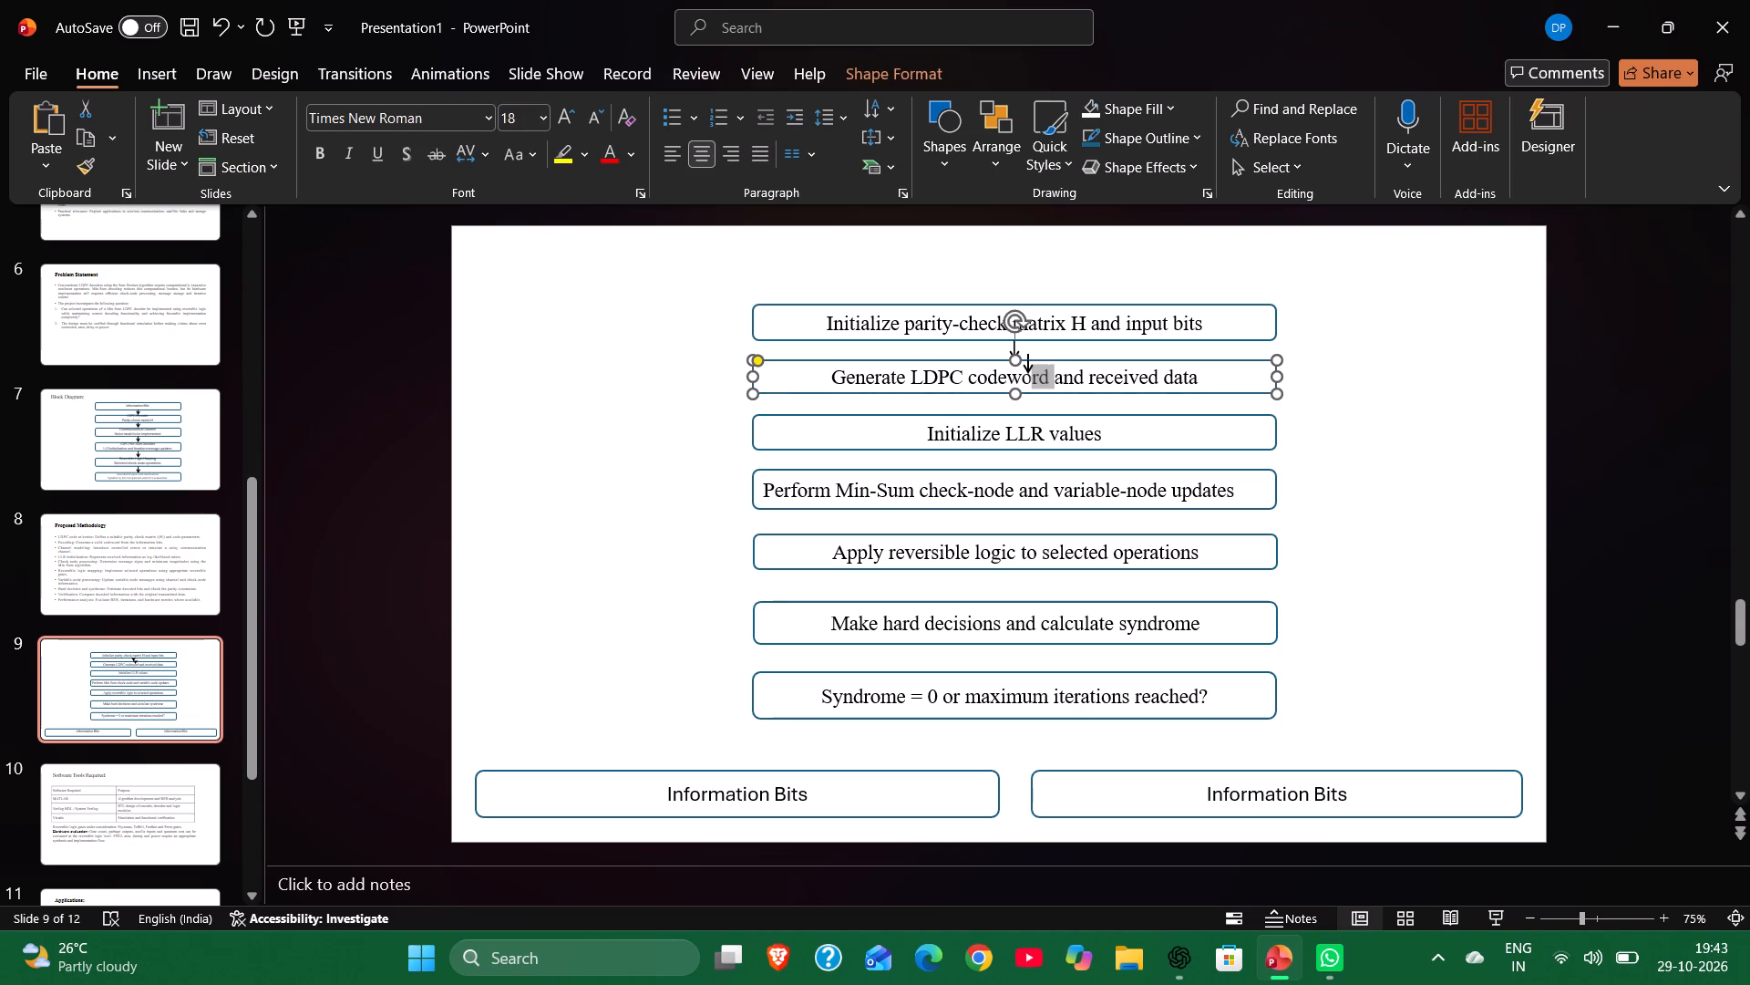
drag(1053, 390, 1045, 404)
click(1083, 402)
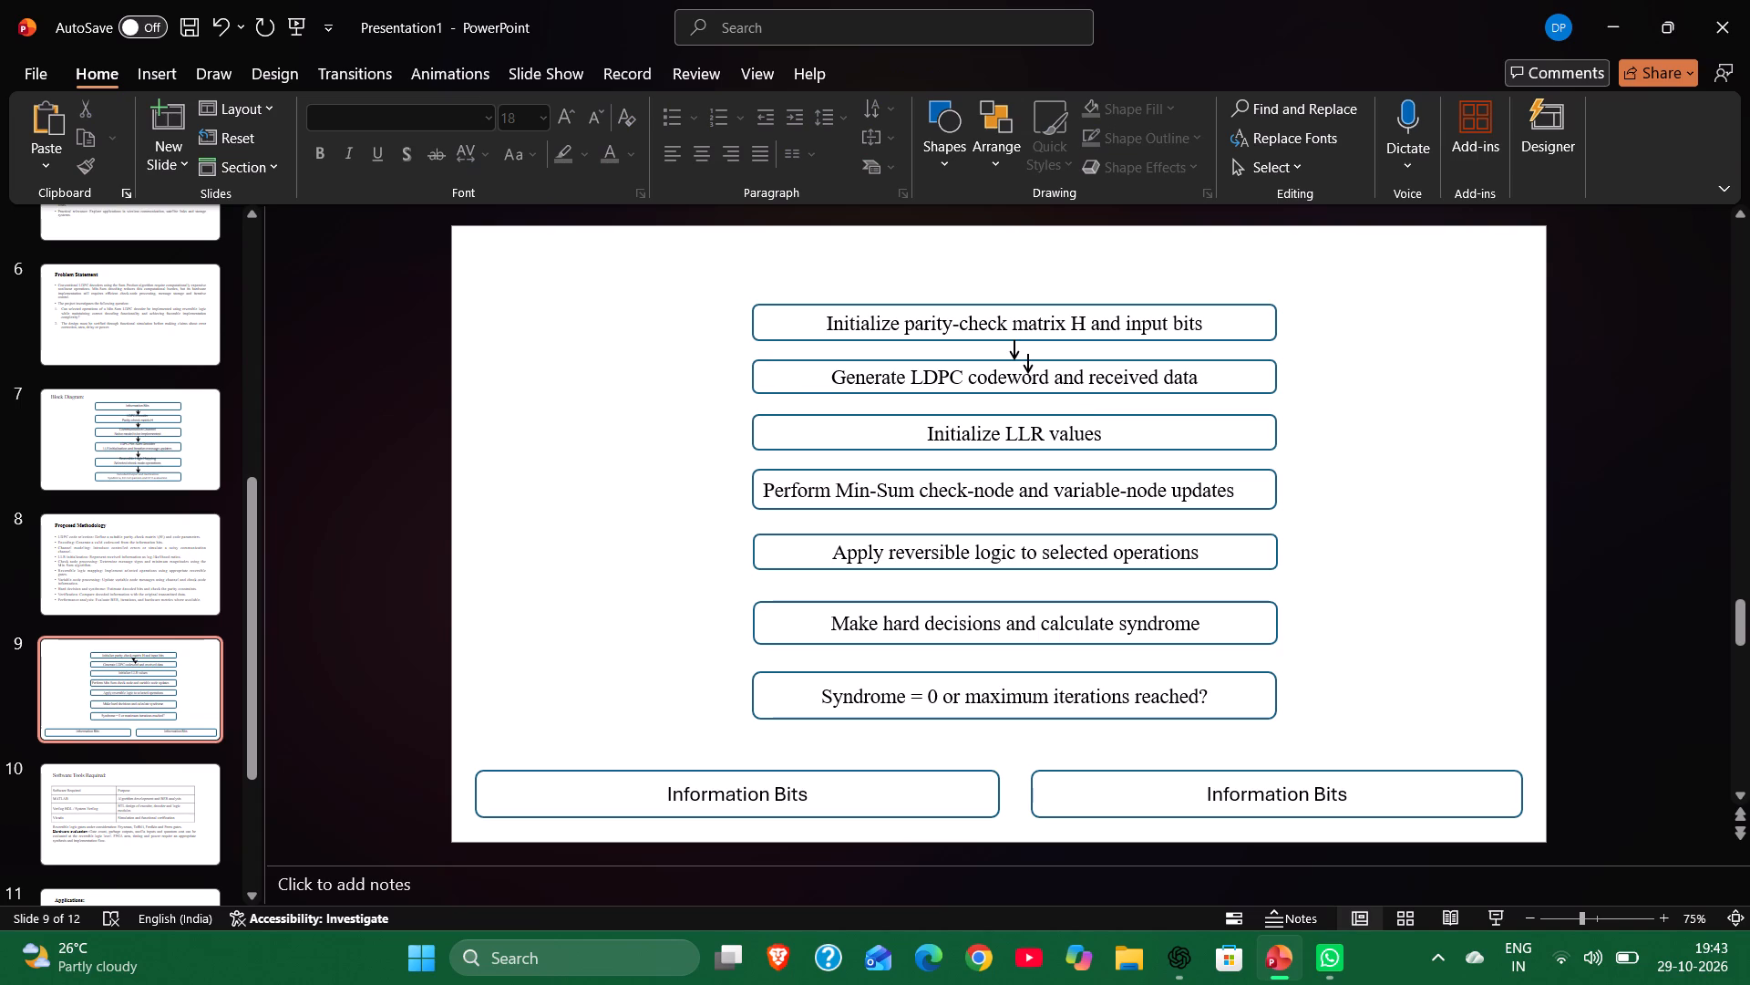
click(1028, 360)
drag(1028, 373, 1020, 414)
drag(1030, 355, 1019, 384)
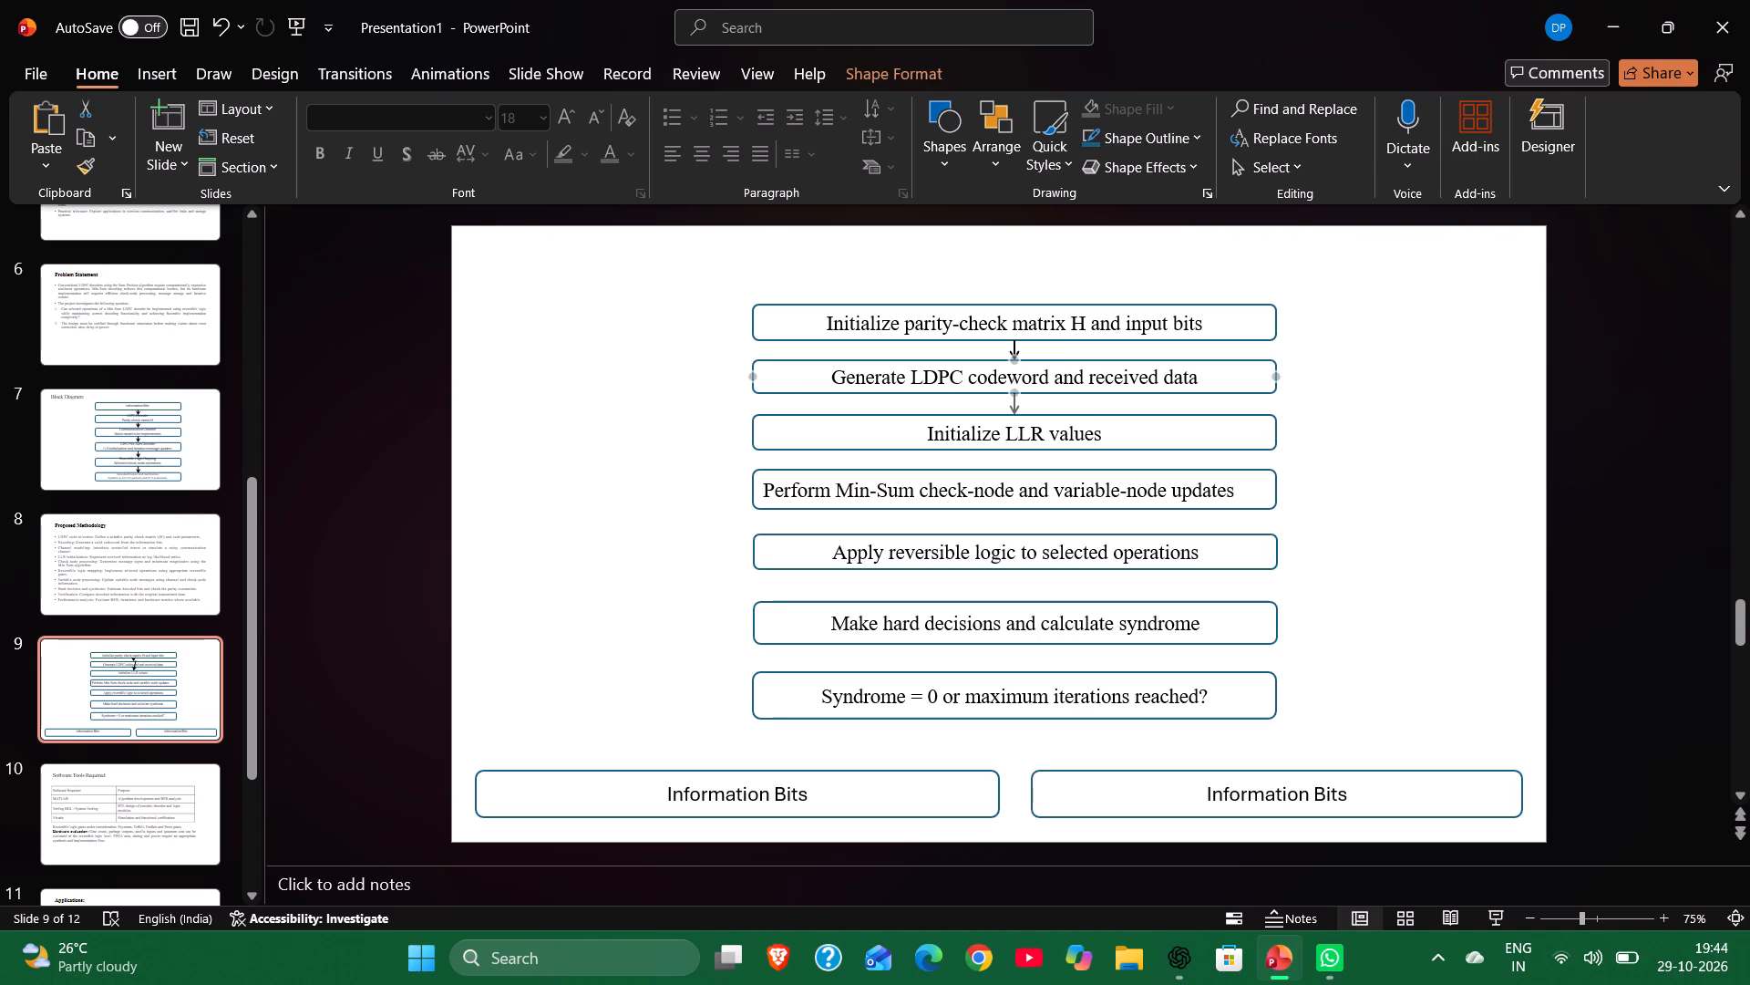
drag(1019, 384, 1014, 394)
click(1347, 462)
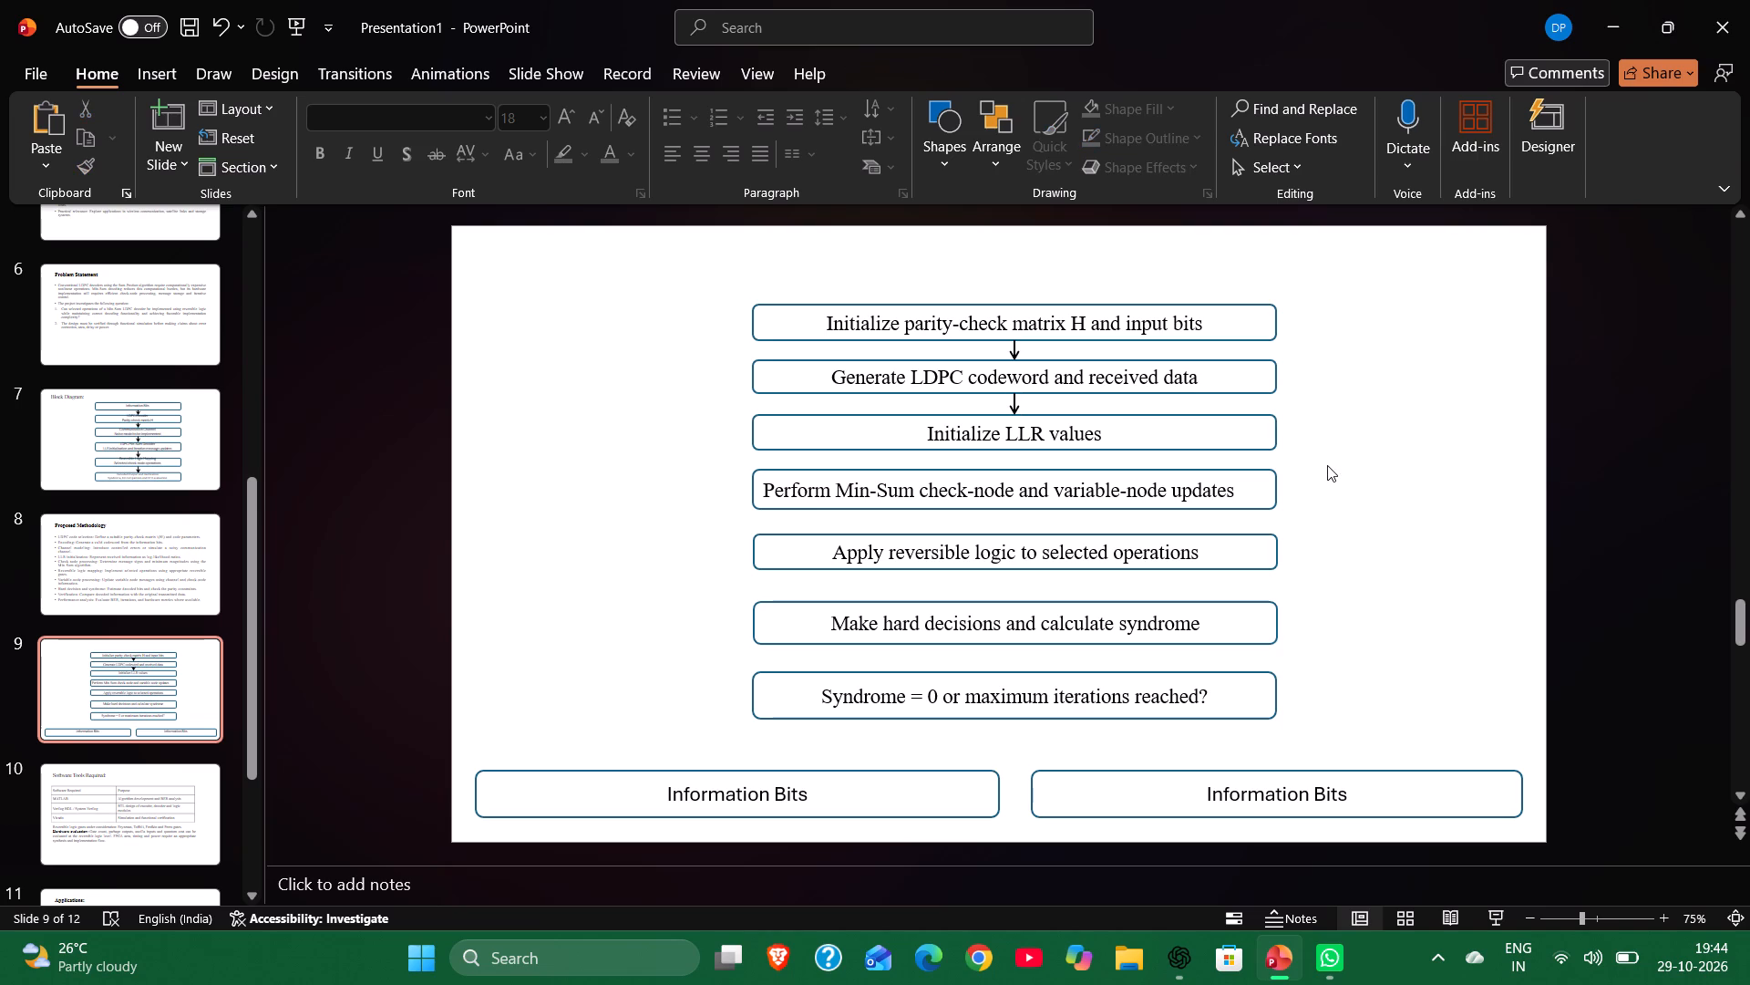
Paste another copy of the arrow and connect it from "Initialize LLR values" to "Perform Min-Sum check-node and variable-node updates".
key(ctrl+v)
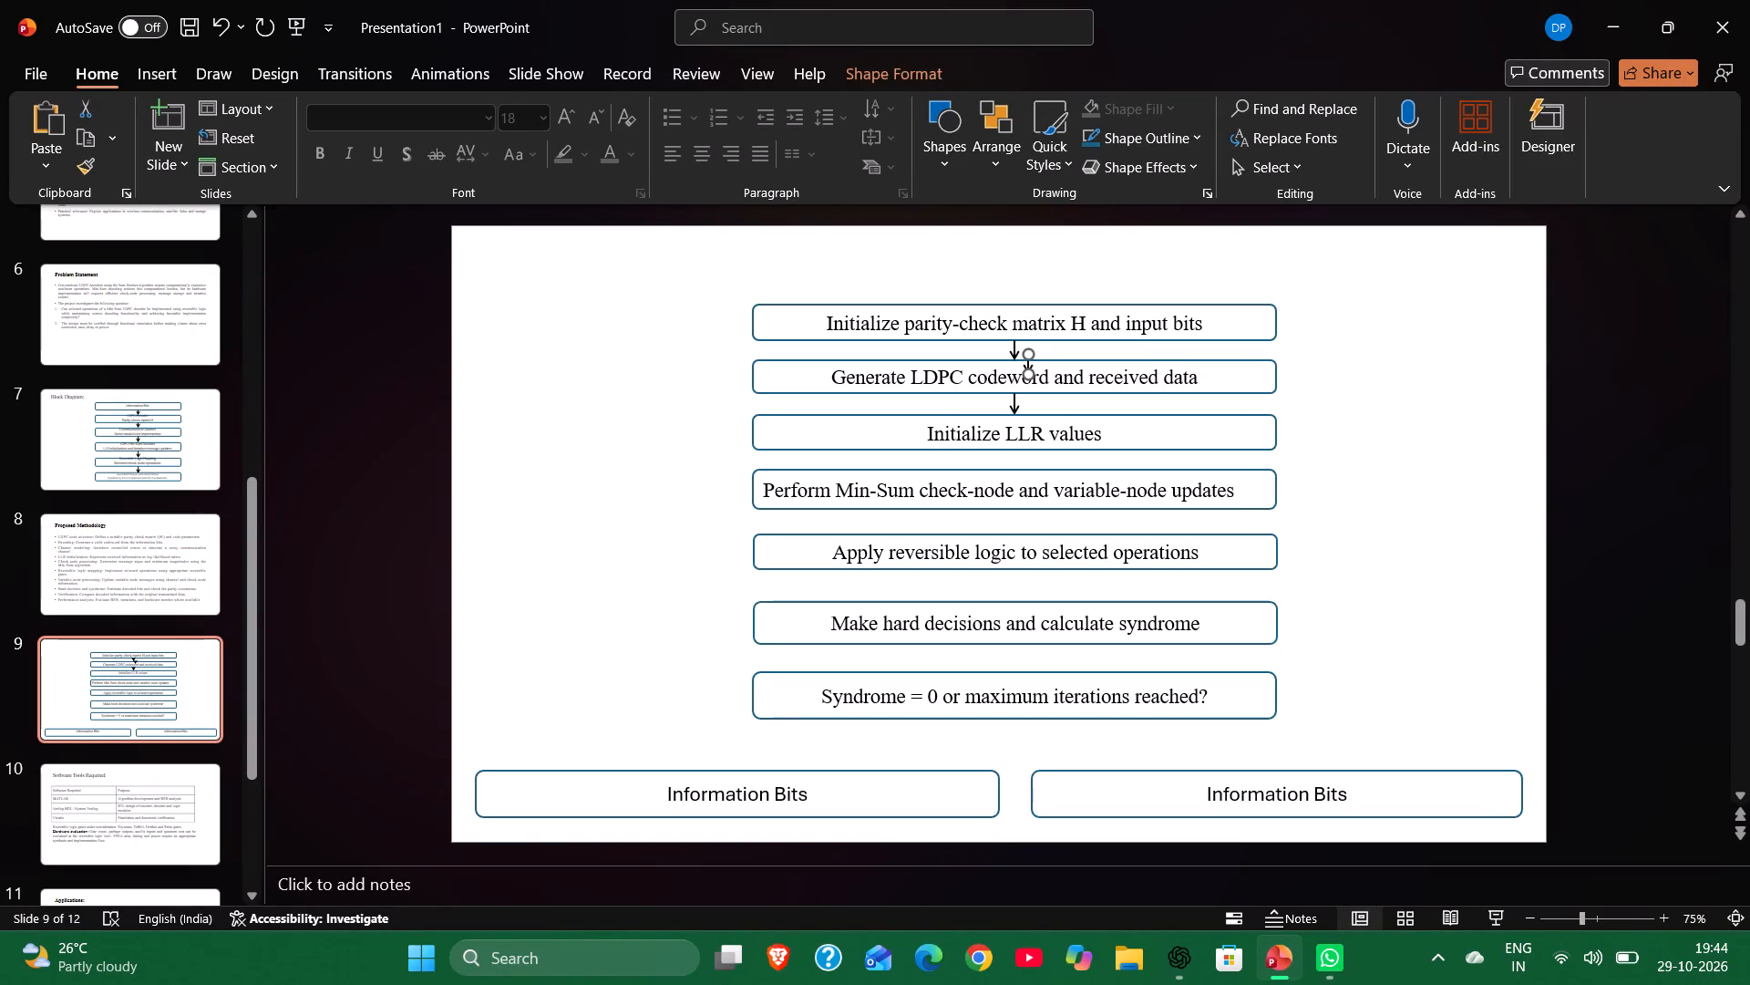
drag(1028, 375, 1013, 472)
drag(1013, 472, 1014, 472)
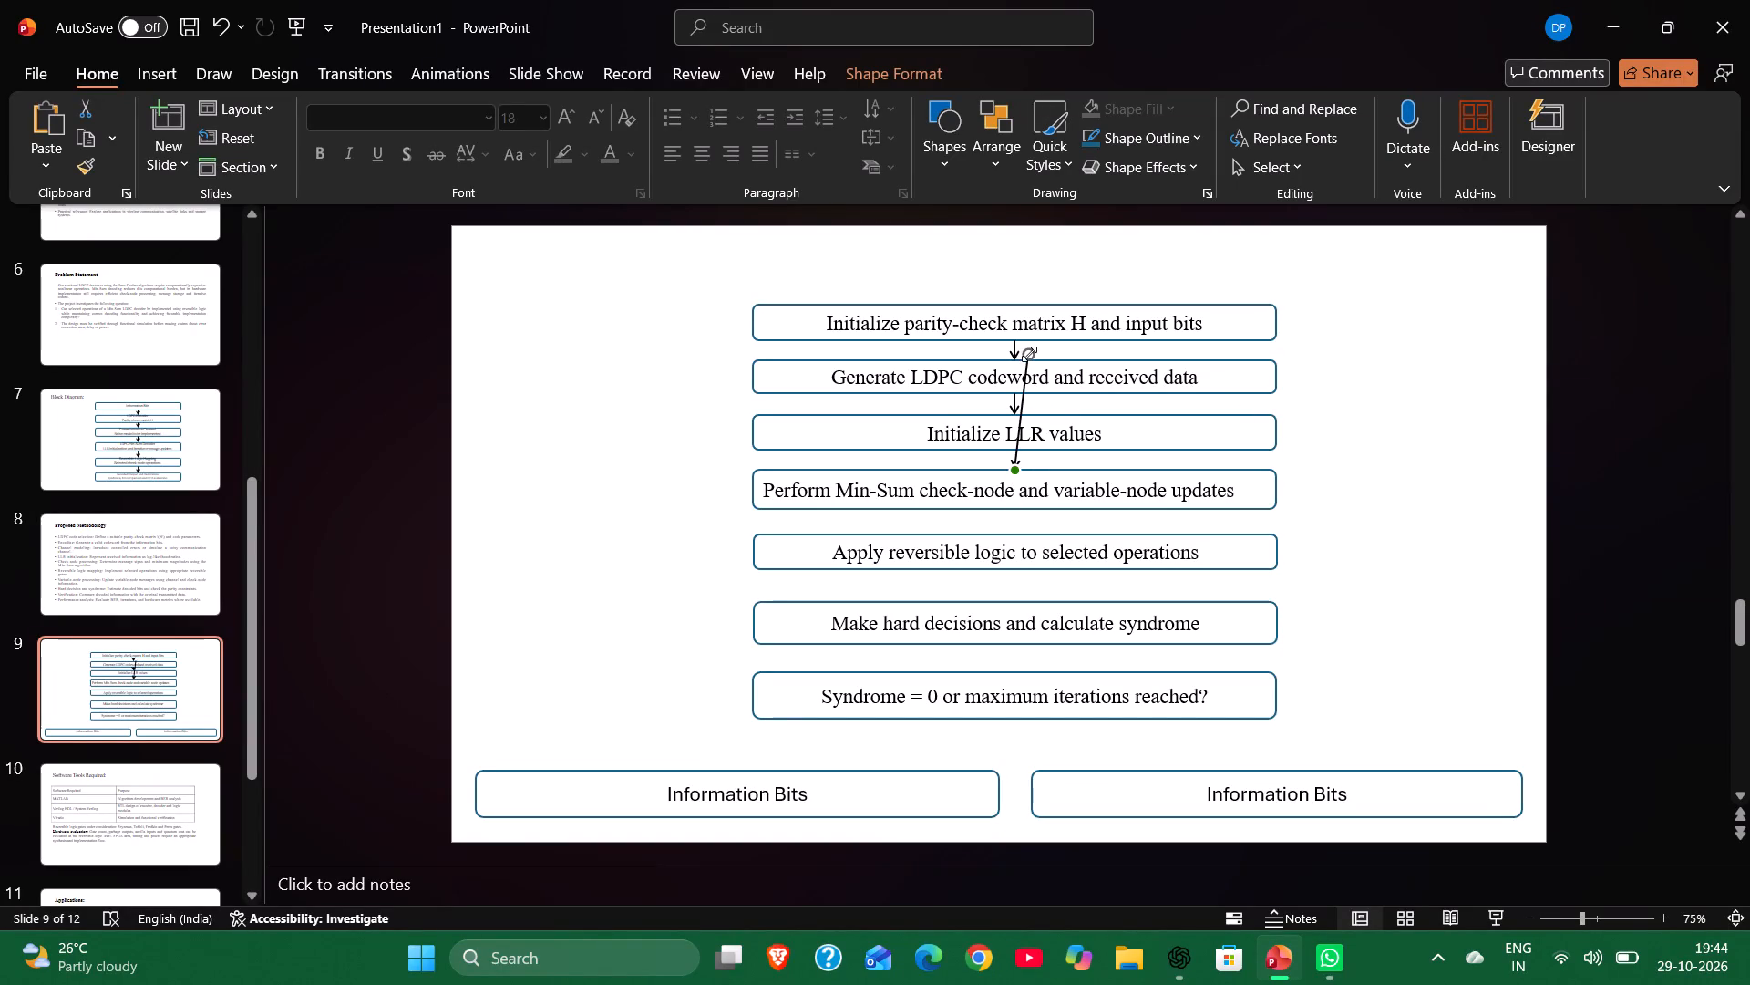
drag(1030, 356, 1015, 451)
click(1345, 511)
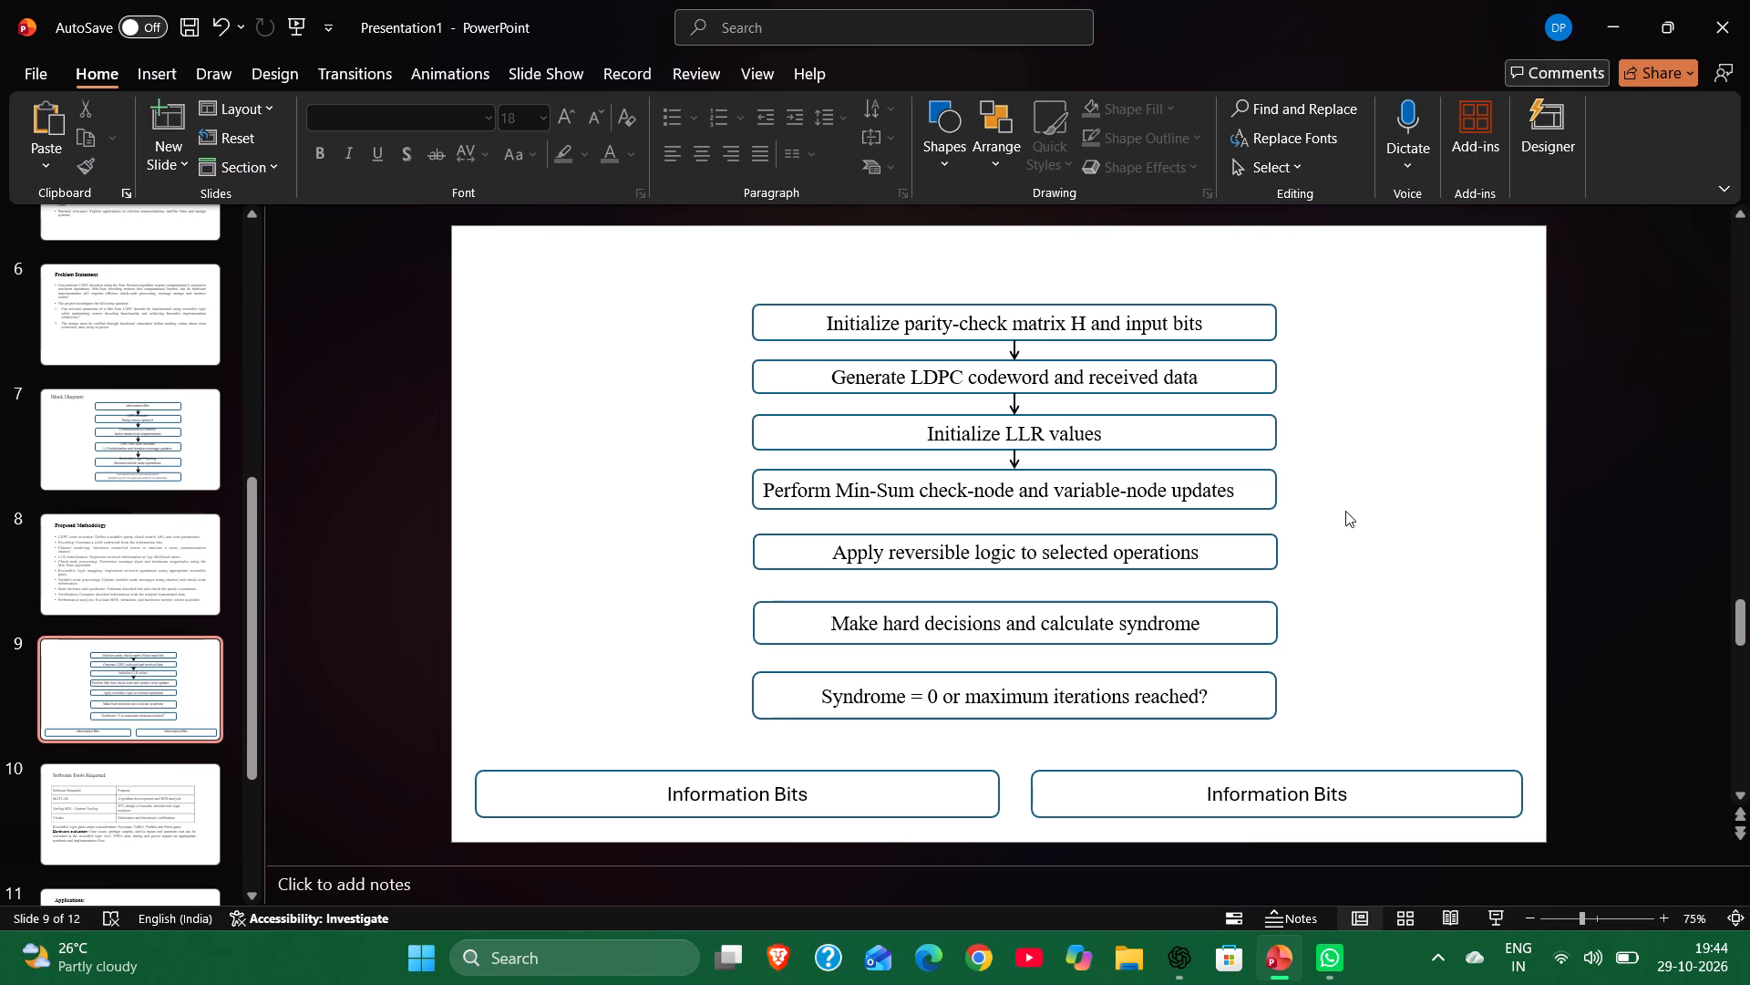
Paste another arrow copy and connect it from the "Perform Min-Sum check-node and variable-node updates" box to "Apply reversible logic to selected operations".
key(ctrl+v)
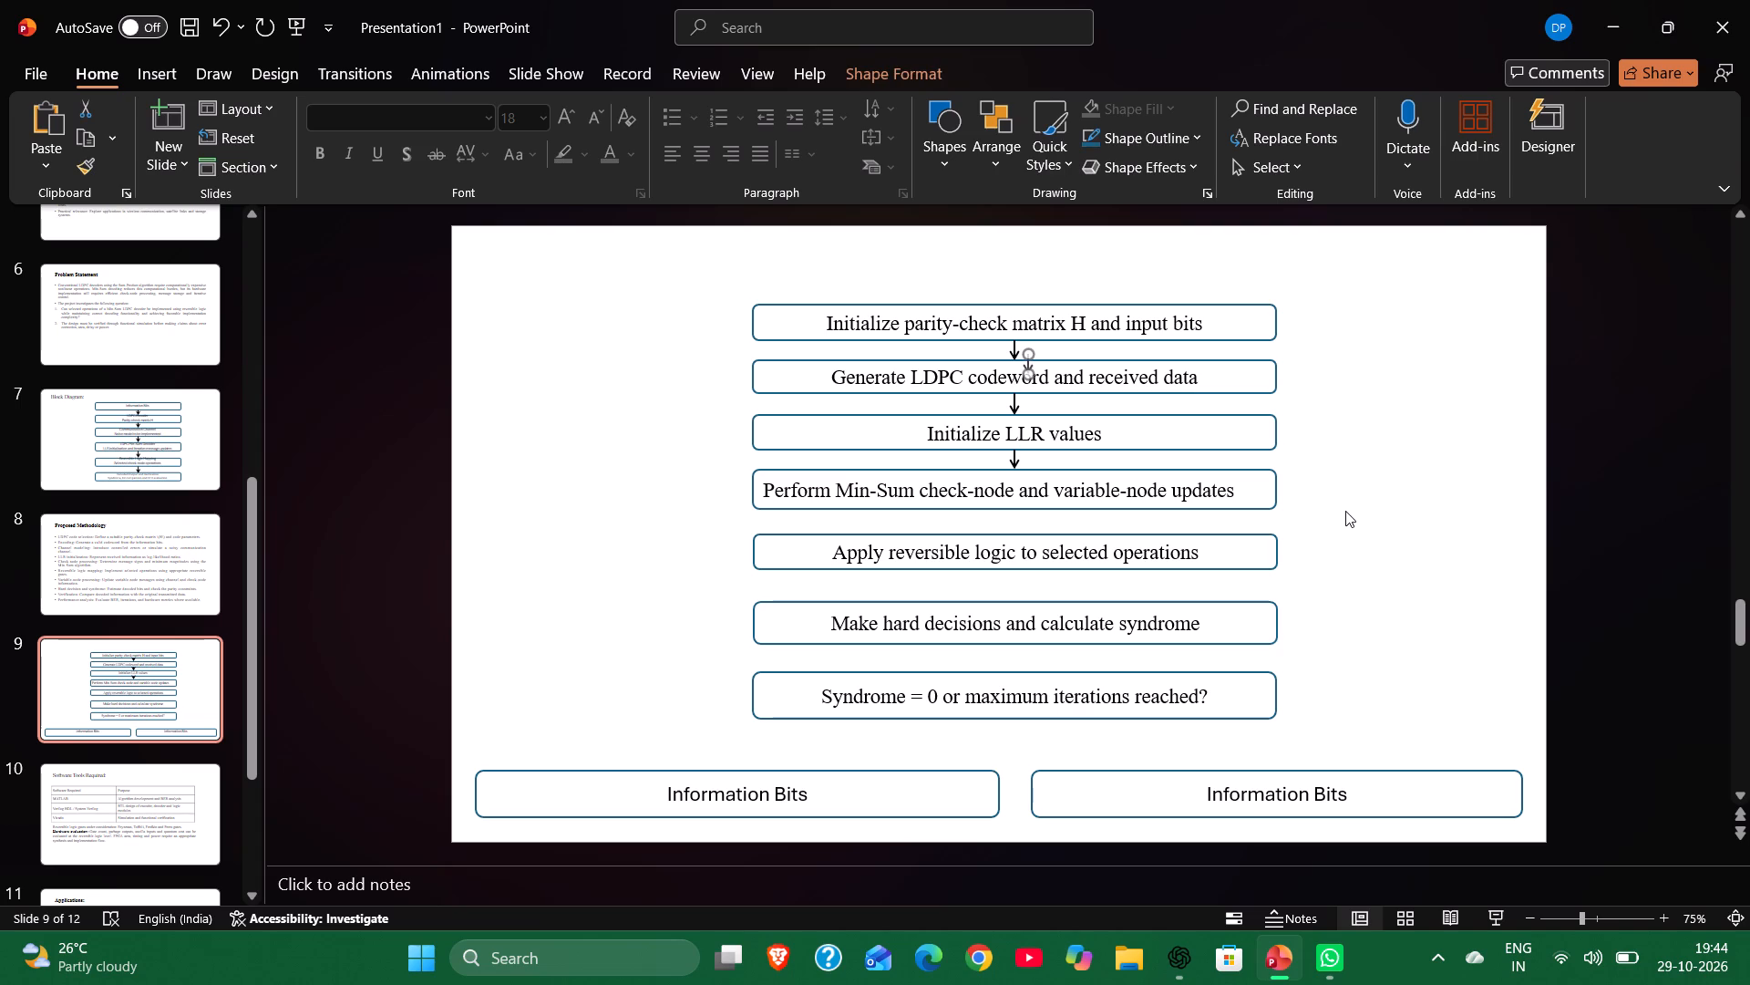
drag(1027, 373, 1027, 416)
drag(1027, 416, 1008, 535)
drag(1028, 355, 1018, 508)
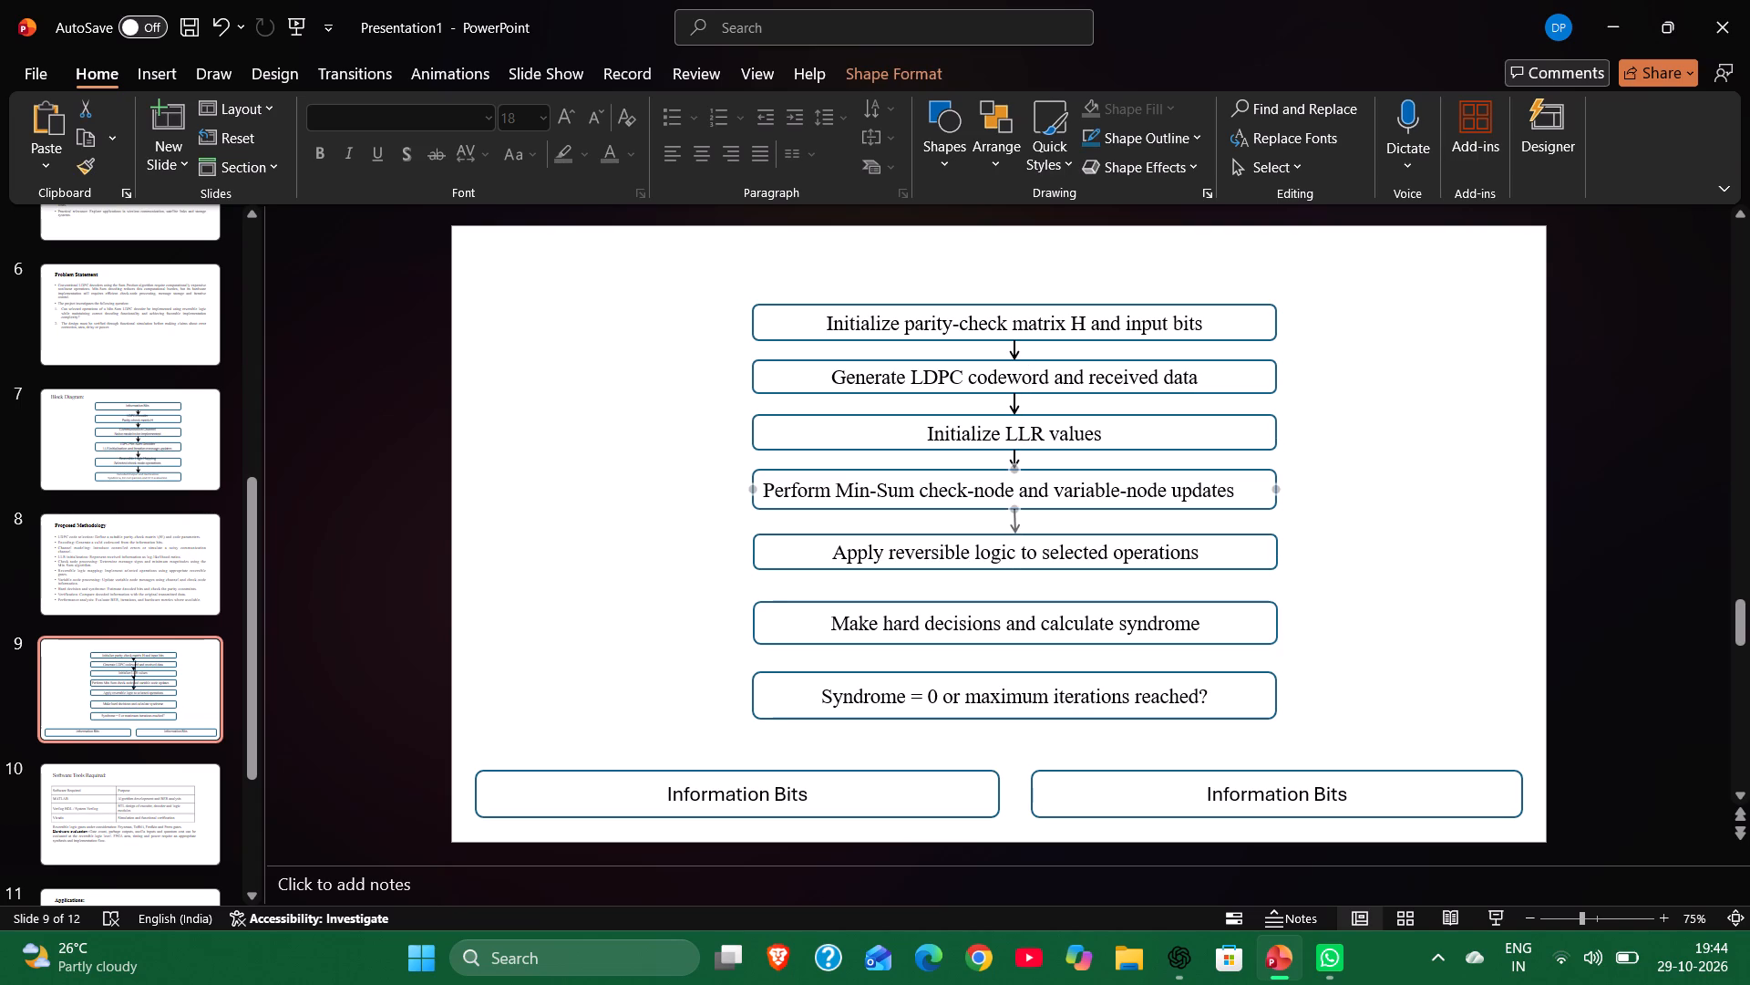
drag(1018, 508, 1015, 511)
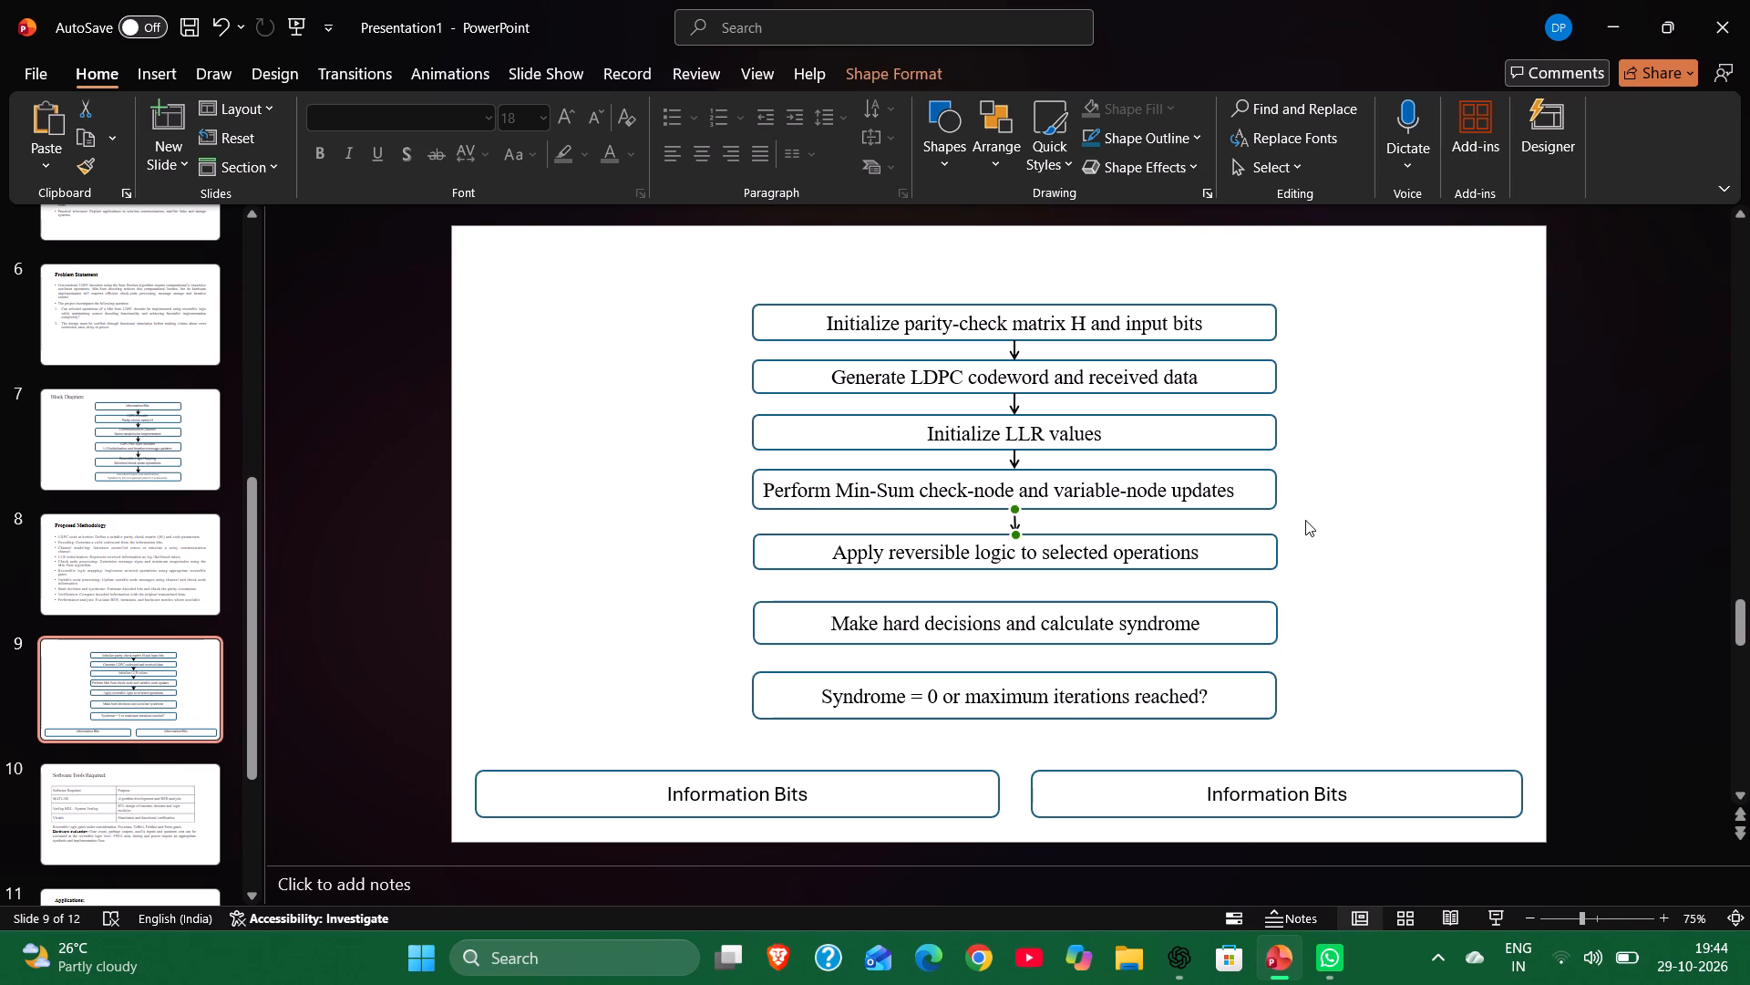
click(1305, 520)
Paste another arrow copy and connect it from "Apply reversible logic to selected operations" to "Make hard decisions and calculate syndrome".
key(ctrl+c)
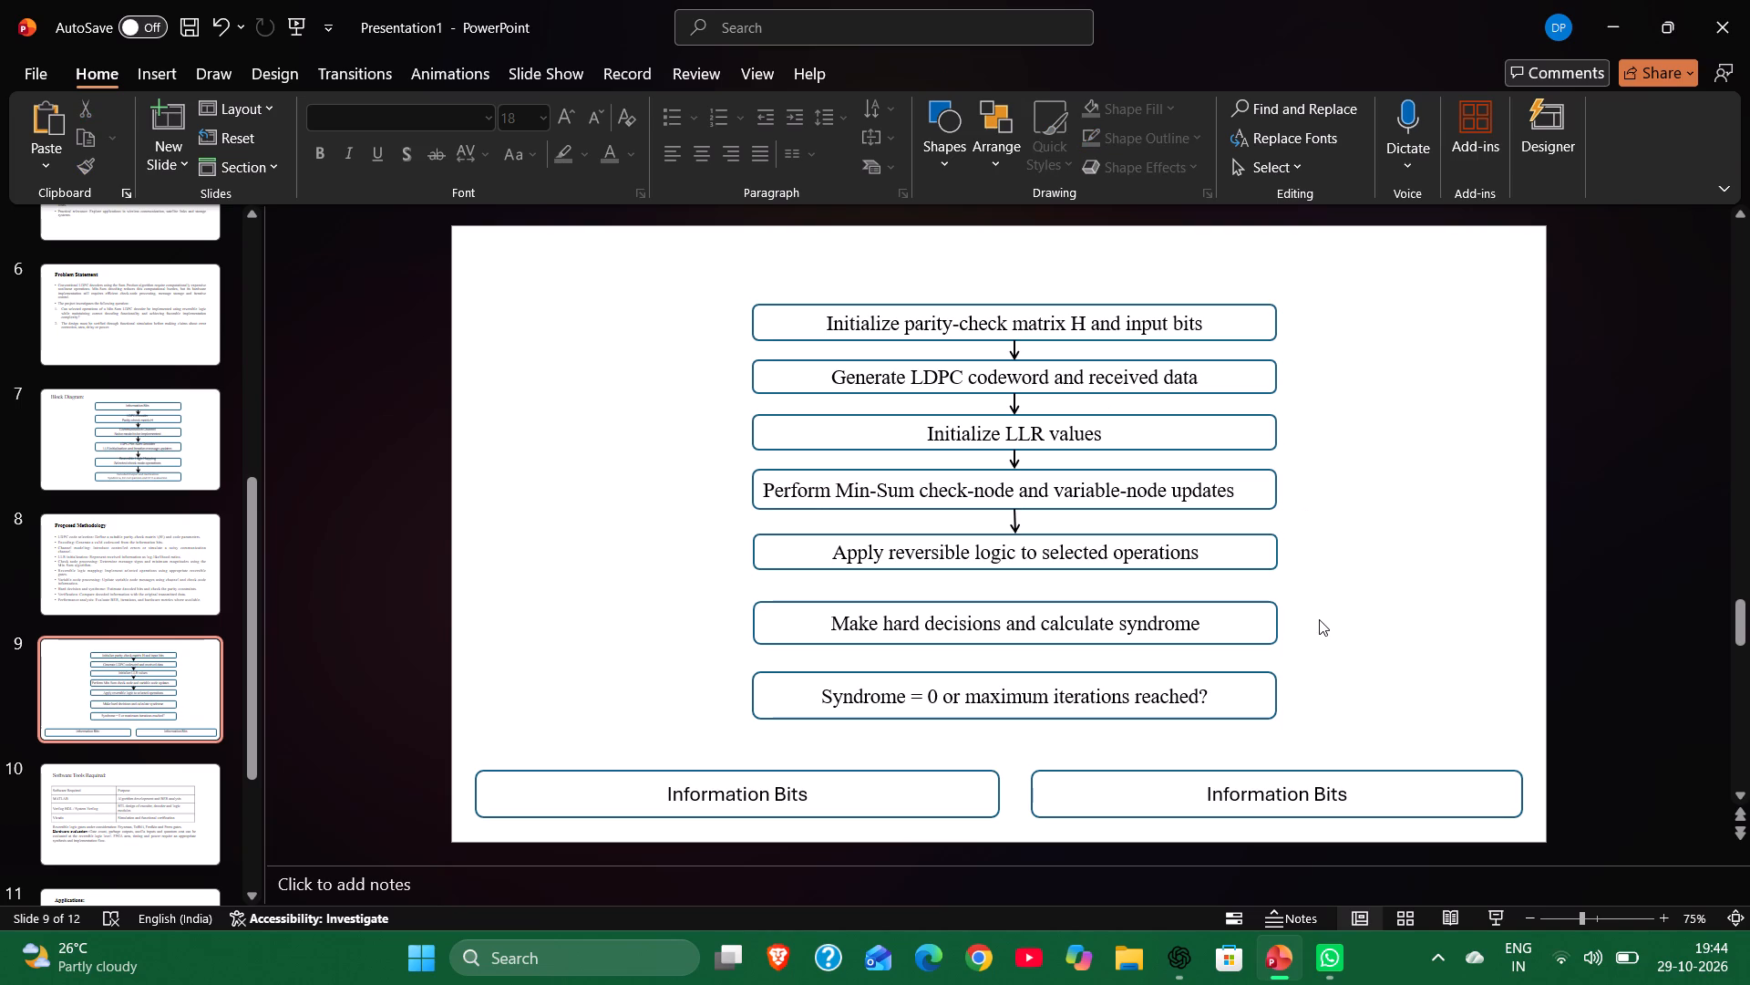
key(ctrl+v)
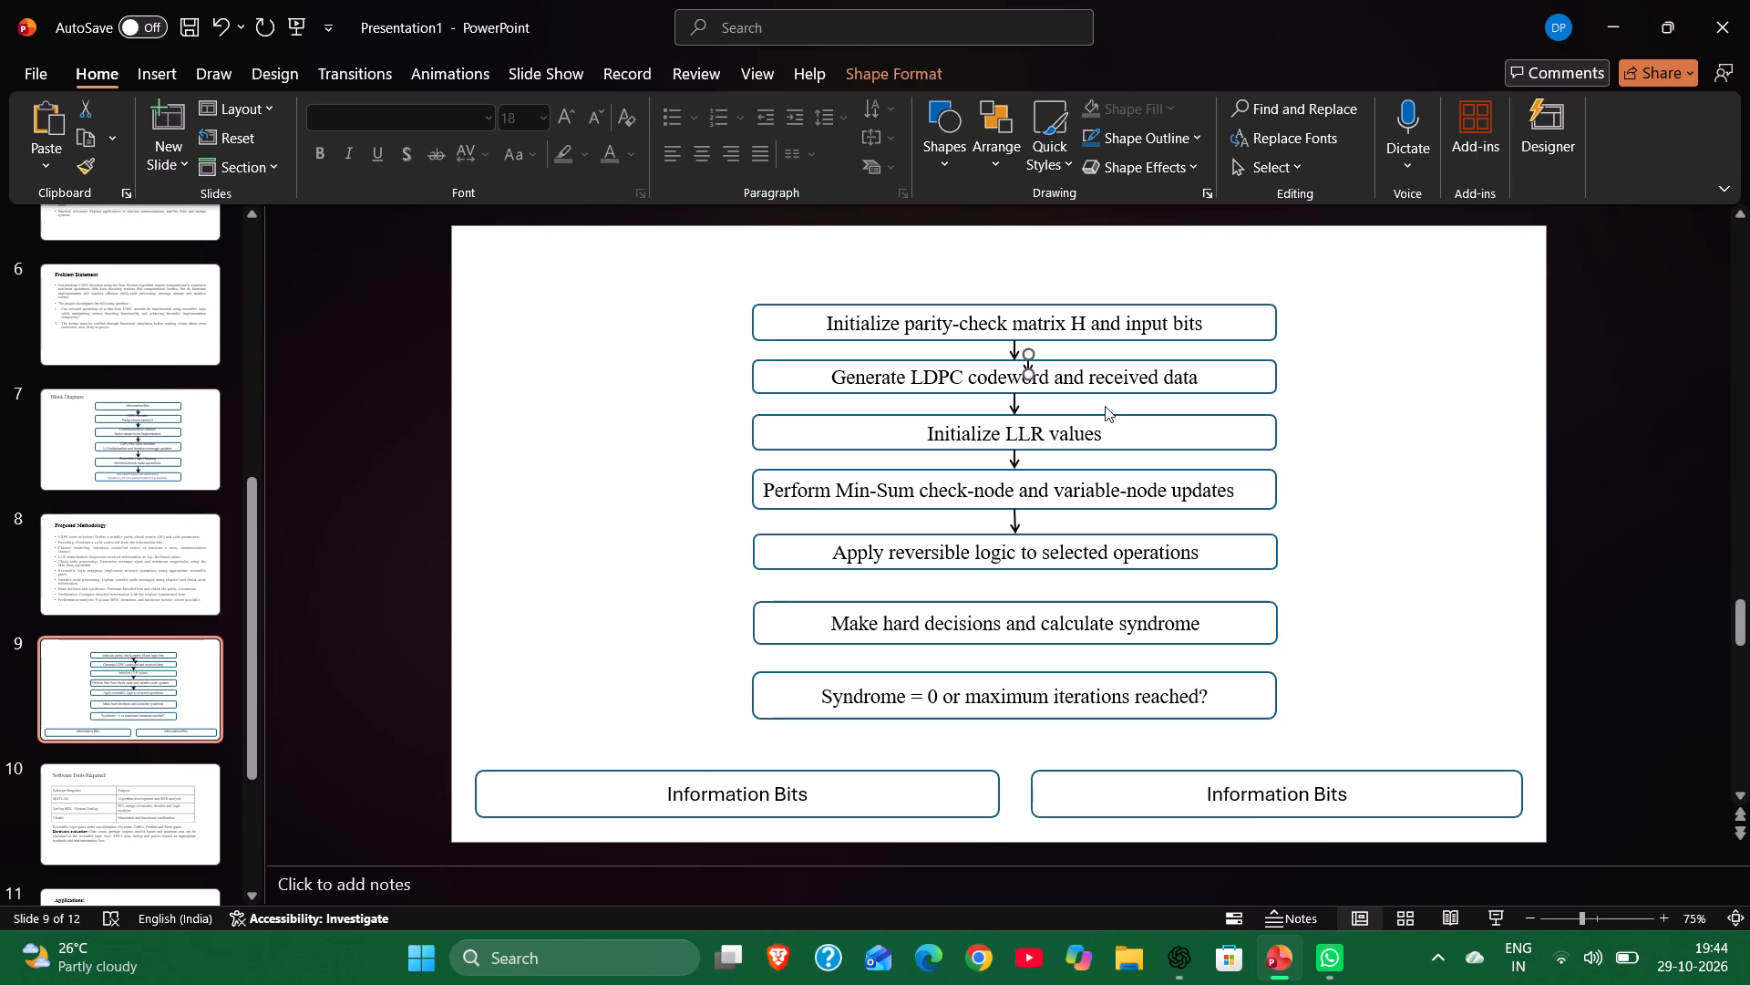
drag(1034, 372, 1018, 596)
drag(1018, 596, 1013, 603)
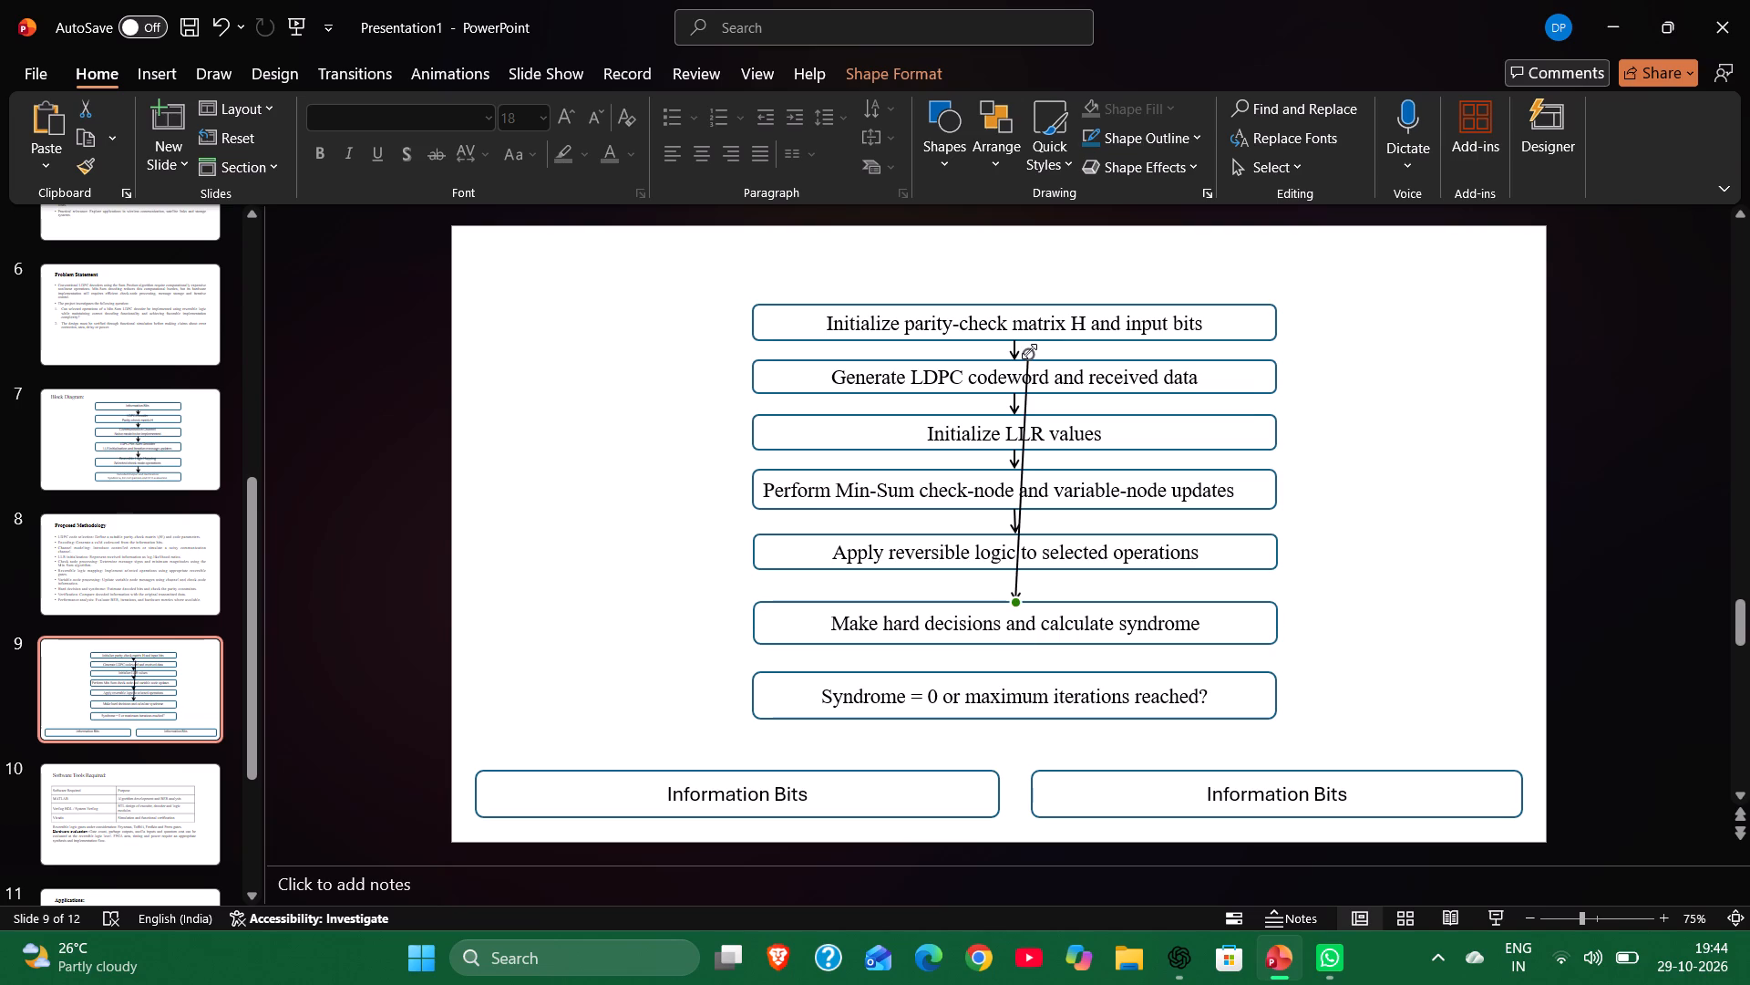
drag(1029, 351, 1016, 576)
drag(1016, 576, 1015, 571)
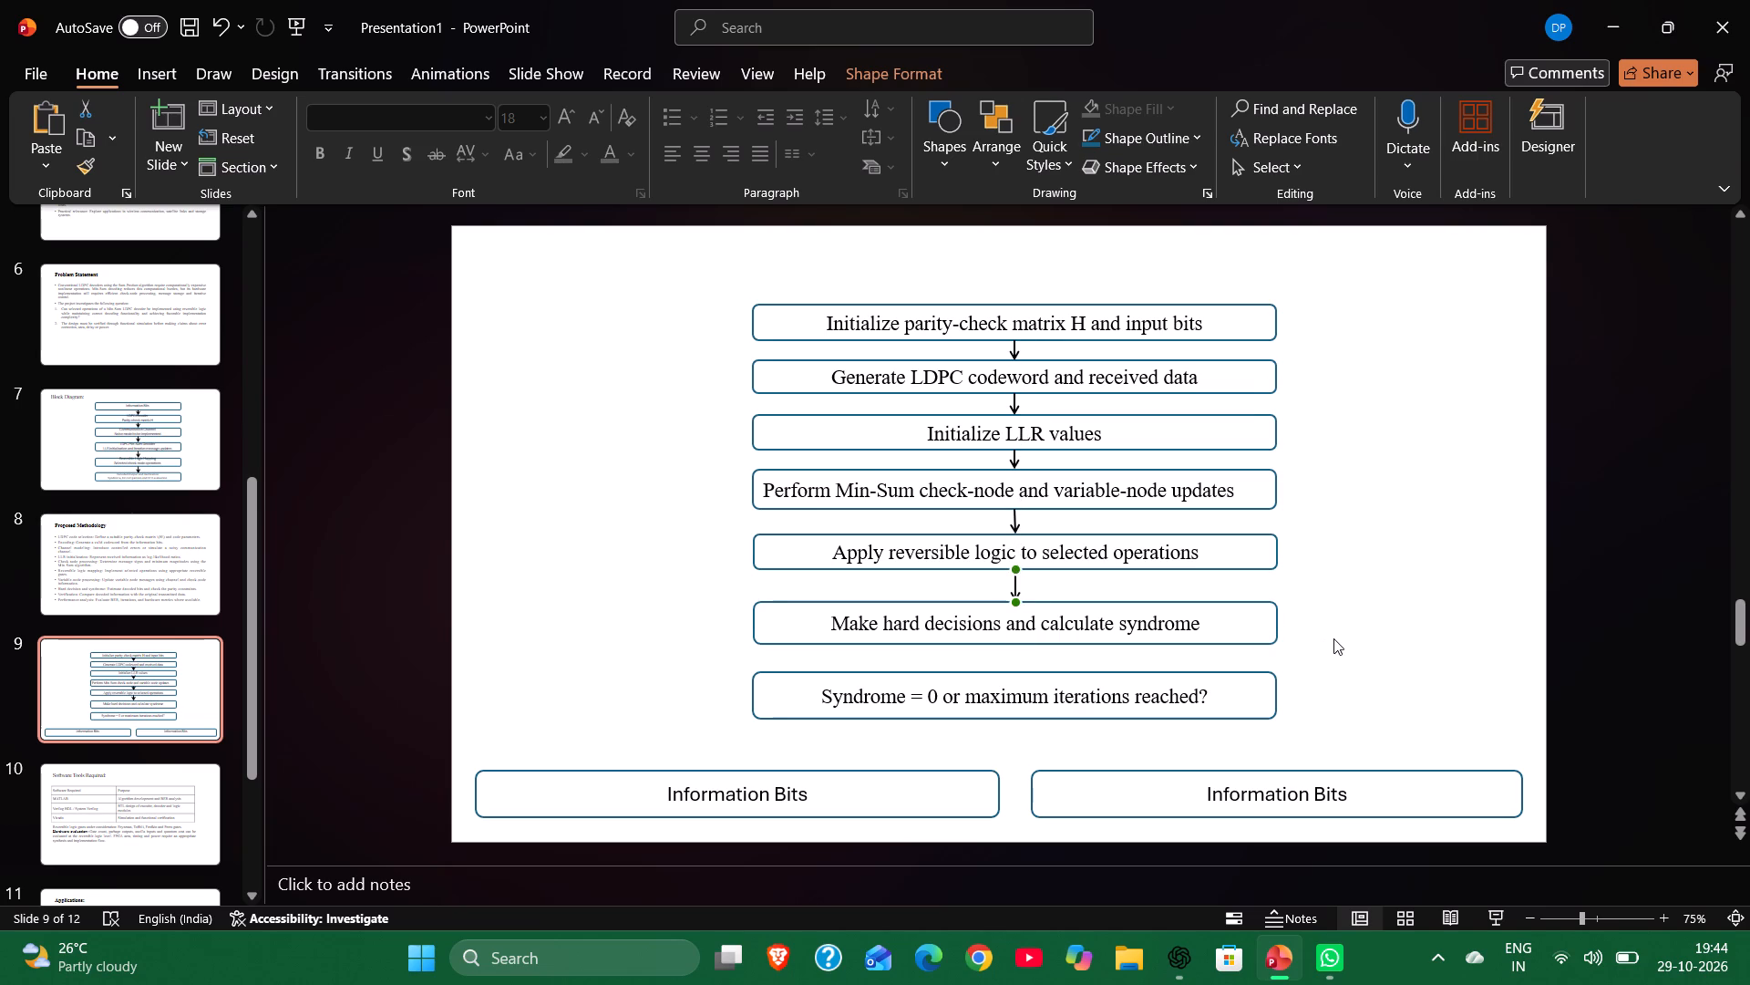
click(1333, 638)
Paste another arrow copy and connect it from "Make hard decisions and calculate syndrome" to "Syndrome = 0 or maximum iterations reached?".
key(ctrl+v)
drag(1028, 368, 1018, 678)
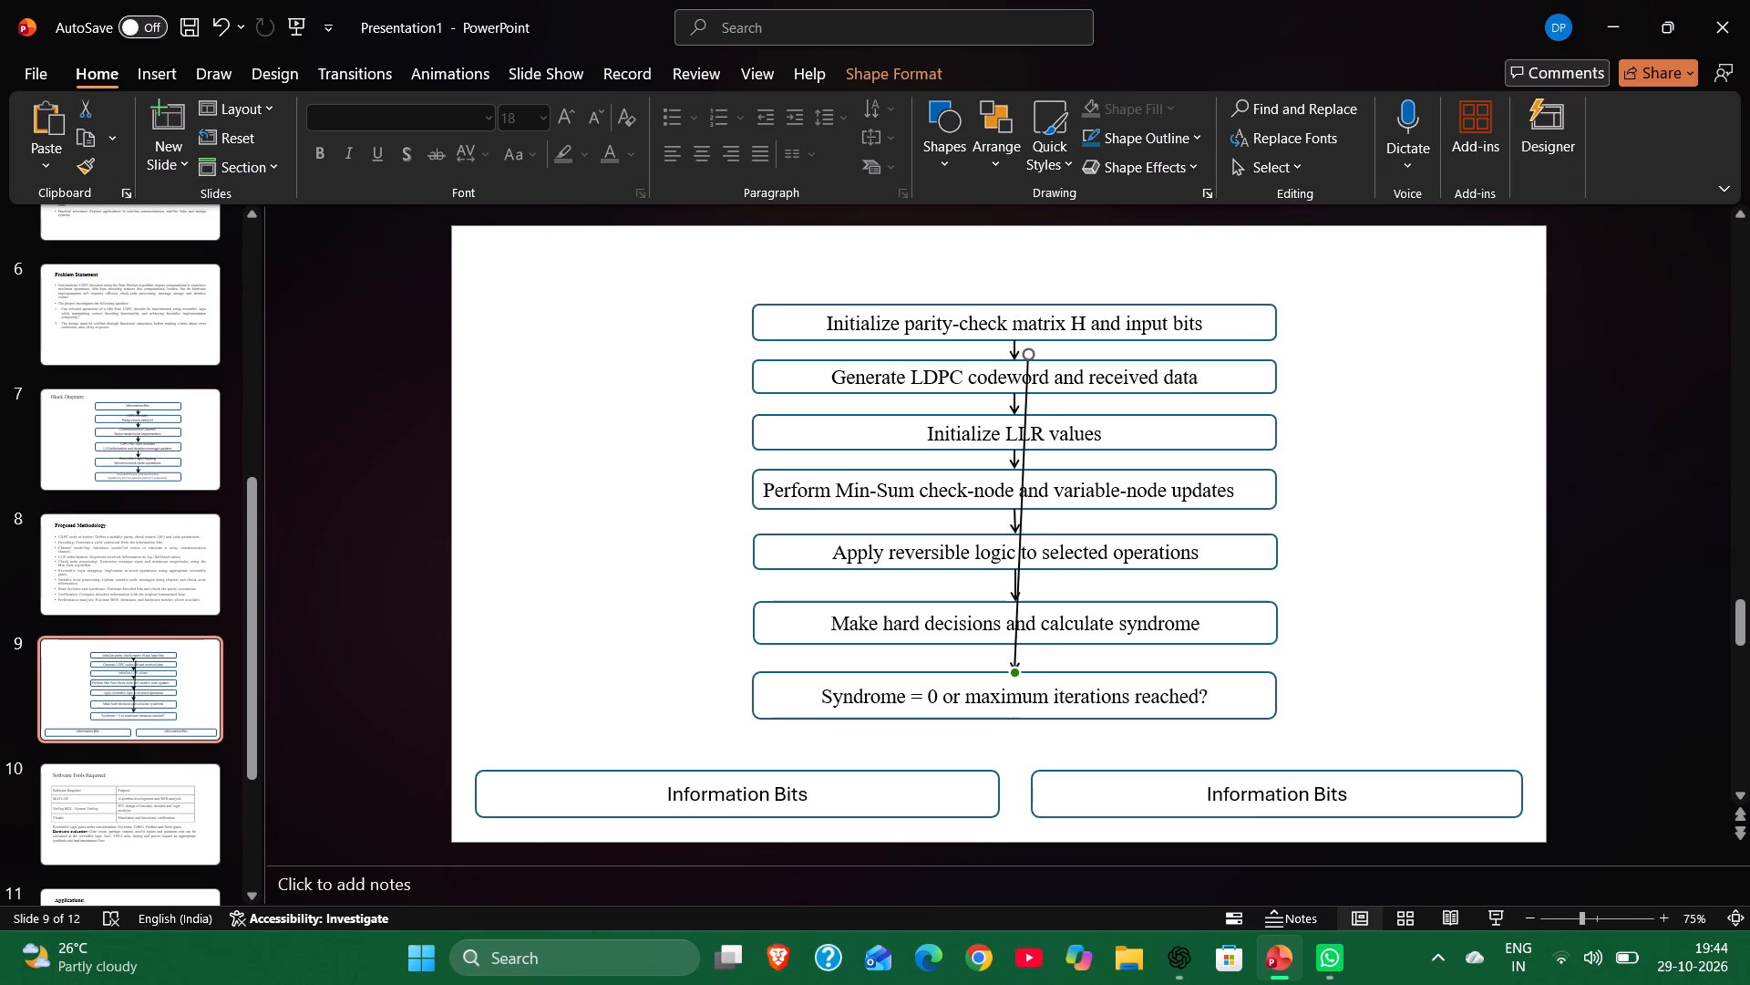
drag(1028, 354, 1030, 646)
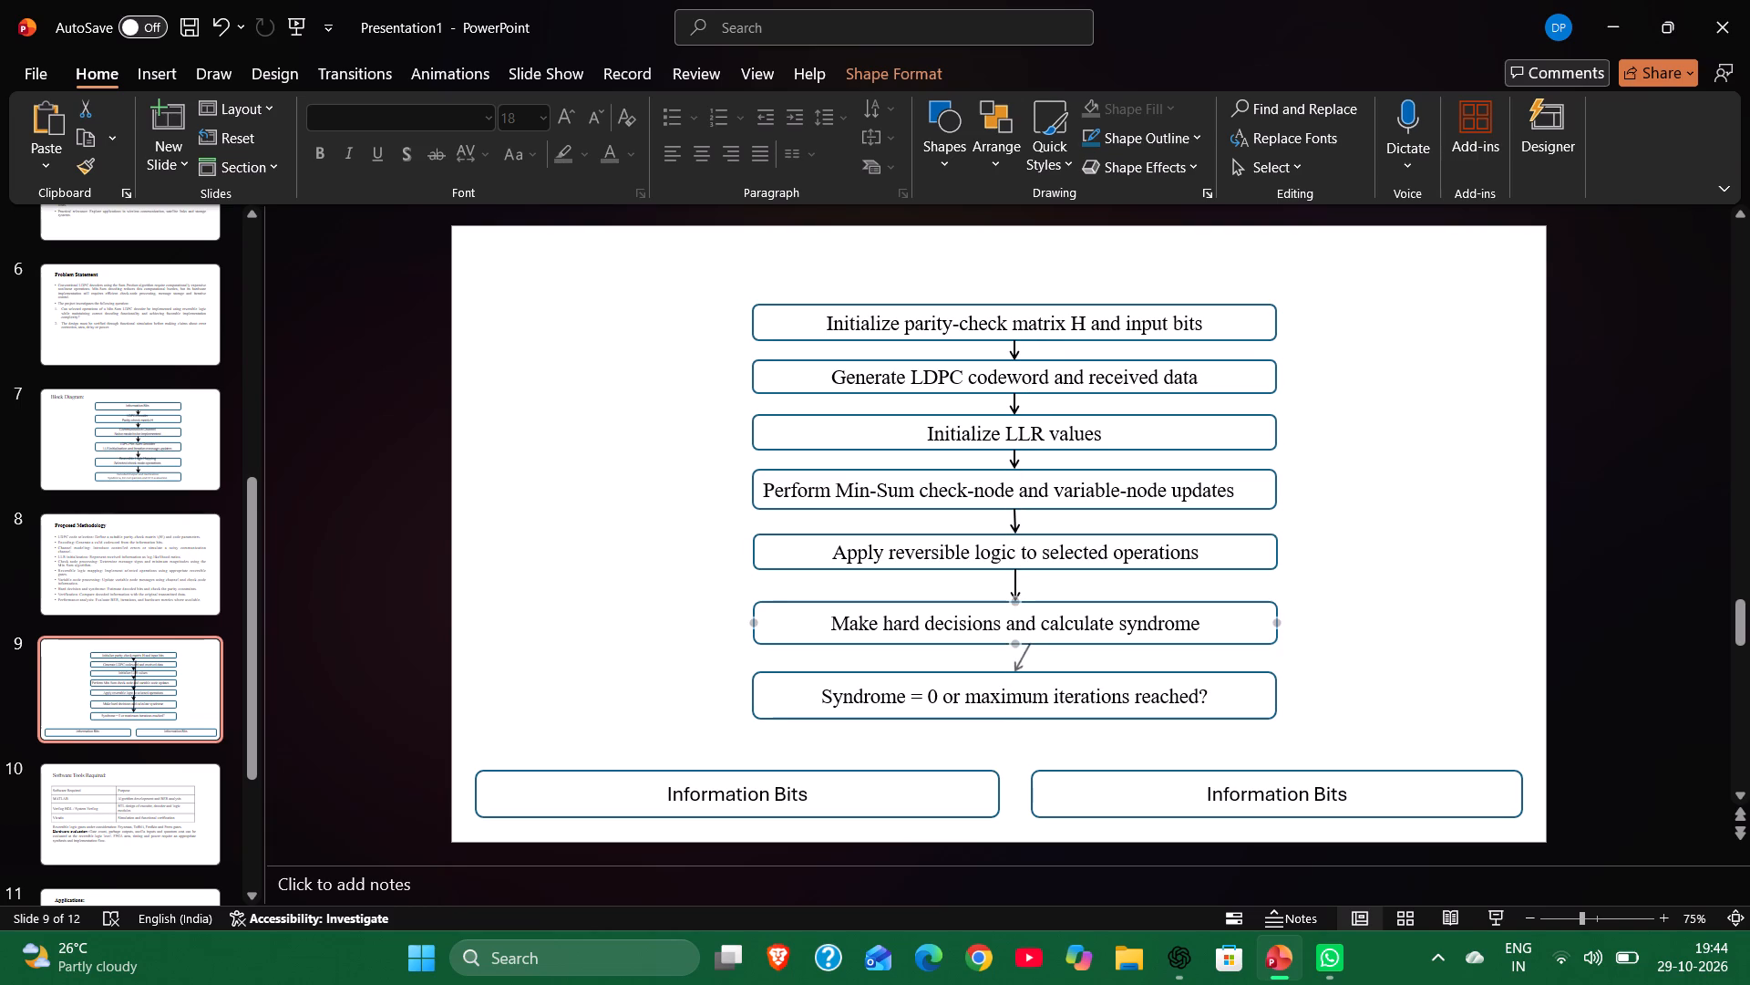
drag(1030, 646, 1016, 643)
click(1385, 664)
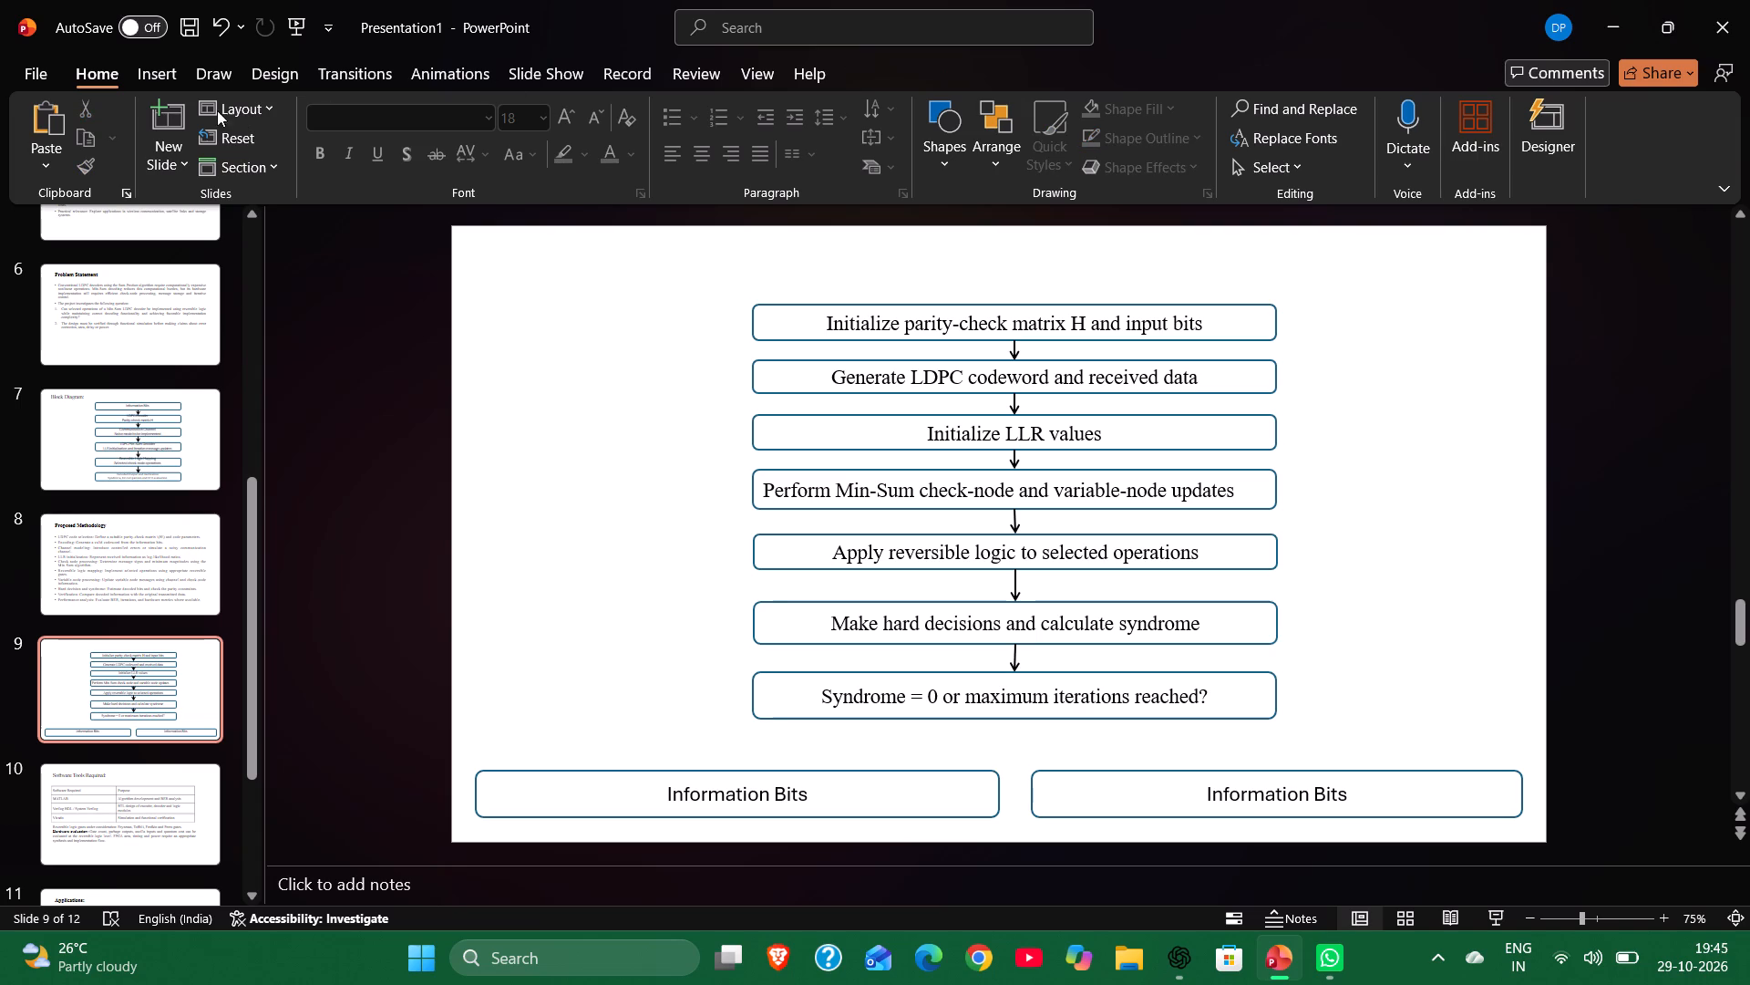
Draw an elbow arrow connector about 1 cm high and 1.9 cm wide beside the "Syndrome = 0 or maximum iterations reached?" box.
click(215, 78)
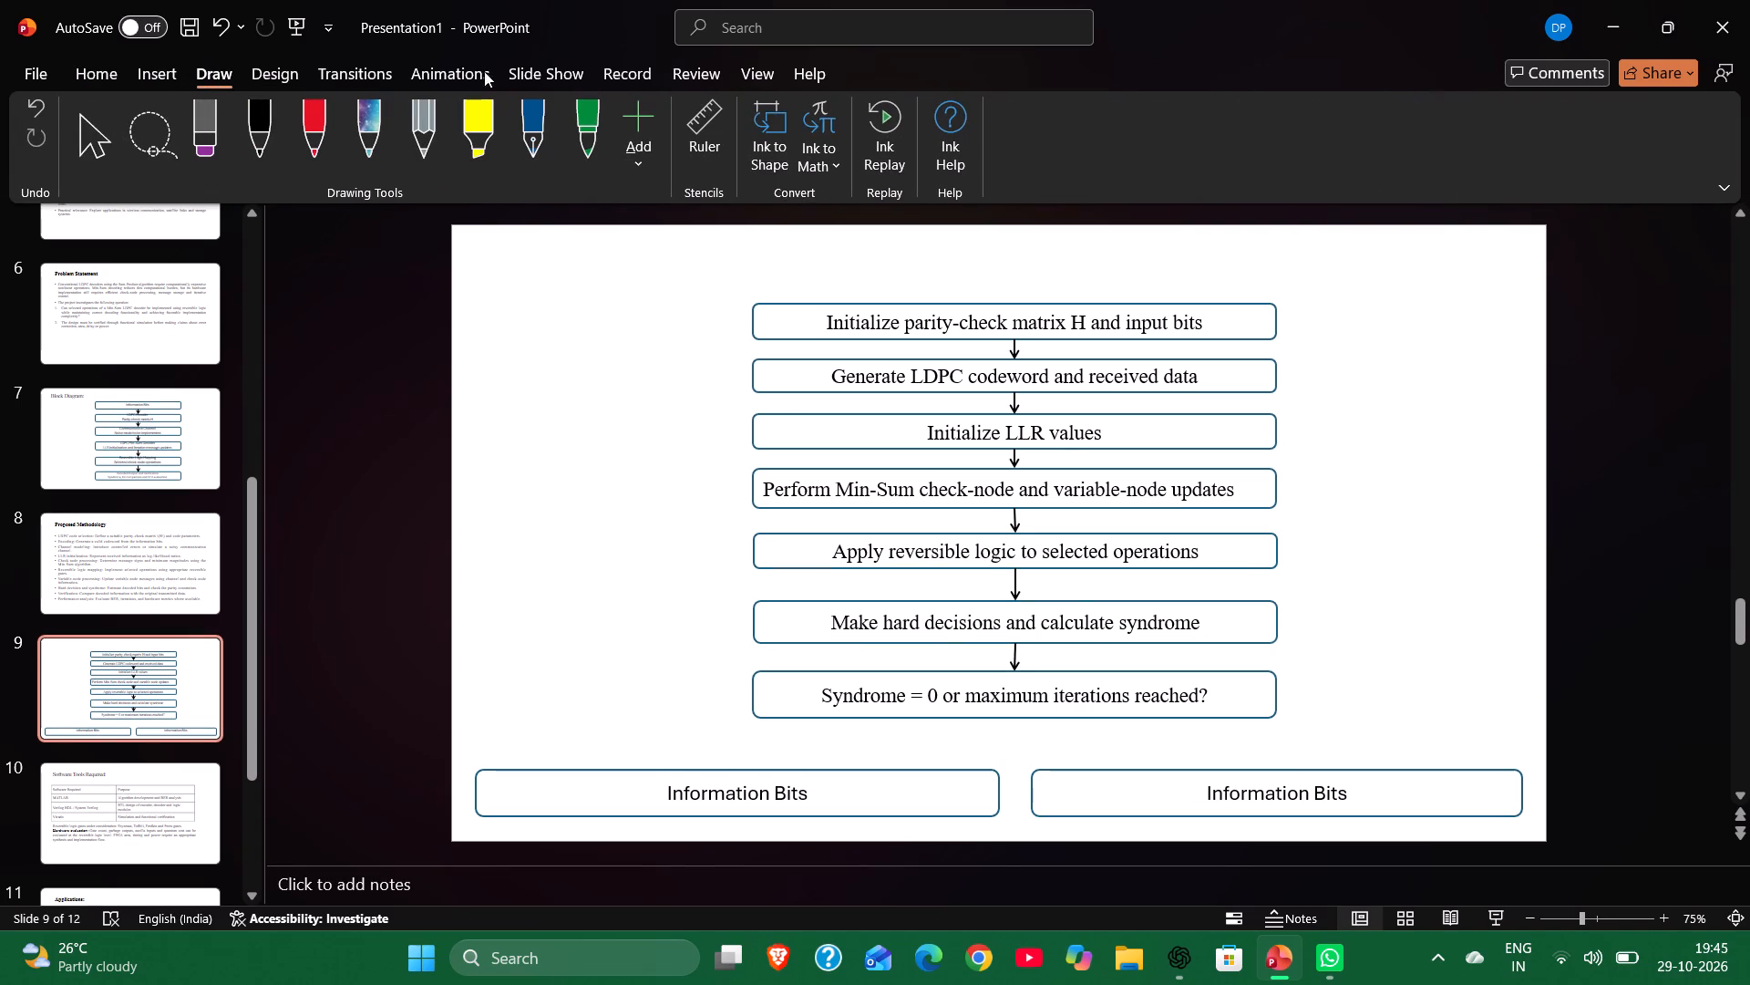
click(149, 61)
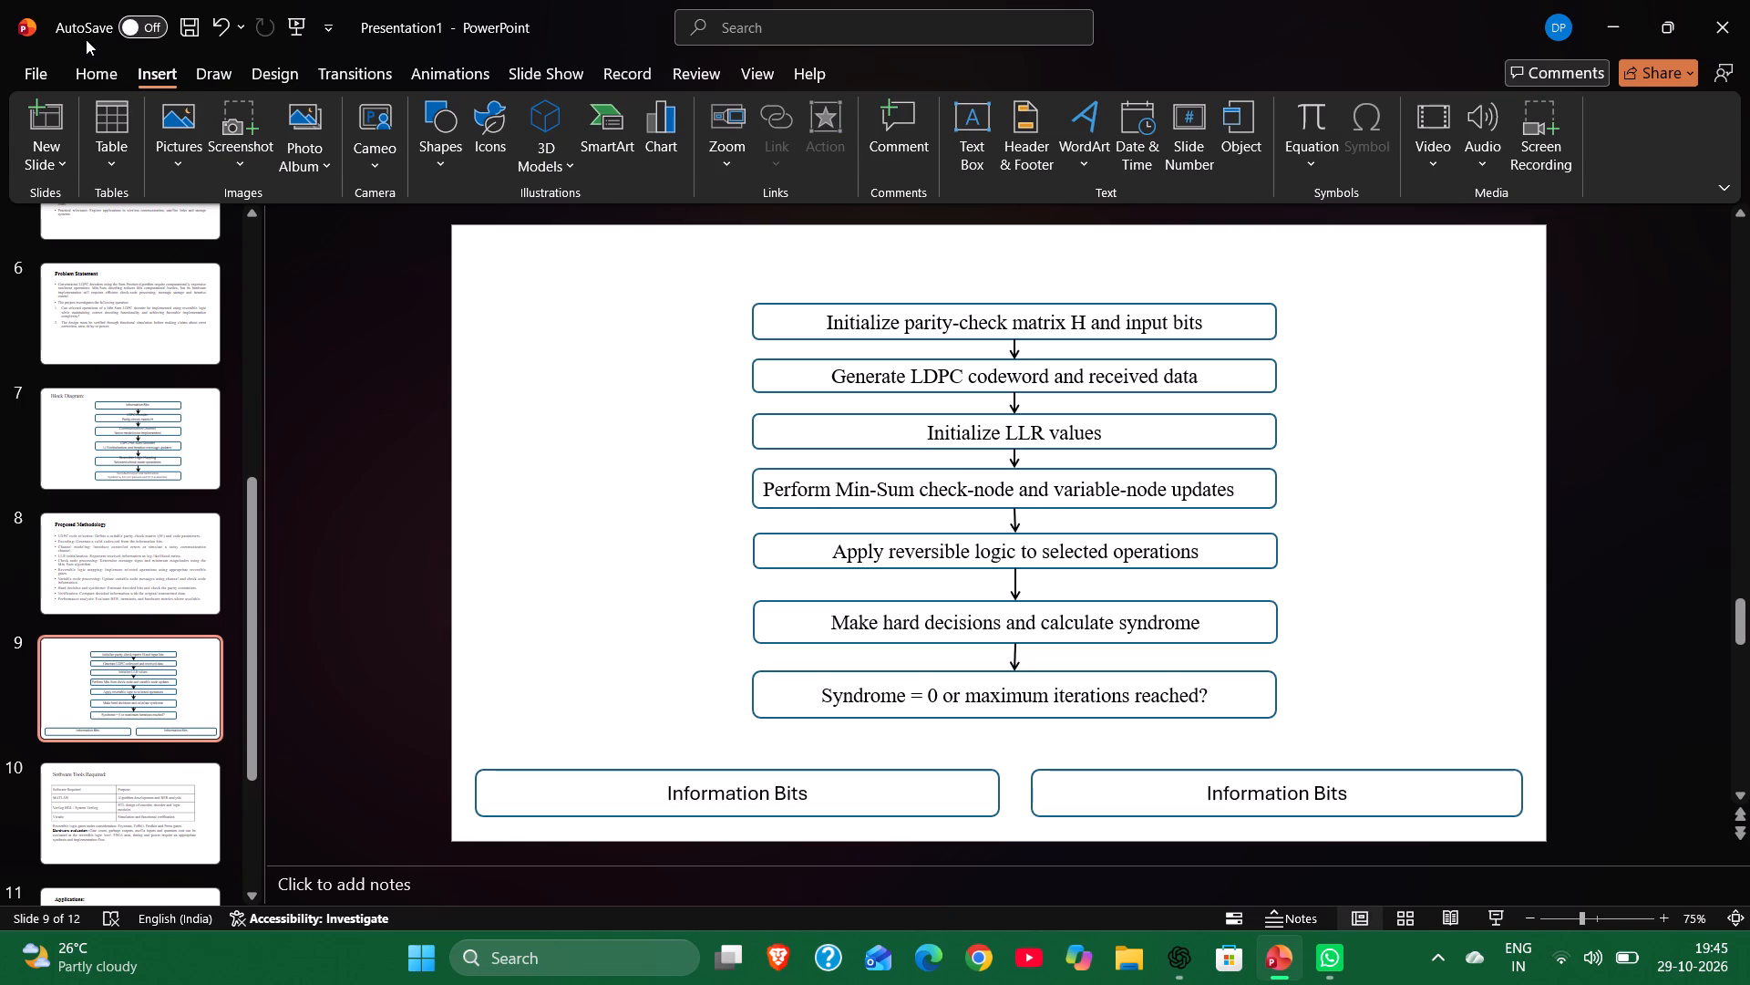
click(90, 67)
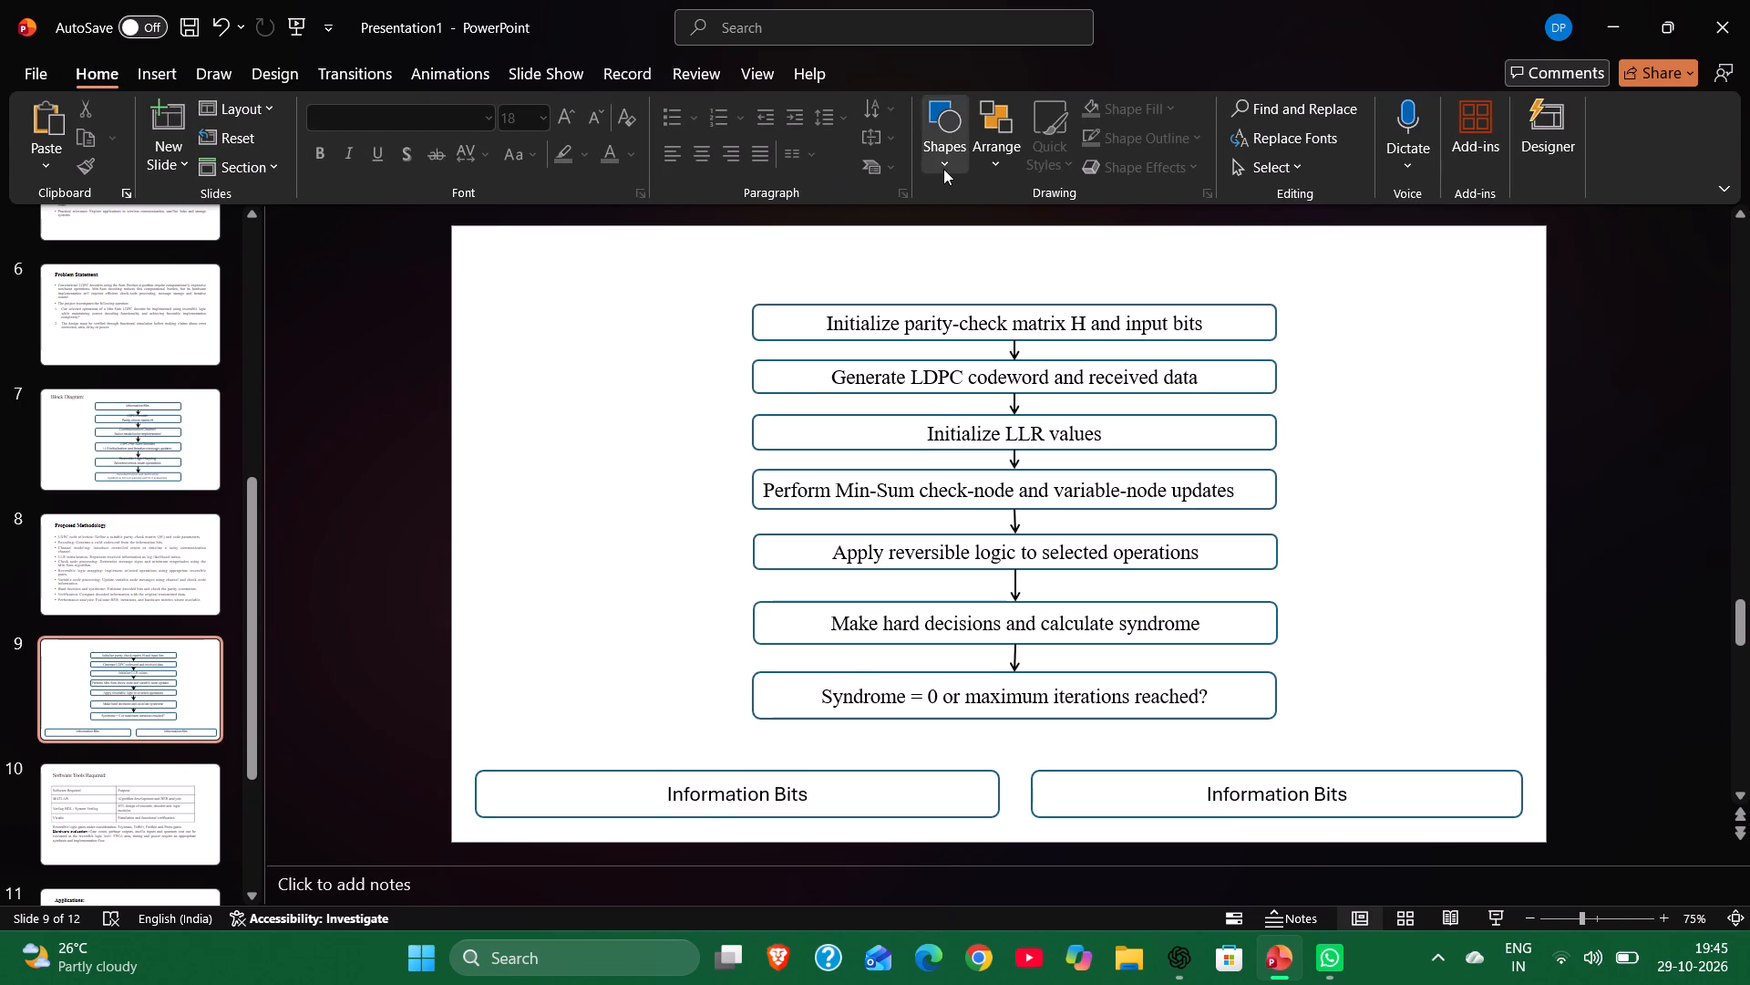
click(943, 169)
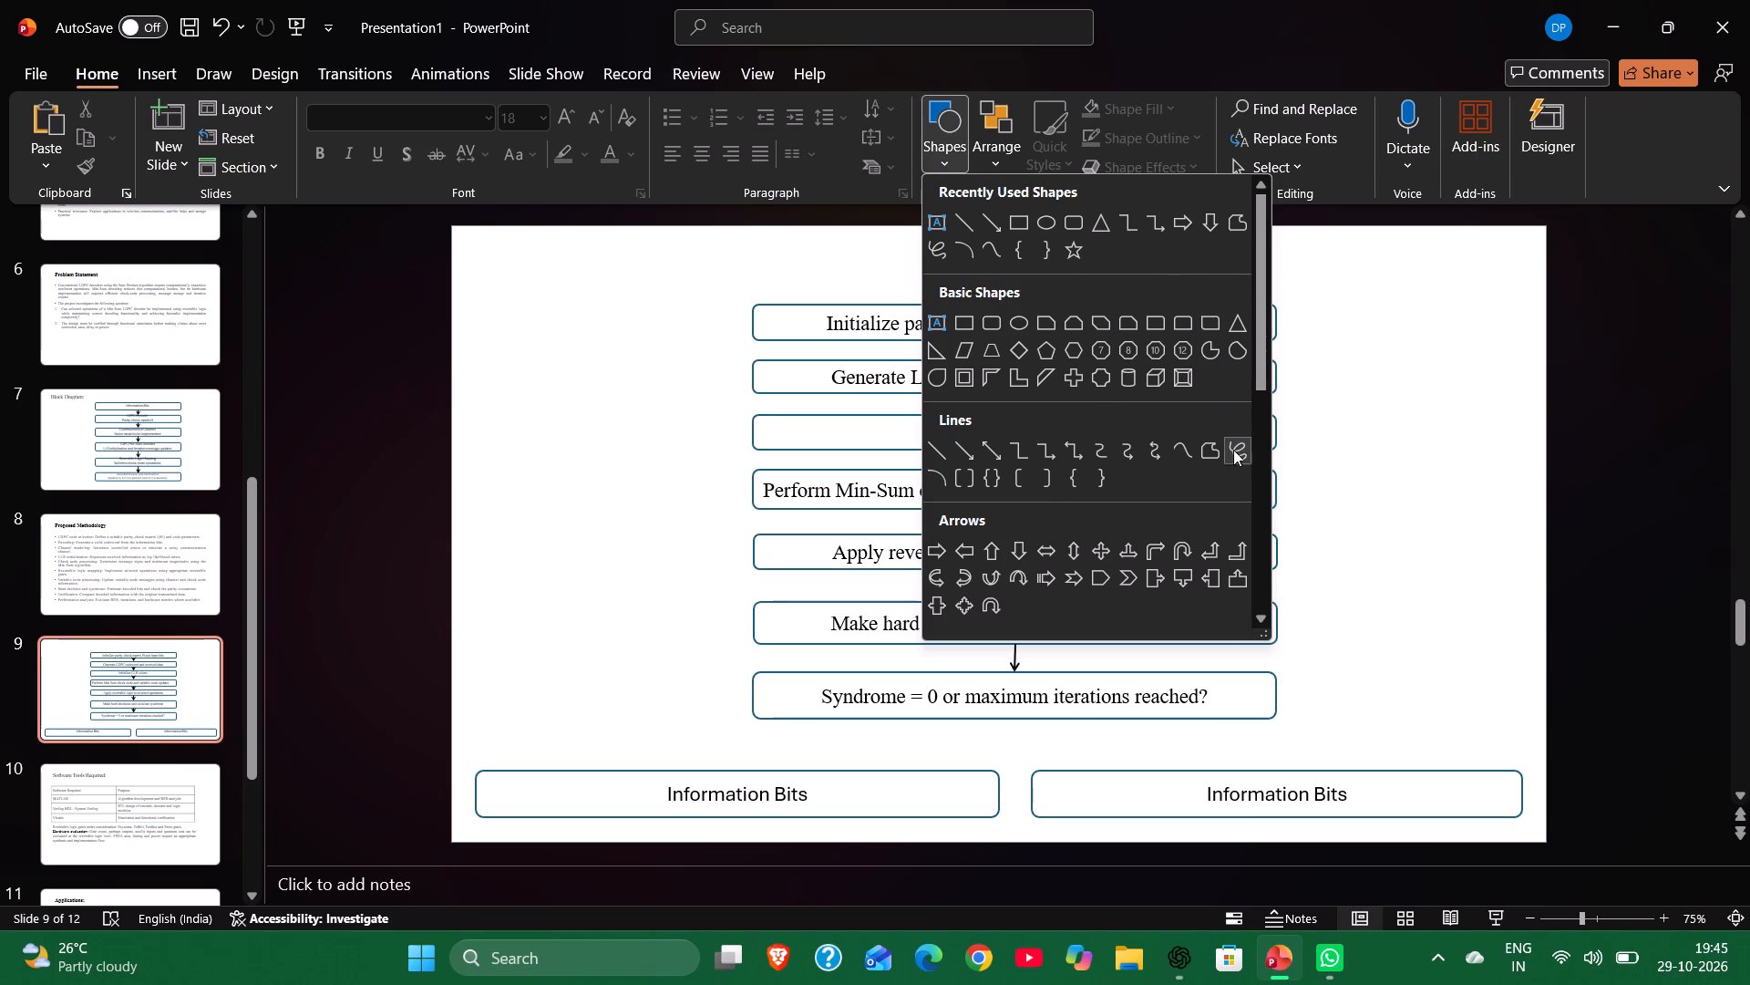
scroll(1101, 524, down, 3)
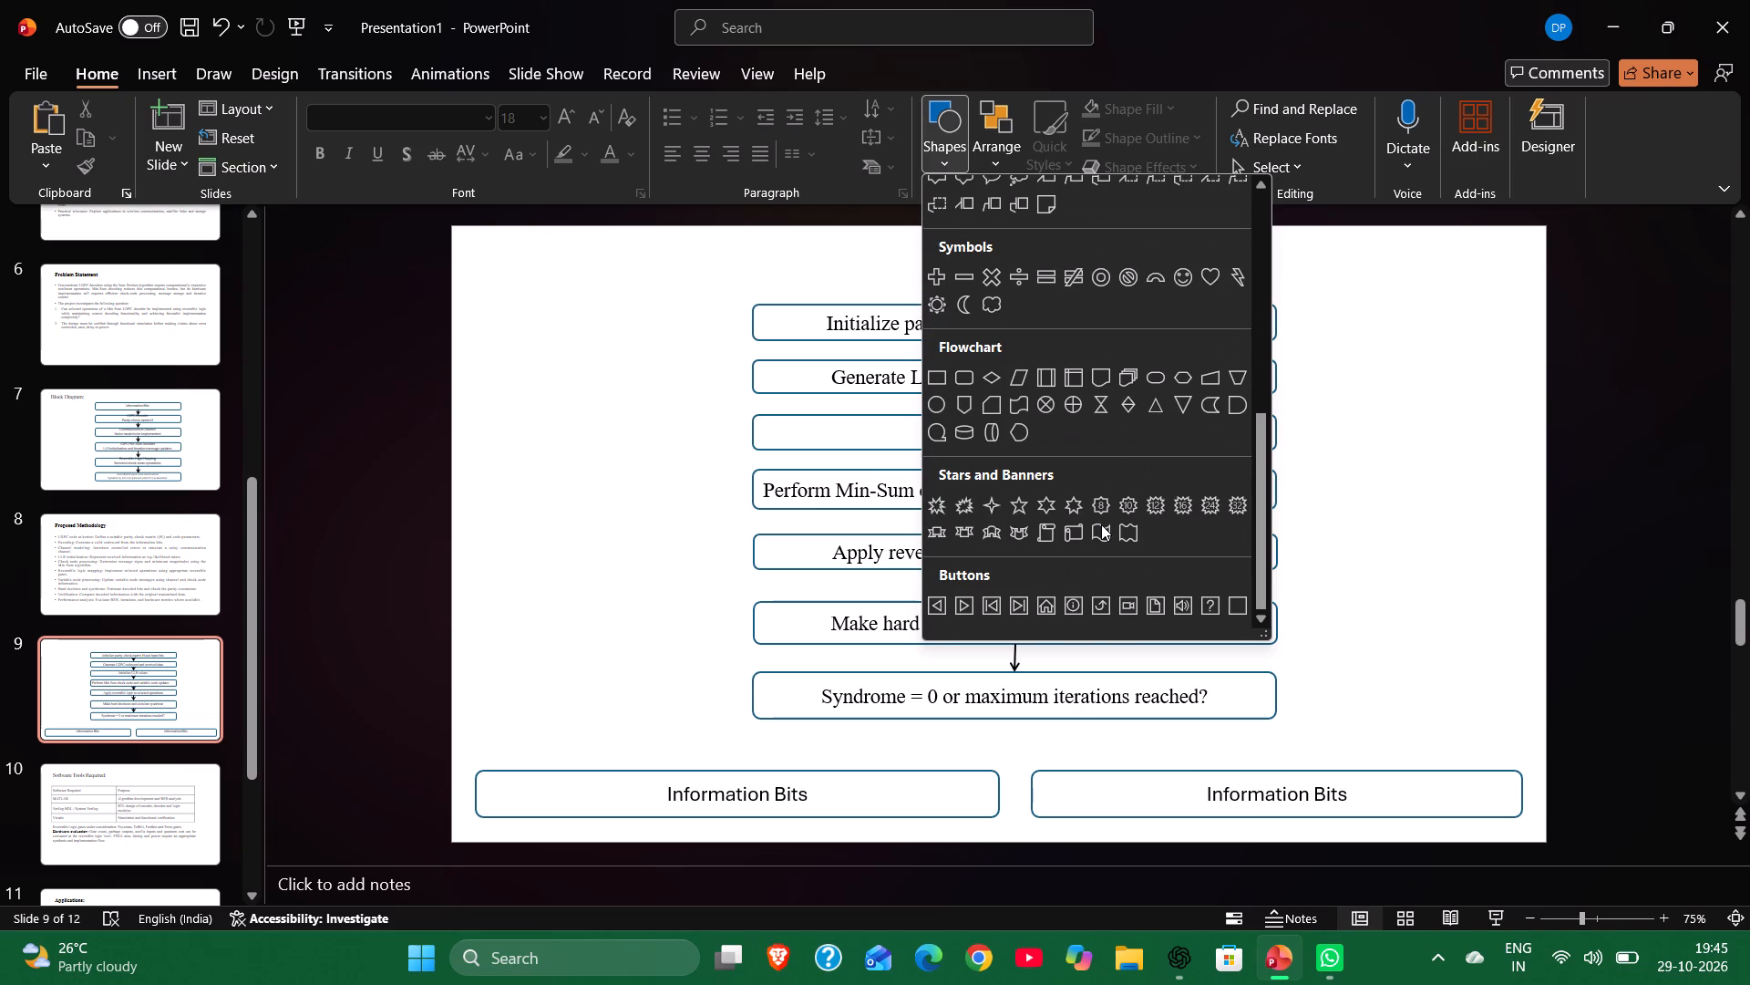
scroll(1101, 524, down, 2)
scroll(1101, 524, up, 1)
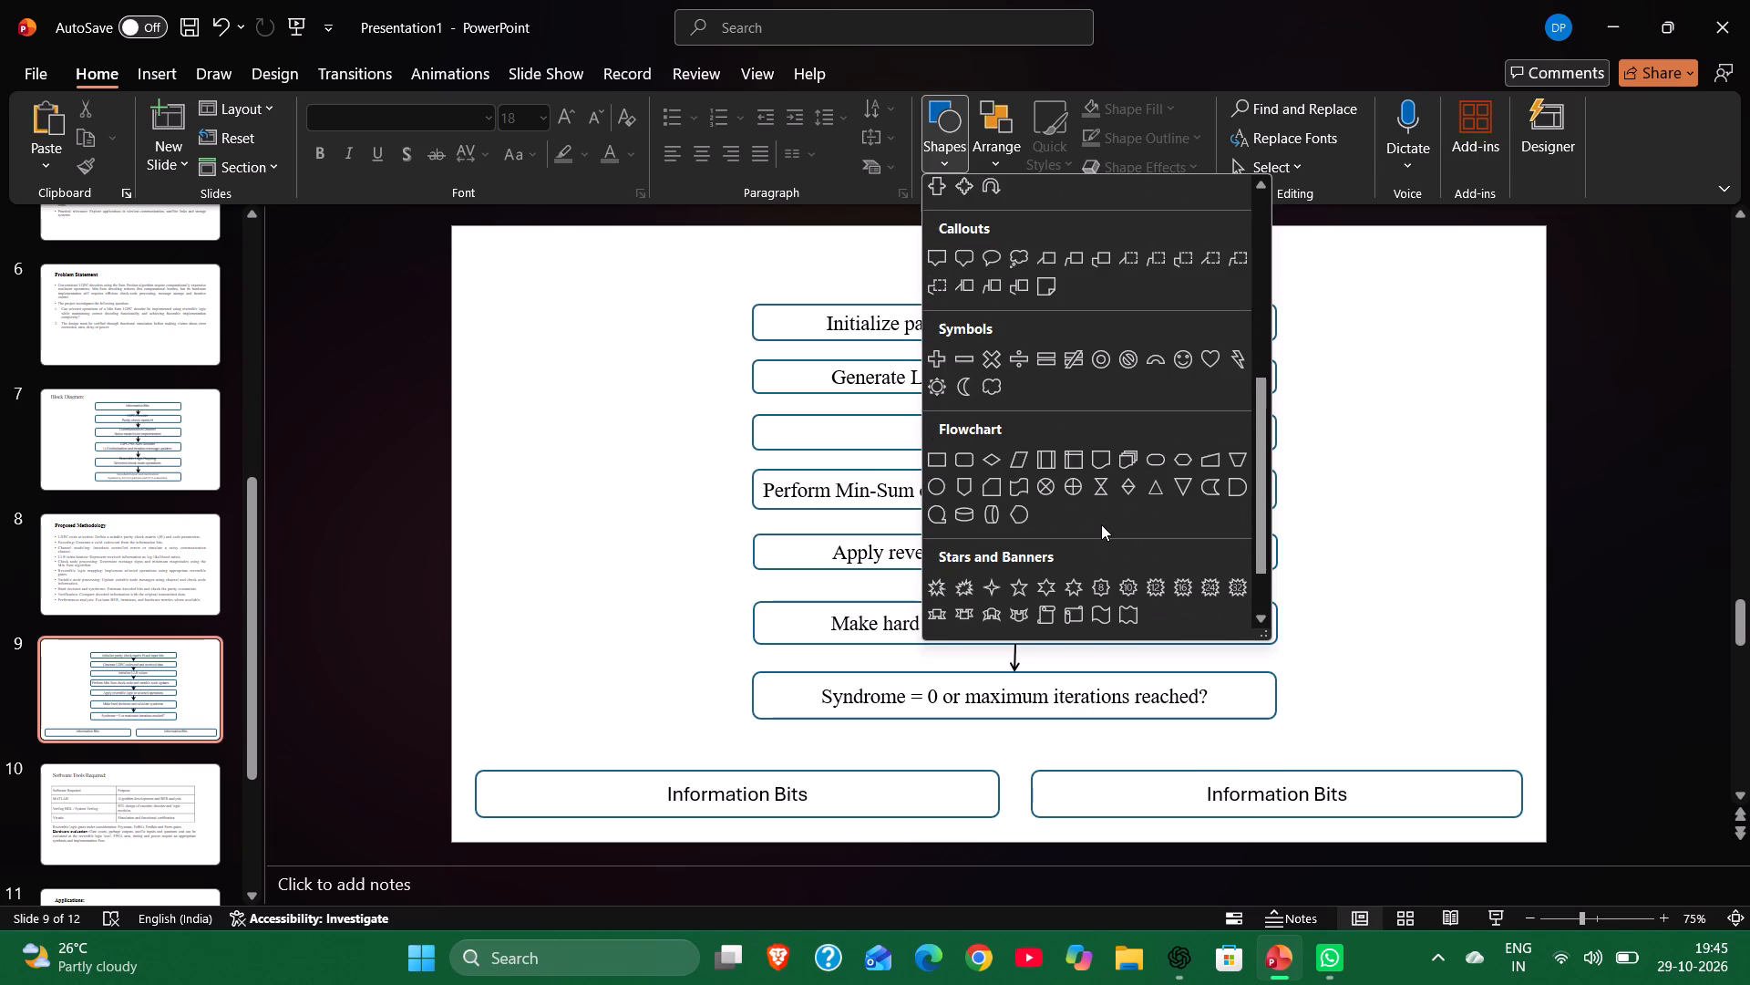
scroll(1101, 524, up, 1)
scroll(1101, 524, down, 1)
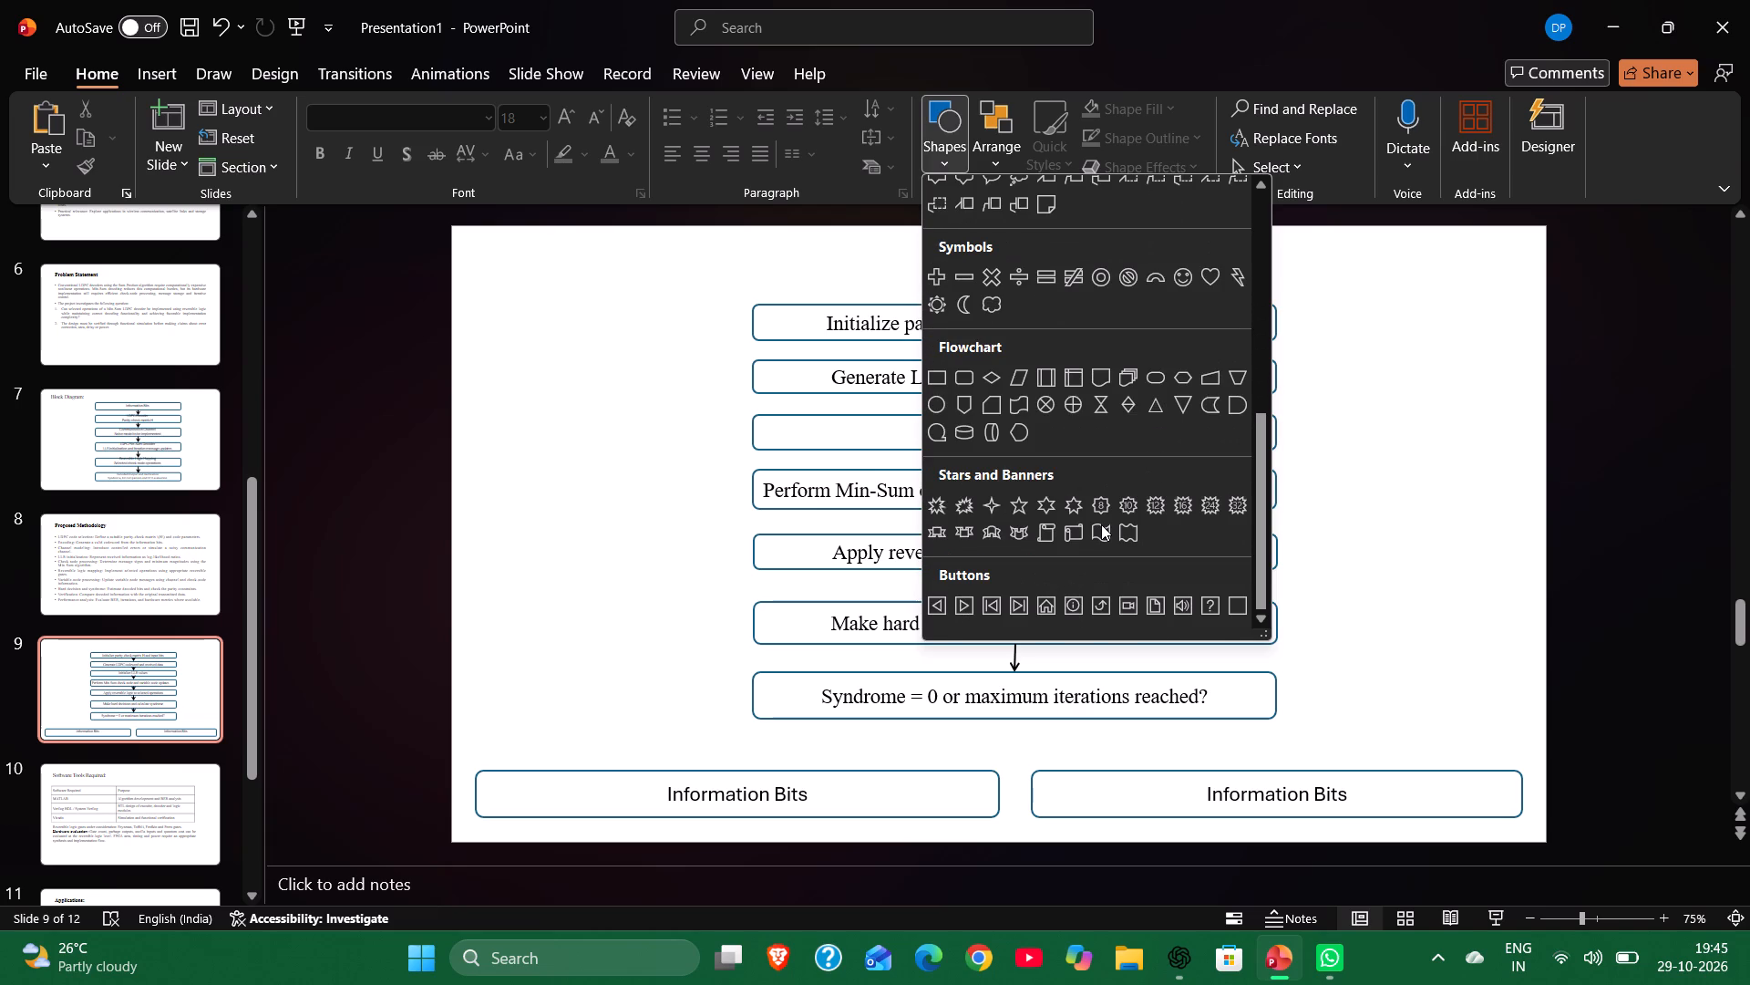
scroll(1101, 524, up, 1)
scroll(1101, 524, down, 3)
scroll(1101, 524, up, 2)
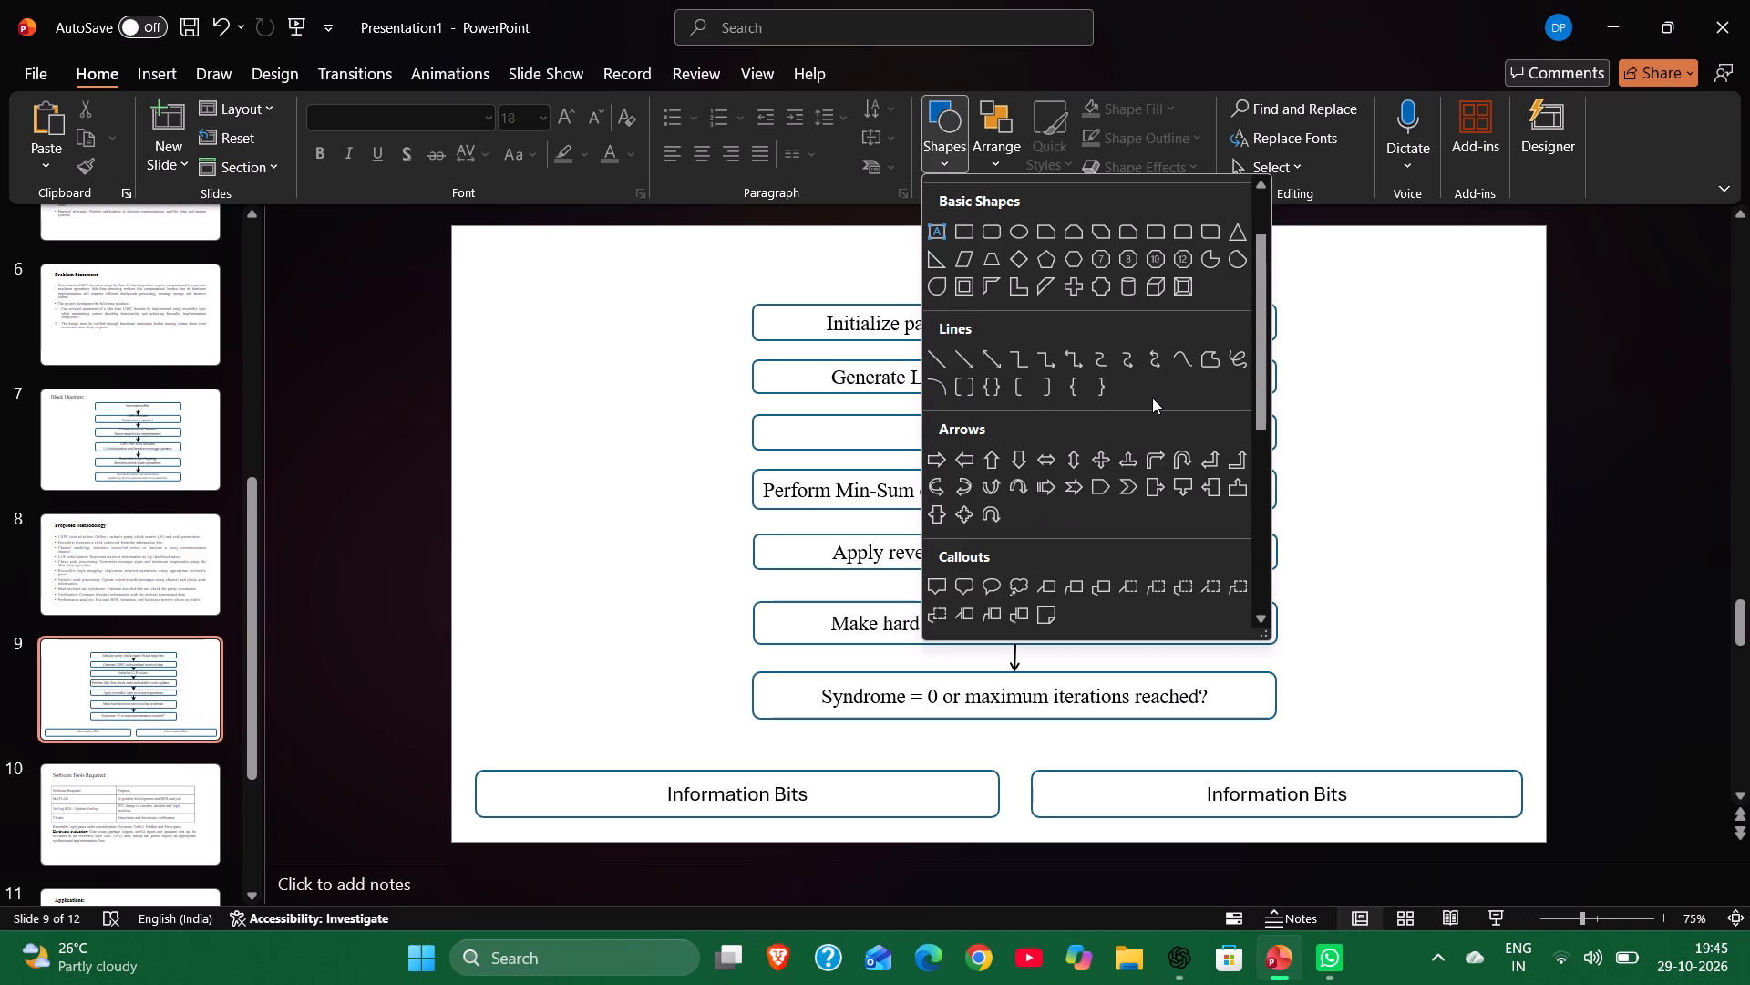
click(1055, 365)
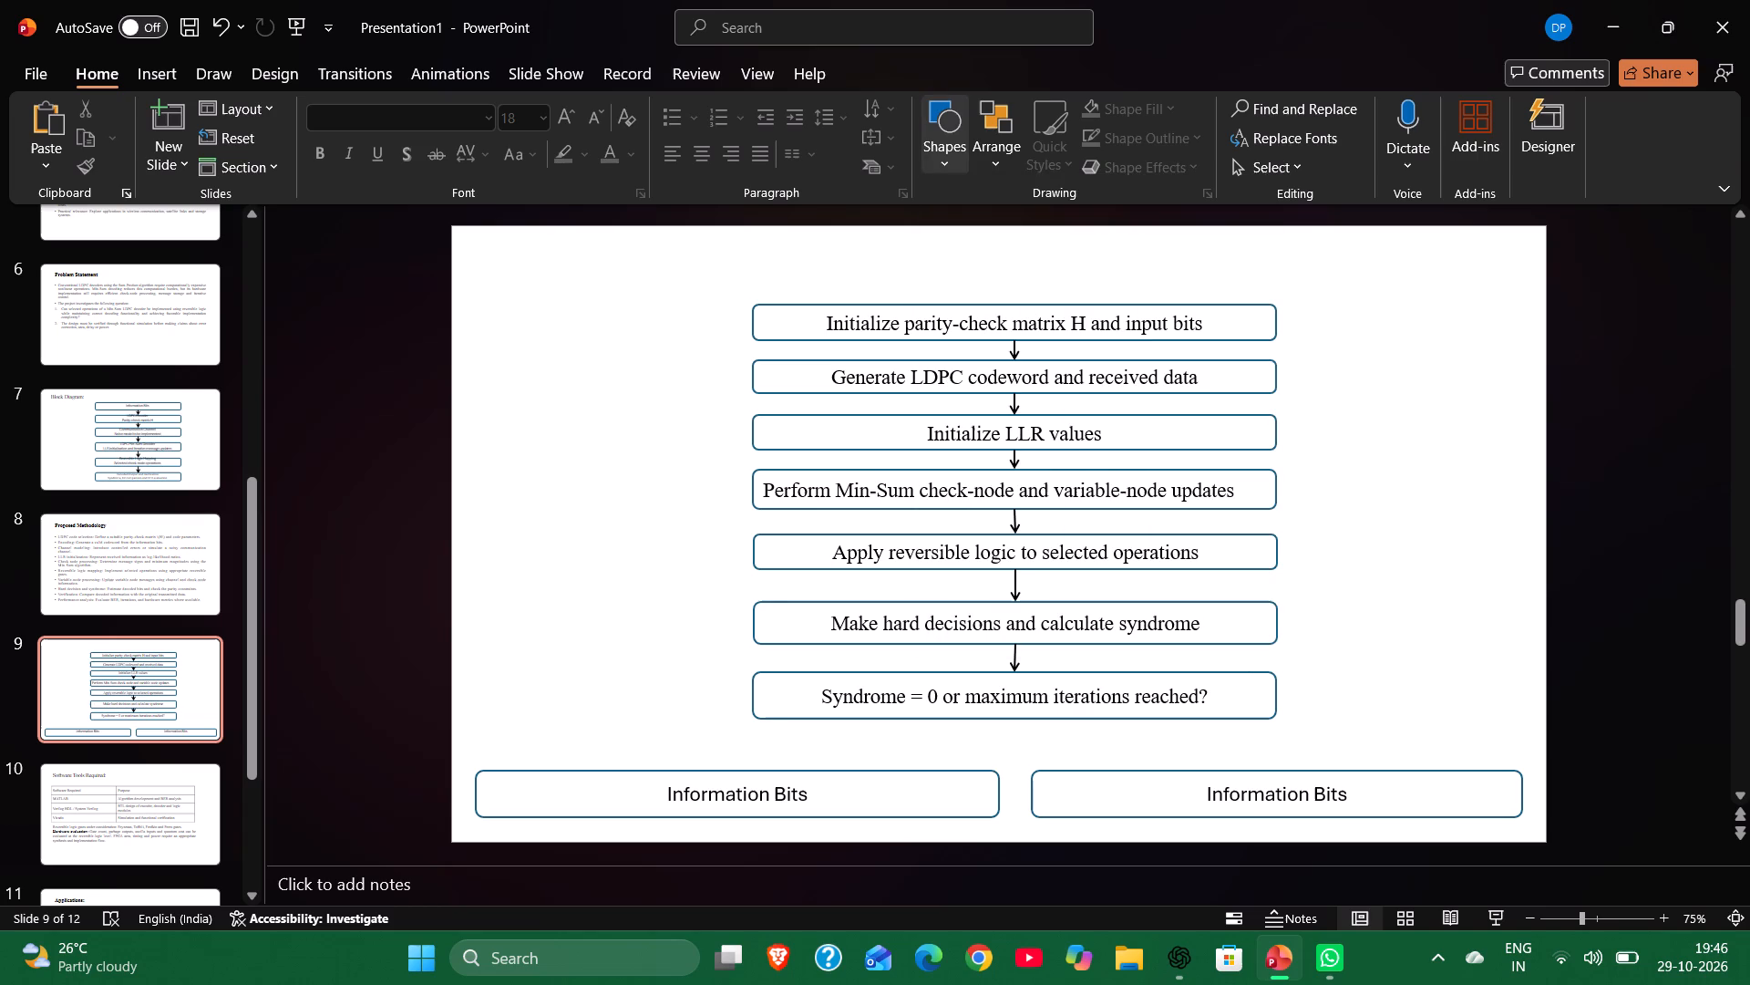
drag(1287, 708, 1347, 740)
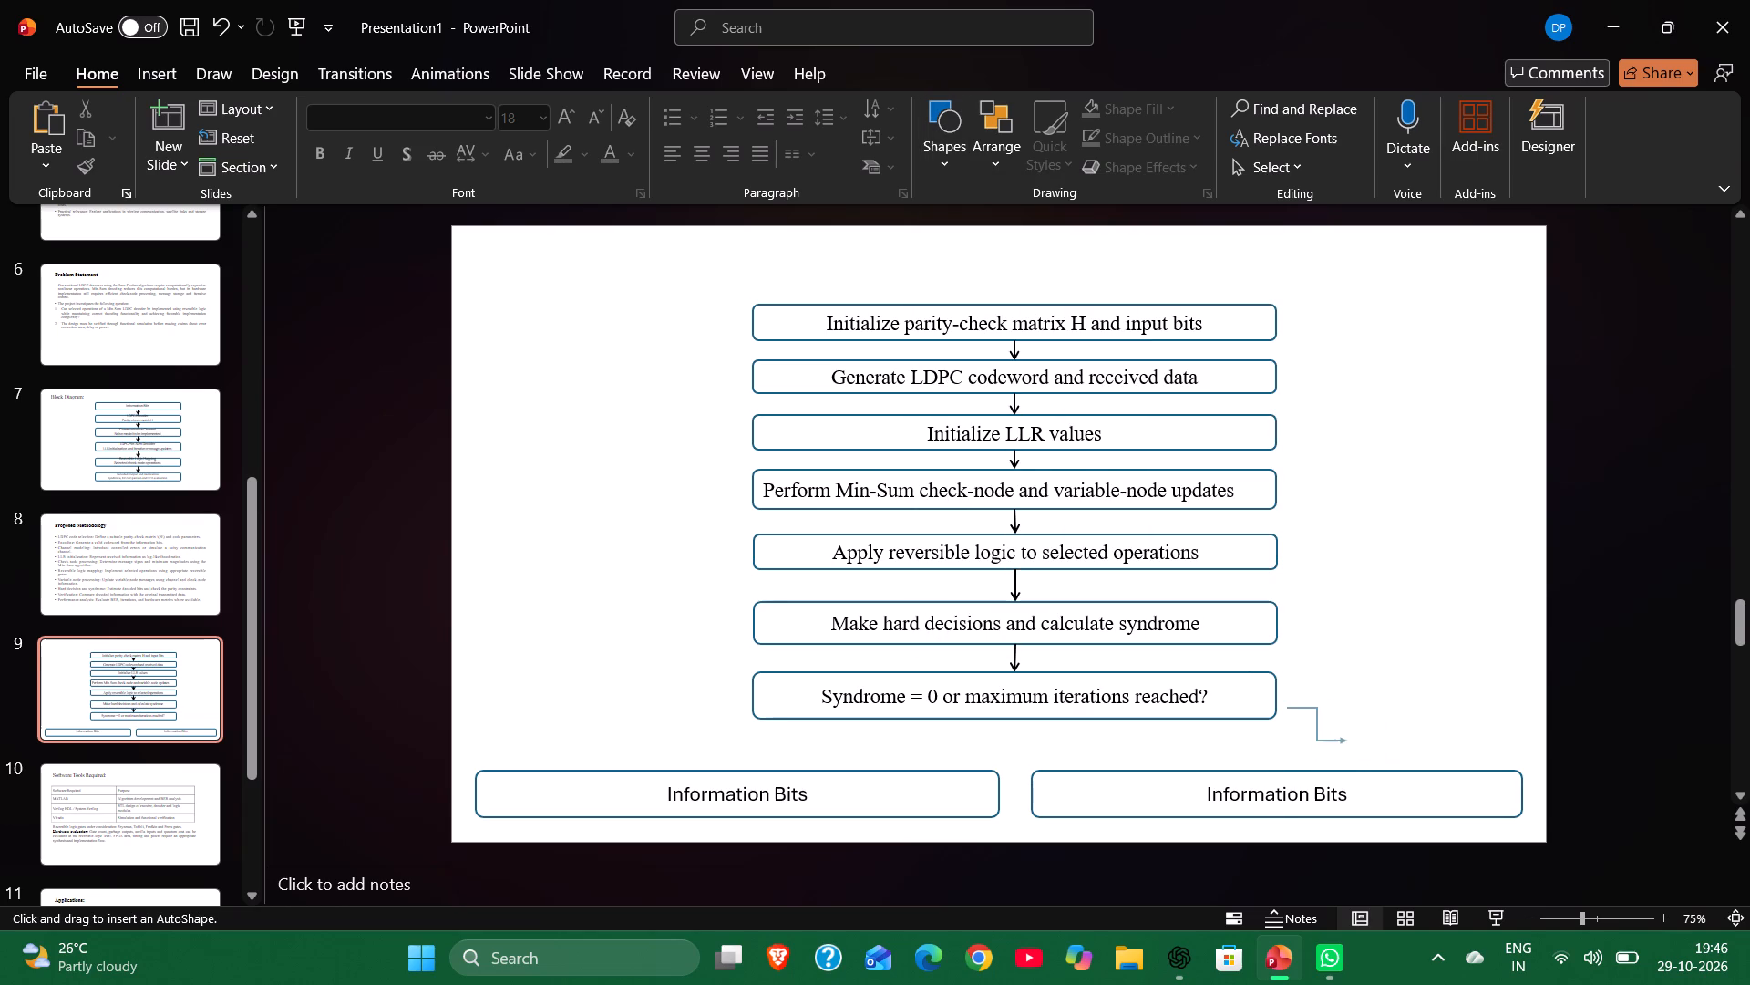
drag(1347, 740, 1348, 741)
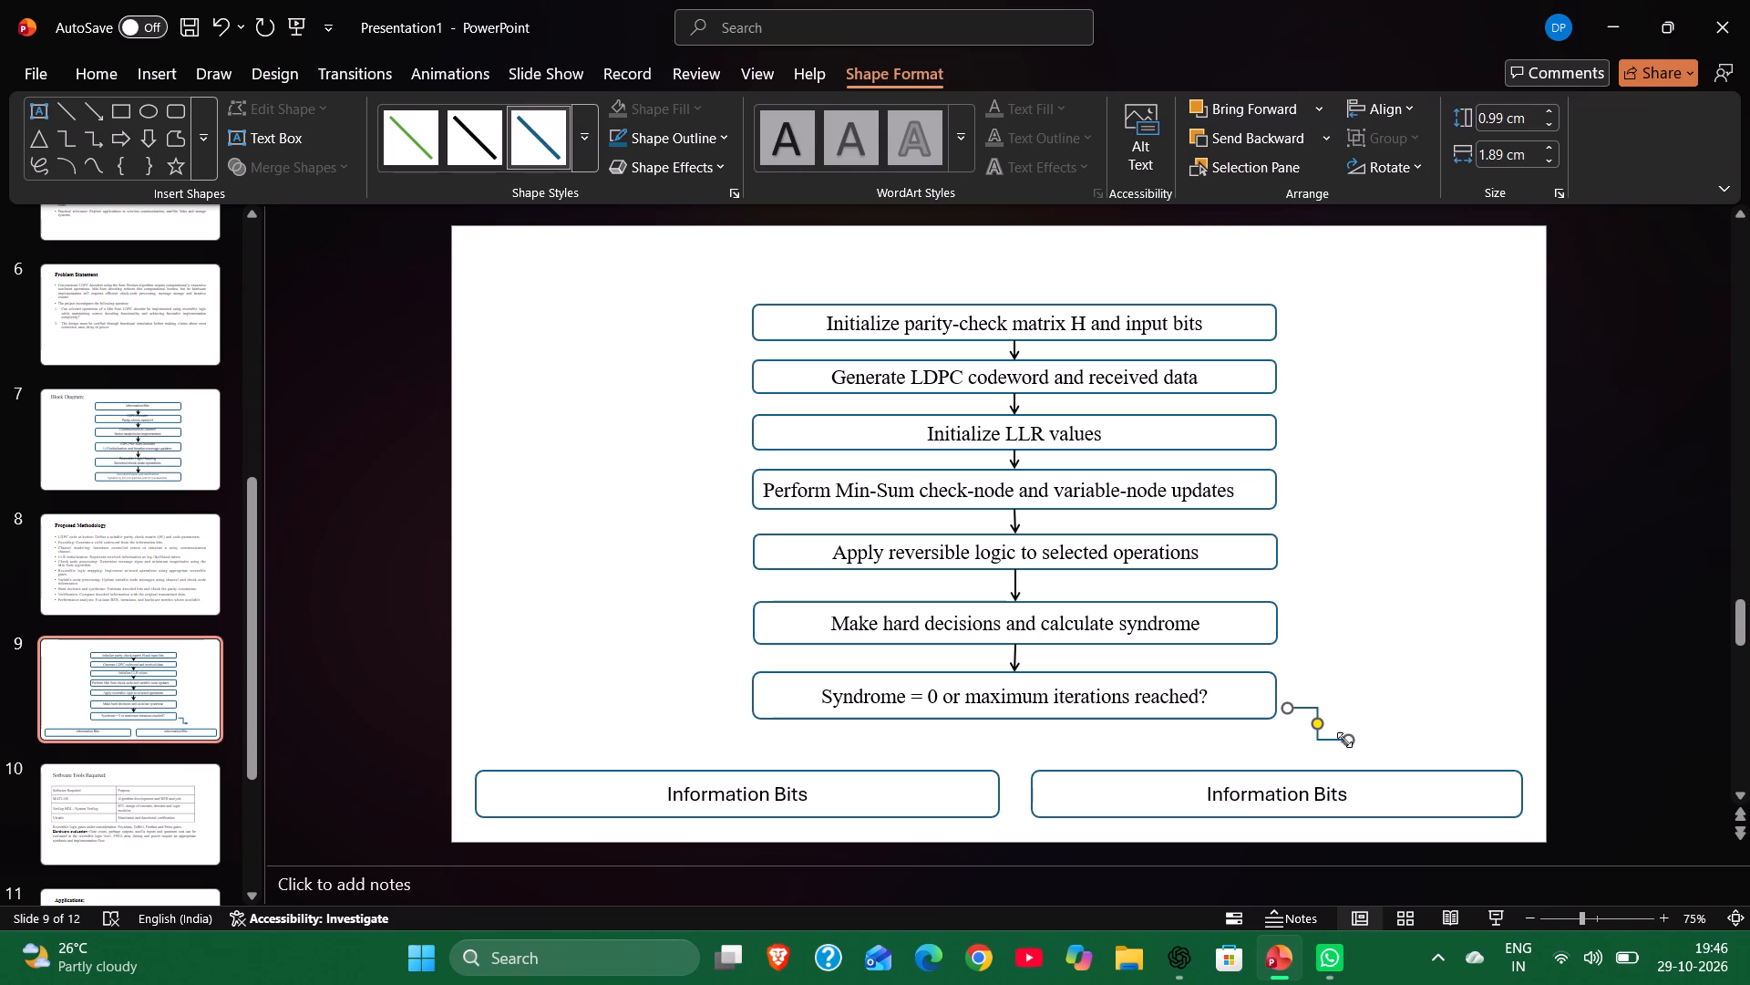
Stretch the elbow connector's arrowhead end to the top edge of the right-hand "Information Bits" box, about 1.95 cm high and 2.26 cm wide.
drag(1345, 741, 1340, 767)
drag(1340, 767, 1285, 774)
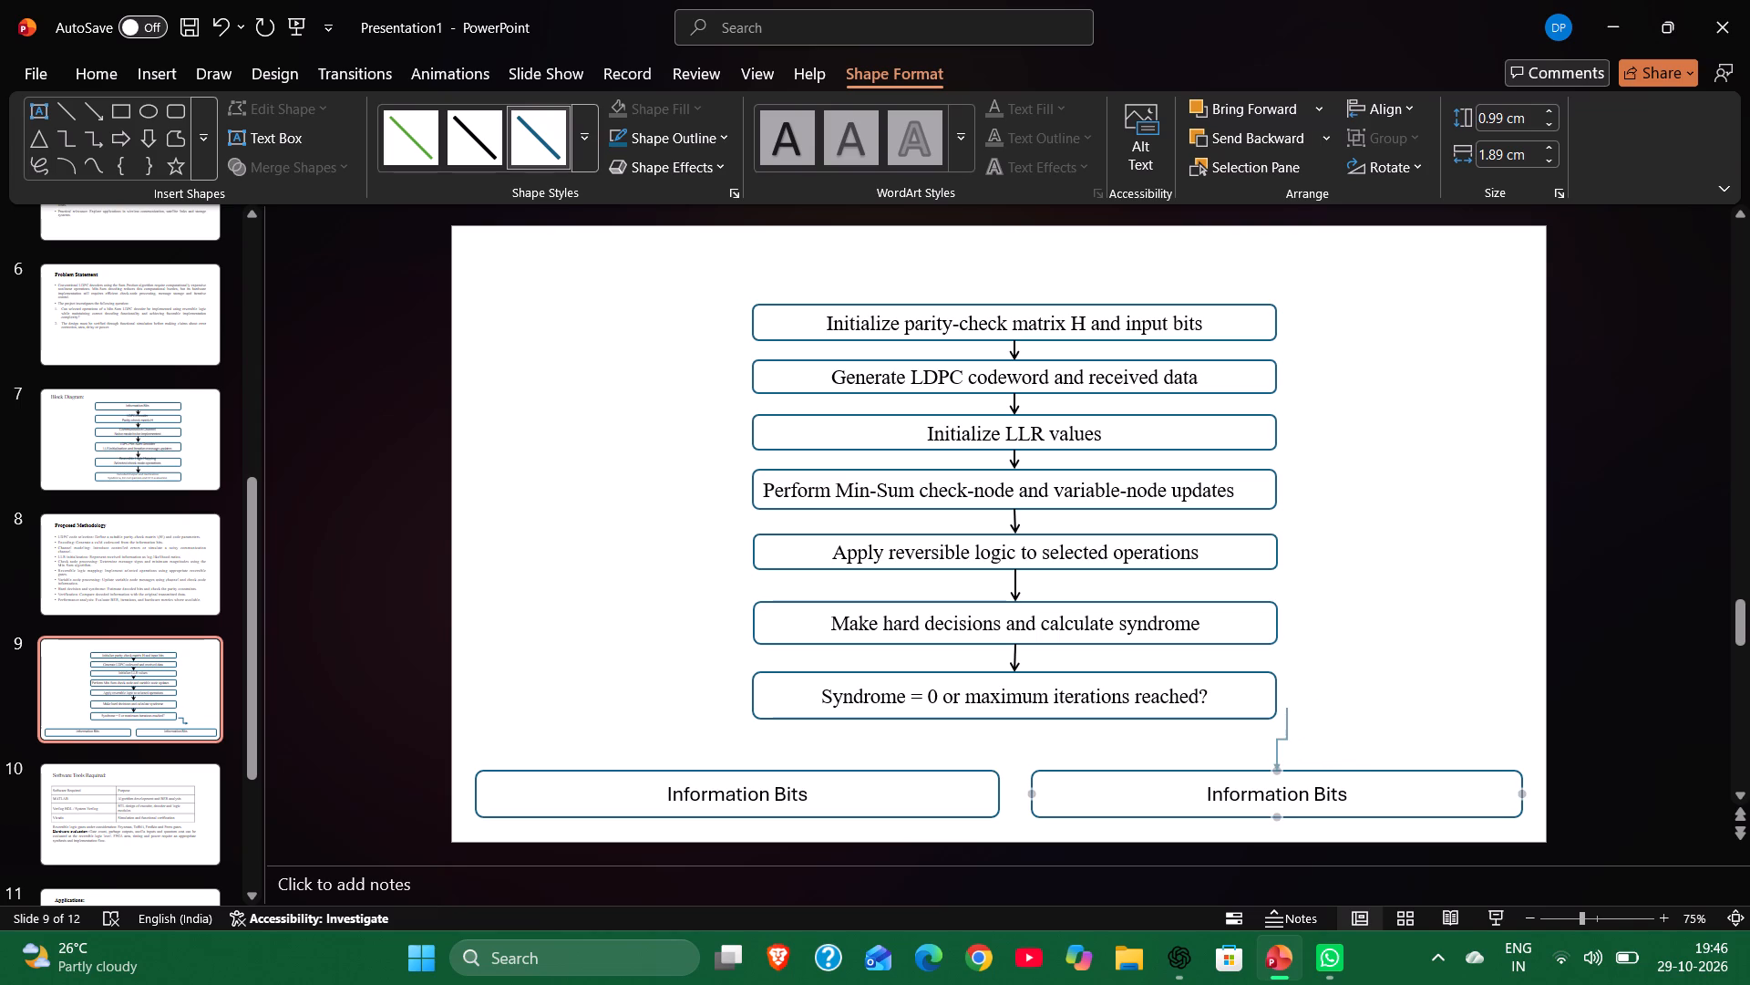
drag(1285, 774, 1372, 753)
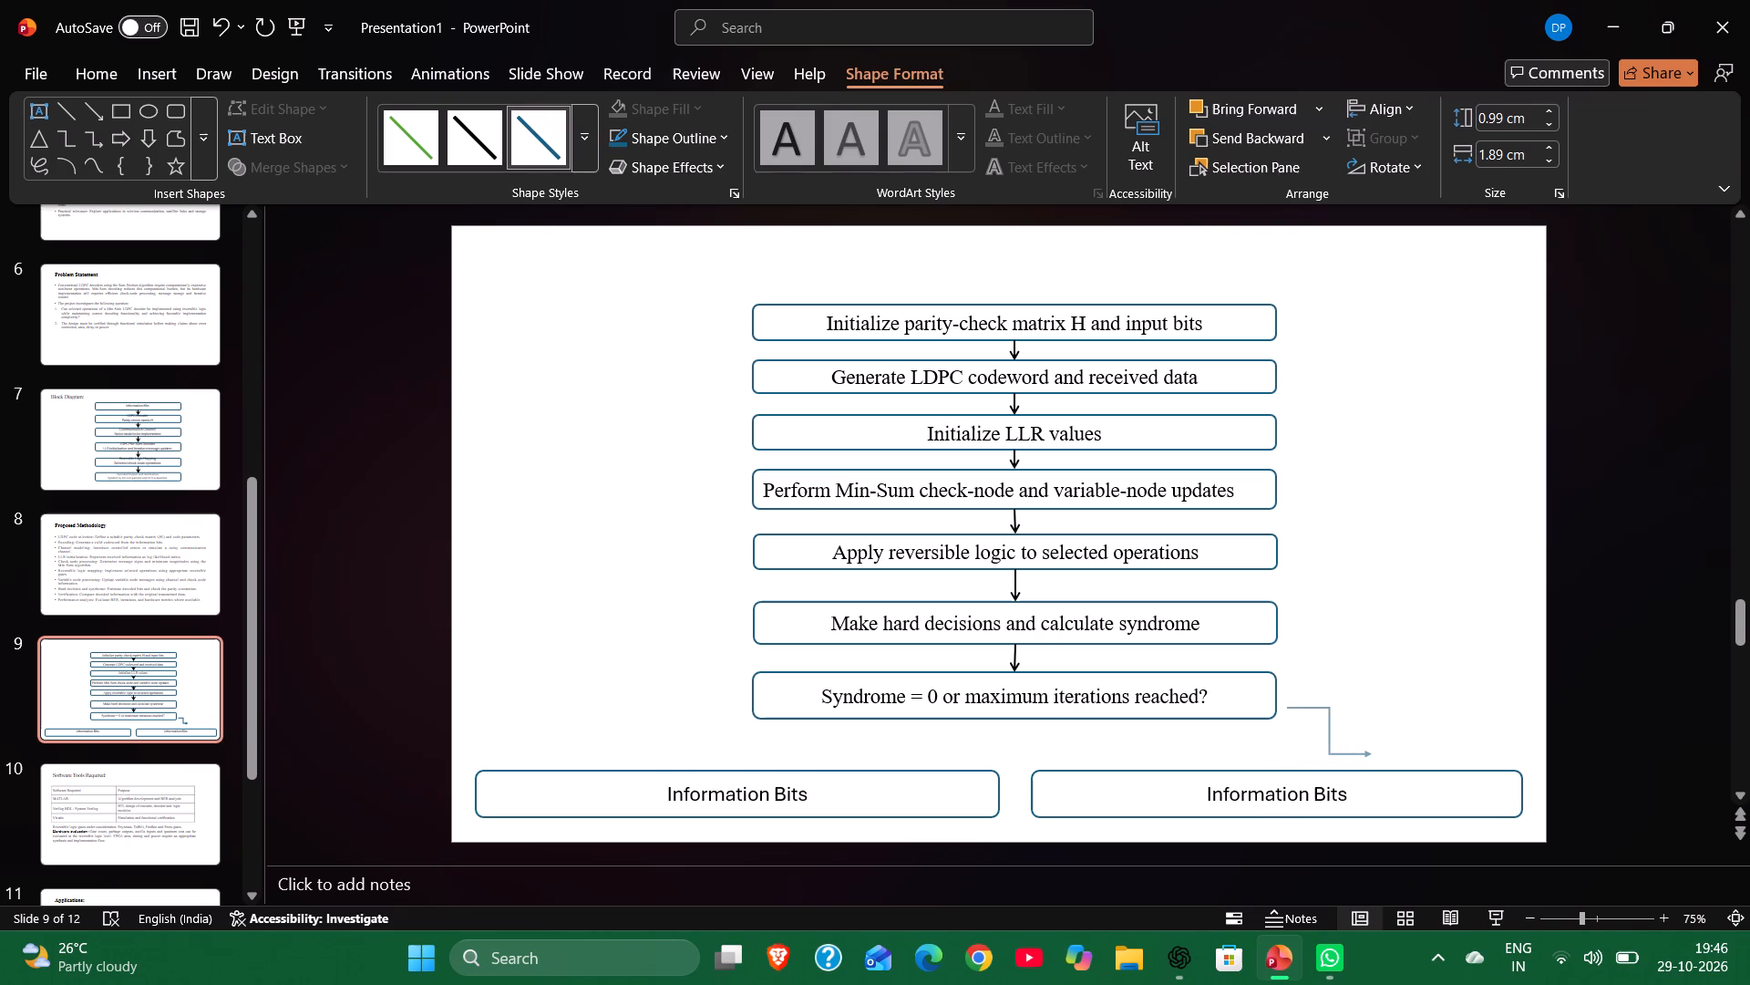
drag(1372, 753, 1360, 774)
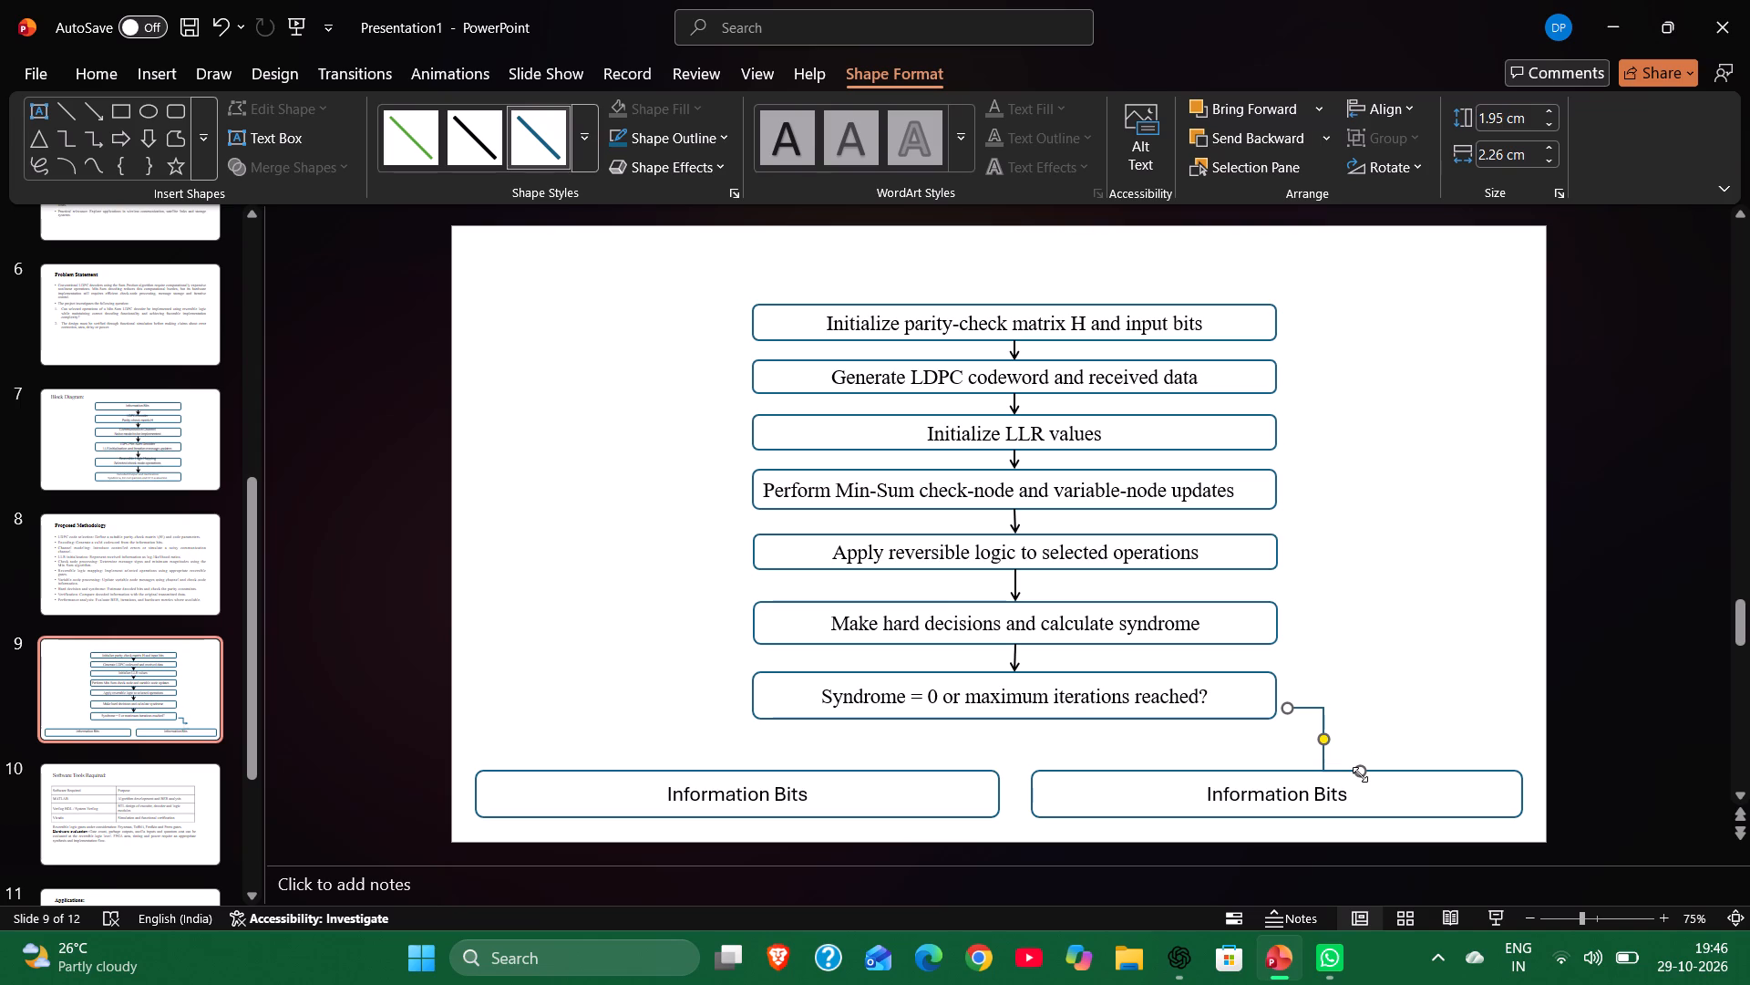
Shift the elbow connector along the right-hand "Information Bits" box and join its start to the right edge of the "Syndrome = 0" box.
click(1398, 739)
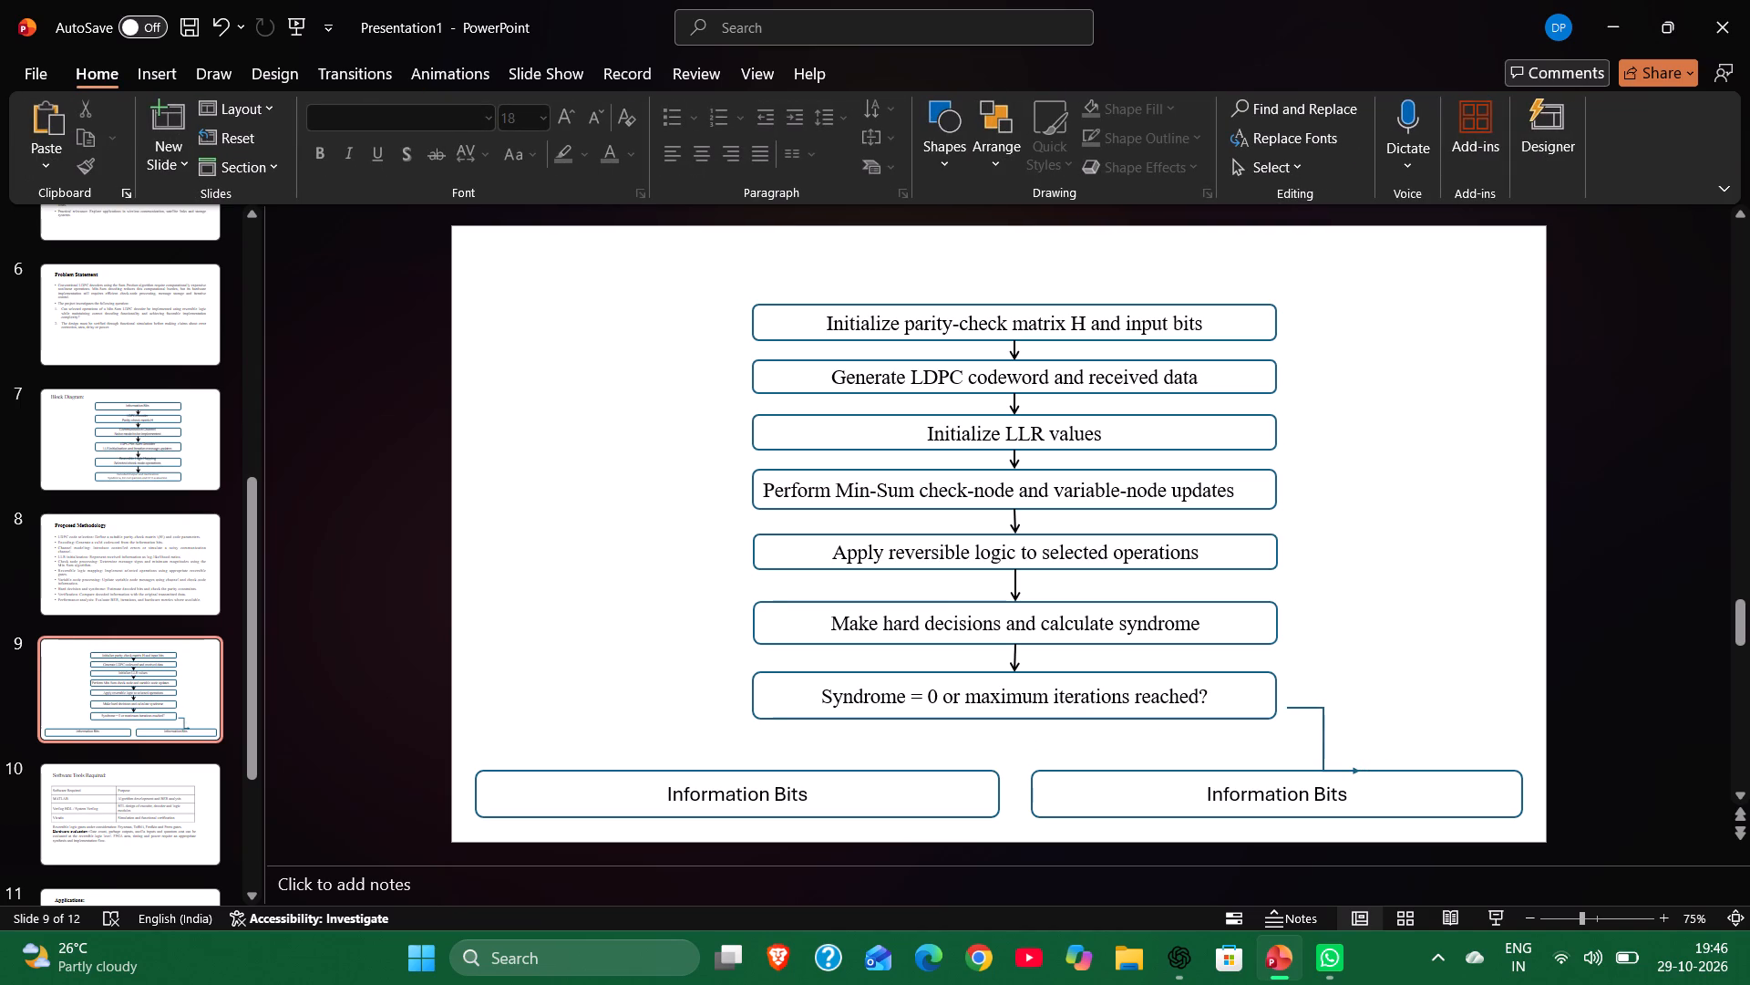
double_click(1324, 744)
drag(1352, 768, 1385, 768)
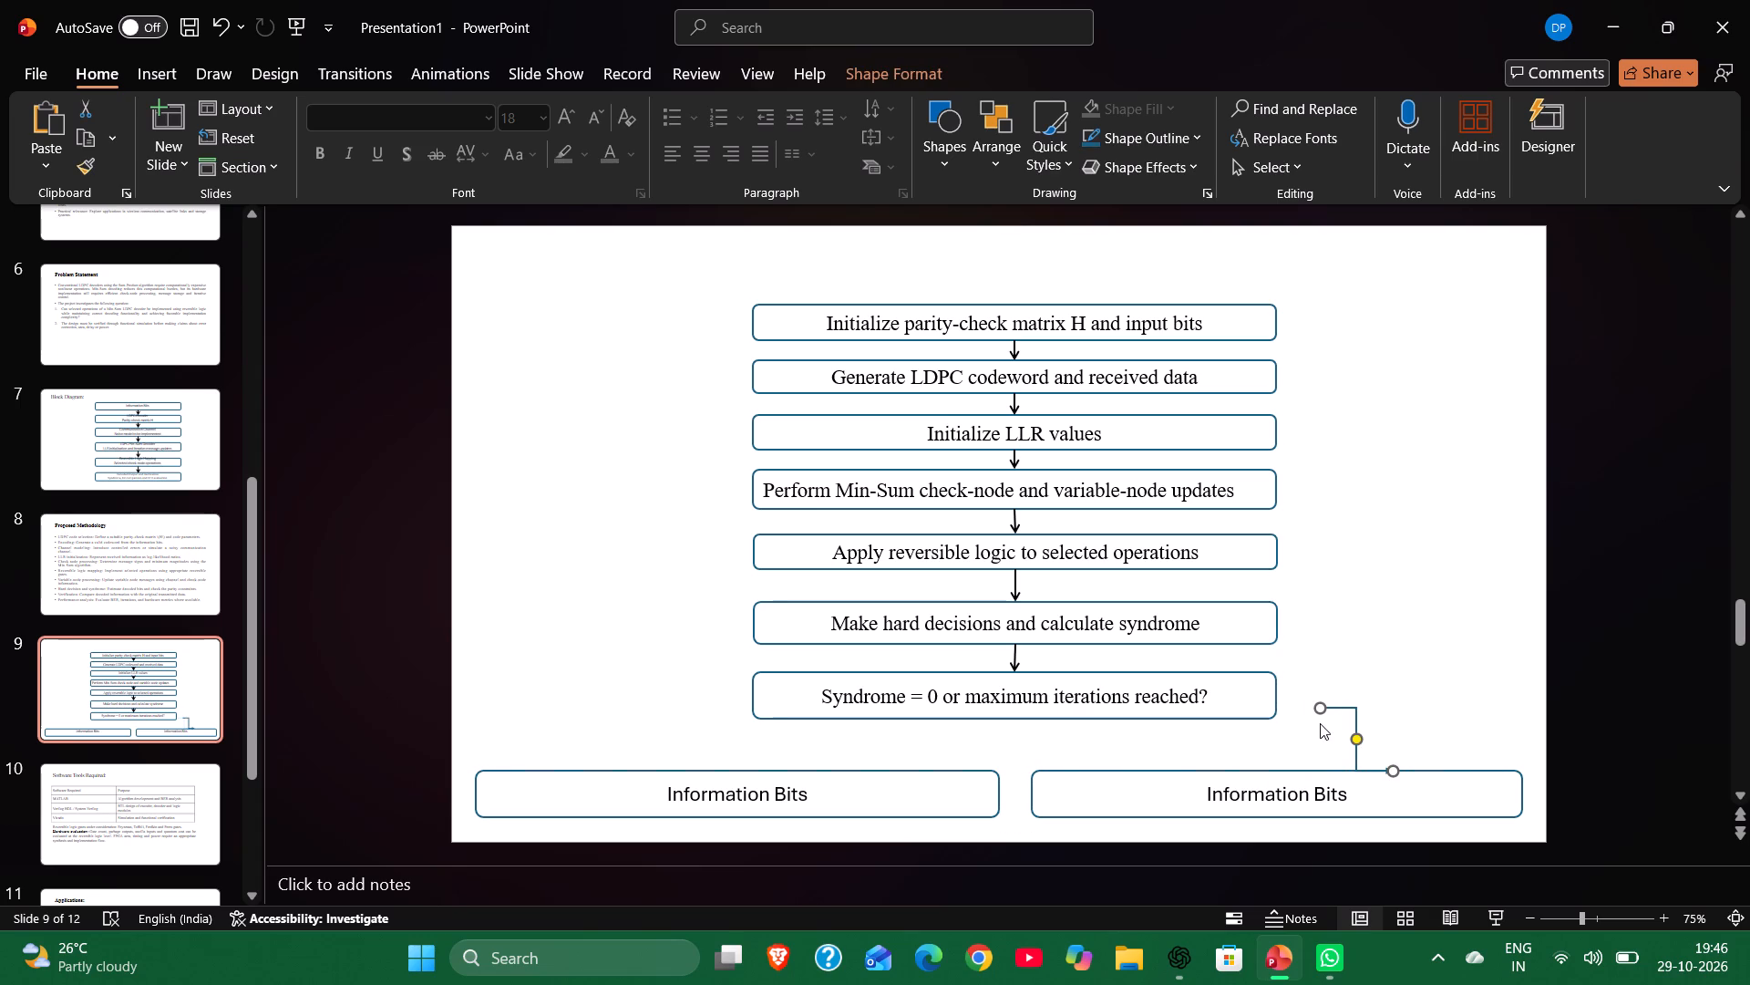
drag(1317, 707, 1291, 705)
drag(1291, 705, 1294, 705)
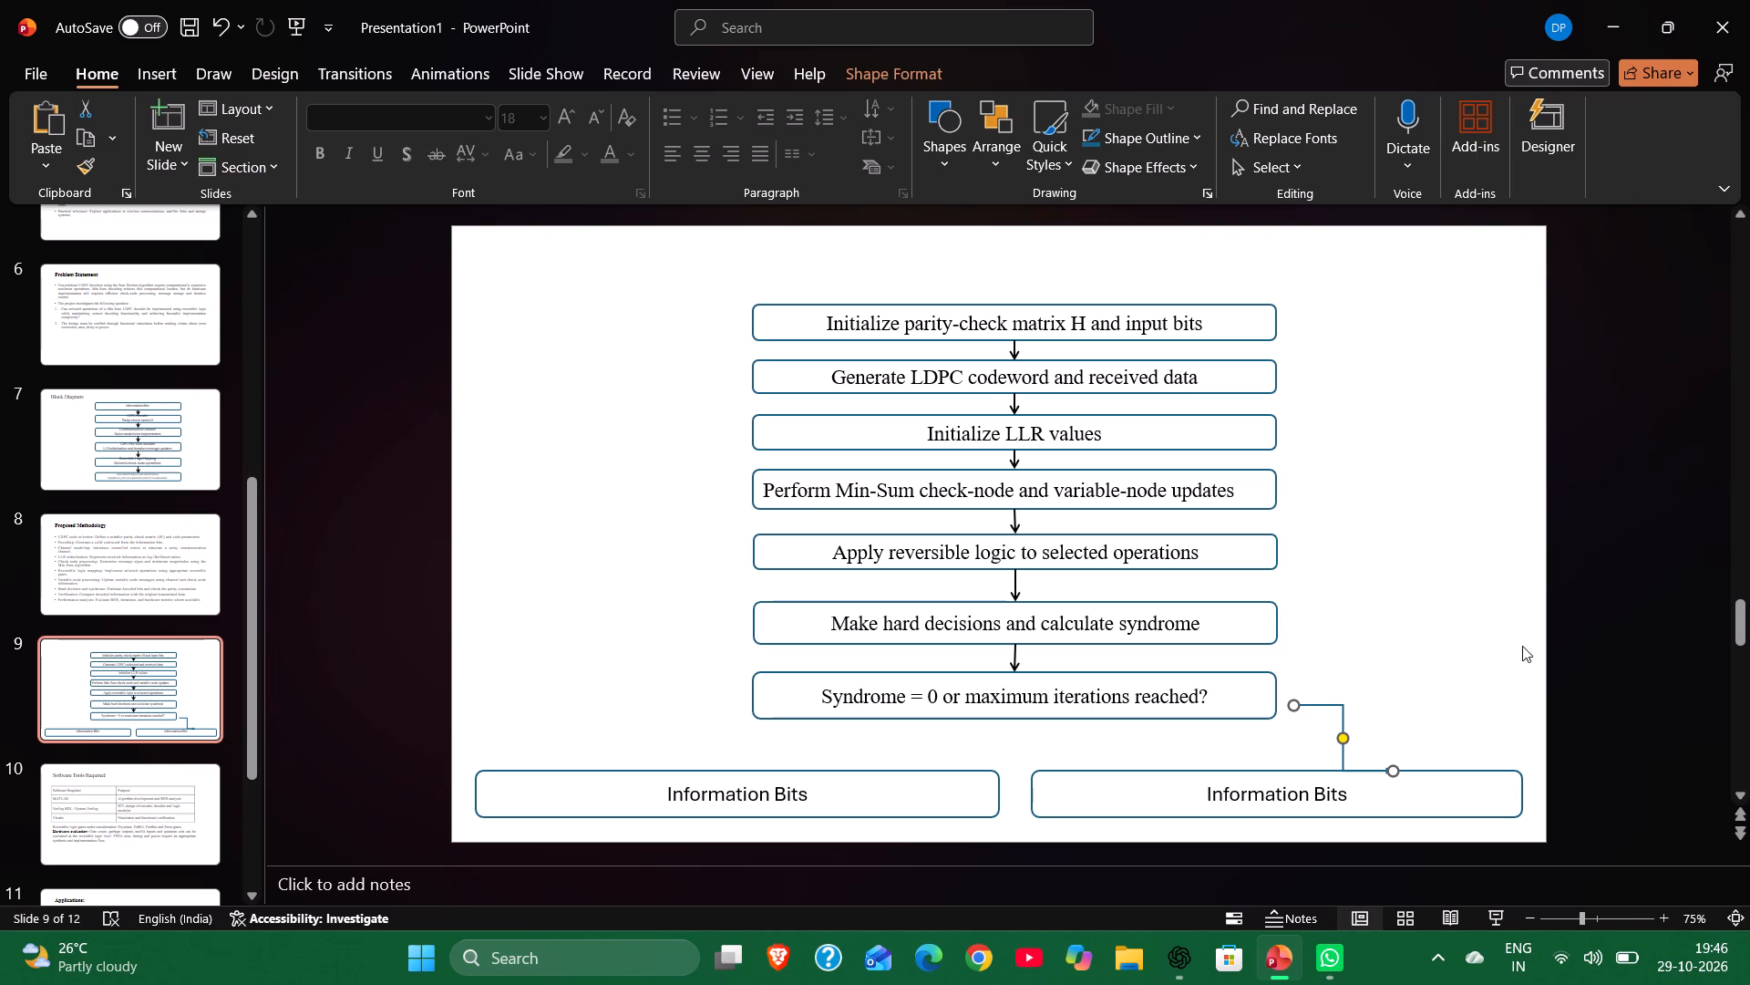
drag(1295, 704, 1282, 702)
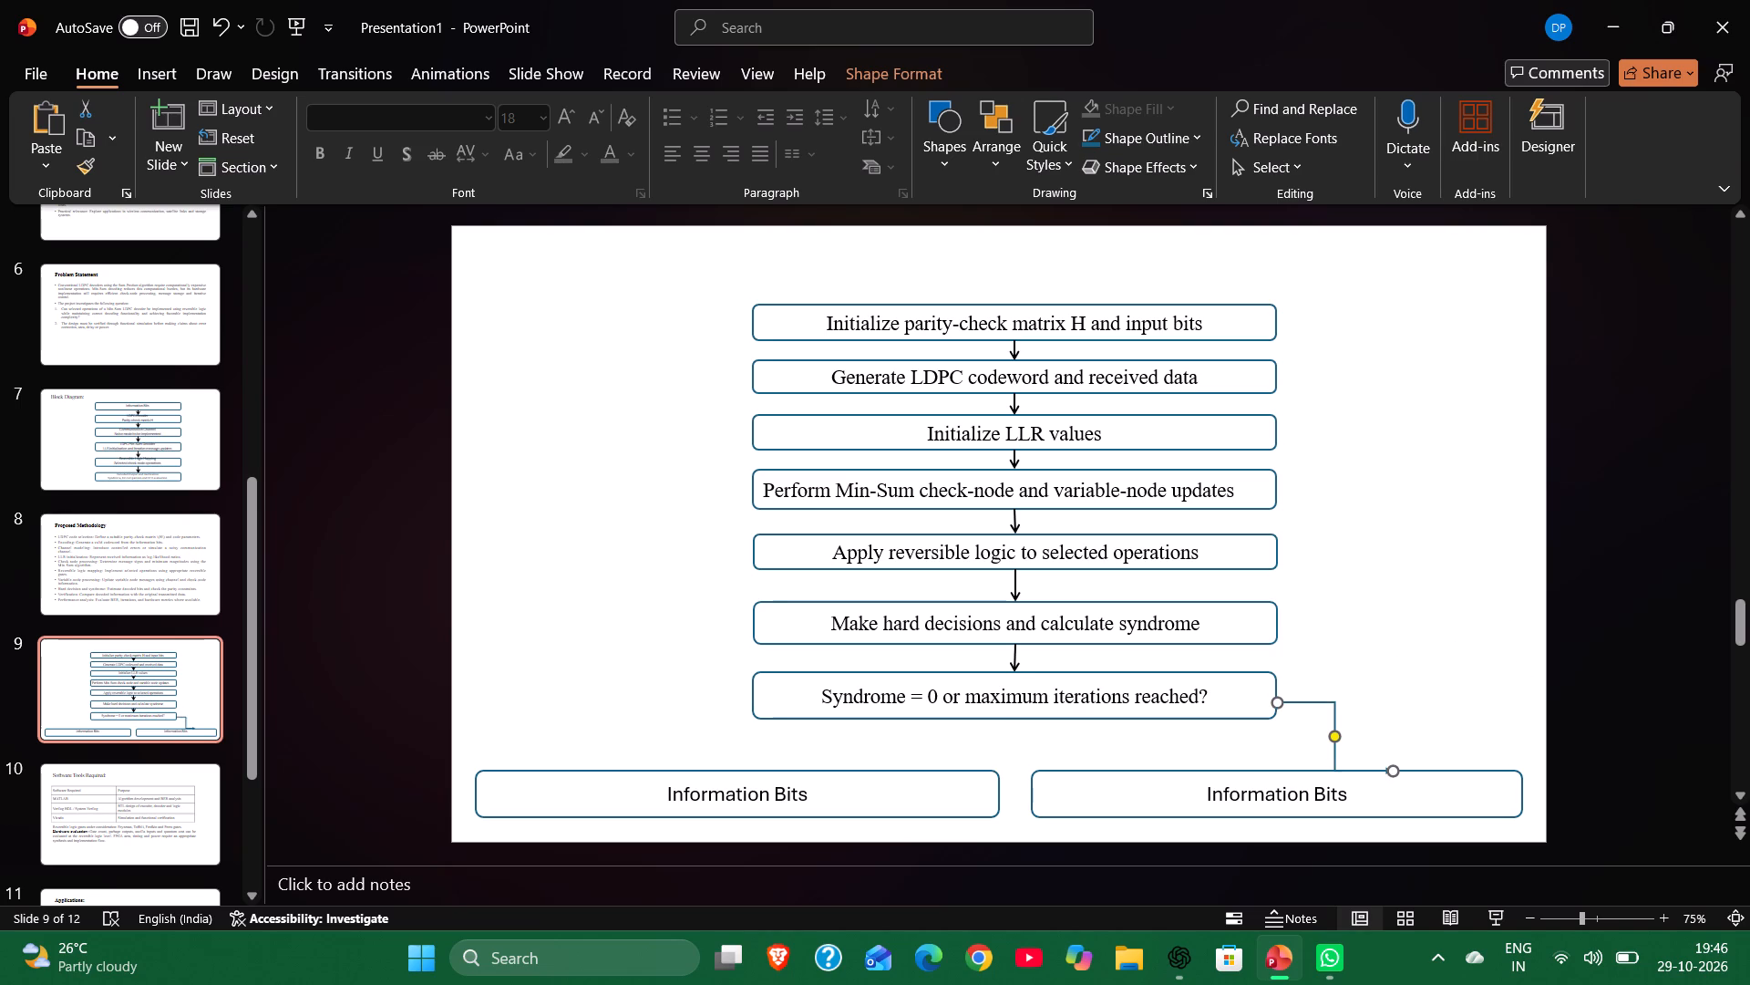
click(697, 556)
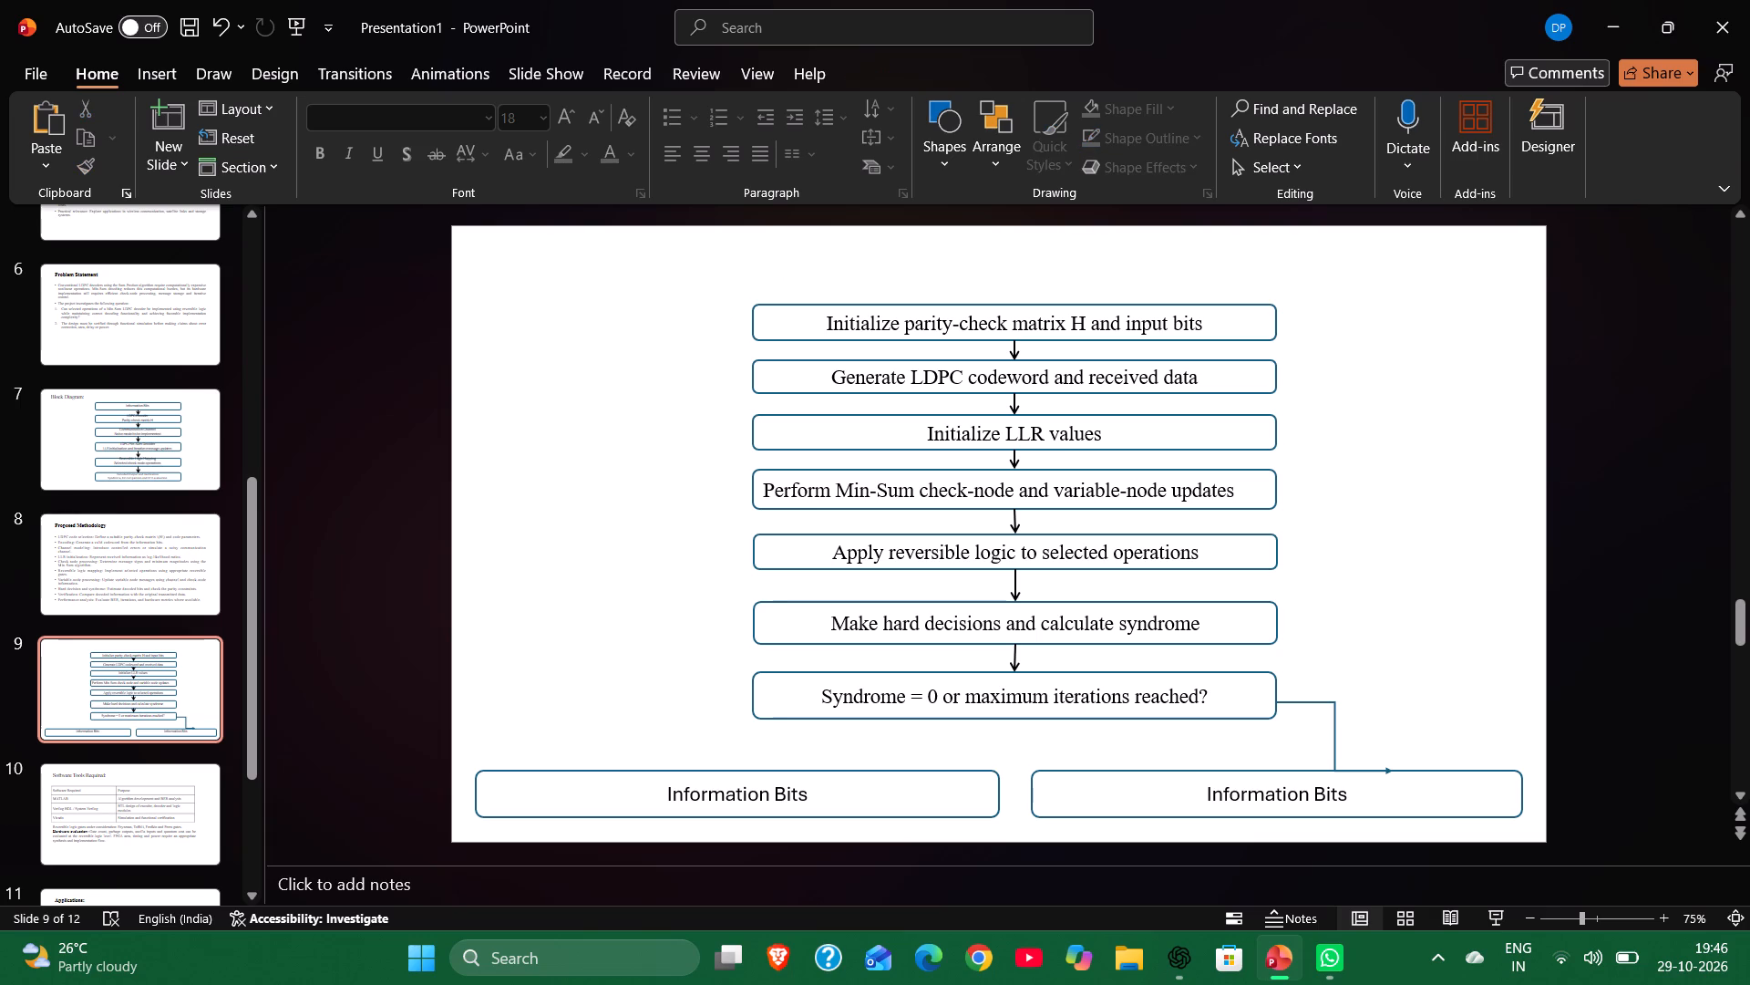
Duplicate the elbow connector that runs from the "Syndrome = 0" box to the right-hand "Information Bits" box.
click(1317, 707)
click(1317, 707)
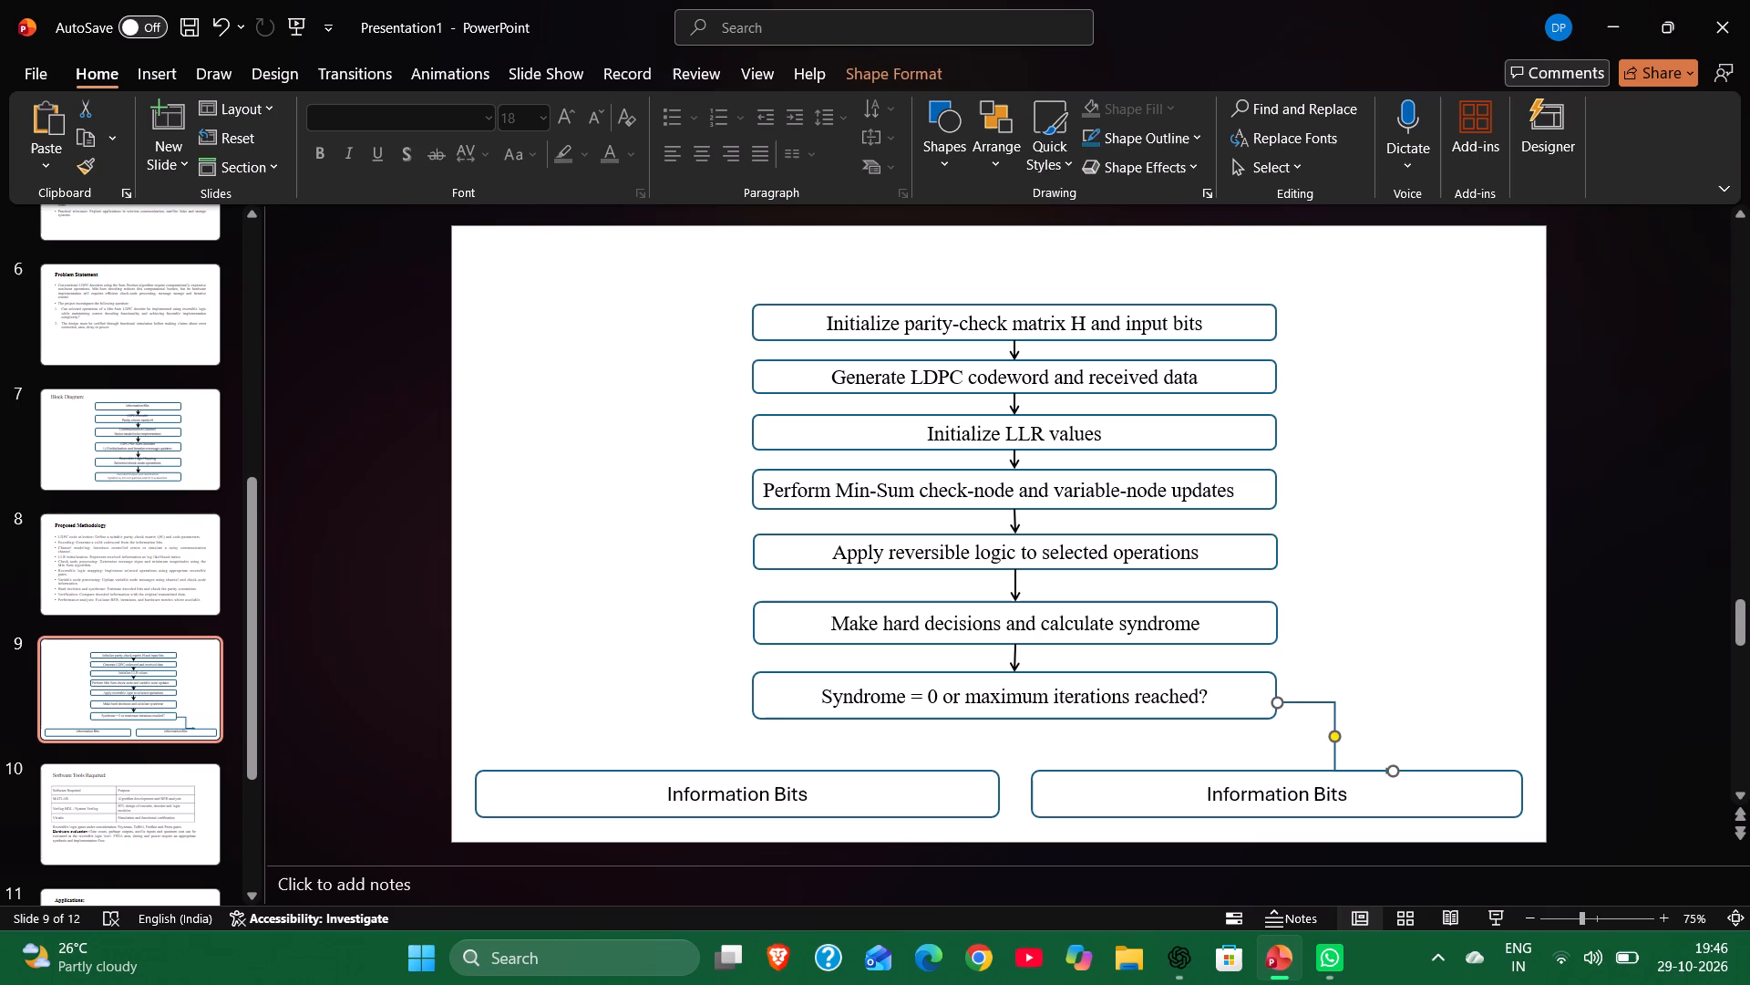
key(ctrl+c)
key(ctrl+v)
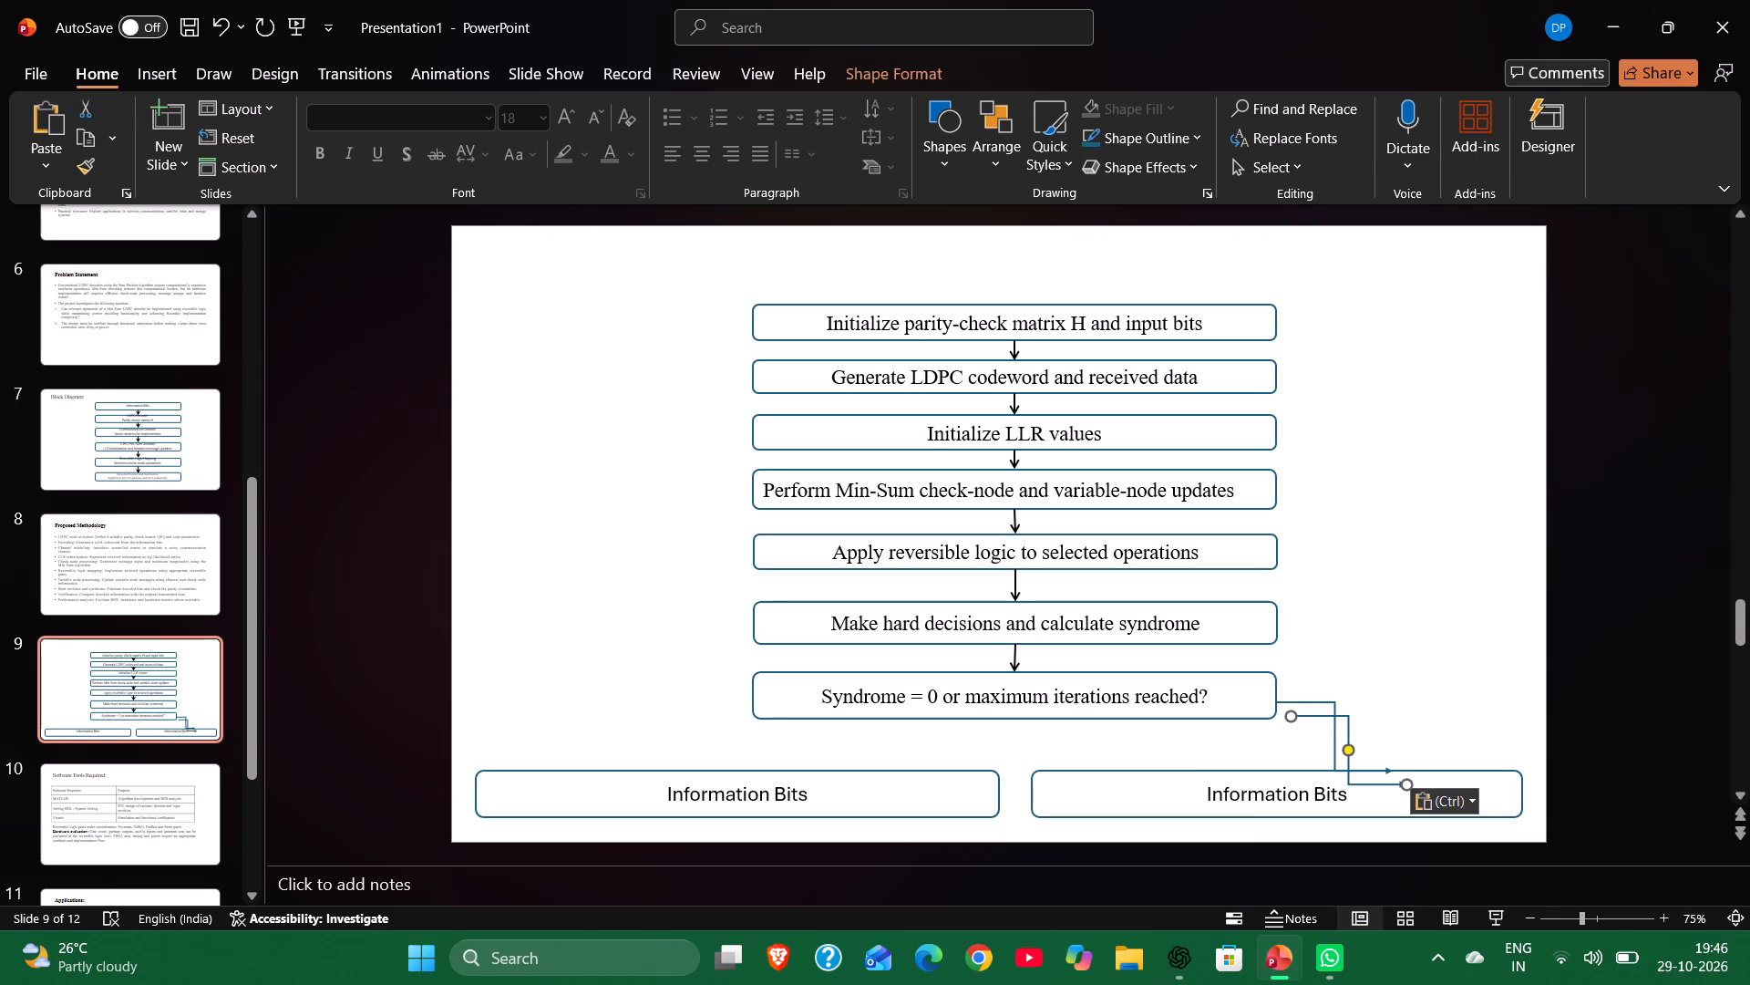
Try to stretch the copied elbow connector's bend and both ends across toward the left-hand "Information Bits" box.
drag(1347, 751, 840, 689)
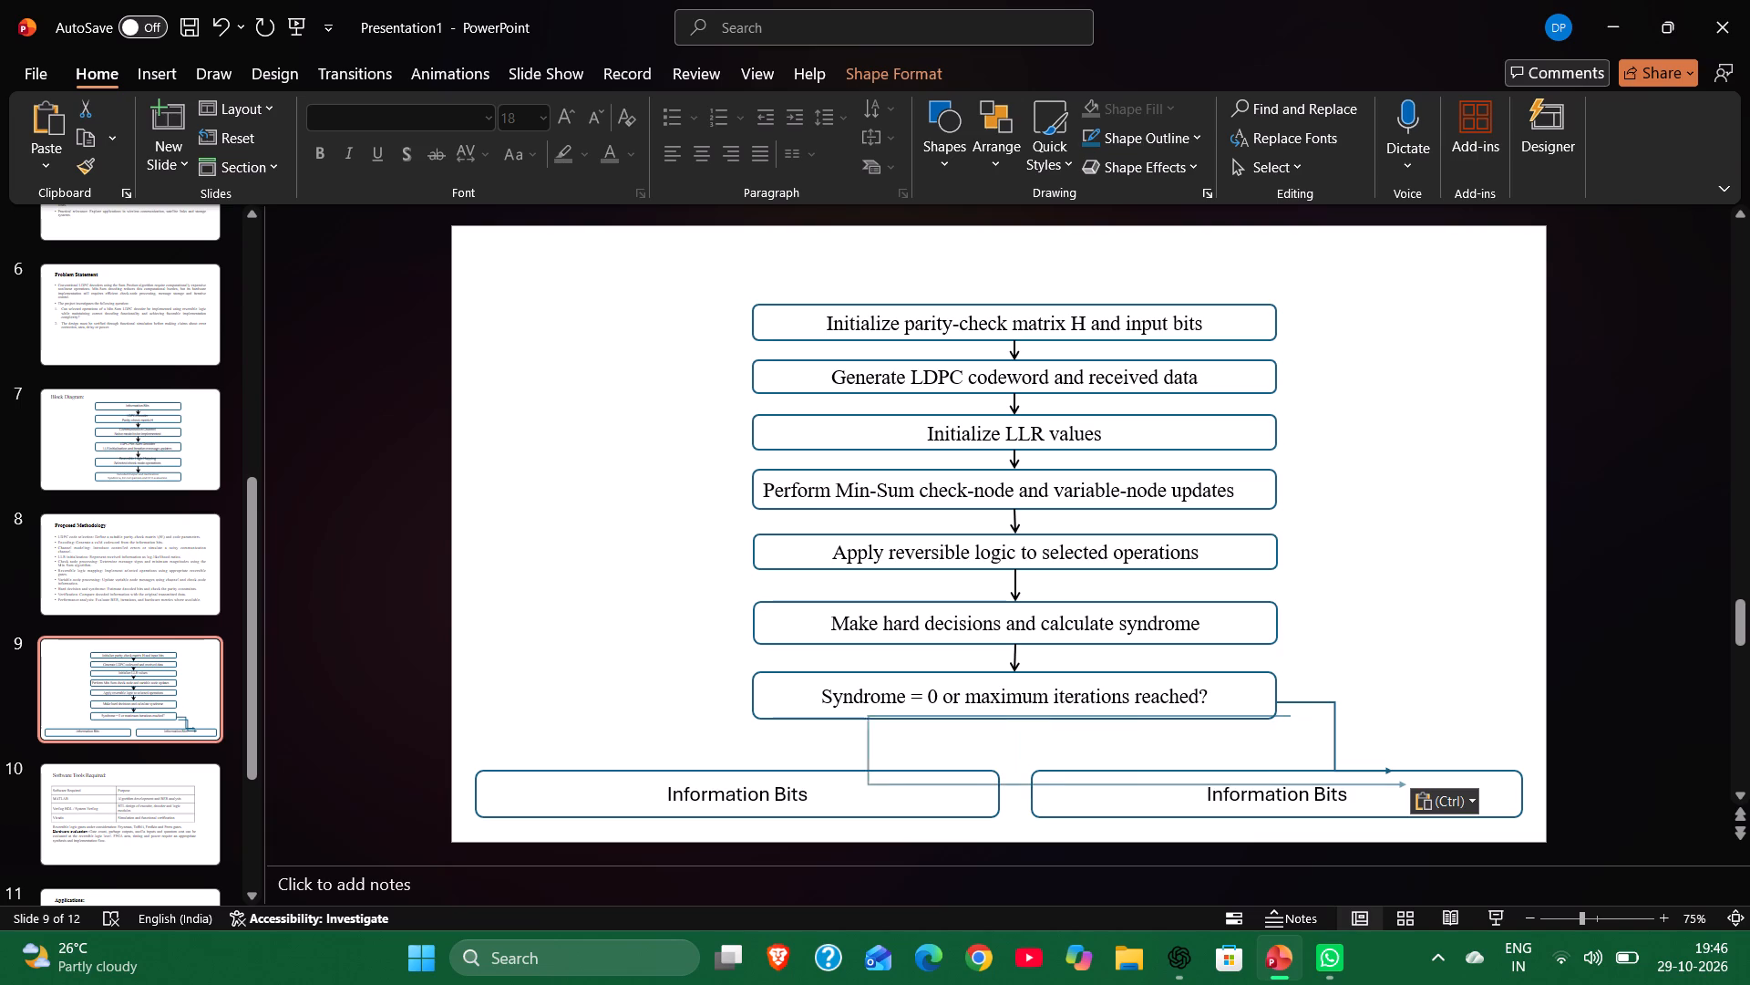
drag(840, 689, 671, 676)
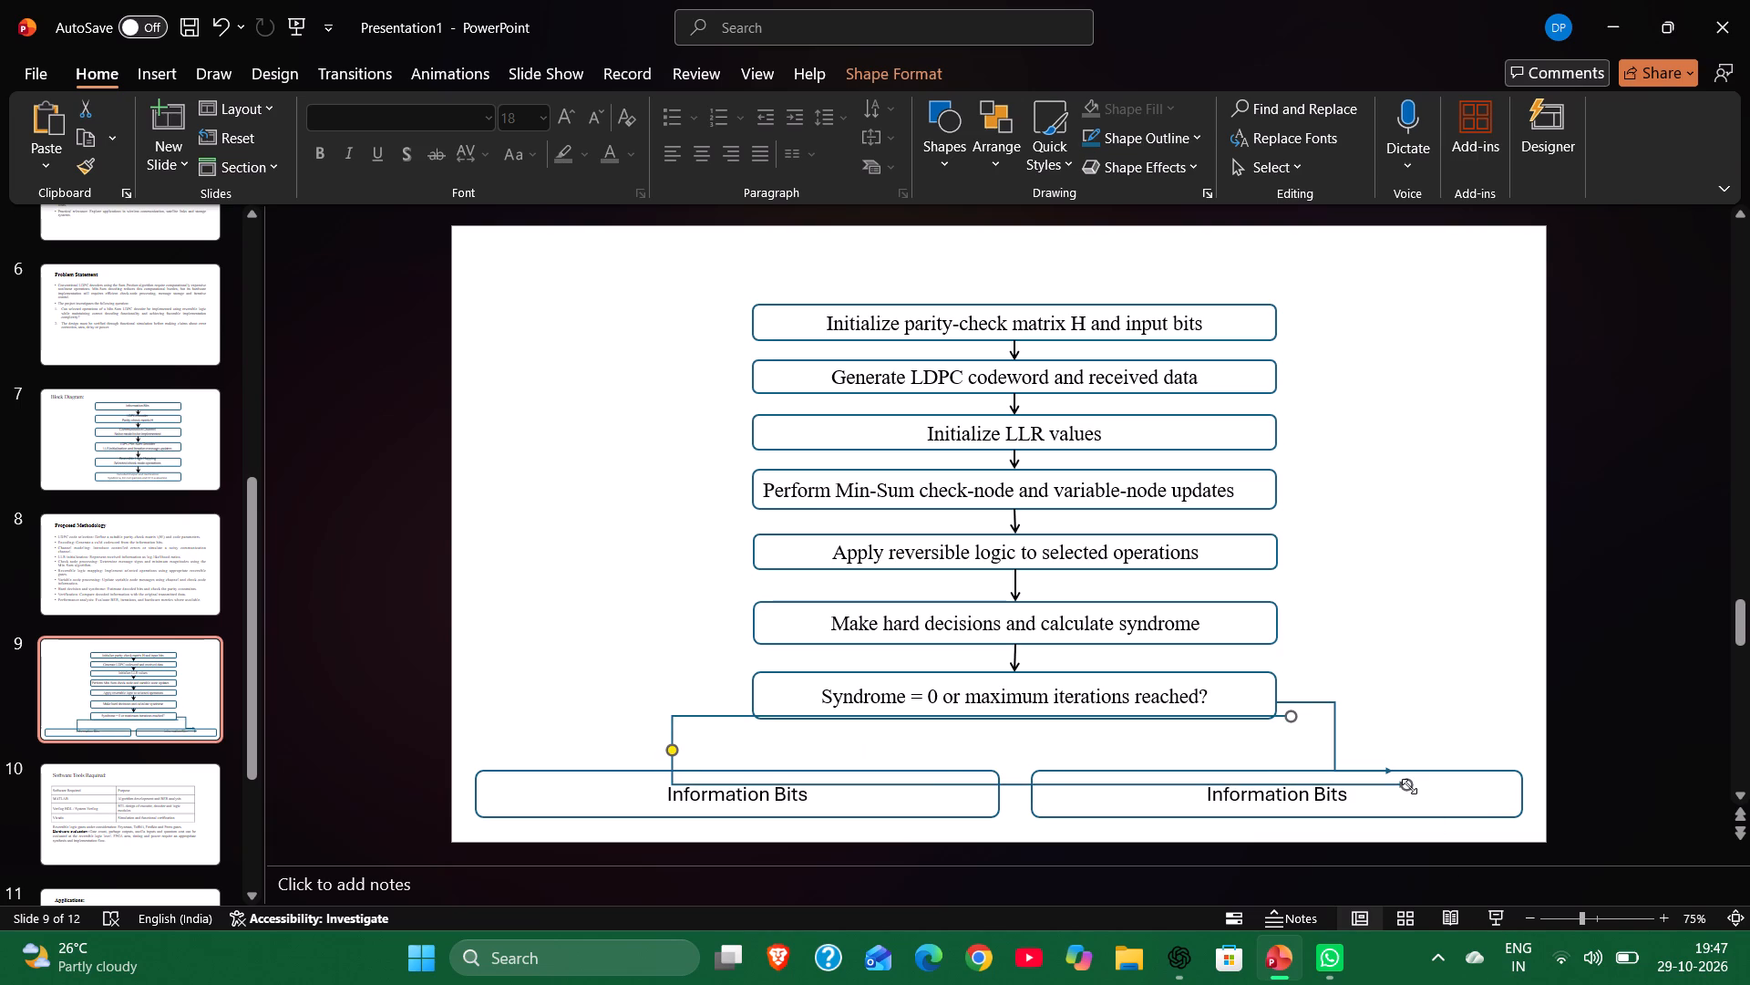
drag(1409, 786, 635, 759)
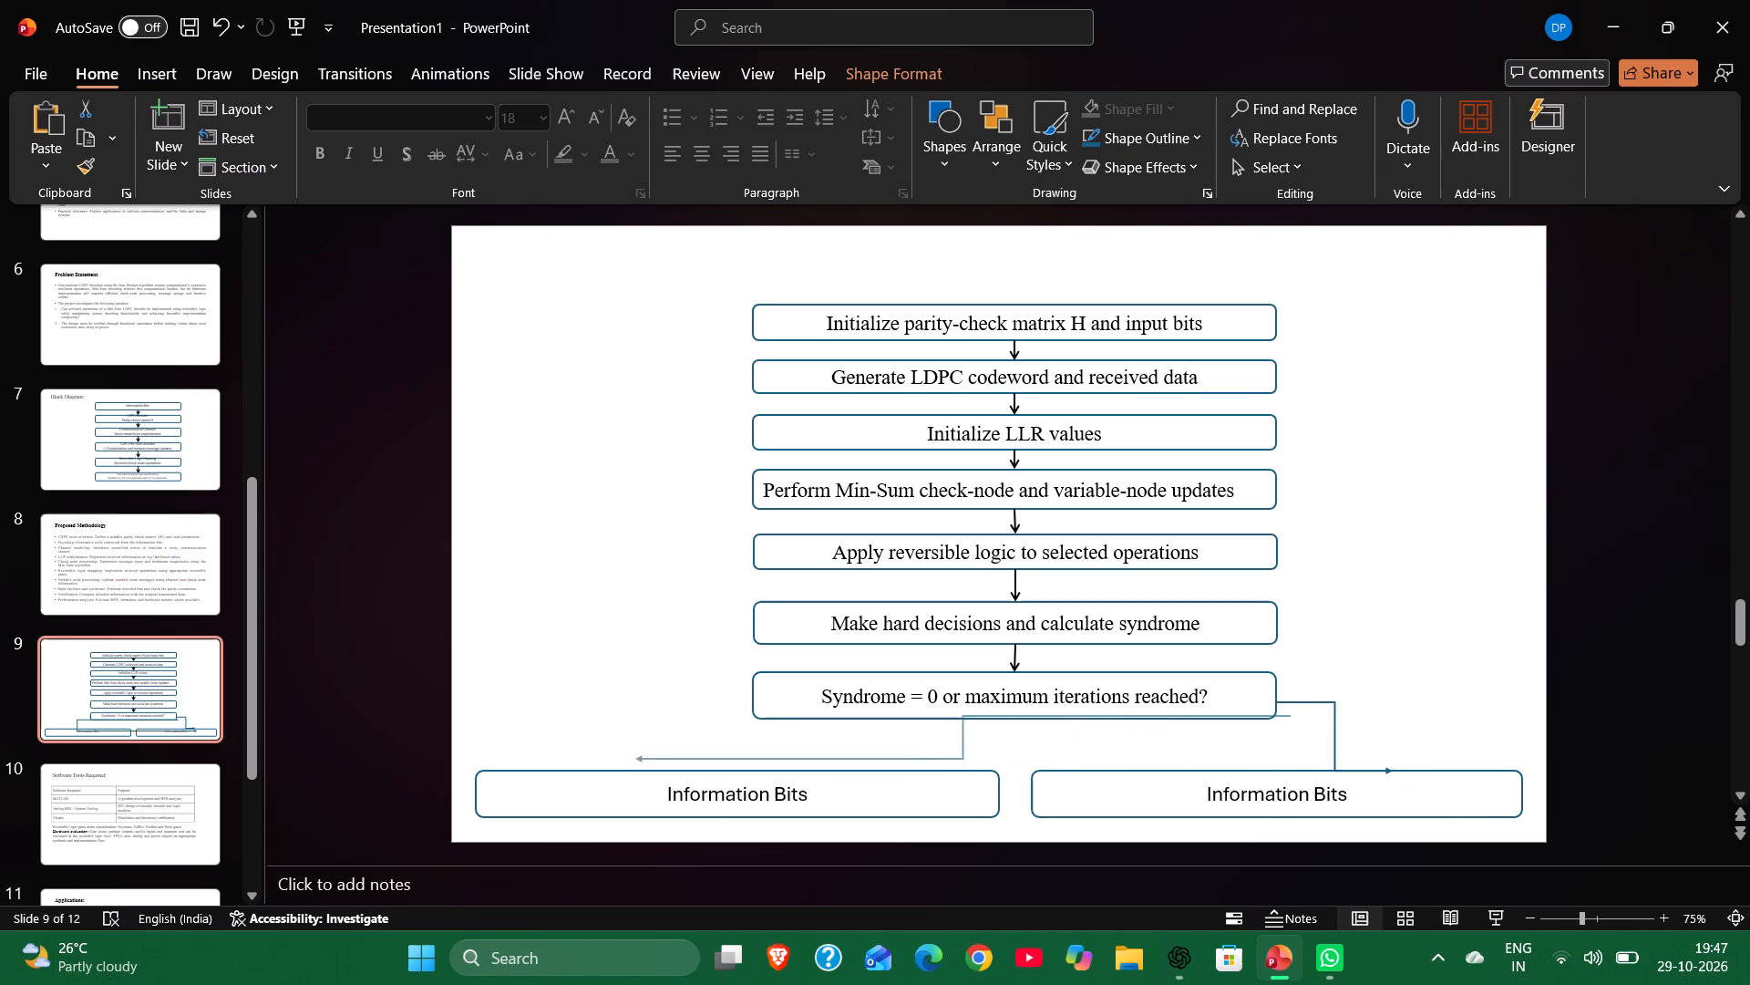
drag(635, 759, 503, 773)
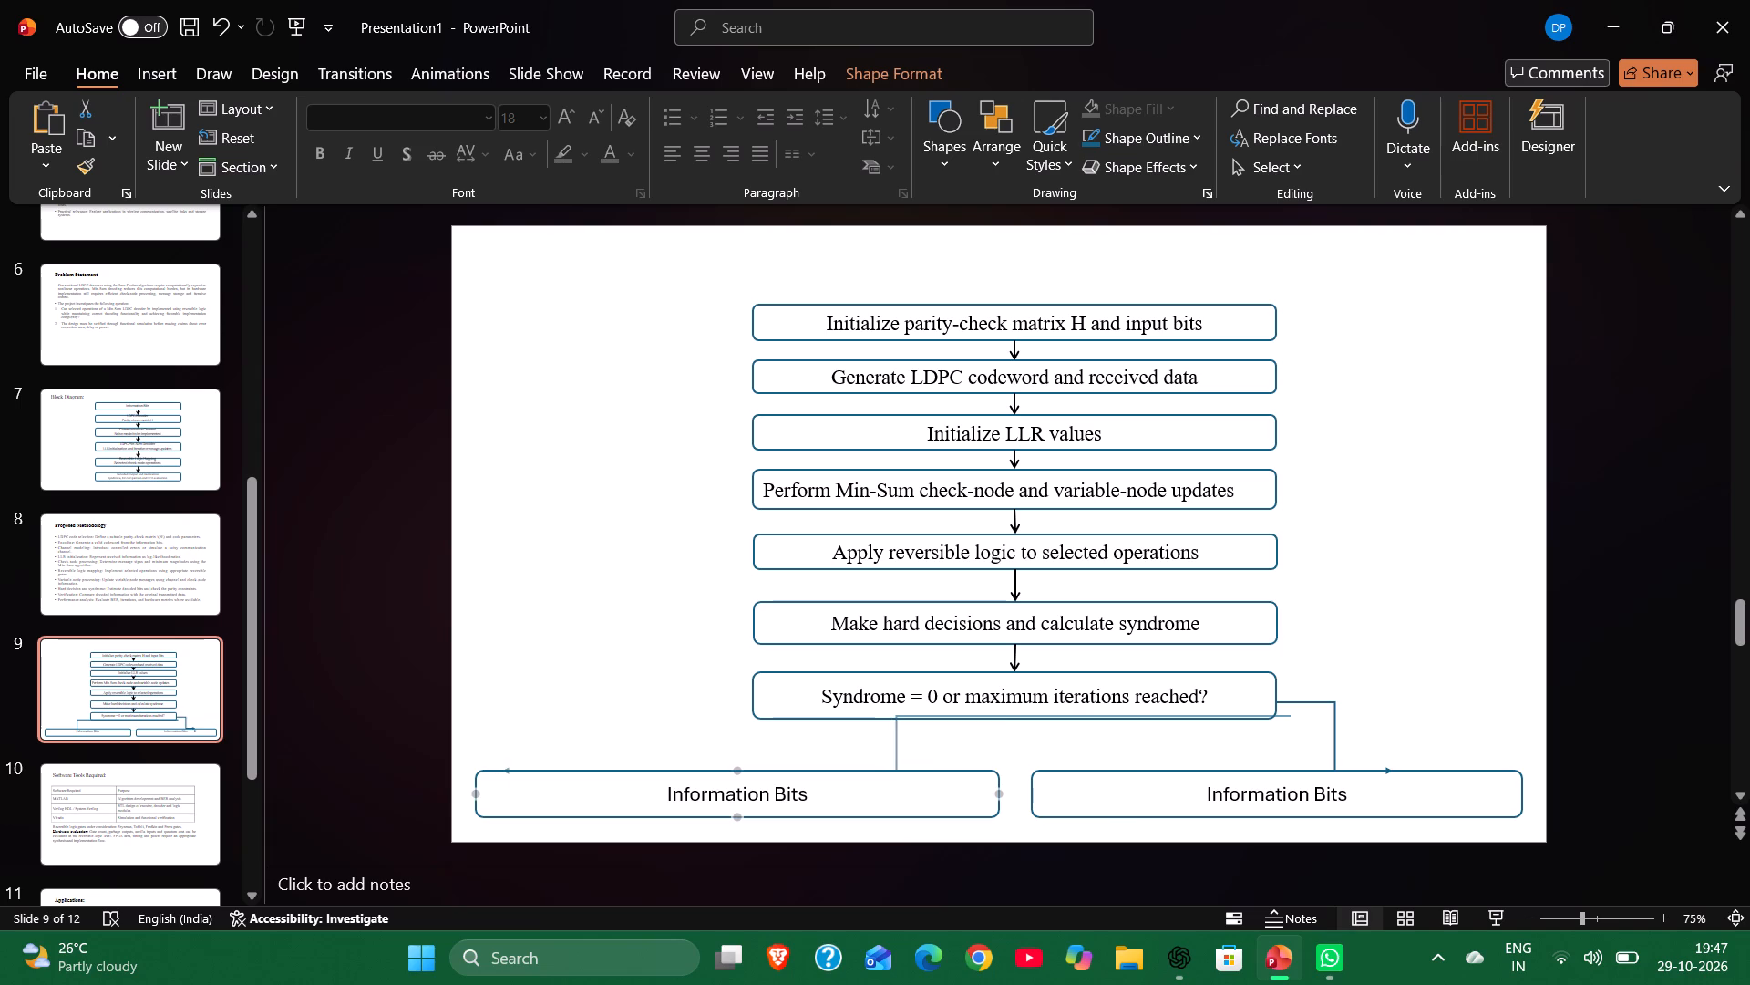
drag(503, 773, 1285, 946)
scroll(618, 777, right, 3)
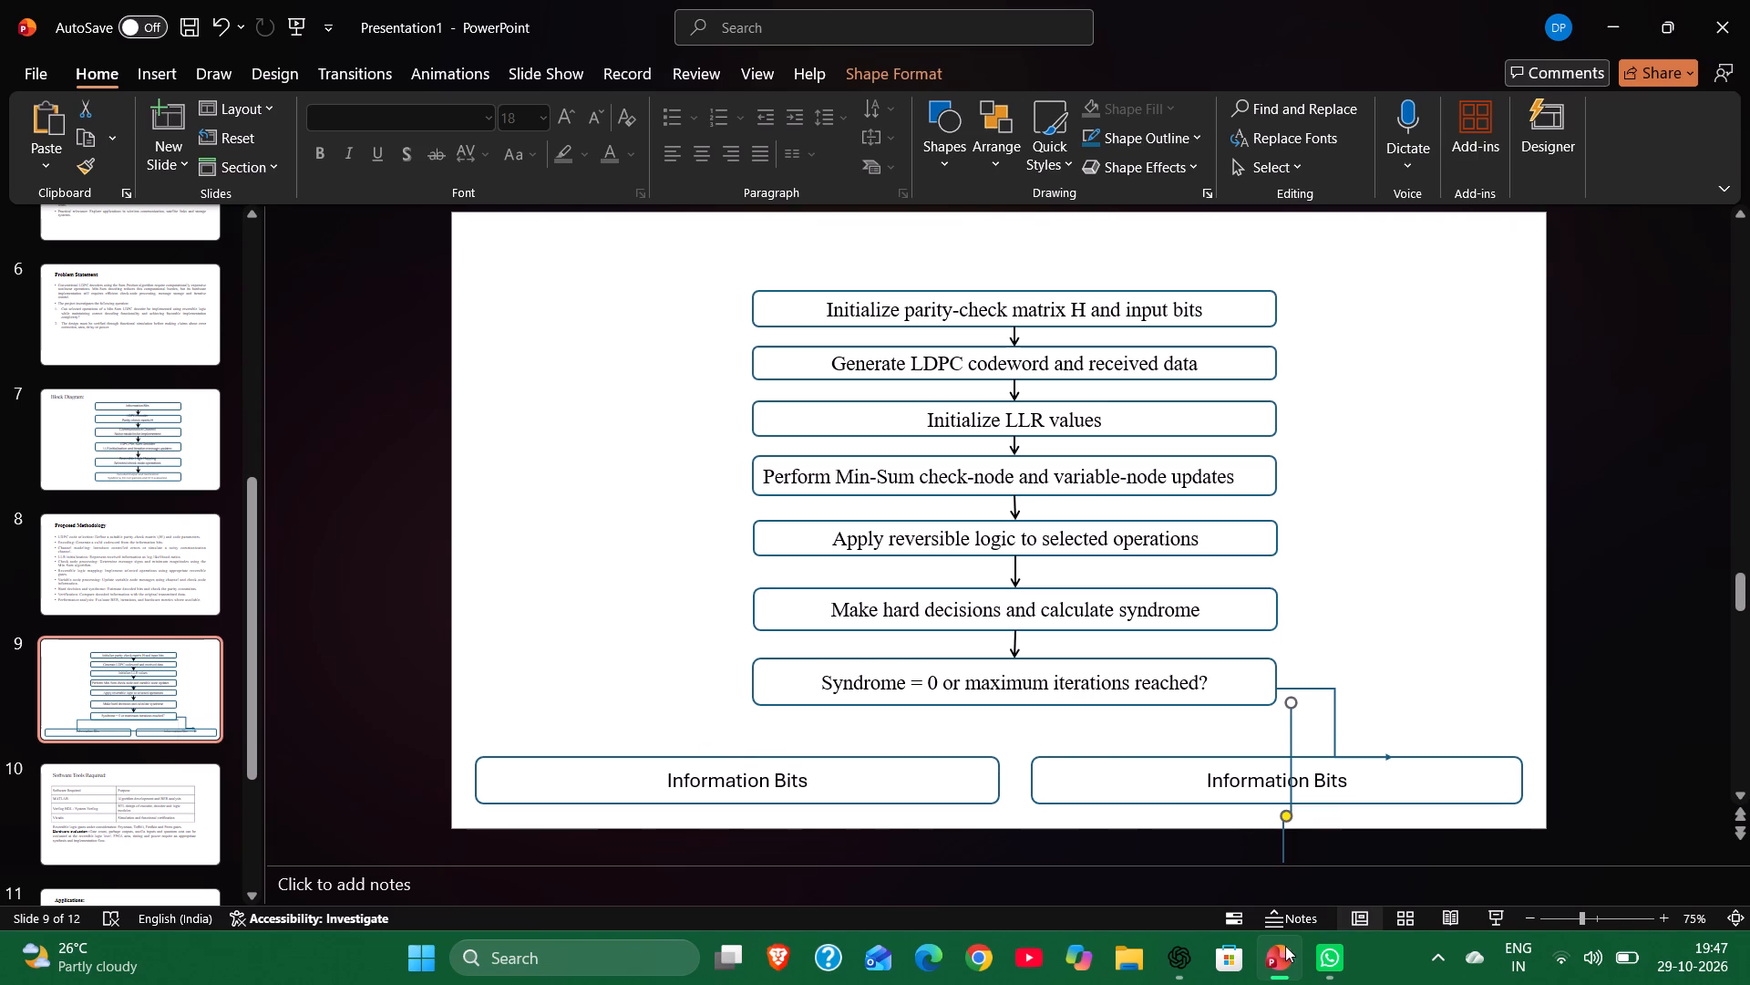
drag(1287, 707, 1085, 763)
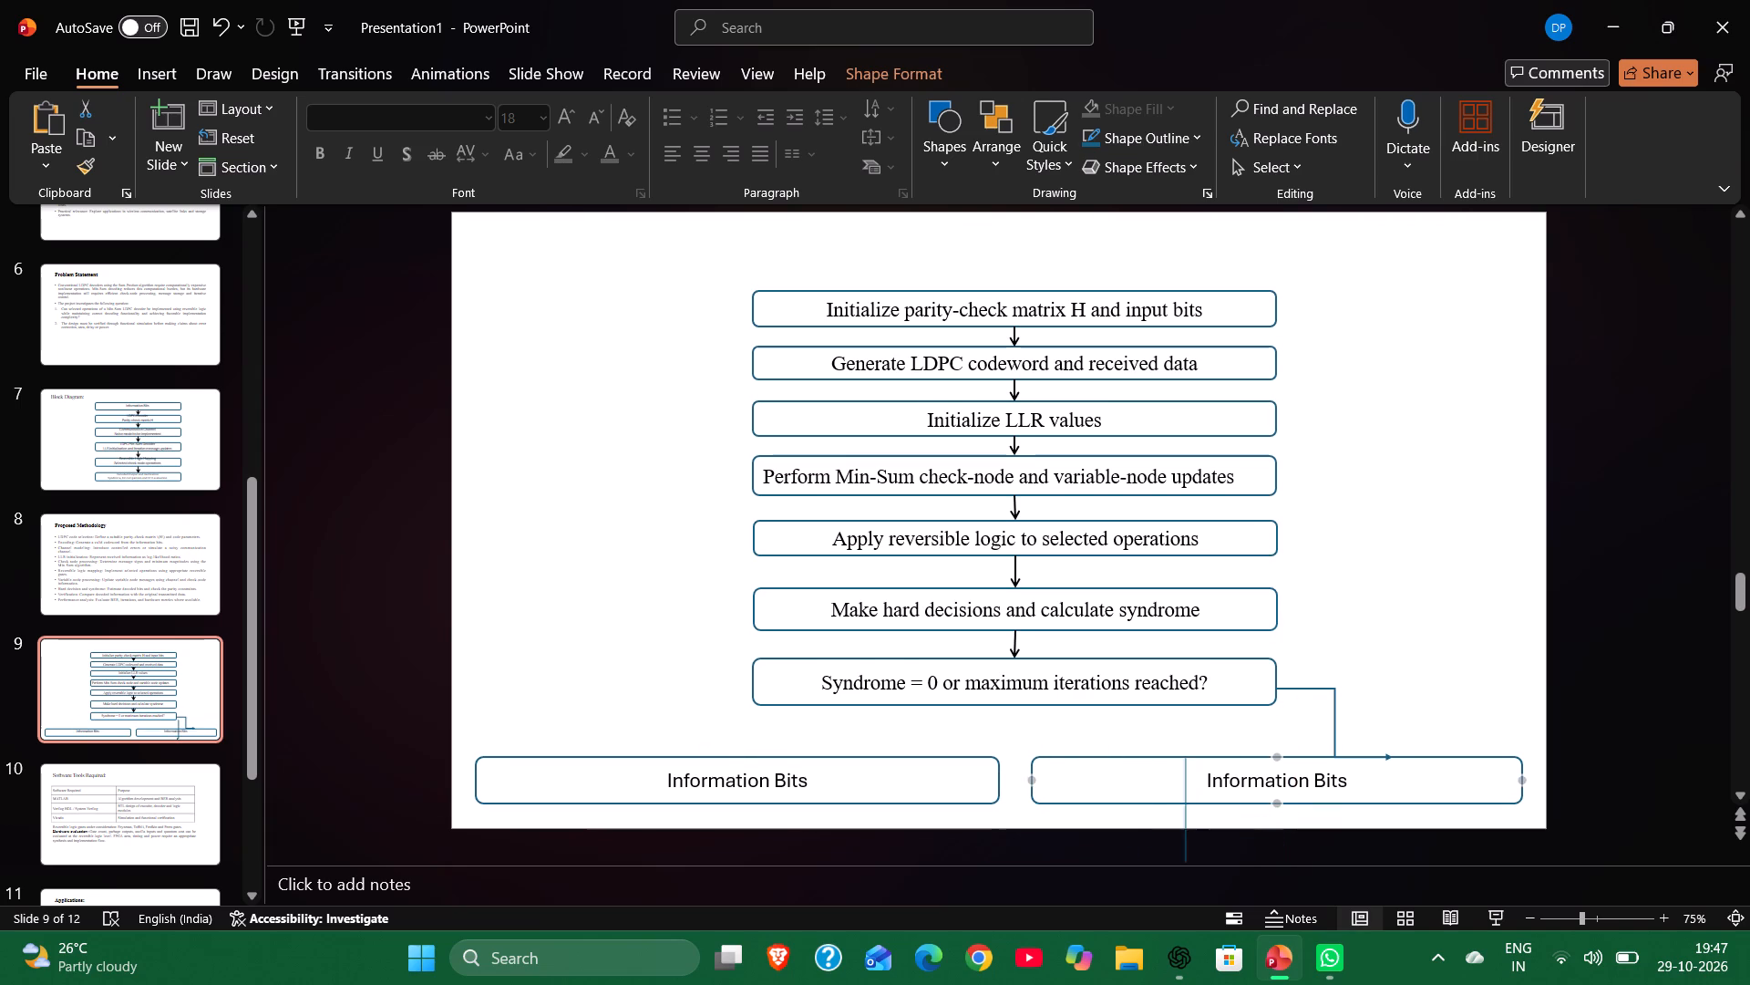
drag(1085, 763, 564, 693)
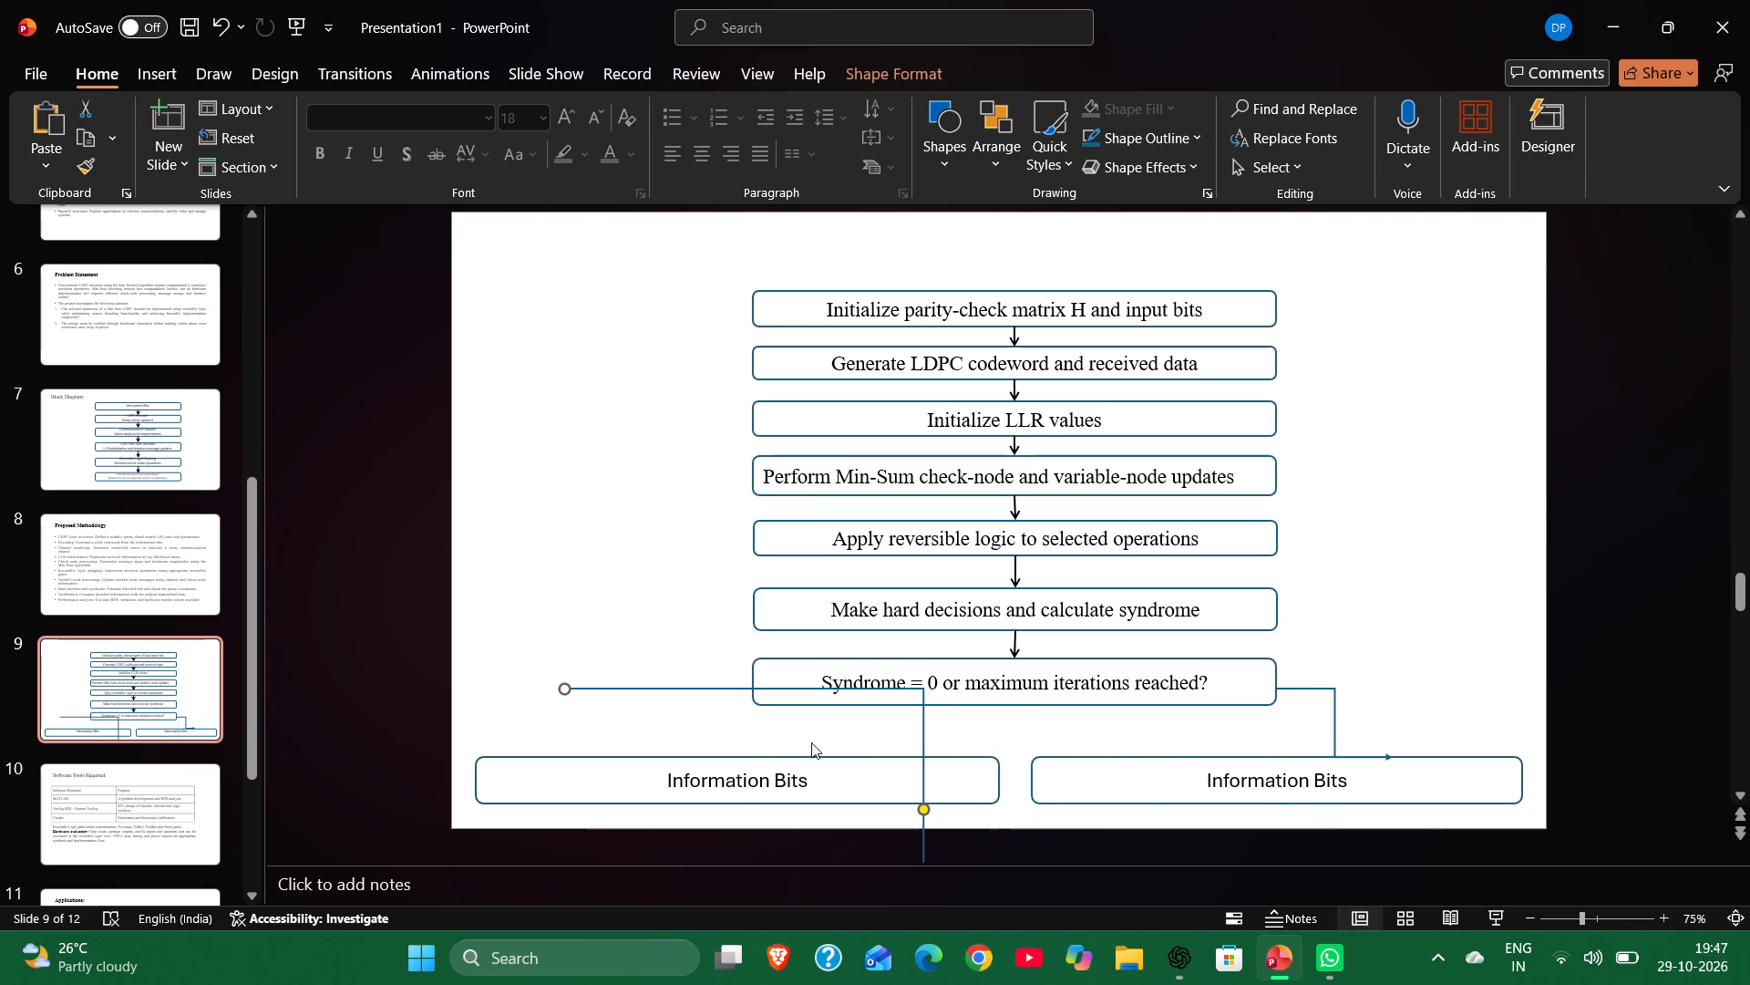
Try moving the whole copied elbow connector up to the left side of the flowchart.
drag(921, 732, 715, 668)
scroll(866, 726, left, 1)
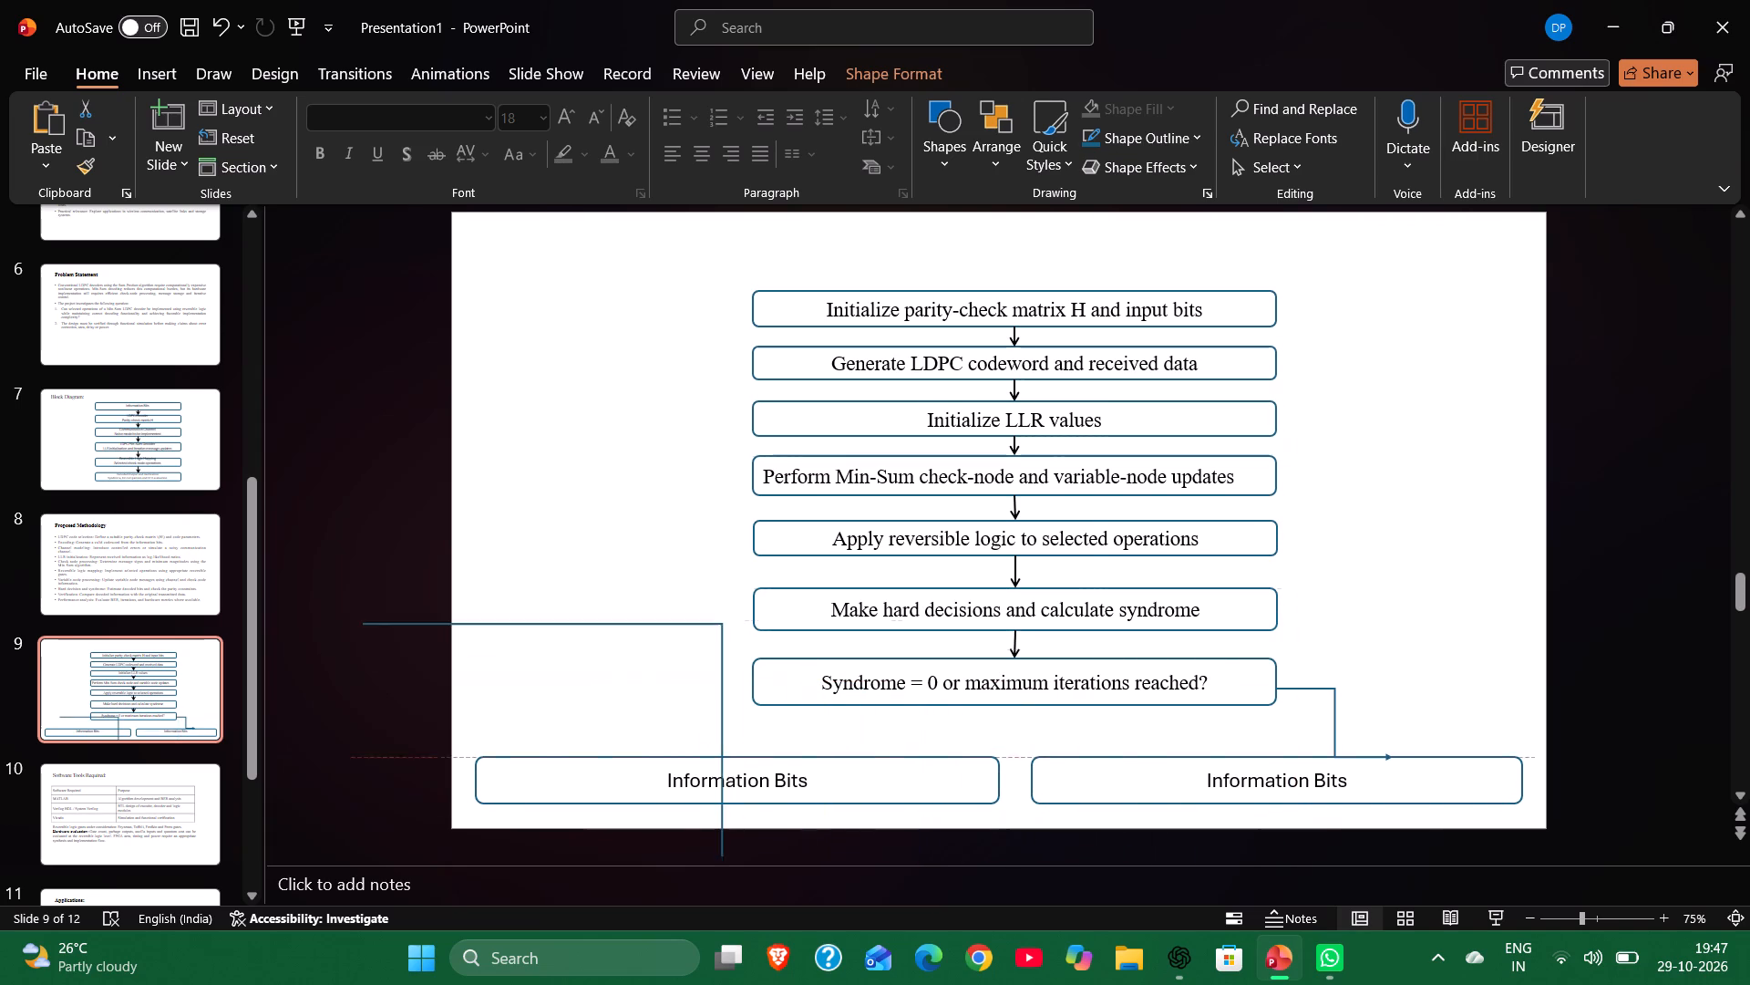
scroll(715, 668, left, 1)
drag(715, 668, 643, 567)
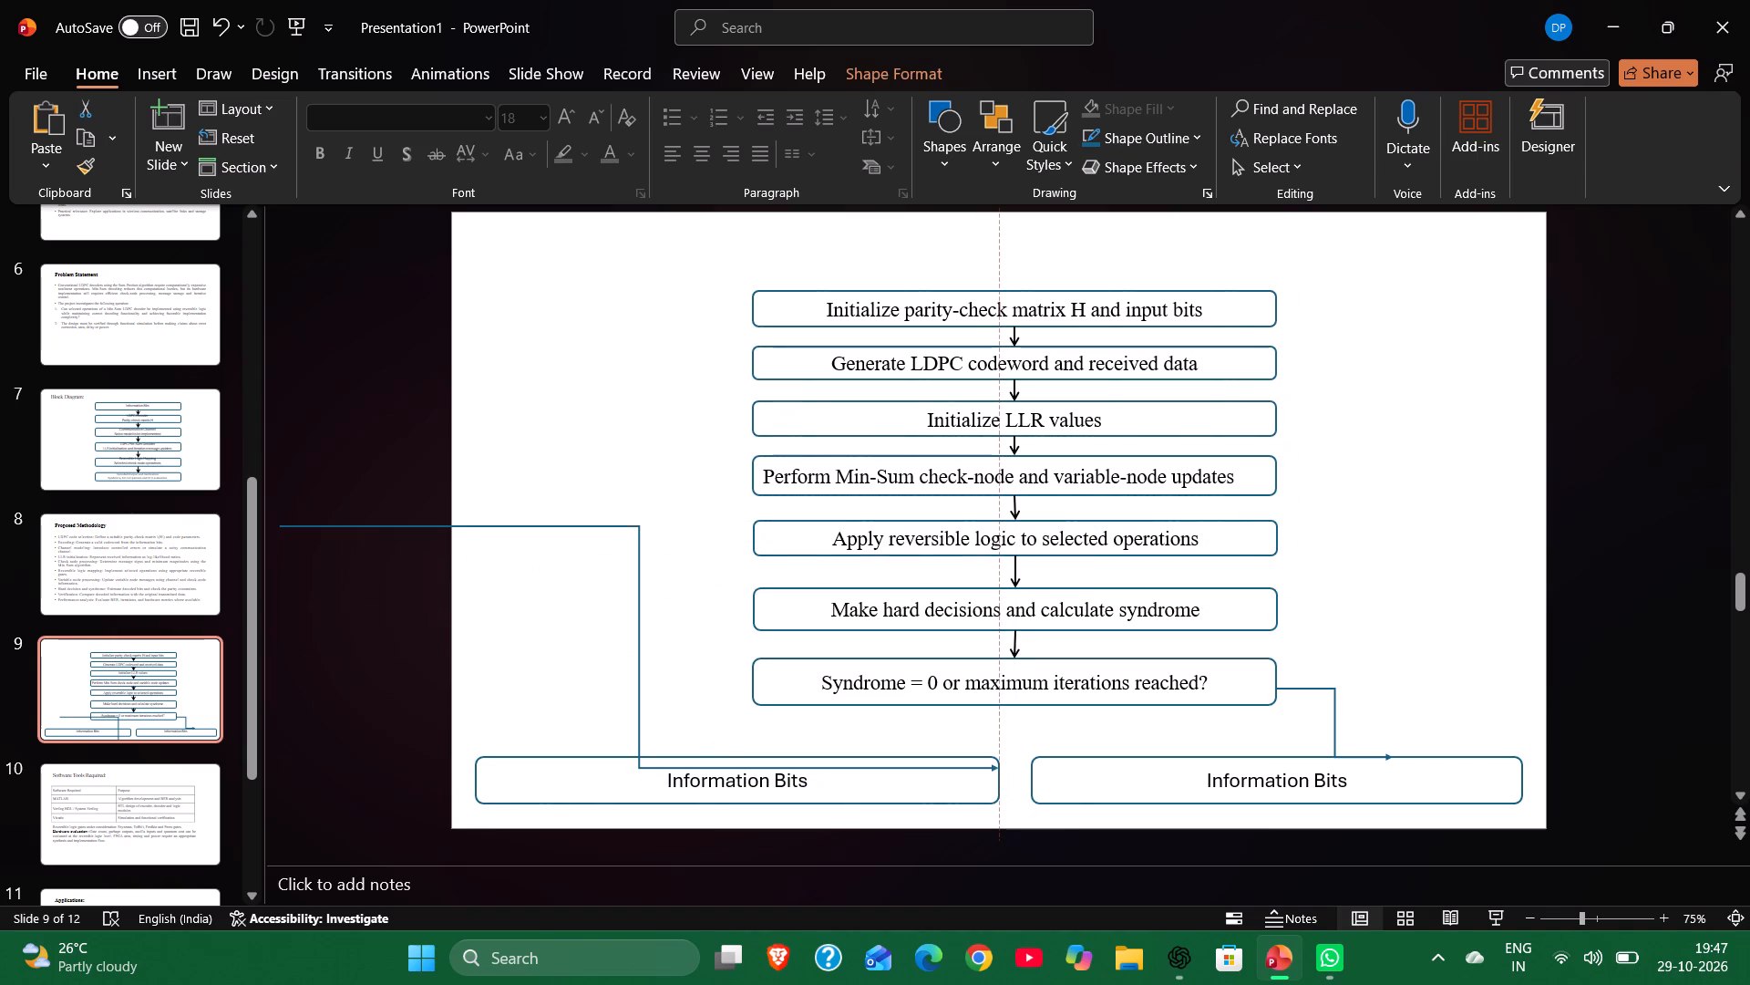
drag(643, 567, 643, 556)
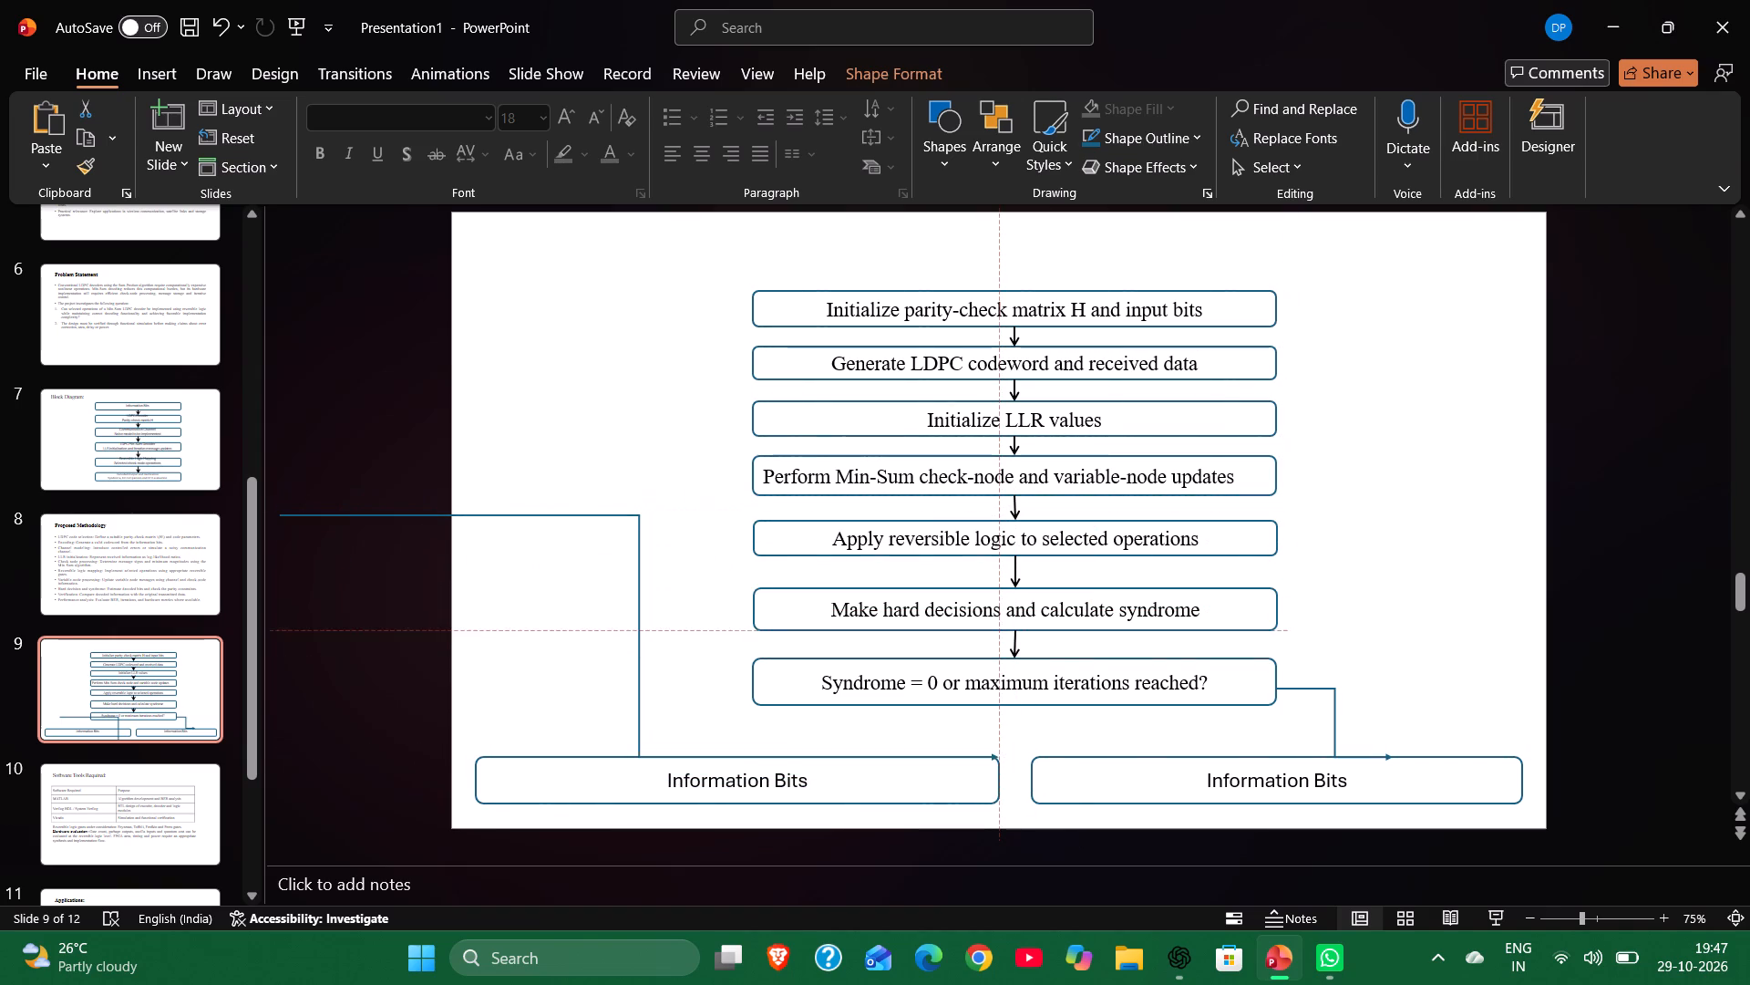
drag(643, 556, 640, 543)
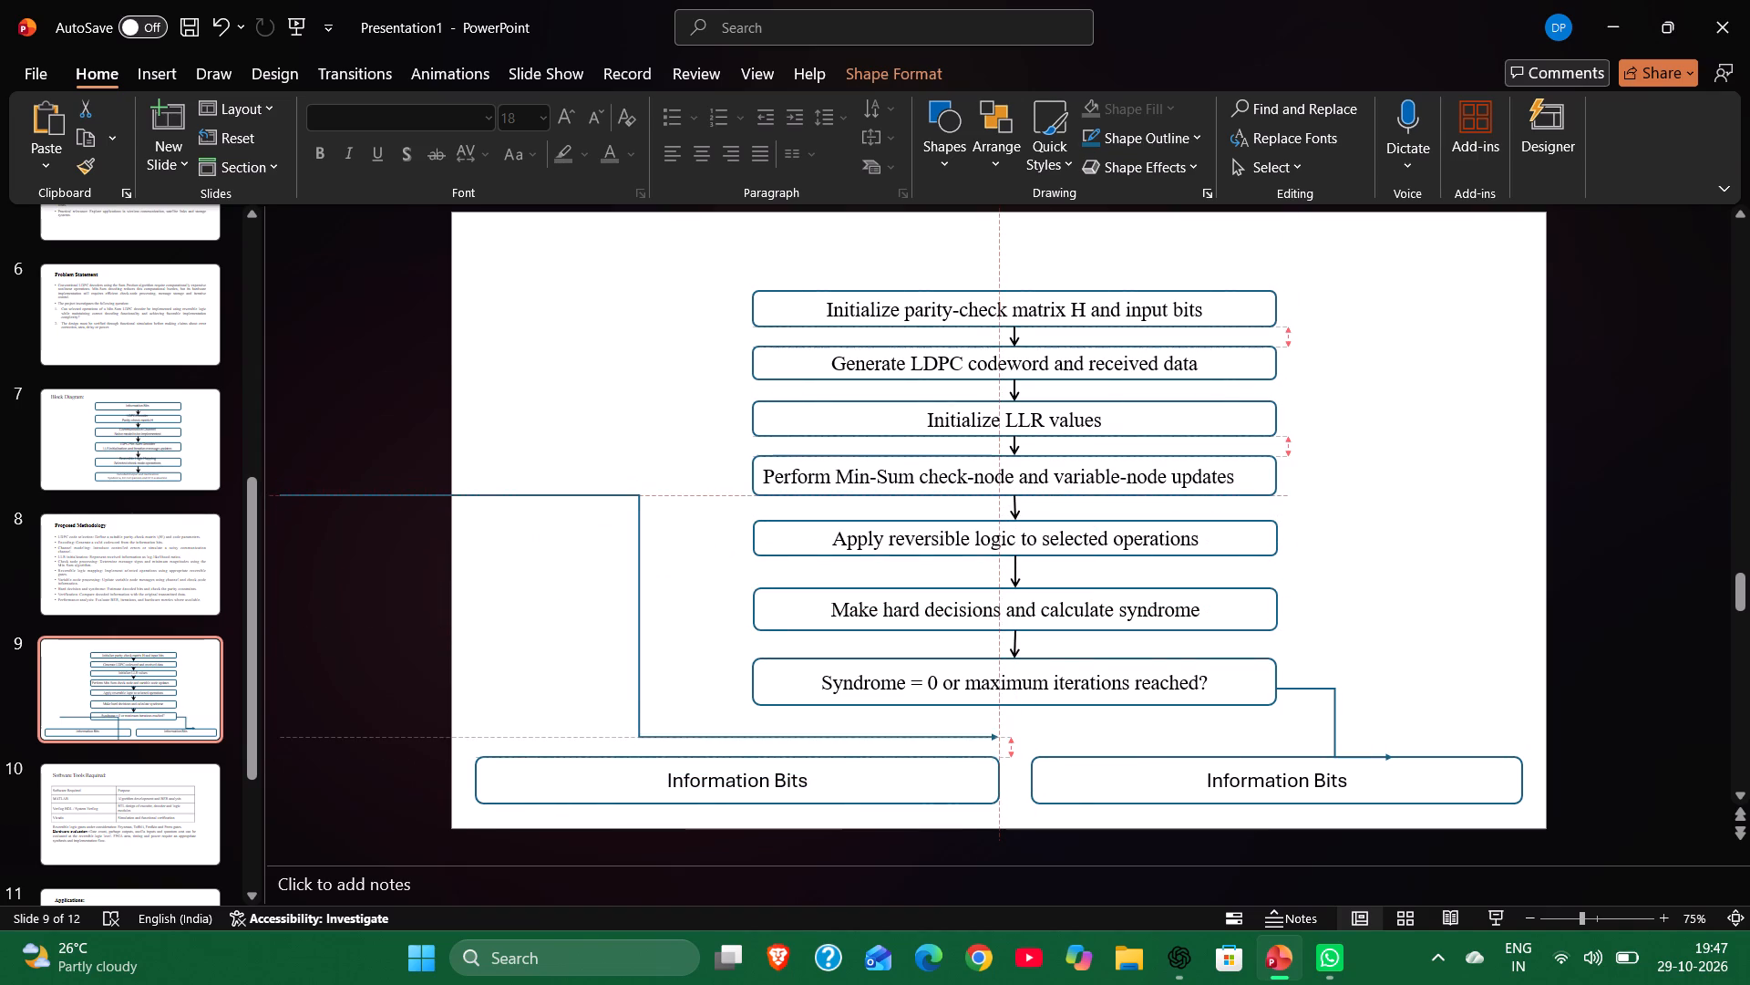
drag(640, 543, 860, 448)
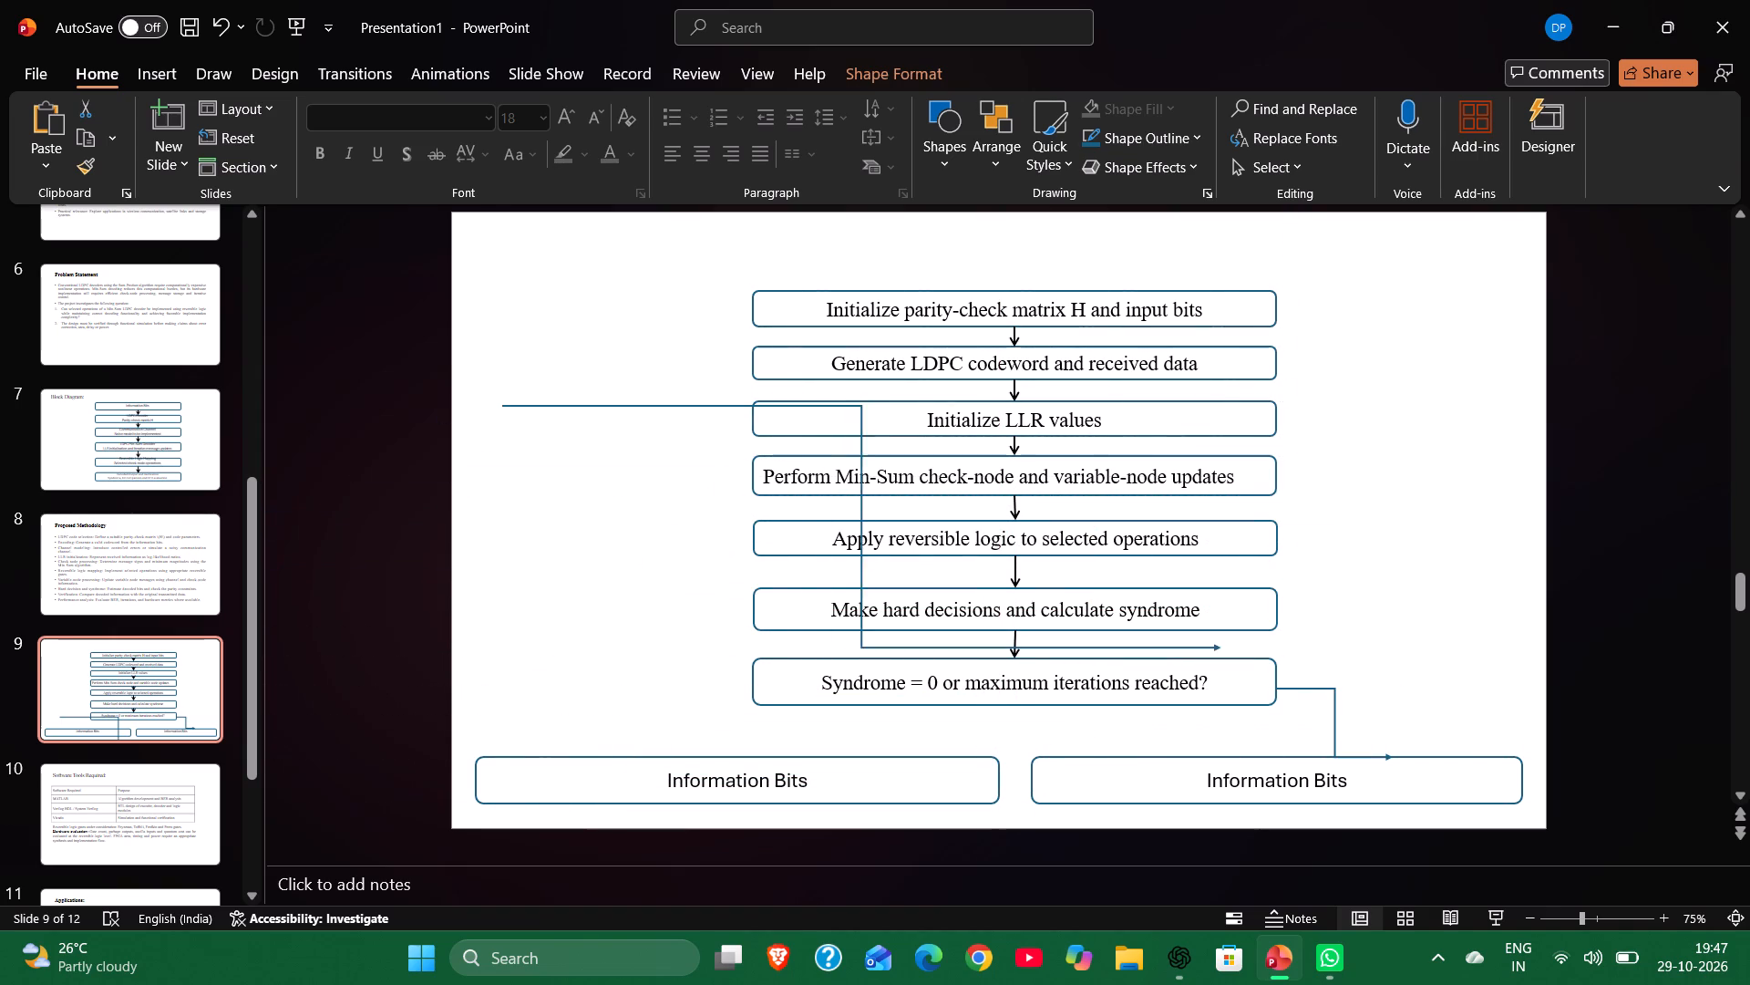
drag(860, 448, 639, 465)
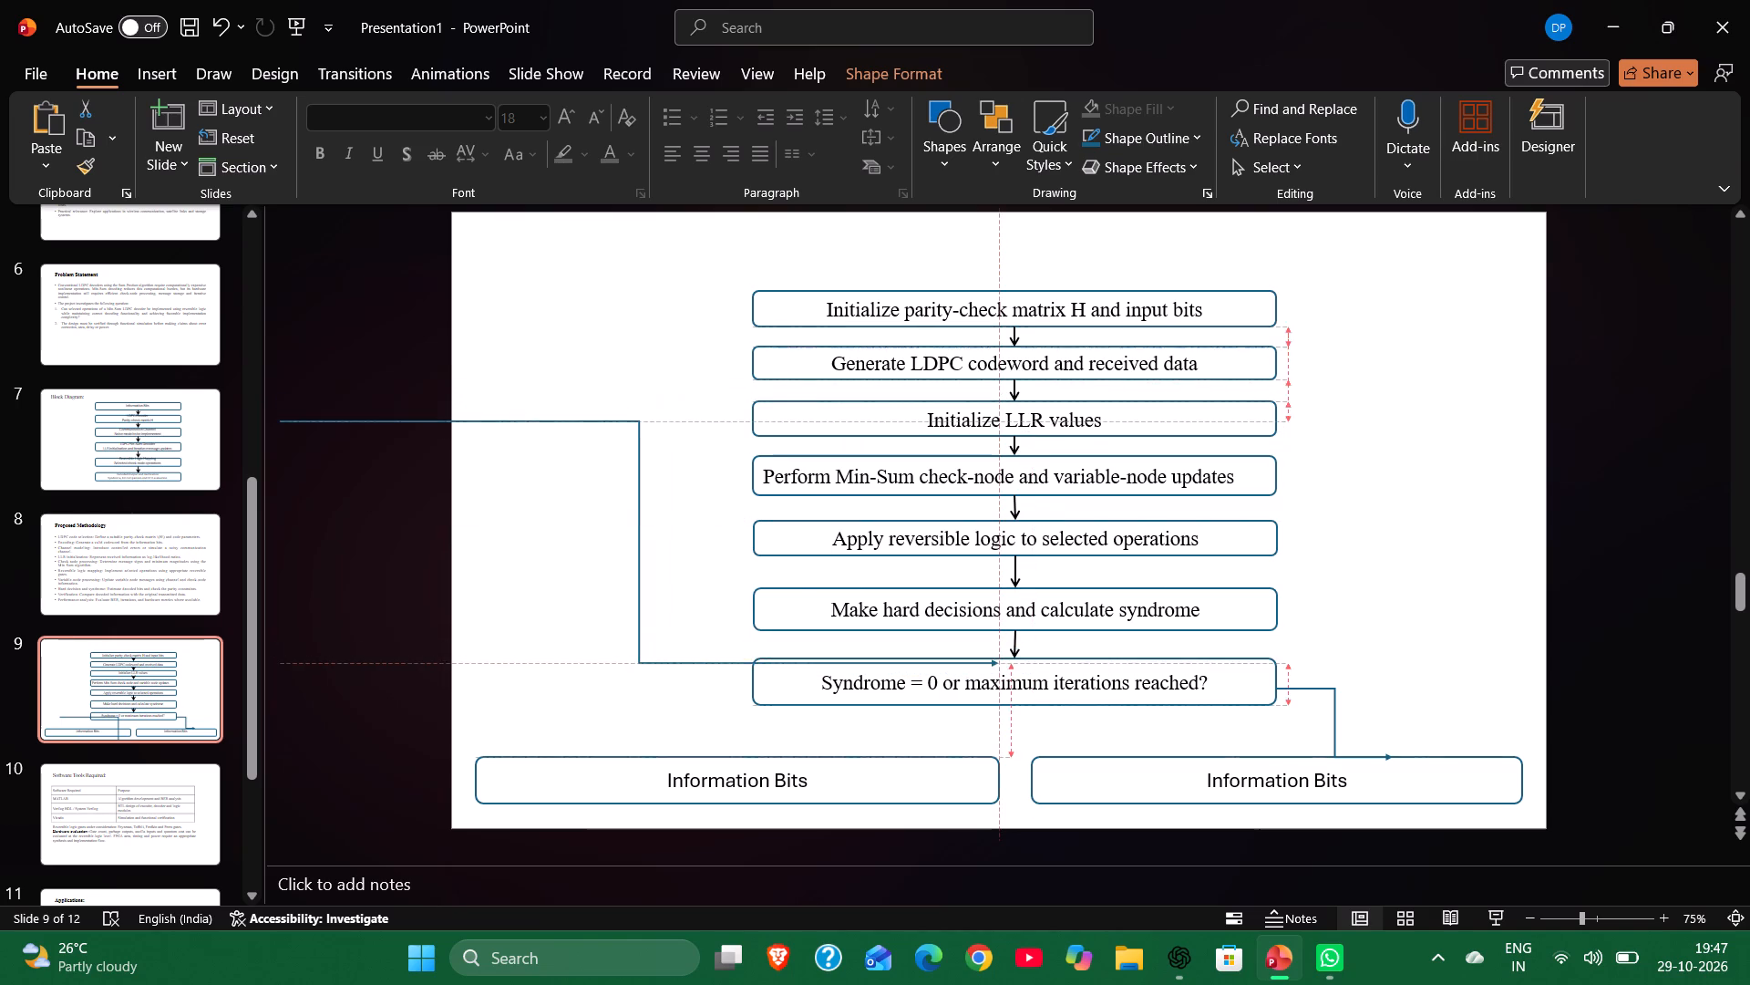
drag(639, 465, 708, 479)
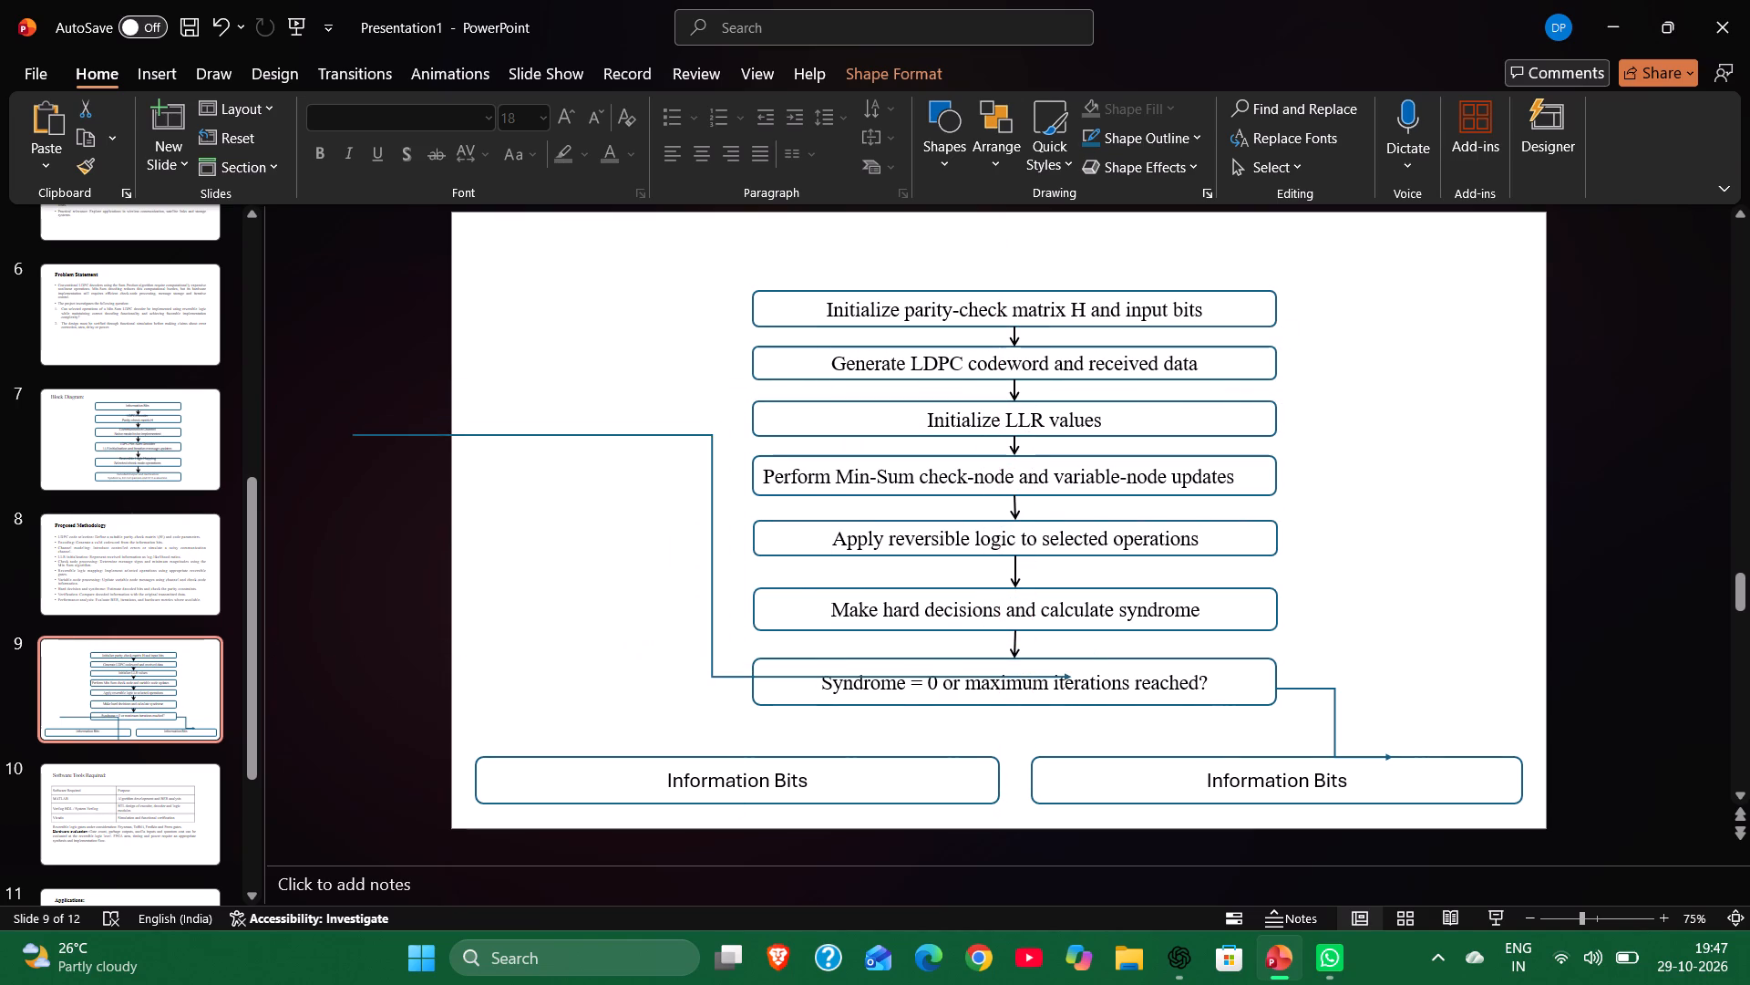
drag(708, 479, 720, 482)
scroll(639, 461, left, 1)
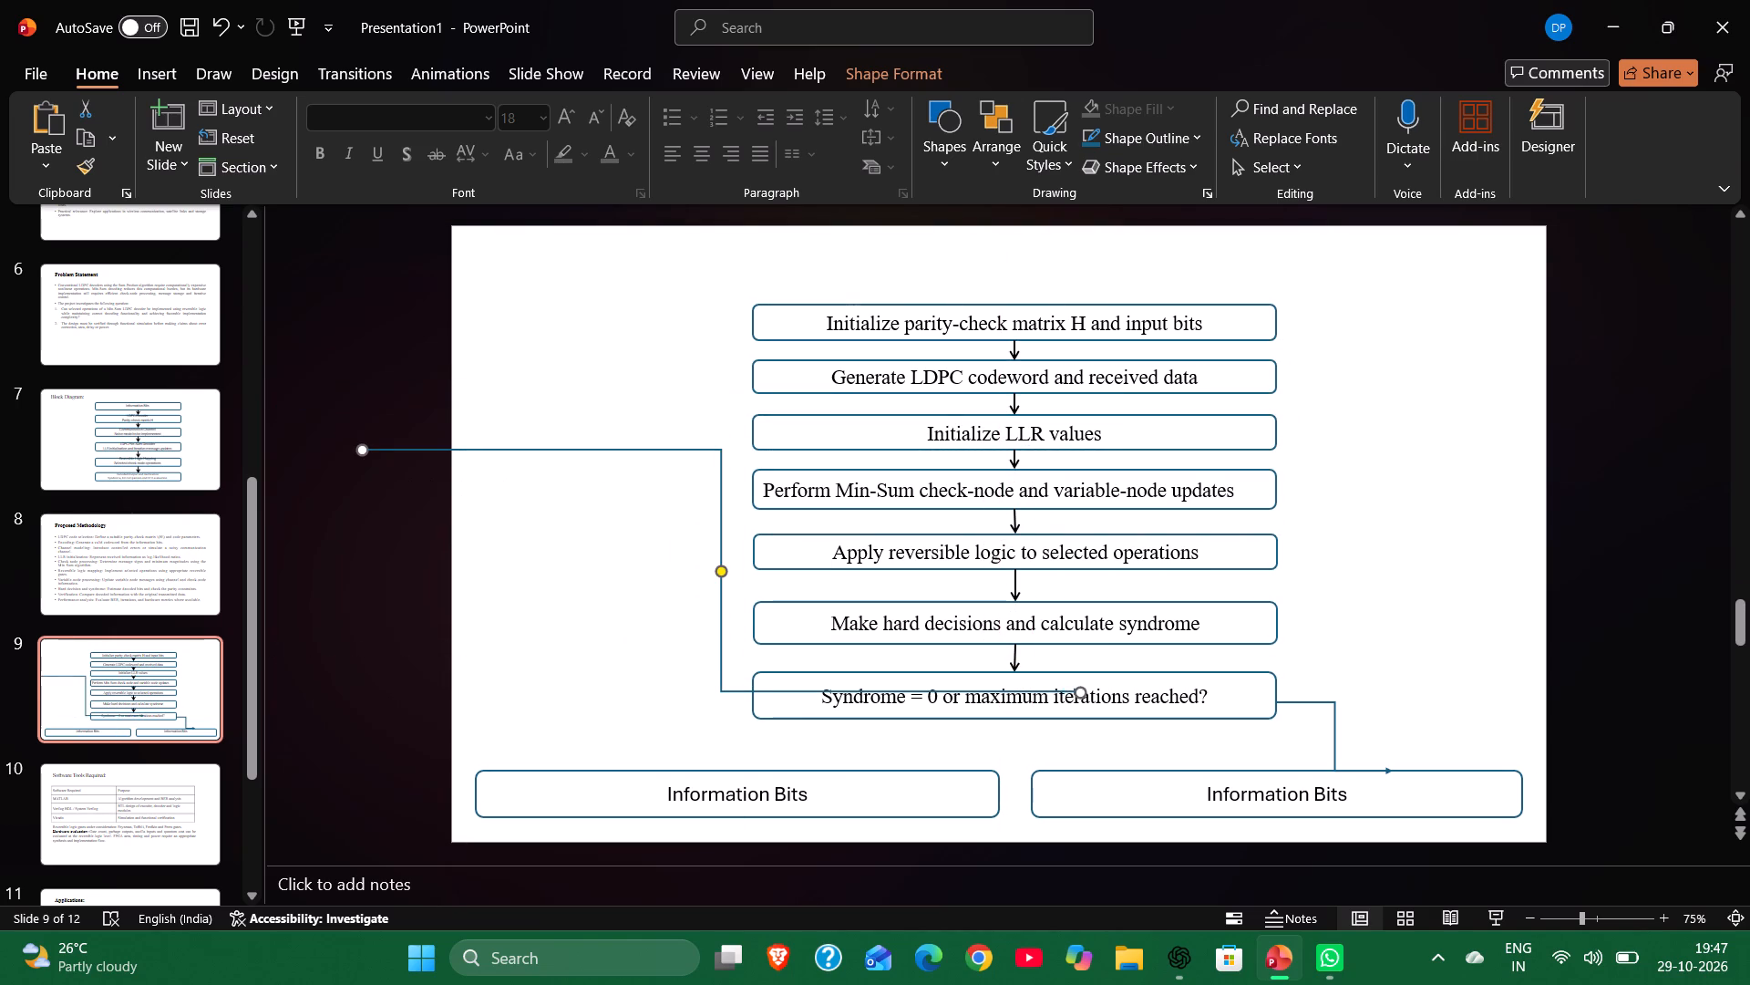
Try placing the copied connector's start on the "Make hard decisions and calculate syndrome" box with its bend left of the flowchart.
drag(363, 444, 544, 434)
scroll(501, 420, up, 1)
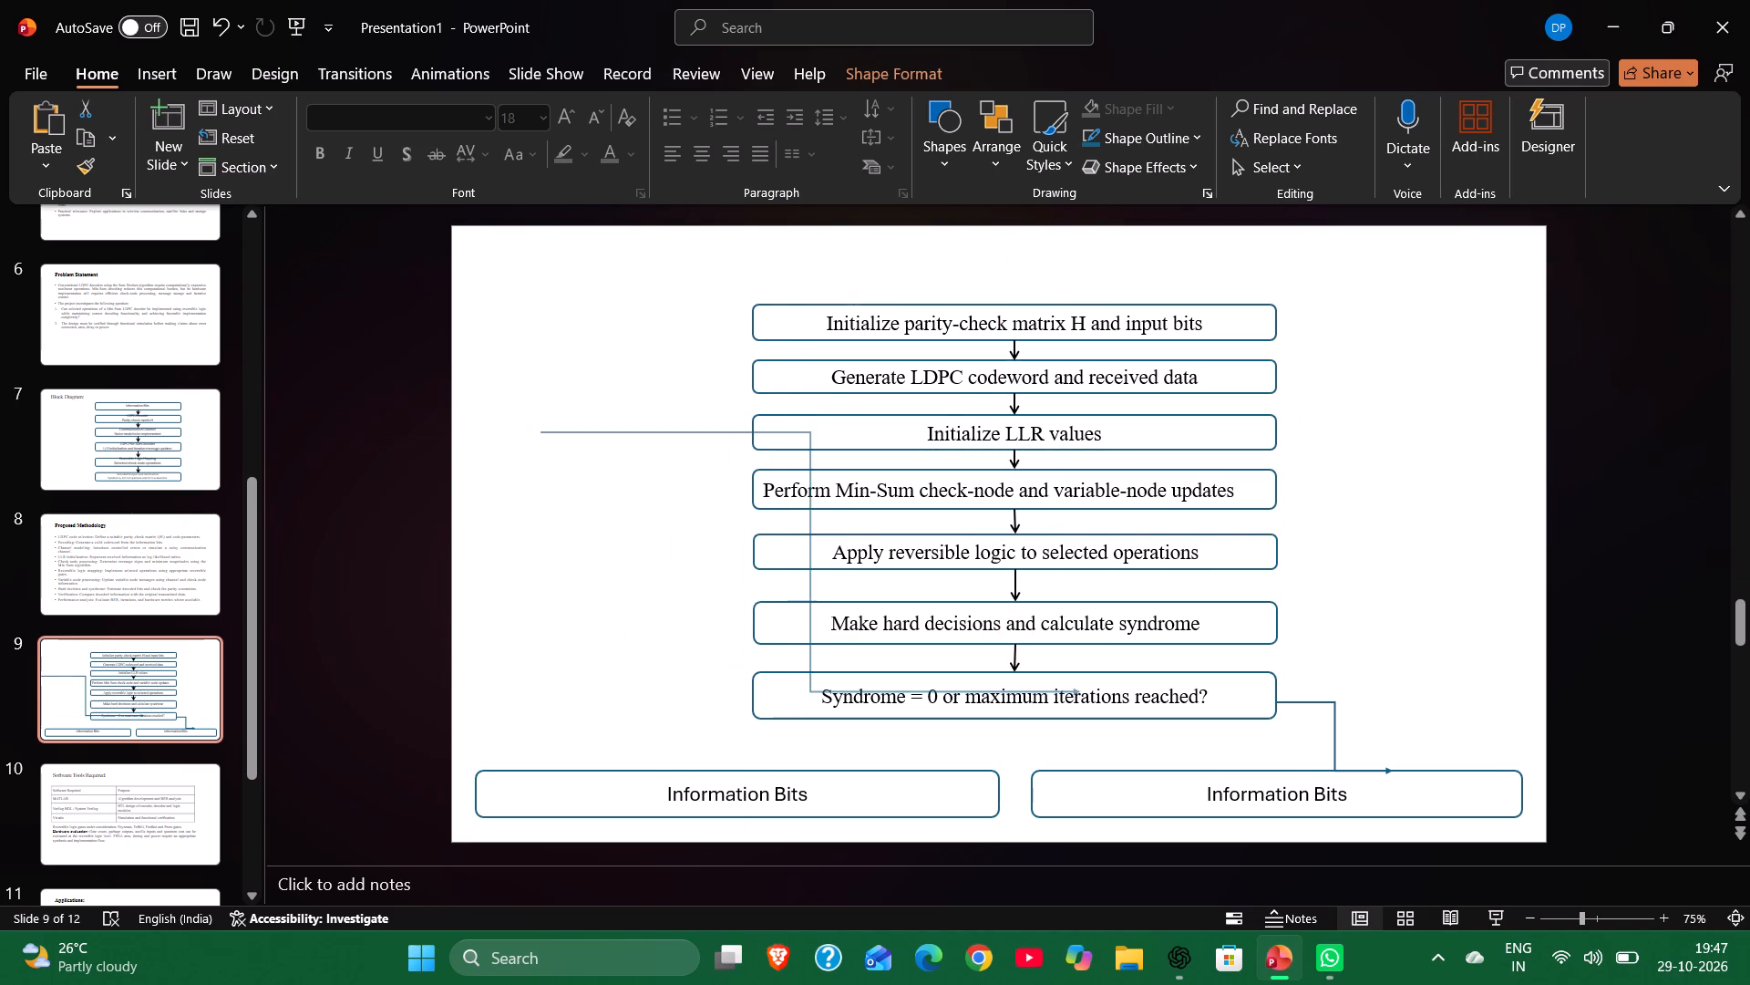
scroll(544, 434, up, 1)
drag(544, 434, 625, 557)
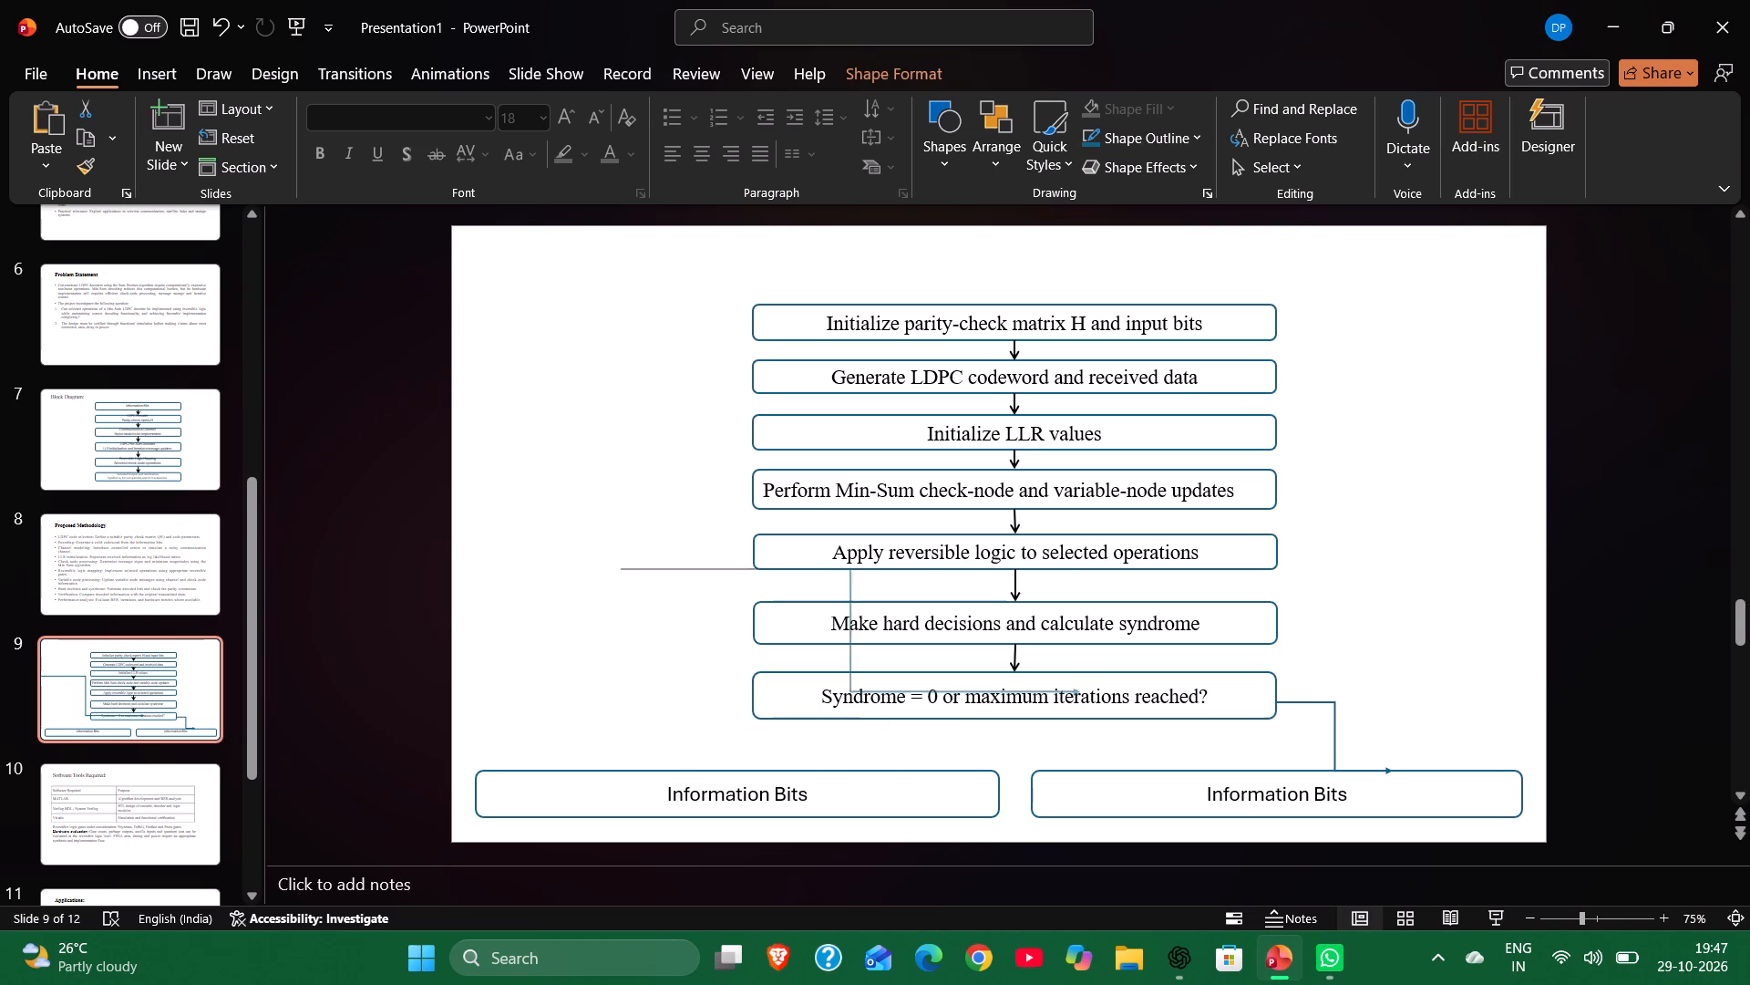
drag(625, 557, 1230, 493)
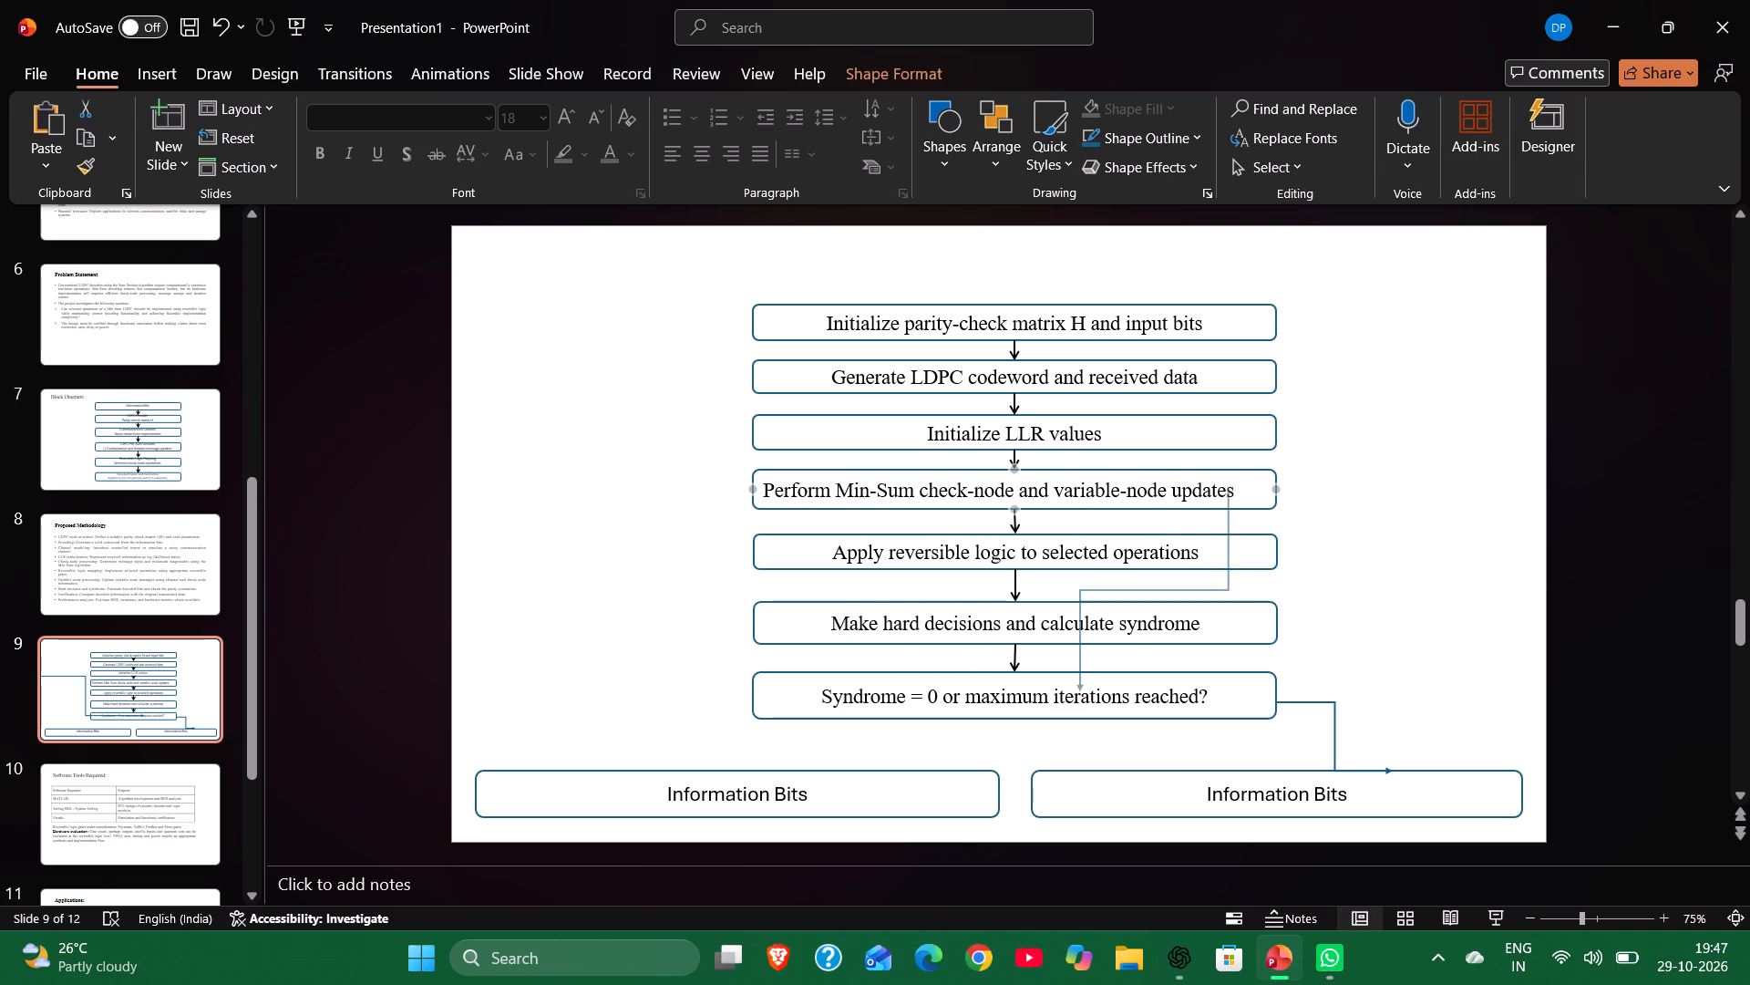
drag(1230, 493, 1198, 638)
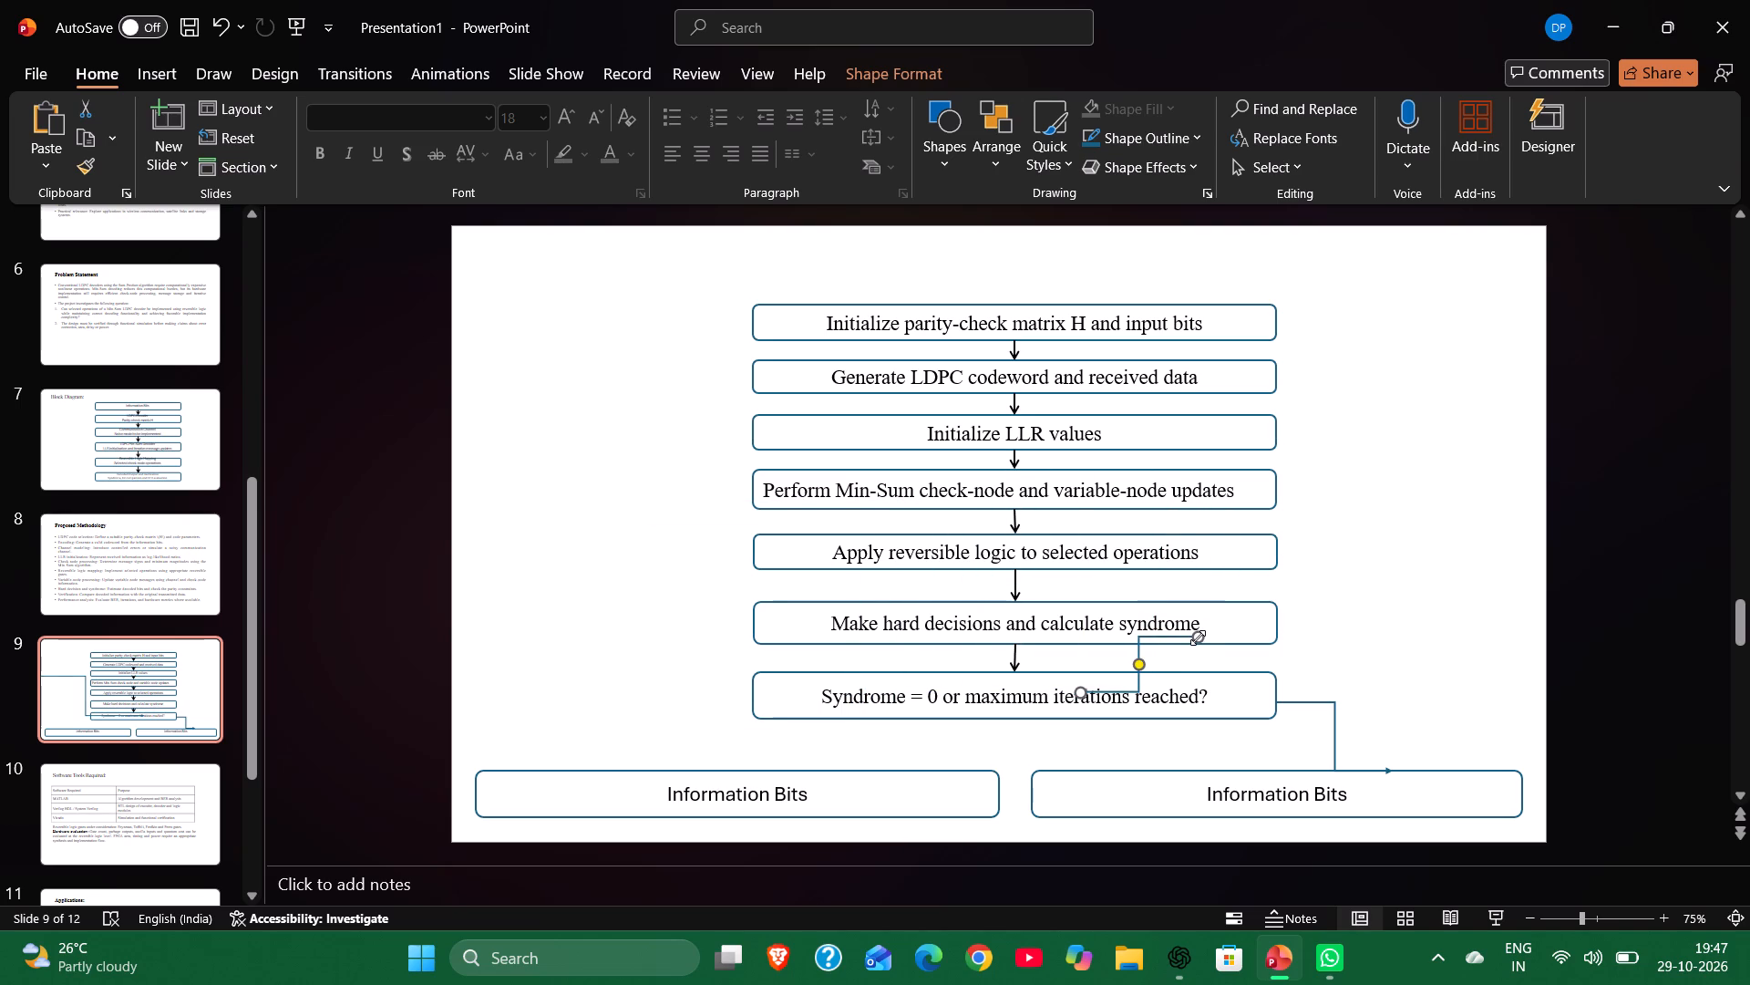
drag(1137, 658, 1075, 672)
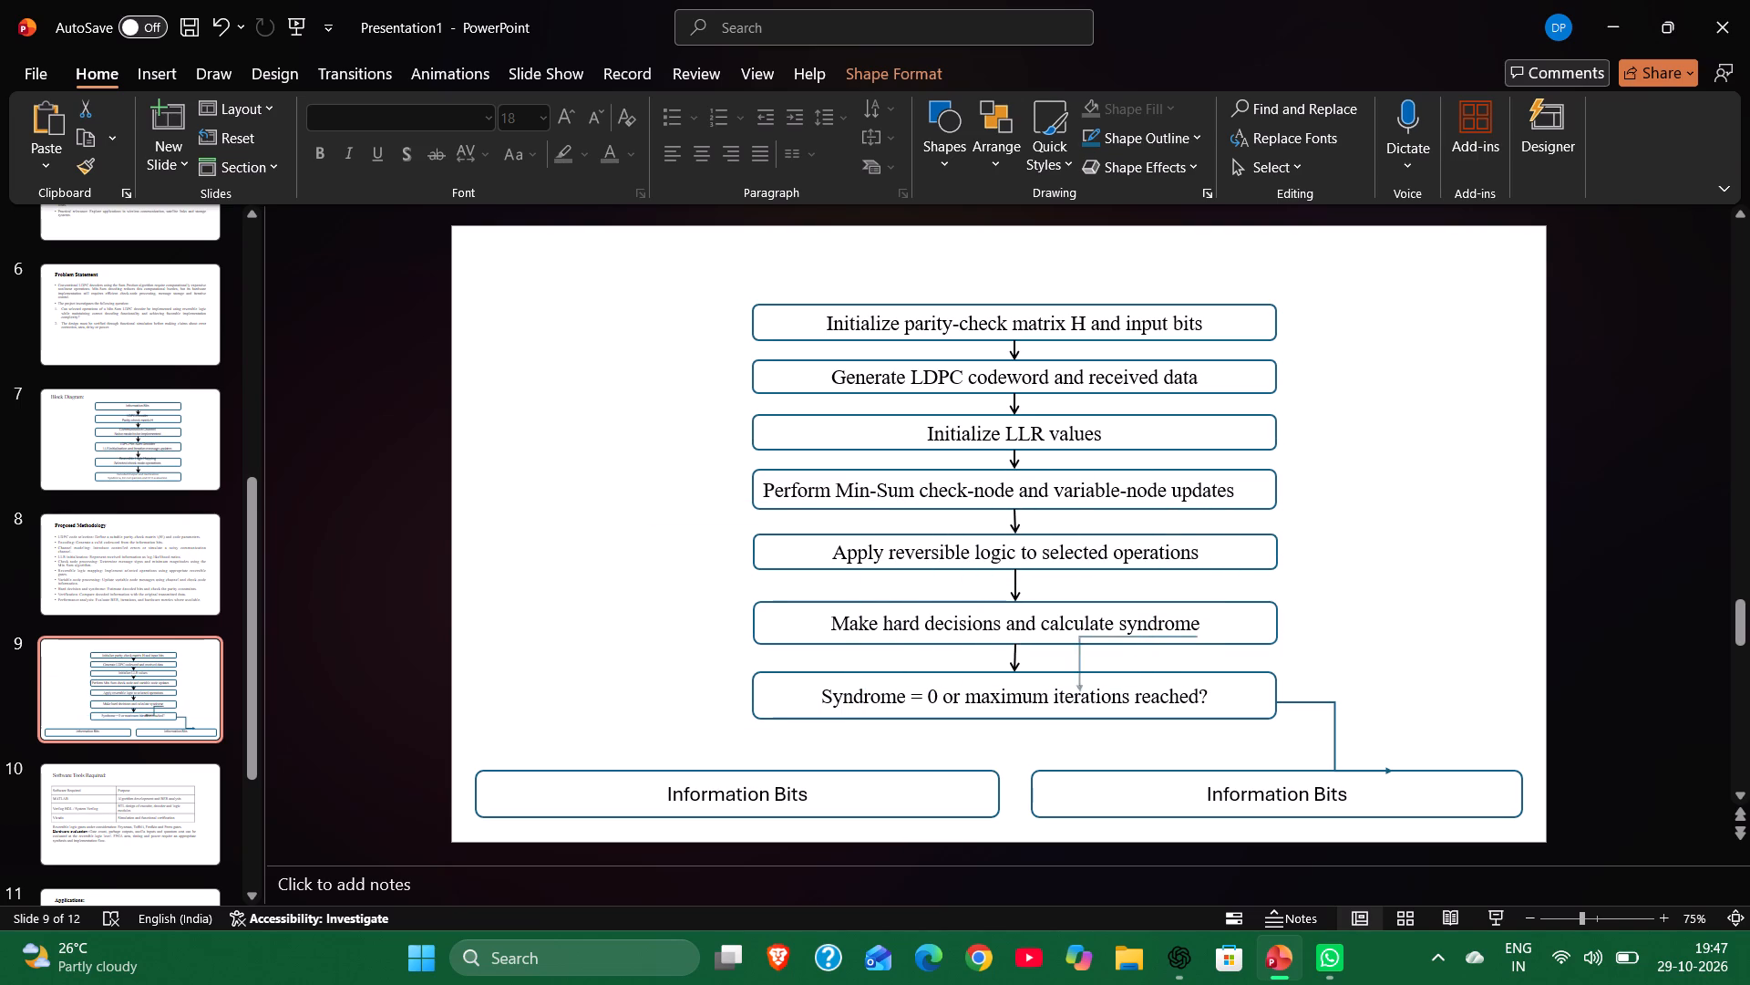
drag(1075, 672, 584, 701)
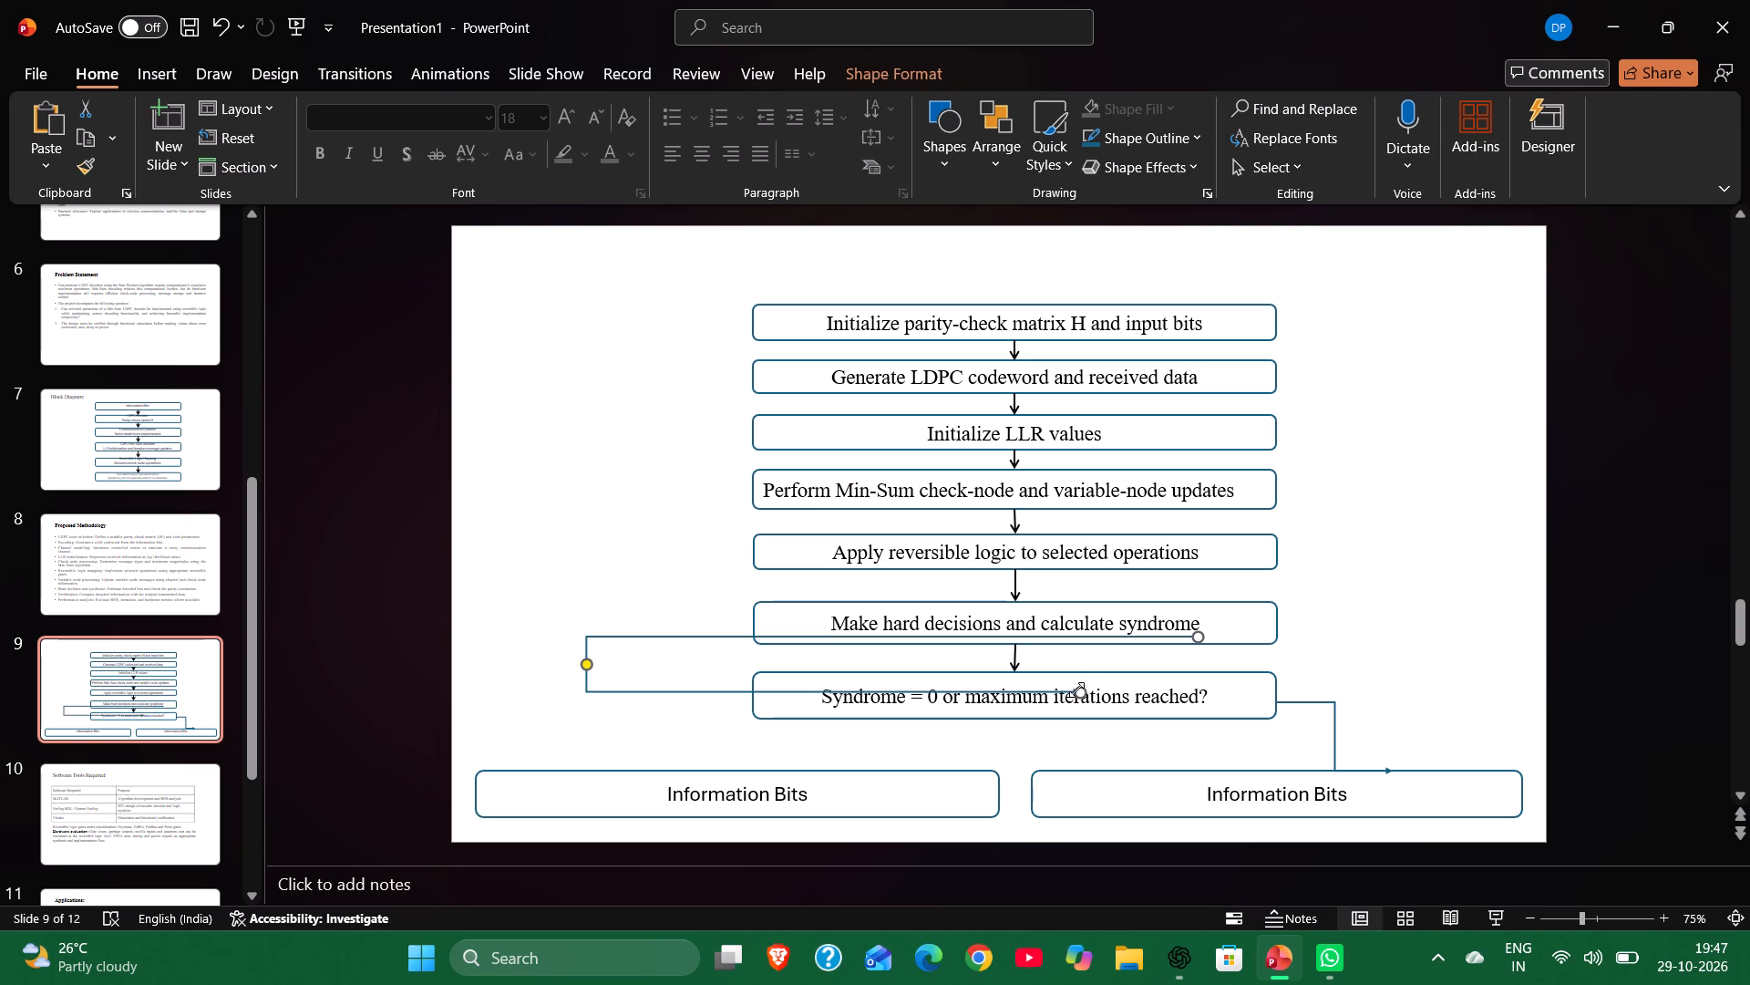
Place the copied connector's arrowhead end on the top edge of the left-hand "Information Bits" box and line up its bend there.
drag(1076, 689, 594, 760)
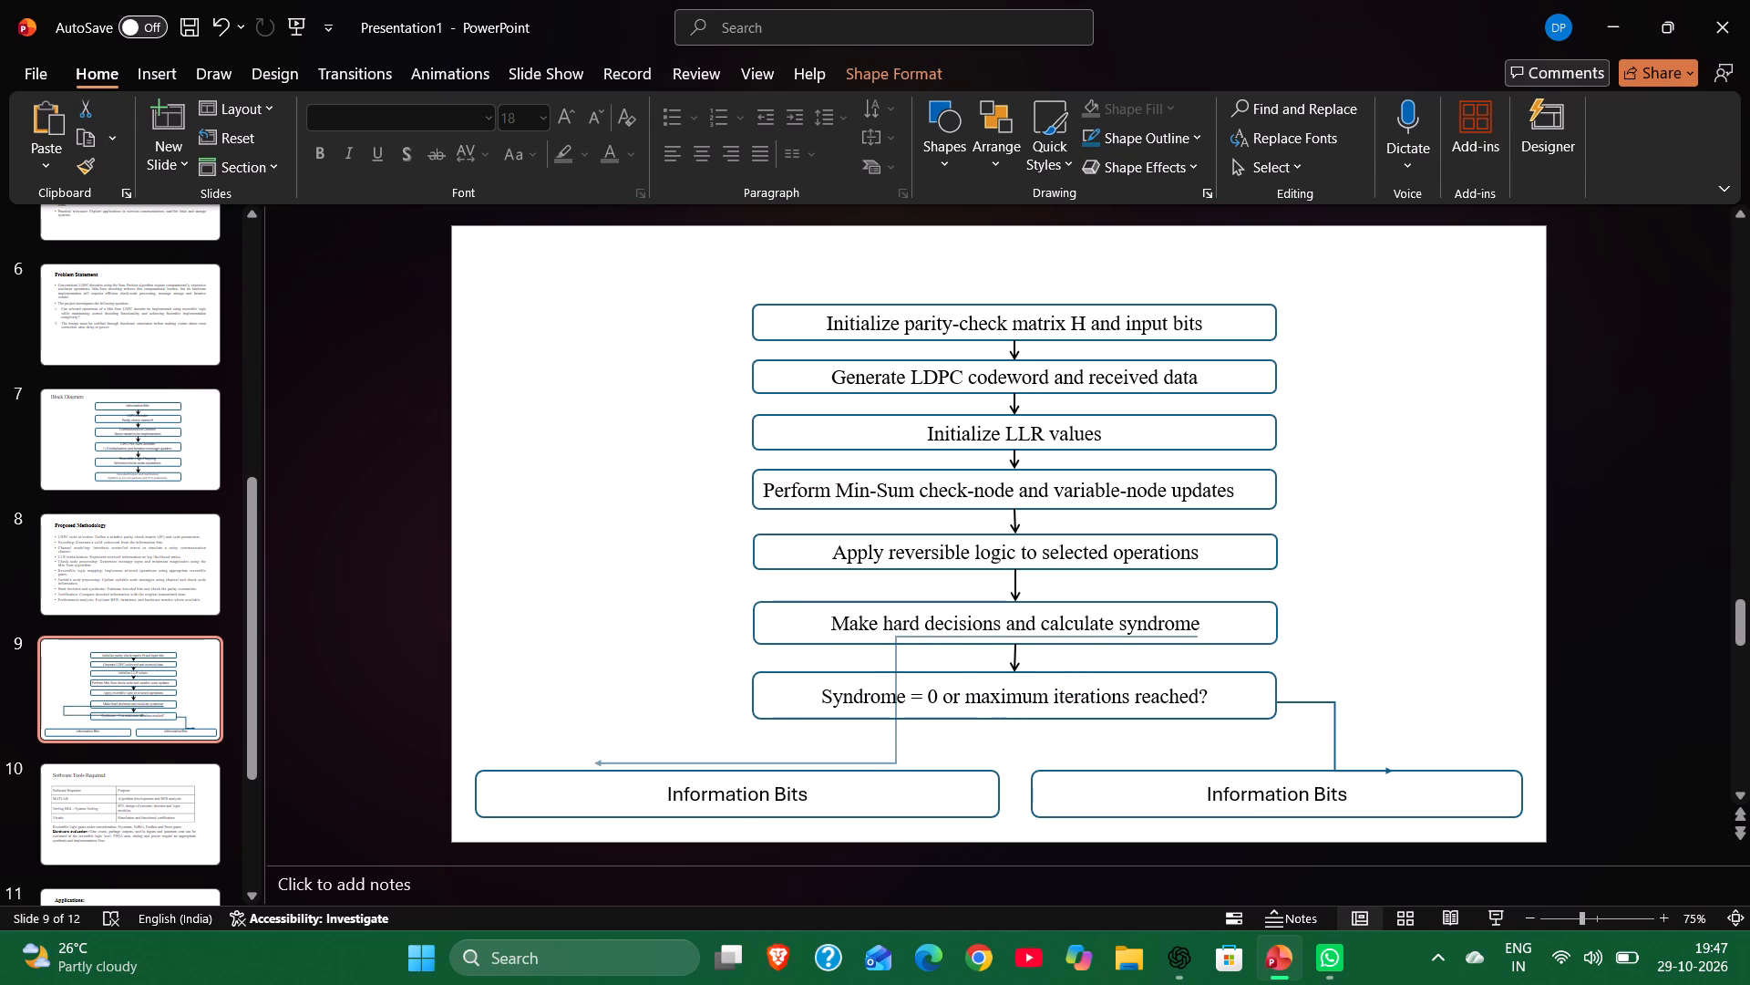
drag(594, 760, 600, 772)
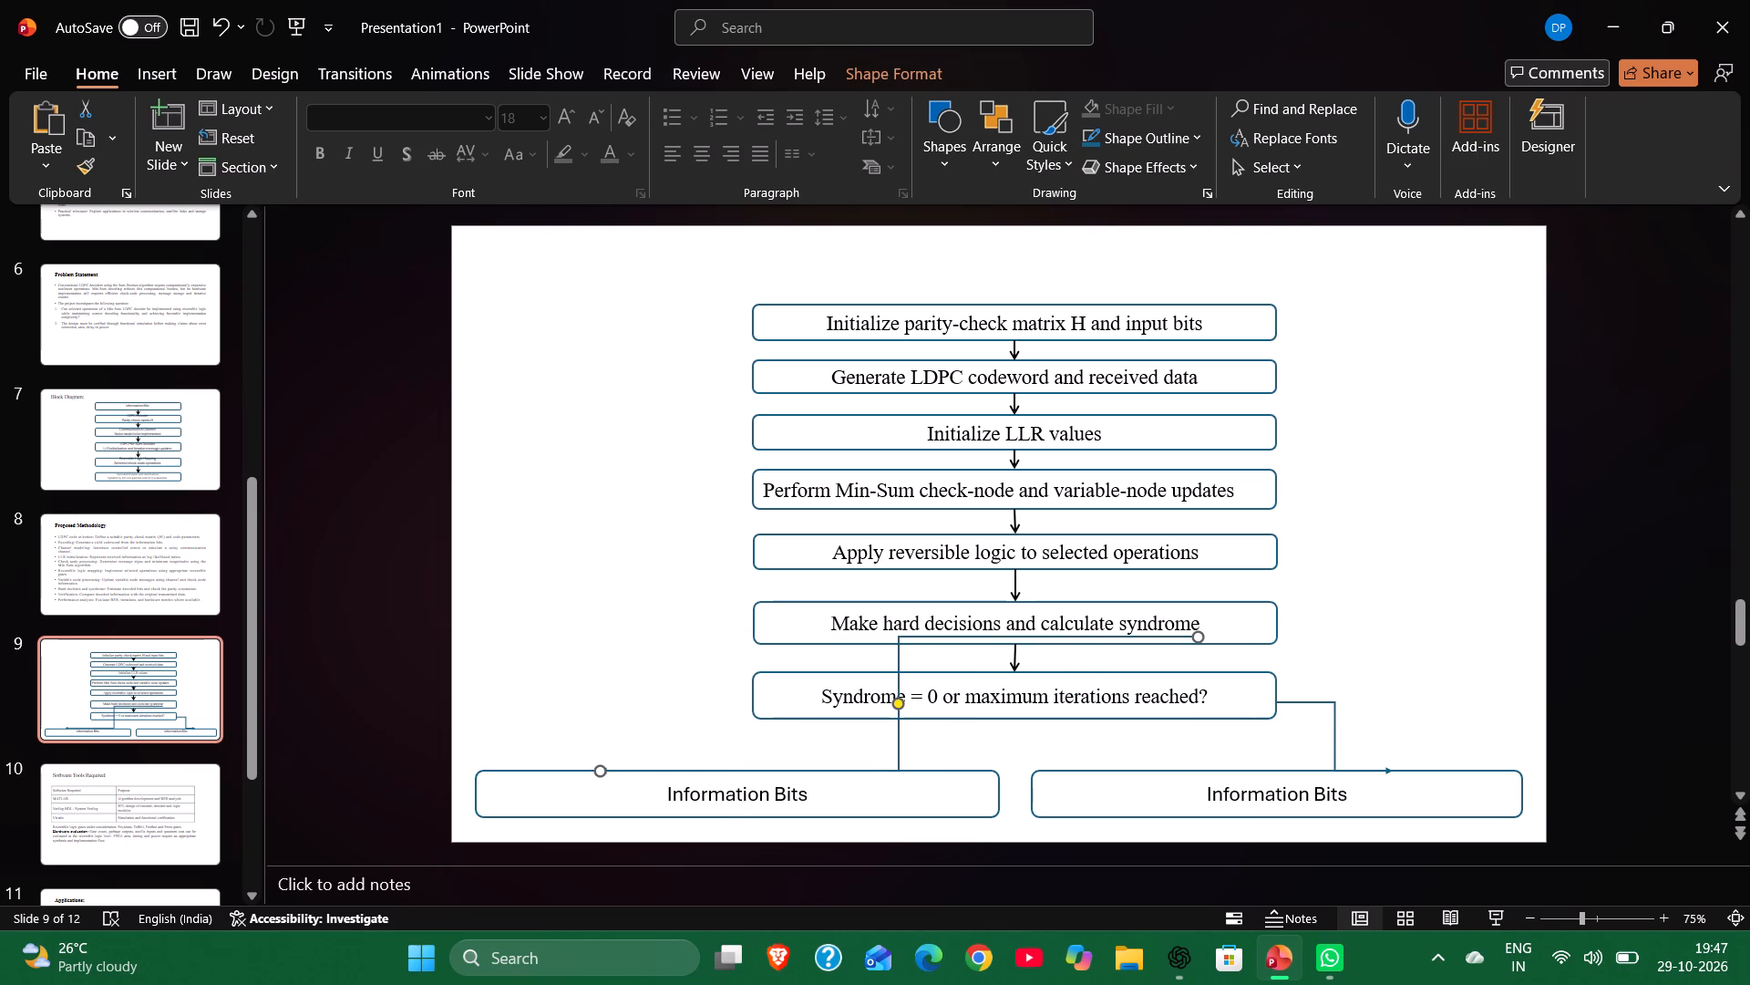
drag(901, 700, 634, 723)
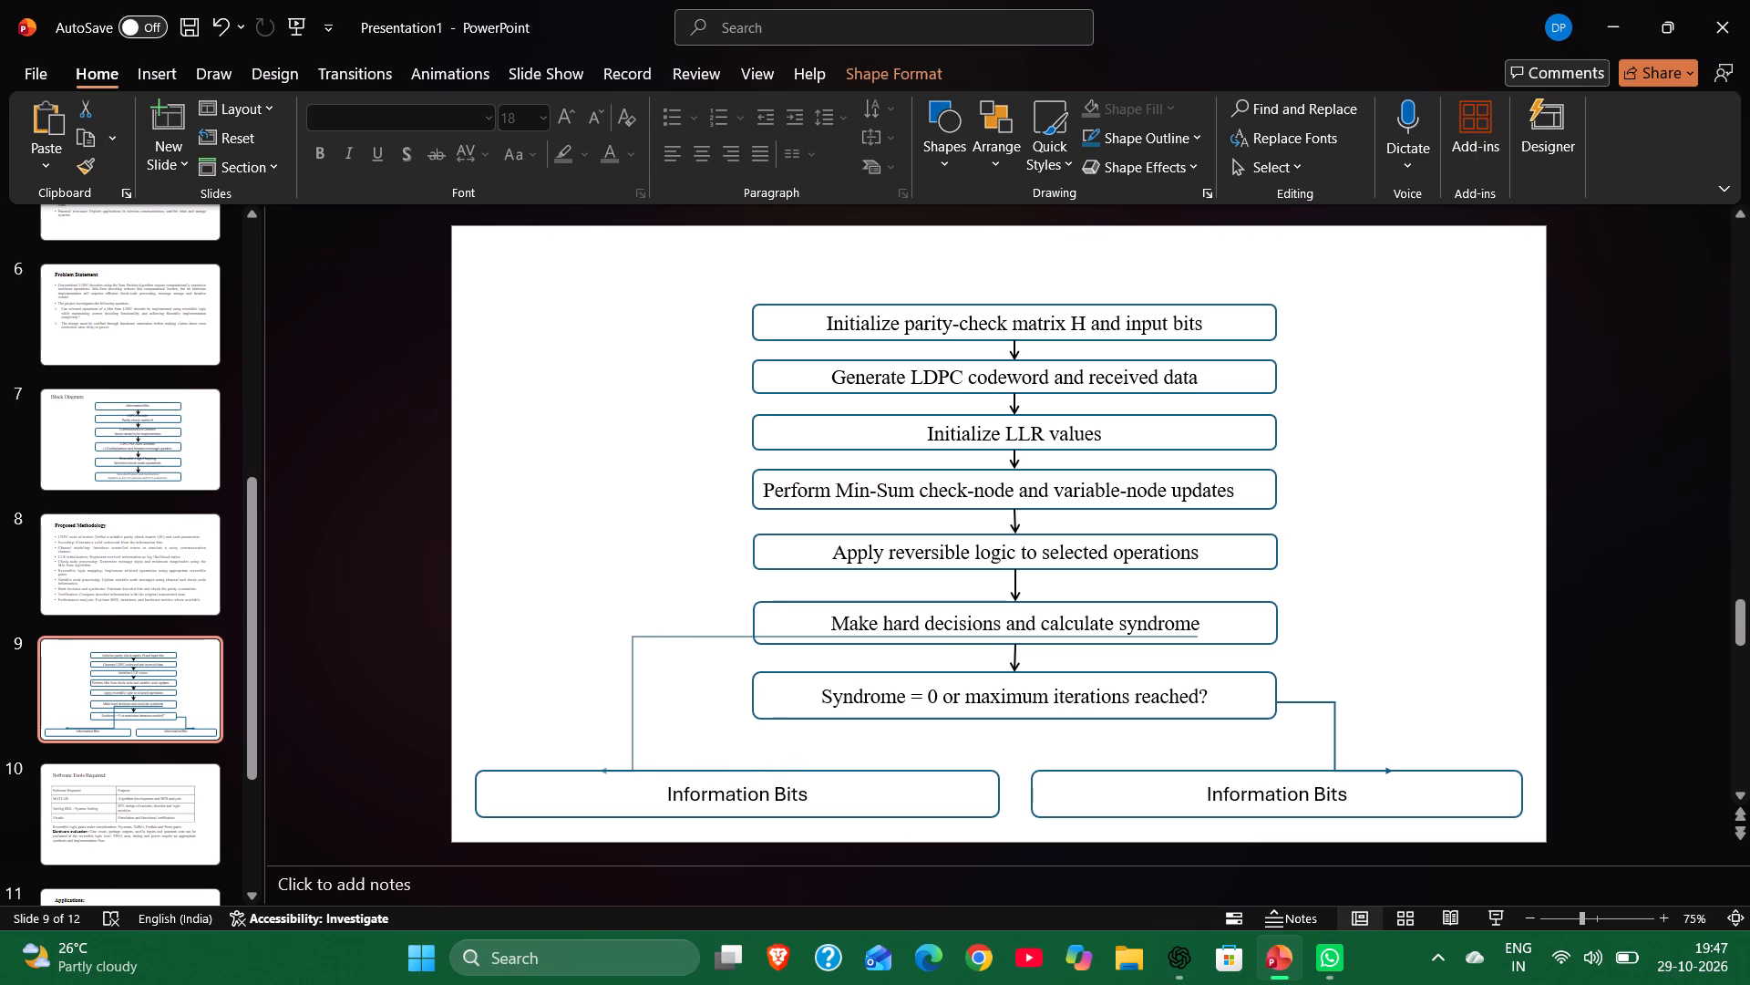
drag(634, 723, 593, 766)
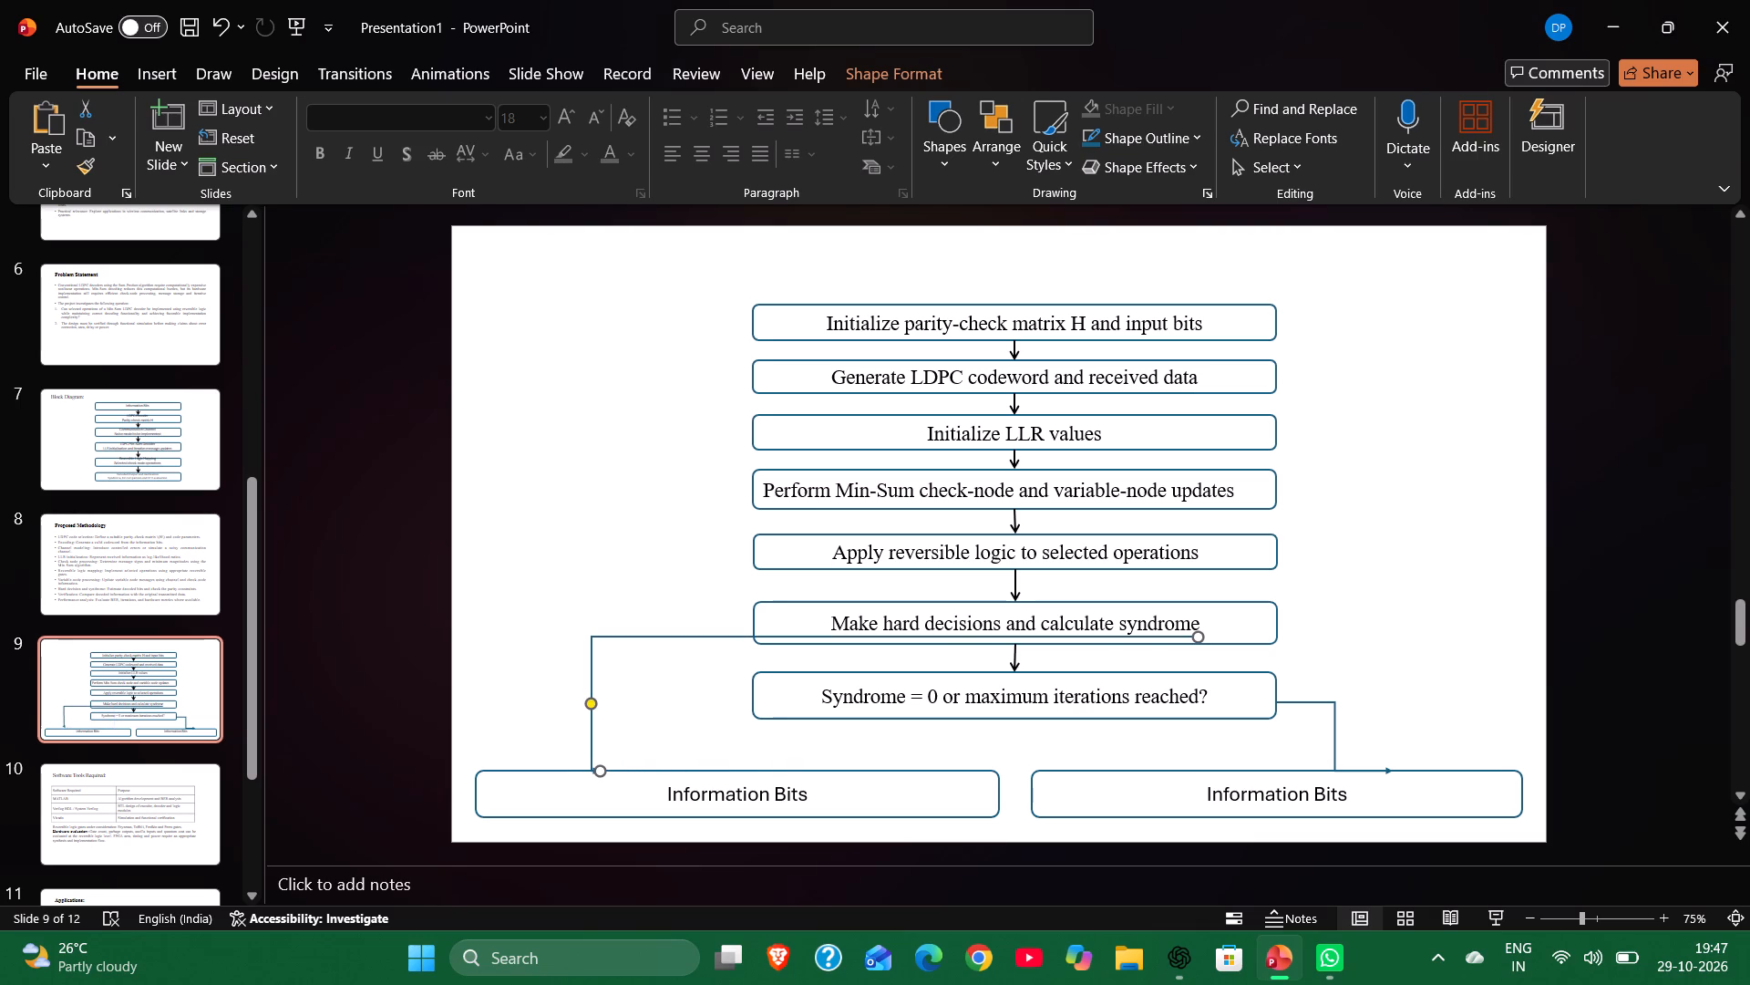
Join the copied elbow connector's start to the left edge of the "Syndrome = 0 or maximum iterations reached?" box.
drag(1191, 637, 1174, 648)
drag(1174, 648, 754, 701)
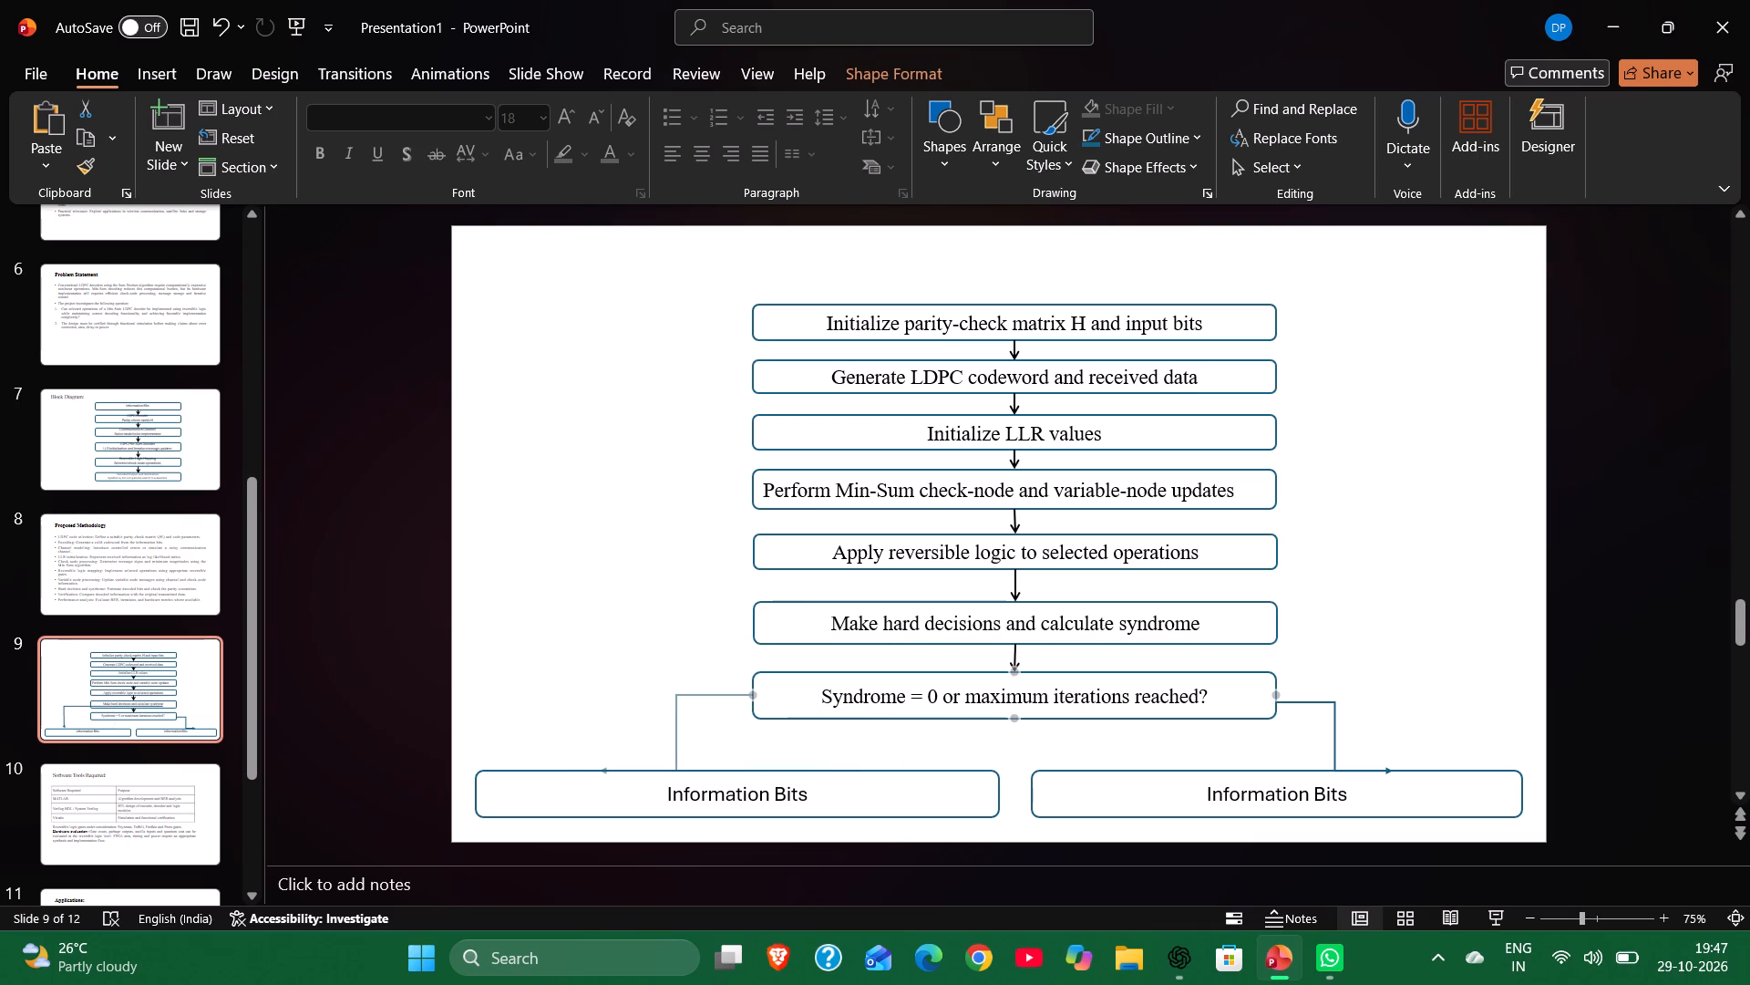
drag(754, 701, 750, 701)
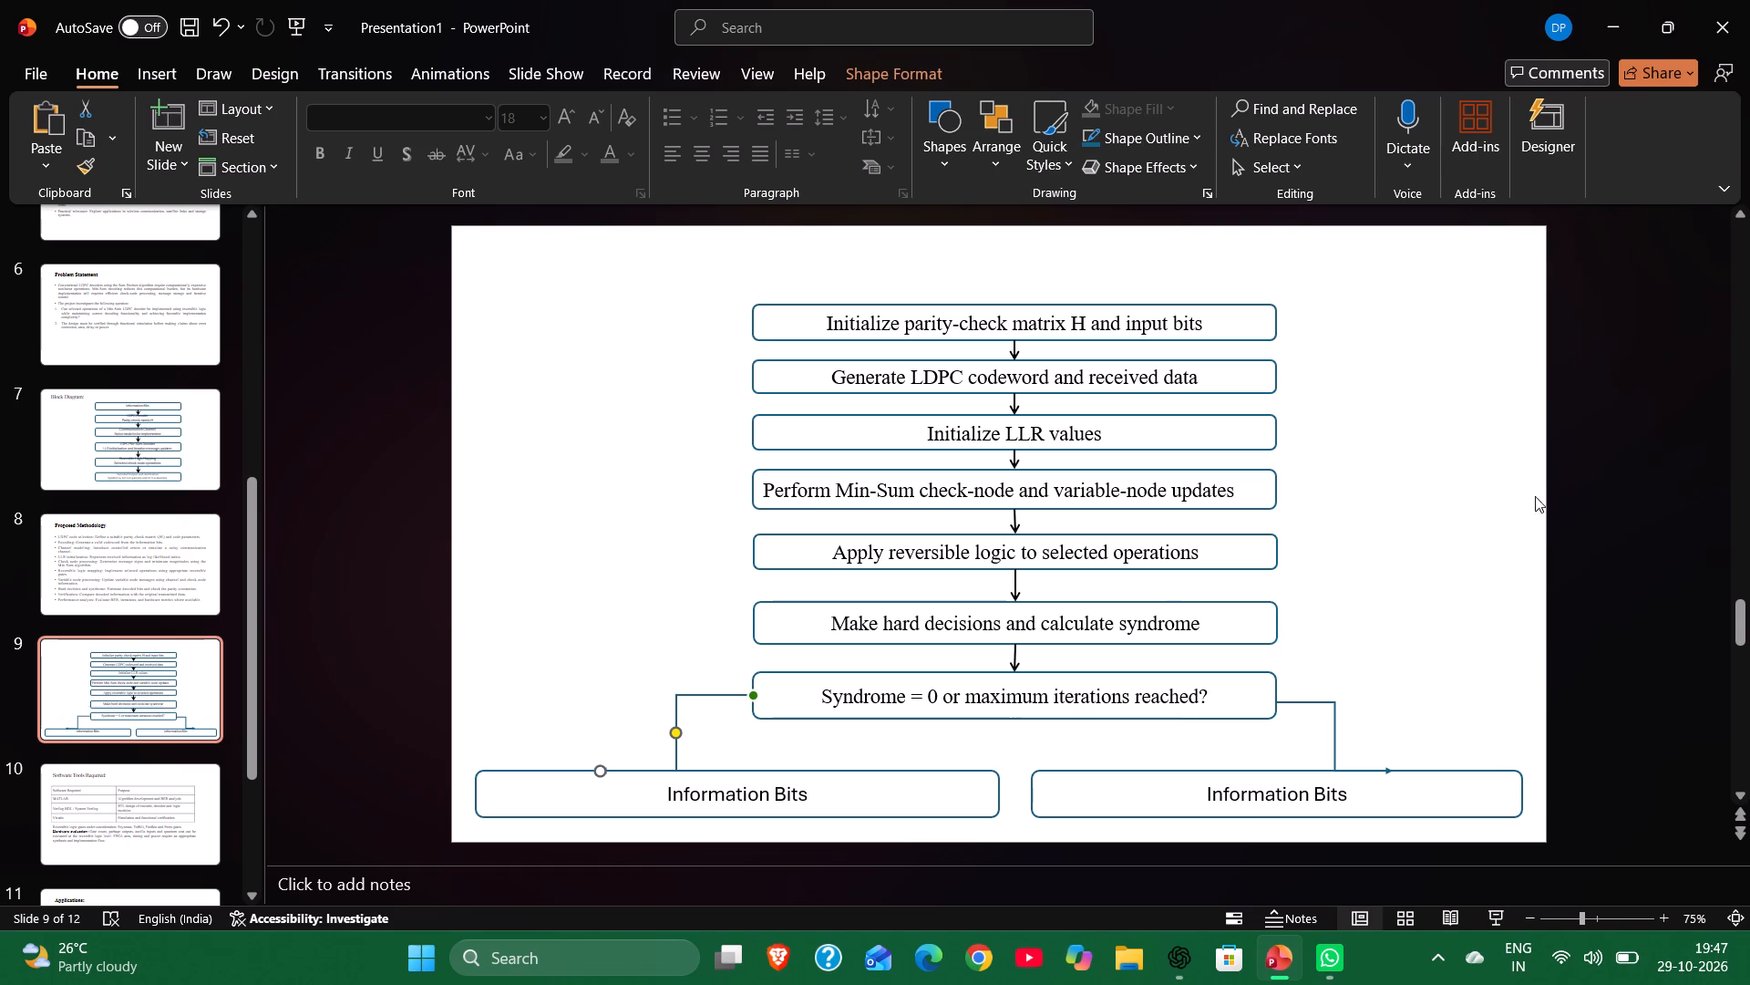
click(1597, 496)
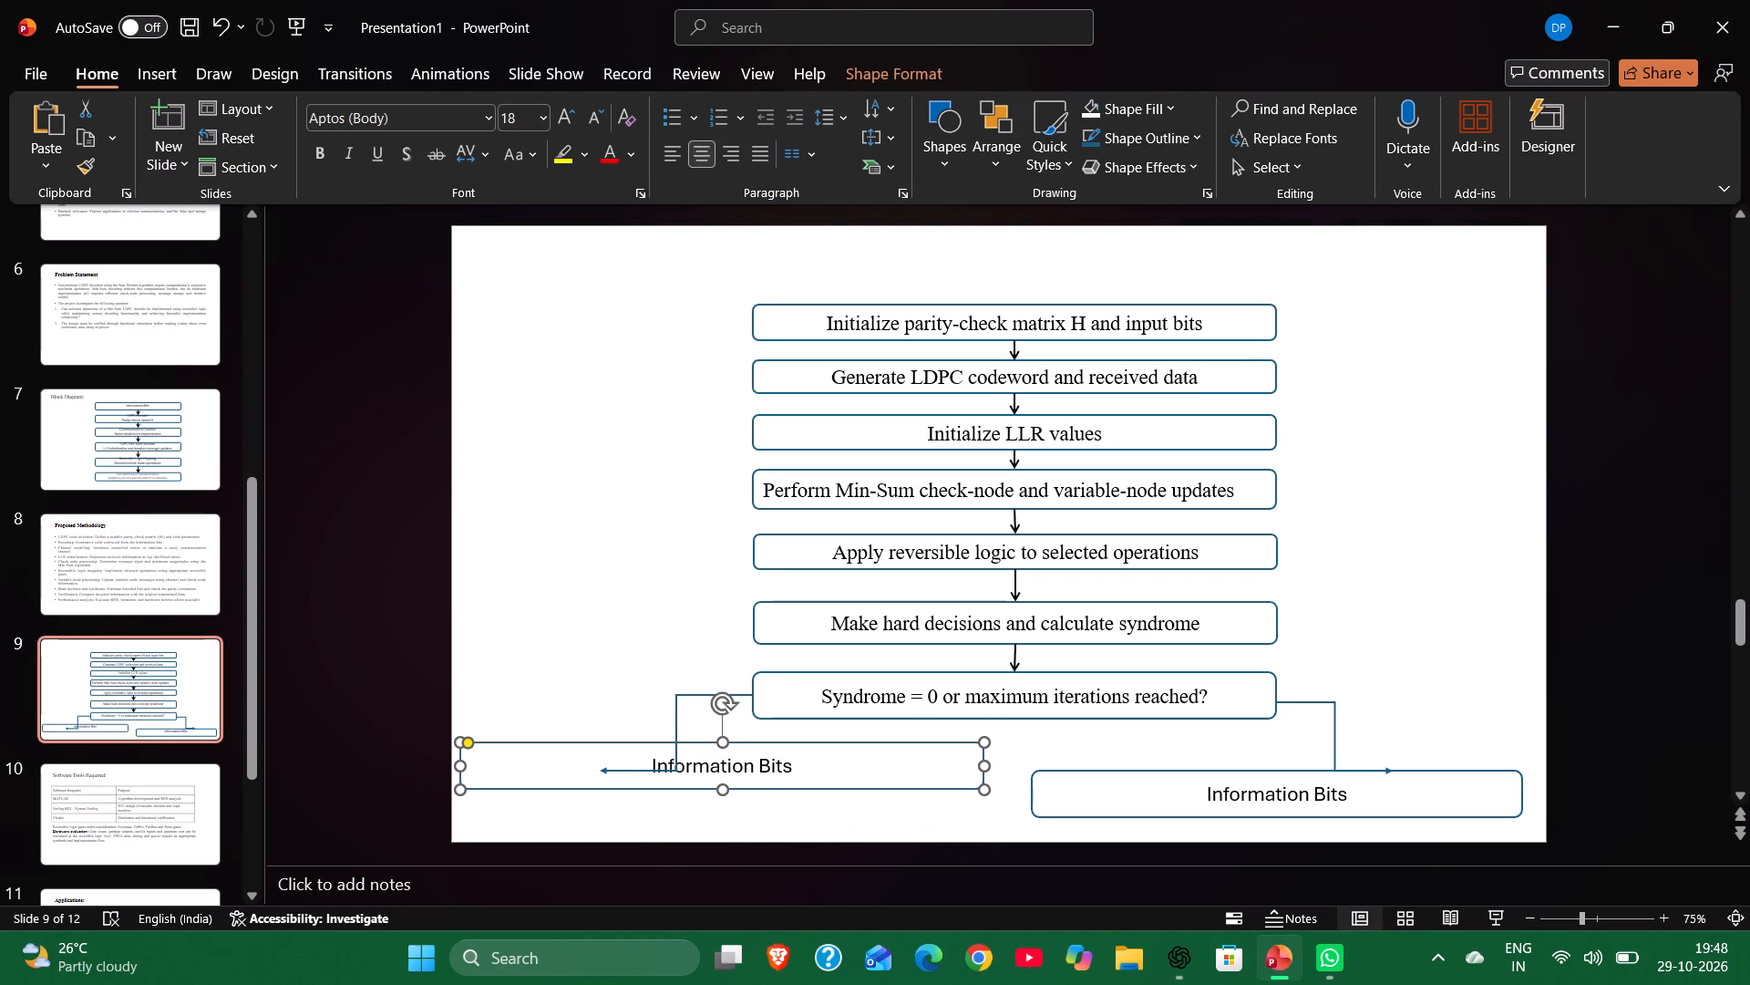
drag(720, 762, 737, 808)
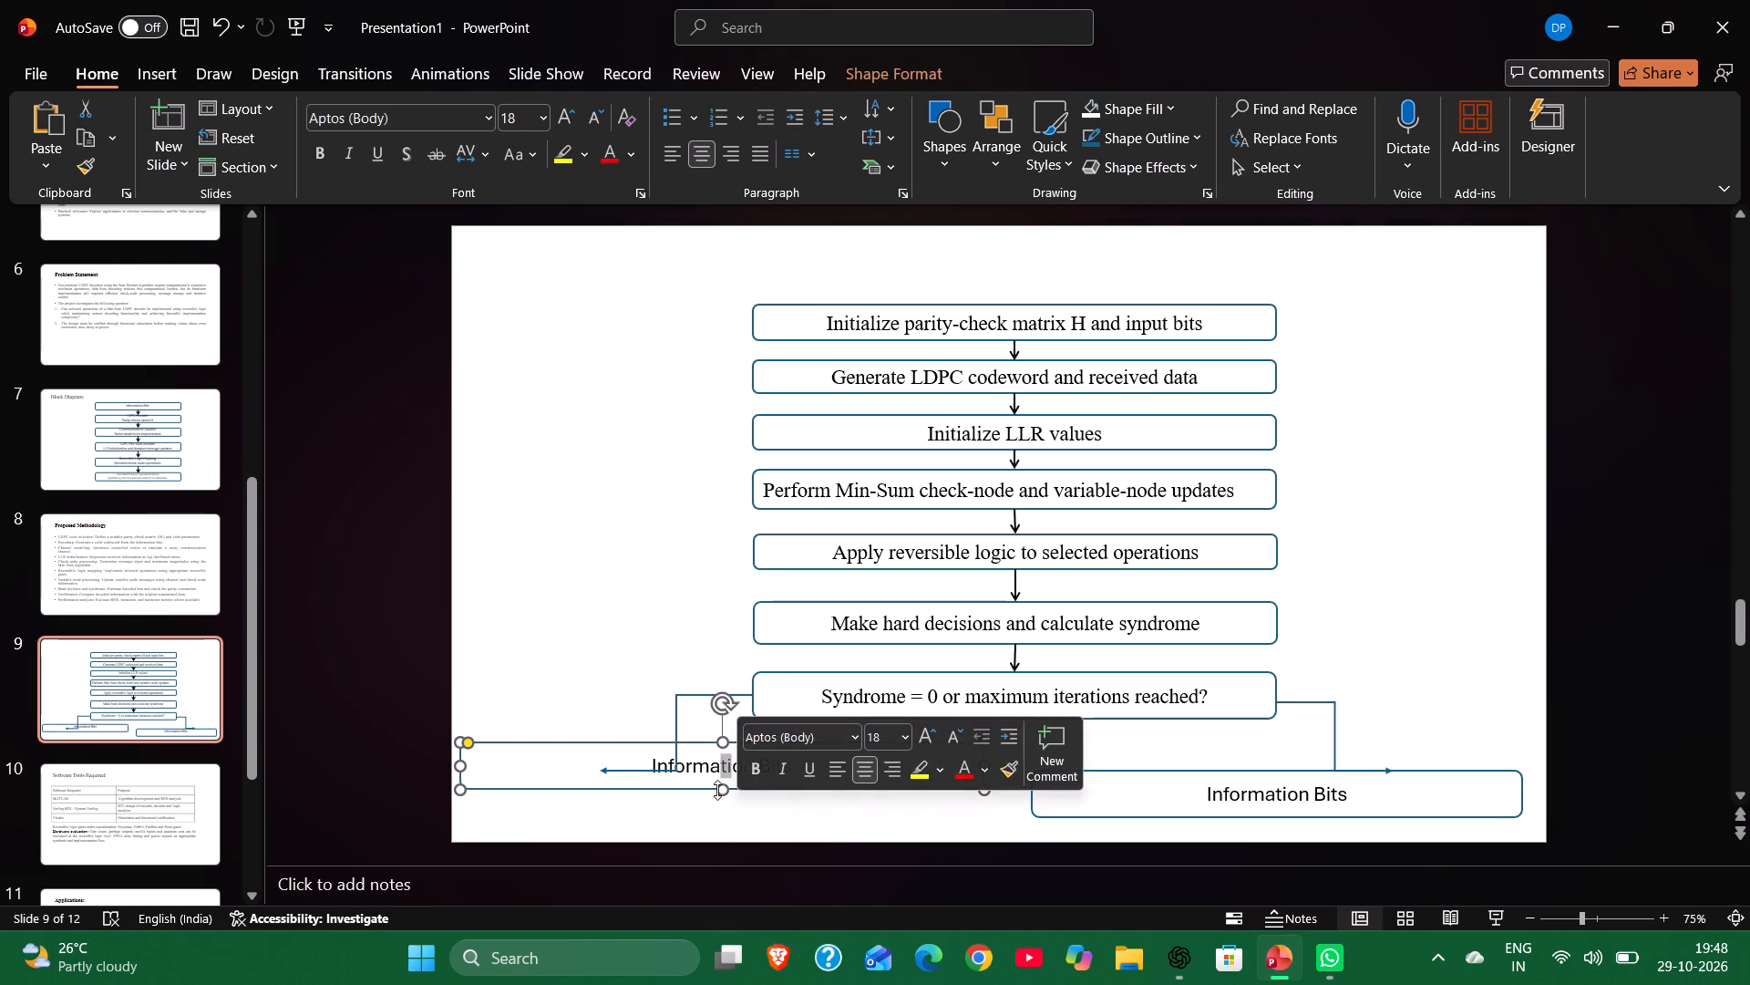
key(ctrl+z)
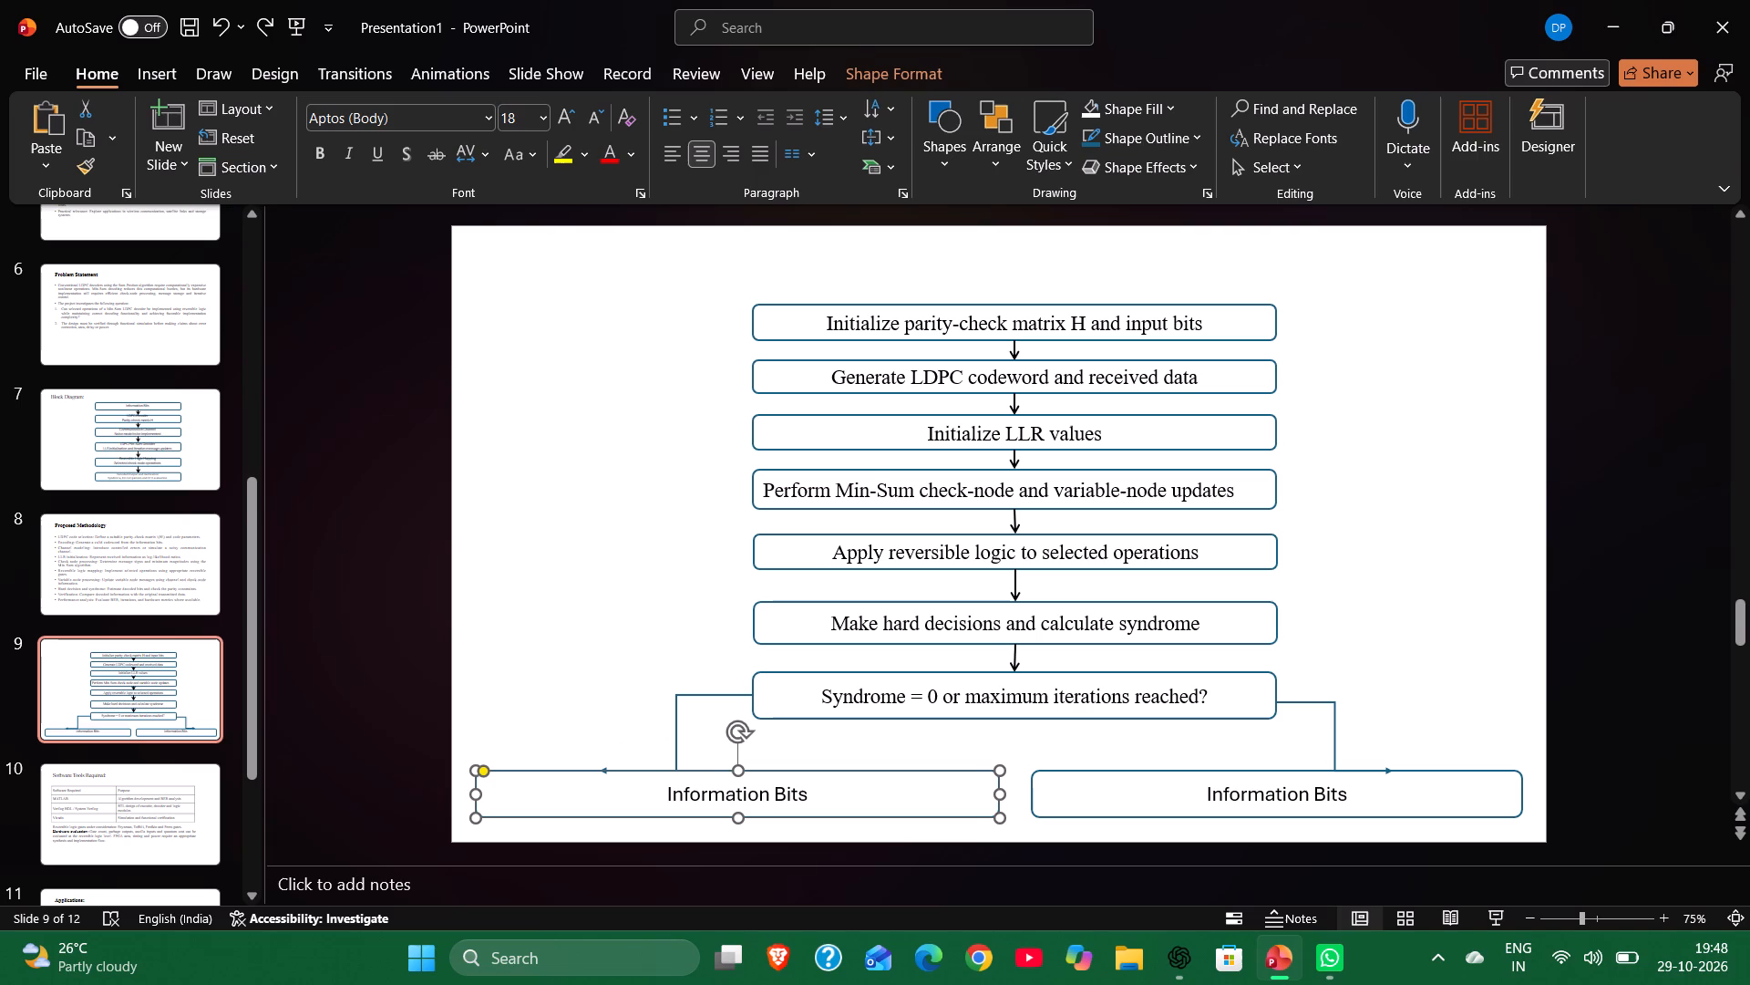
Raise the arrowhead ends of both elbow connectors to the same height, just below the "Syndrome = 0 or maximum iterations reached?" box.
click(673, 731)
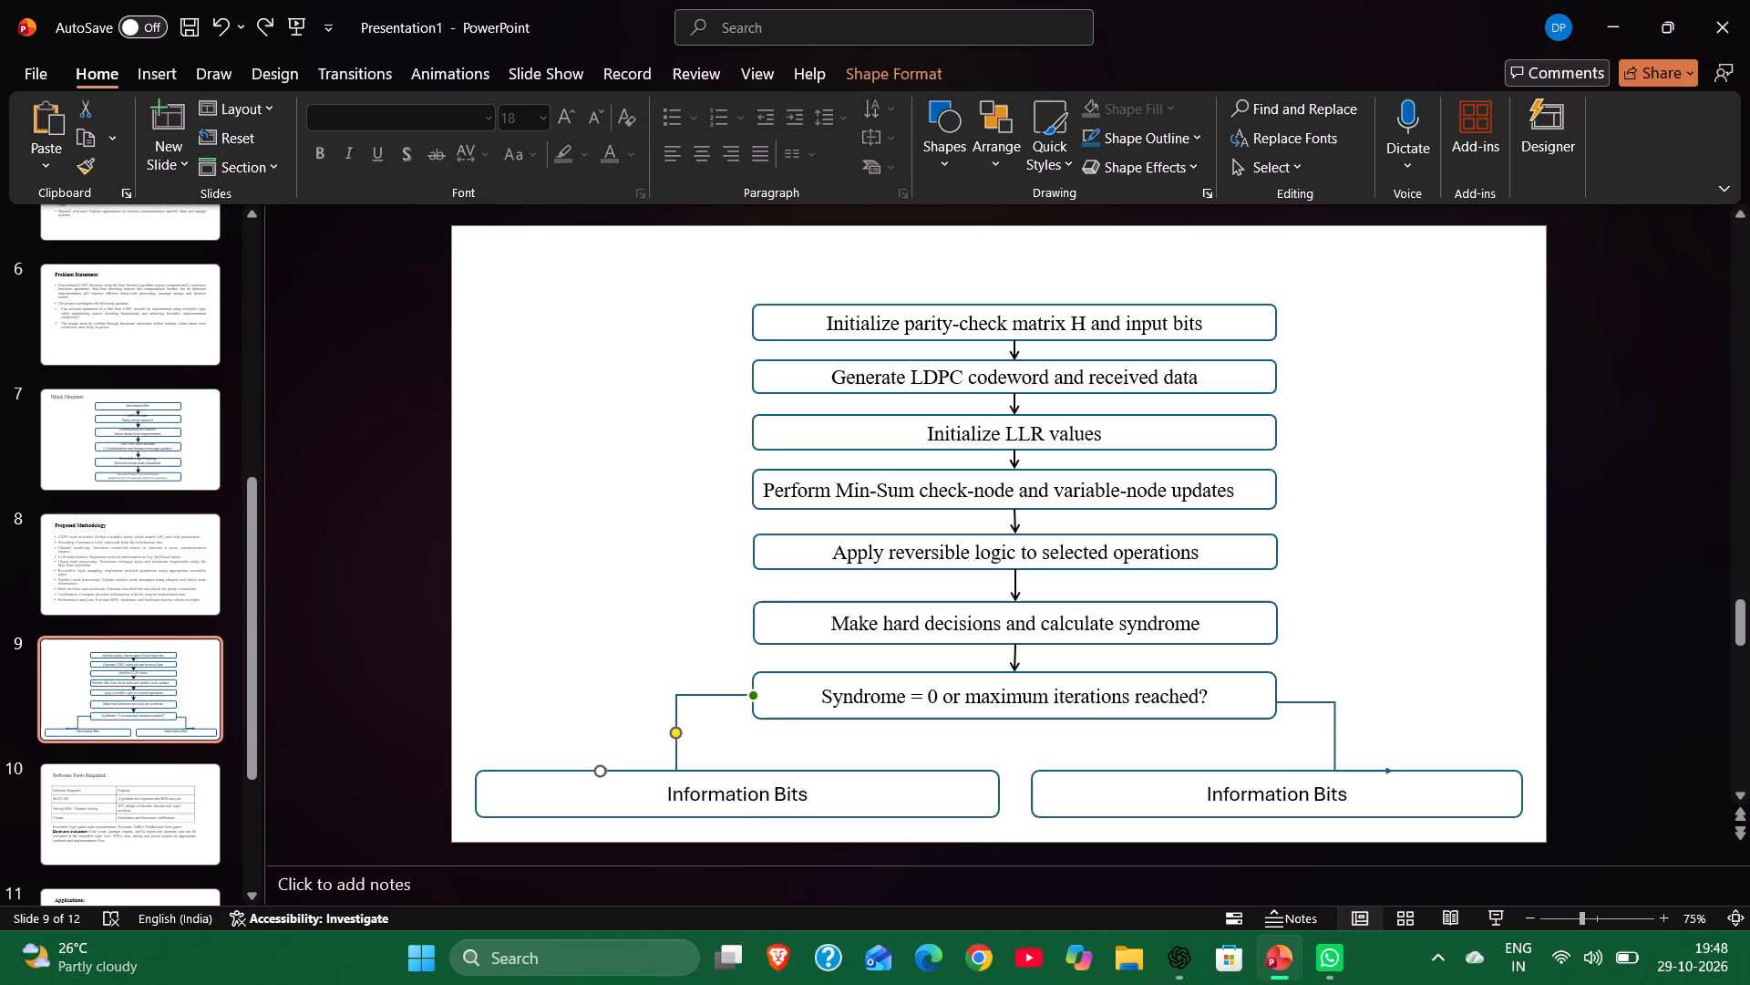
click(675, 756)
drag(602, 768, 607, 741)
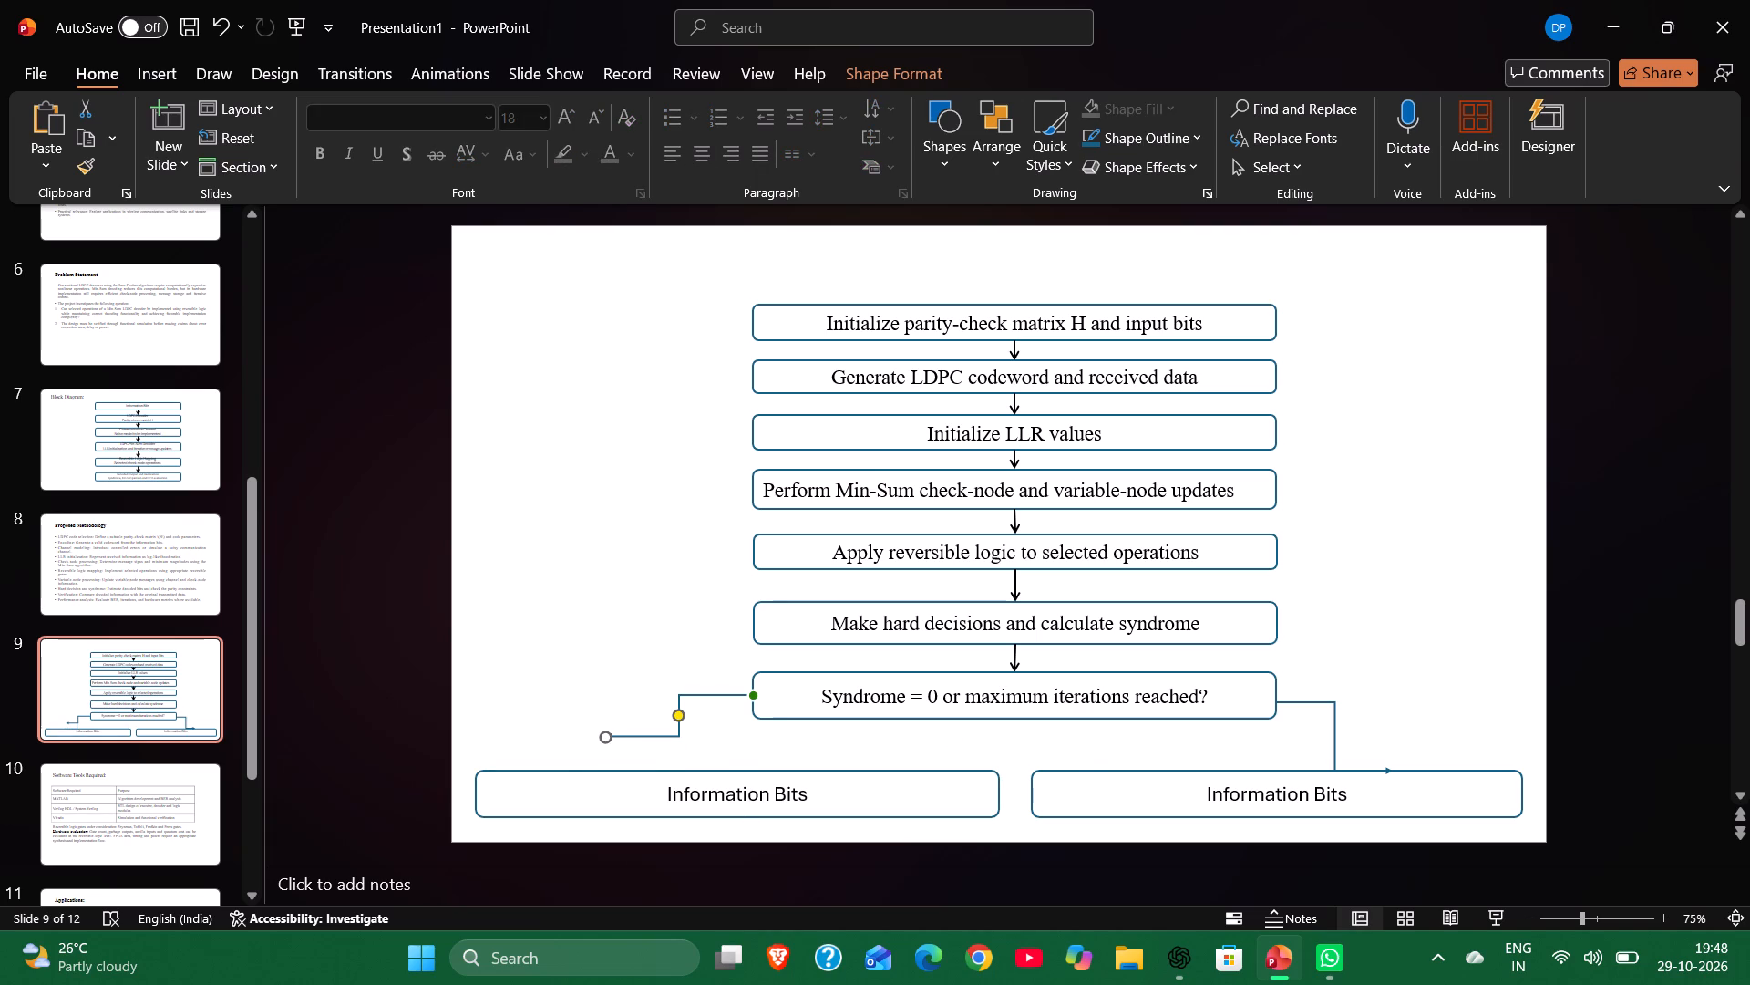
click(1333, 726)
drag(1390, 769, 1396, 747)
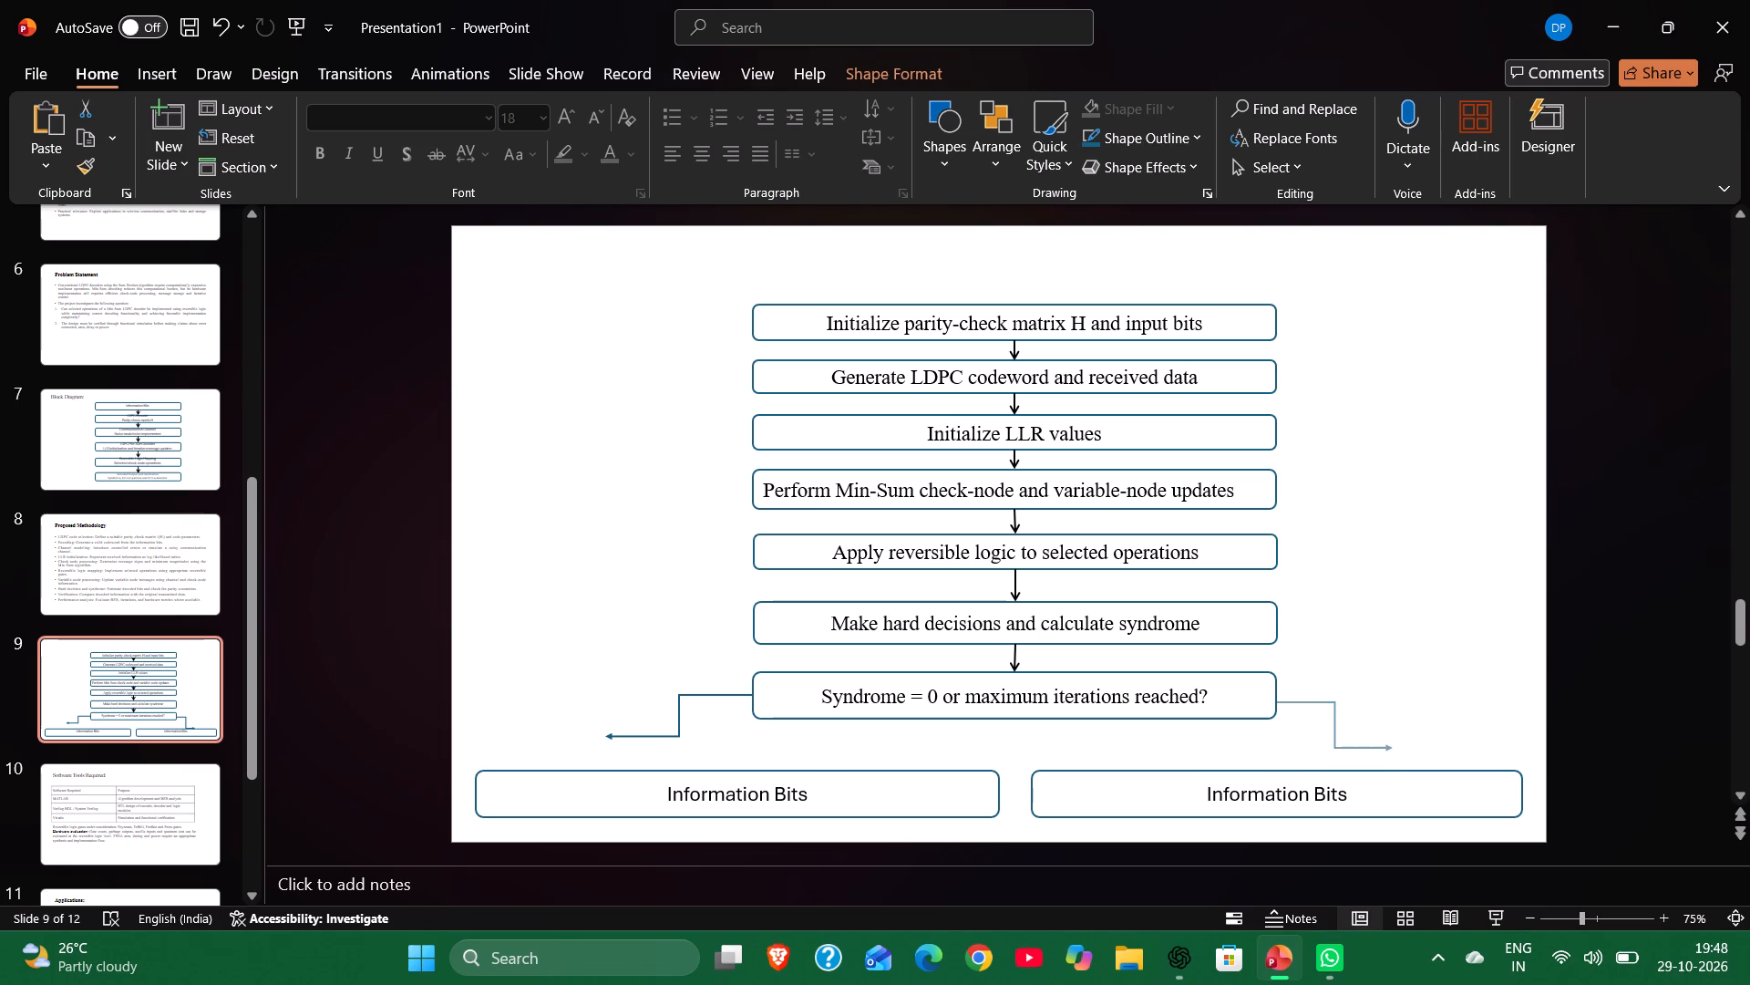
drag(1396, 747, 1397, 739)
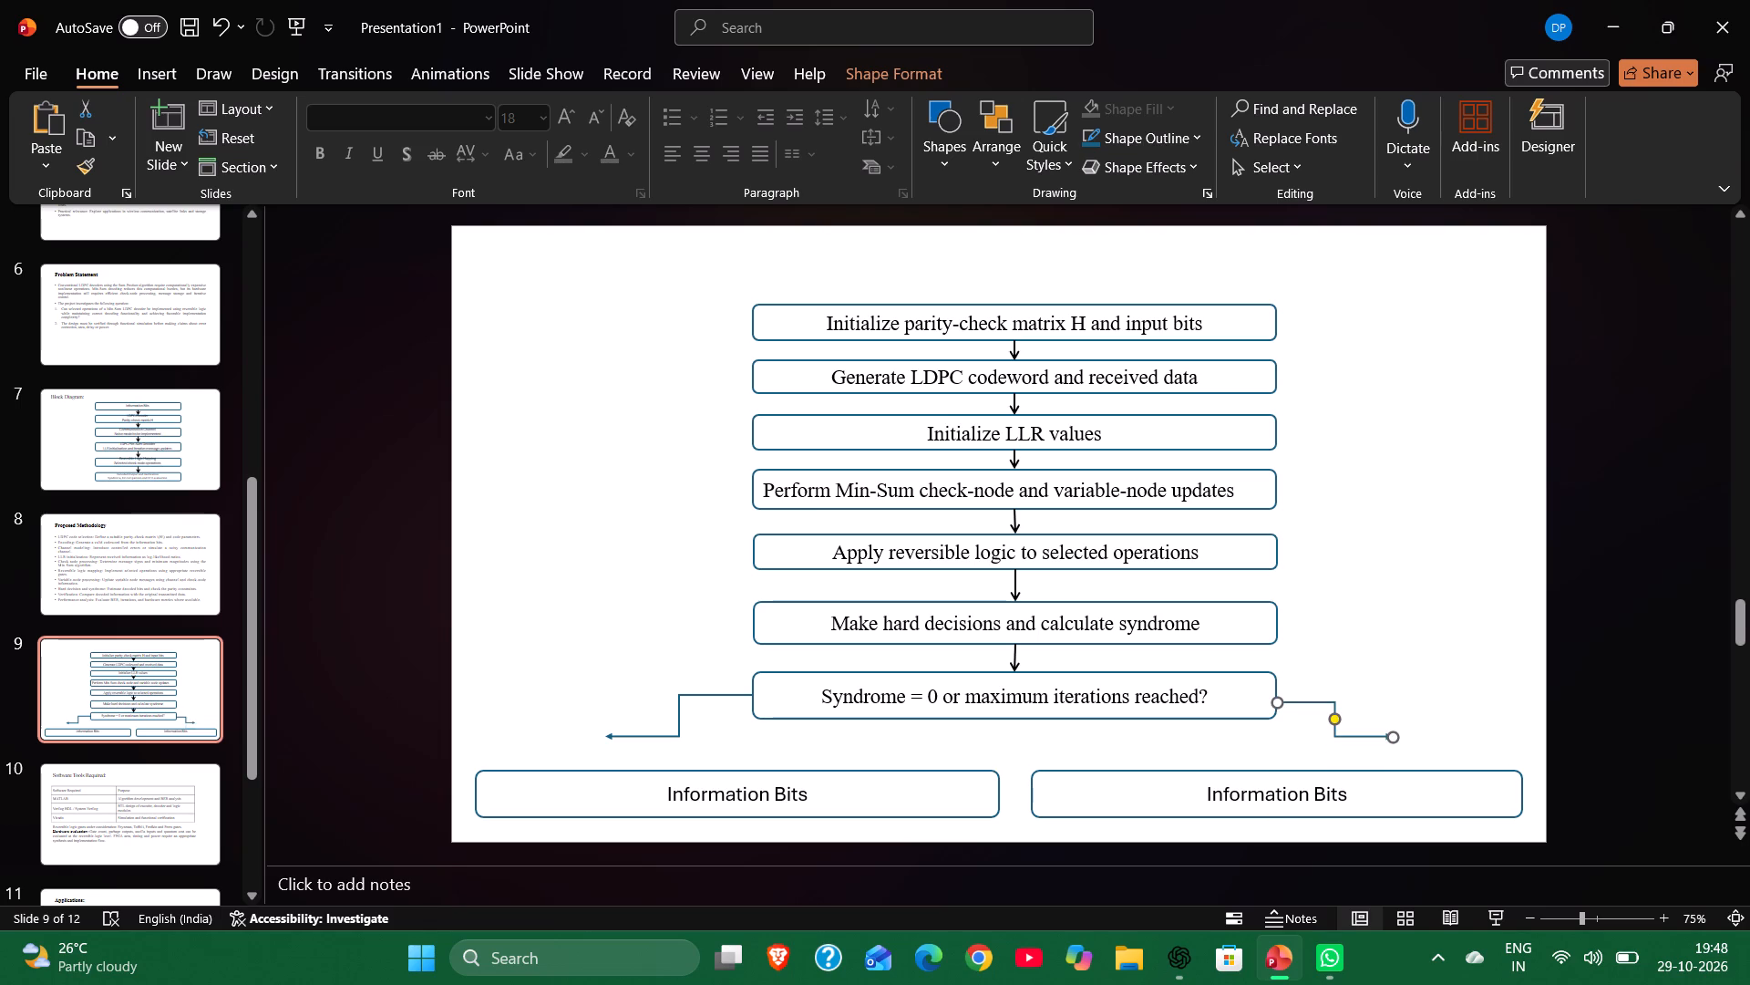
Raise the top and bottom edges of the right-hand "Information Bits" box so its top meets the connector's arrowhead.
click(1376, 790)
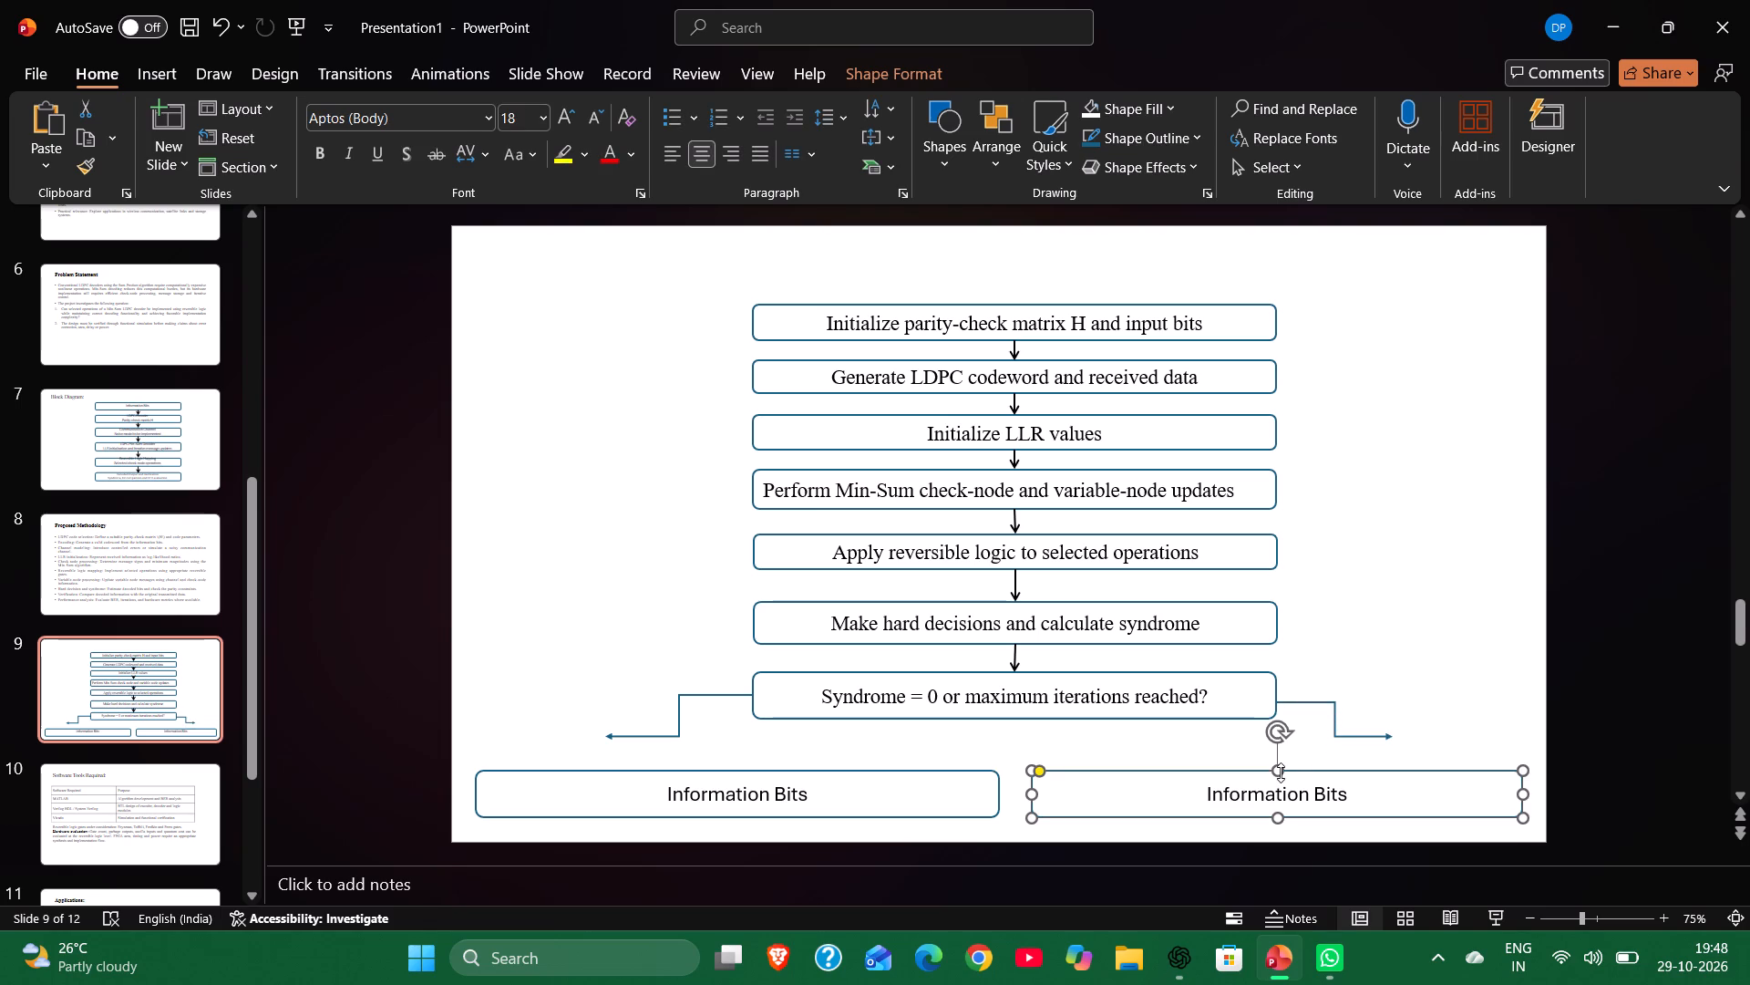
drag(1281, 772, 1288, 741)
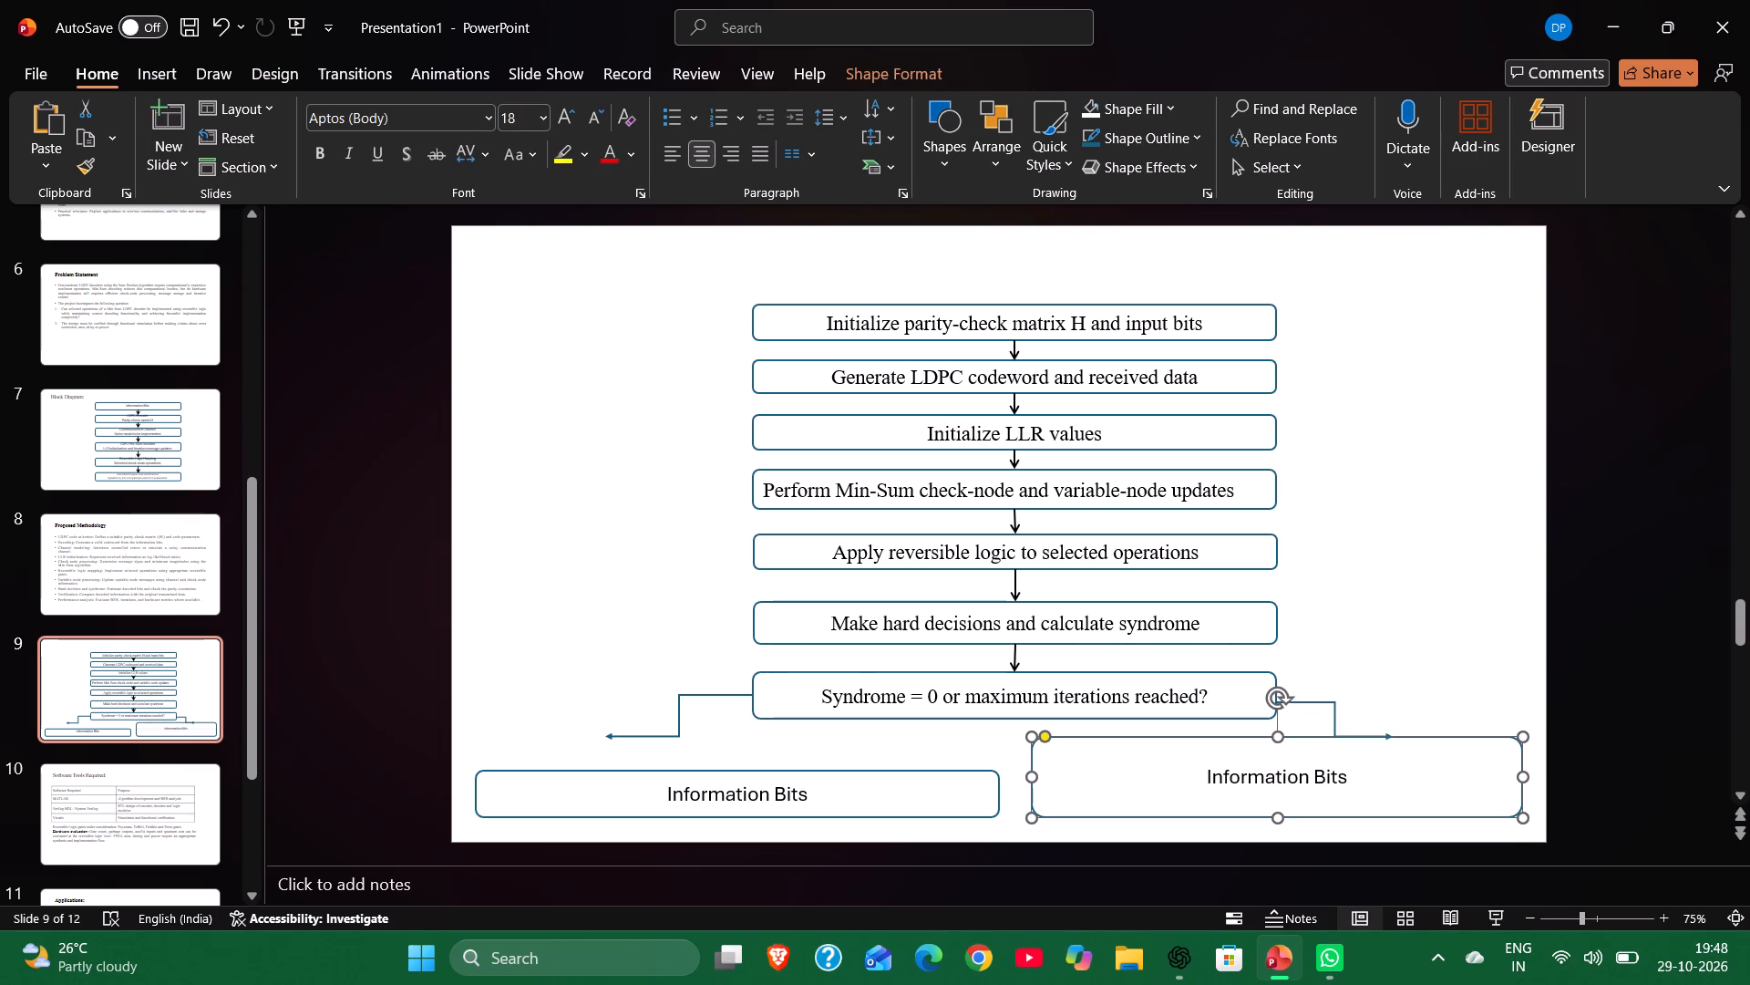
drag(1282, 819, 1286, 791)
Raise the left-hand "Information Bits" box's top and bottom edges level with the right-hand box, and narrow it from its outer side to match.
click(687, 772)
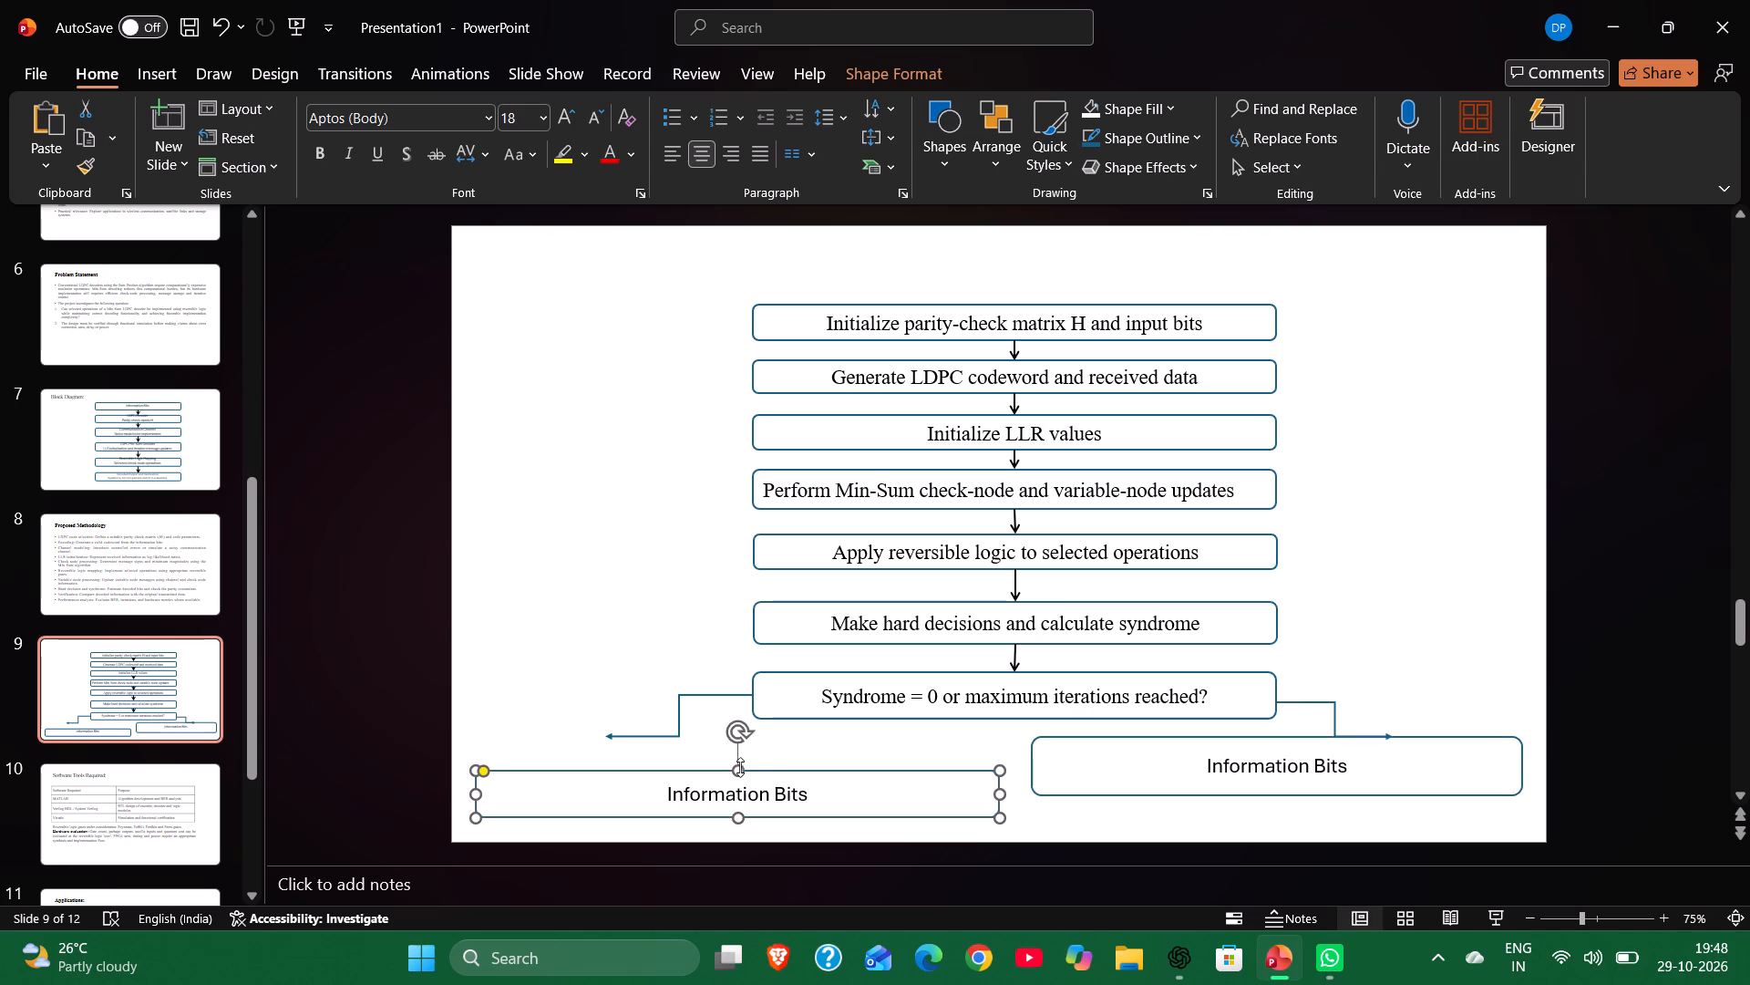
drag(739, 769, 738, 740)
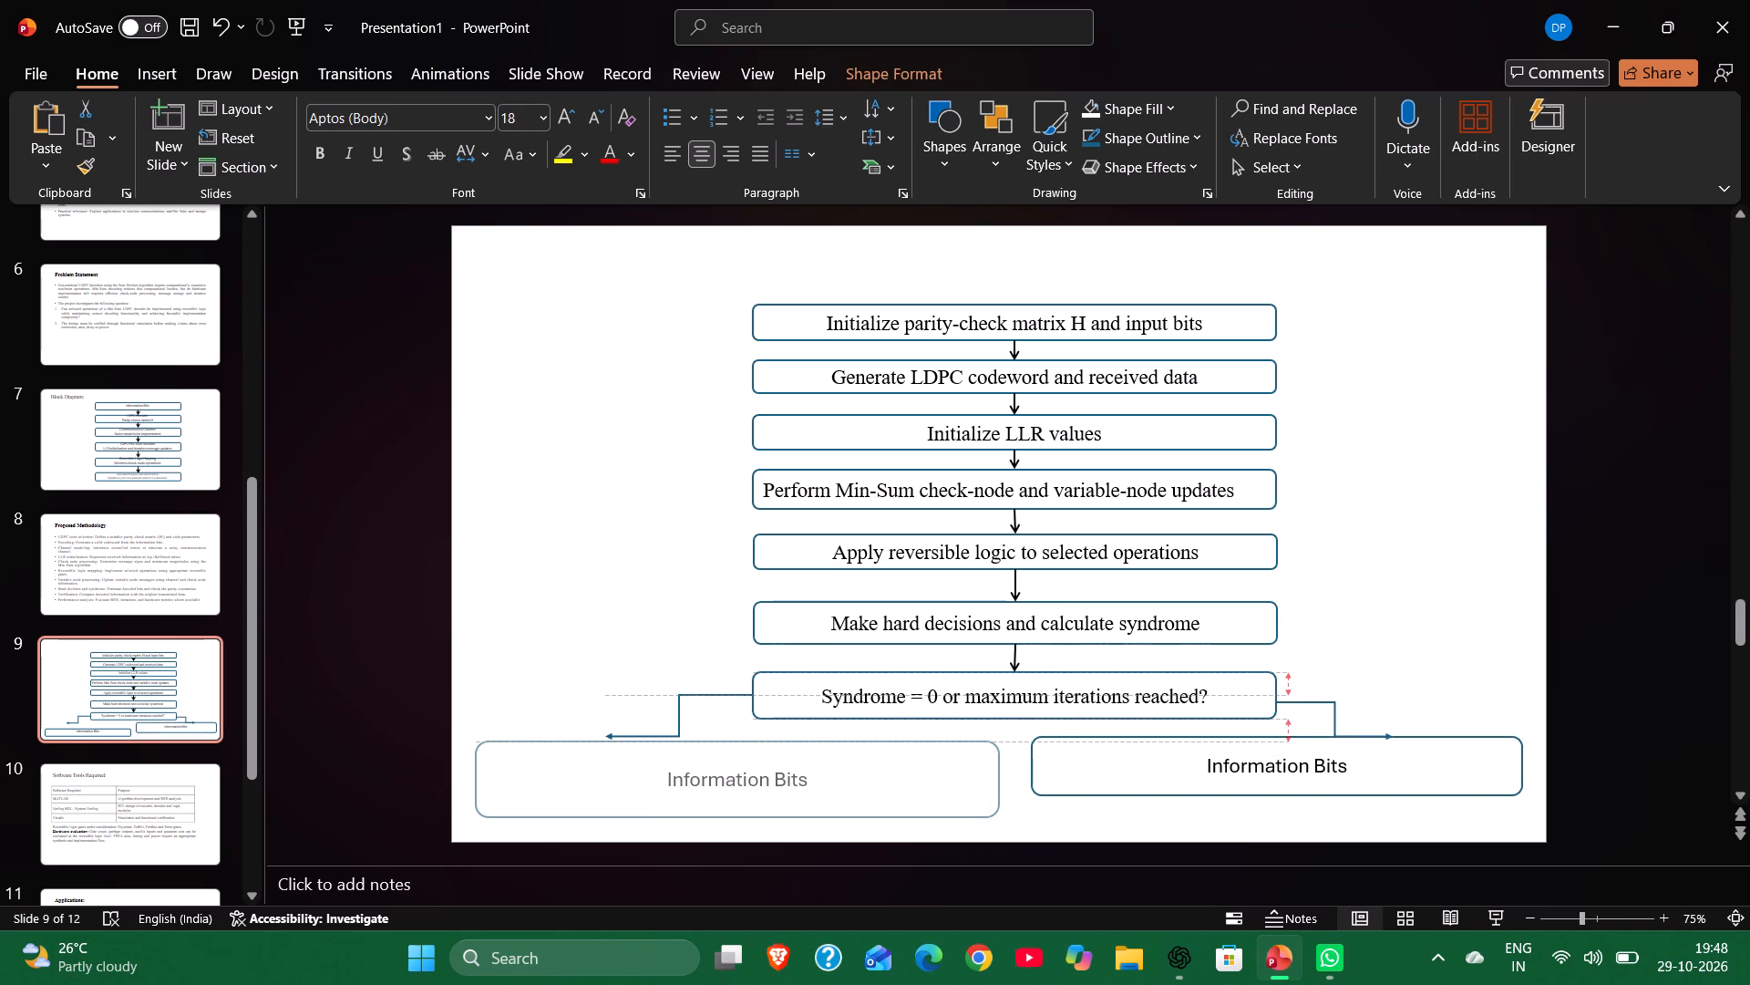
drag(738, 740, 741, 740)
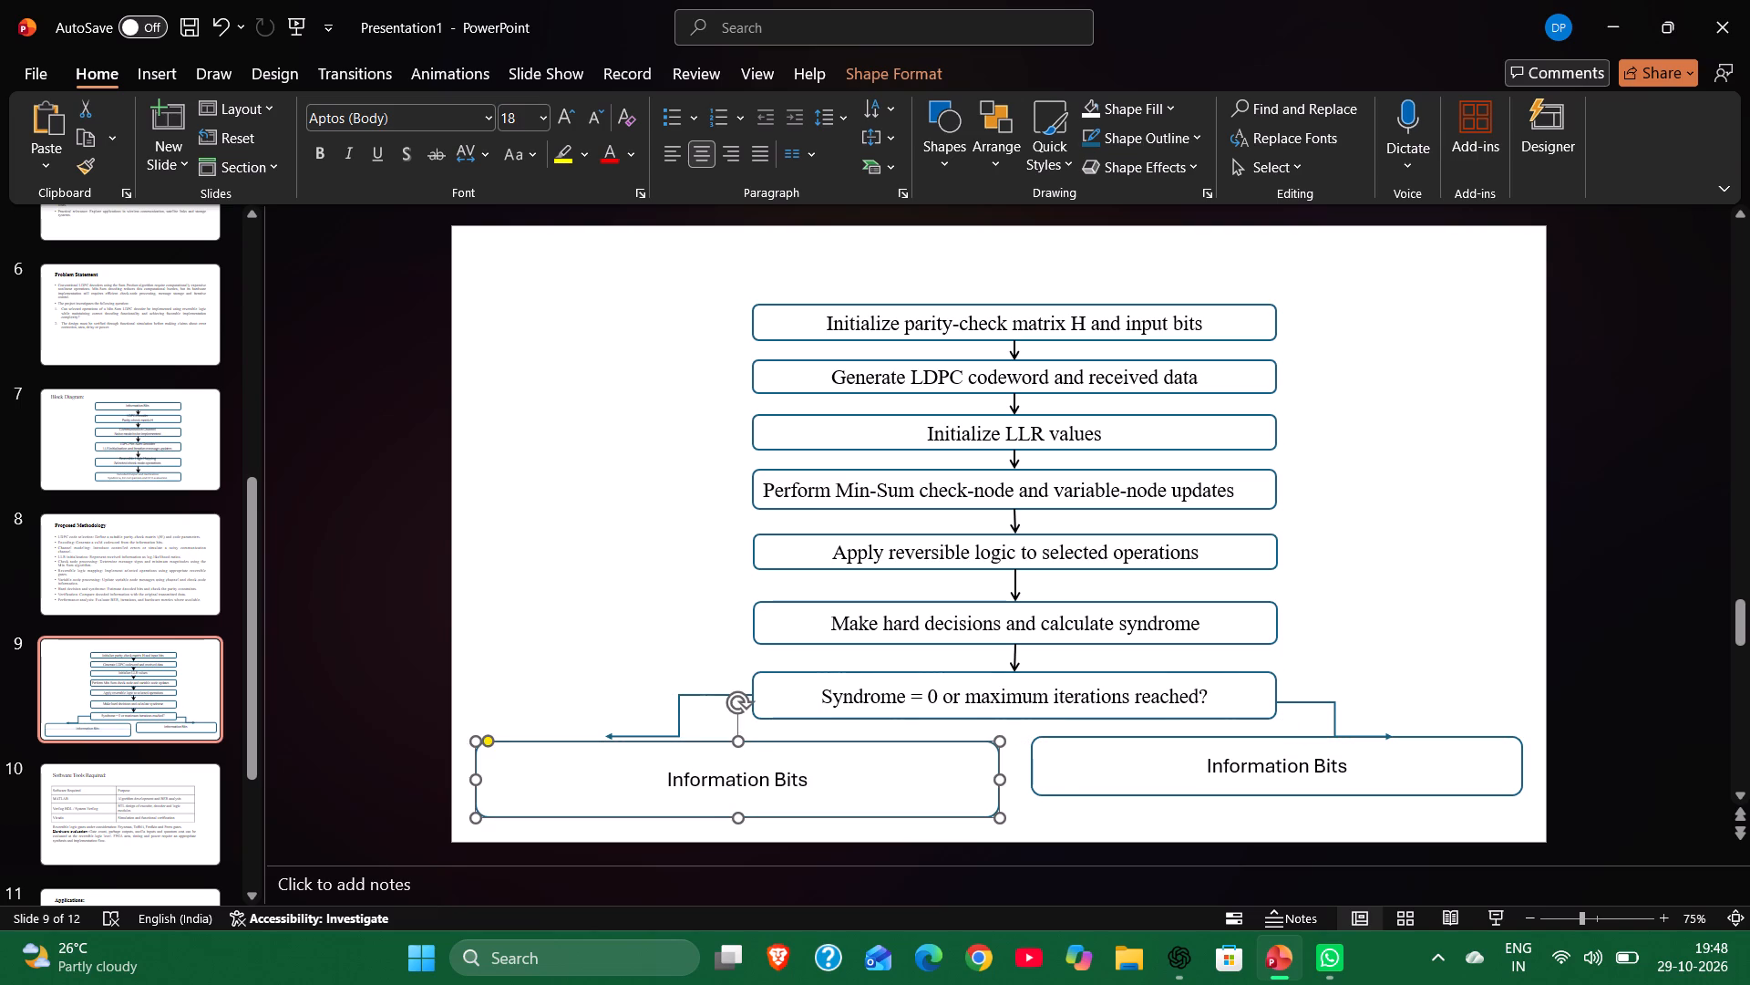
drag(736, 813, 739, 783)
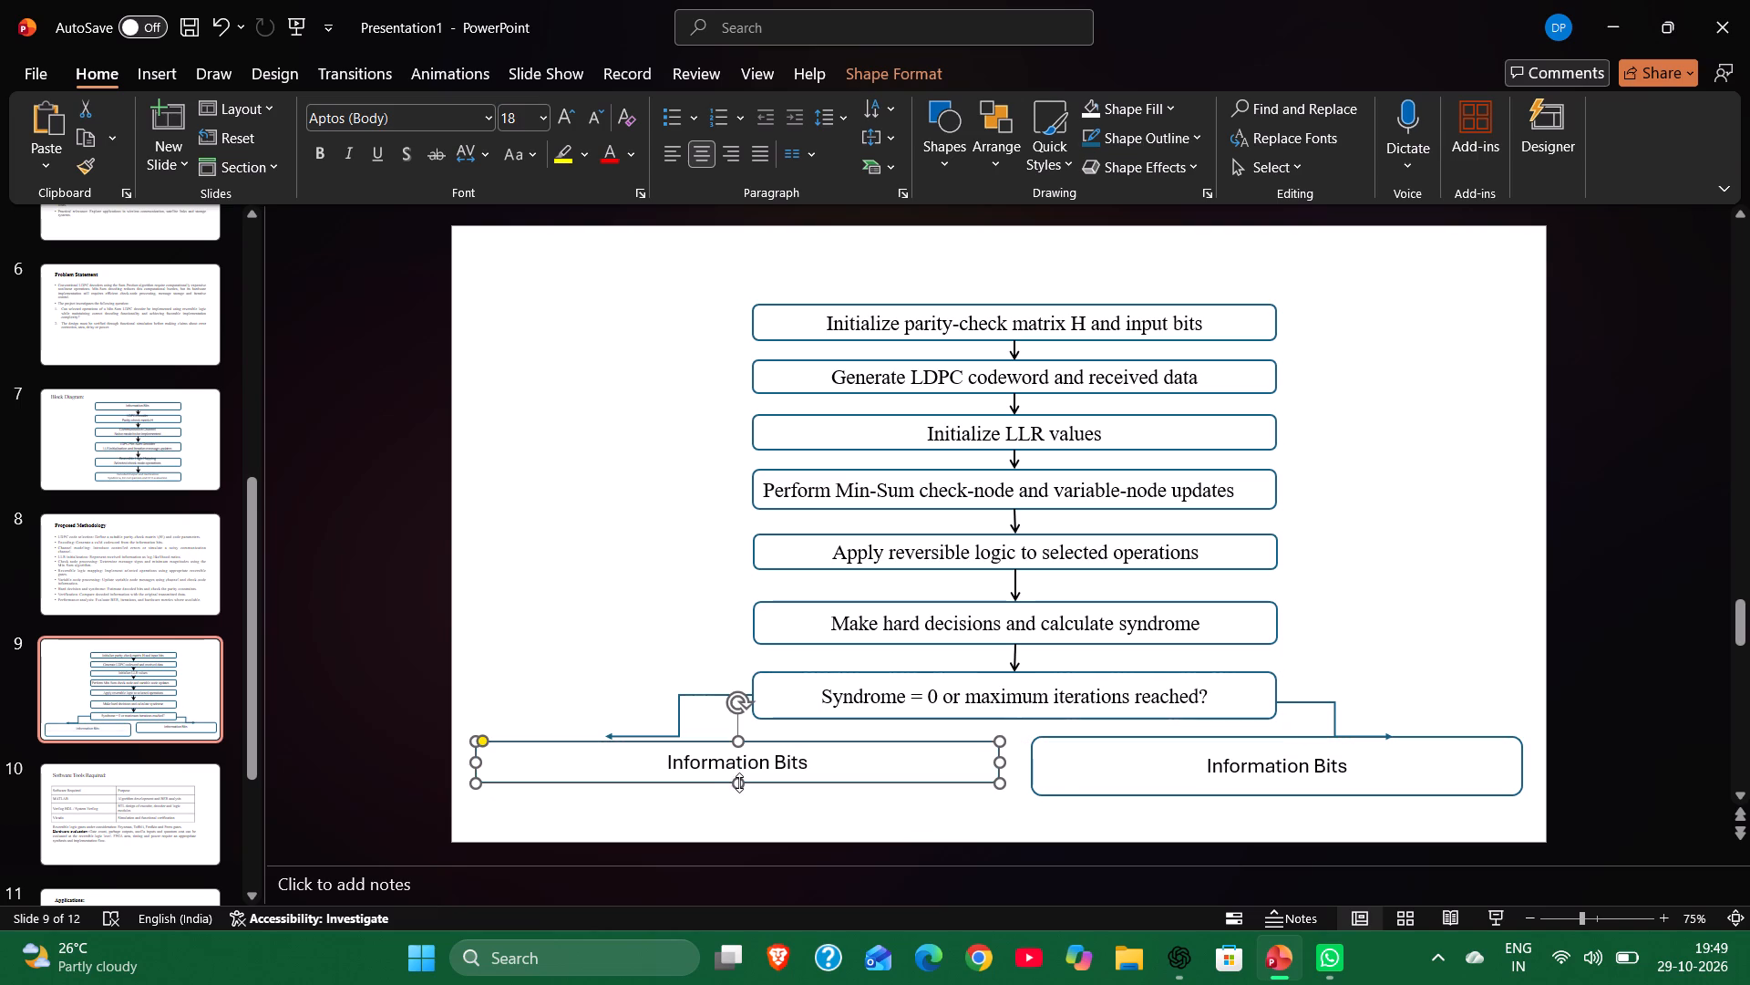
click(740, 741)
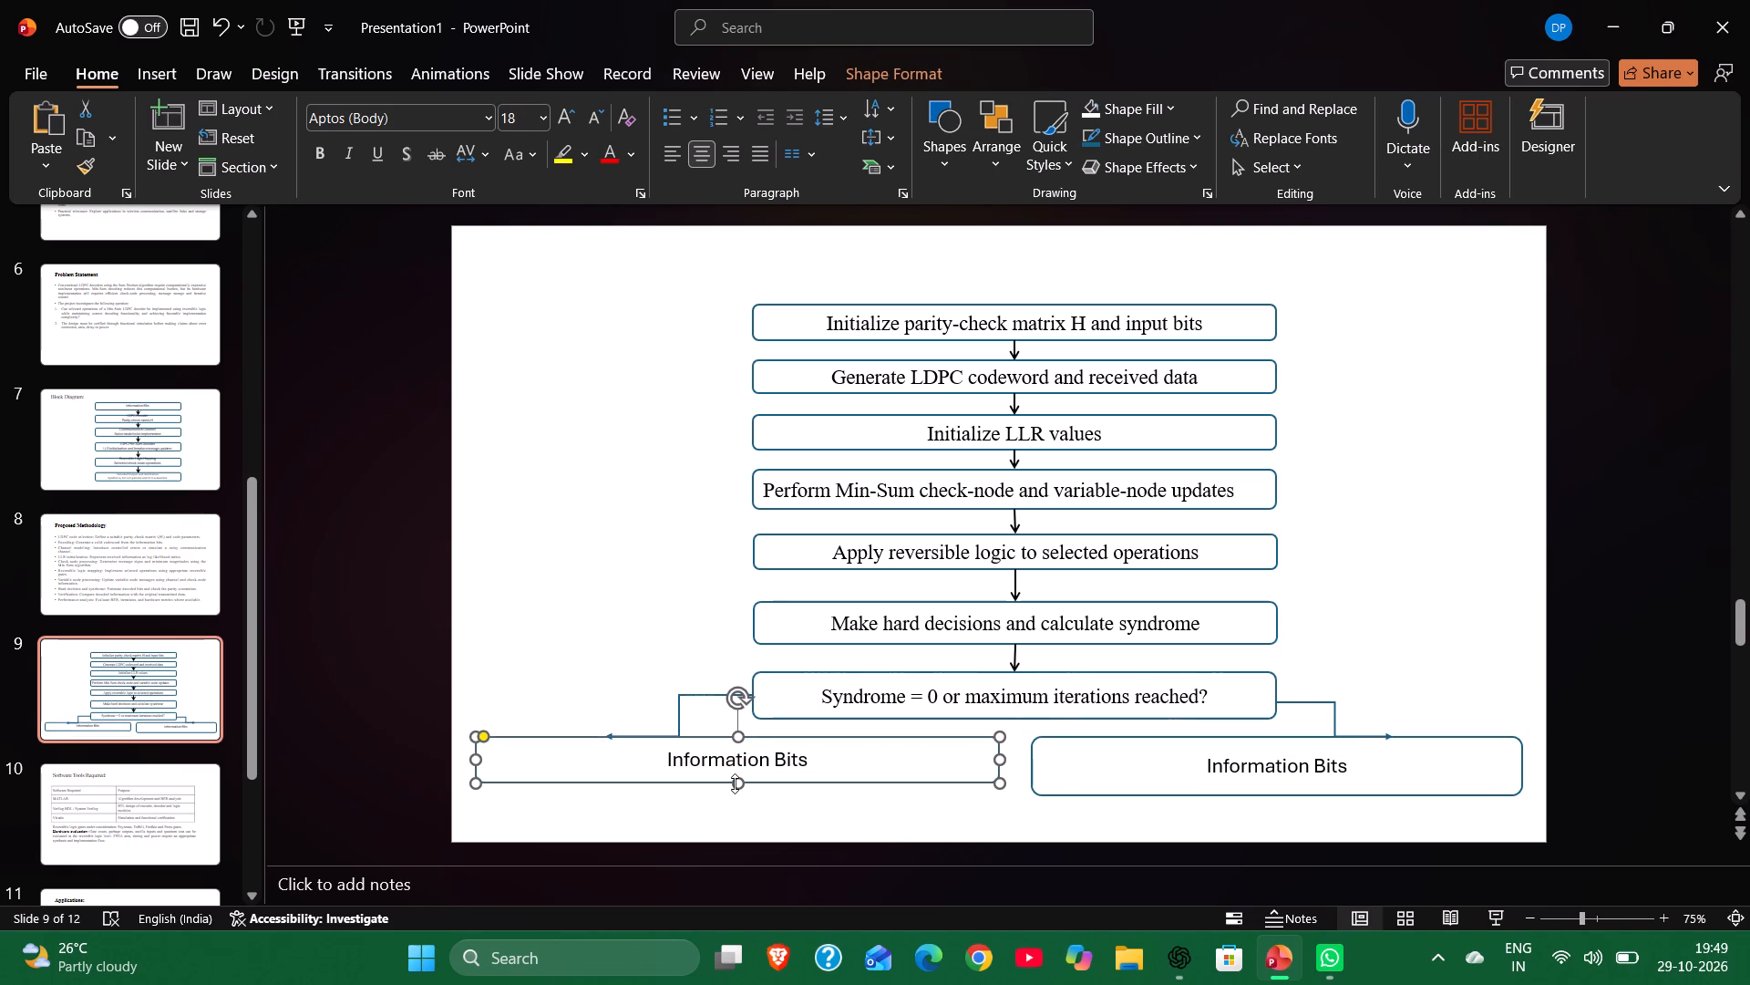
drag(737, 783, 738, 796)
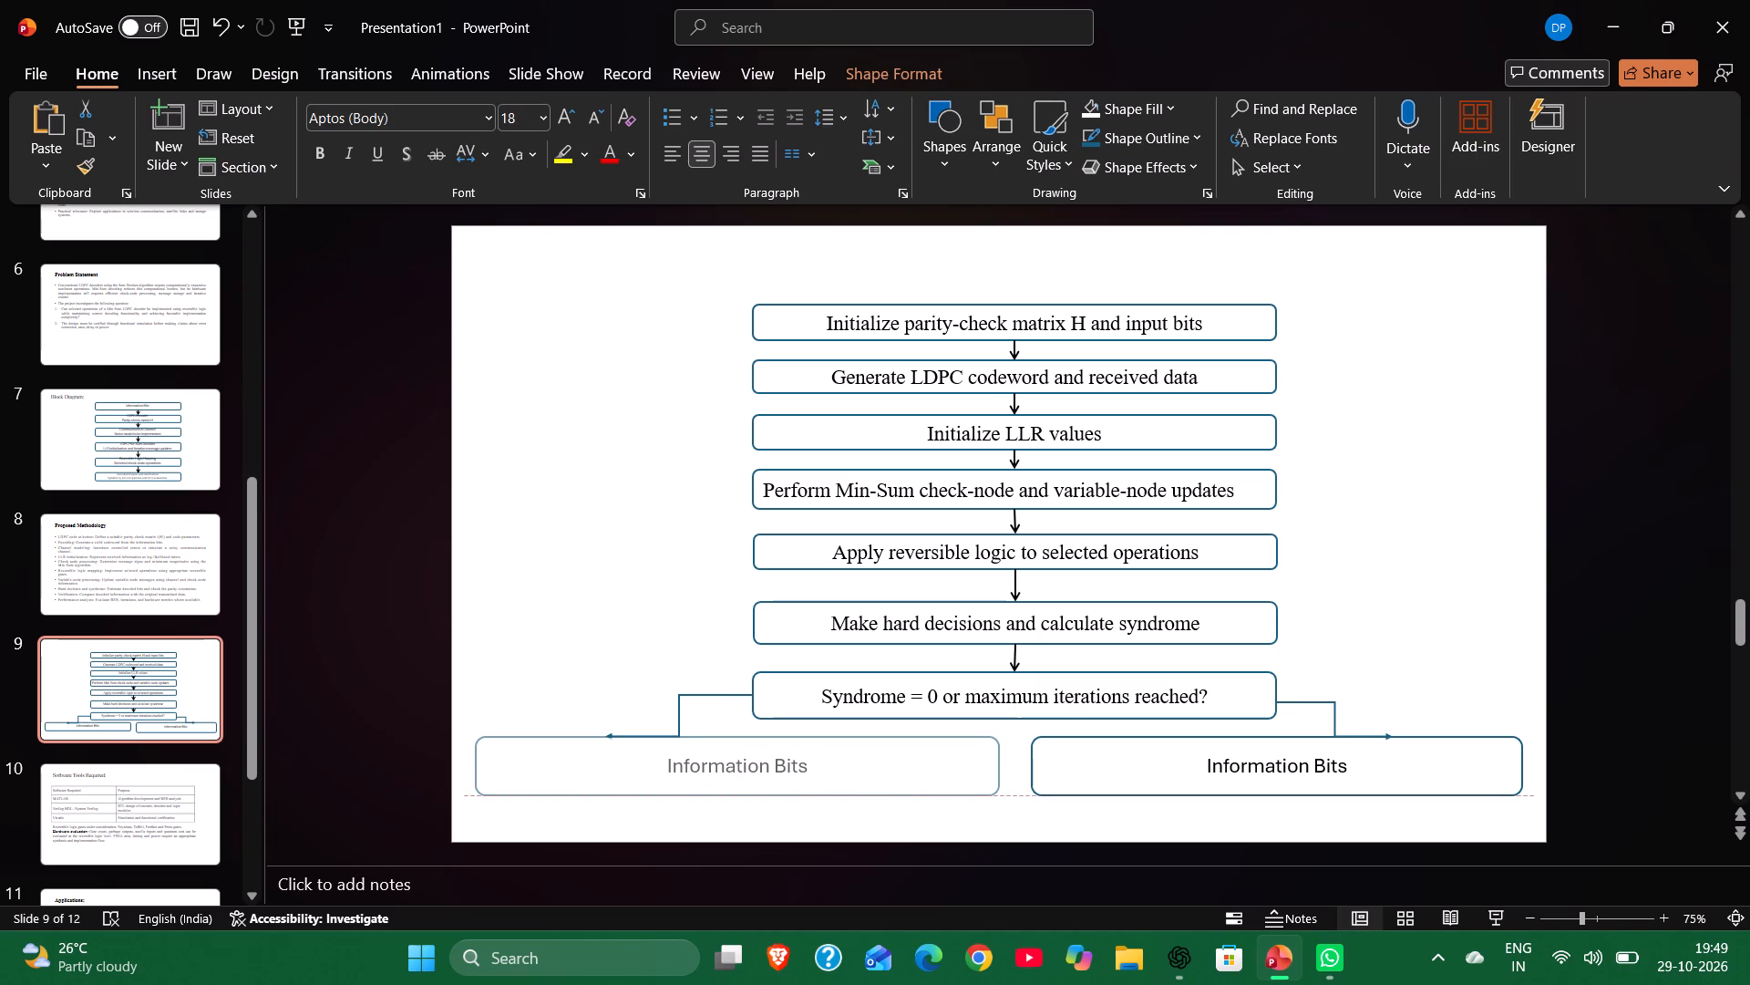
drag(738, 796, 738, 794)
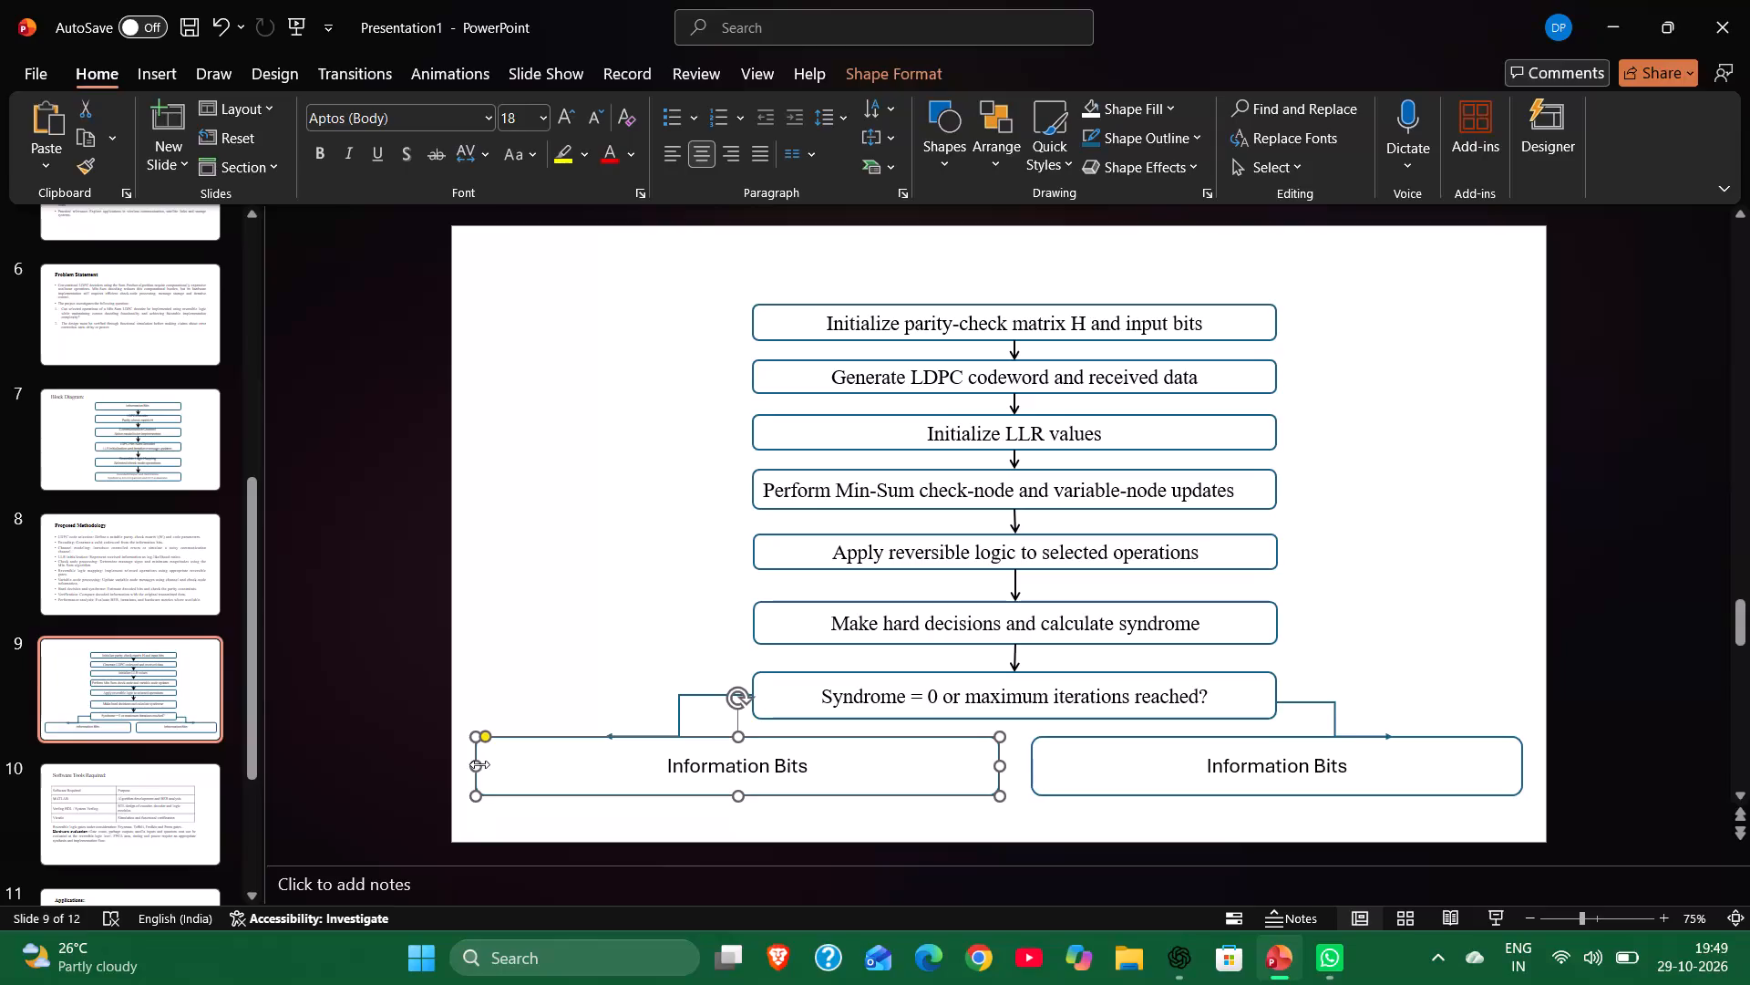
drag(479, 764, 518, 761)
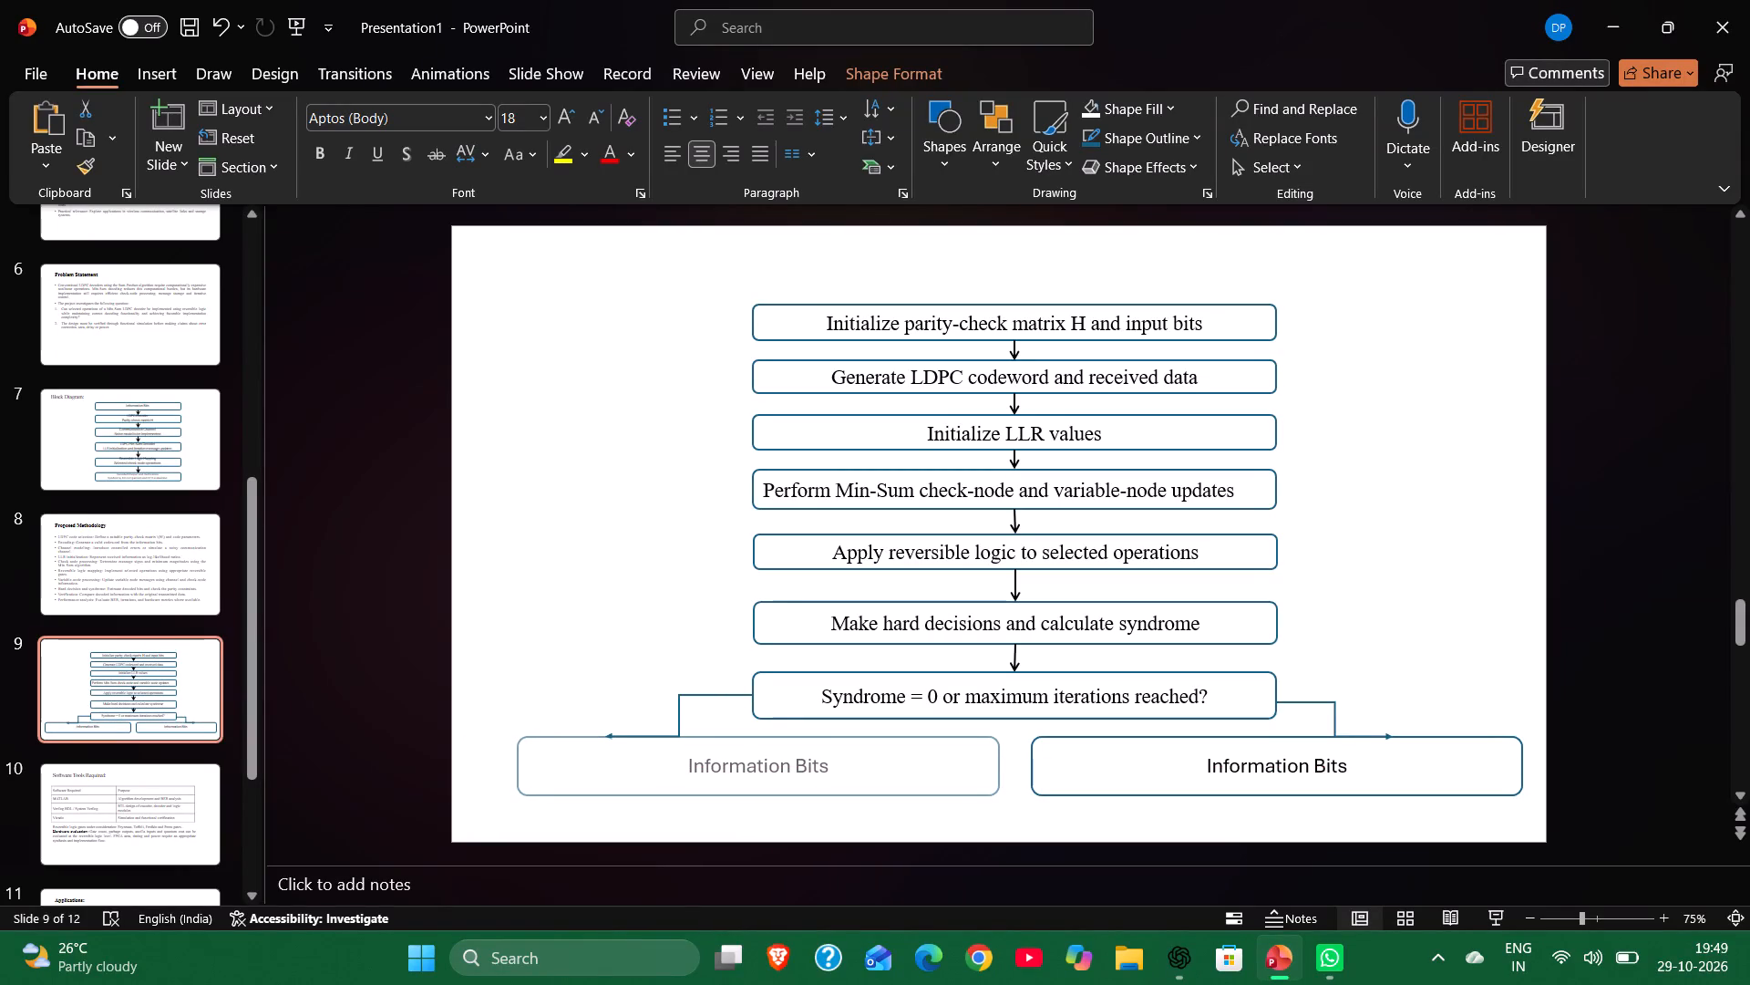
drag(518, 761, 507, 762)
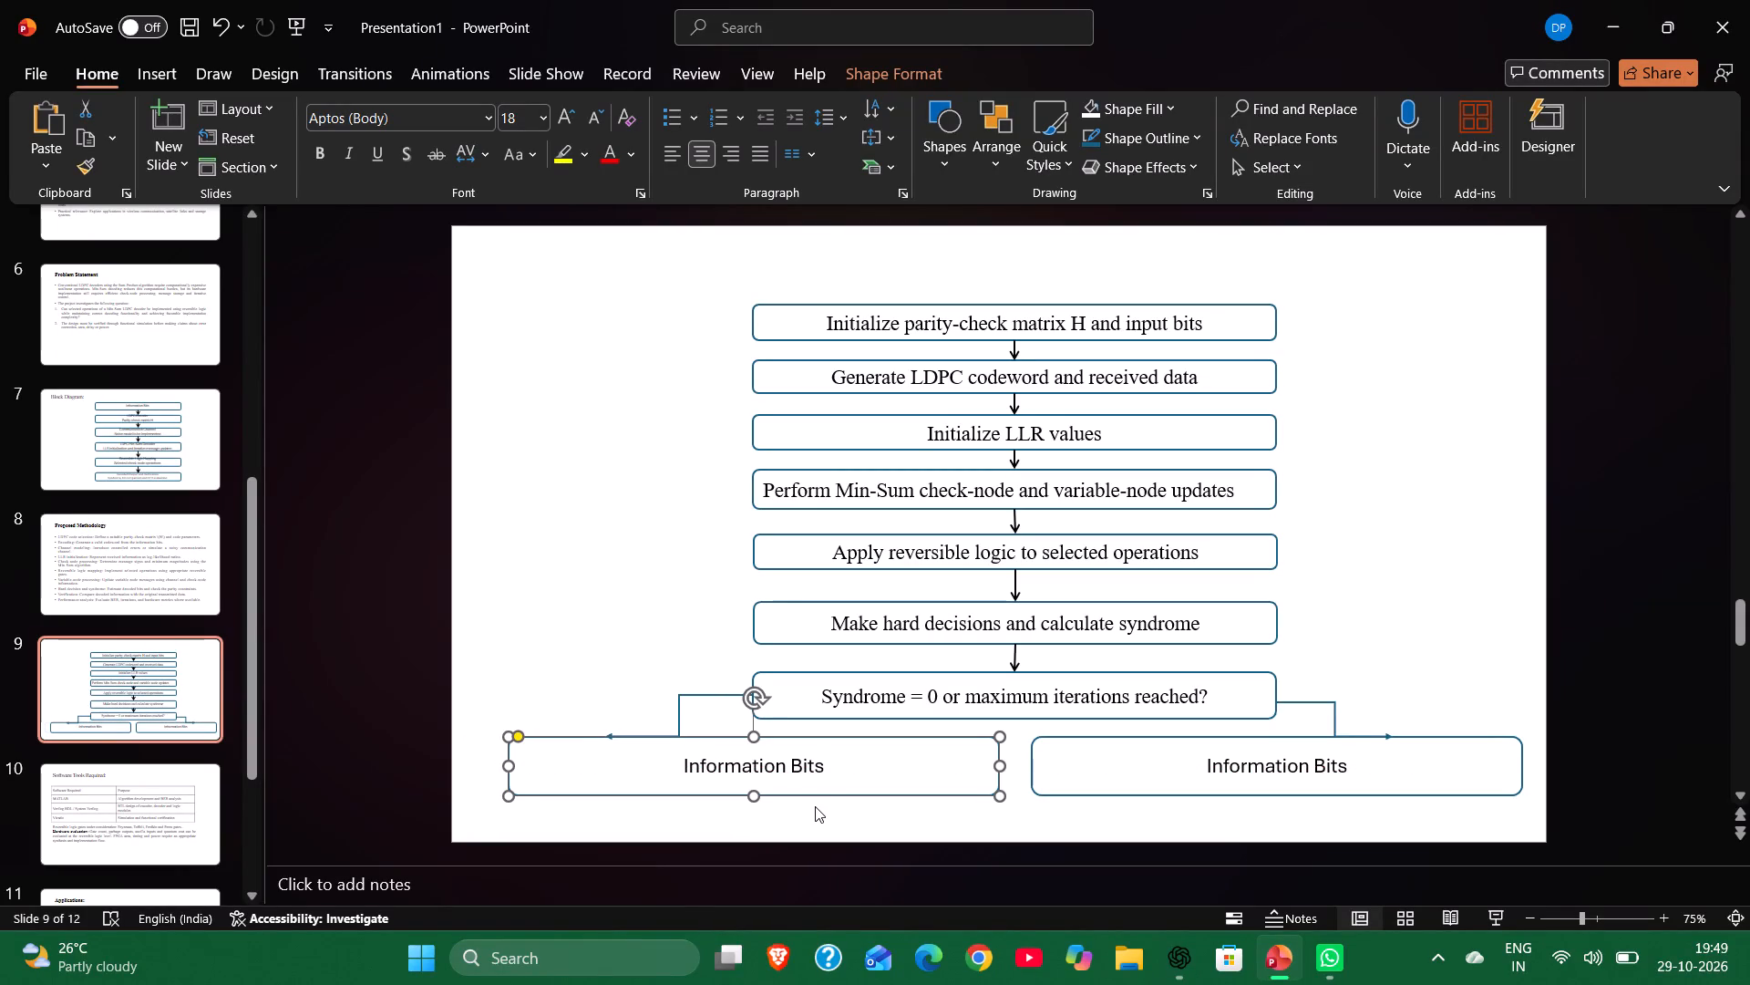
click(815, 806)
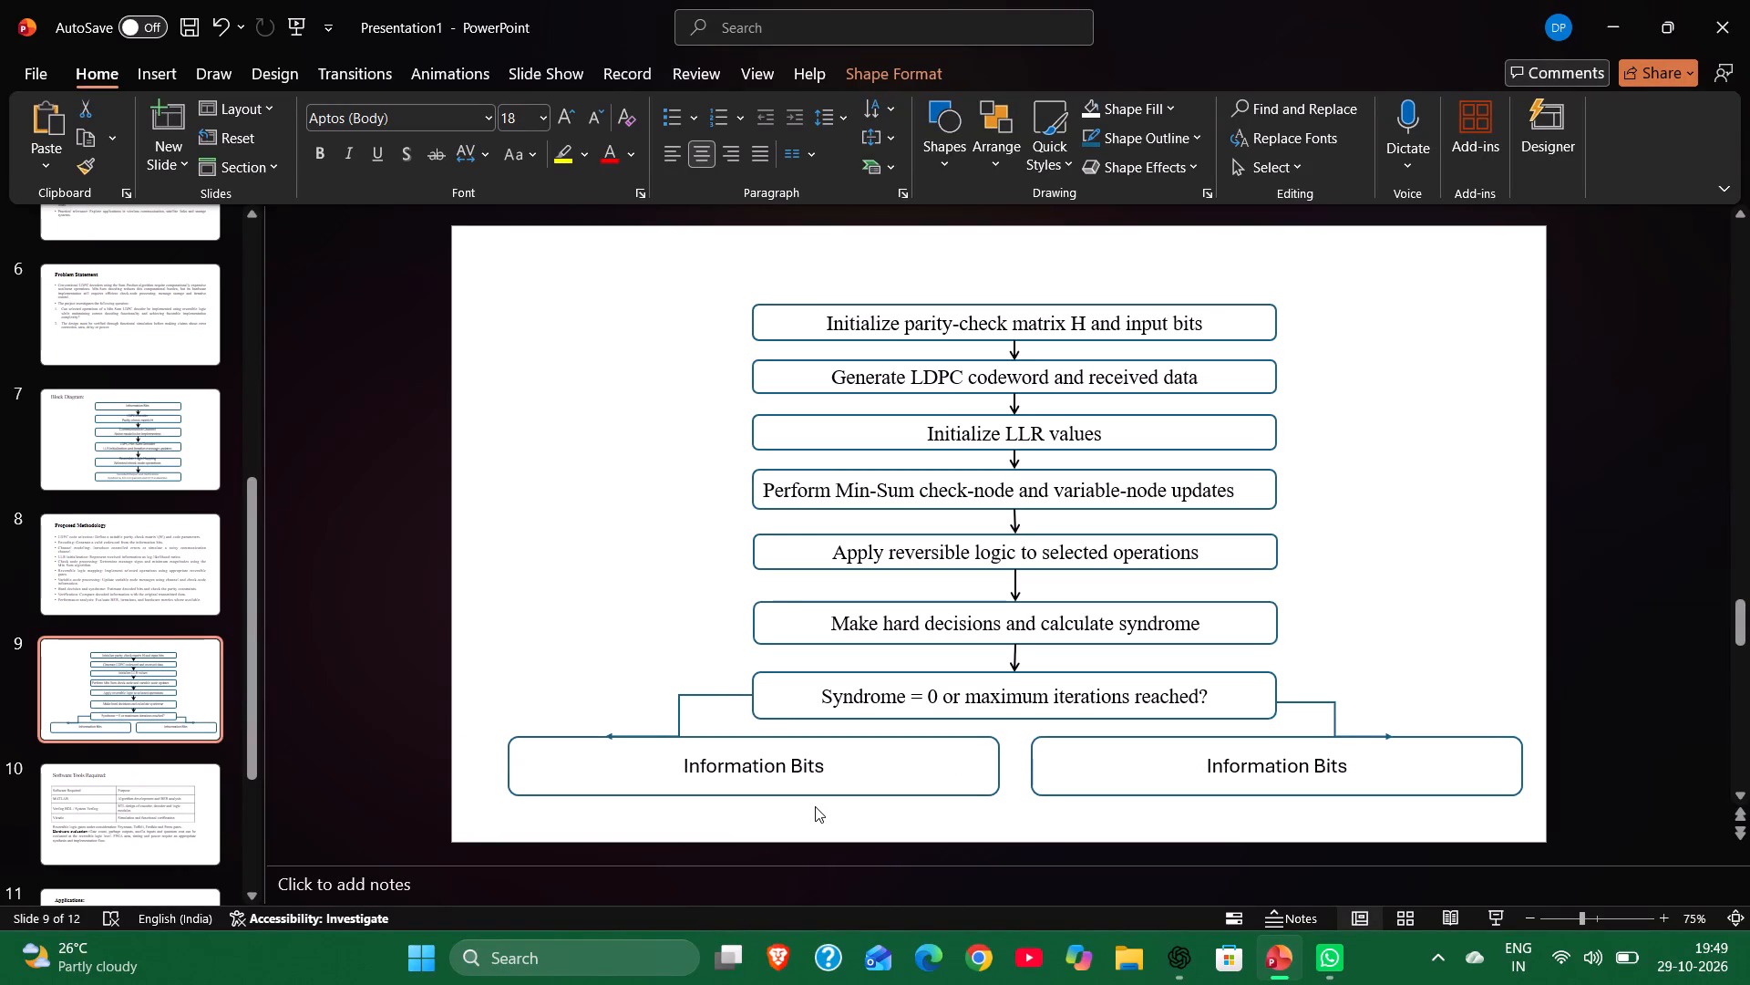
Copy the arrow below the "Initialize LLR values" box and place the copy centred beneath the gap between the two "Information Bits" boxes.
click(1011, 457)
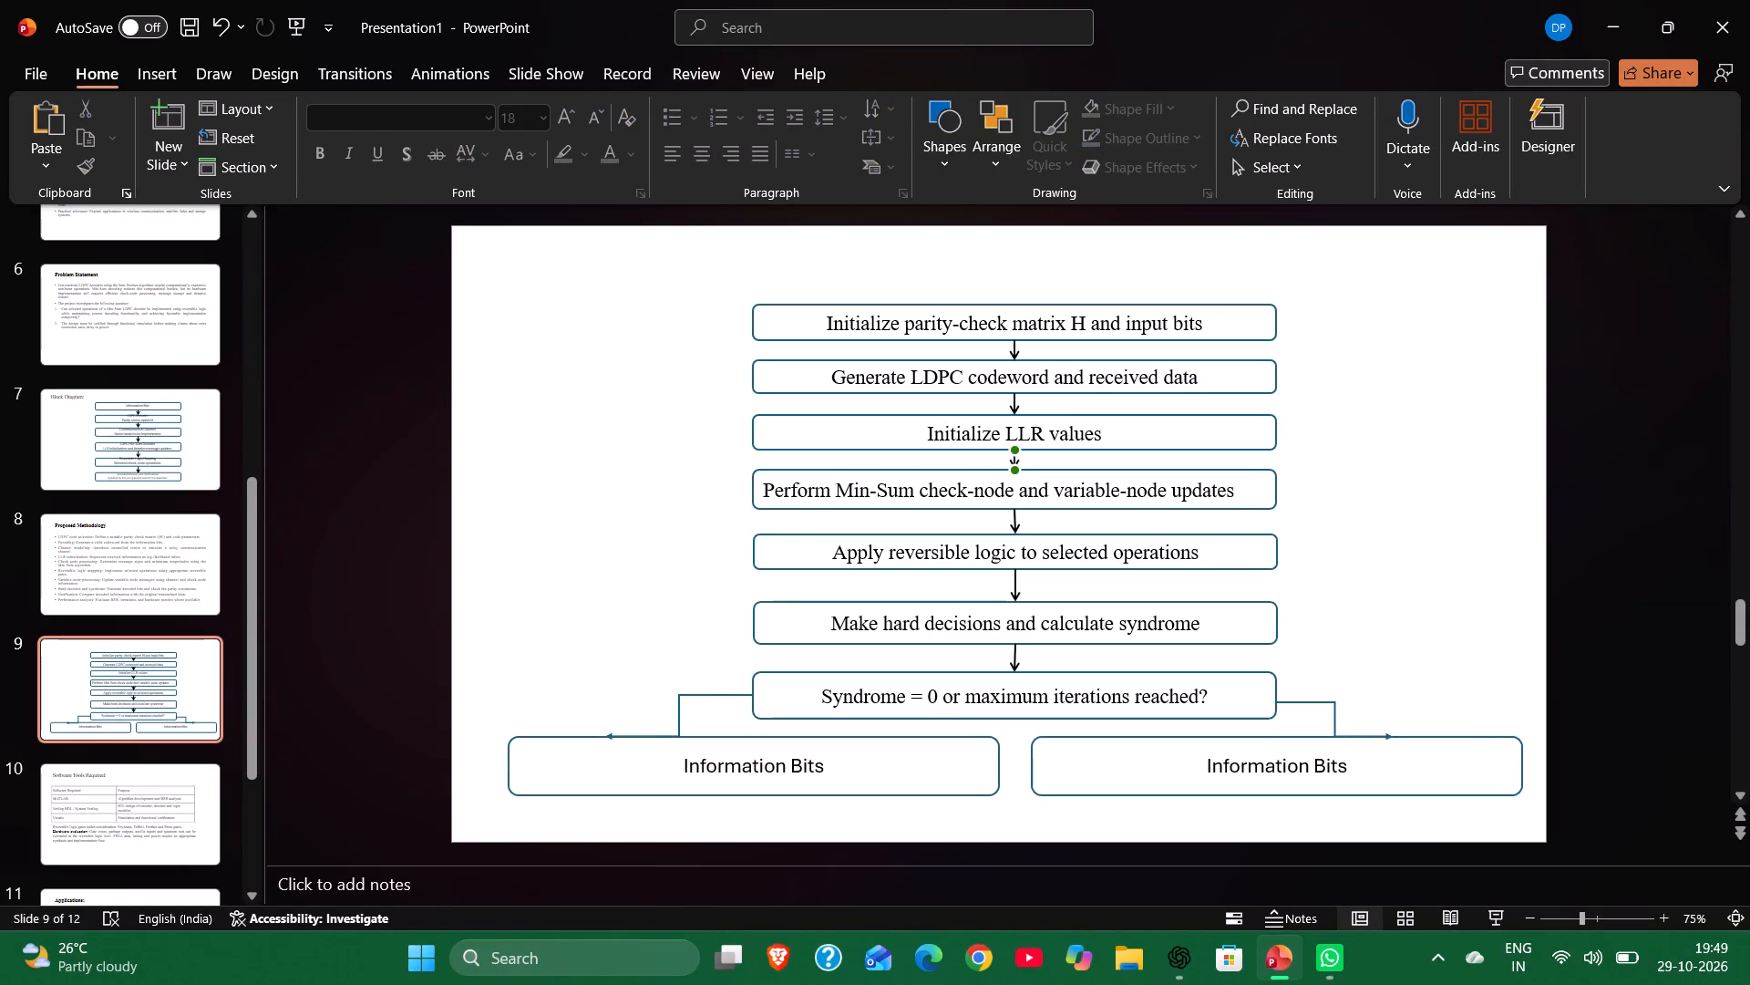
key(ctrl+c)
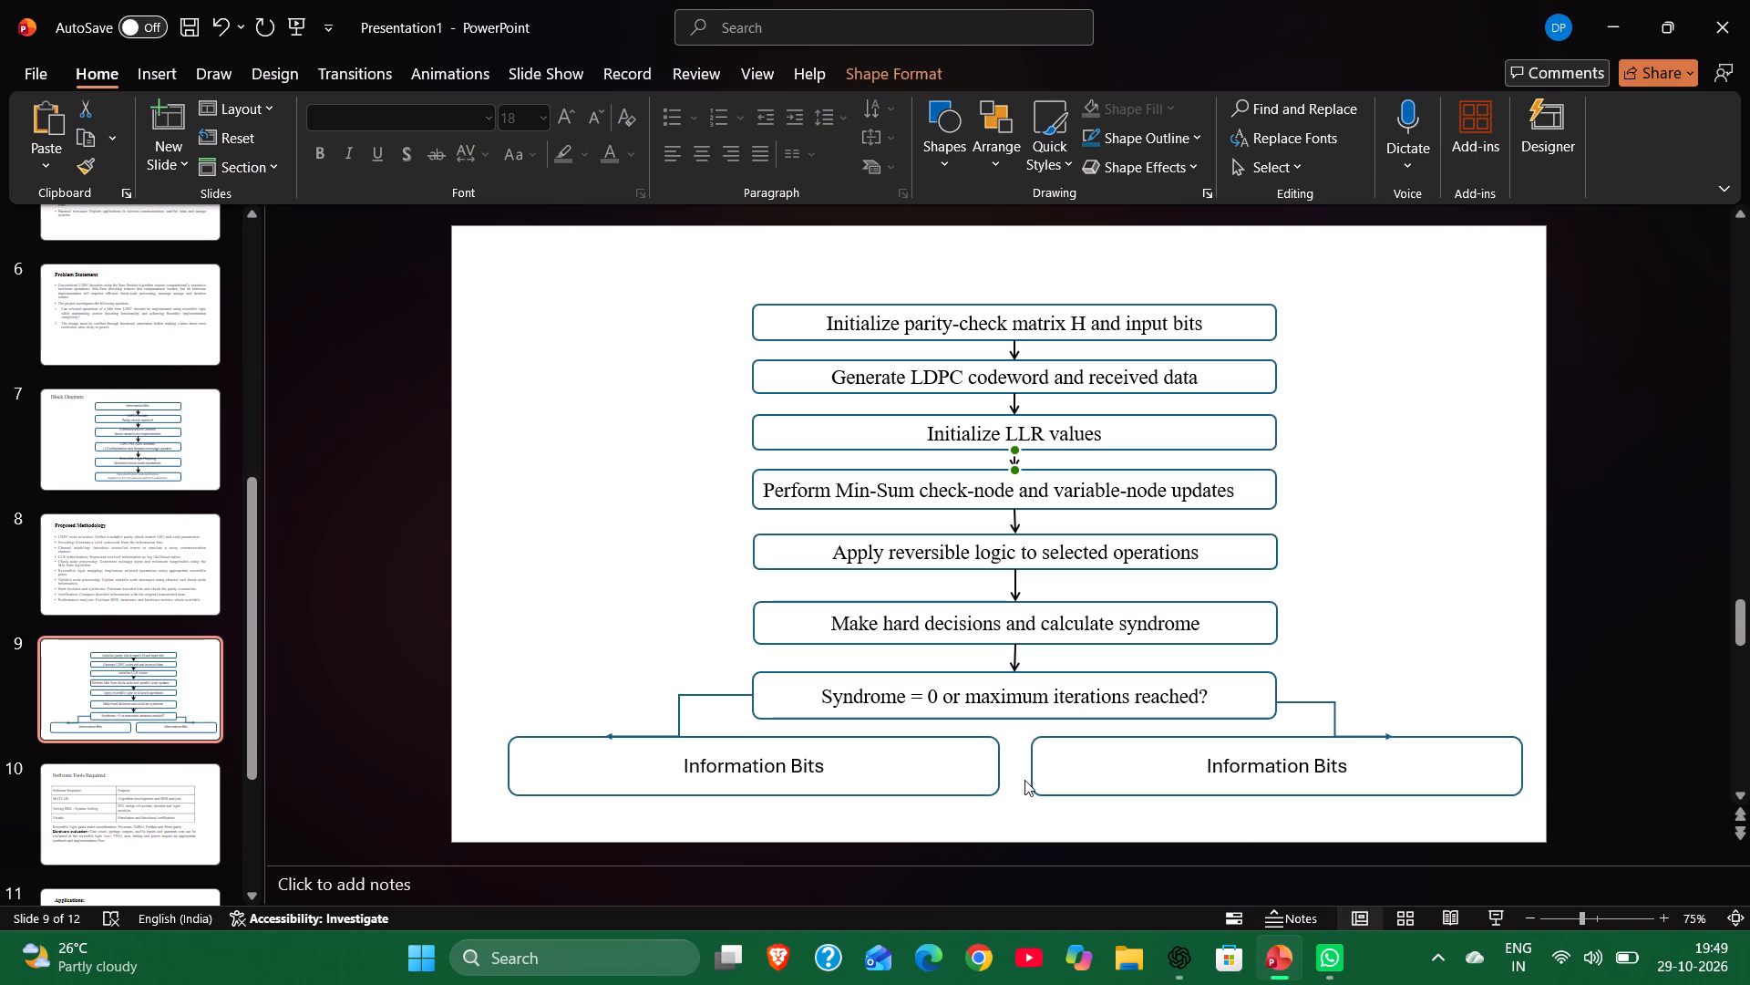
key(ctrl+v)
drag(1033, 472, 1021, 815)
drag(1021, 815, 1020, 806)
Reduce the height of both "Information Bits" boxes slightly by raising their bottom edges to the same level.
click(862, 791)
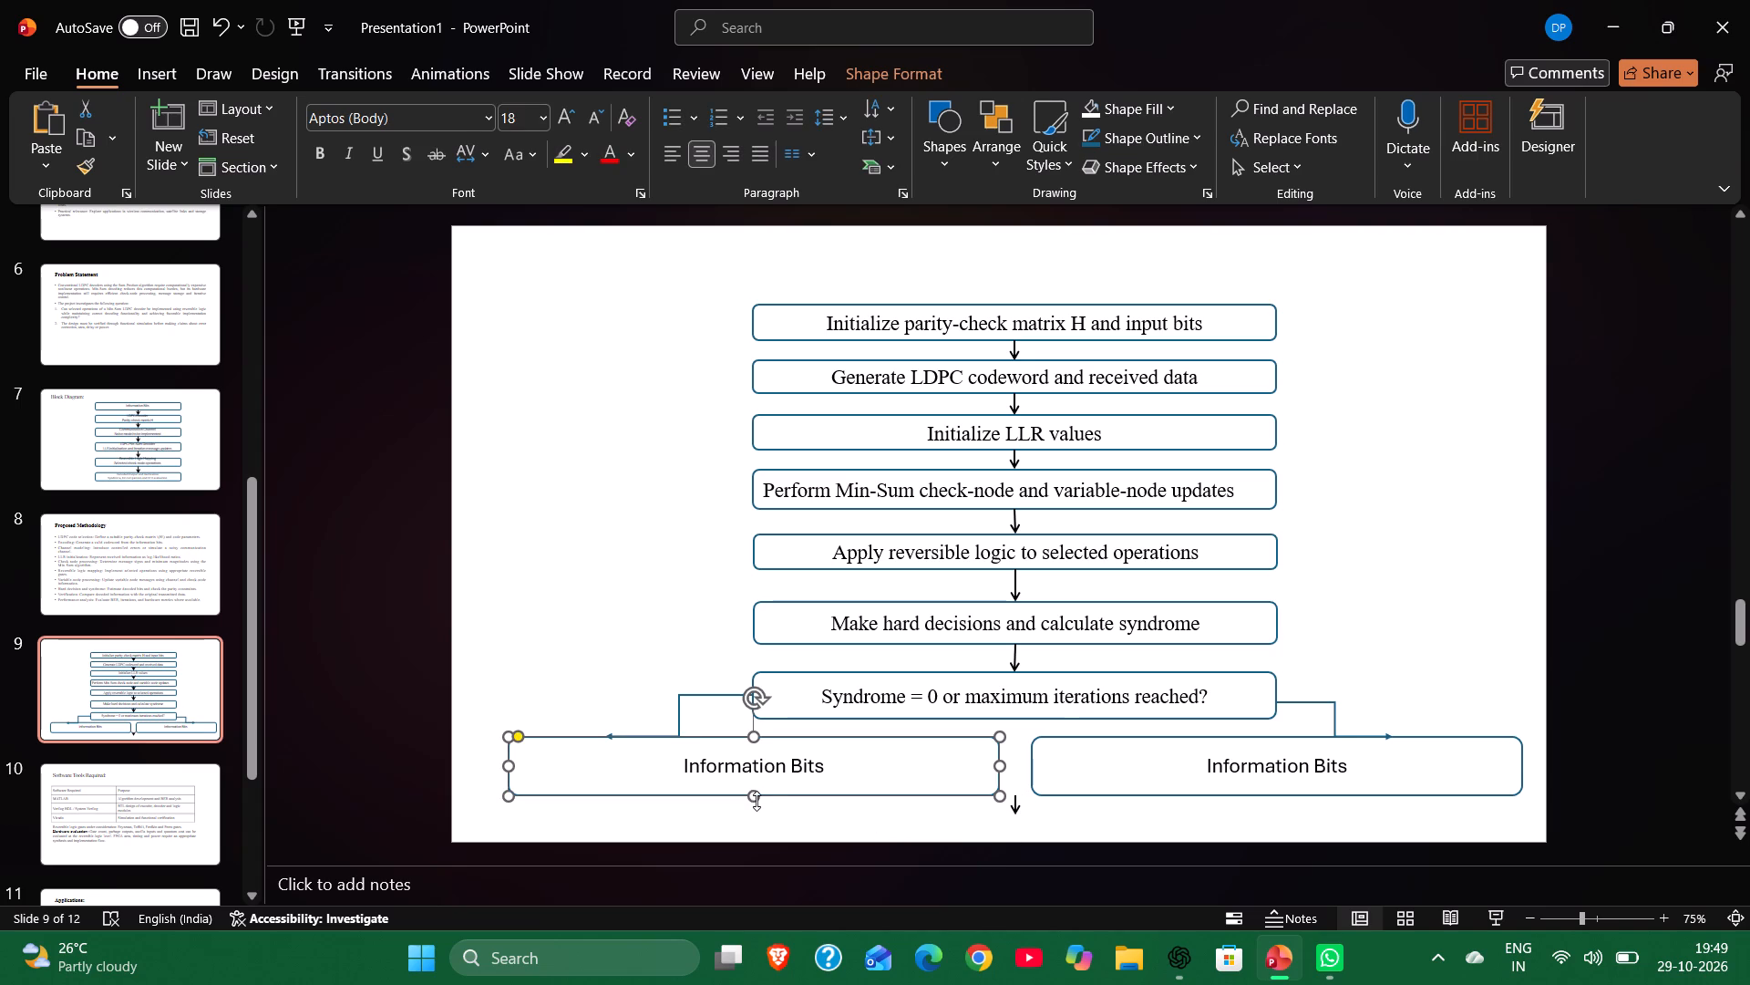
drag(756, 796, 757, 786)
click(1220, 768)
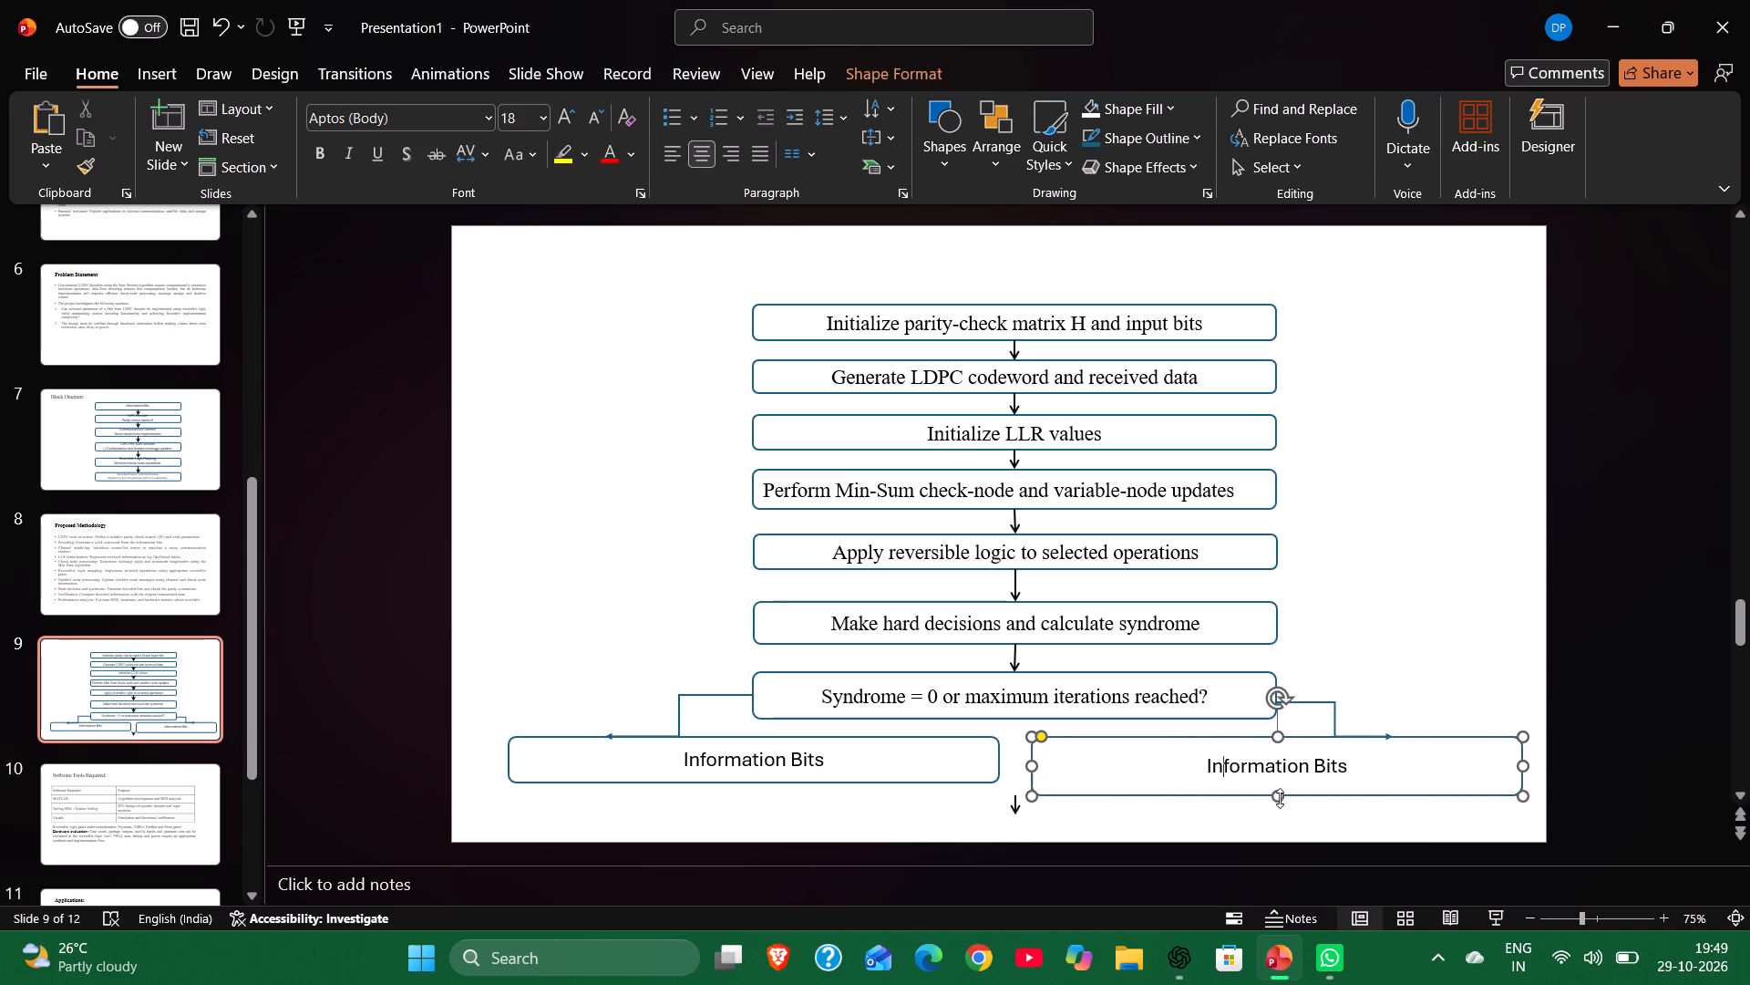
drag(1278, 795, 1277, 785)
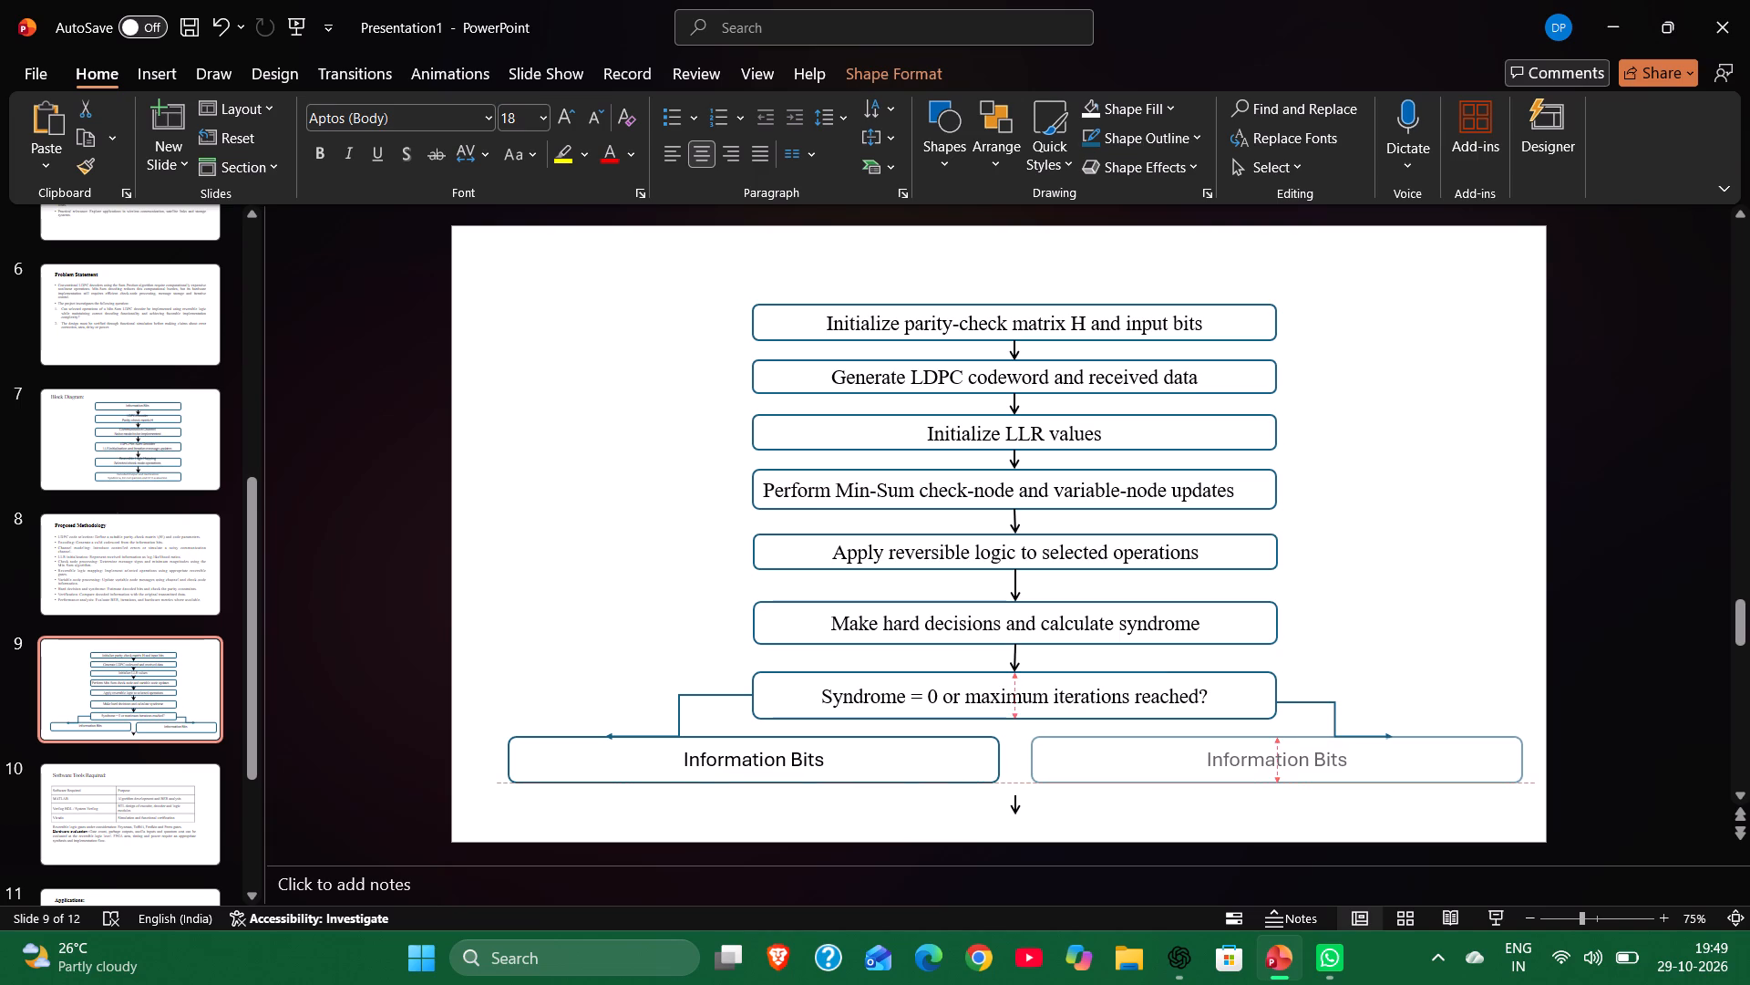
drag(1277, 785, 1277, 786)
click(1015, 801)
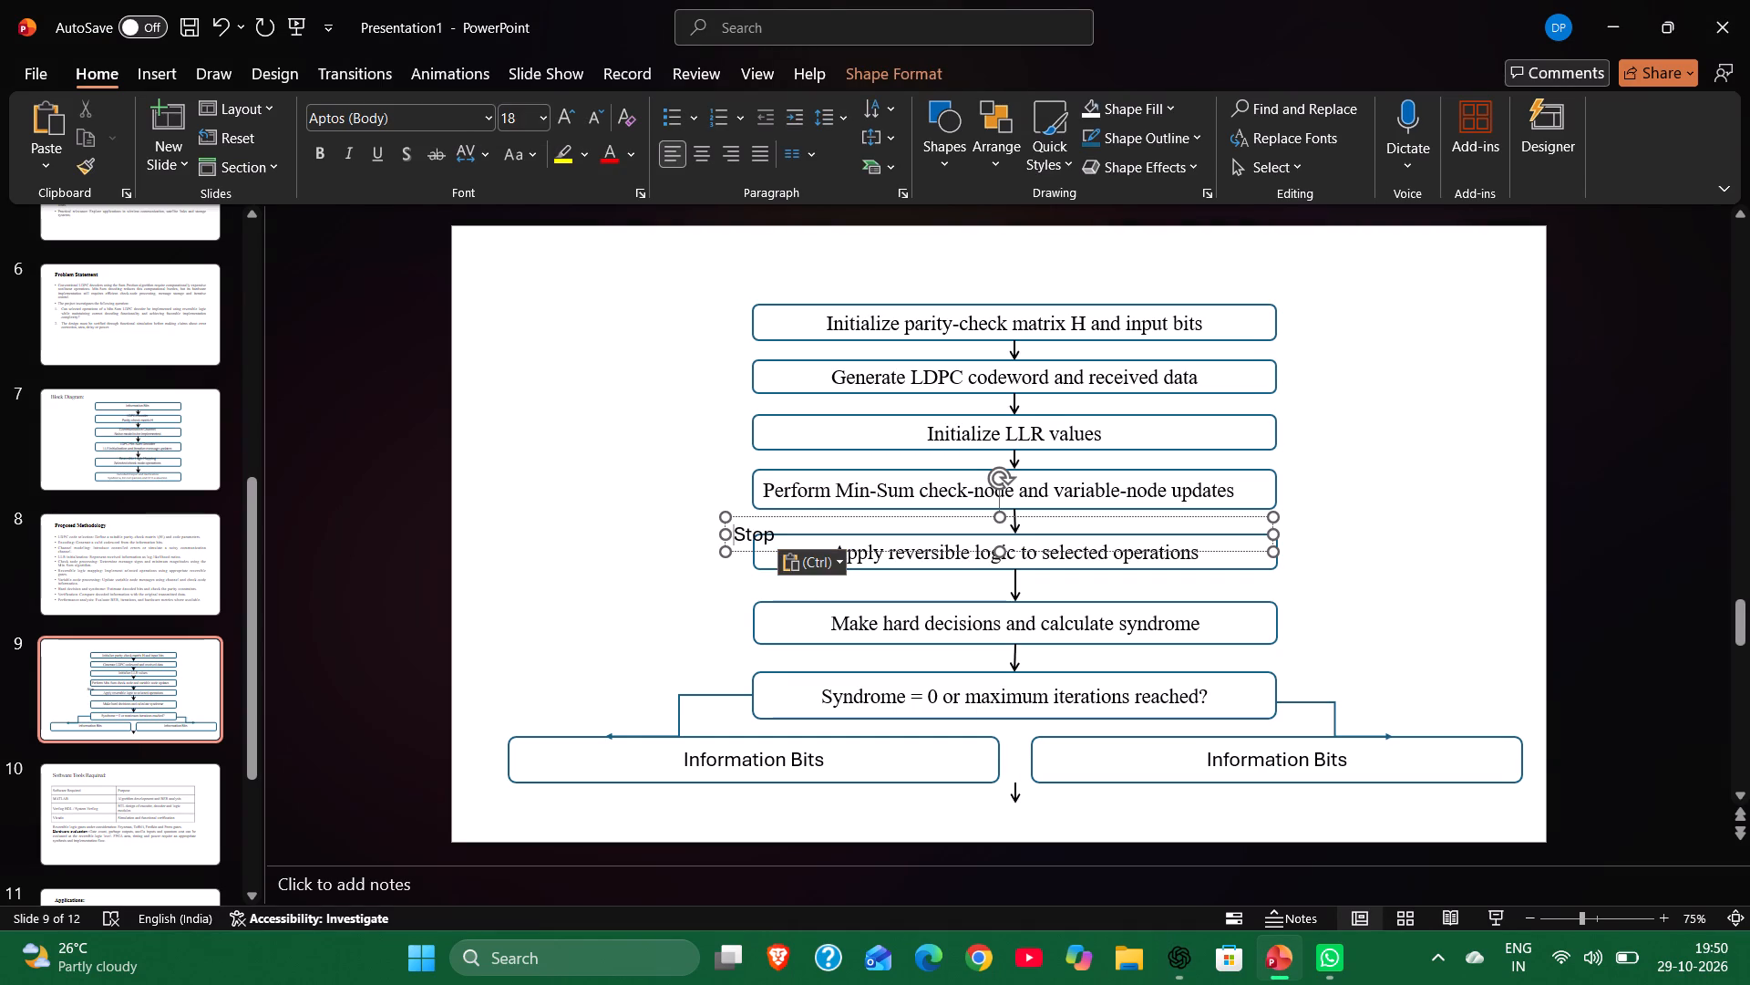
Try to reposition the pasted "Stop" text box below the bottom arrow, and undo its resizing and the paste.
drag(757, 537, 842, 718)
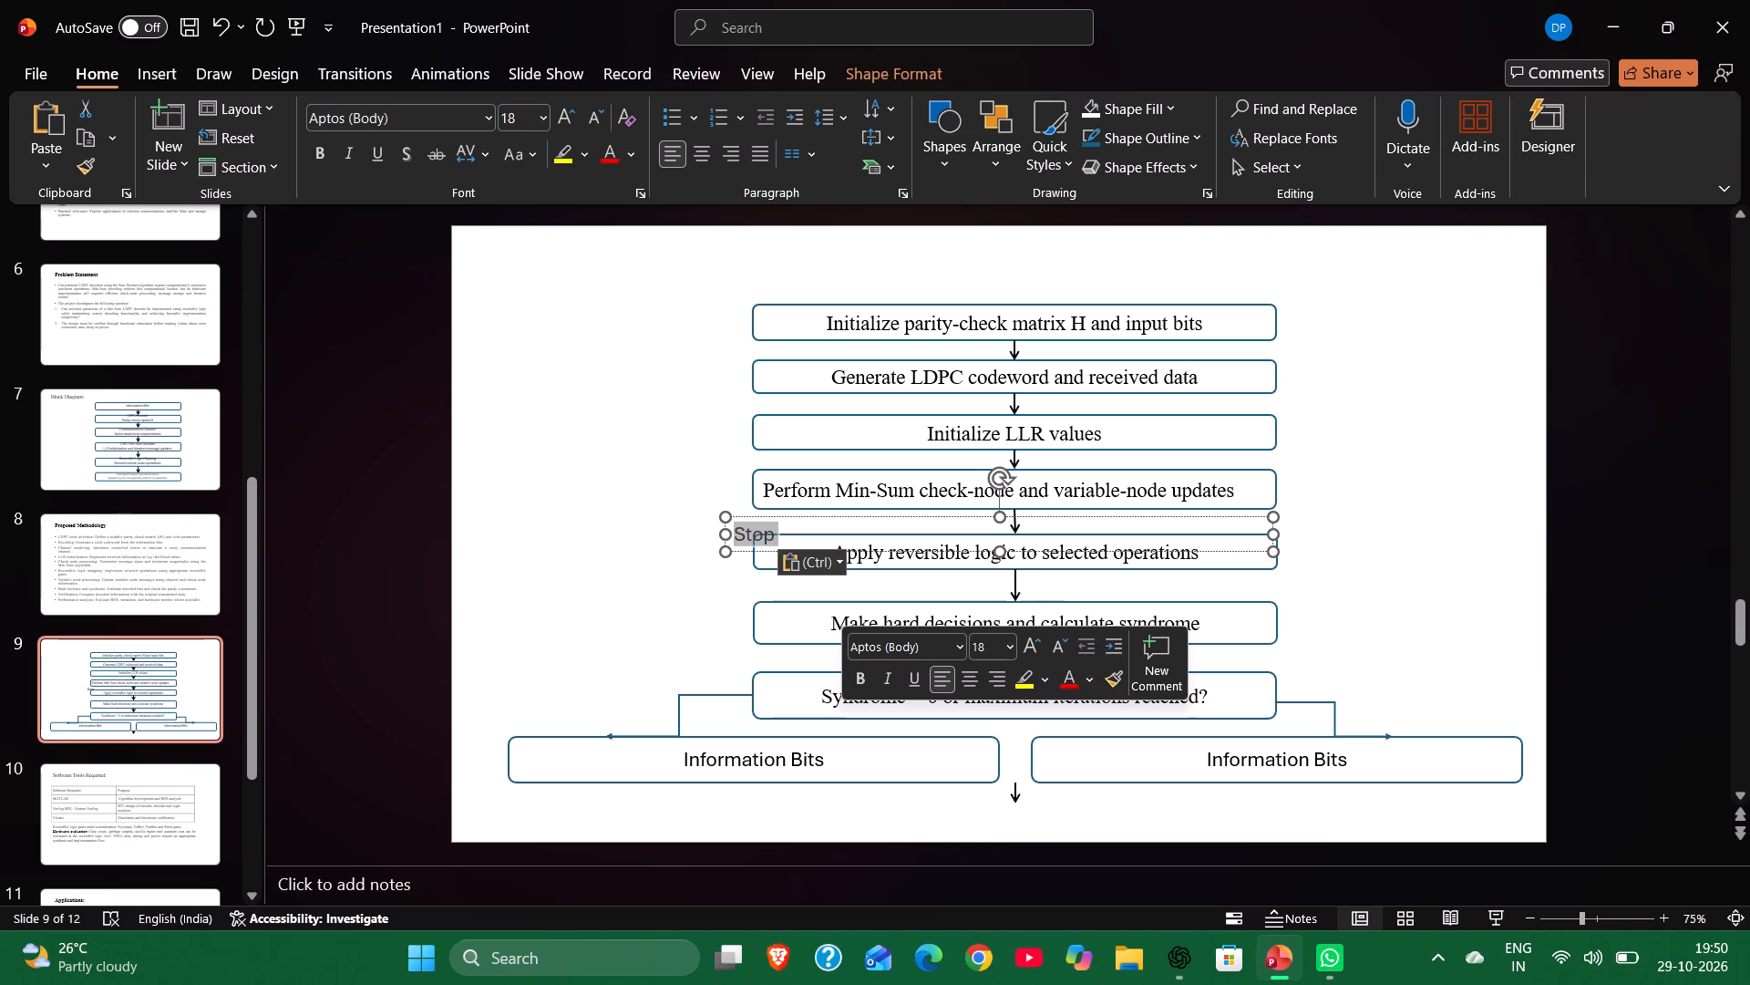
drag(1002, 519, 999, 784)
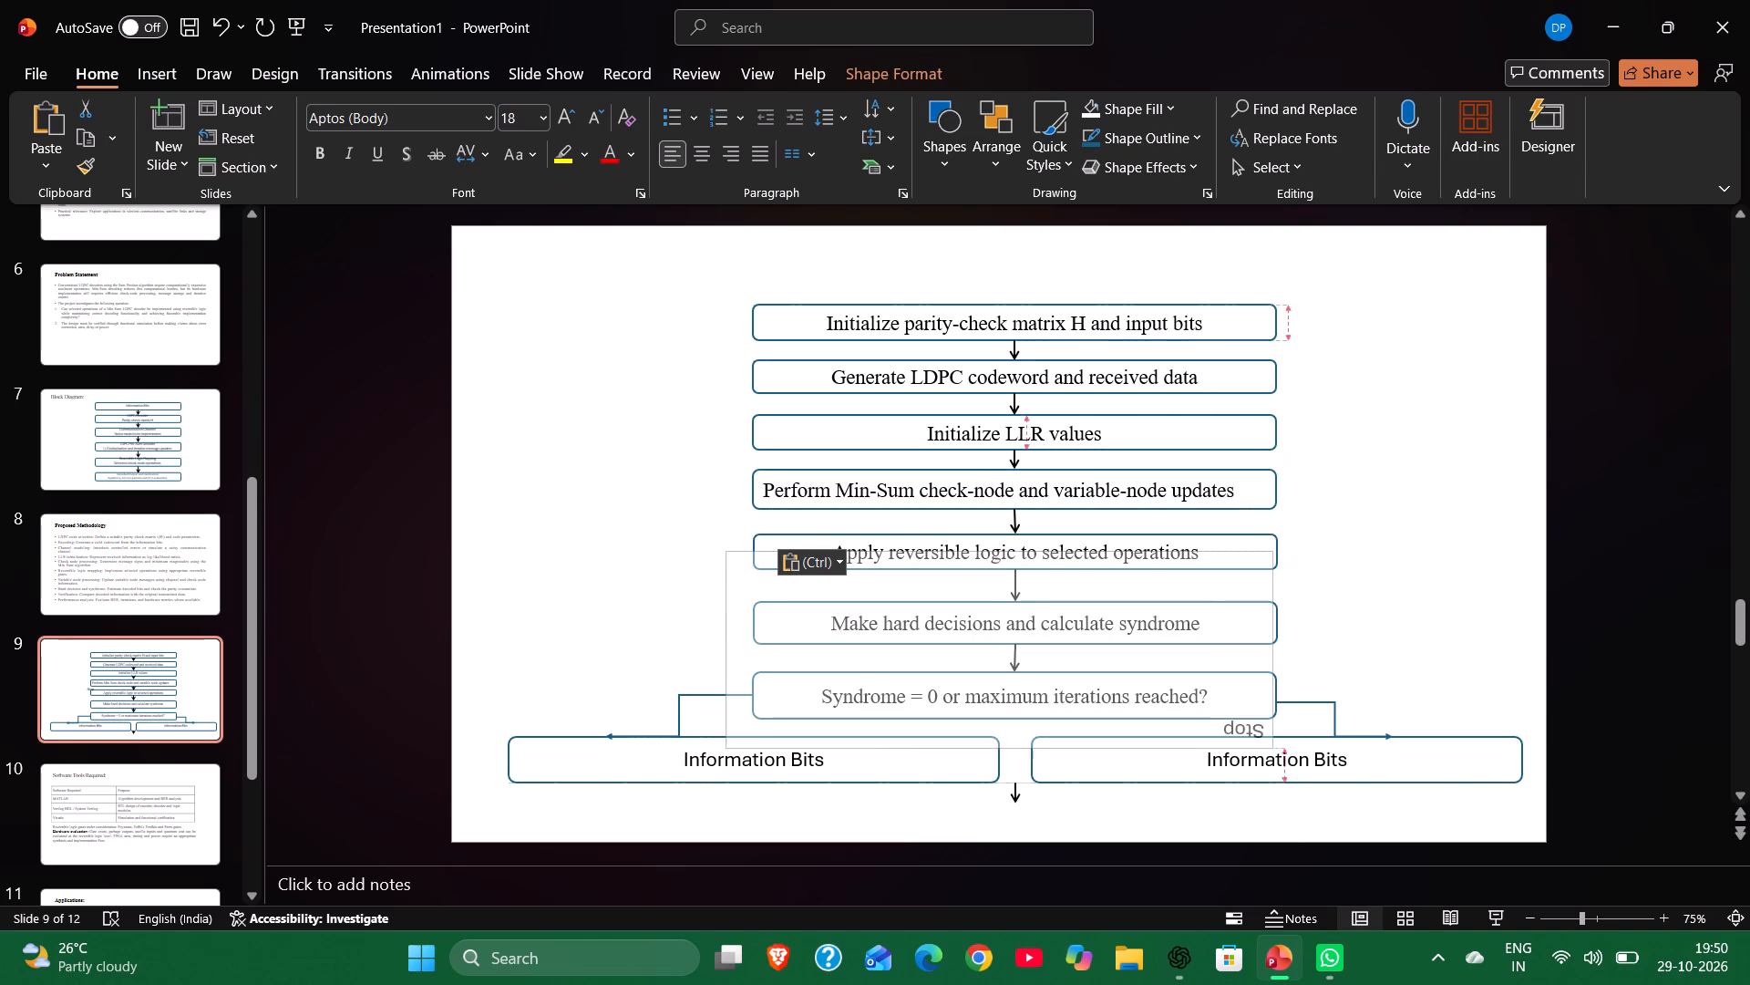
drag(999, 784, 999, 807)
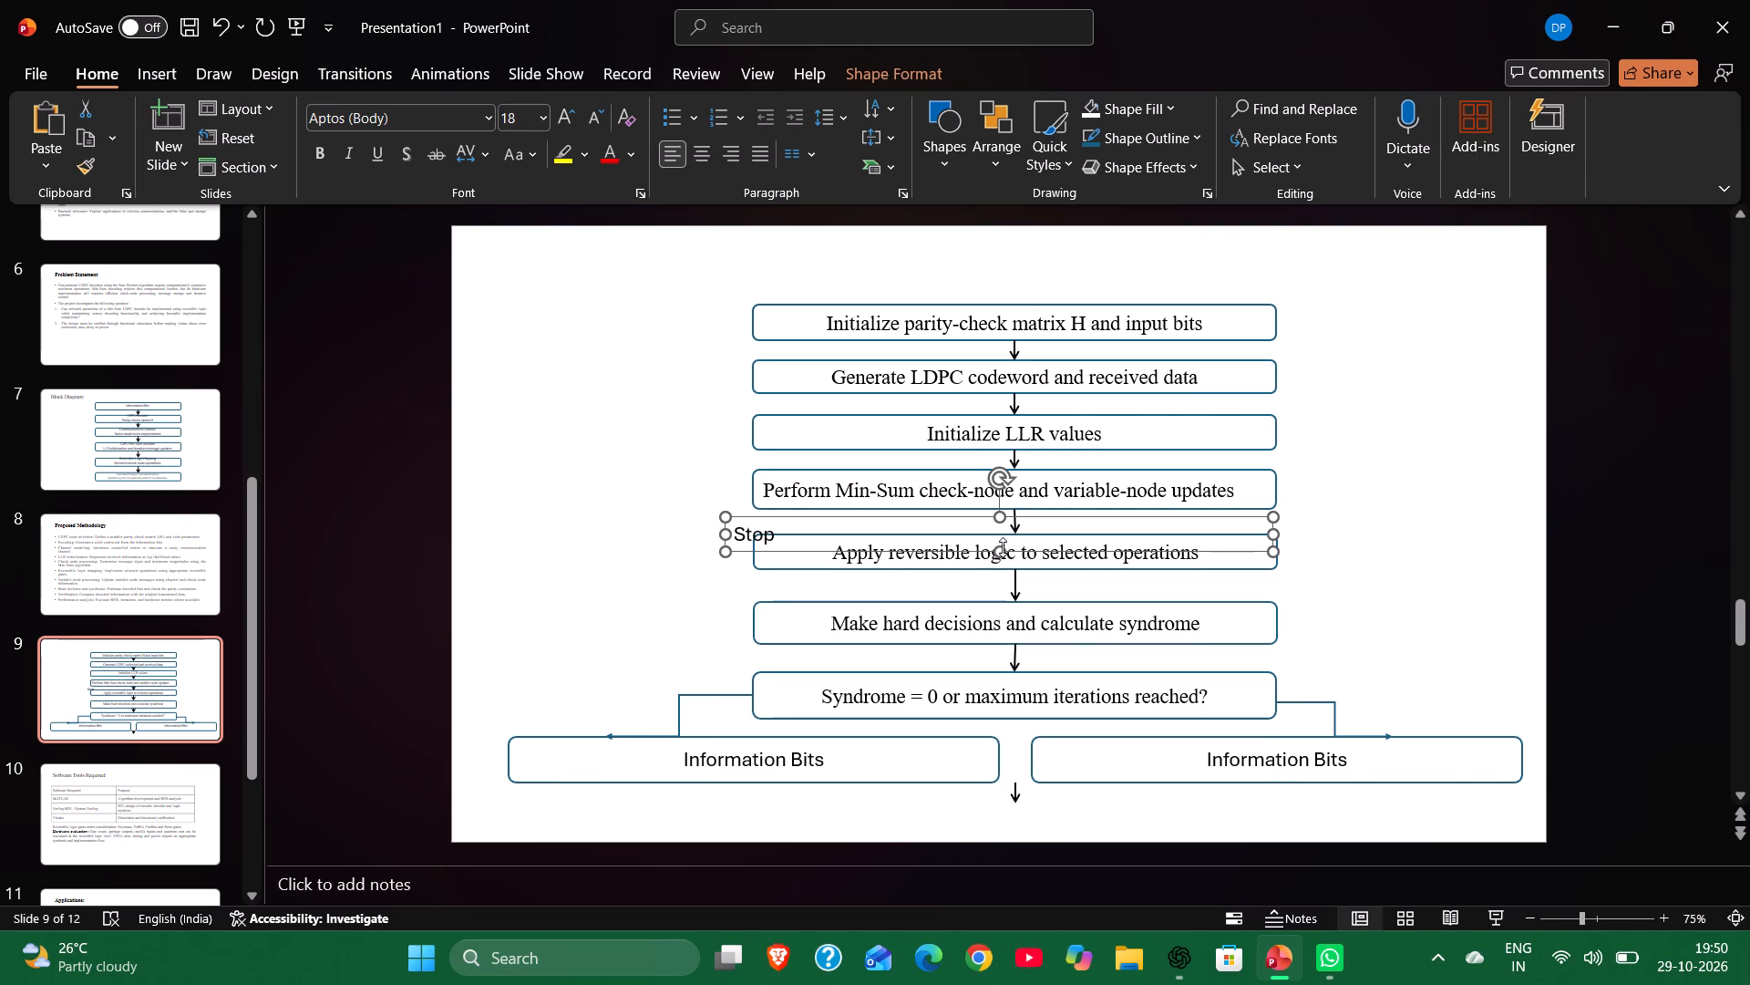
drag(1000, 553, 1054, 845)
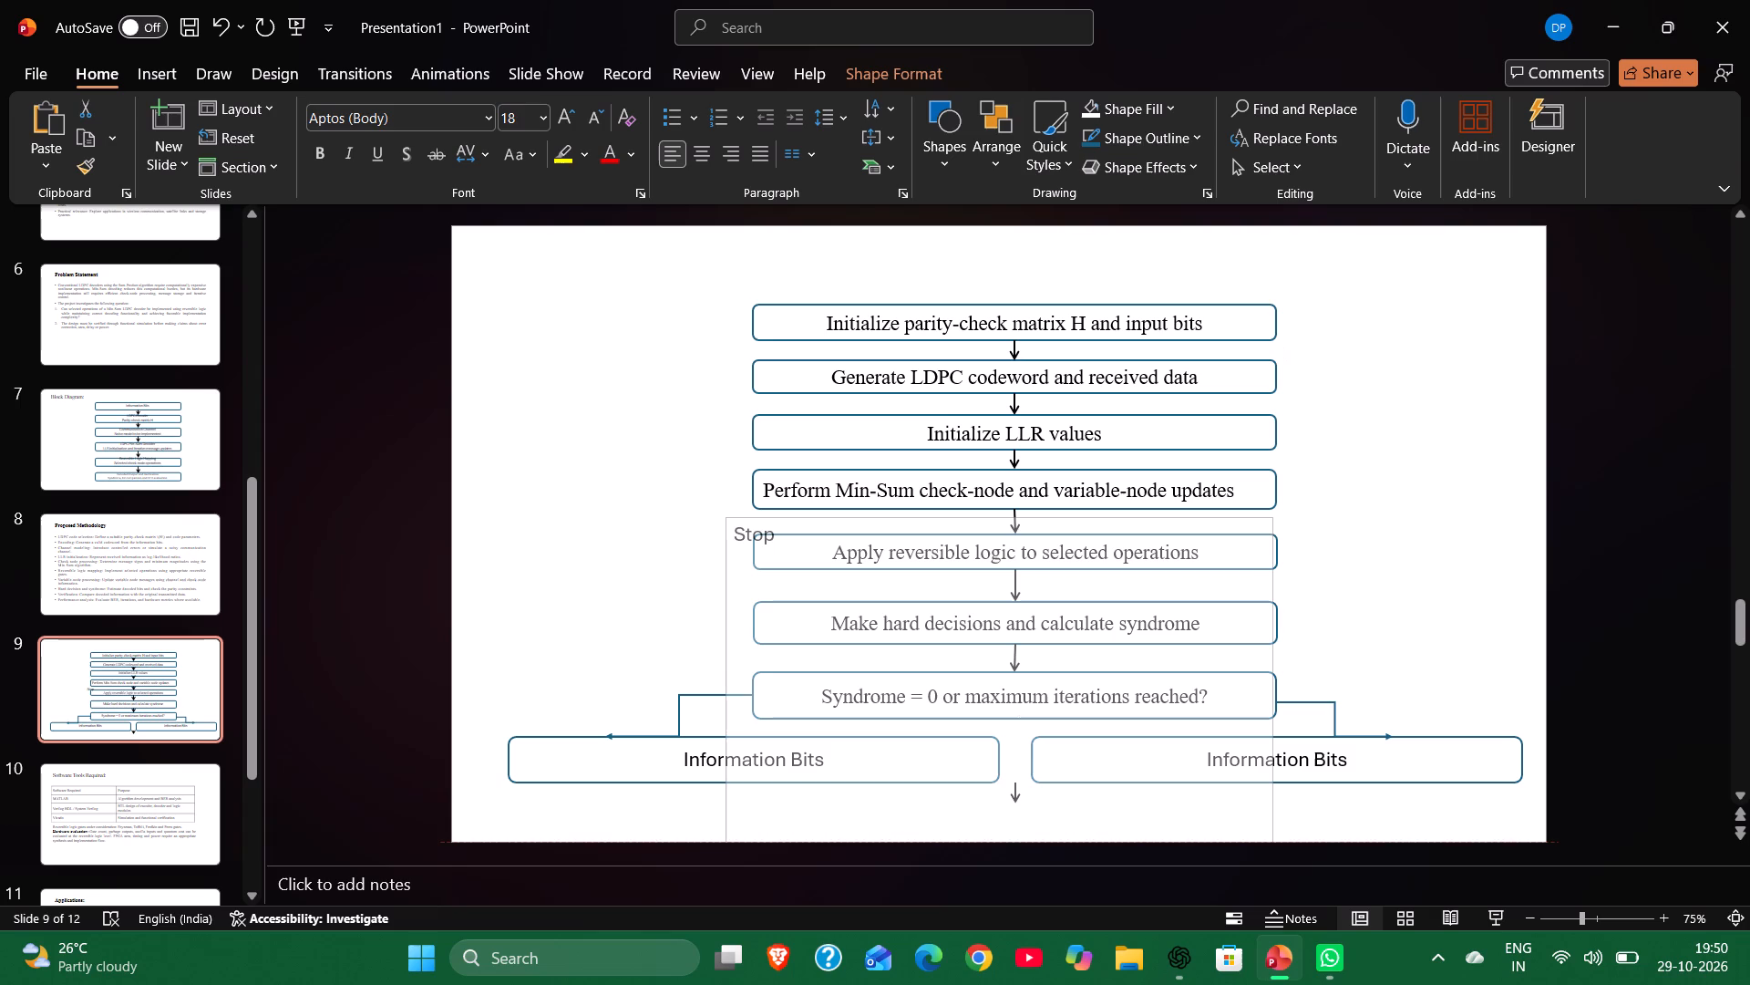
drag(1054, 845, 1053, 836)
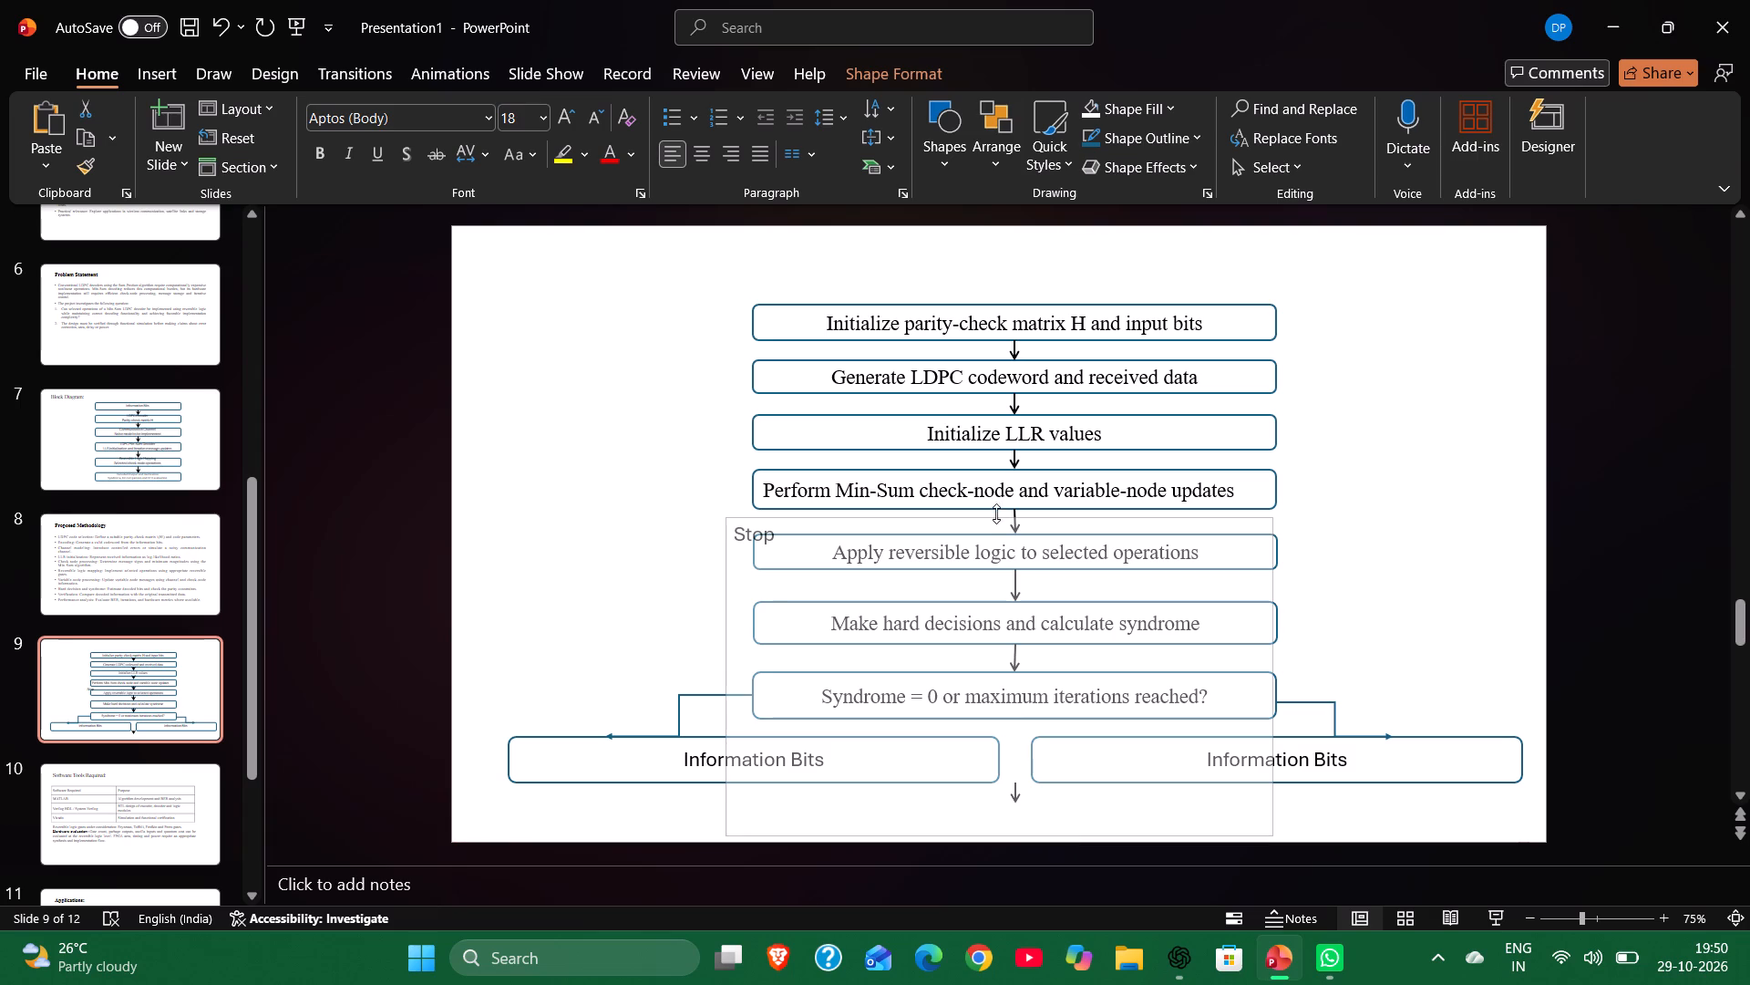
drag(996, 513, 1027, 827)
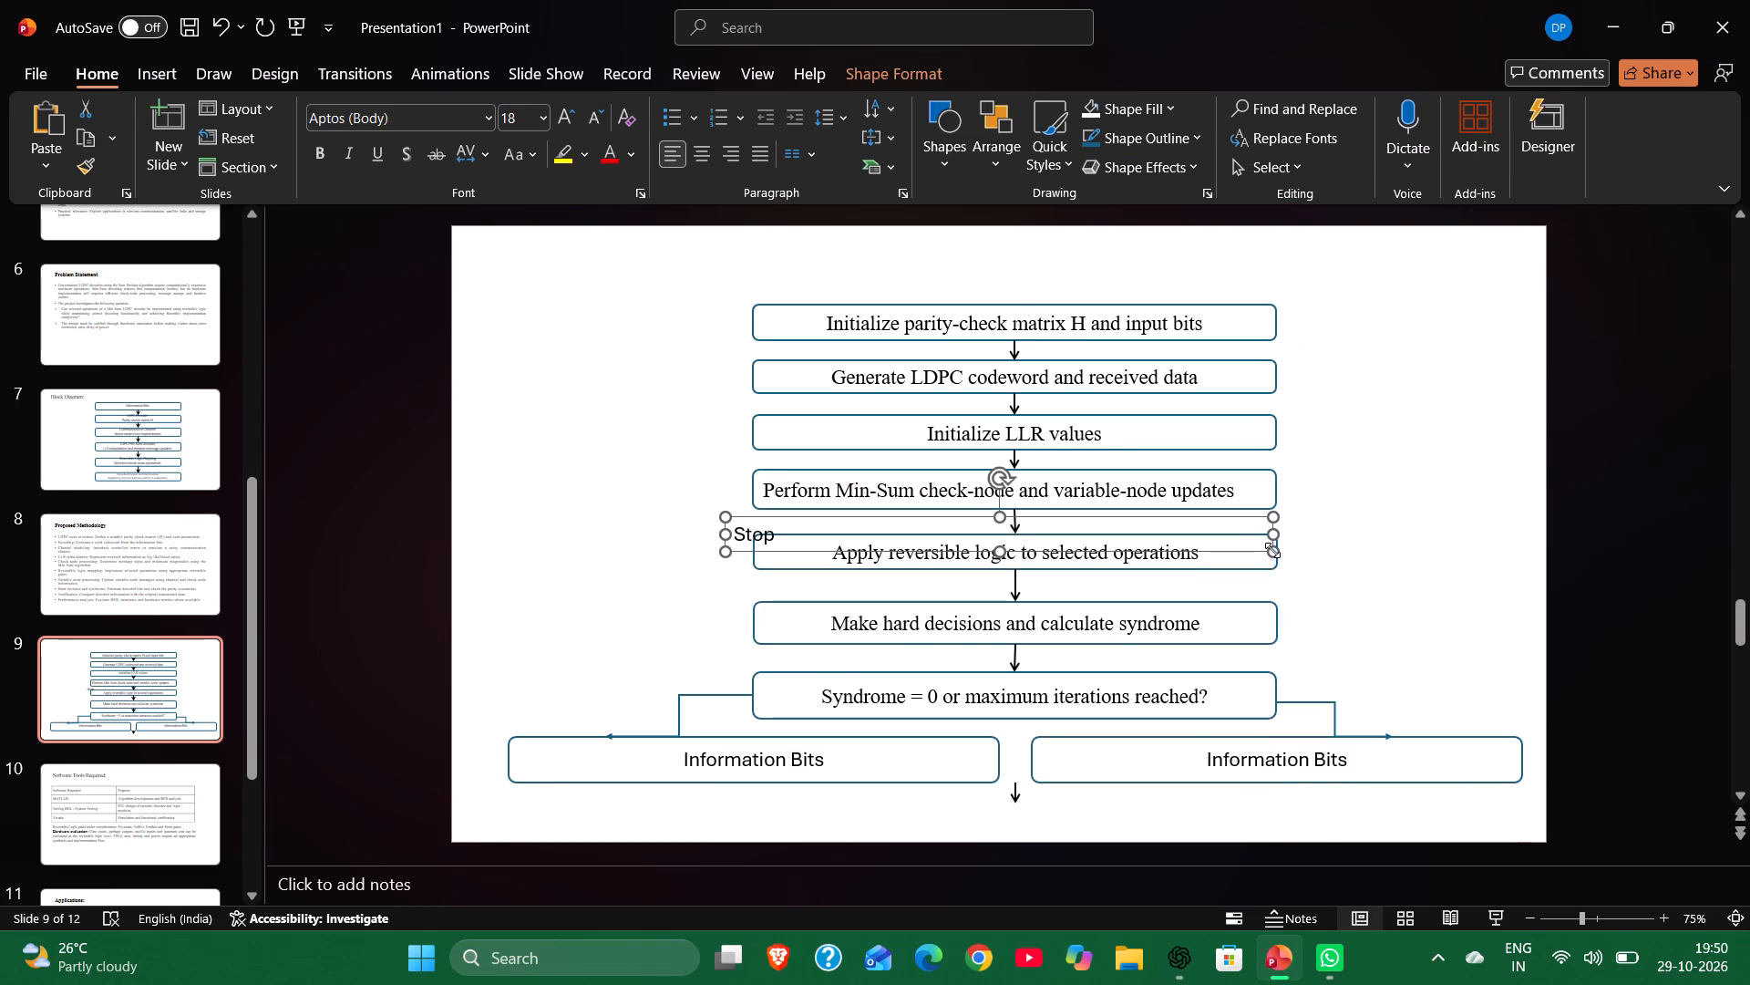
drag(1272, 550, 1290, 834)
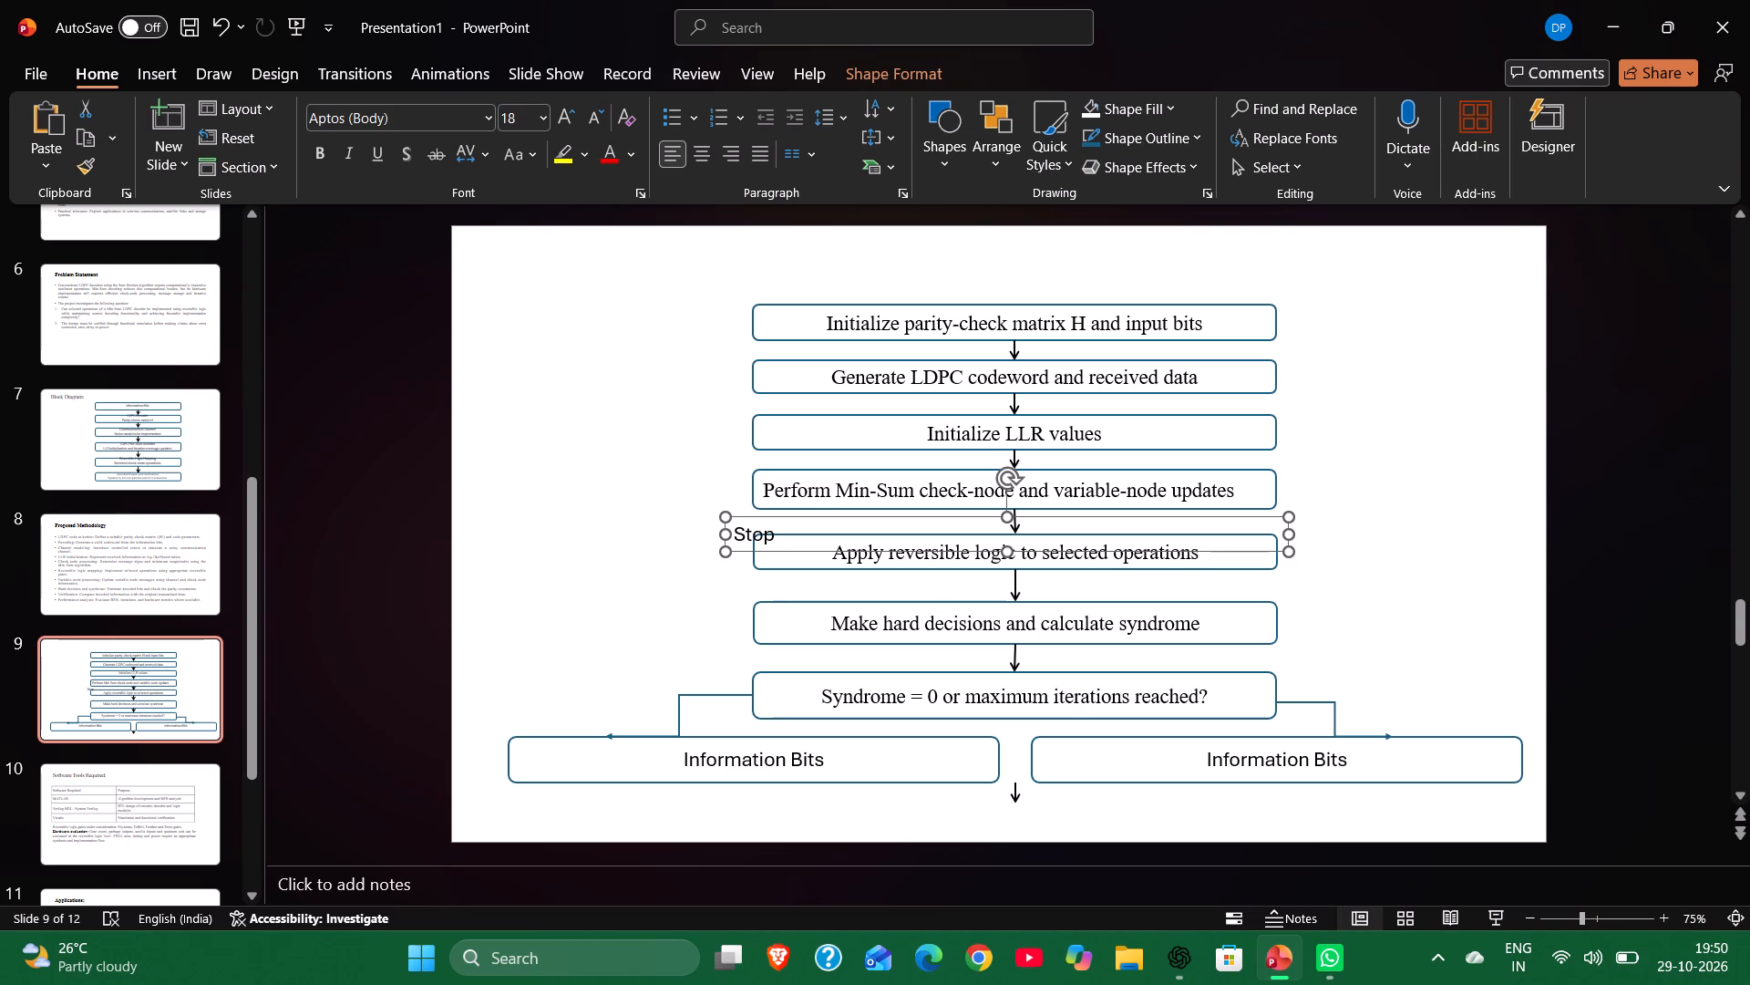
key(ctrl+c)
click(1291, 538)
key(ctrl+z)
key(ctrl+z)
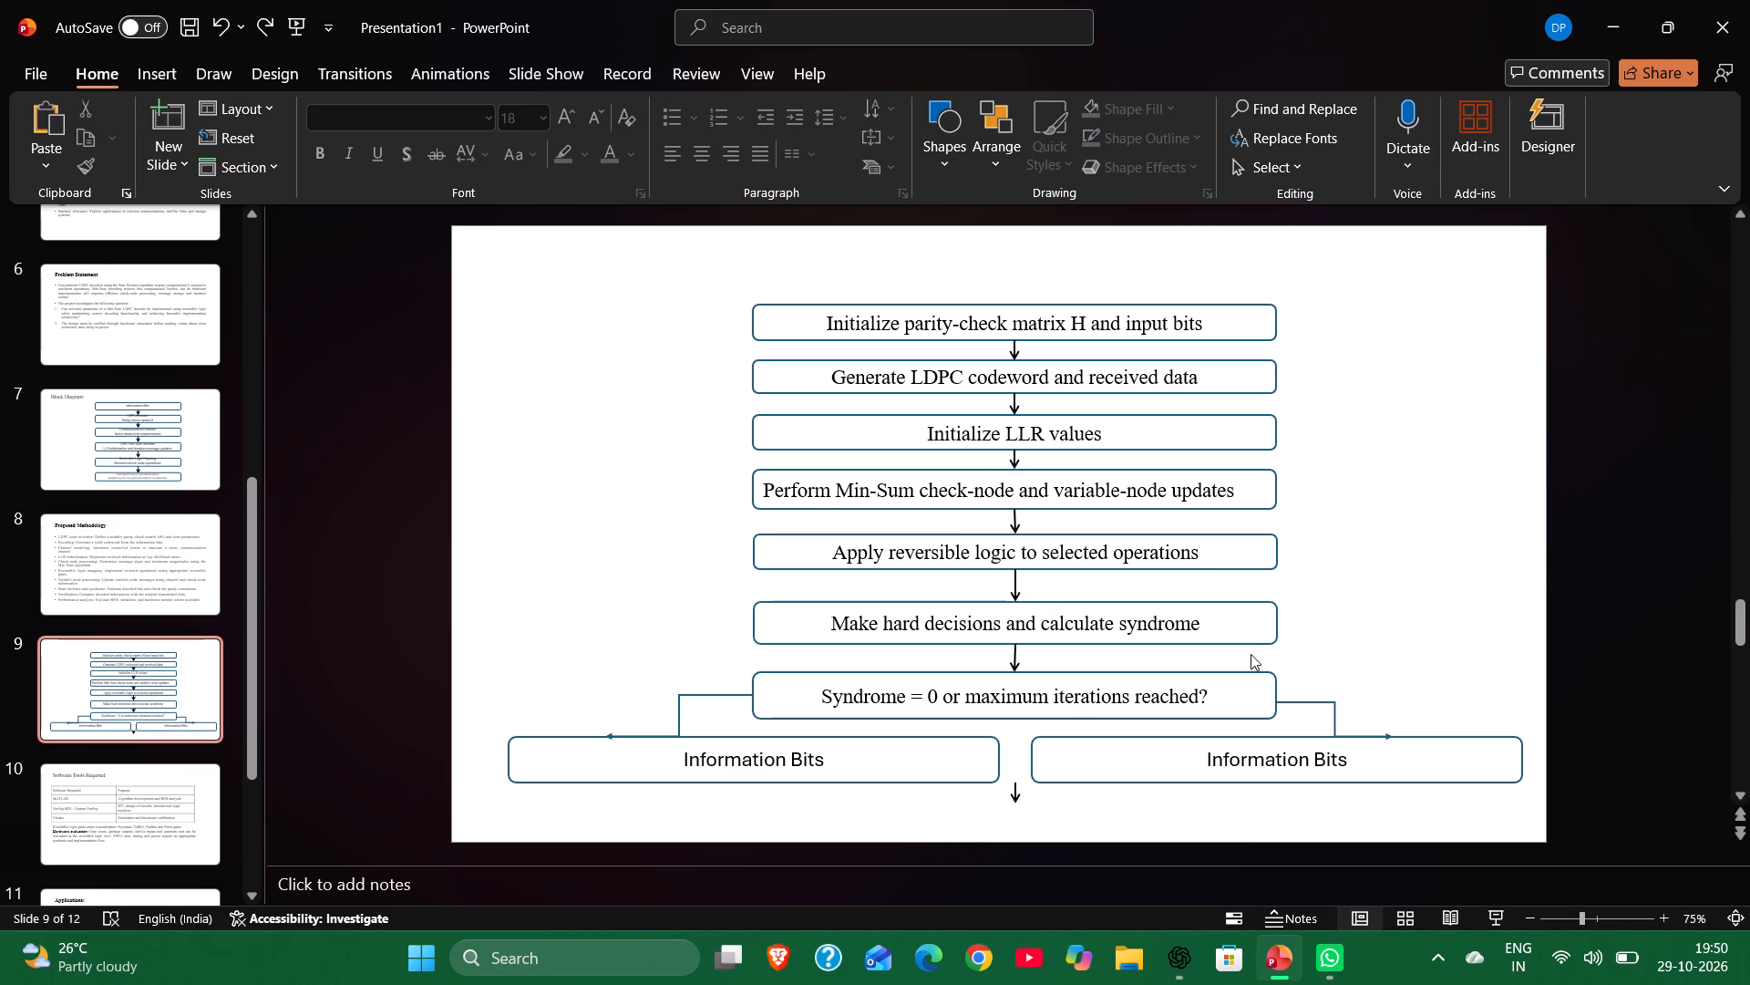
Widen and position the empty text box beneath the flowchart's bottom arrow, centred under it, and enter "END".
double_click(991, 820)
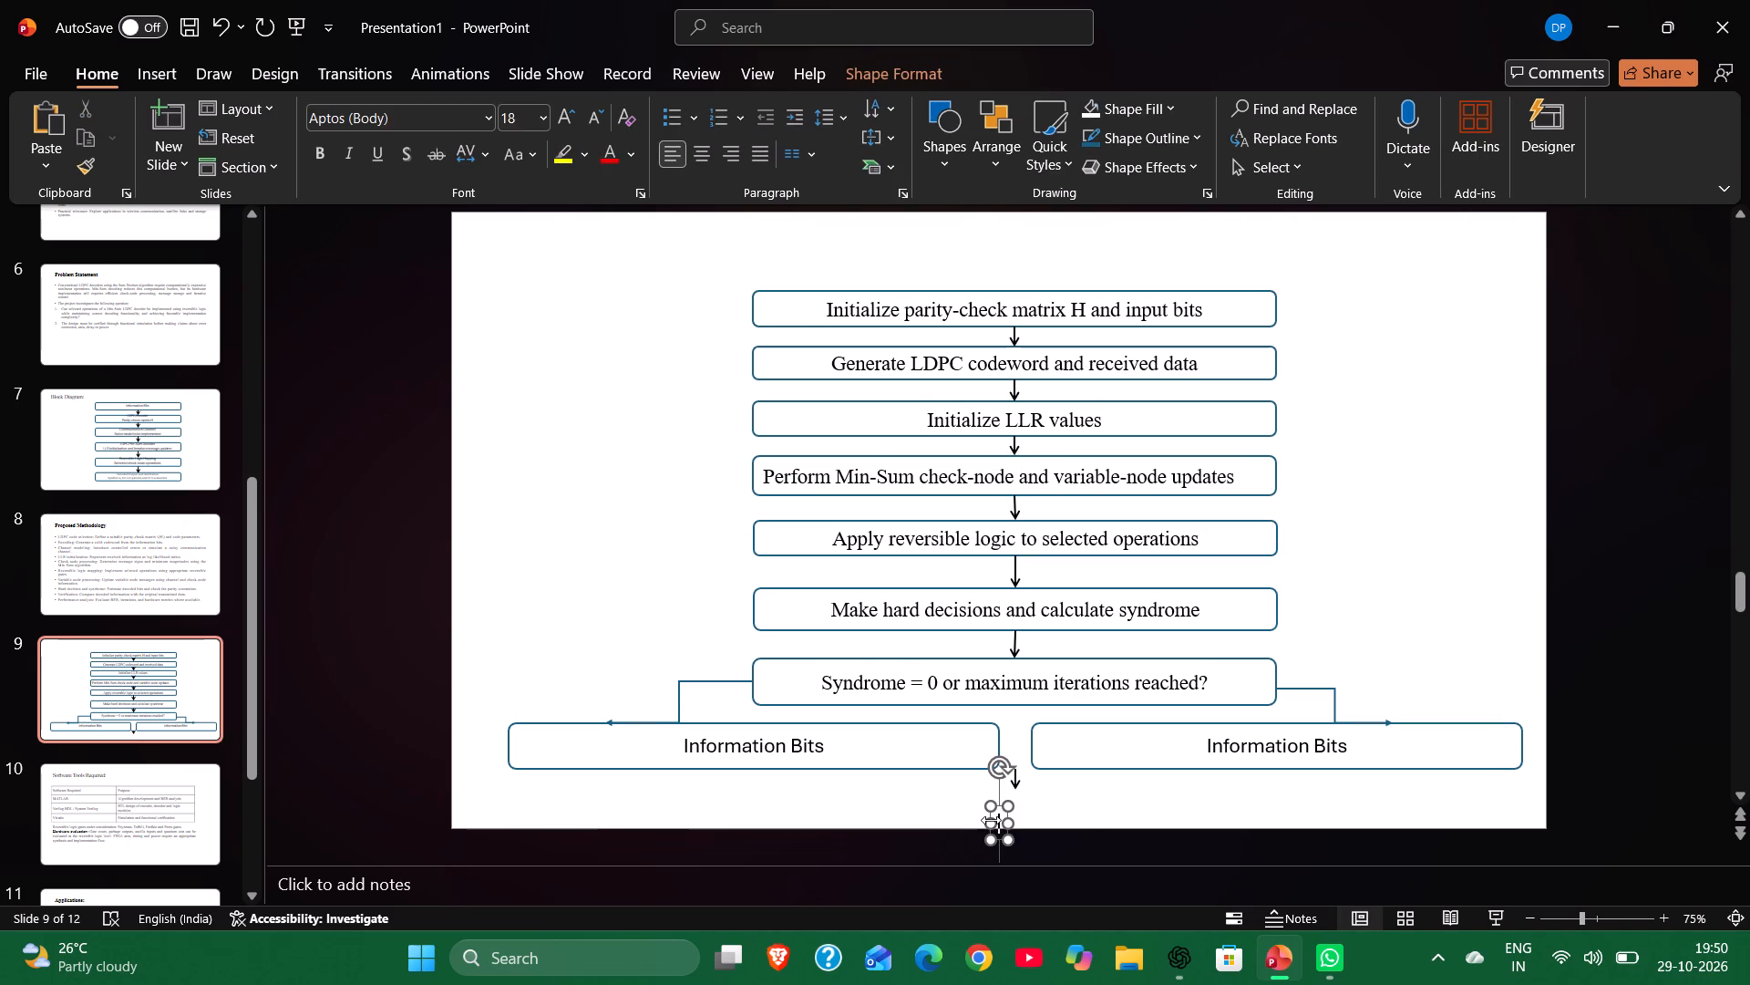
drag(1008, 823, 1021, 818)
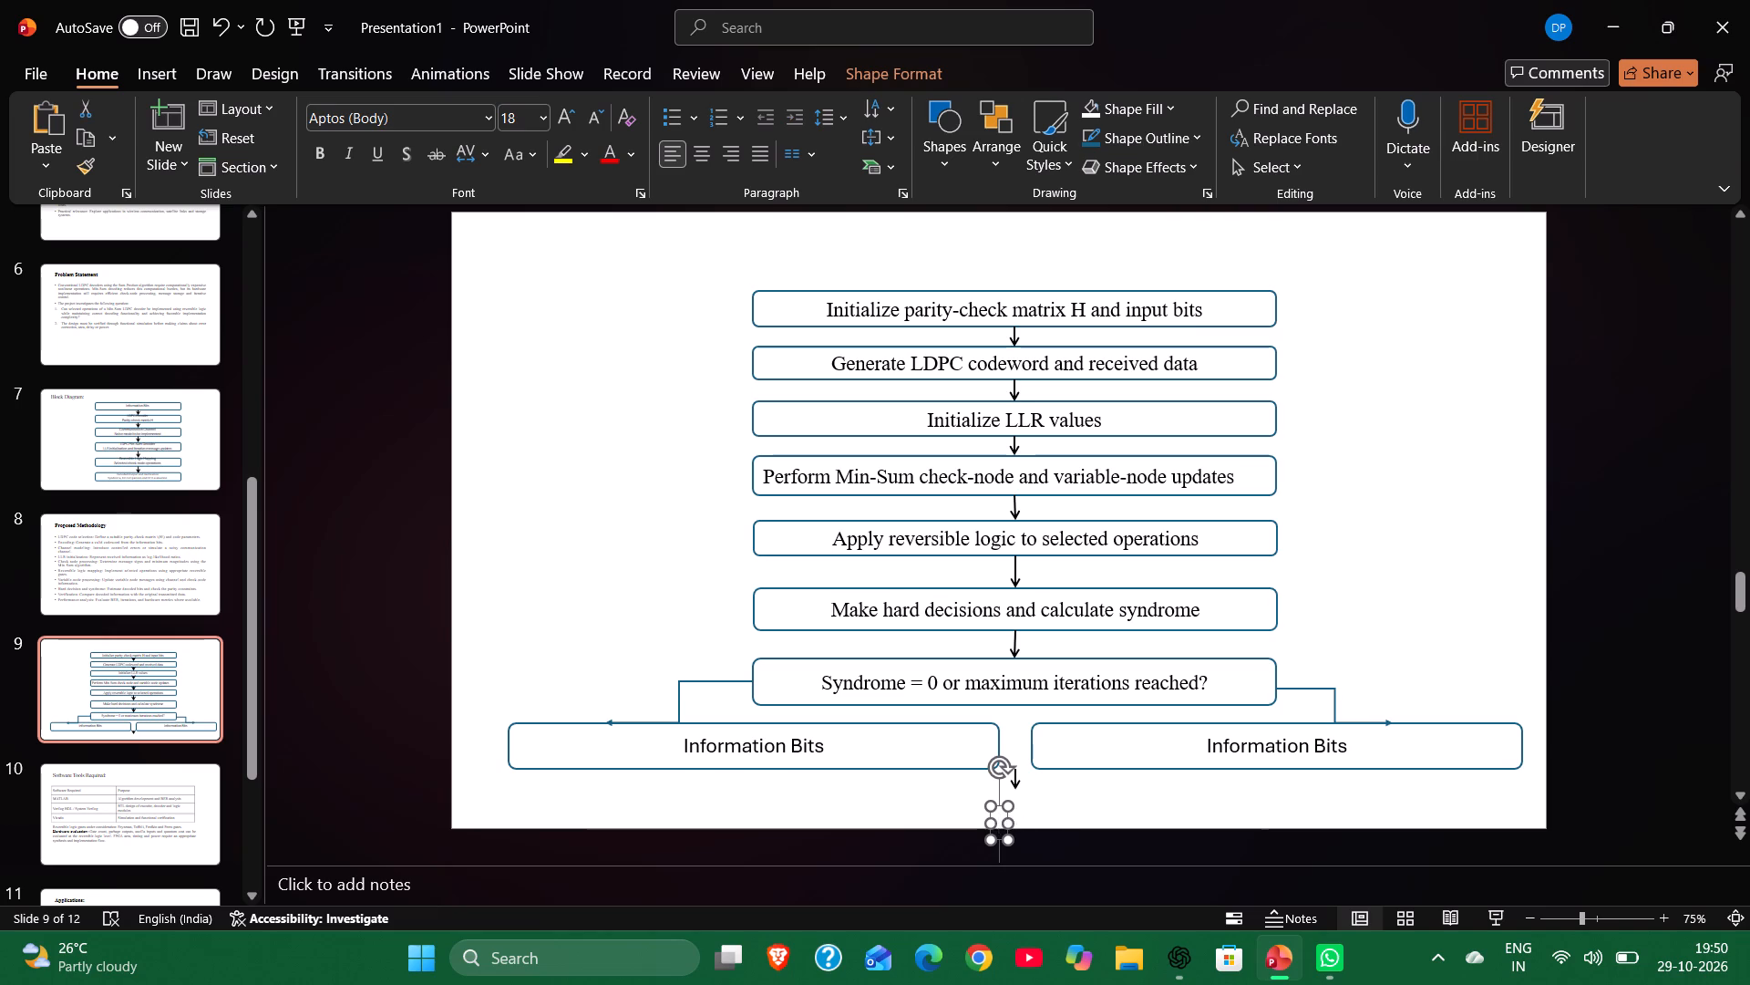
drag(1021, 818, 1096, 791)
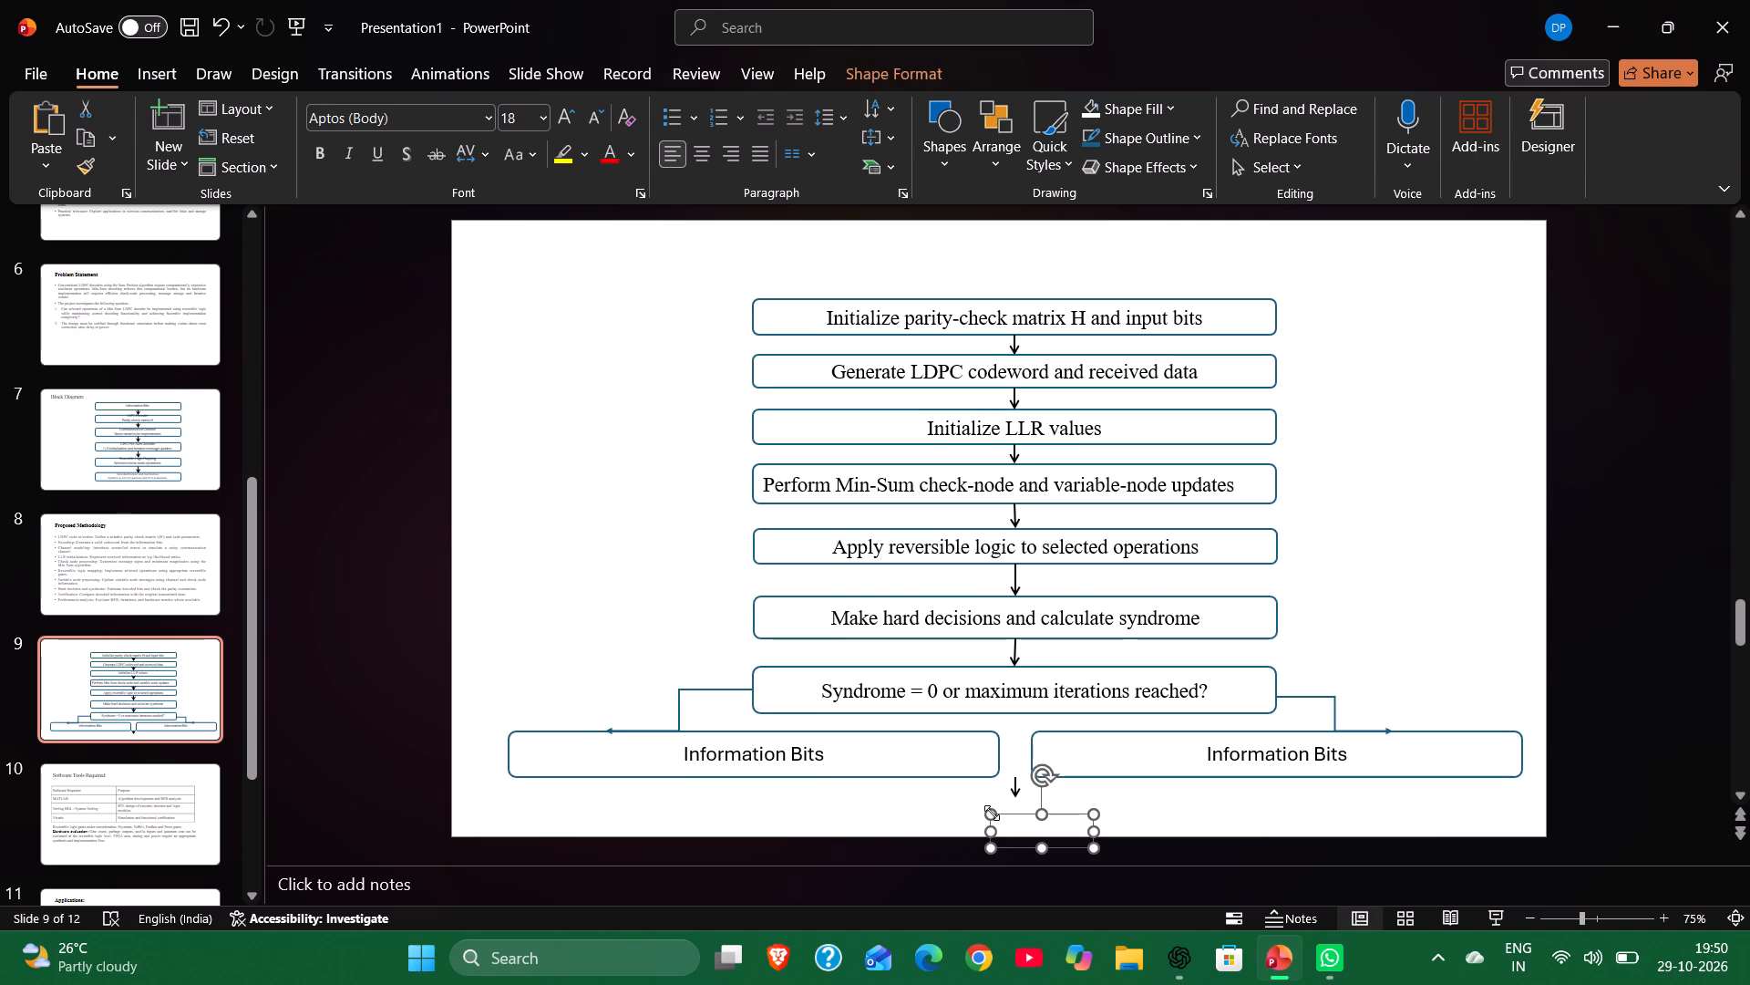
drag(992, 814, 953, 795)
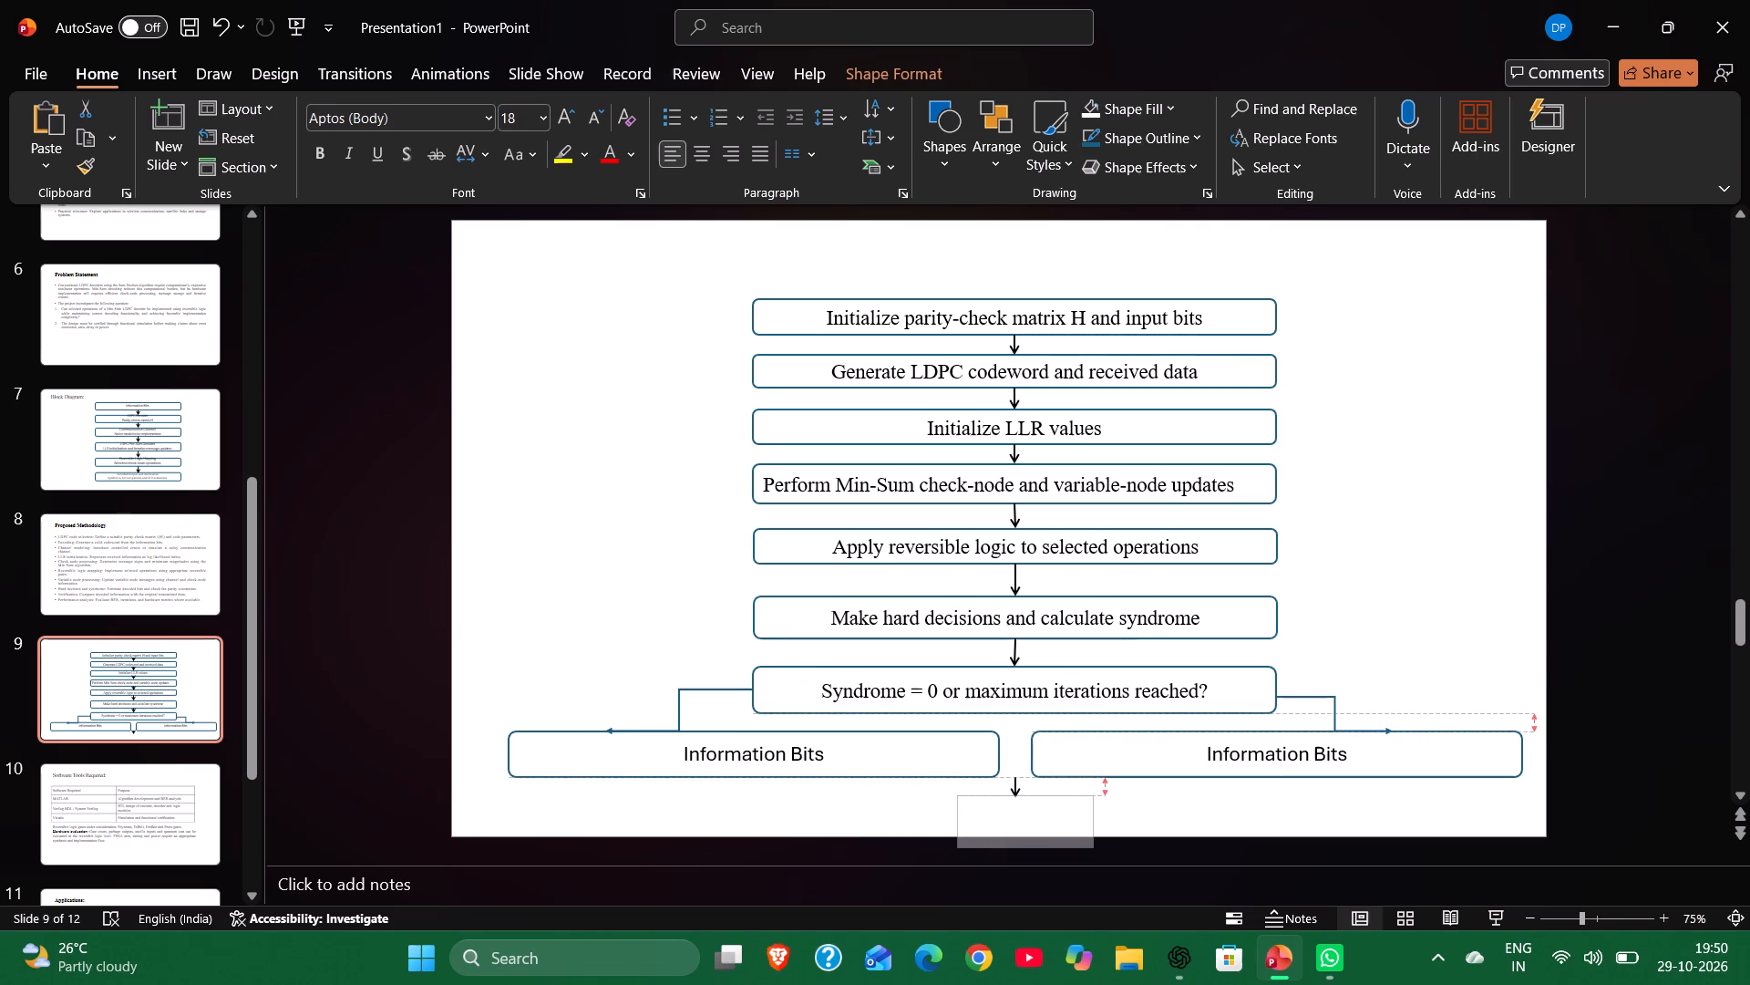
drag(953, 795, 945, 798)
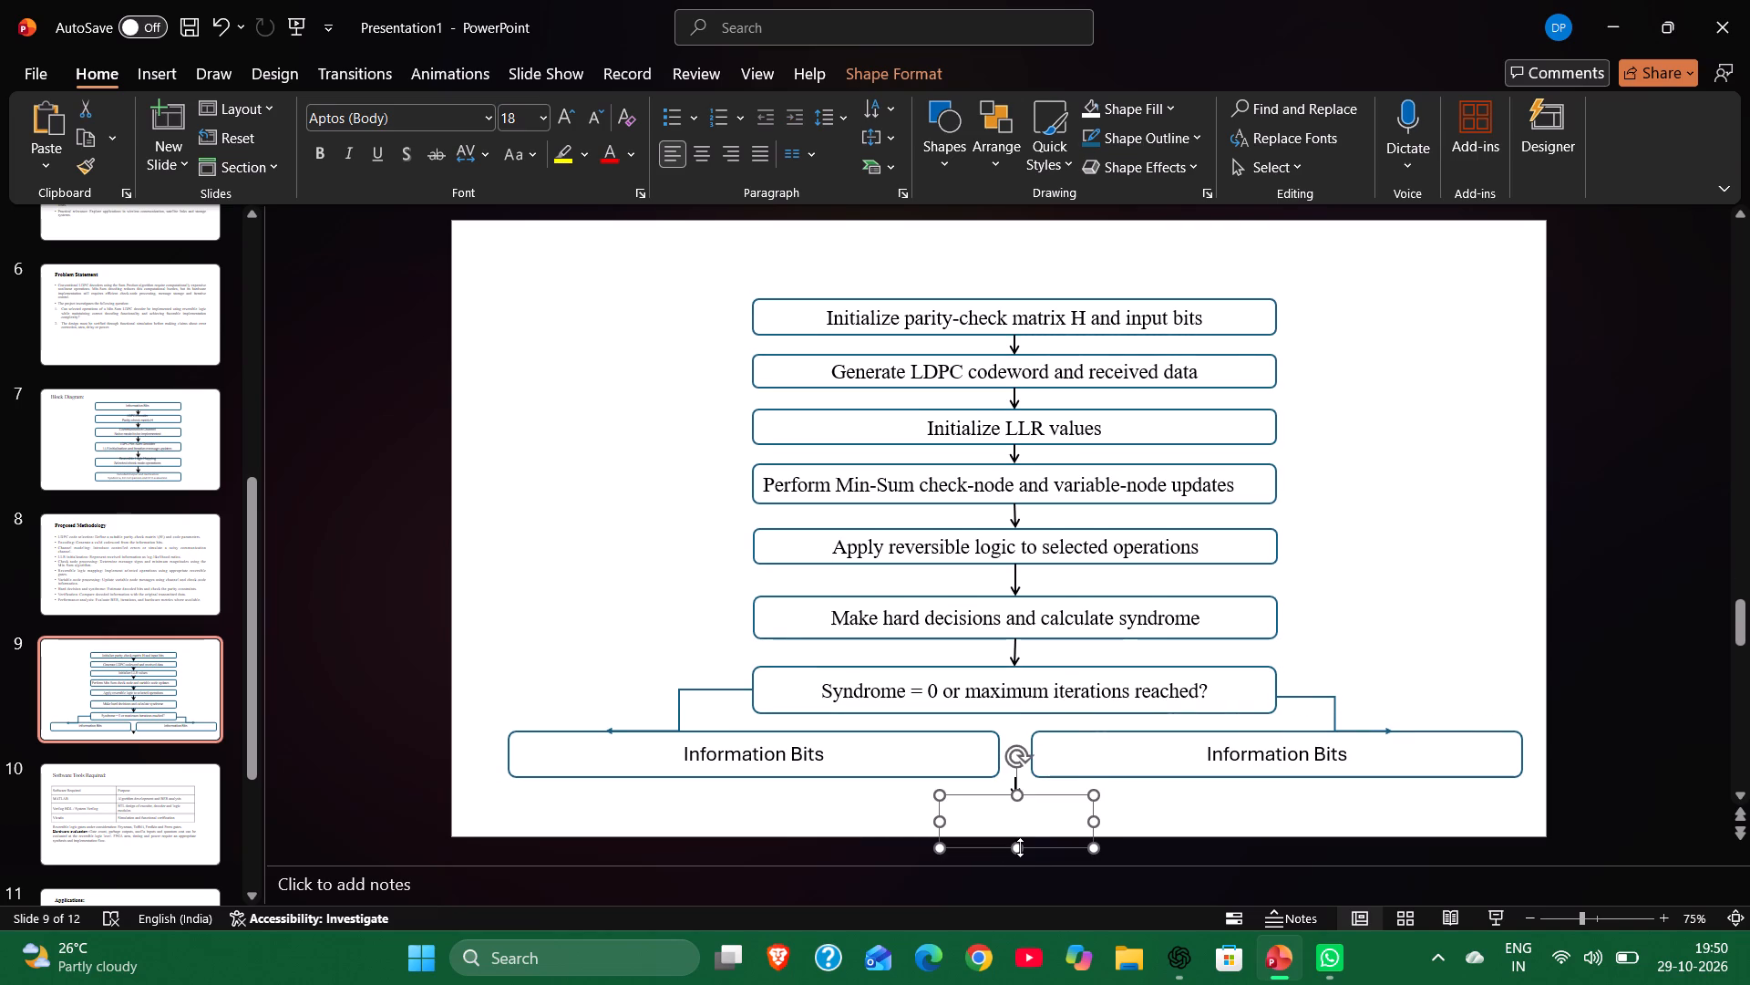
drag(1023, 846, 1023, 832)
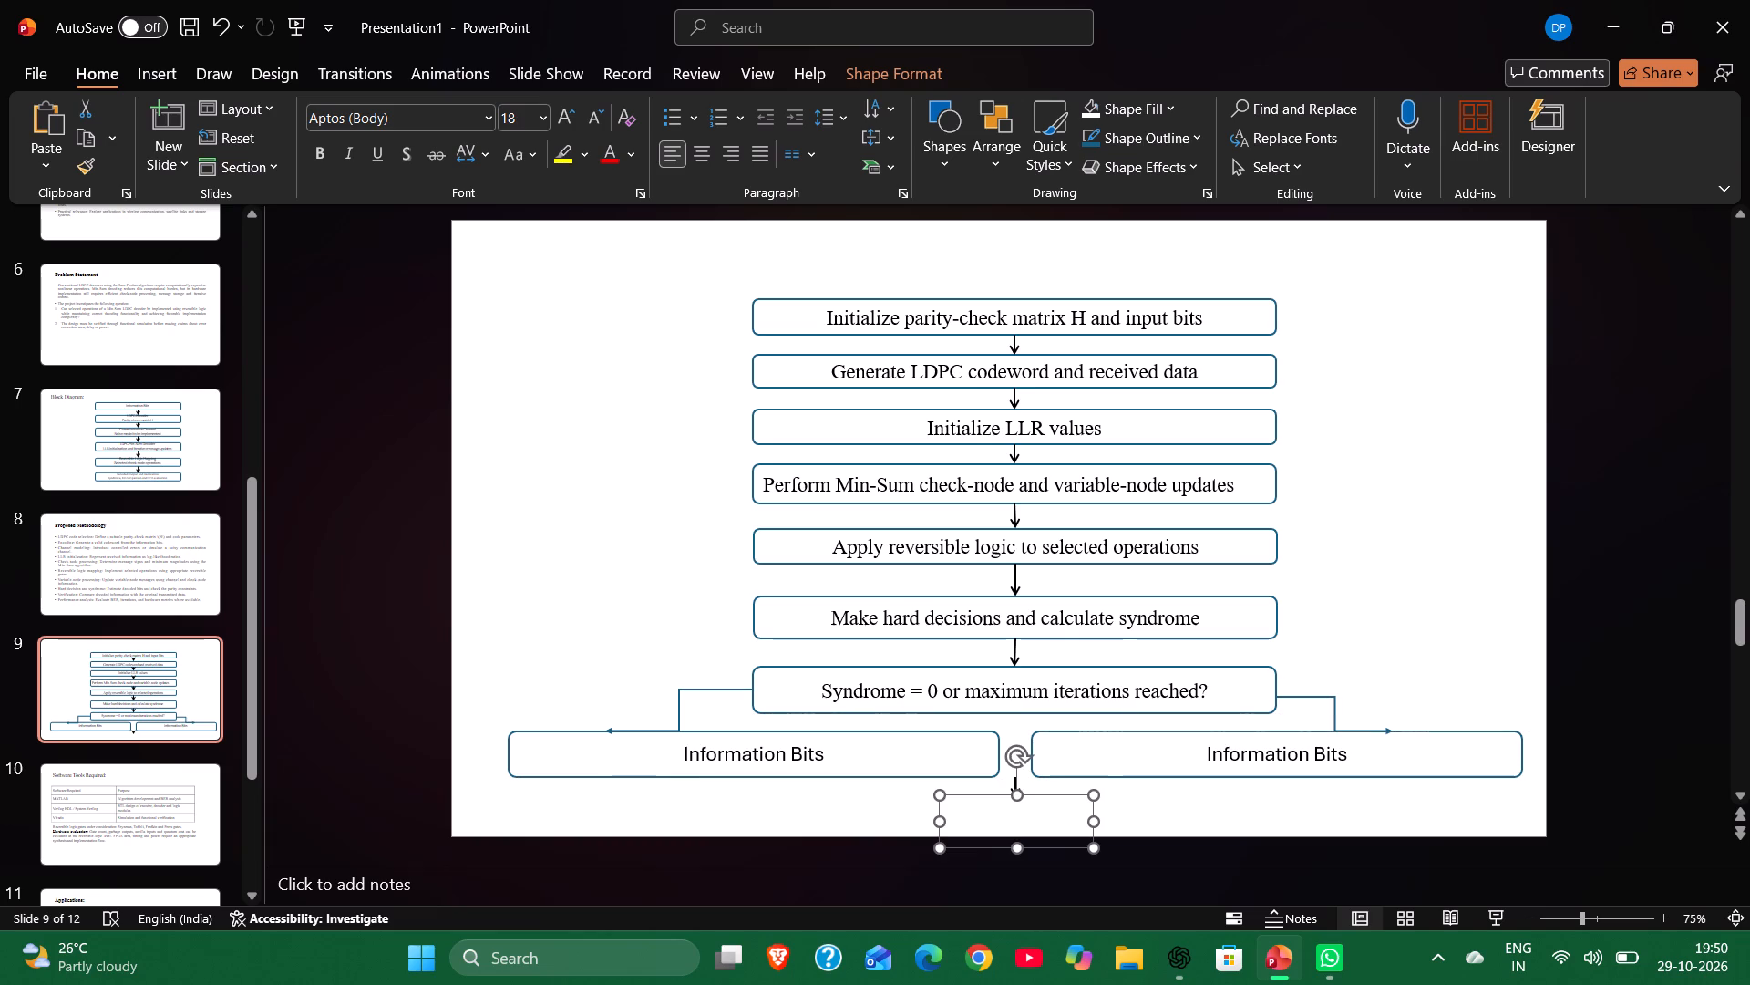
double_click(1015, 818)
drag(1020, 843, 1012, 826)
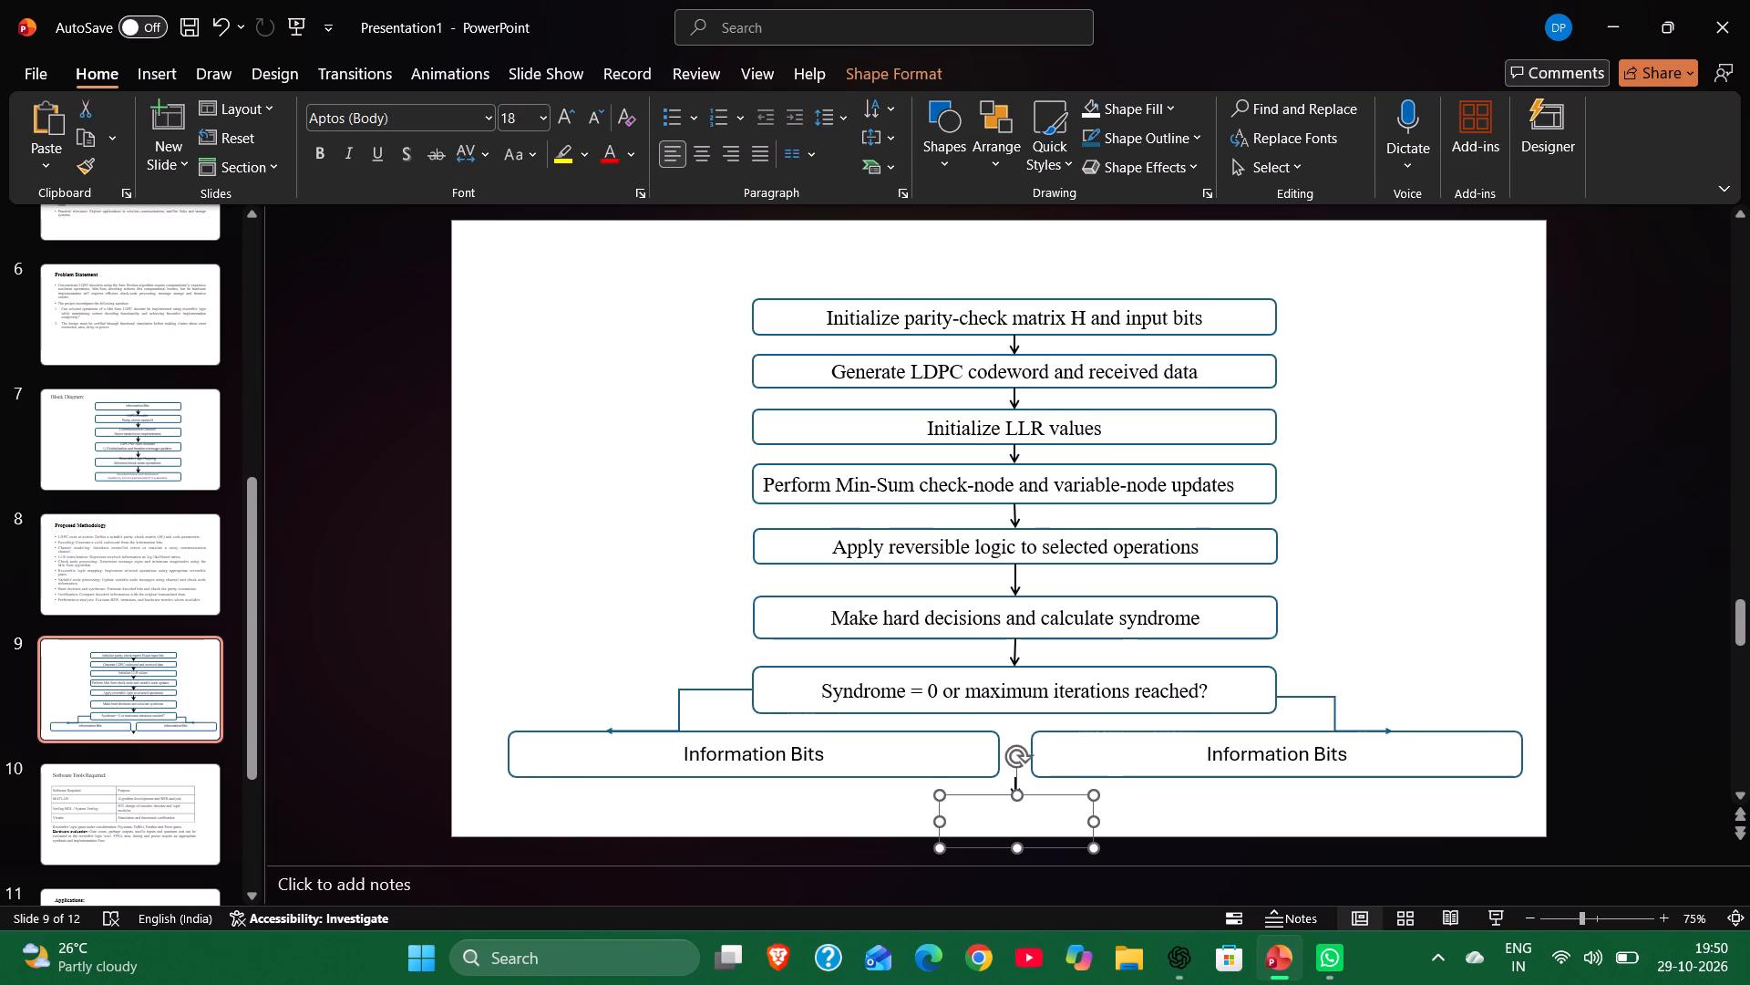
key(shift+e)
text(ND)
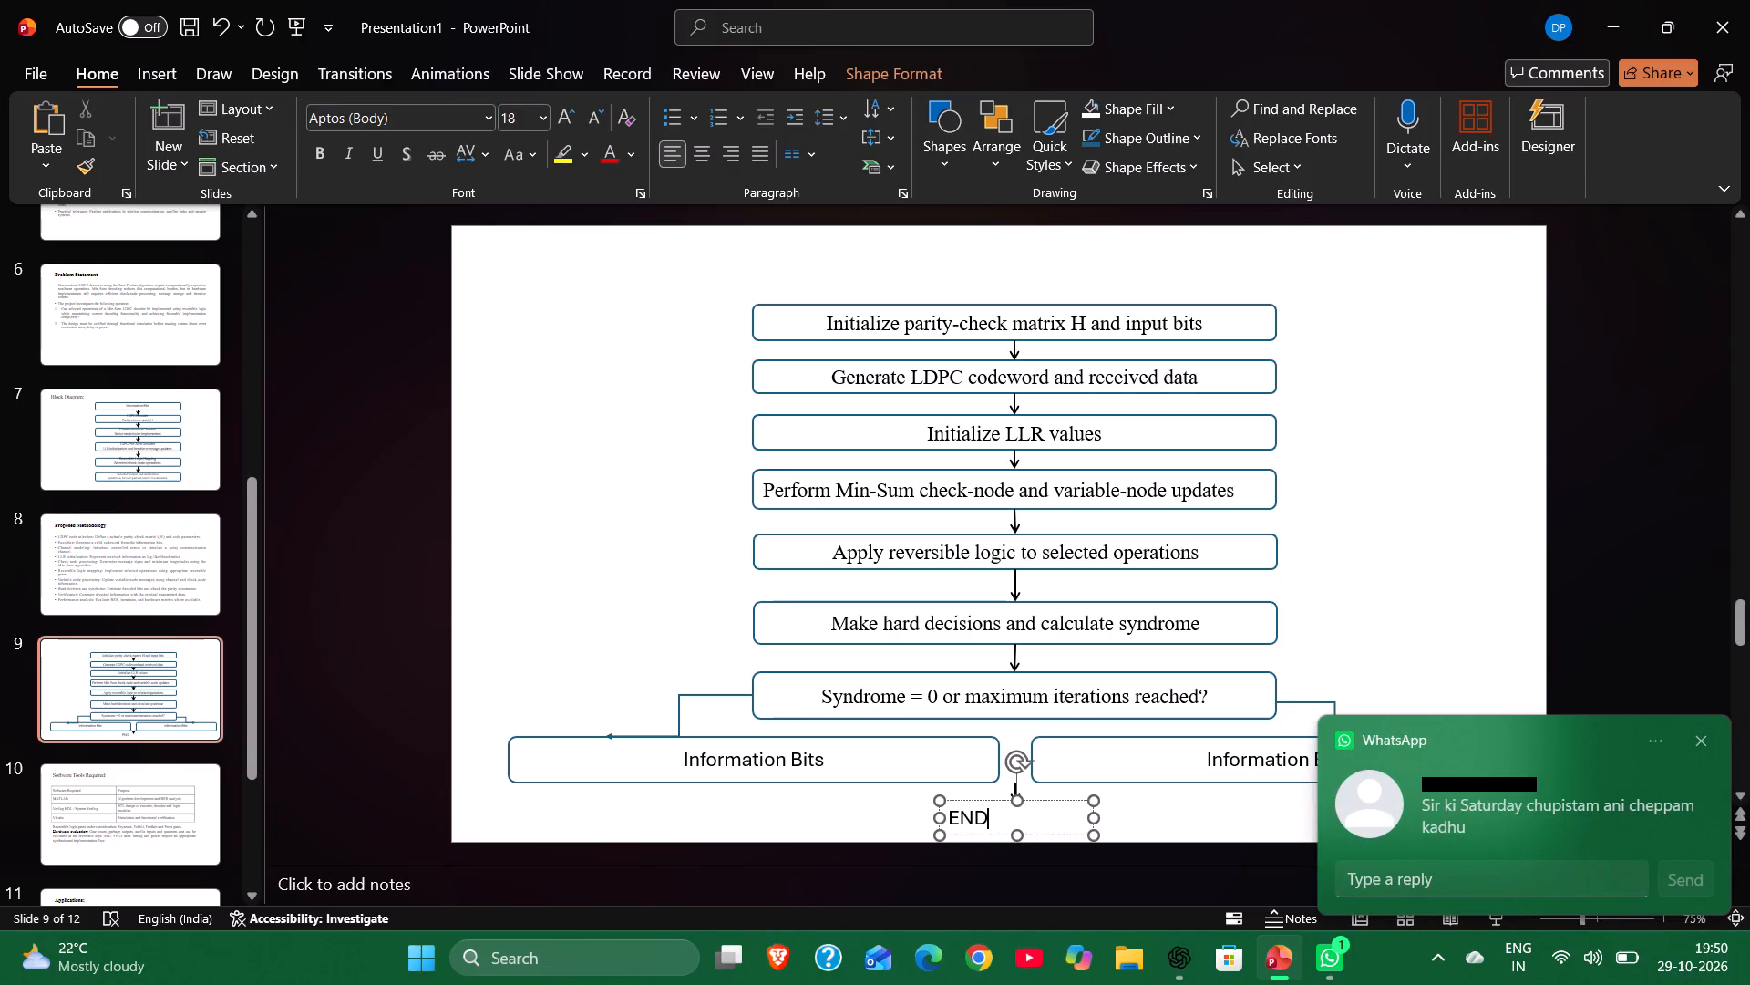
Format the "END" text in Times New Roman and centre it within its text box.
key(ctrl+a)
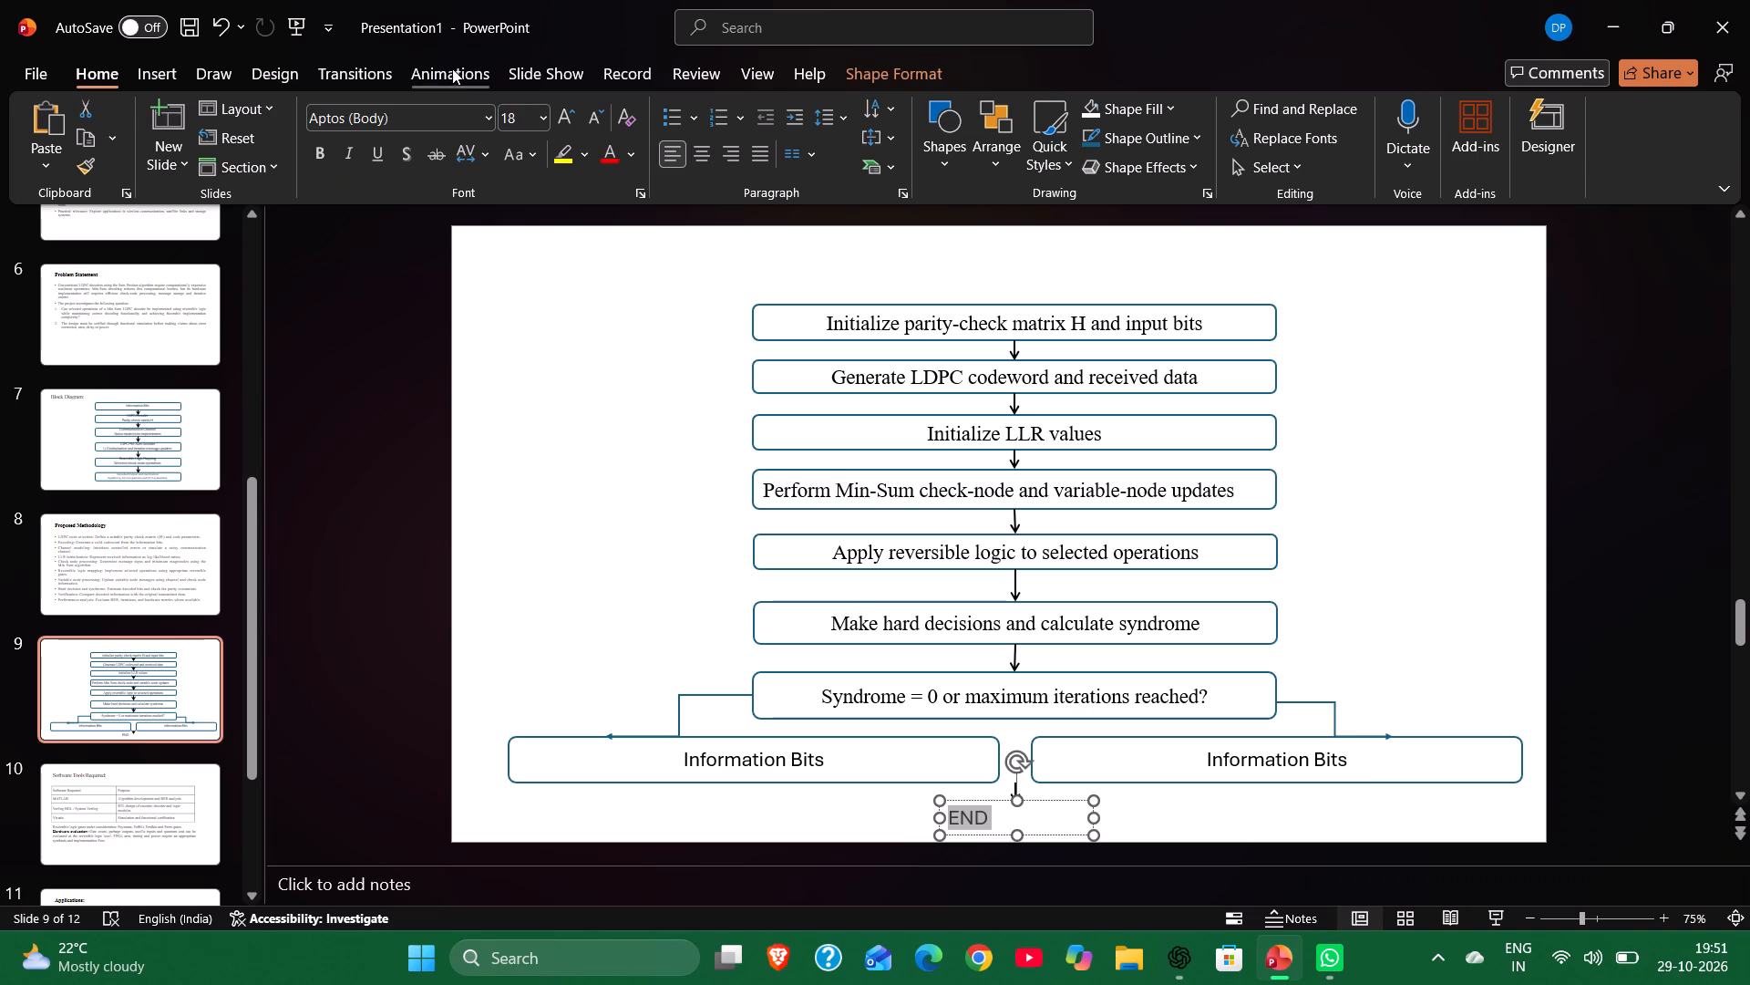
click(480, 117)
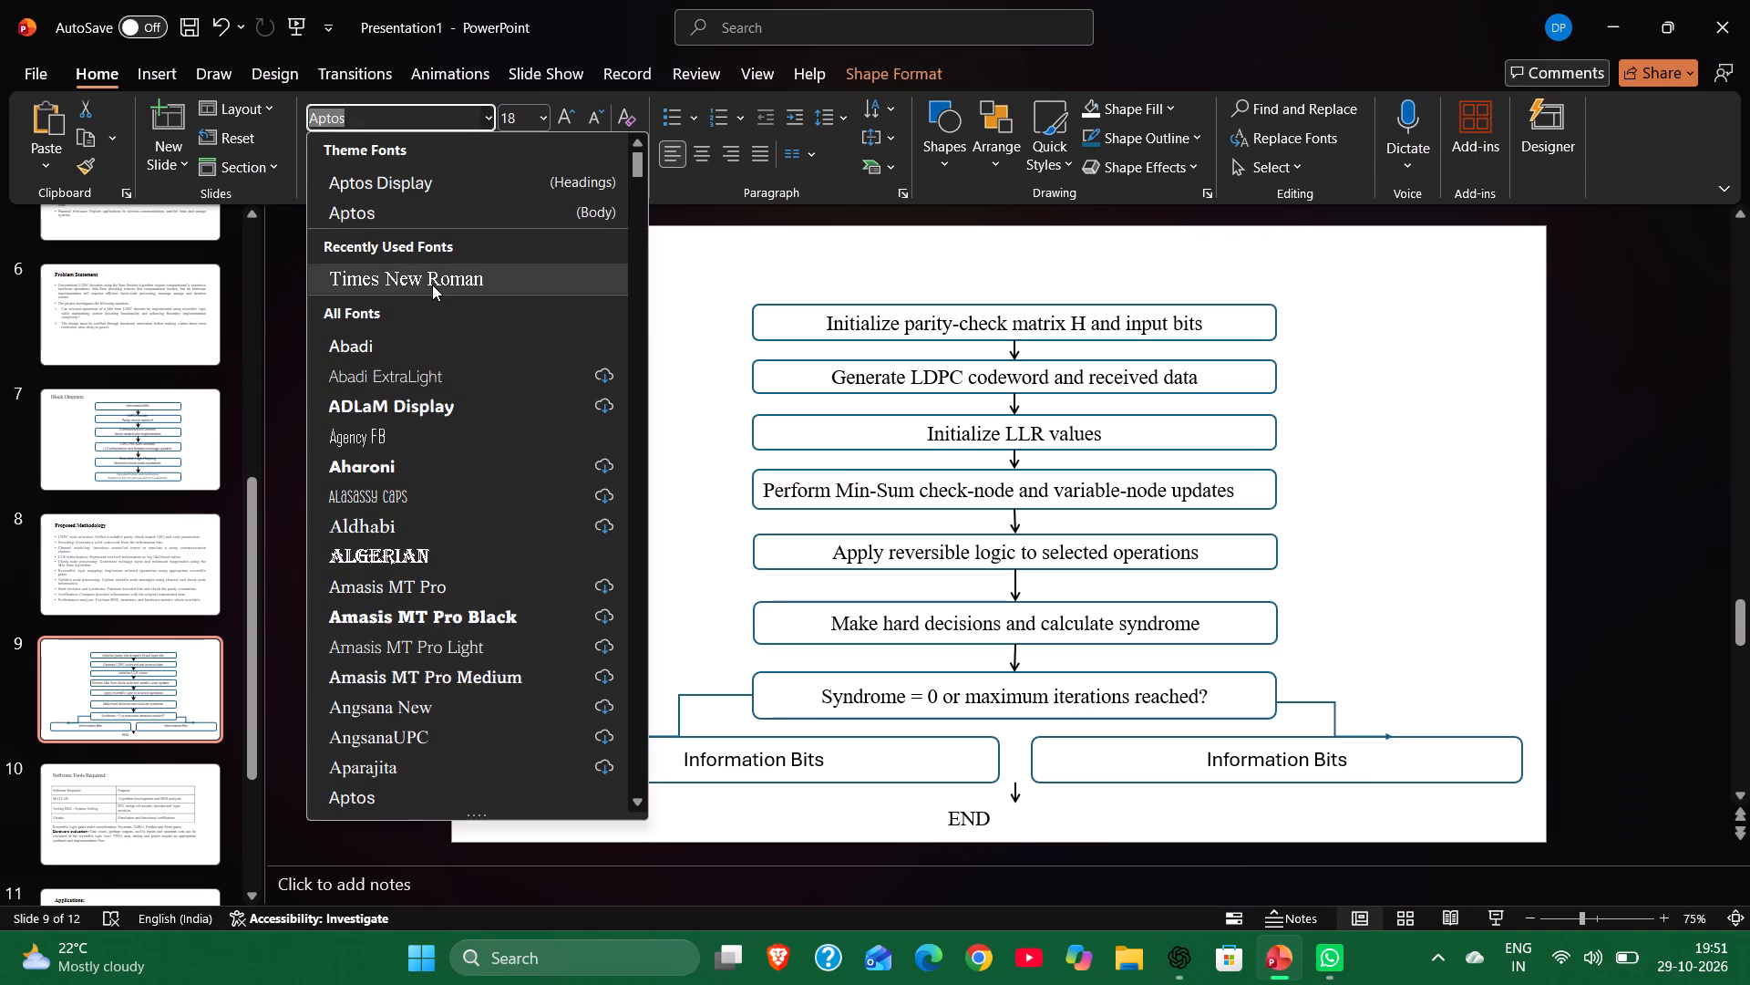
click(432, 285)
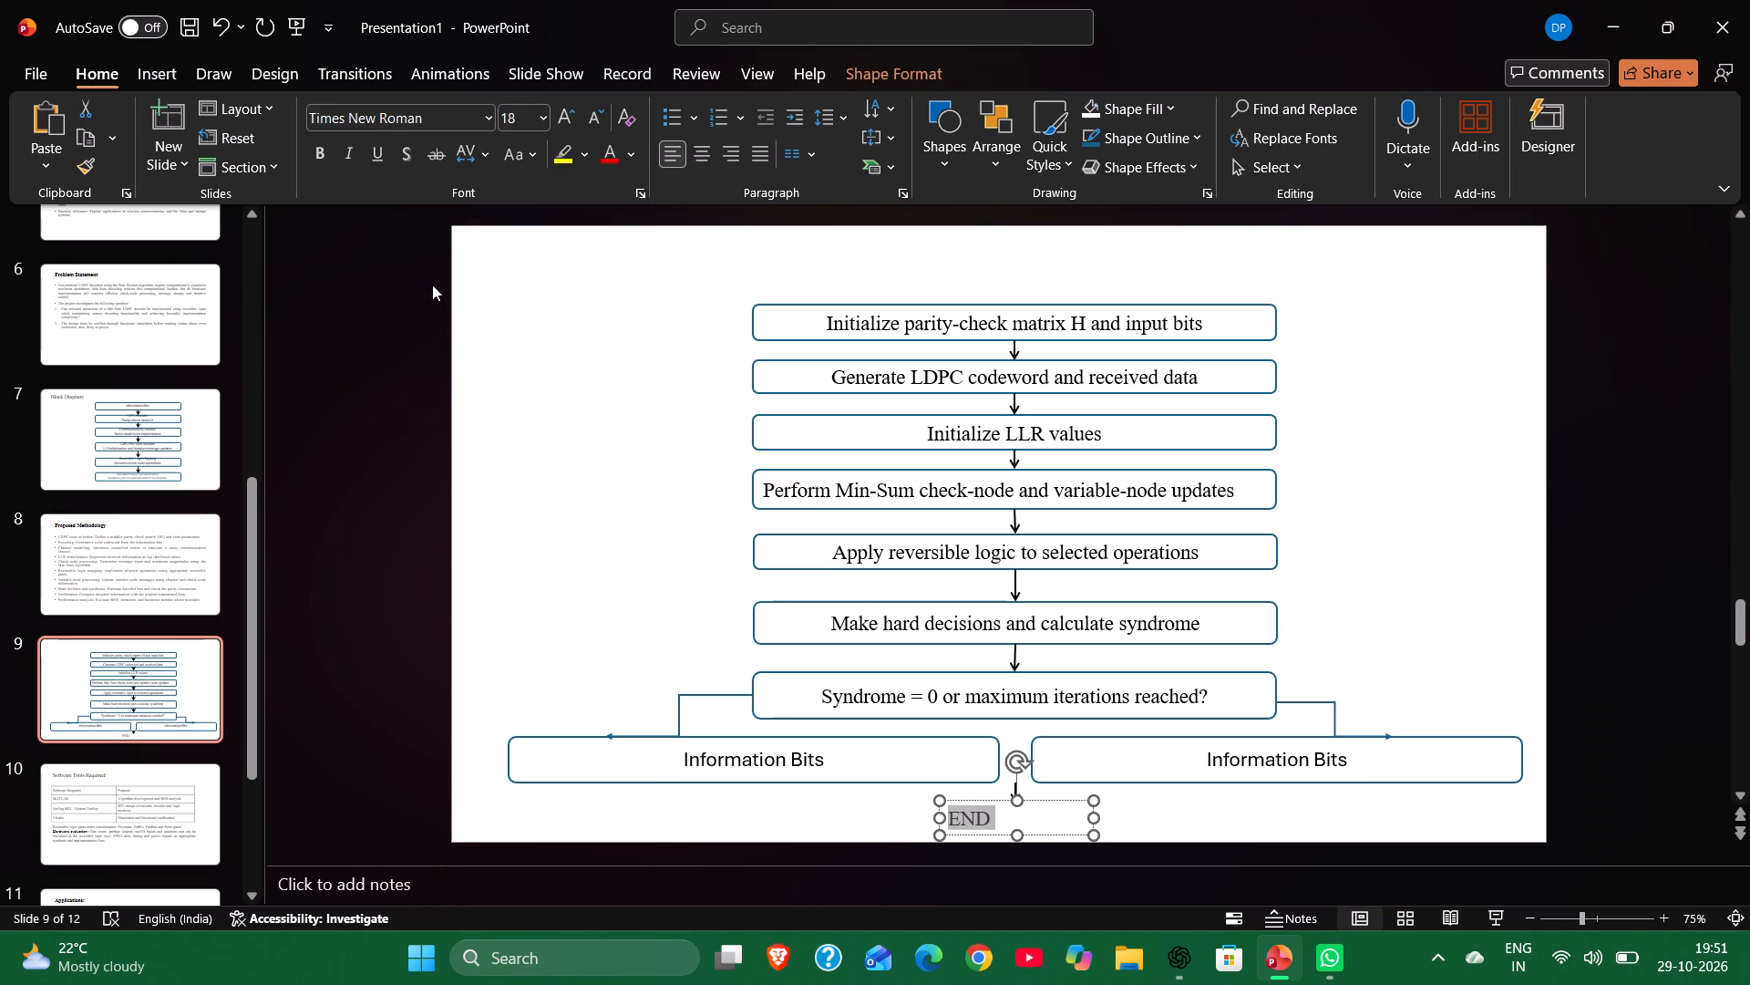
click(696, 161)
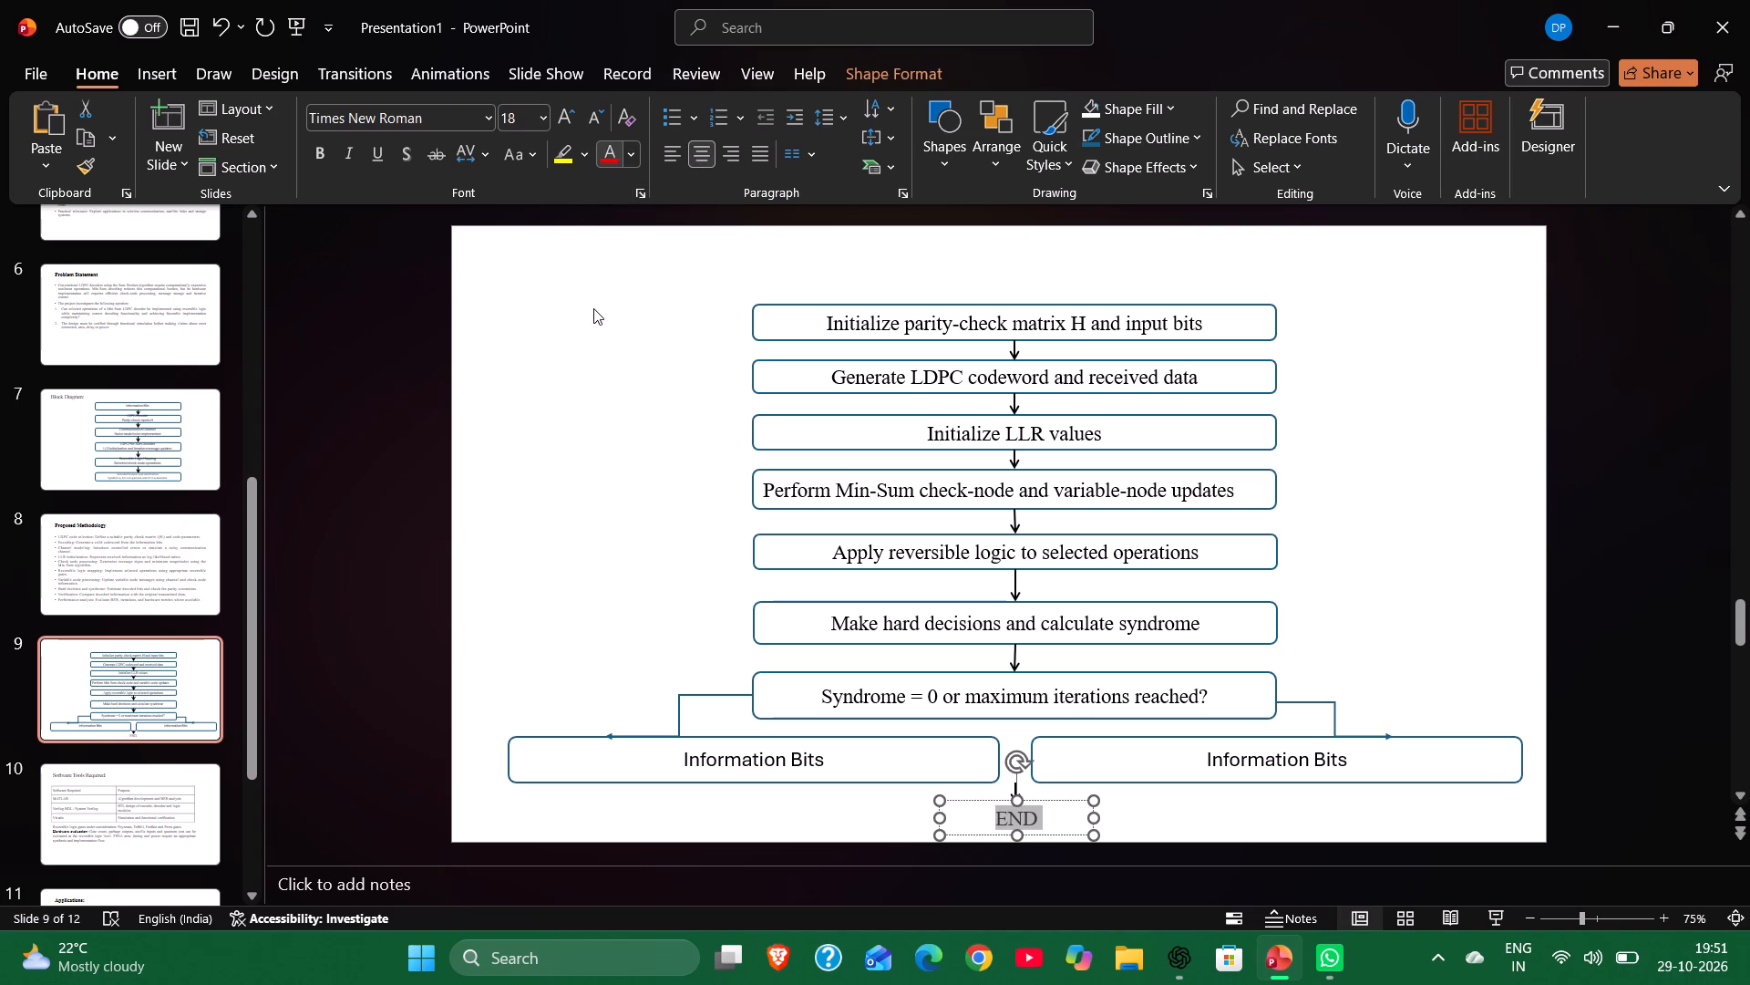
click(593, 308)
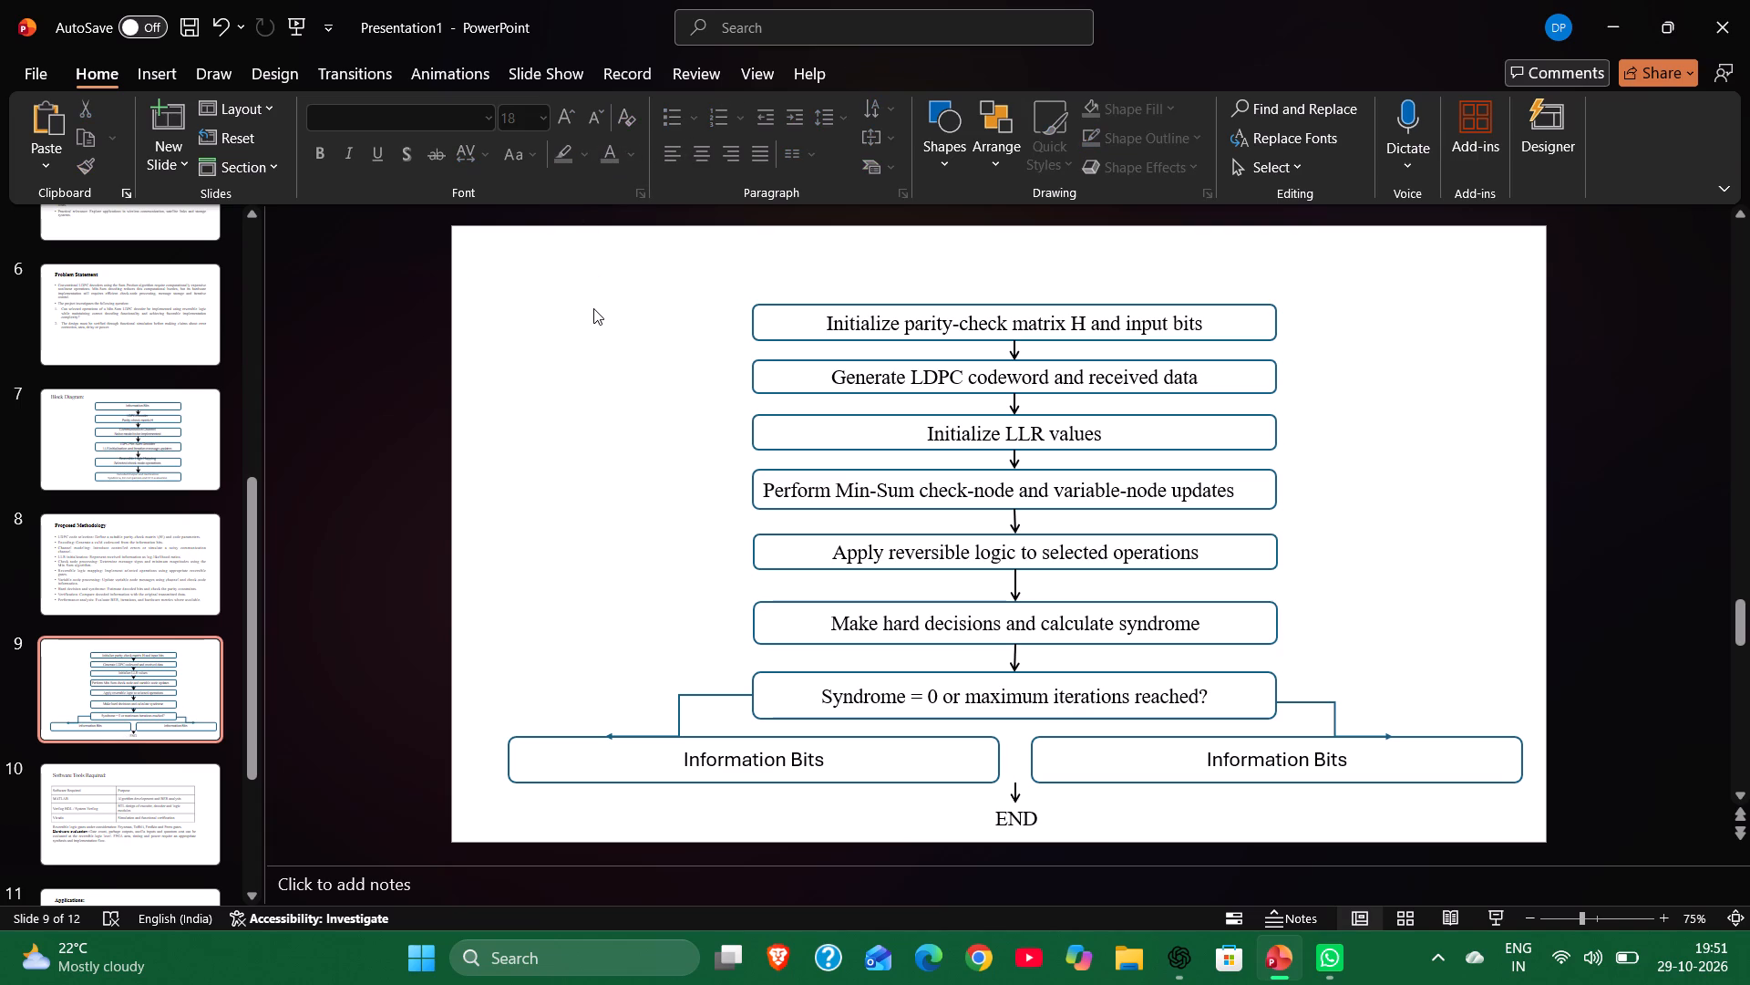
Place an empty text box near the centre above the "Initialize parity-check matrix H and input bits" box.
click(997, 274)
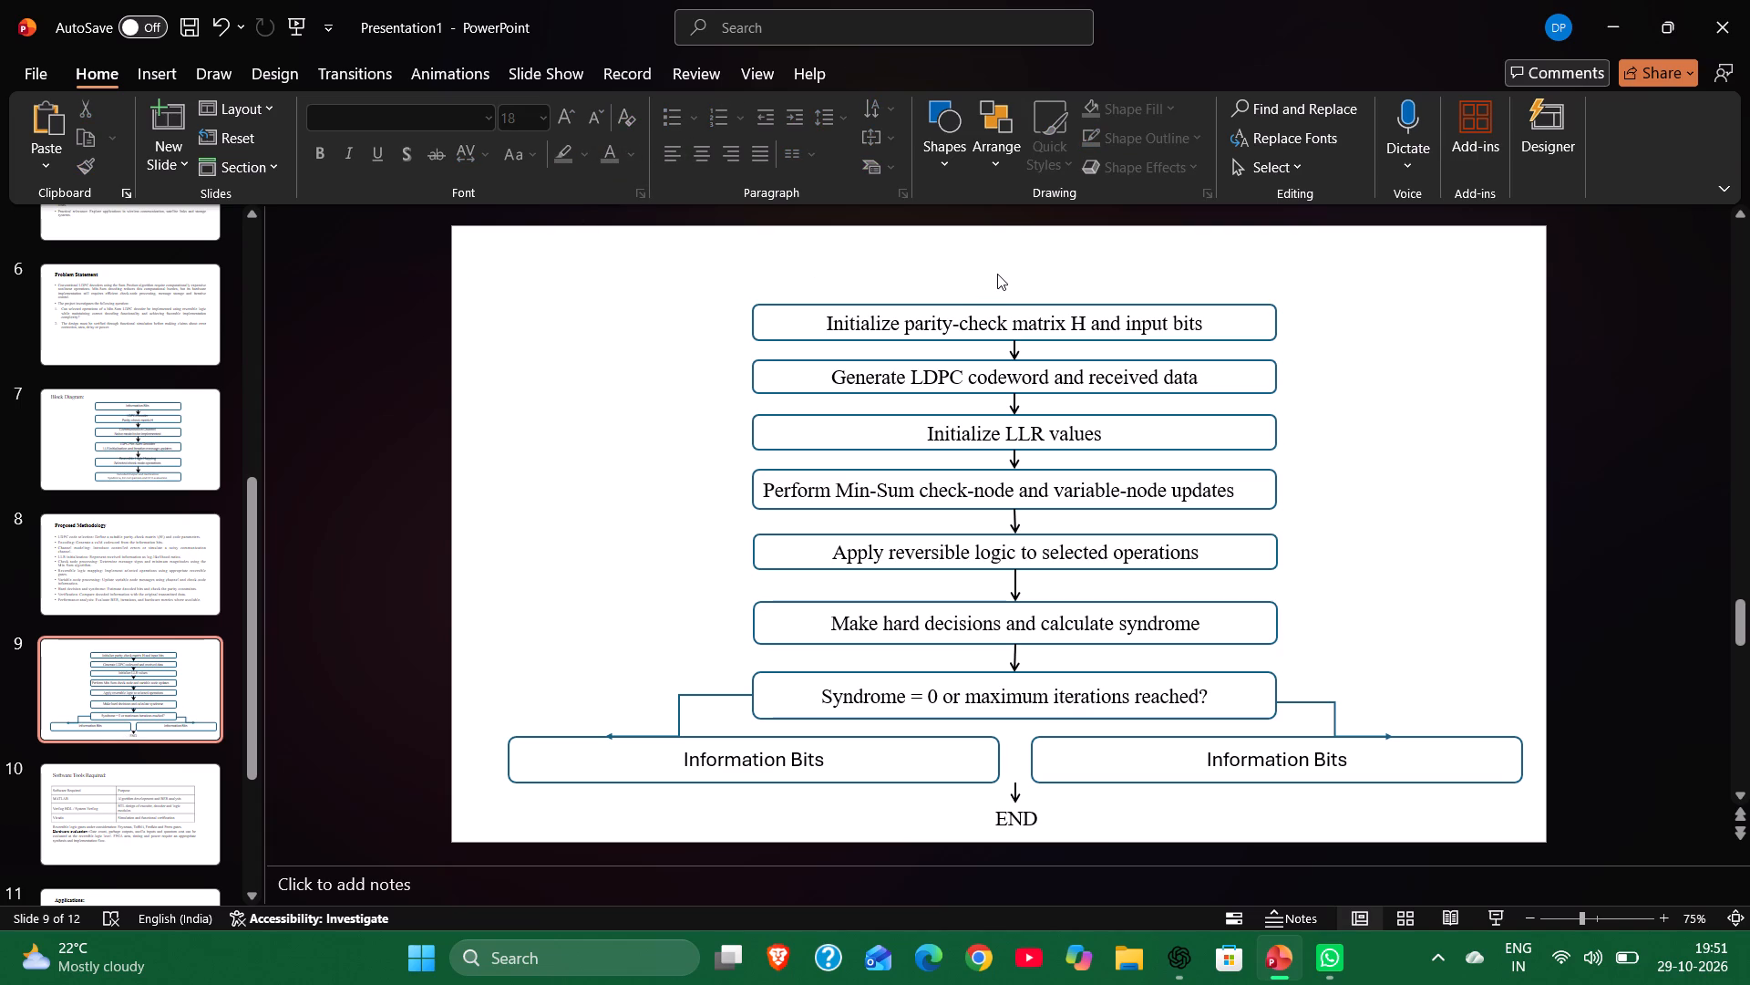
double_click(997, 274)
drag(1003, 285, 995, 260)
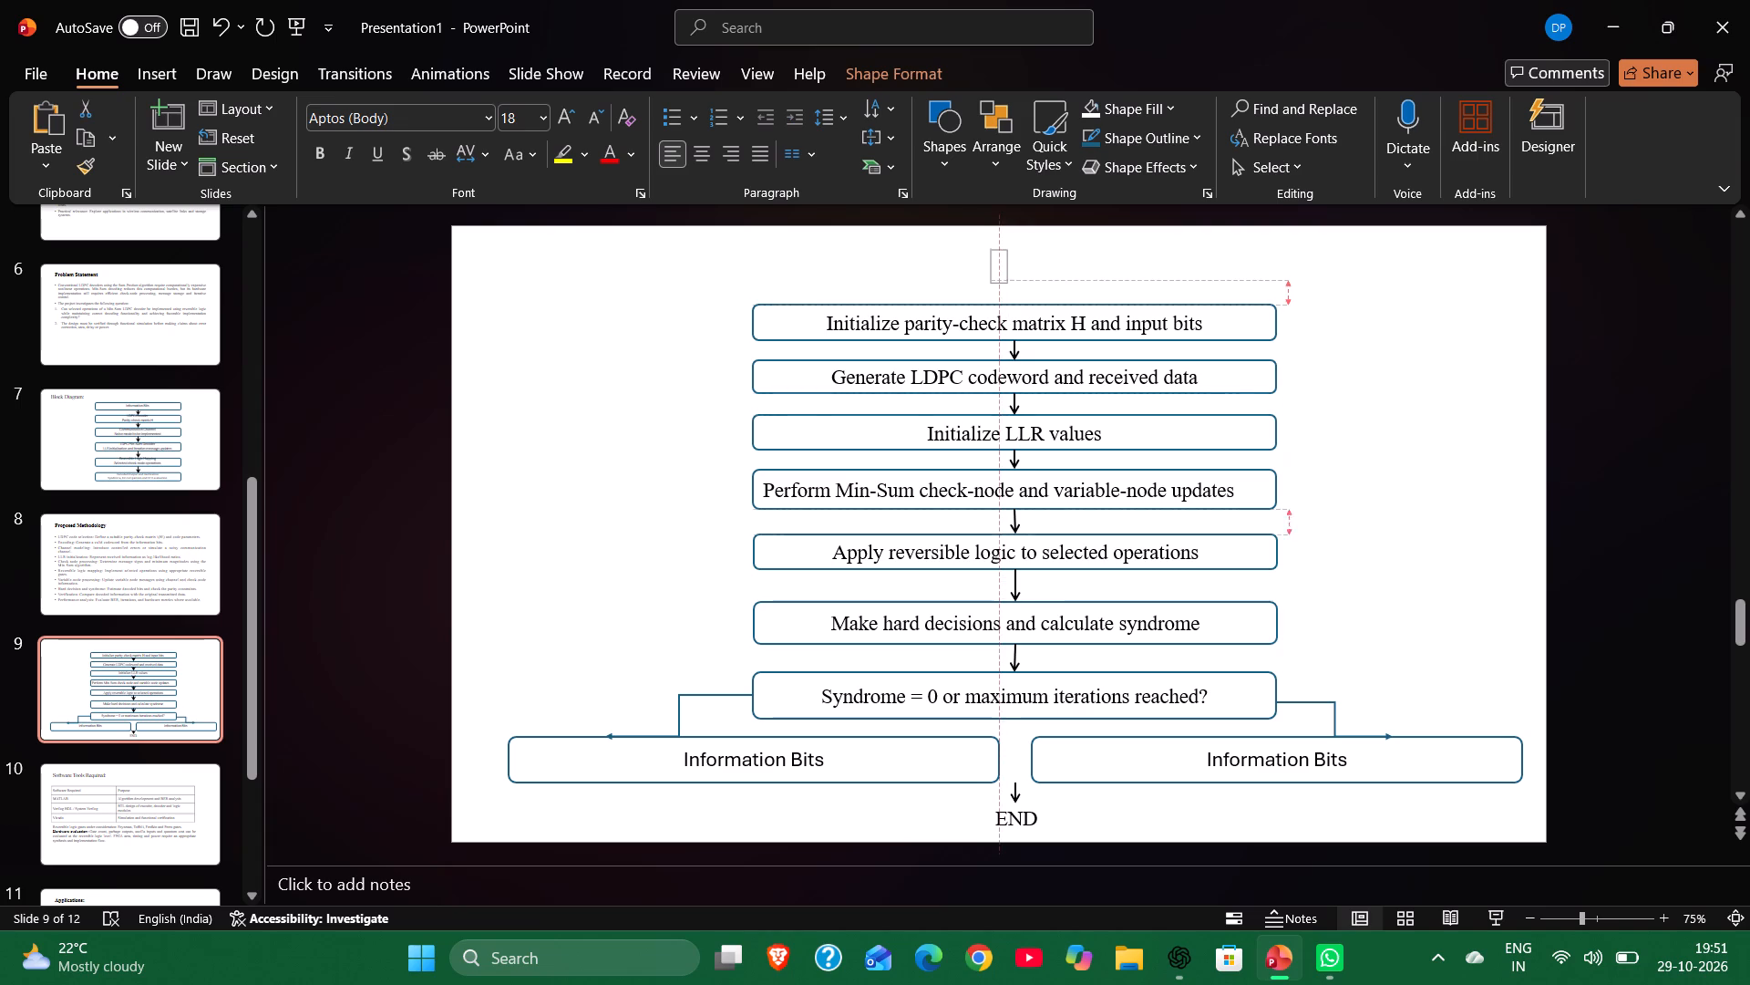
drag(995, 260, 966, 256)
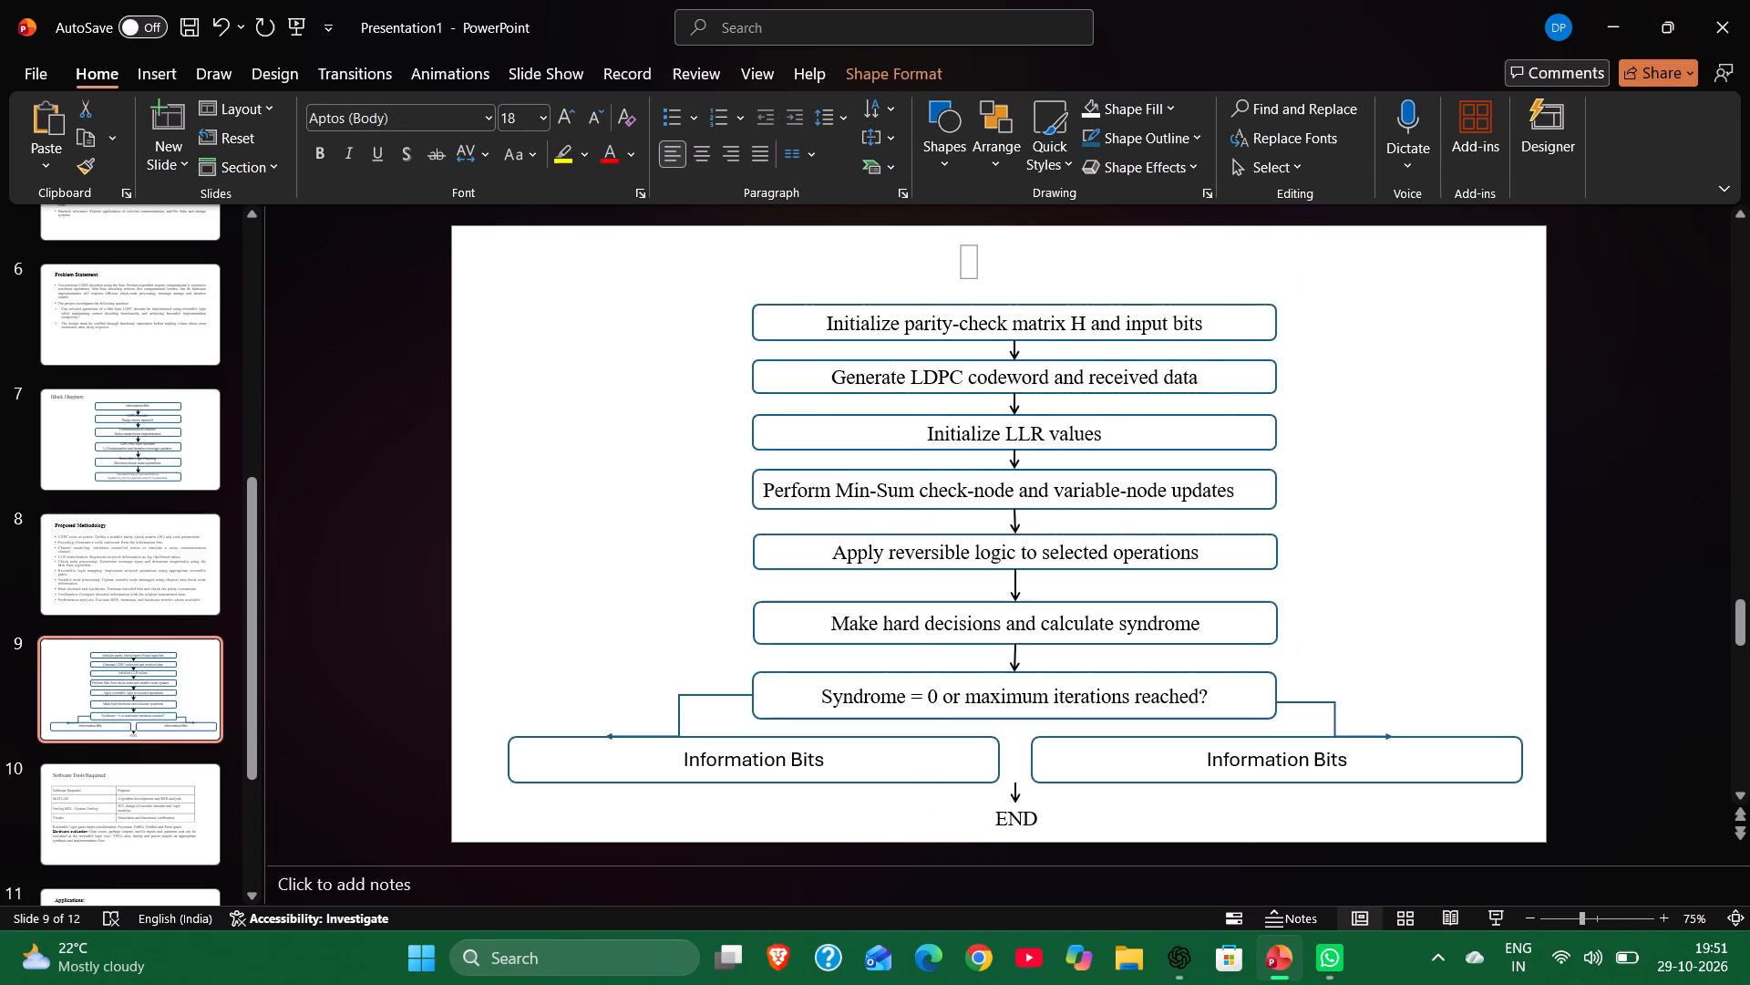
drag(966, 256, 956, 268)
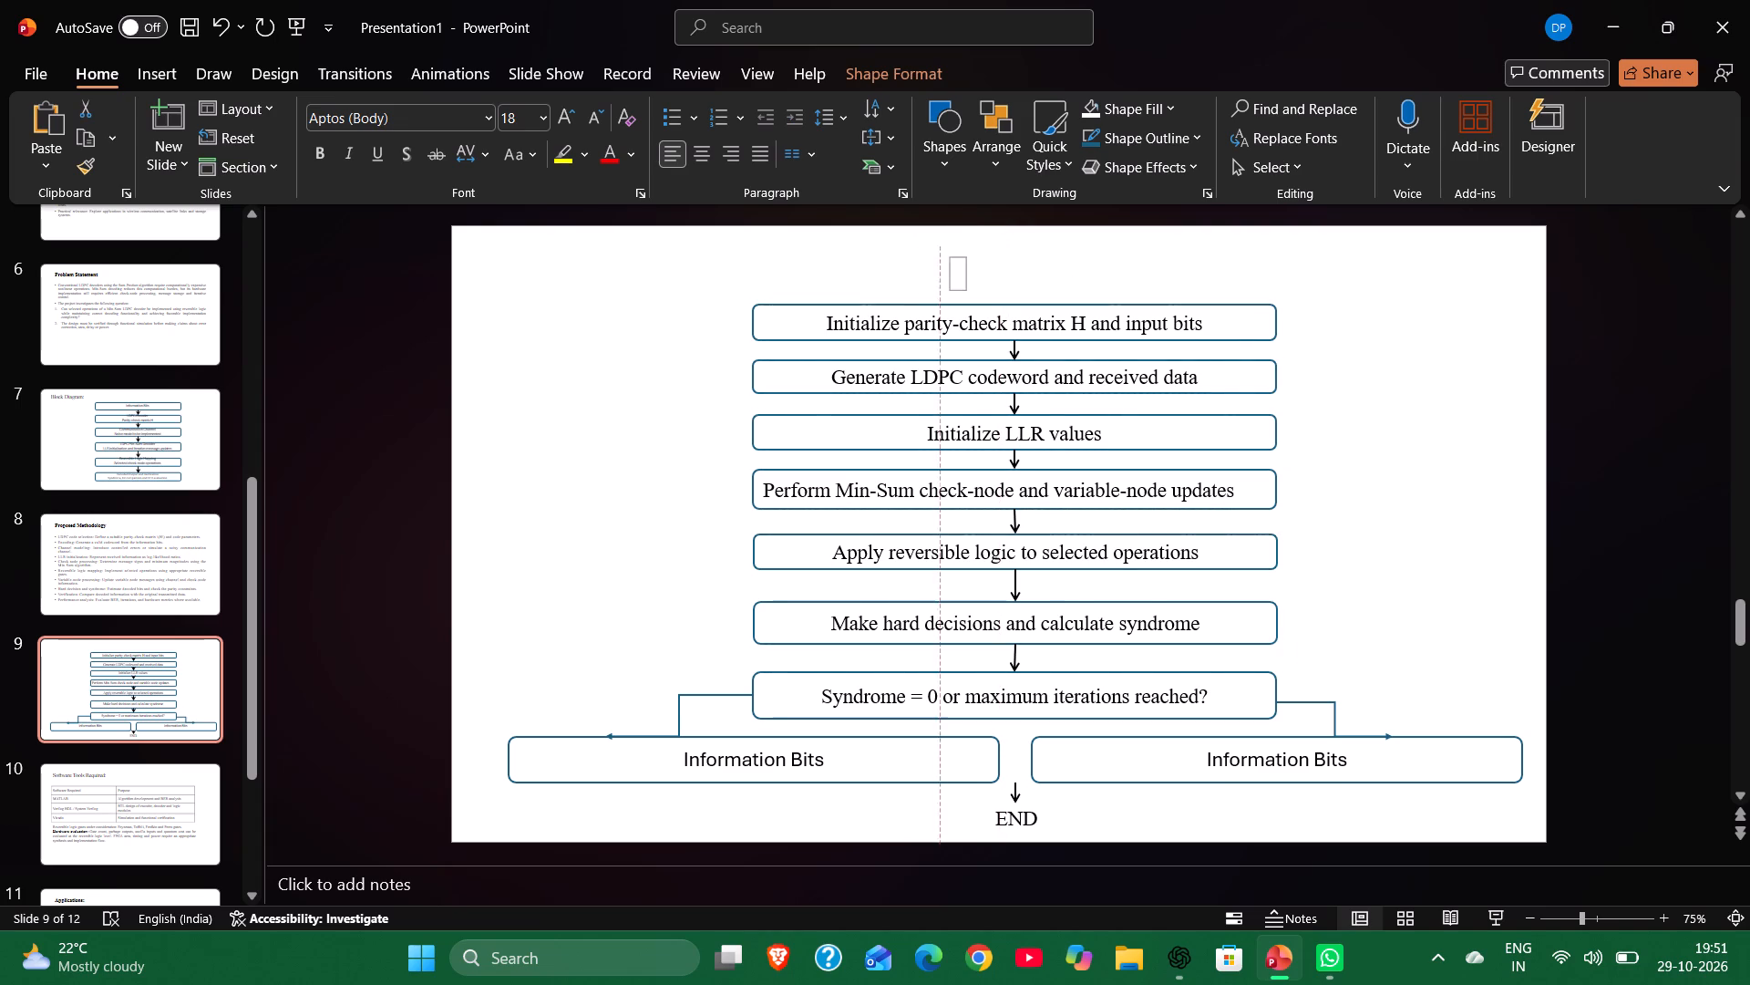
drag(956, 268, 987, 264)
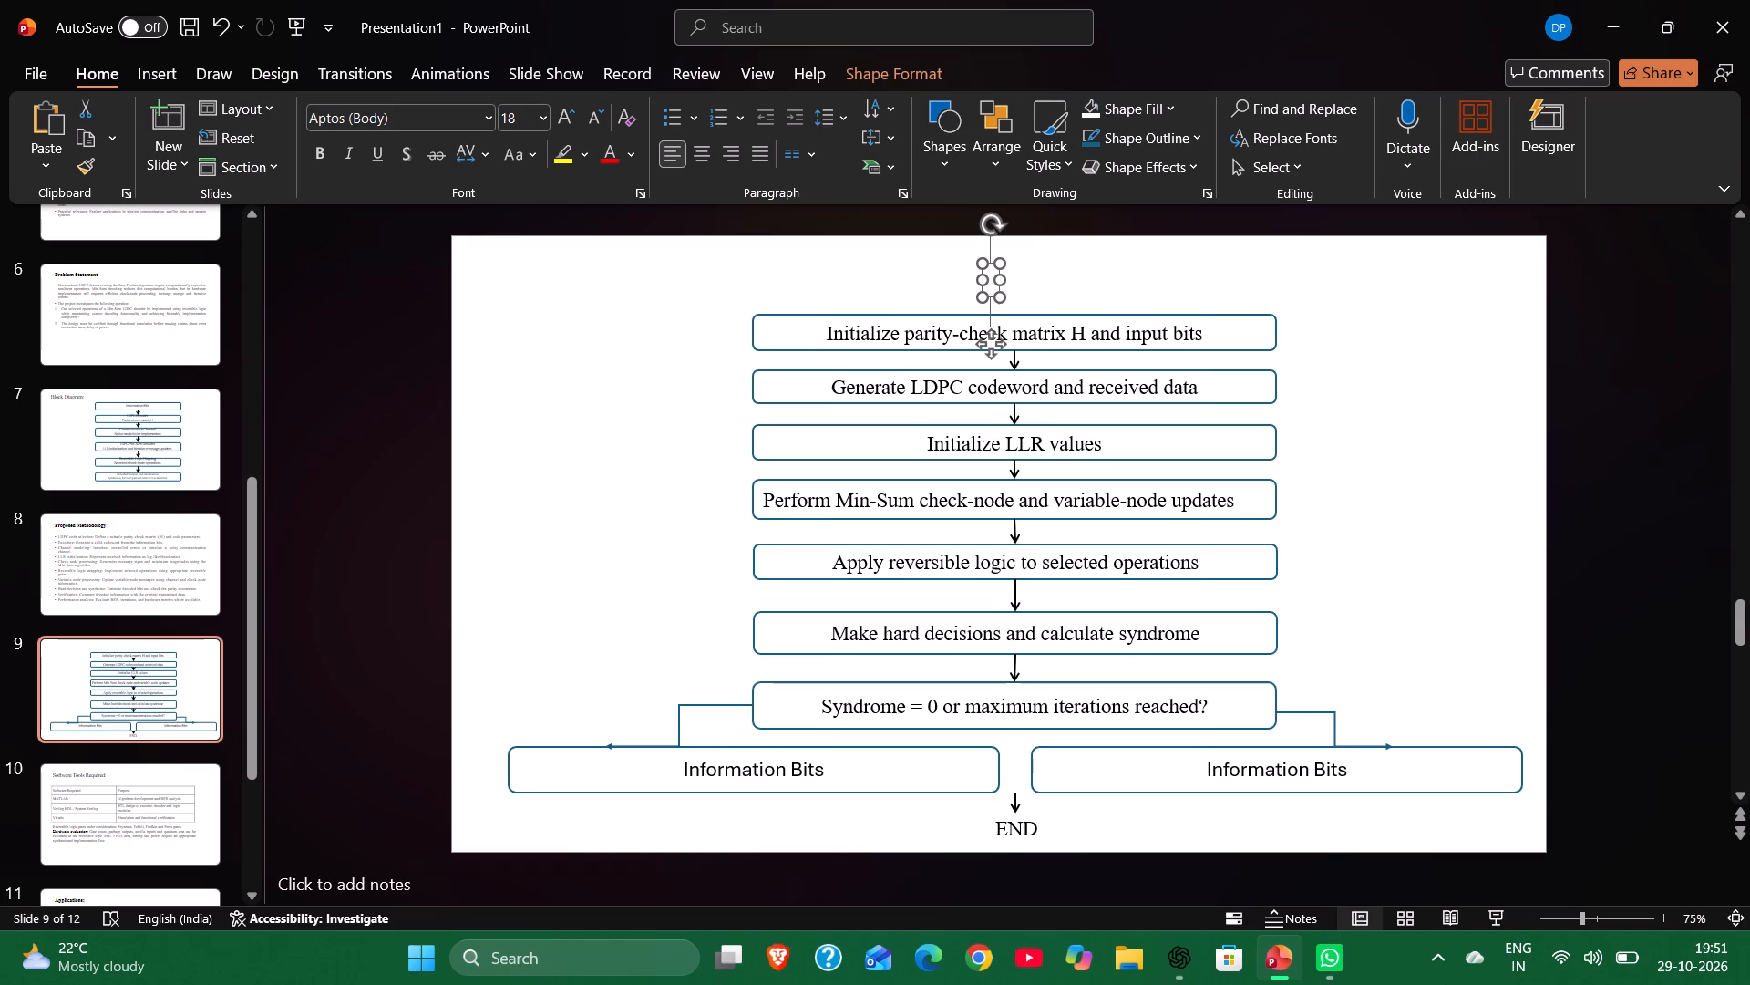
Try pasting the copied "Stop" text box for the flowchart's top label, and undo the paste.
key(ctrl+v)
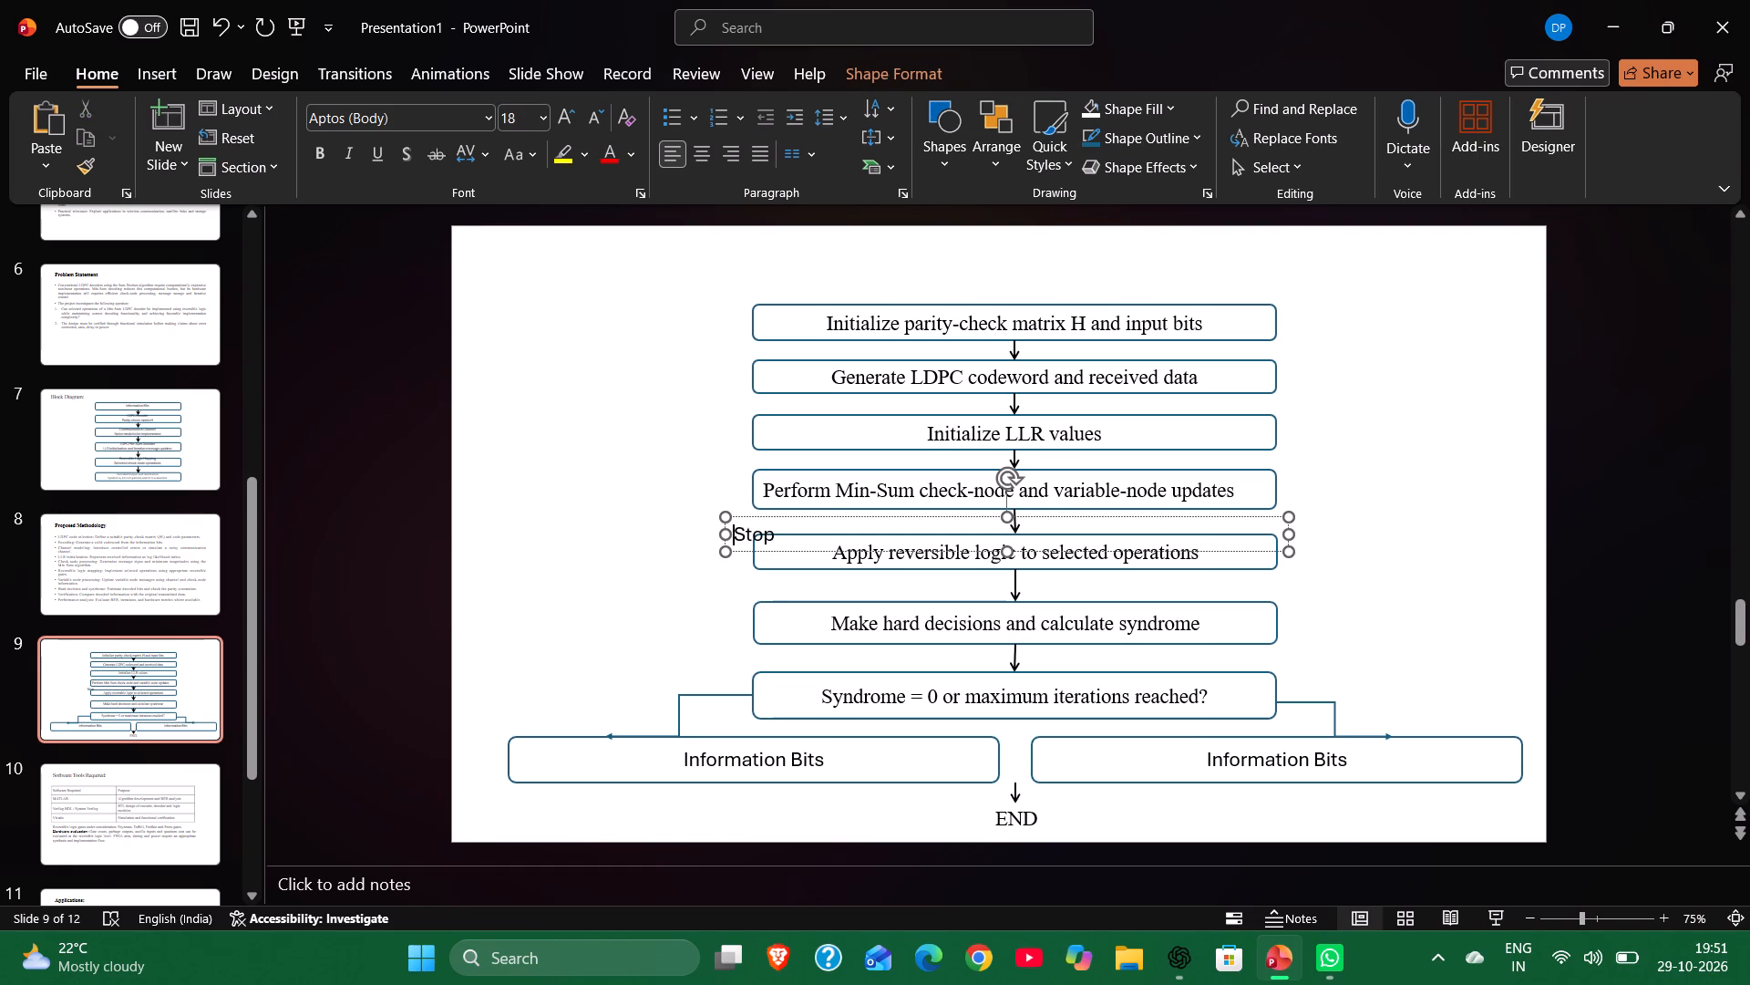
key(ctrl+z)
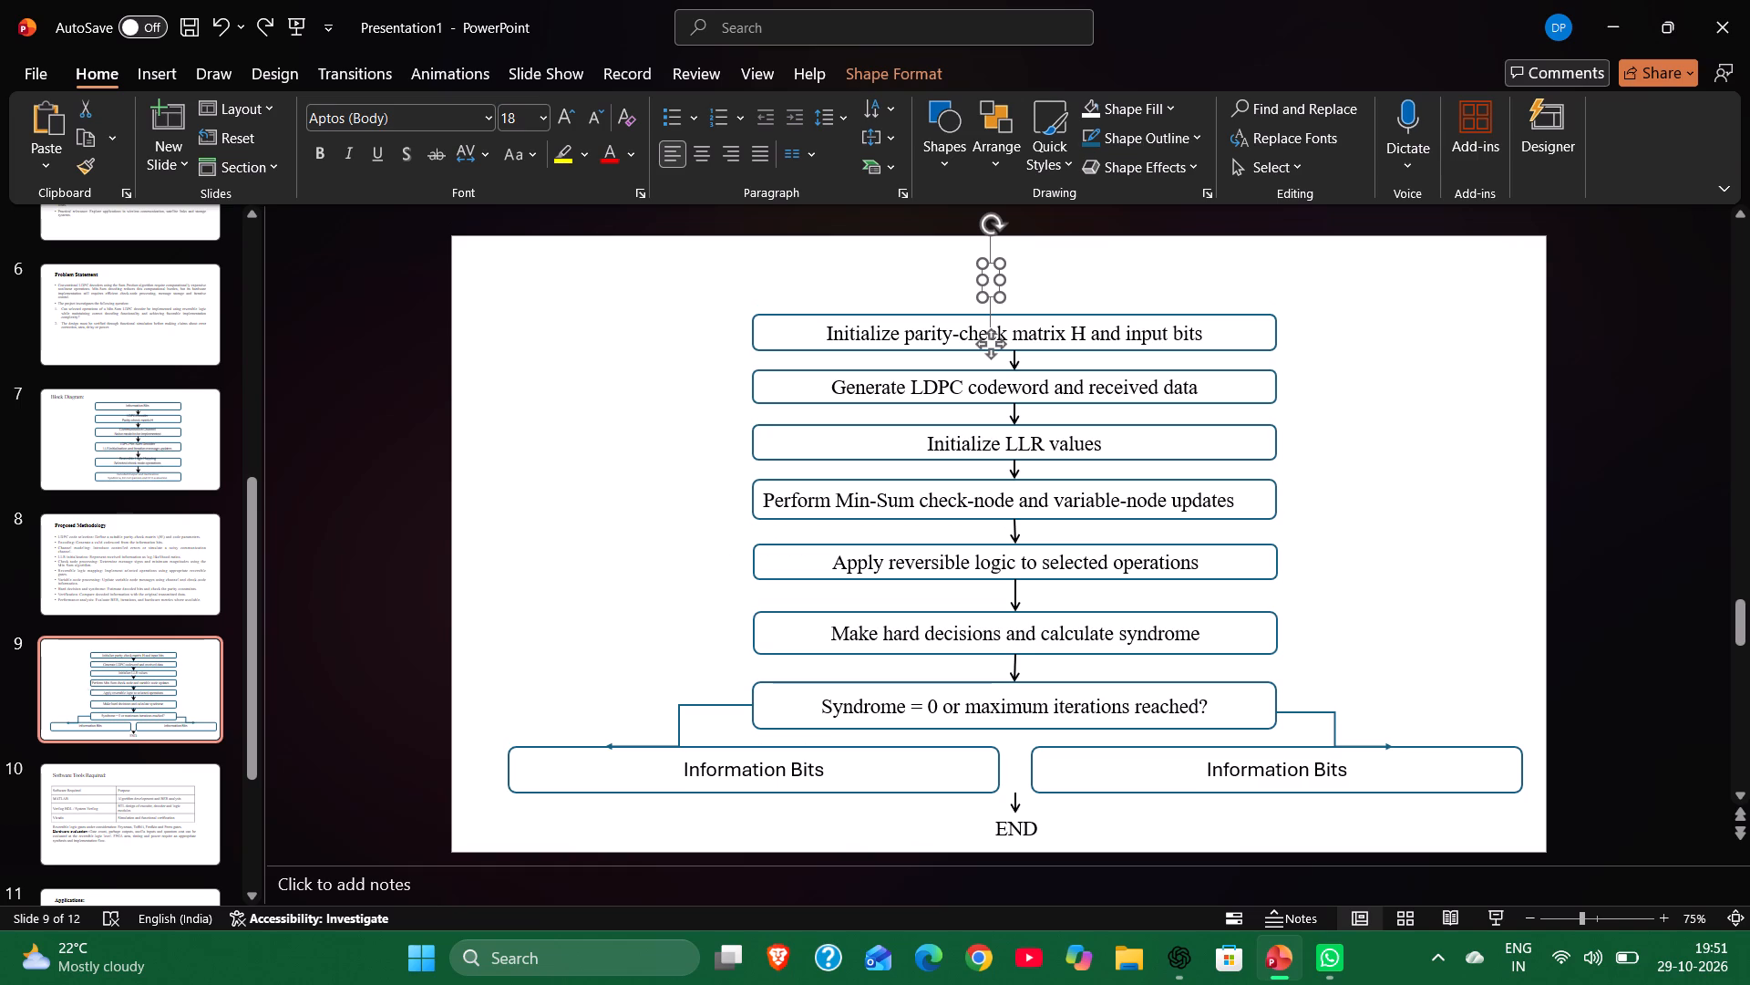
Enter "START" in capitals in the empty text box above the first flowchart box, set in Times New Roman.
key(s)
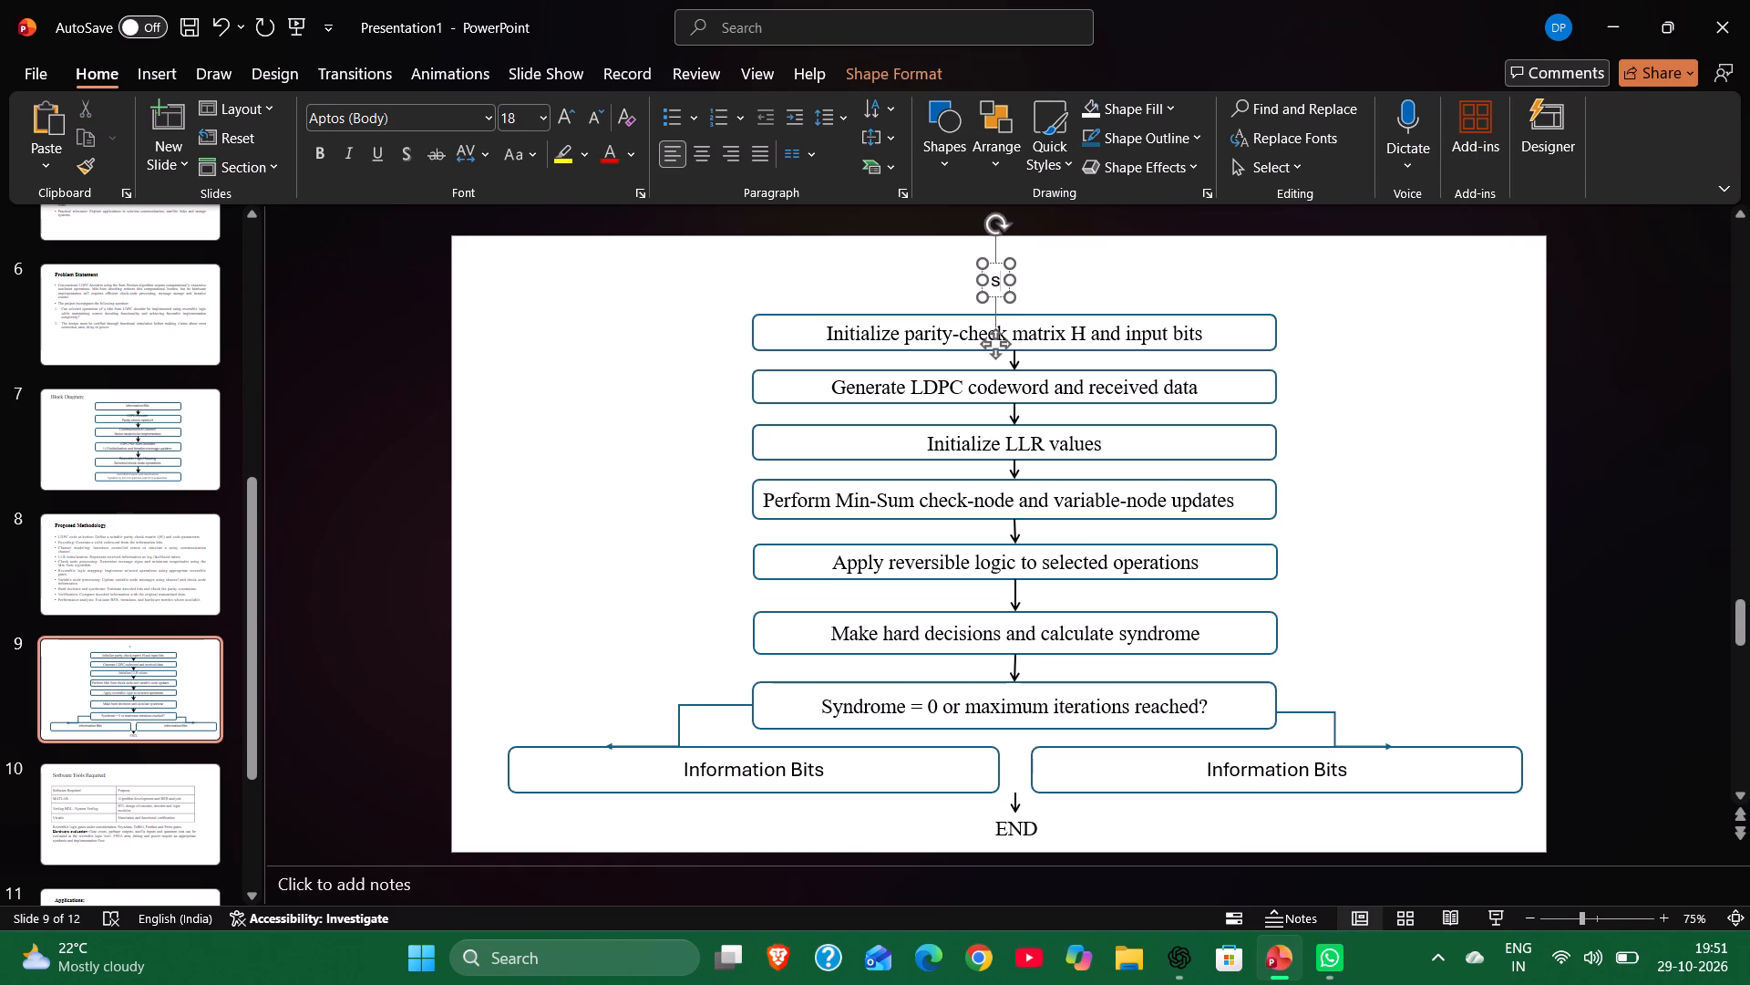
text(tart)
key(BackSpace)
key(BackSpace)
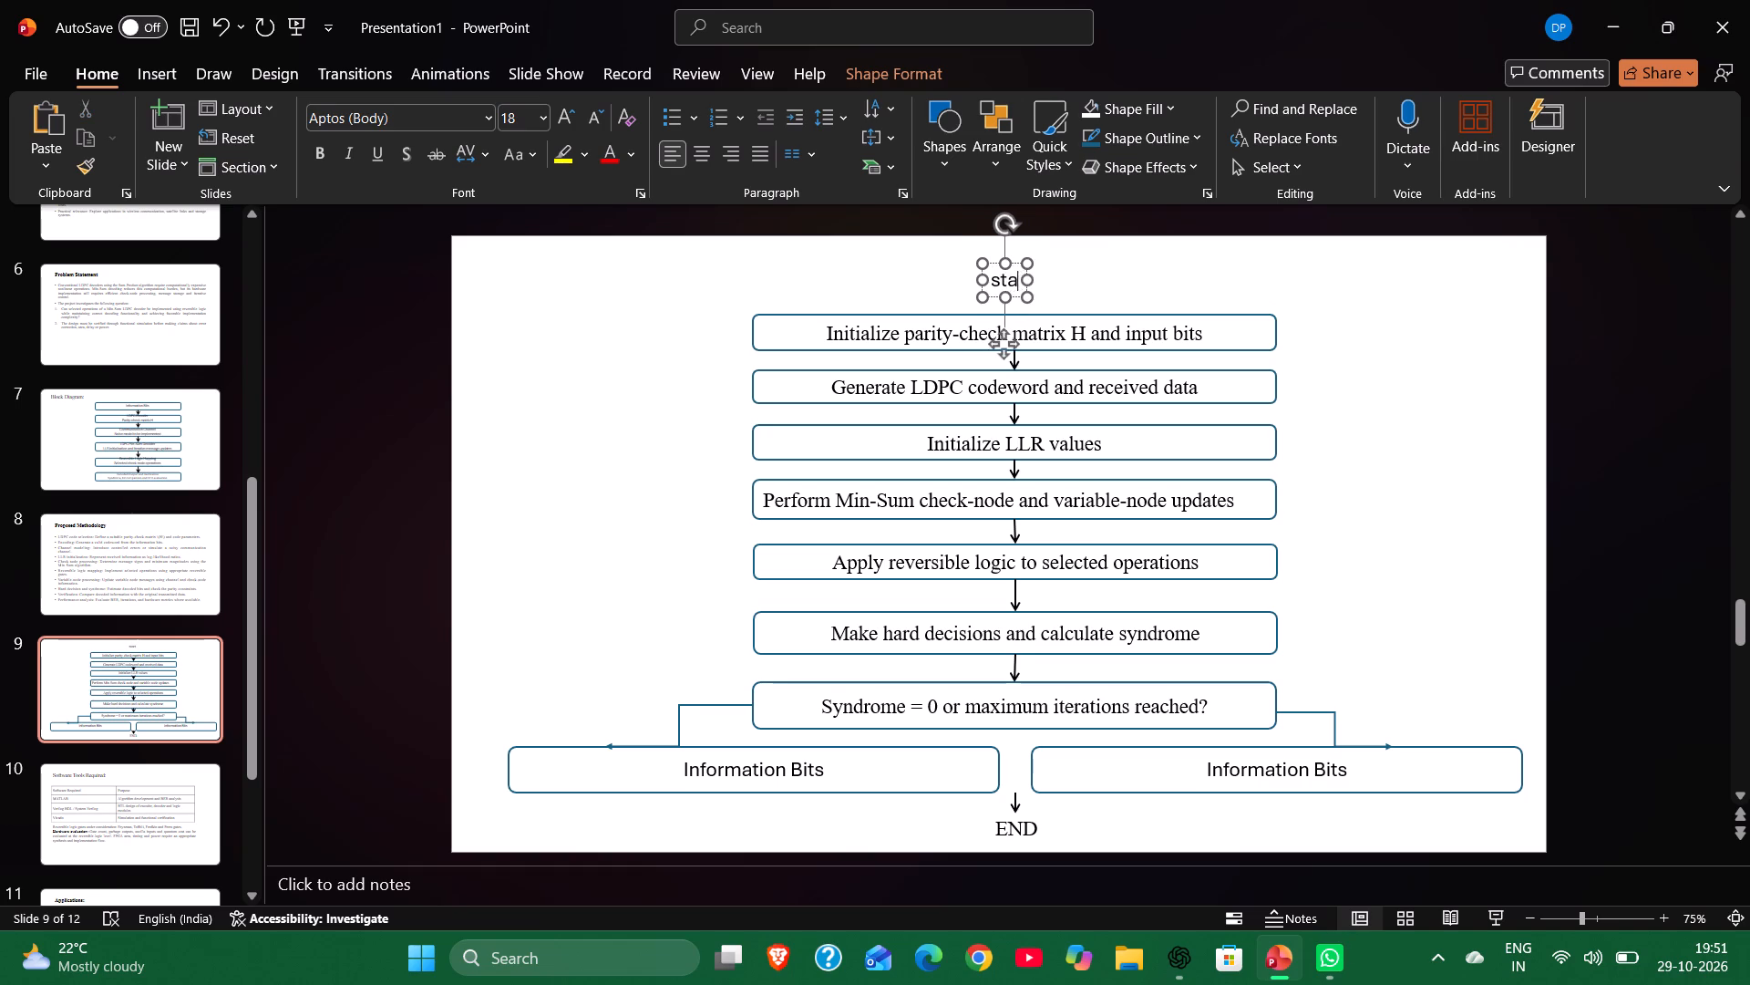
key(BackSpace)
key(BackSpace)
key(BackSpace)
text(STA)
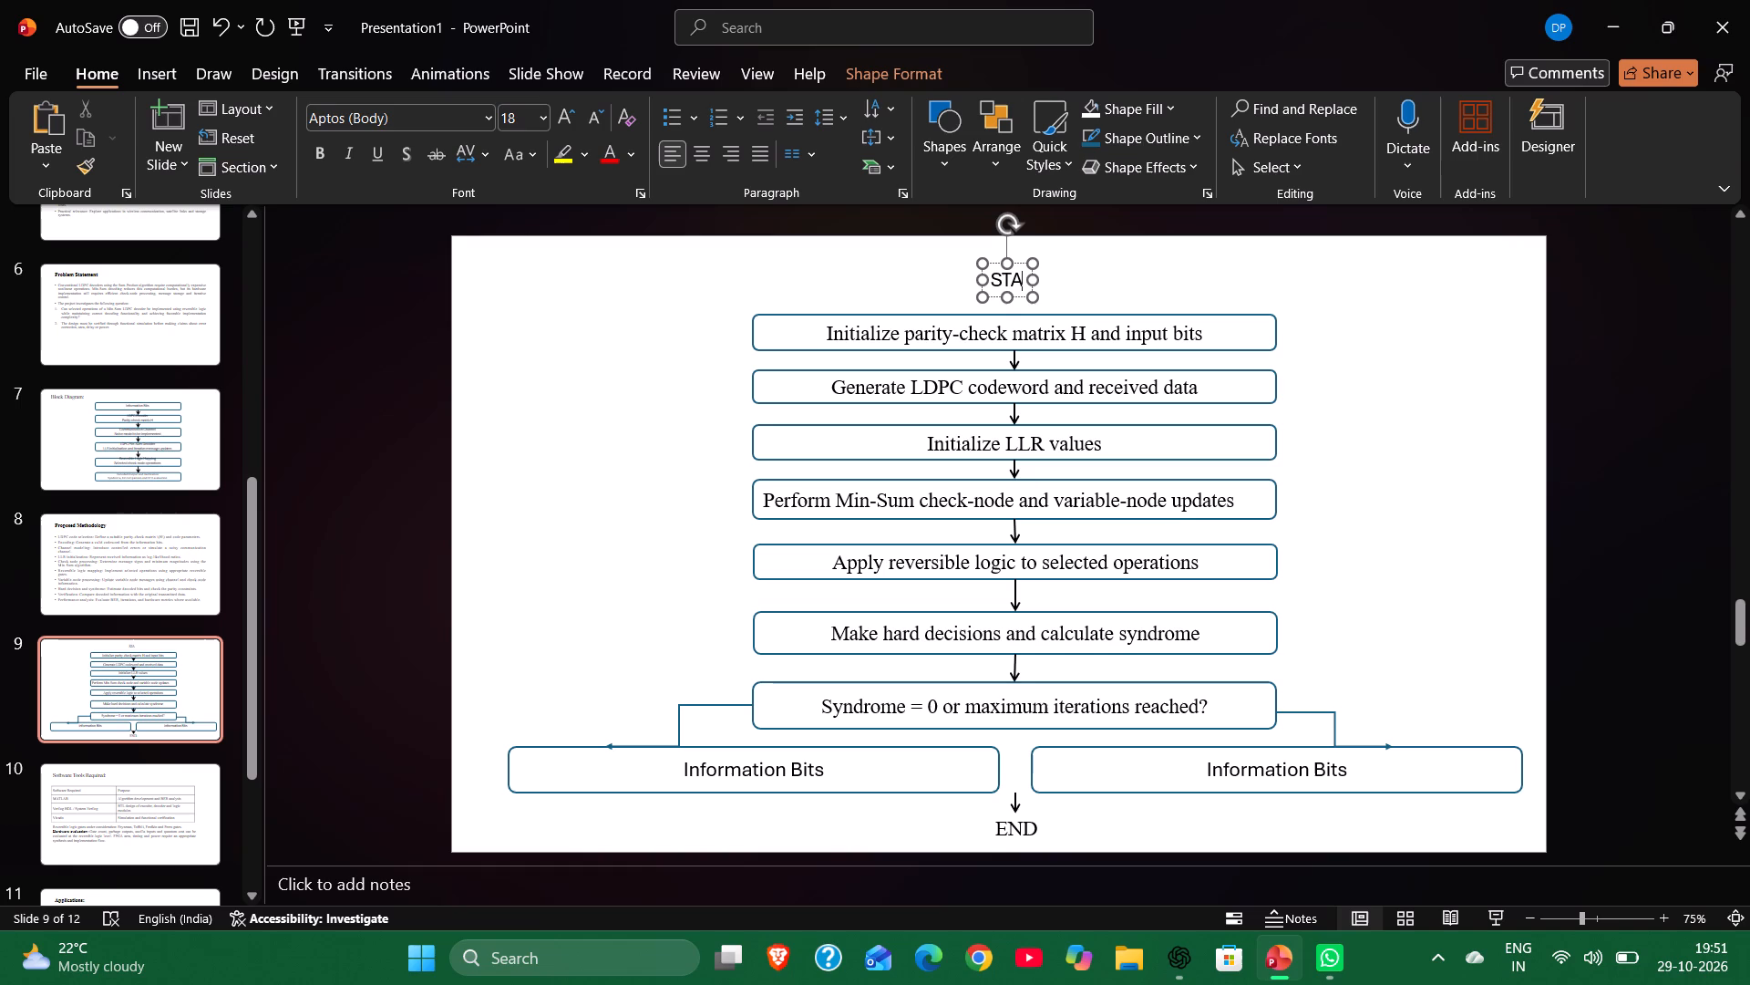
text(RT)
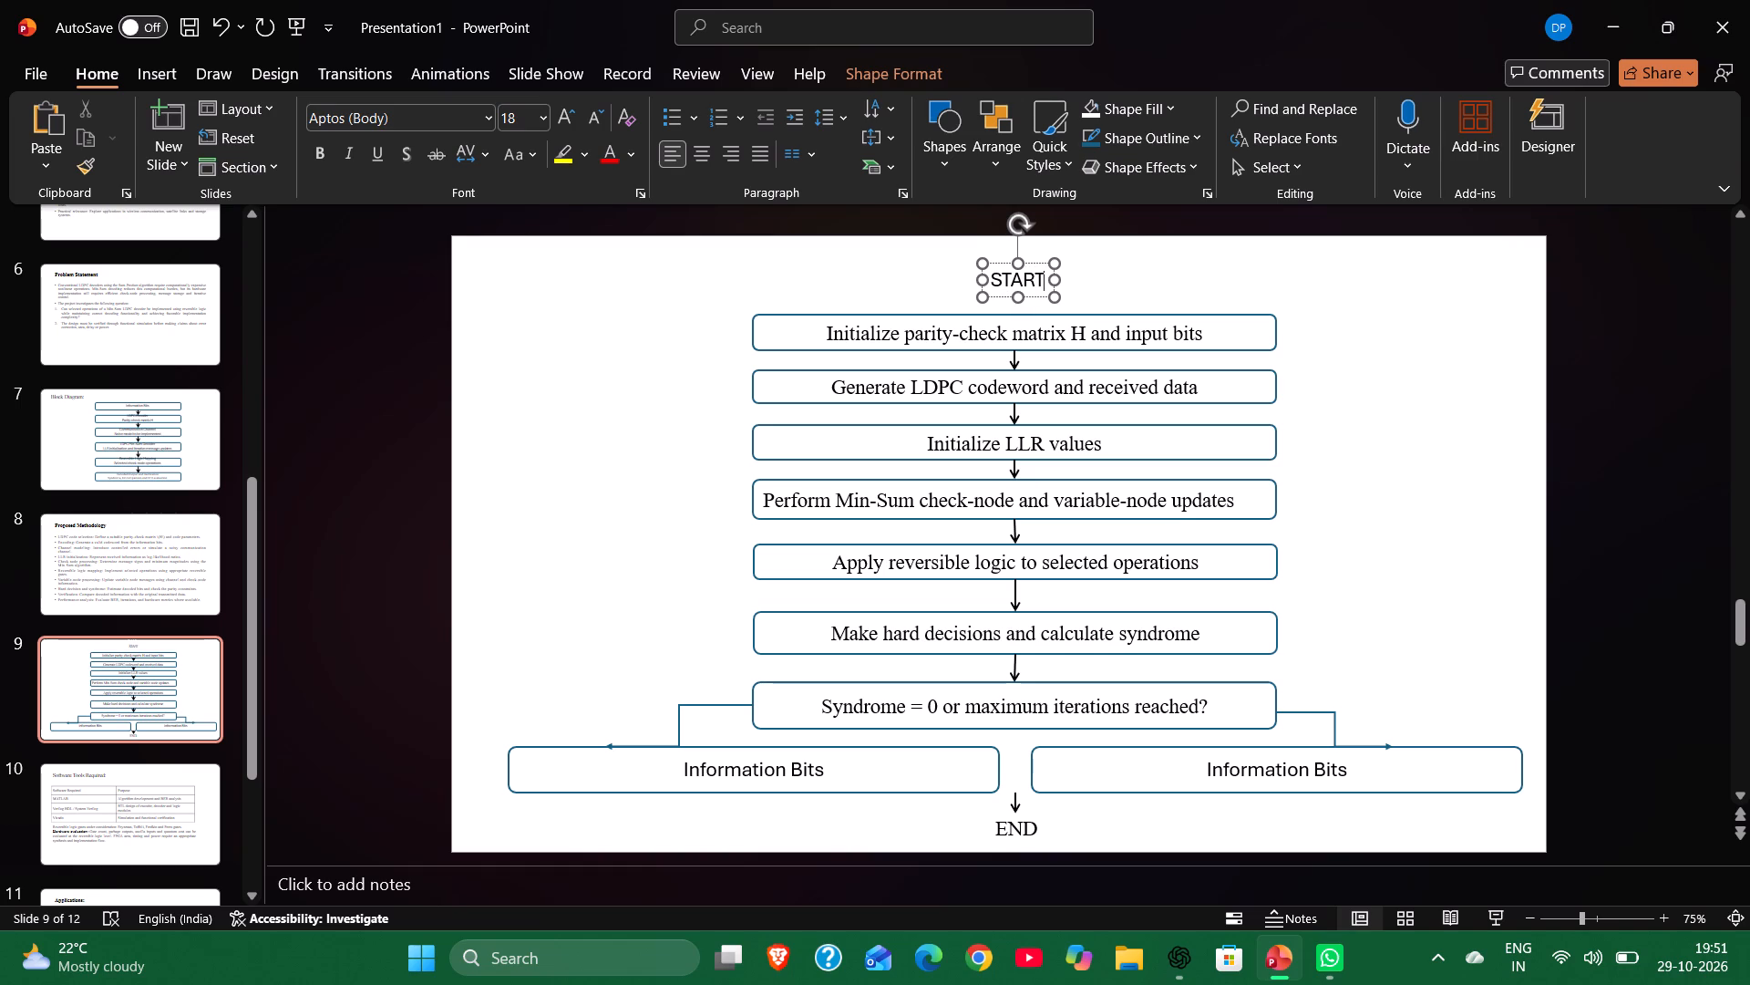
key(ctrl+a)
click(488, 121)
click(443, 283)
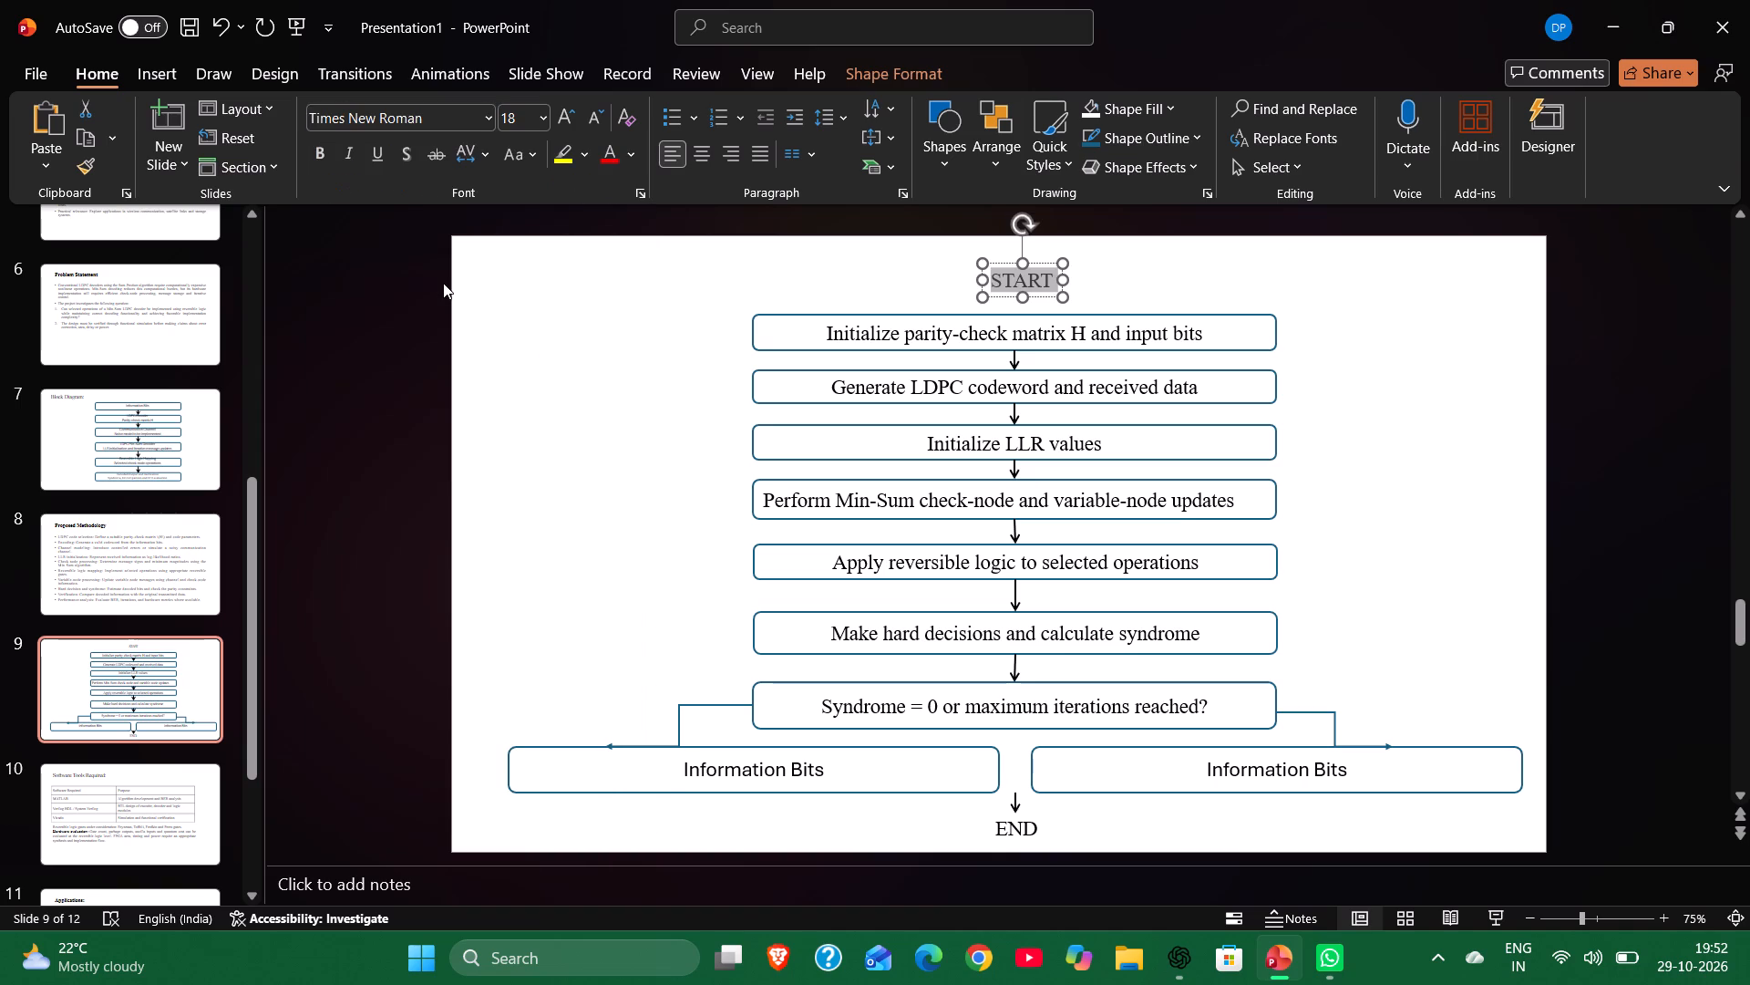
Widen the START text box slightly at its left edge and centre-align its text above the first flowchart box.
click(982, 278)
drag(982, 278, 972, 279)
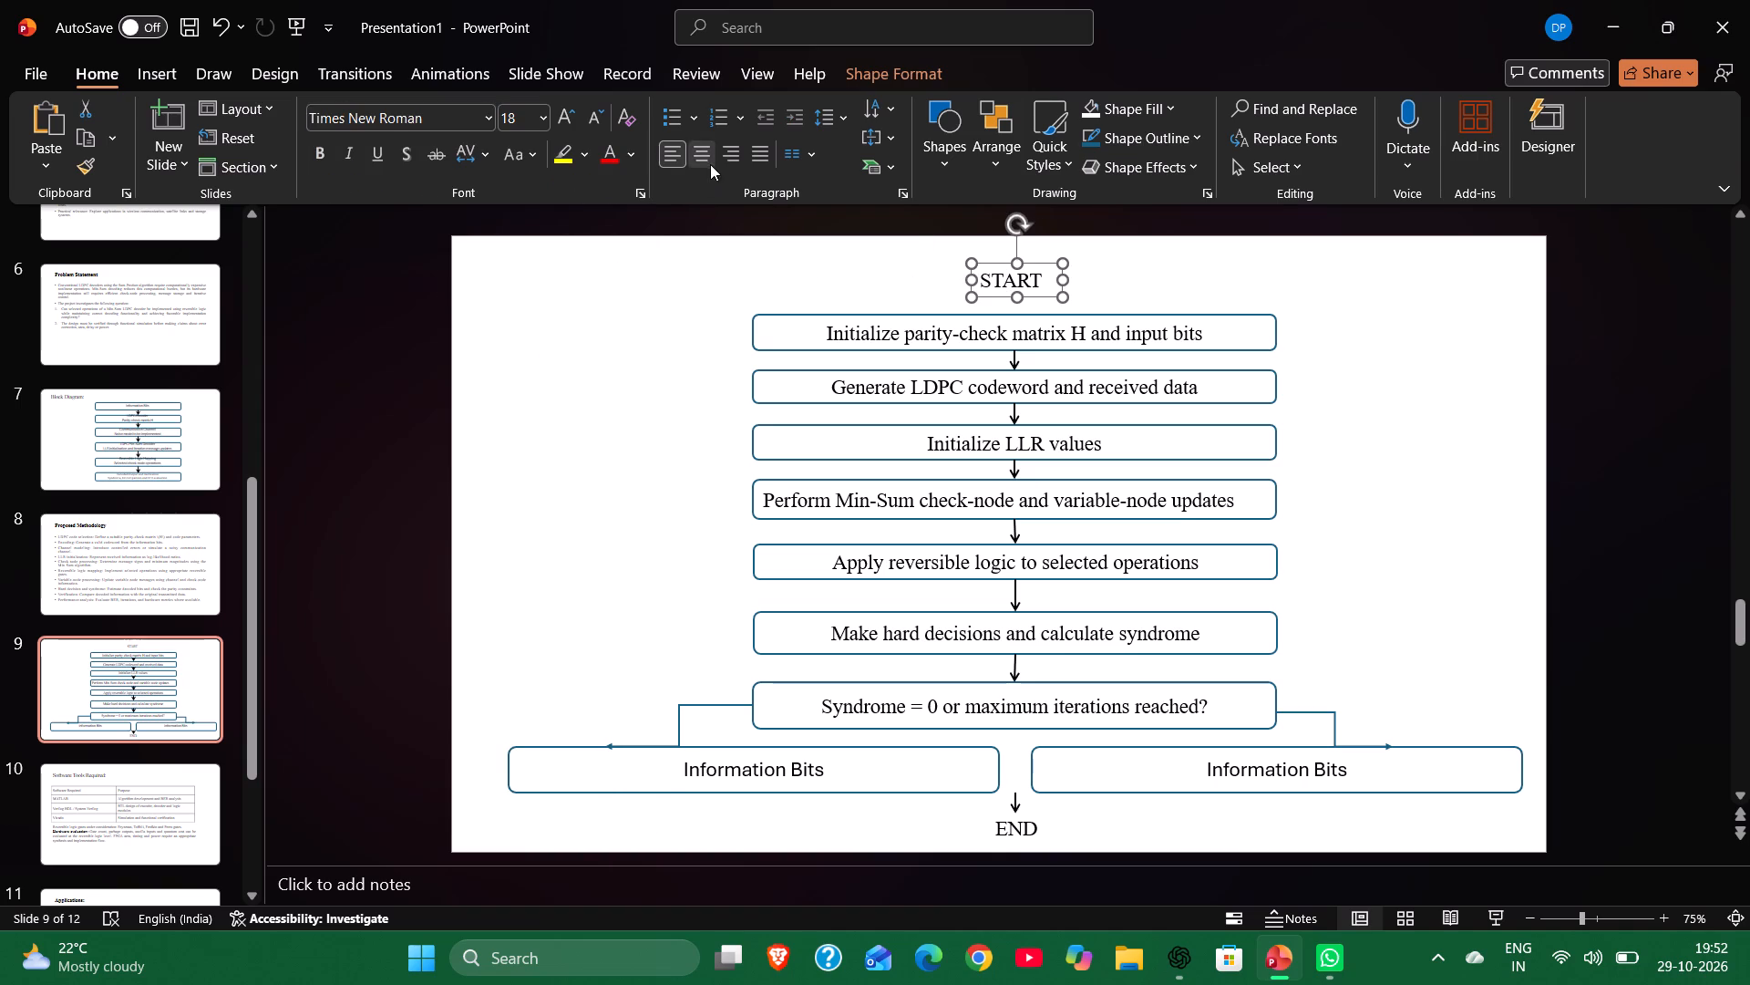
click(709, 165)
click(1221, 282)
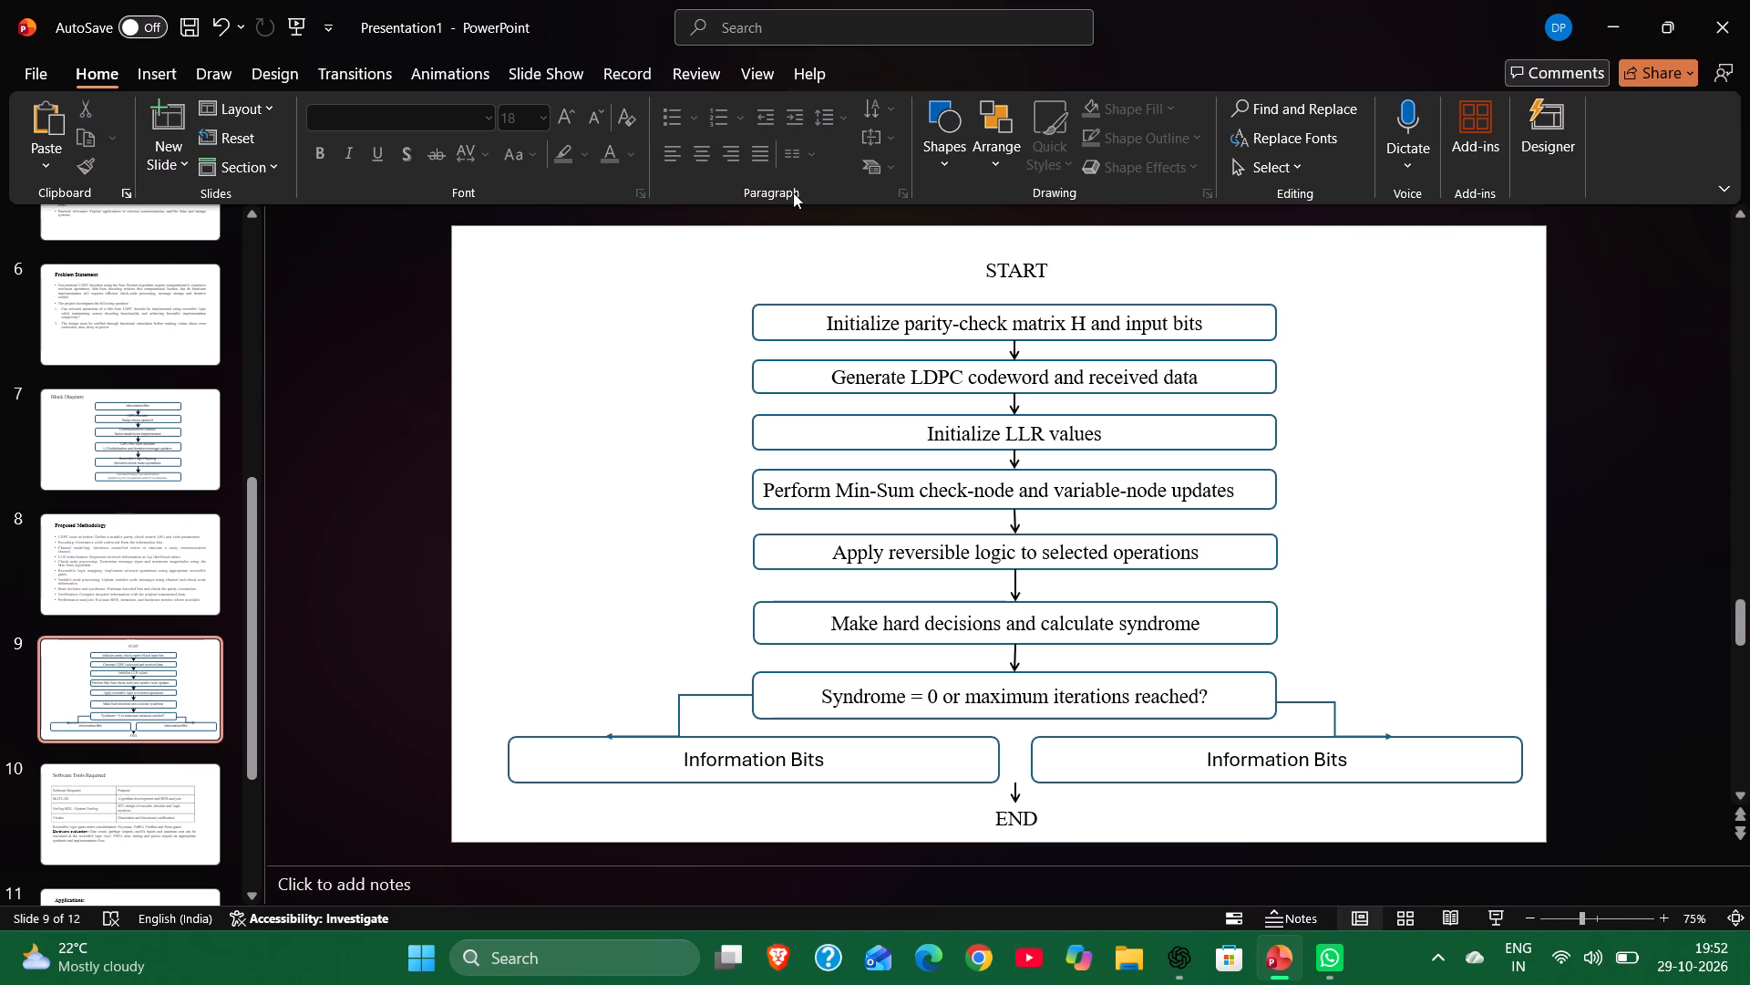
Duplicate the short arrow above END by copying it and pasting the copy on the same slide.
click(1015, 794)
key(ctrl+c)
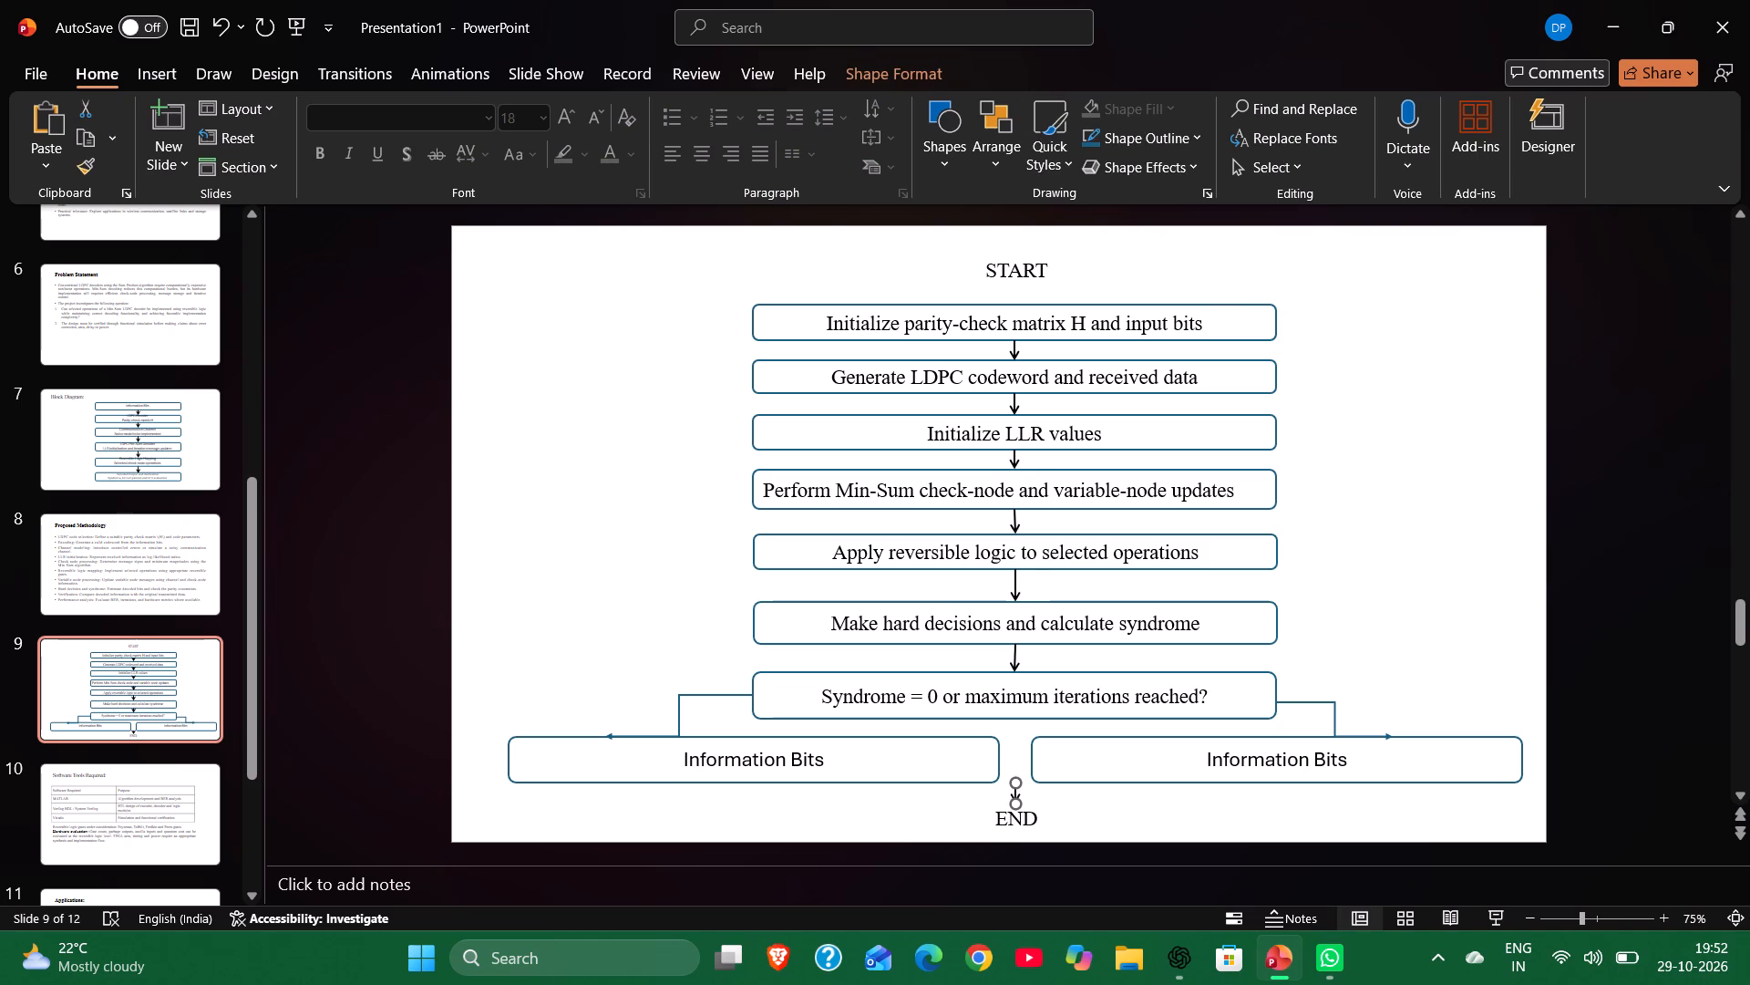
click(1022, 288)
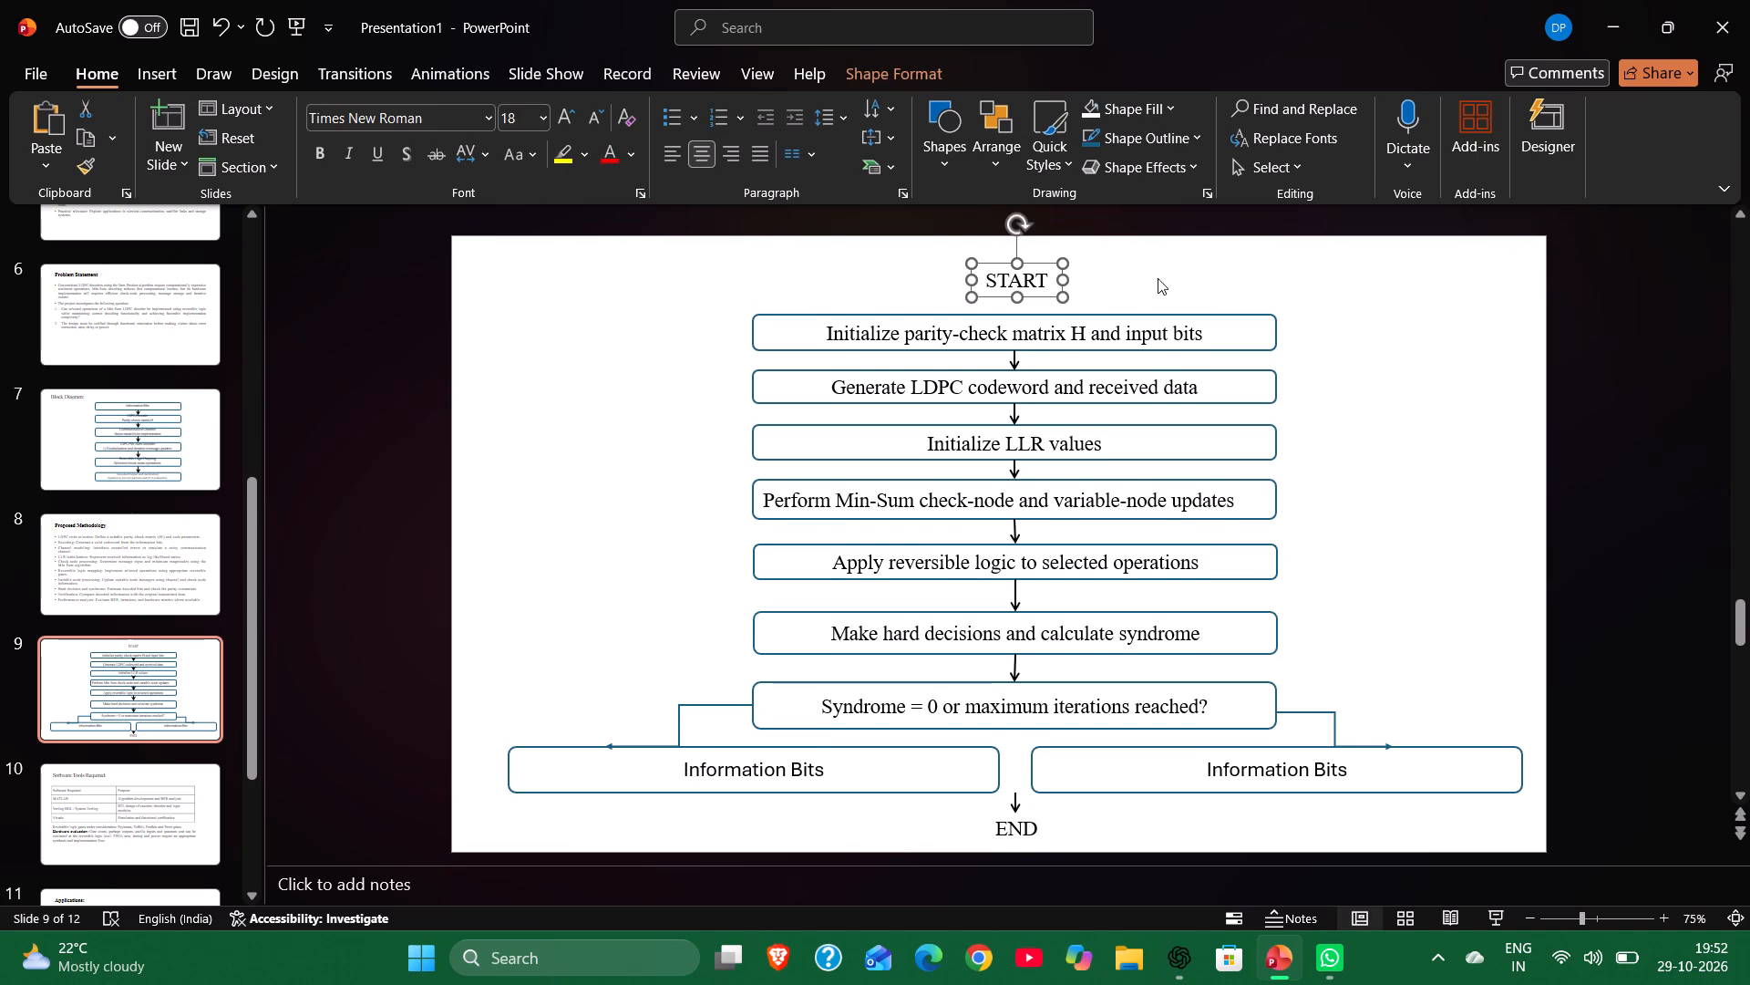
click(1211, 272)
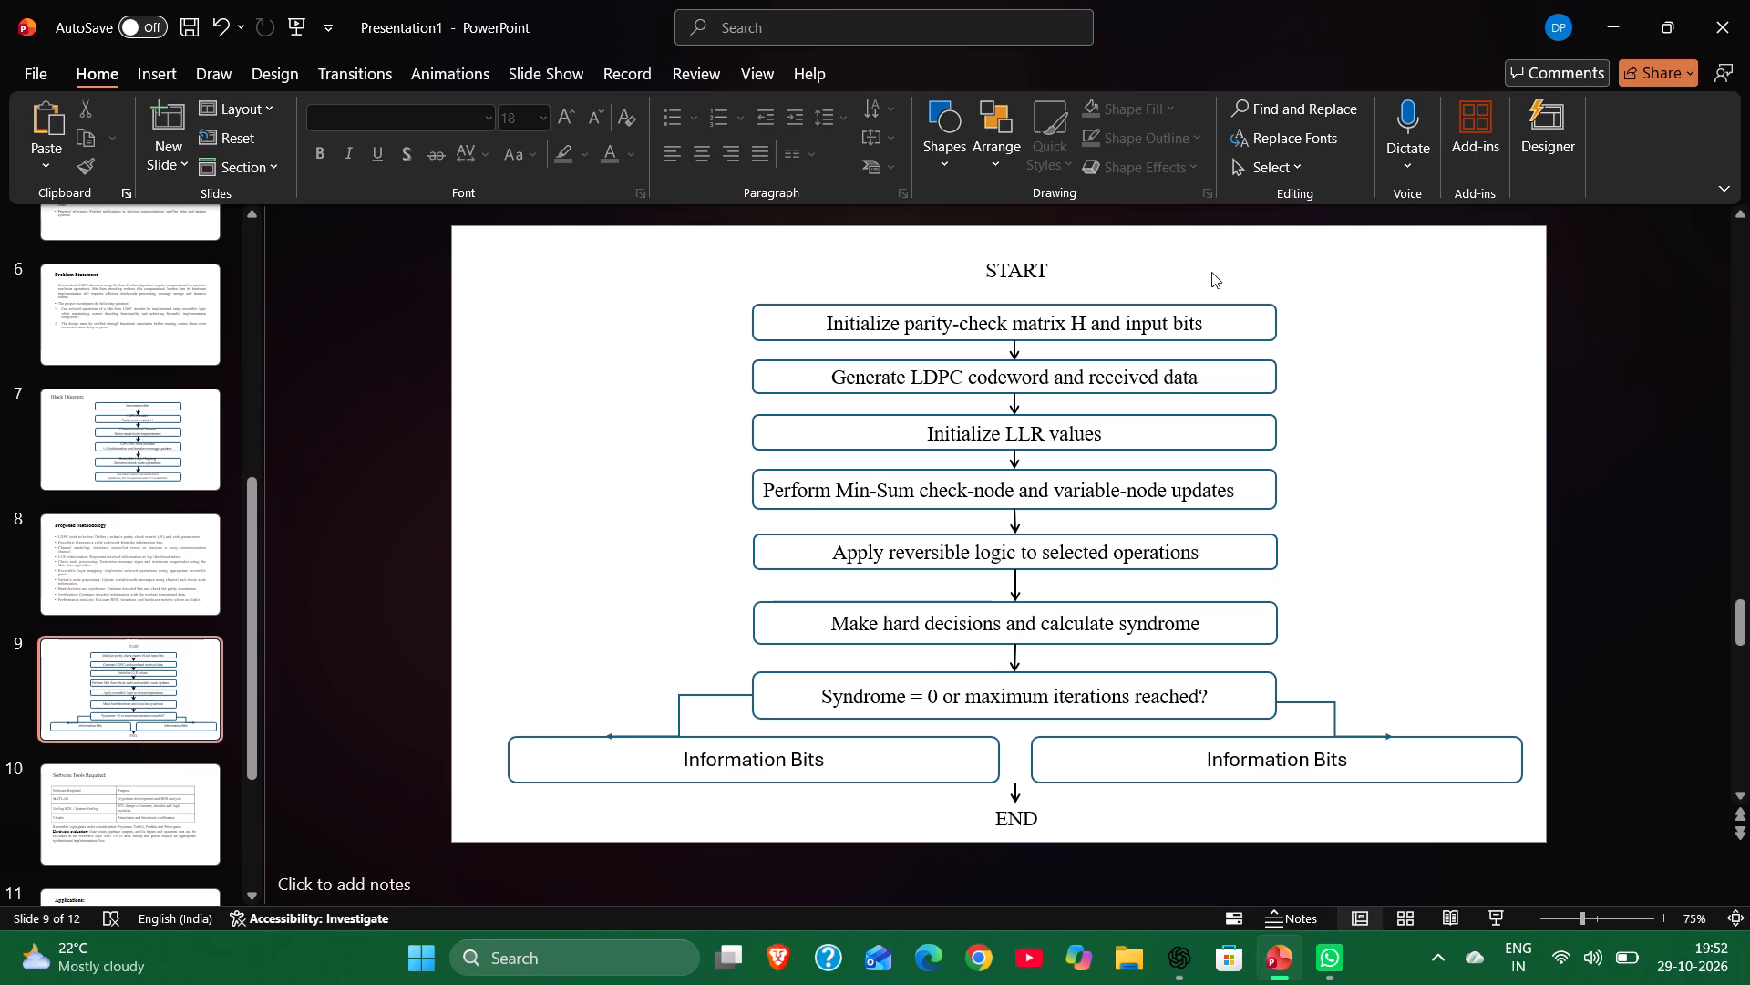
key(ctrl+v)
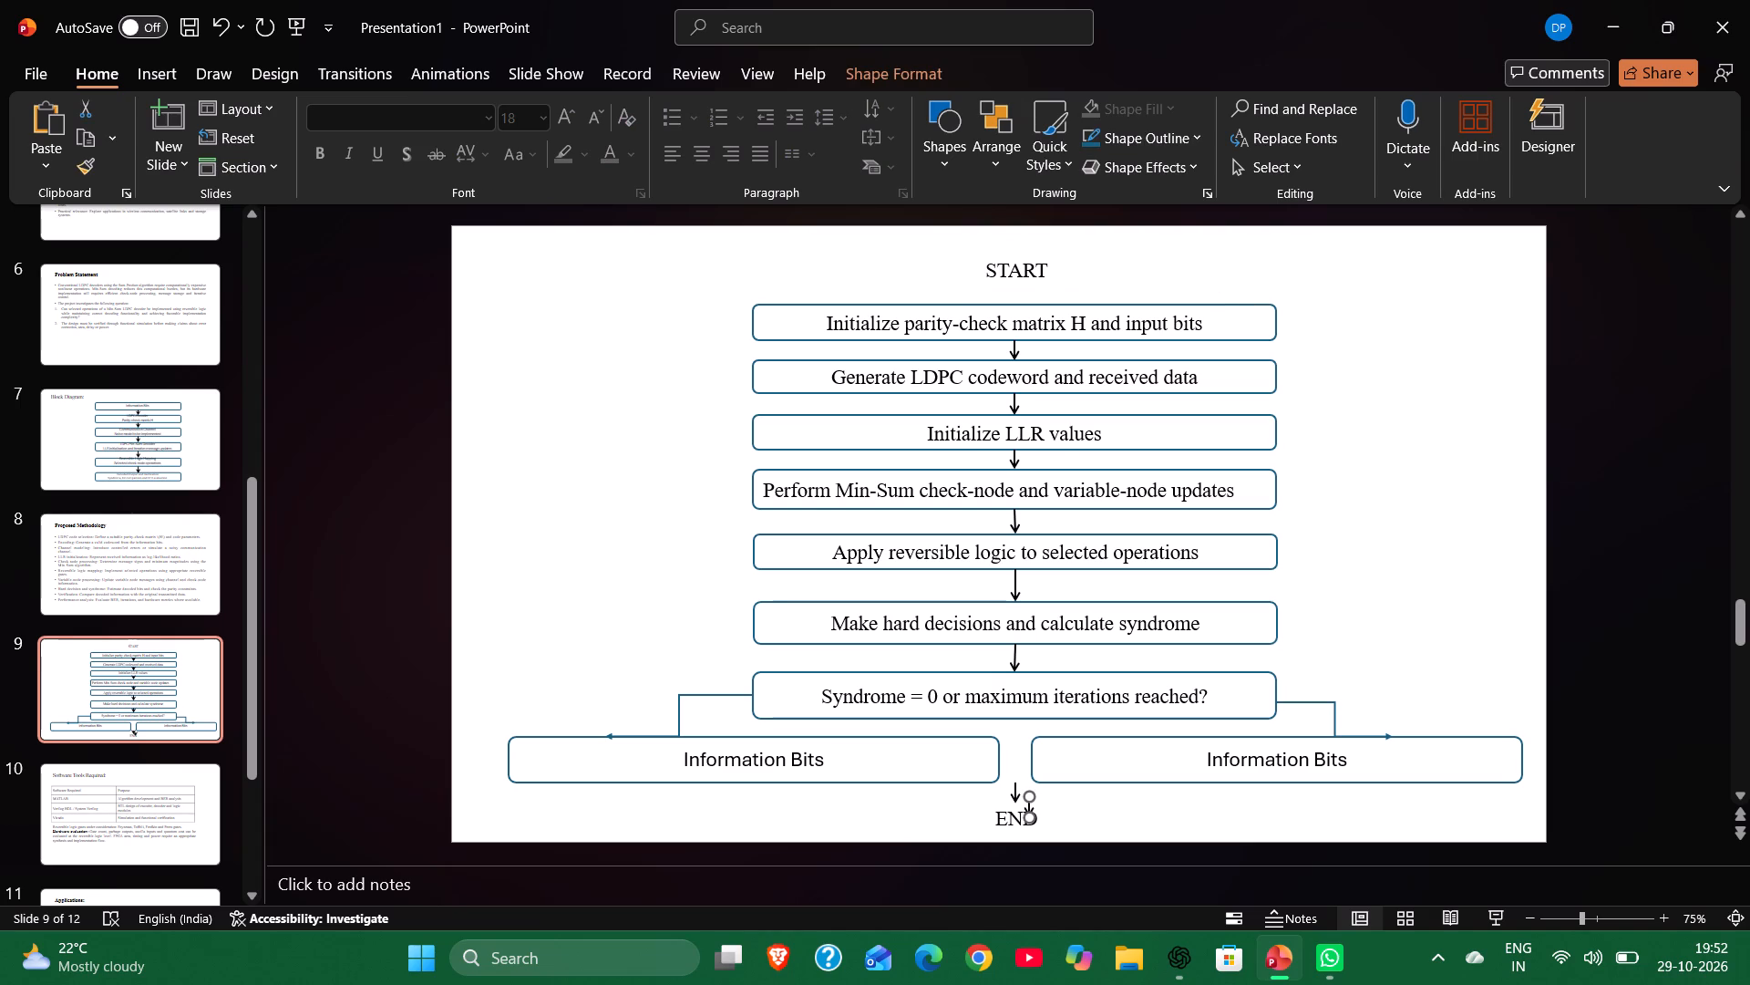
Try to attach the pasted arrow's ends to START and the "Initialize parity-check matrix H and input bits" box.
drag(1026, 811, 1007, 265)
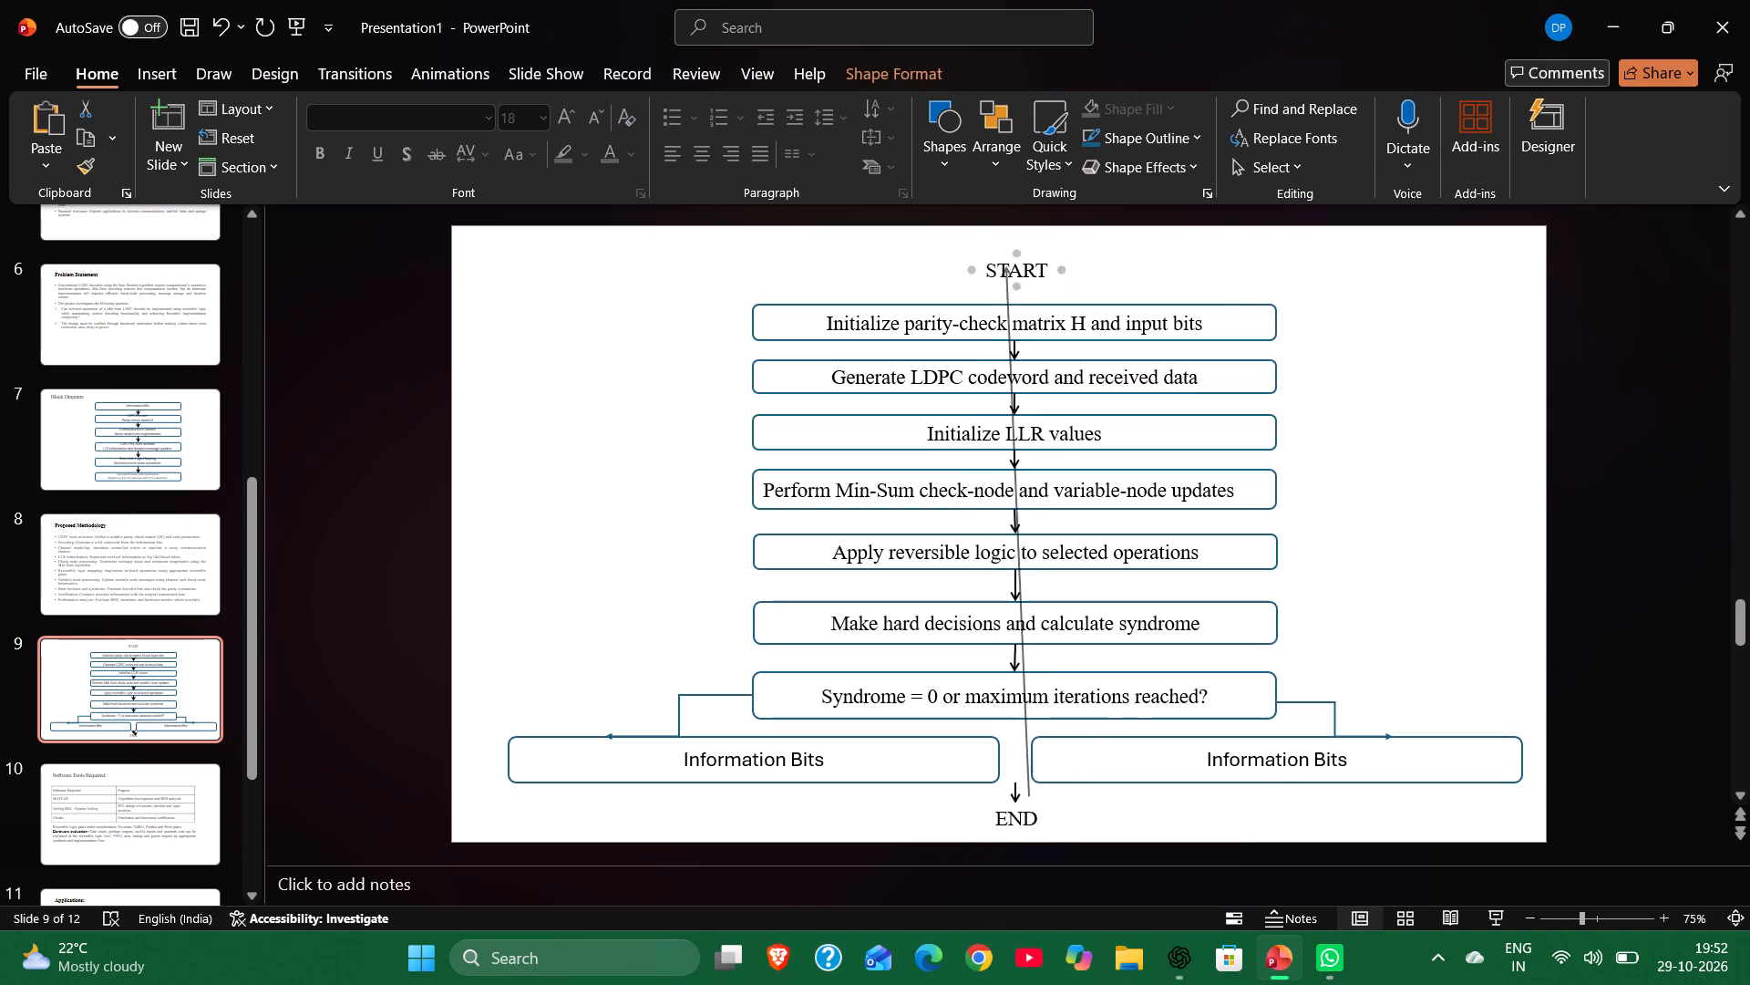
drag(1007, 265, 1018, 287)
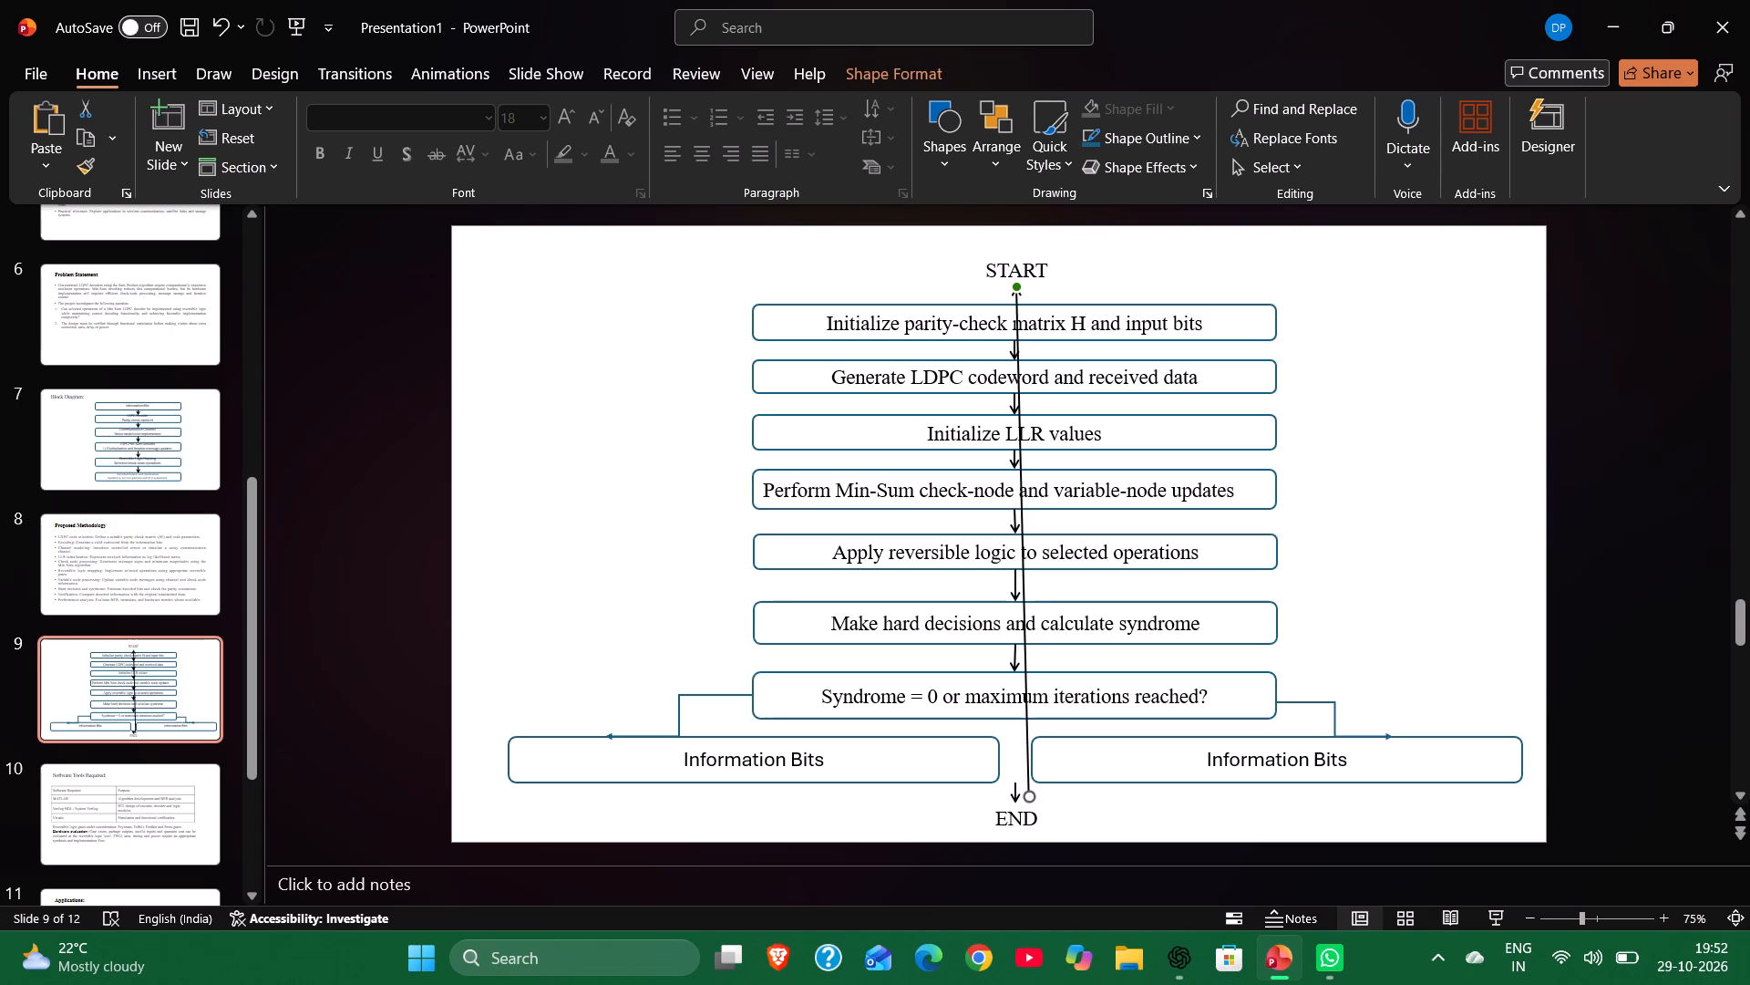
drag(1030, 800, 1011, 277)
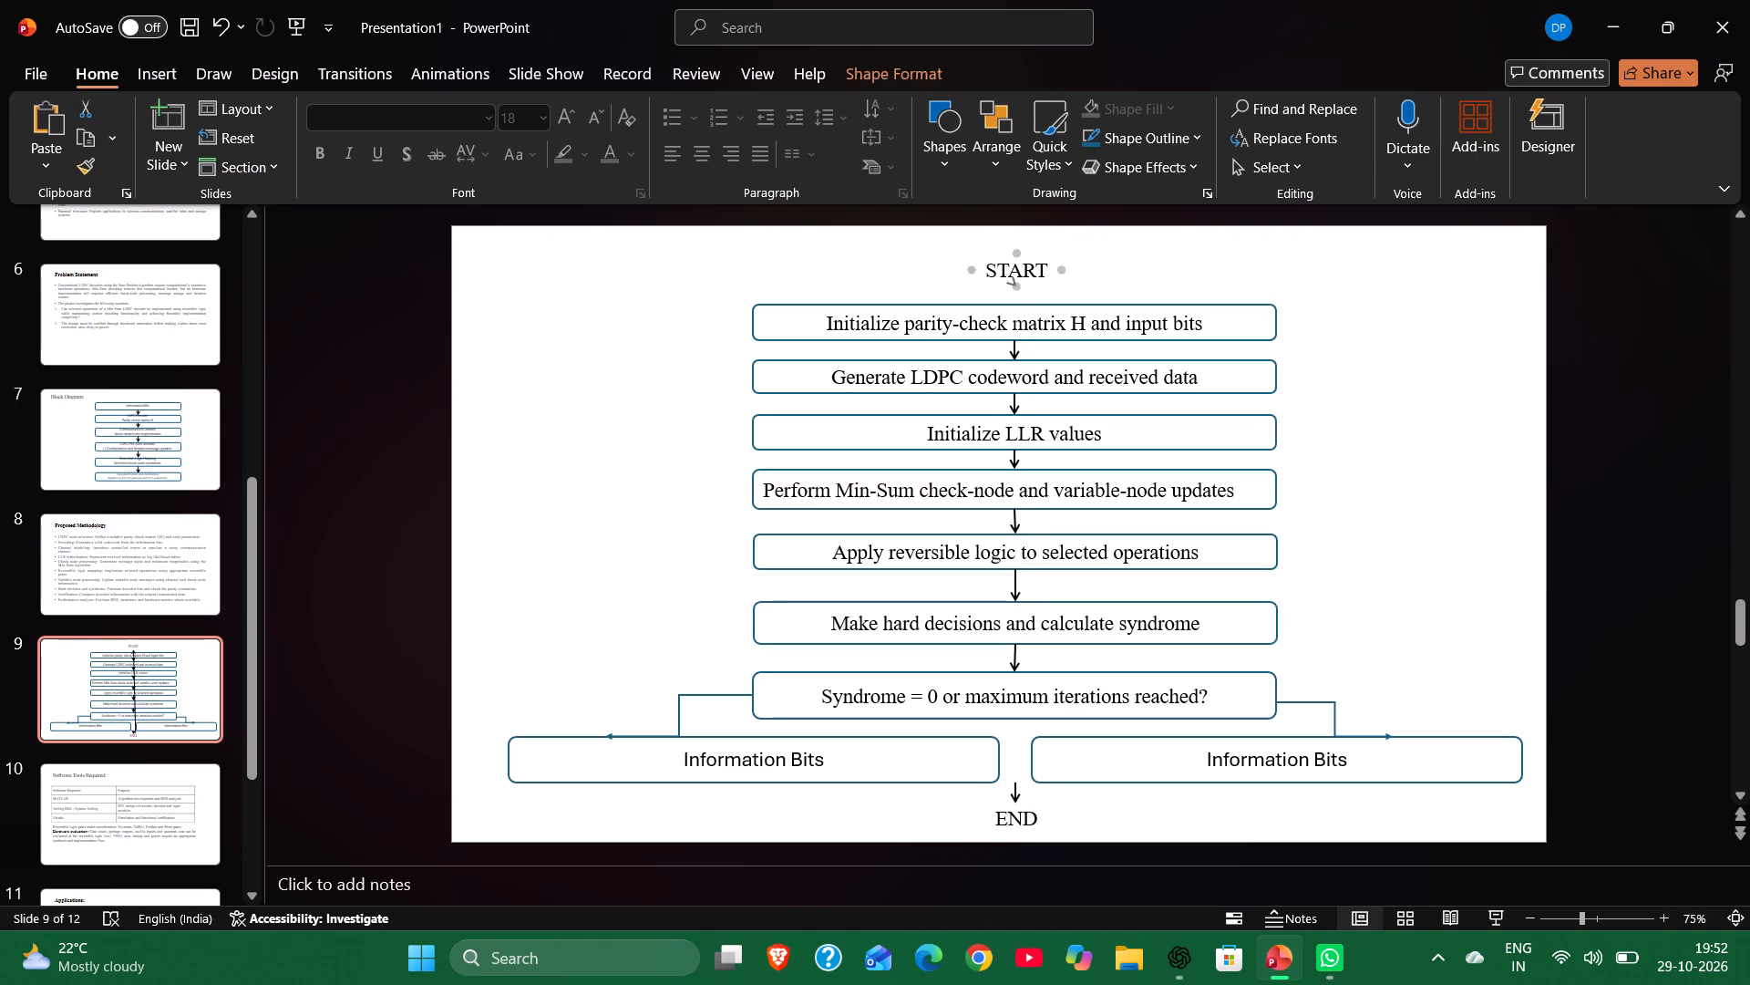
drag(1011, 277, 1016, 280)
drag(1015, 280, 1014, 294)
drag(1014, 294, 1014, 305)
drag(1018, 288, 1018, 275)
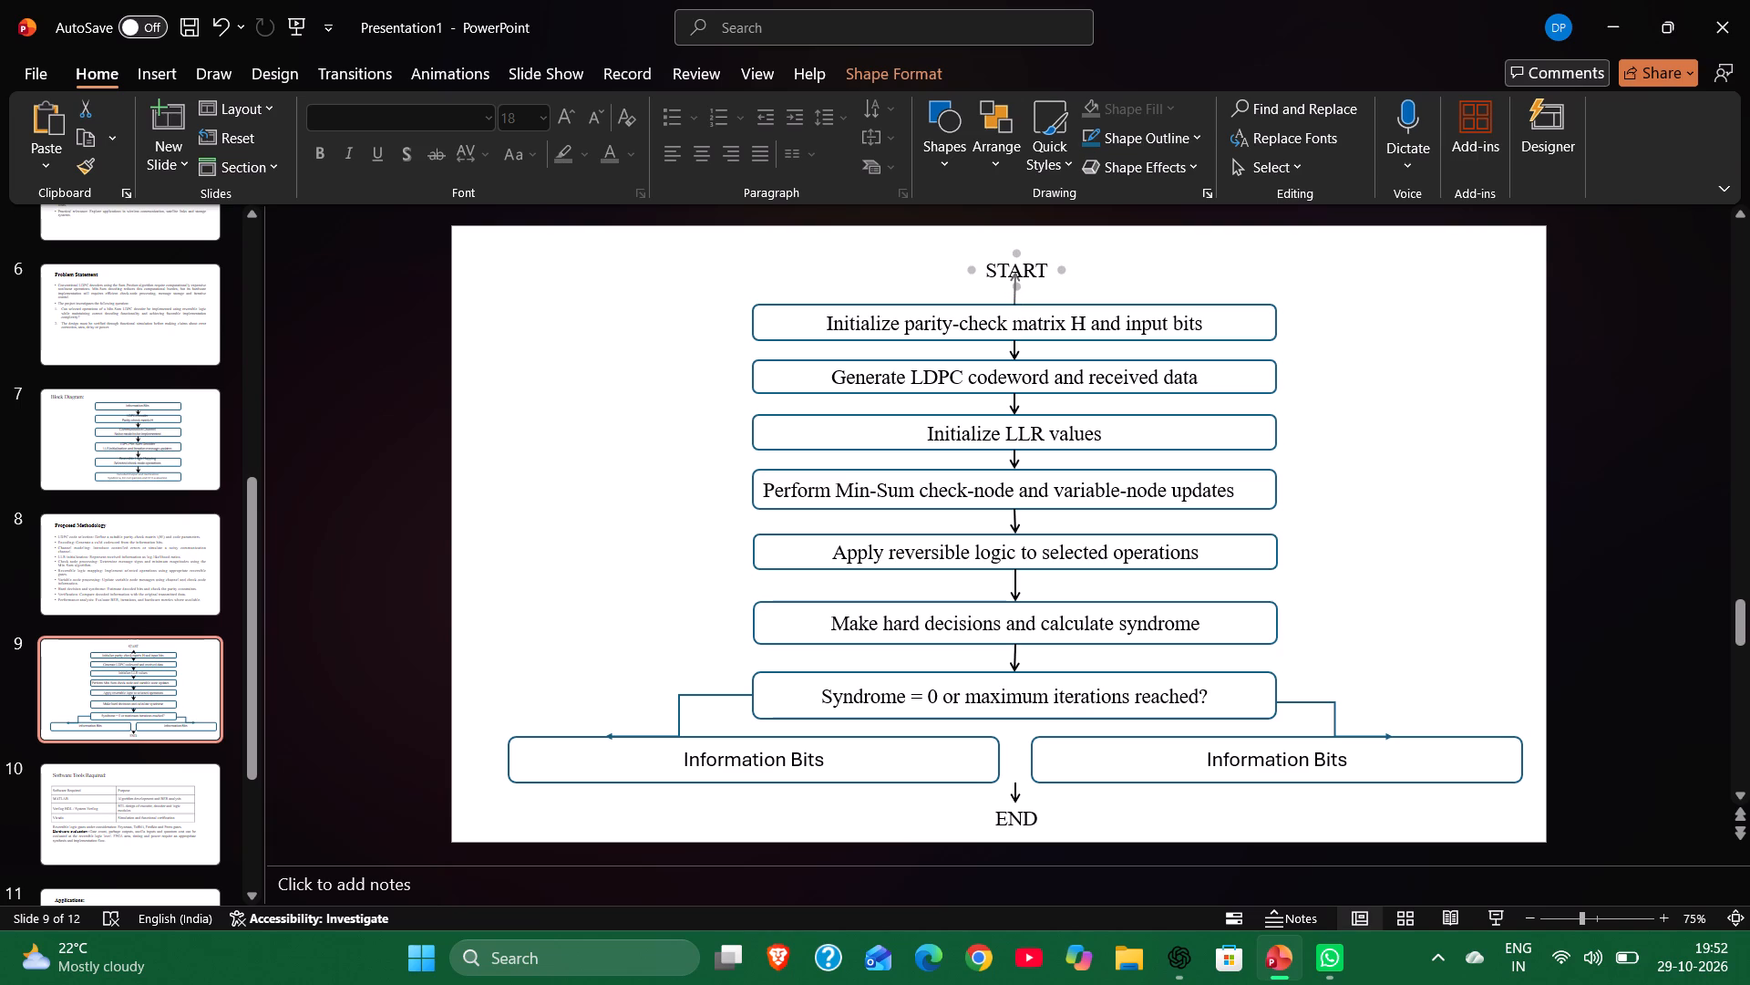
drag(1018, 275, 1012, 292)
Reverse the pasted arrow so it runs from START's bottom connection point down to the top centre of the first box.
drag(1012, 292, 933, 277)
drag(1020, 305, 1021, 277)
drag(936, 275, 1025, 307)
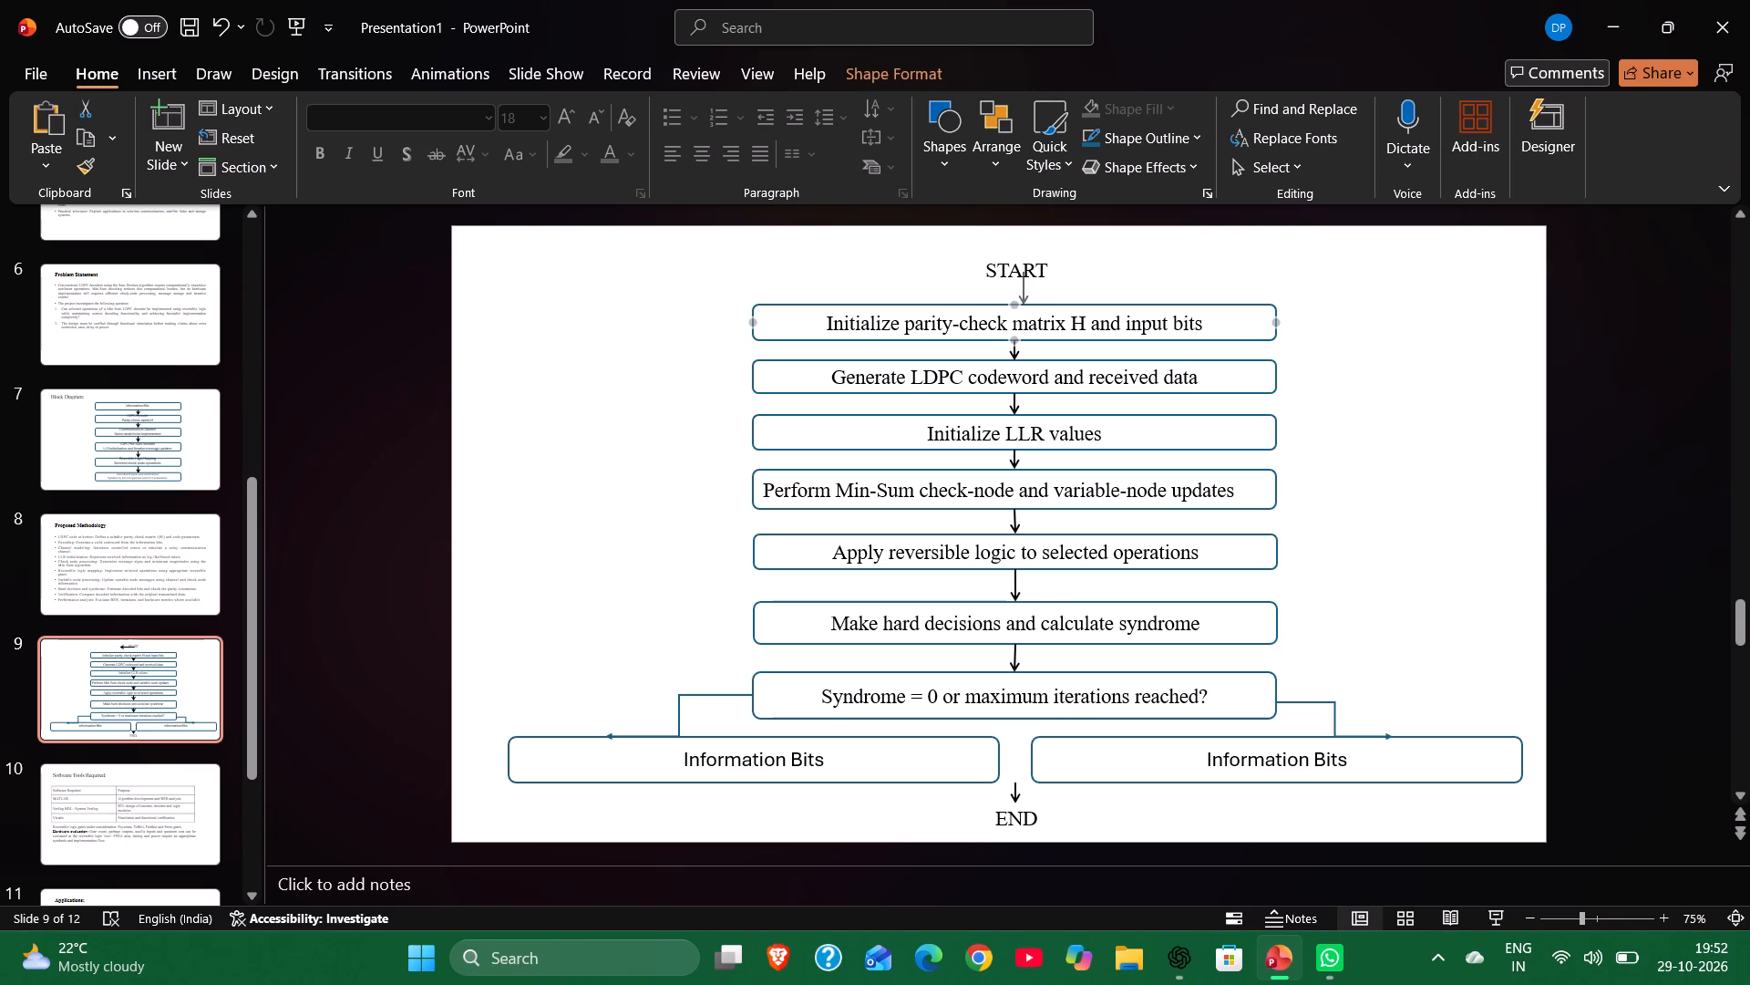
drag(1025, 307, 1022, 304)
drag(1022, 274, 1011, 281)
drag(1011, 281, 1009, 284)
drag(1009, 284, 1010, 284)
click(1158, 271)
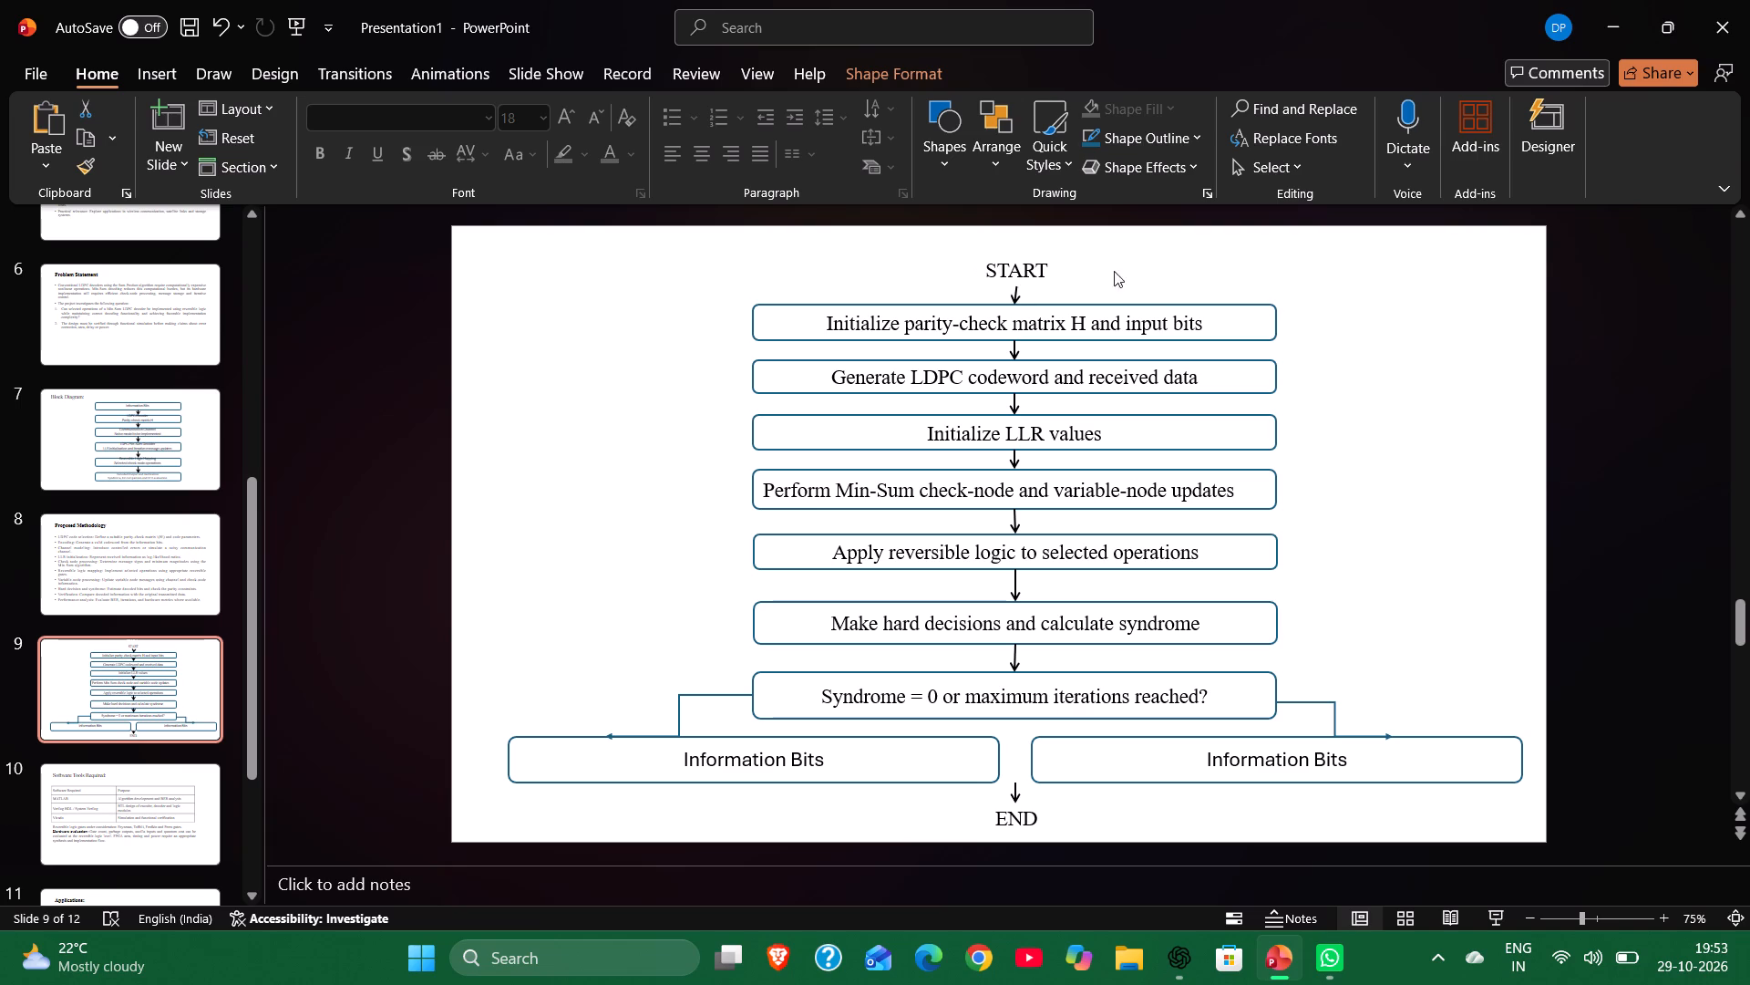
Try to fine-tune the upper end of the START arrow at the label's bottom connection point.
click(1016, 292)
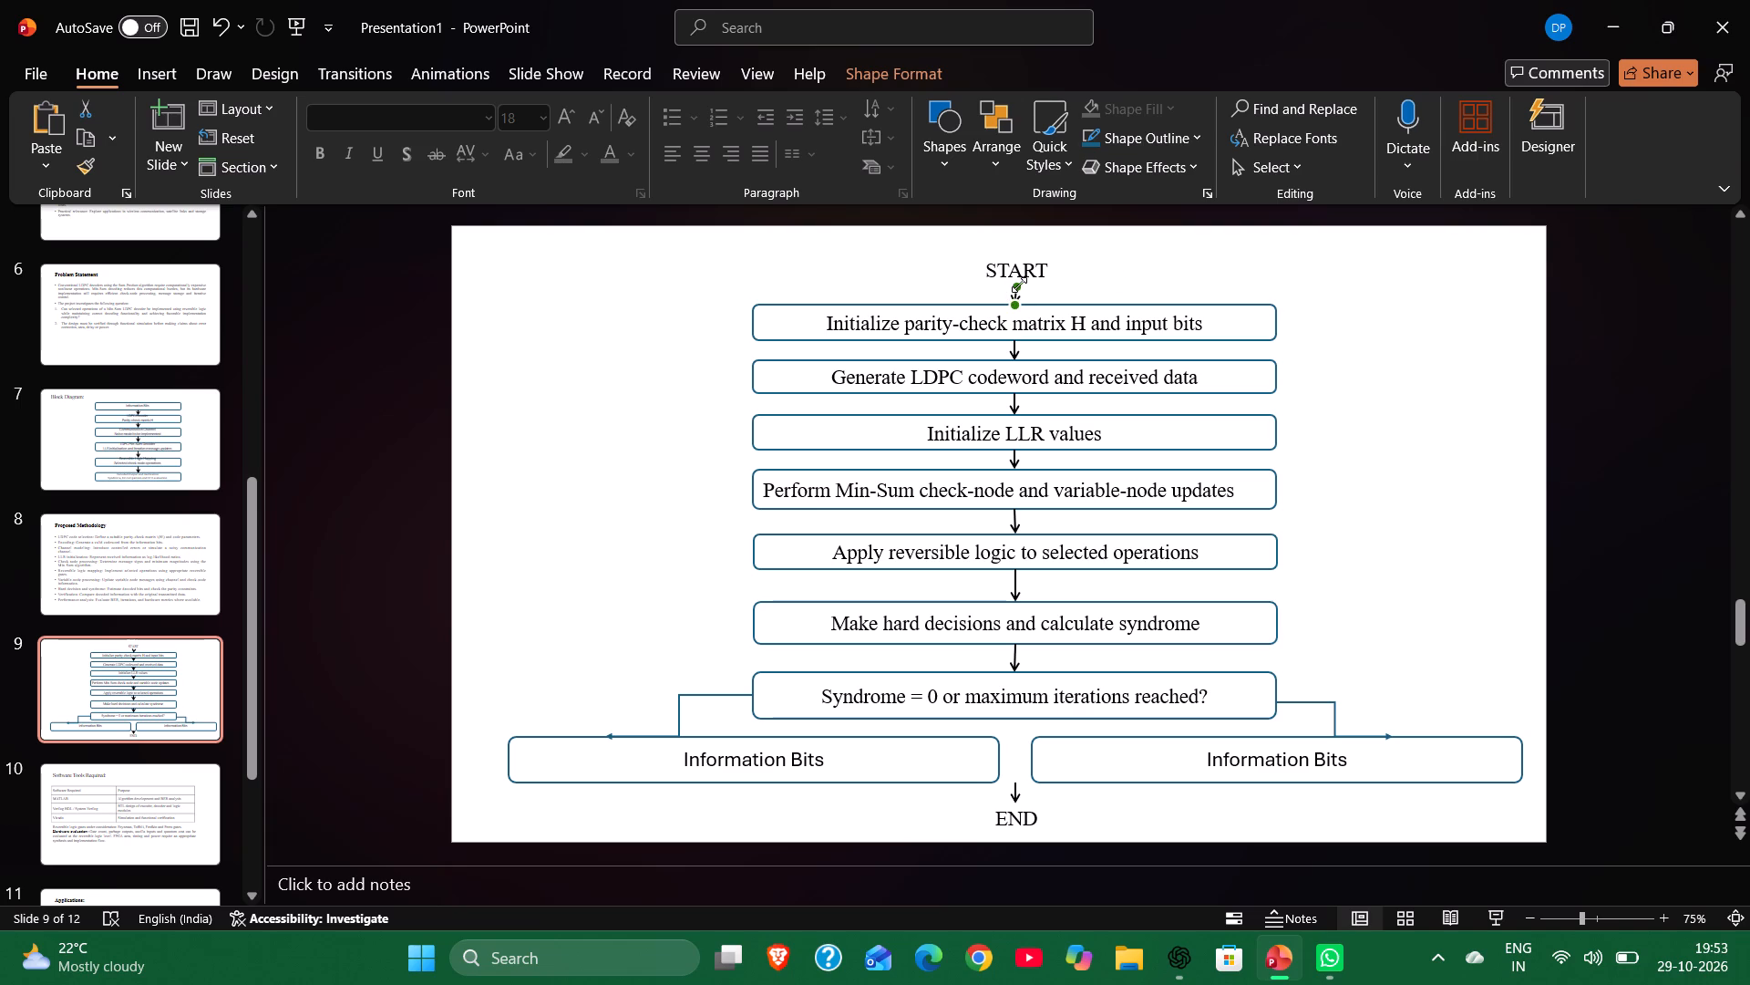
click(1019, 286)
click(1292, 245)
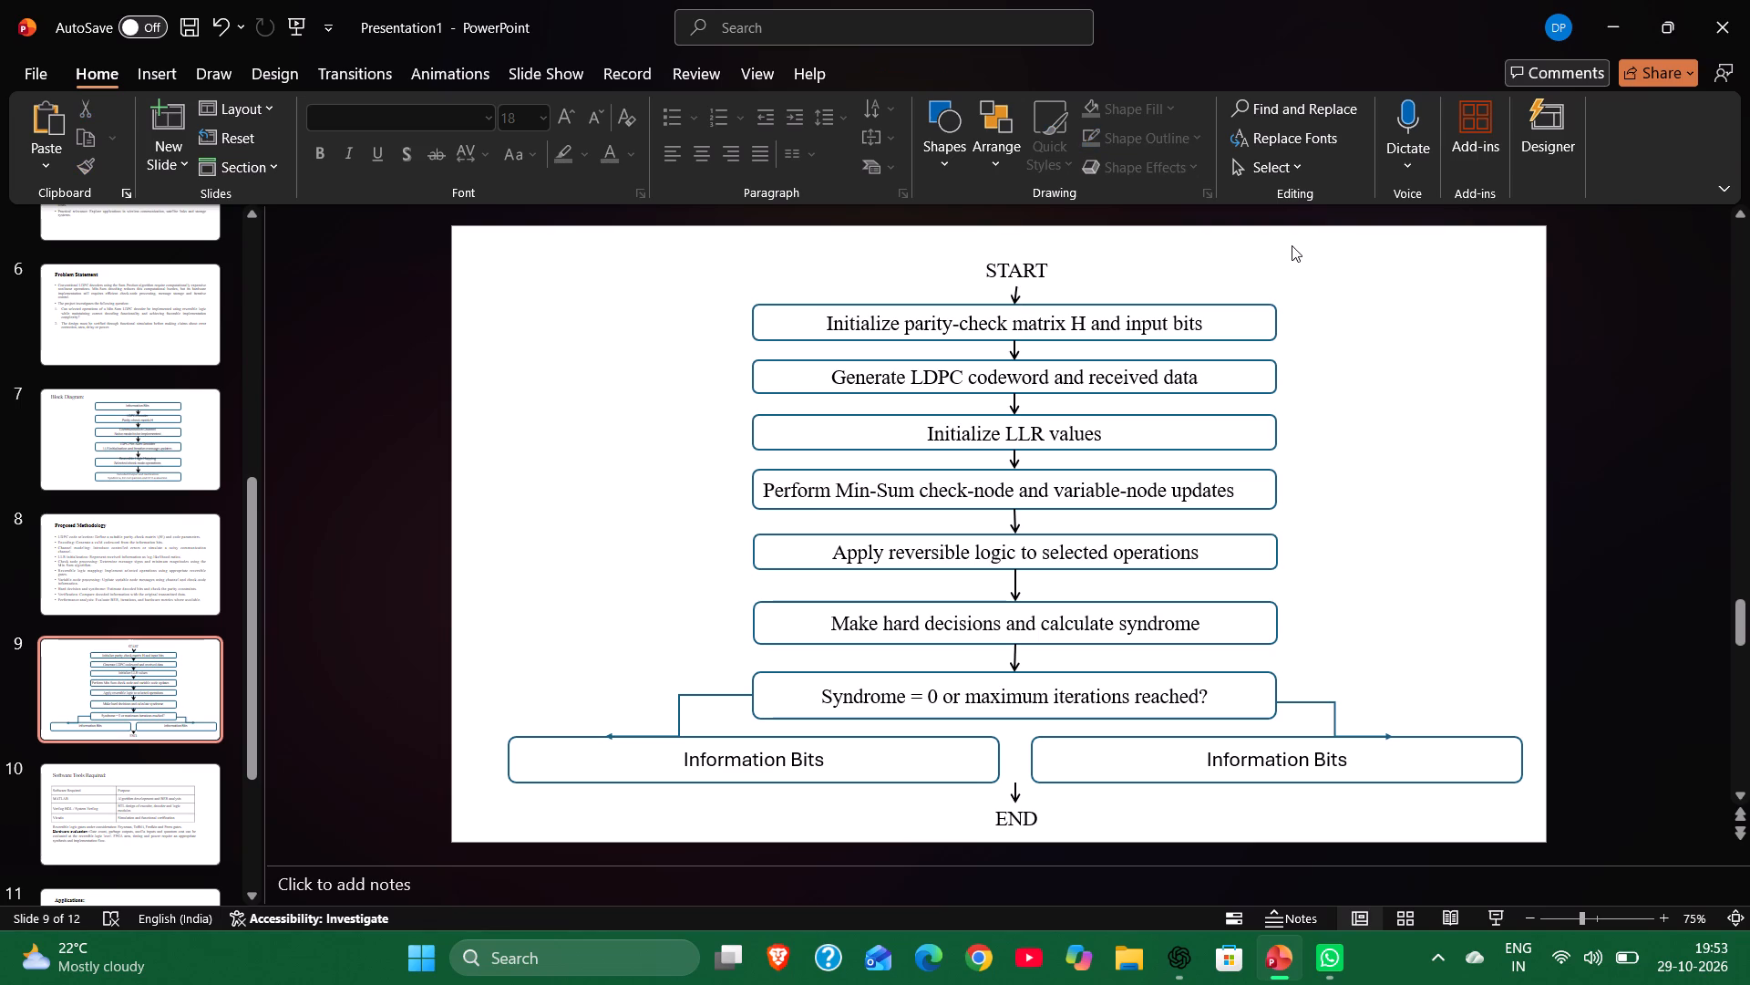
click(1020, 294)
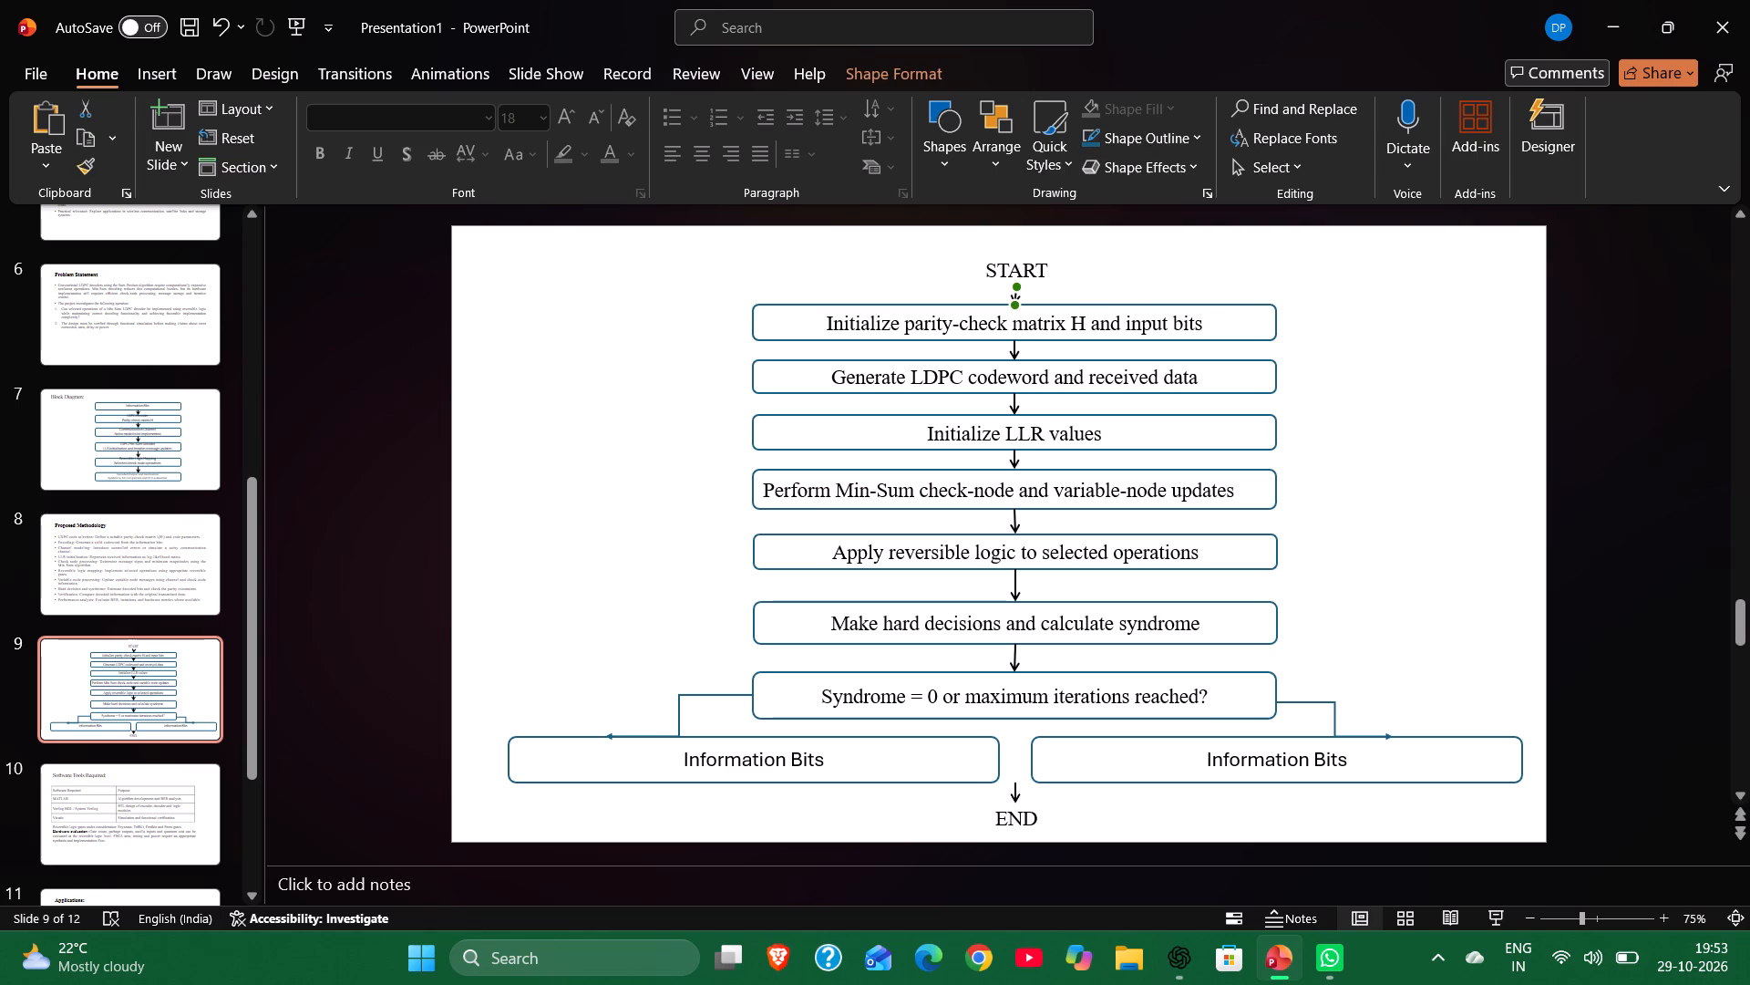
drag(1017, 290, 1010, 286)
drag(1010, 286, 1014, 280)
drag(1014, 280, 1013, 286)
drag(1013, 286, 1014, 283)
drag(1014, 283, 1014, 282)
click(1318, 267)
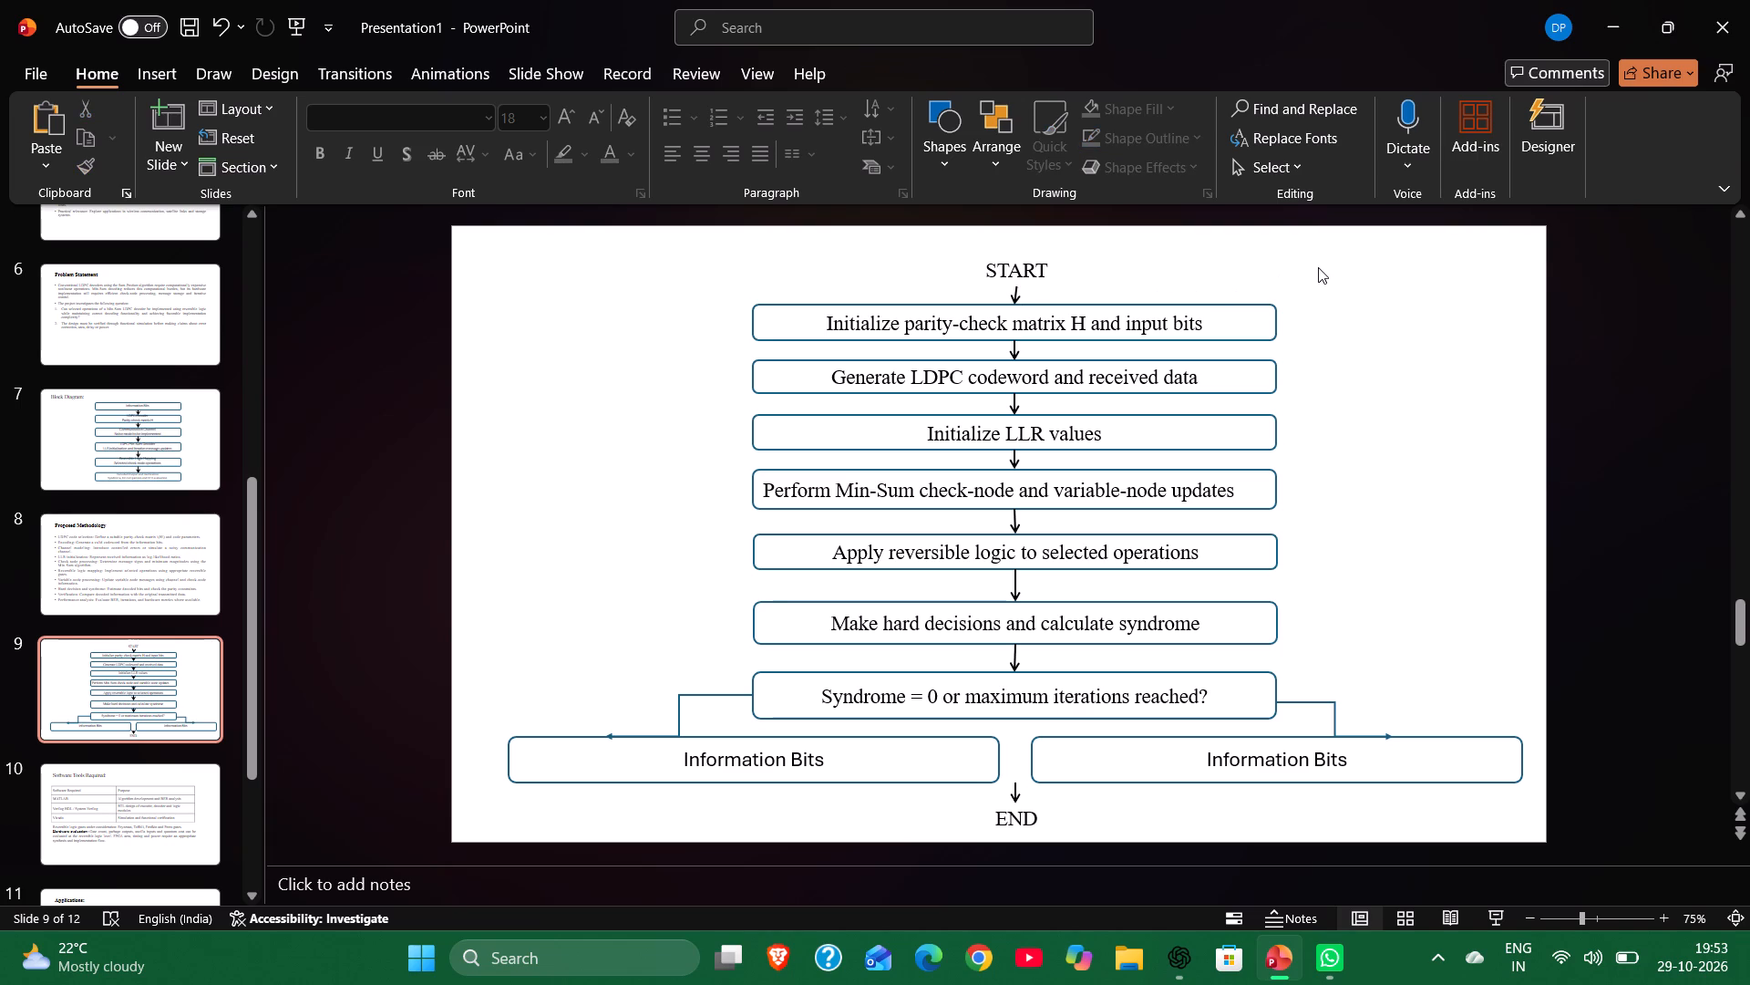
Shorten the START text box from its bottom edge to leave more room for the arrow beneath it.
click(1040, 276)
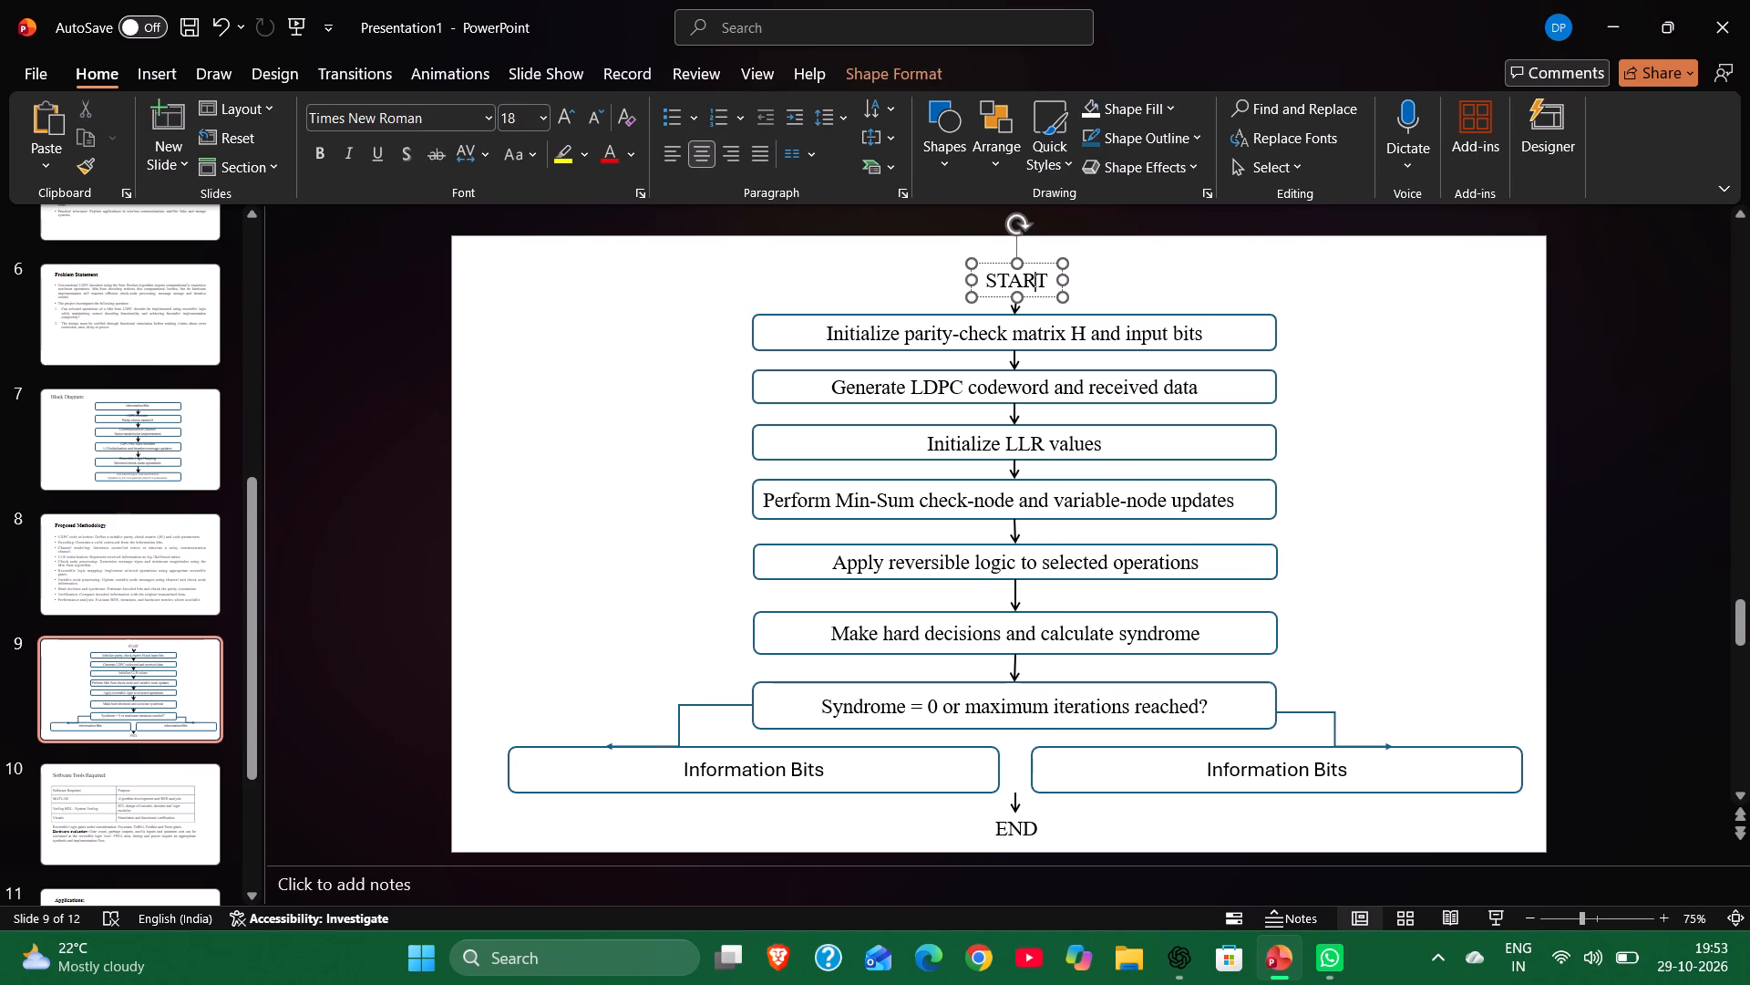
click(1017, 292)
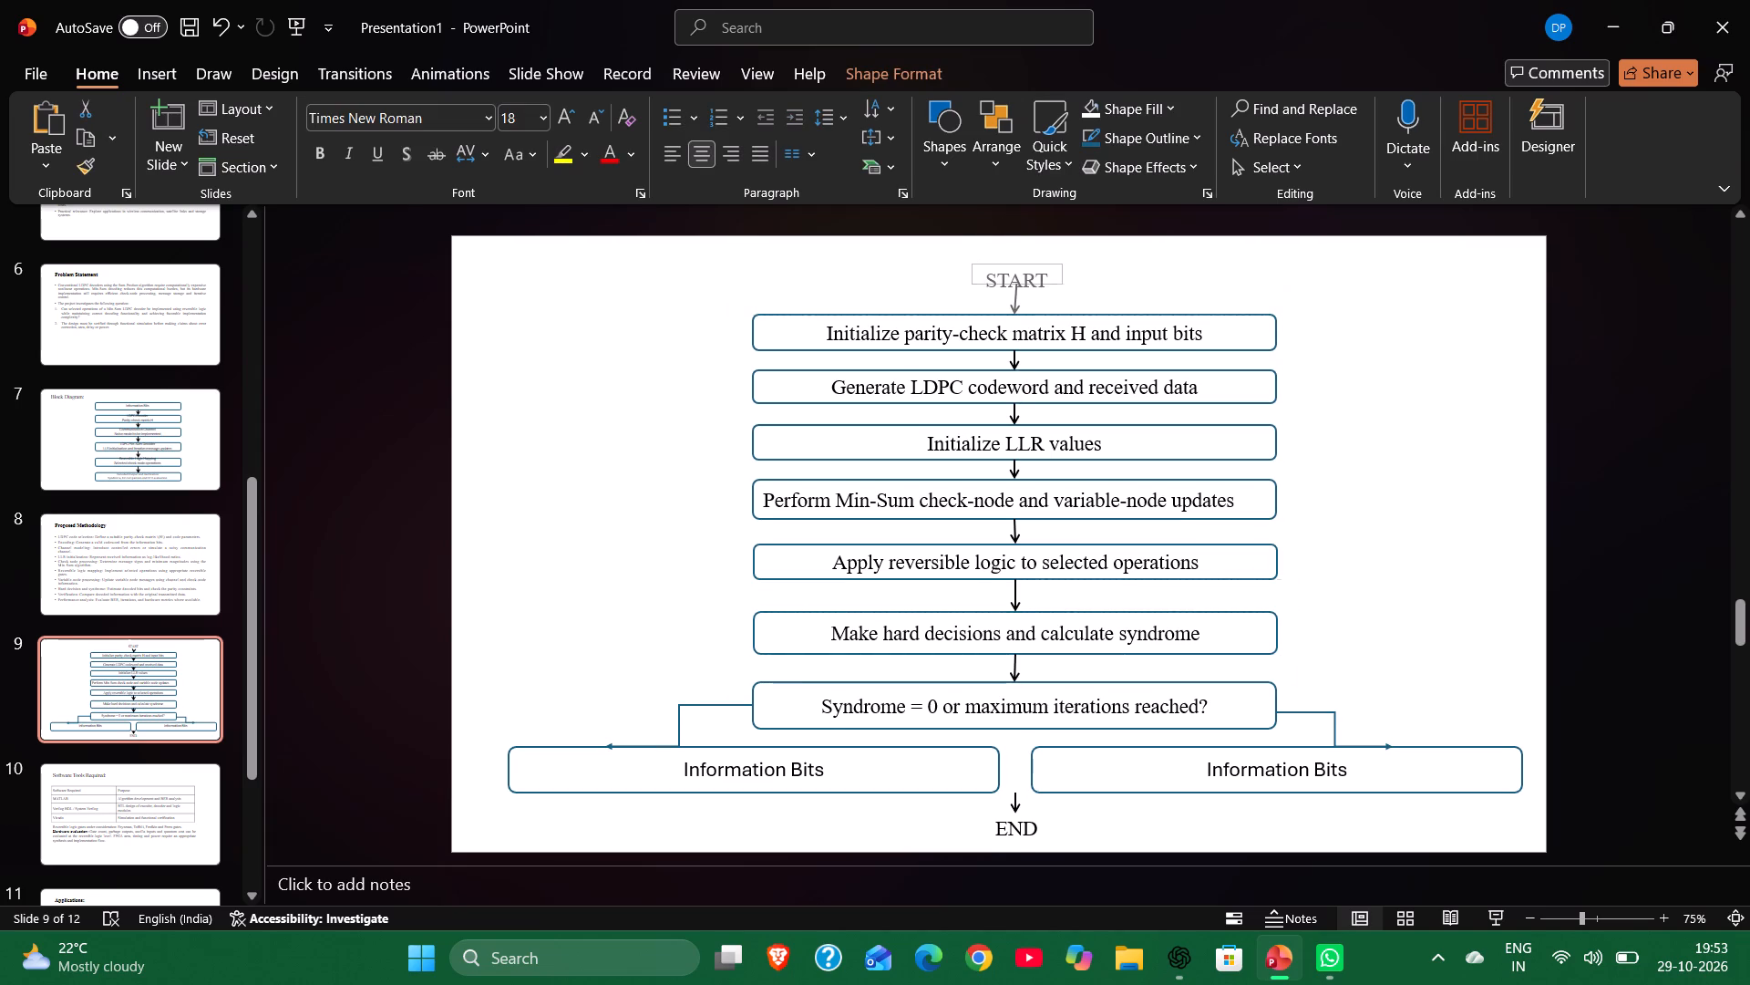
Reattach the upper end of the START arrow to the START label's bottom connection point.
click(1016, 309)
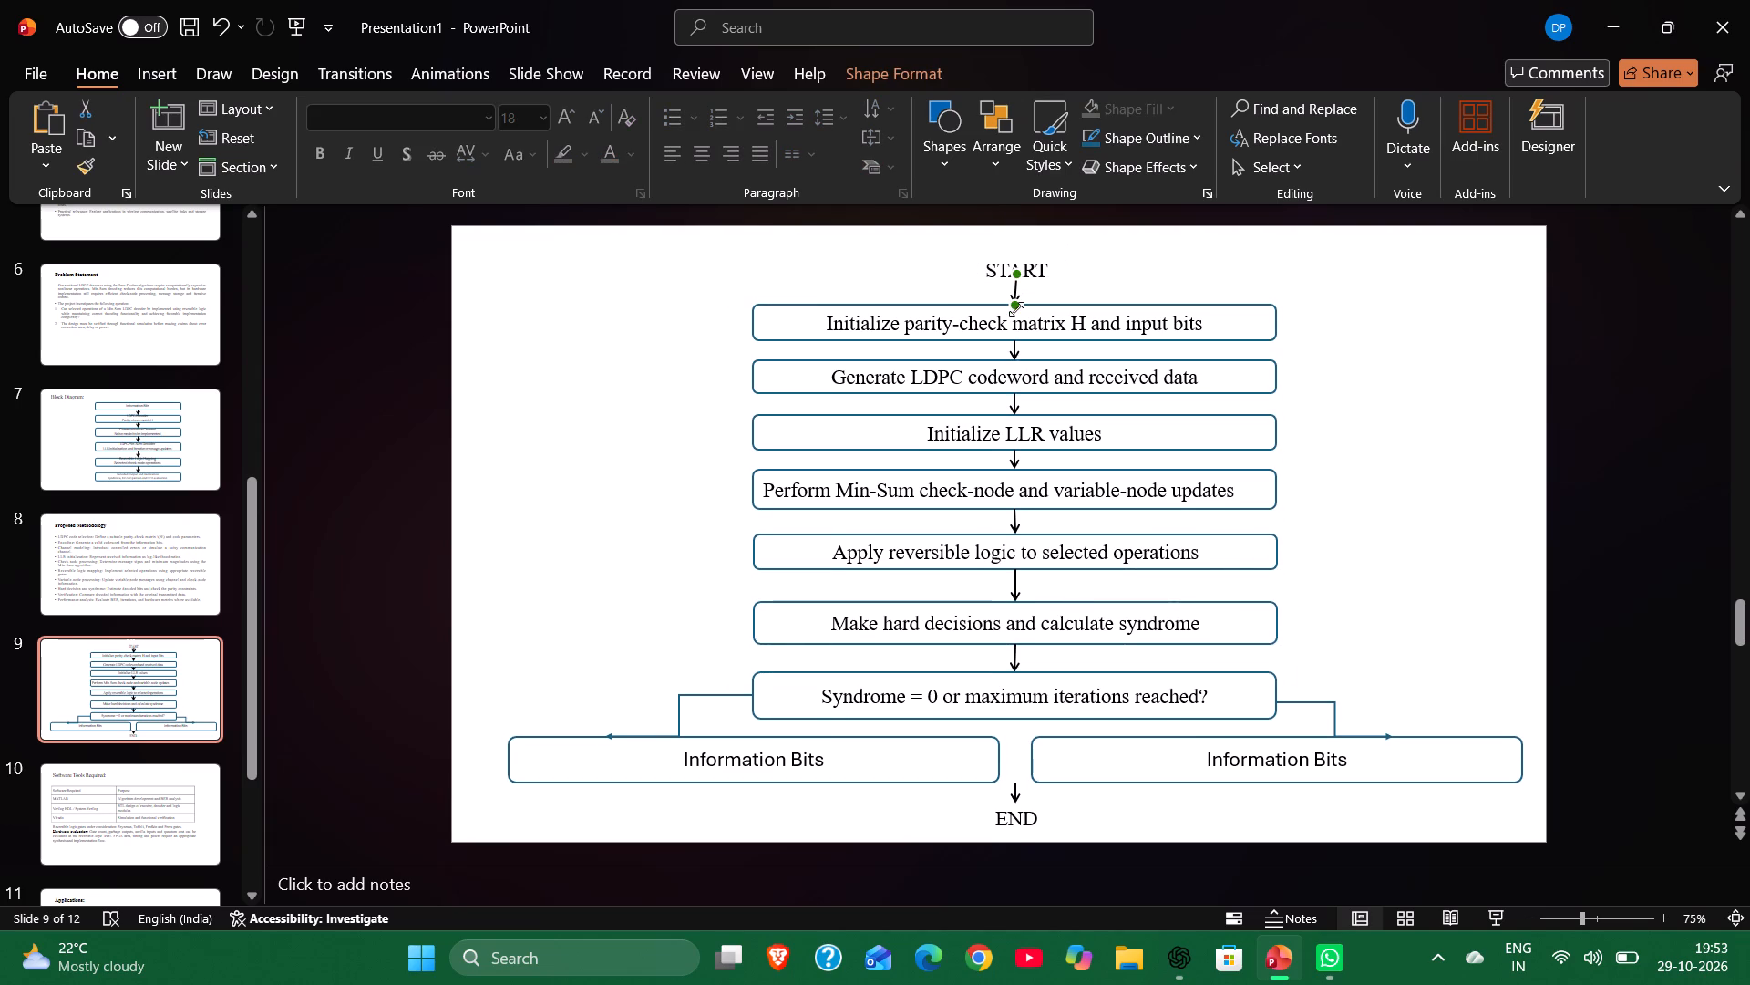
click(1014, 294)
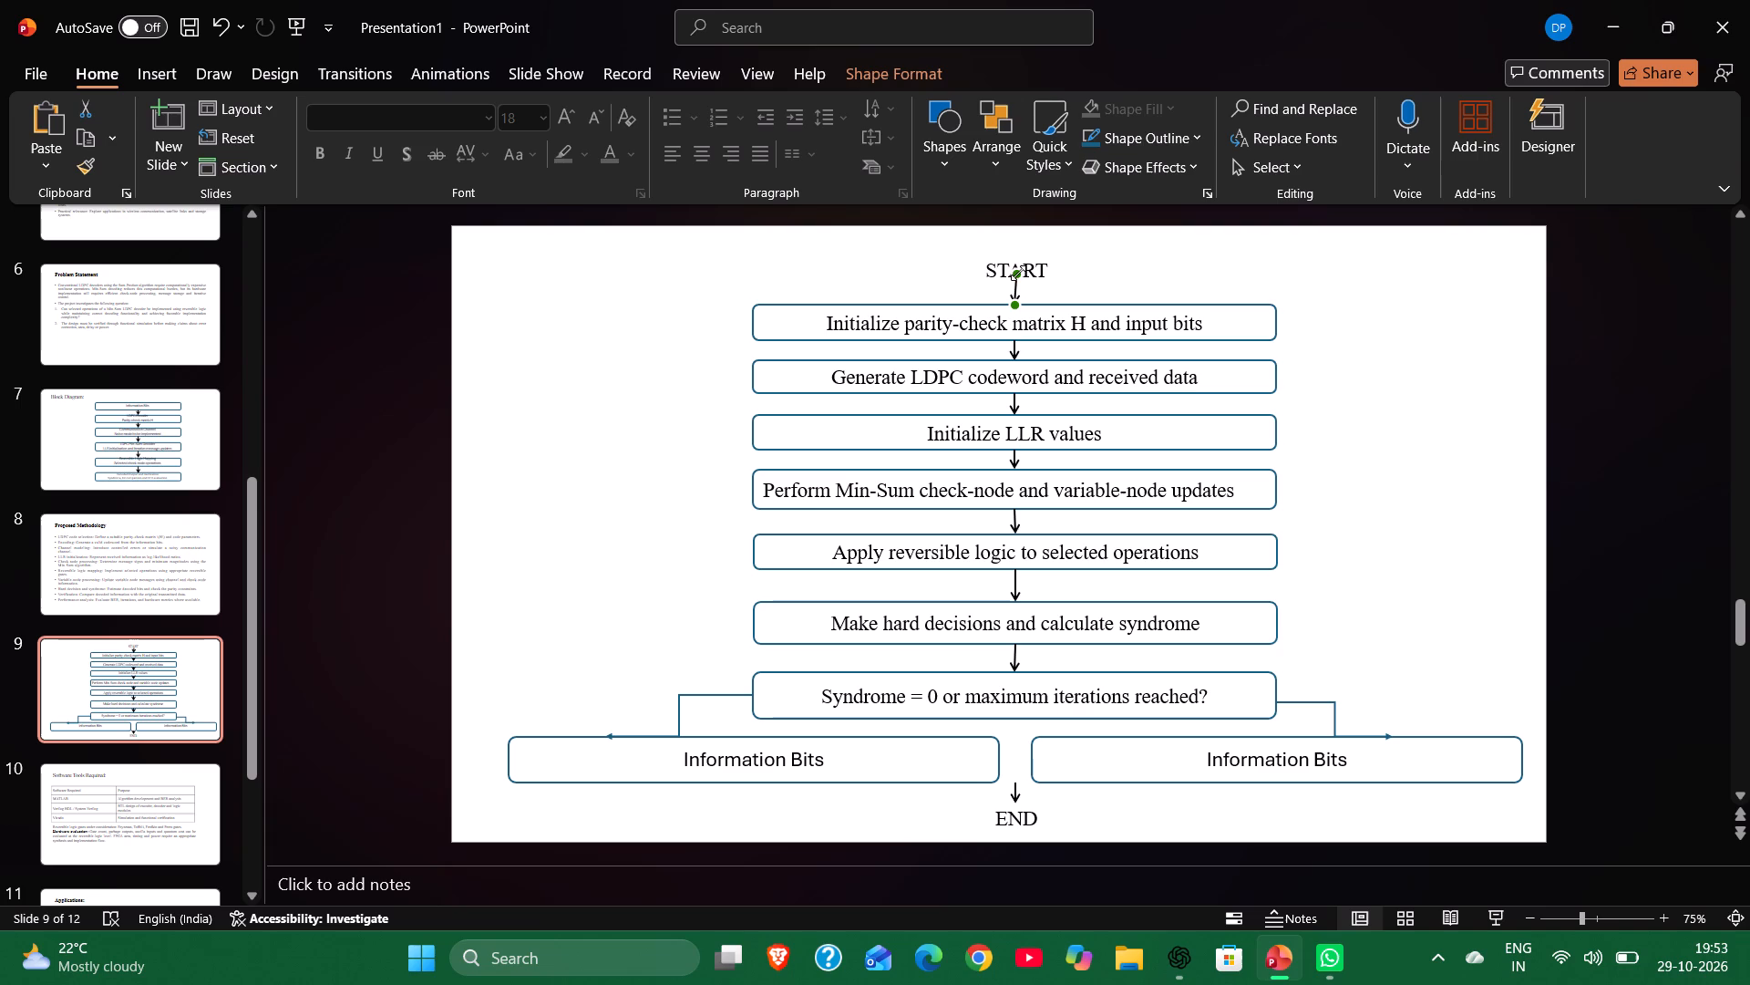
click(1018, 275)
click(1195, 250)
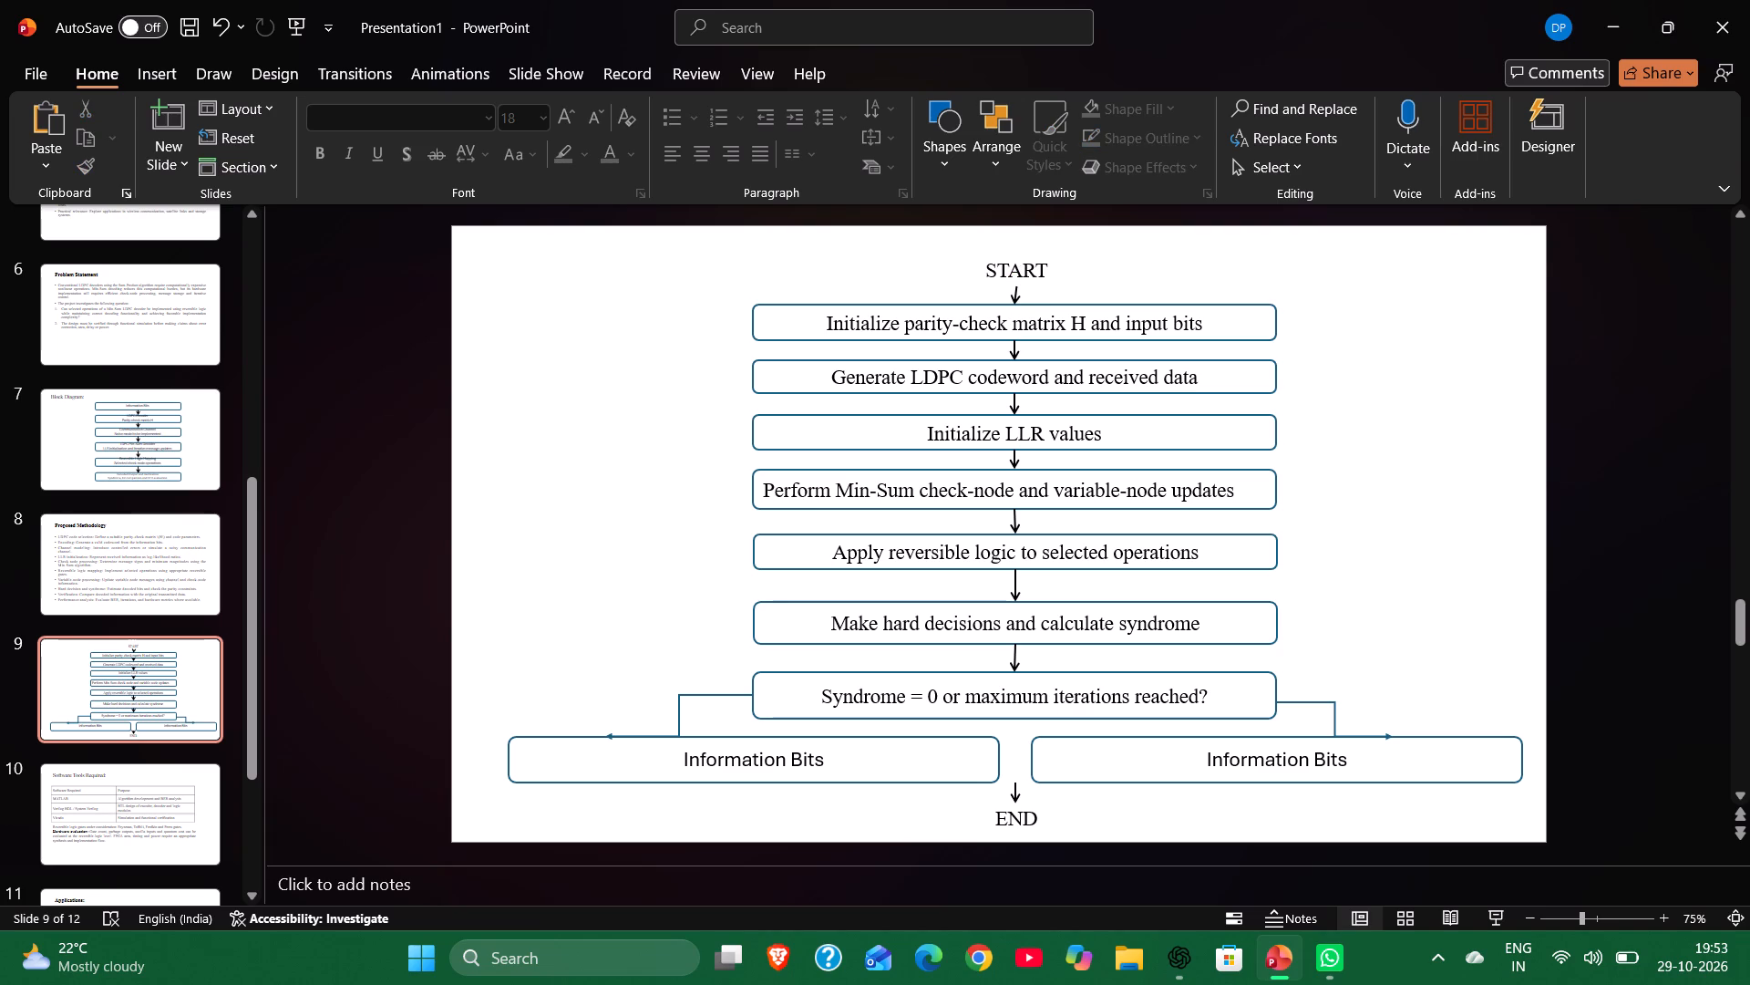
Add a text box reading "FLOEWCHART:" in Times New Roman in the empty upper-left area of slide 9.
double_click(549, 286)
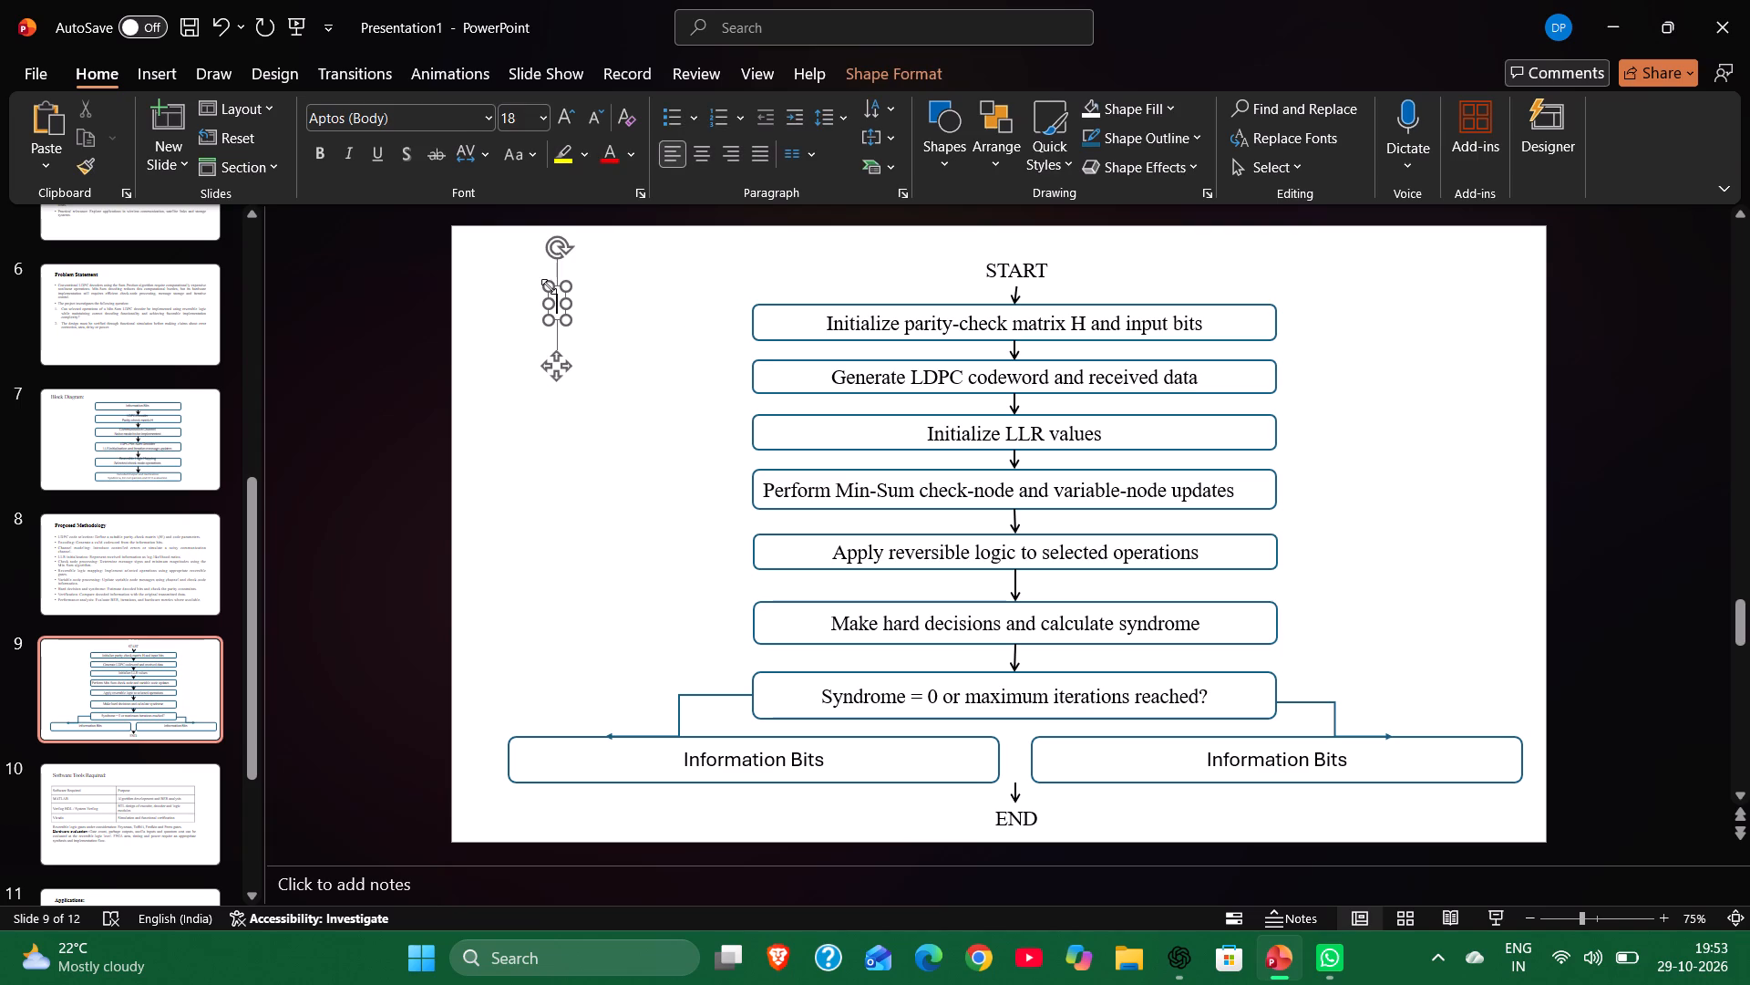
key(f)
text(LOEWCHART)
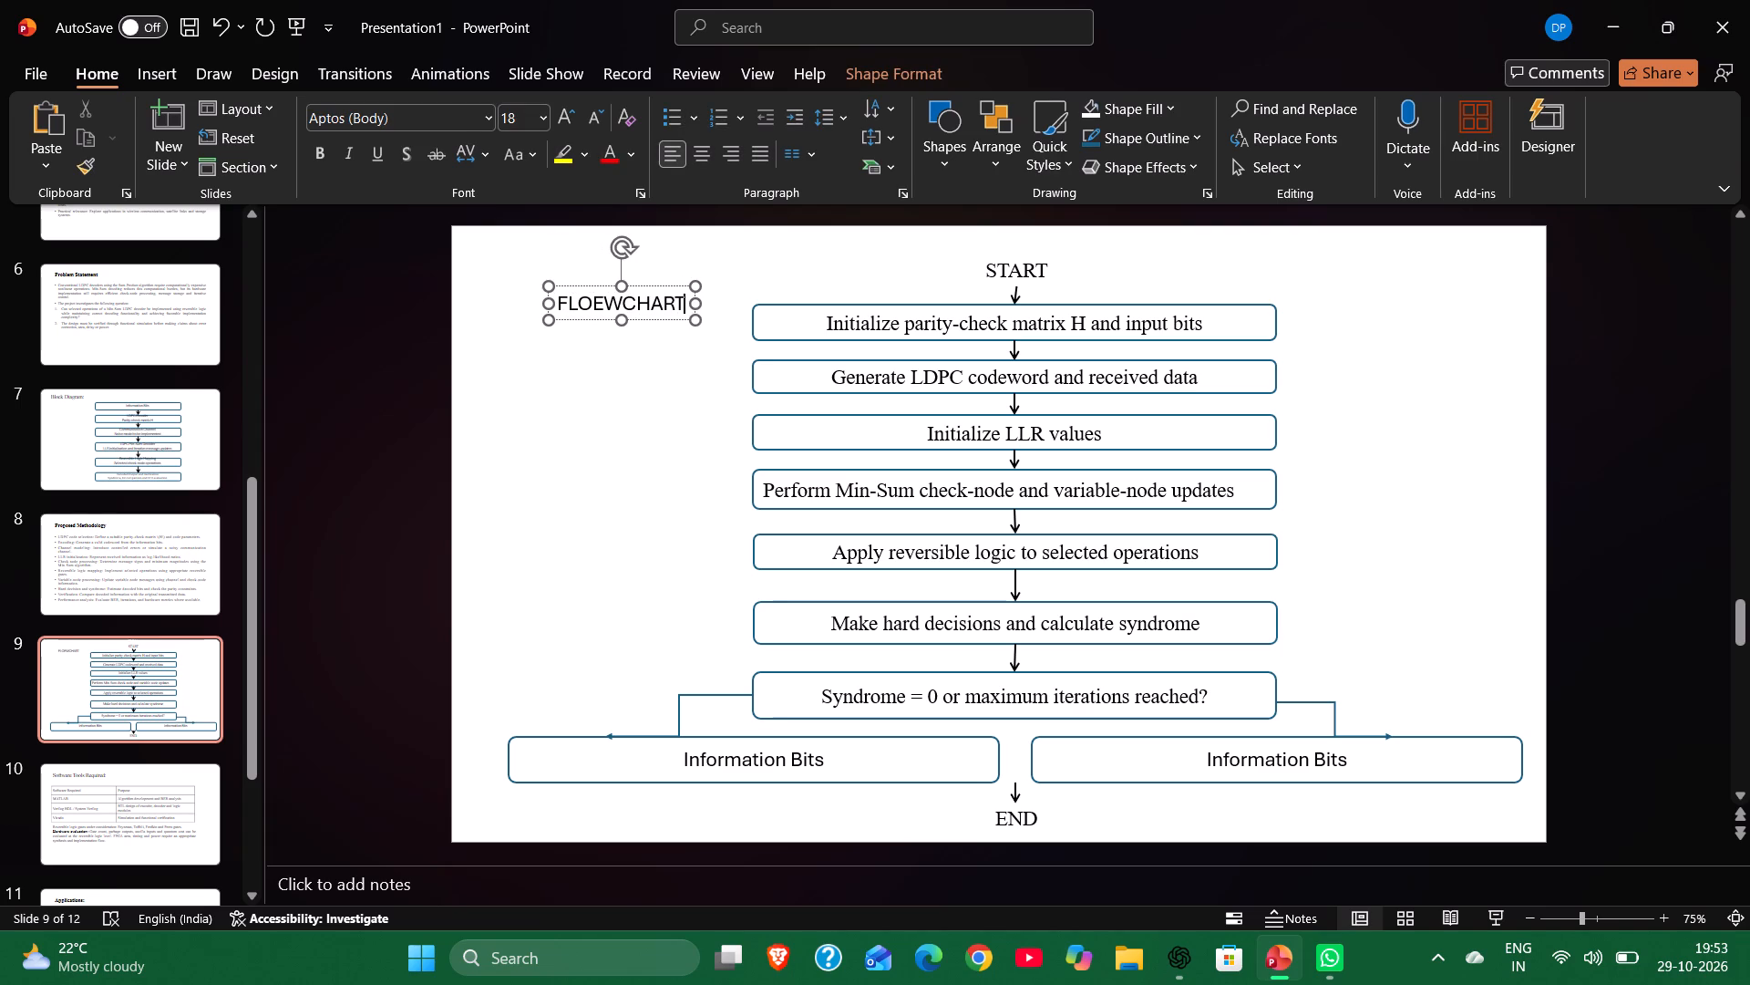
key(shift+colon)
double_click(618, 306)
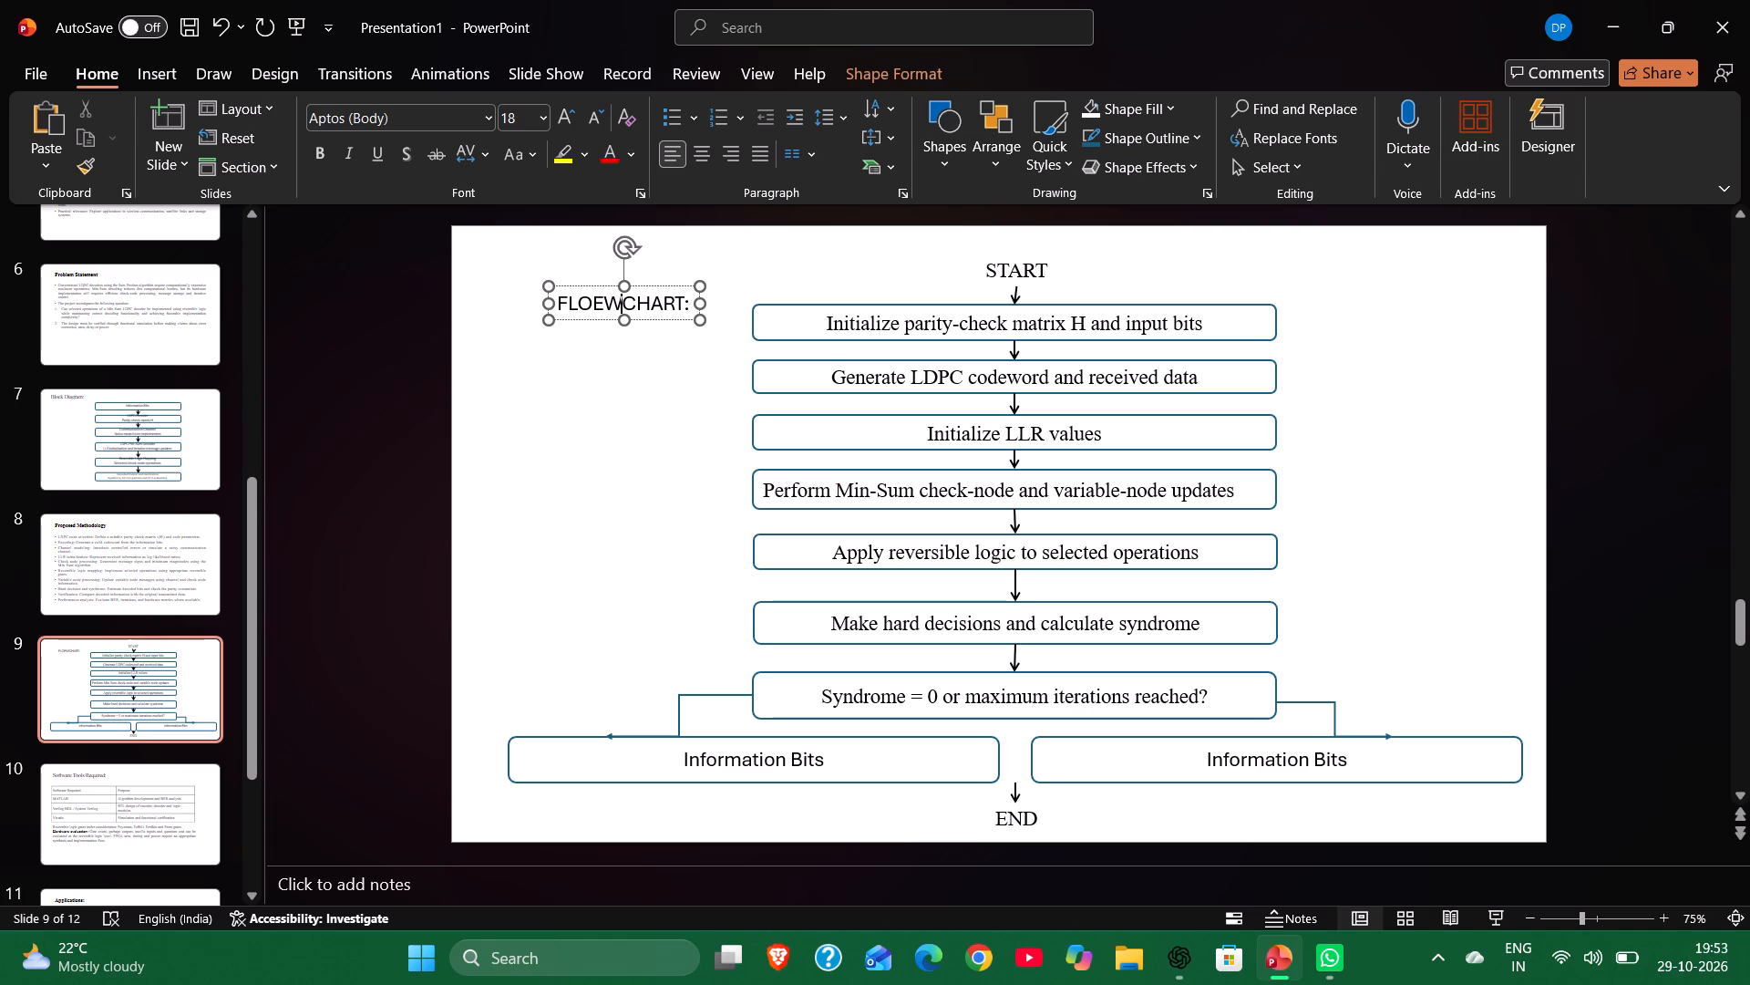
click(487, 119)
click(473, 279)
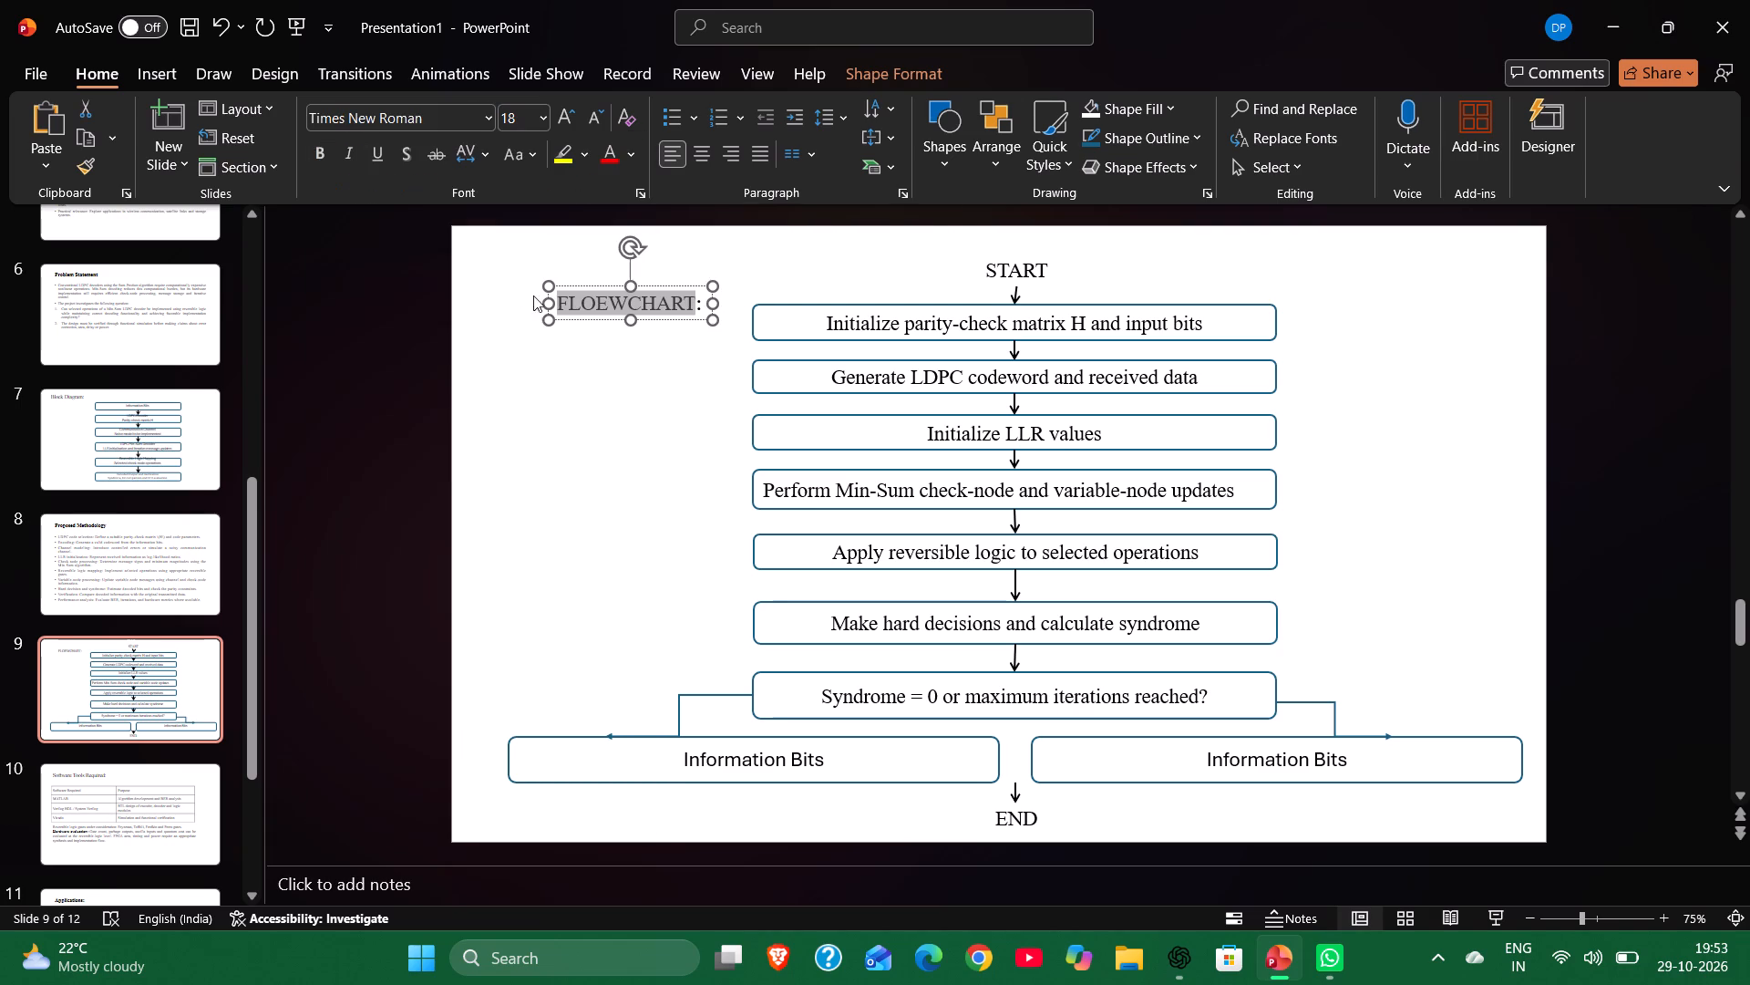
click(685, 405)
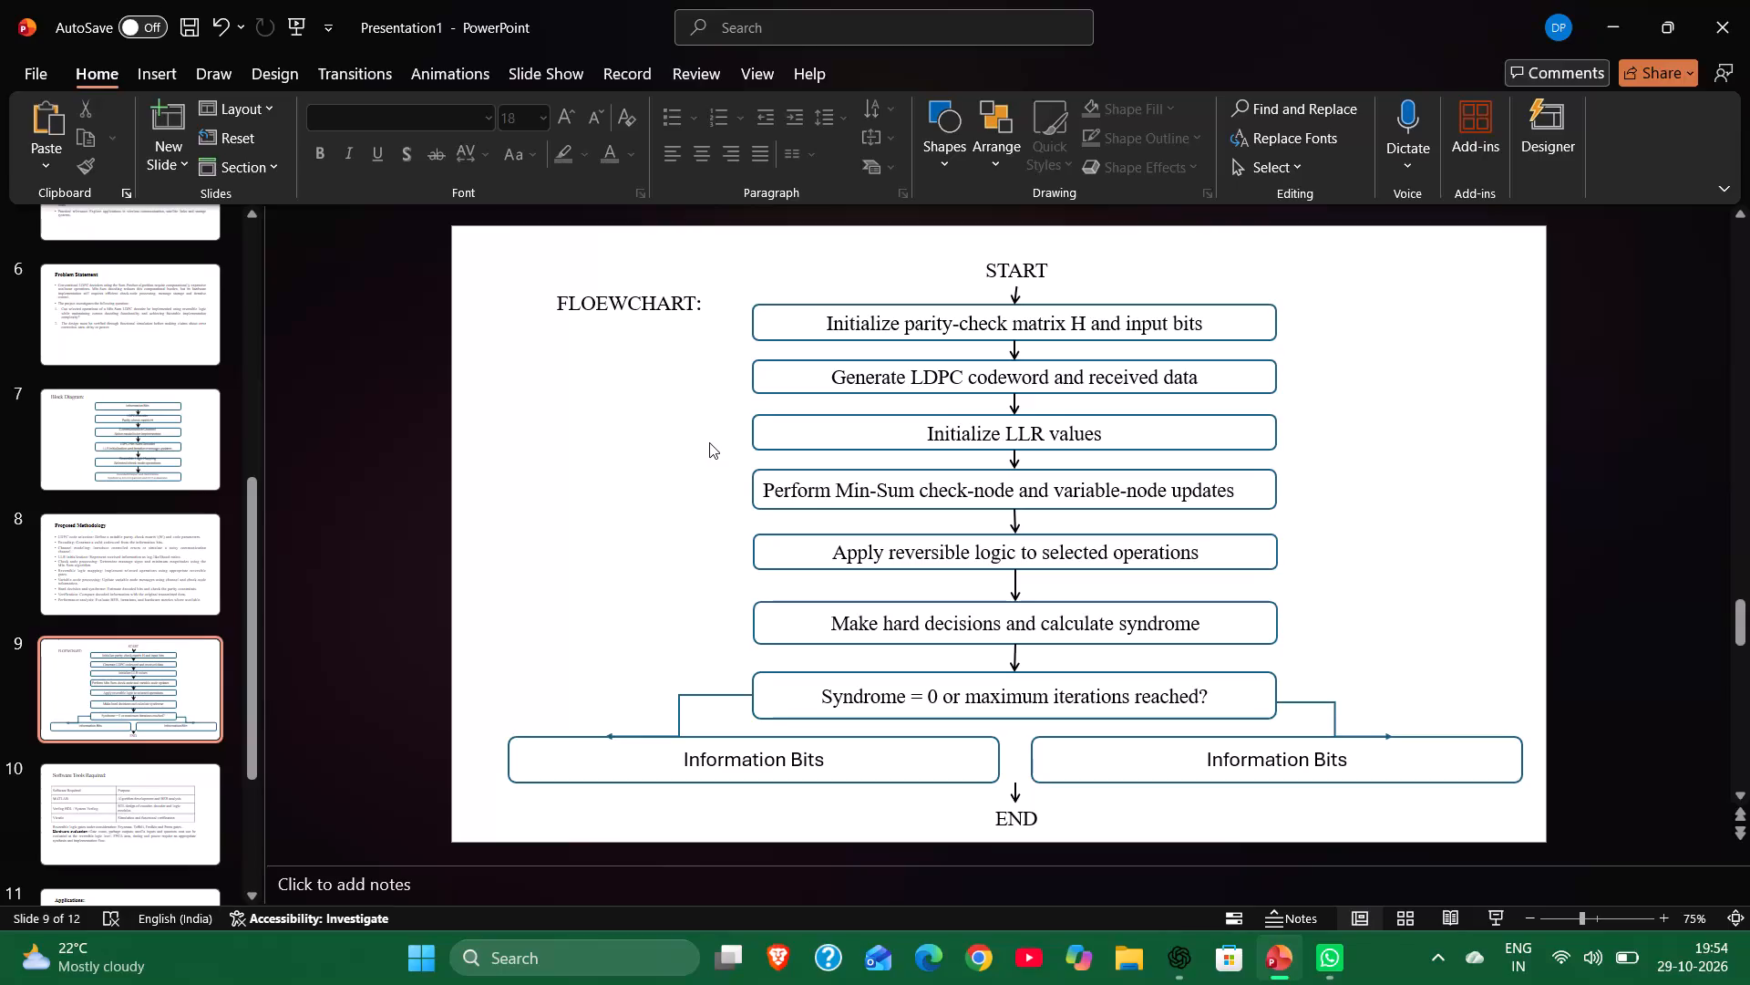
Shift the new heading's text box slightly up and toward the slide's left edge, and narrow it to fit its text.
double_click(686, 307)
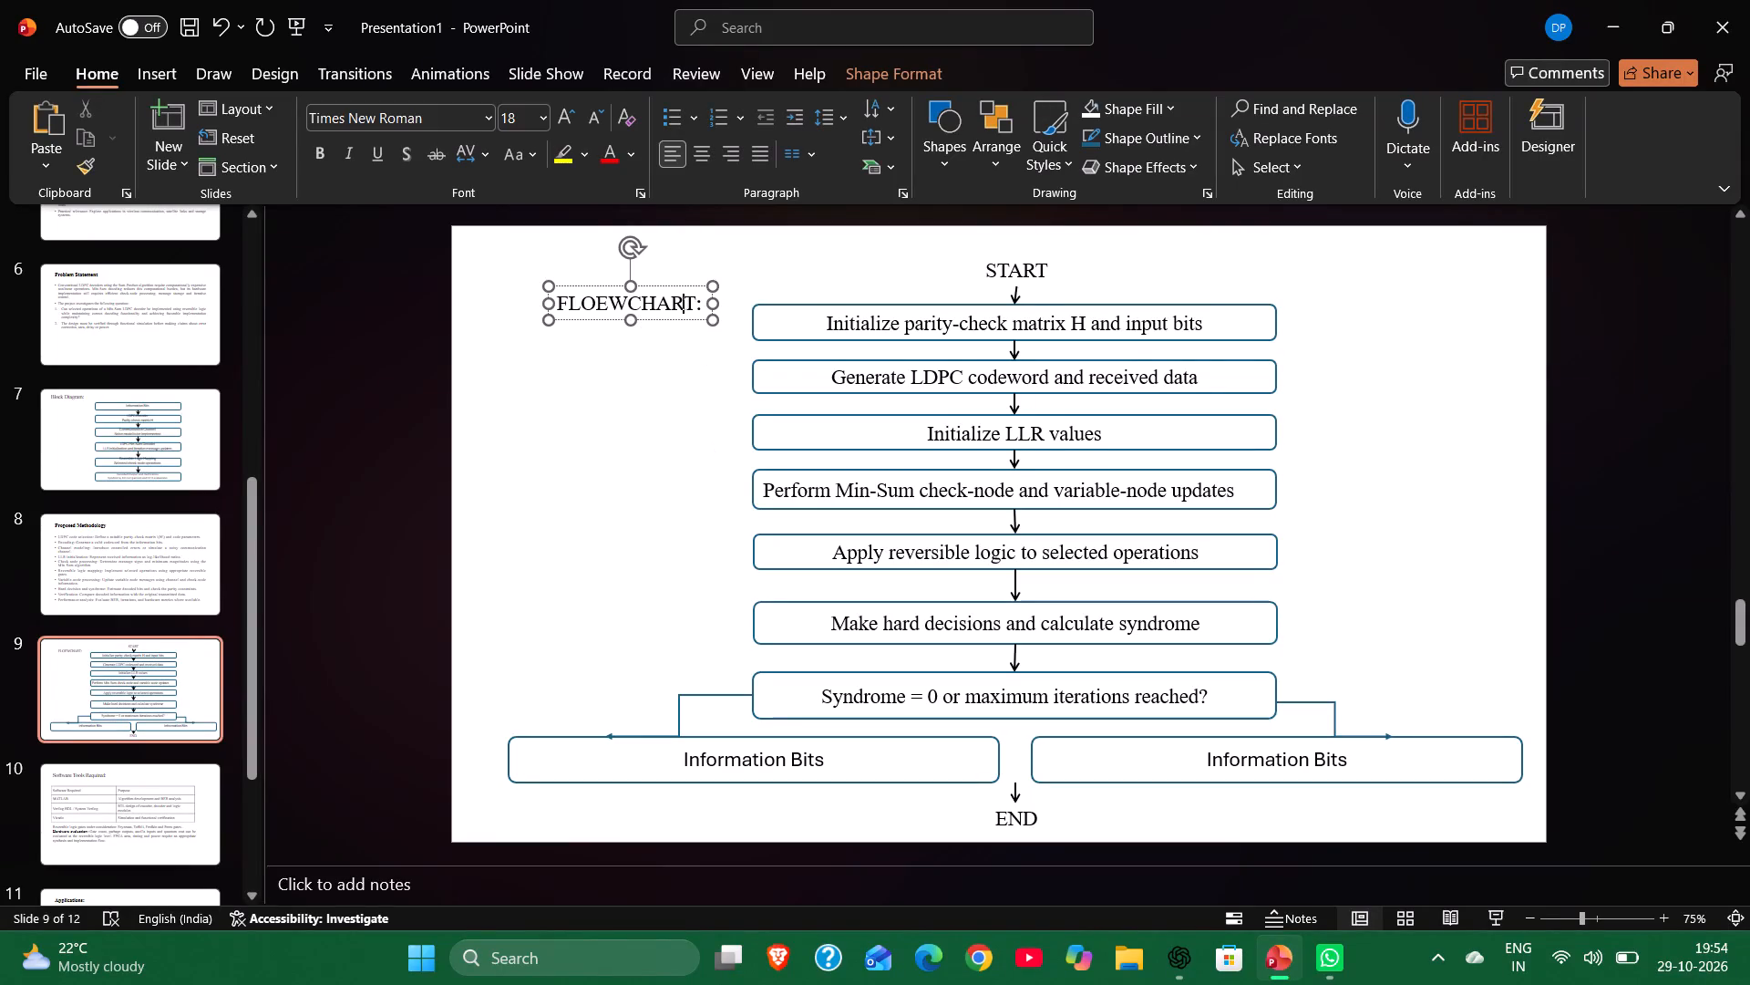
drag(549, 288, 511, 278)
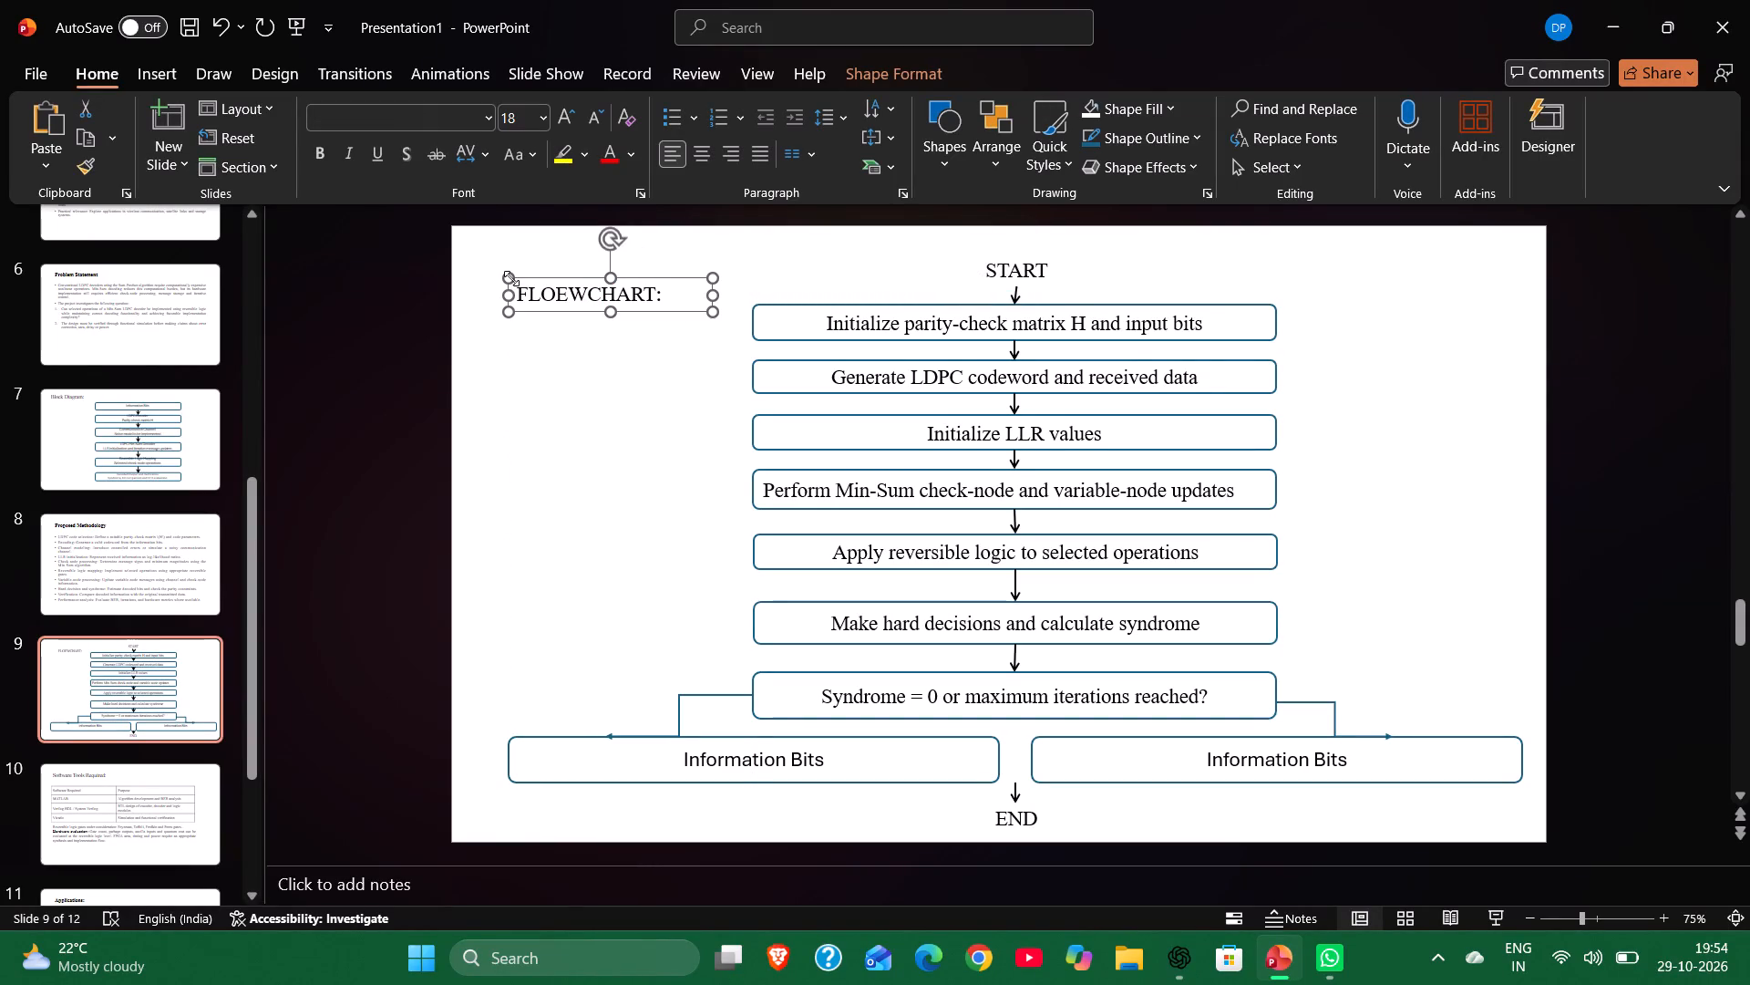
drag(708, 316, 678, 313)
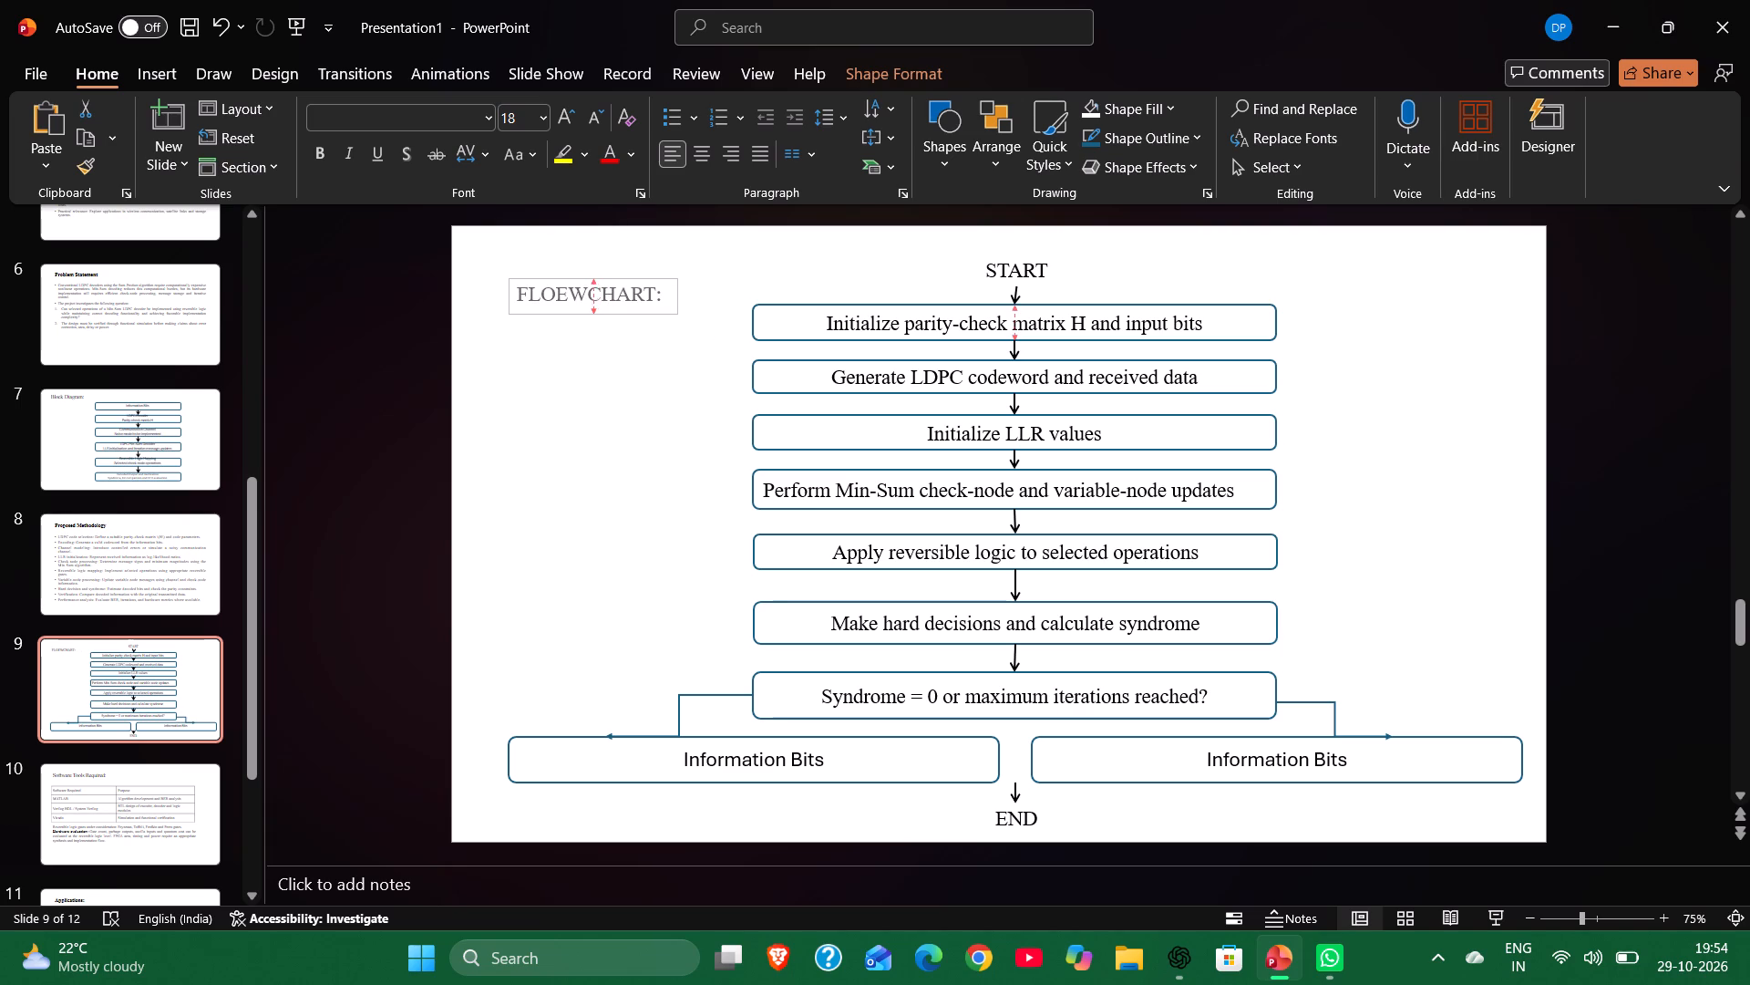
drag(678, 313, 675, 310)
click(712, 449)
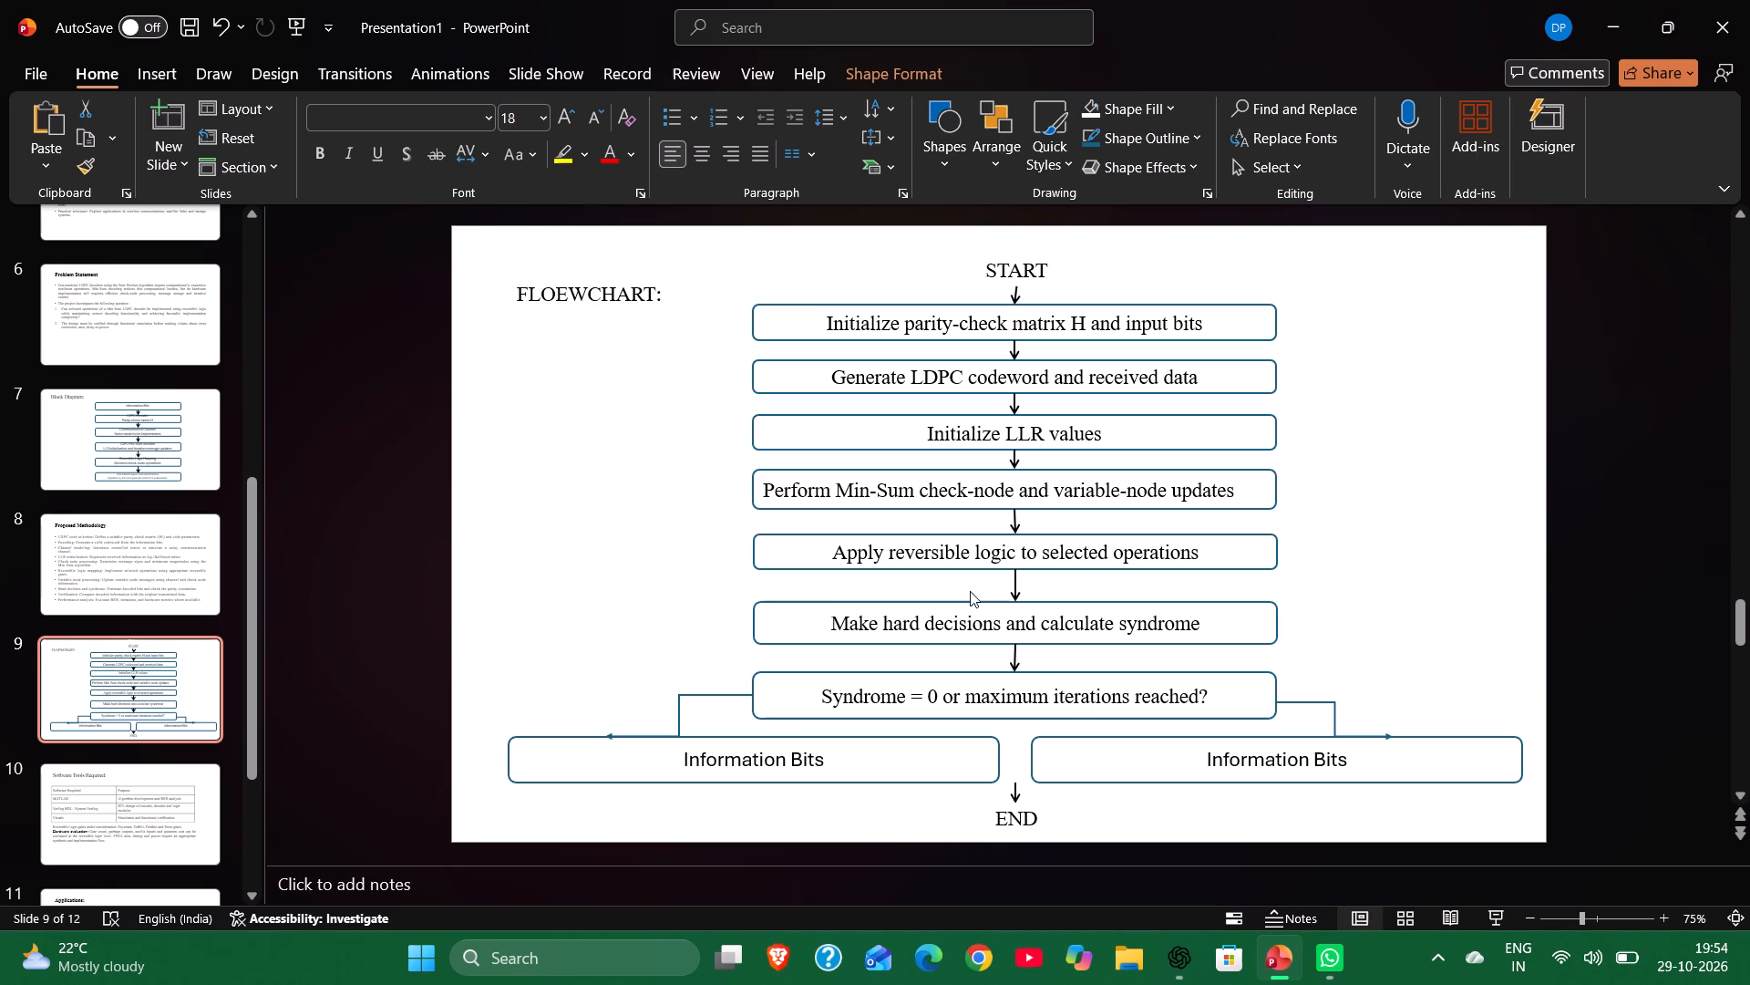
Correct the slide 9 heading's spelling to "FLOWCHART:".
click(571, 292)
key(BackSpace)
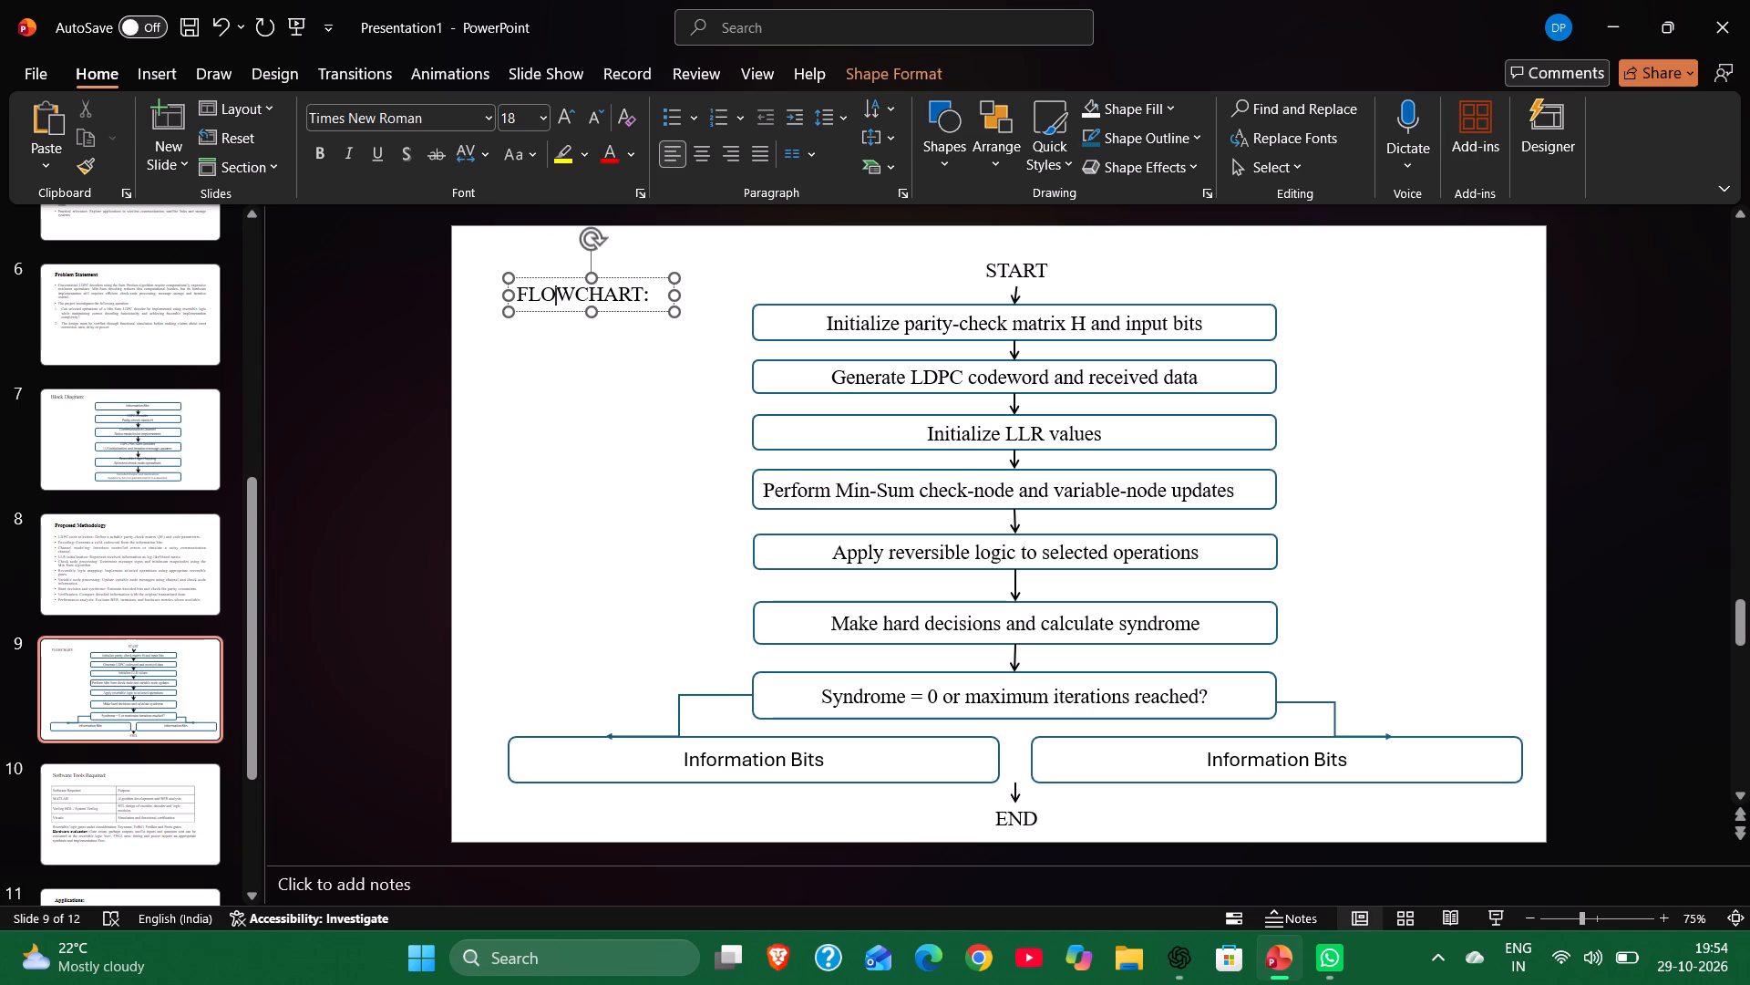
click(612, 388)
On slide 12, shorten the empty title placeholder from its bottom edge and place the text cursor in it.
scroll(139, 834, down, 8)
double_click(139, 834)
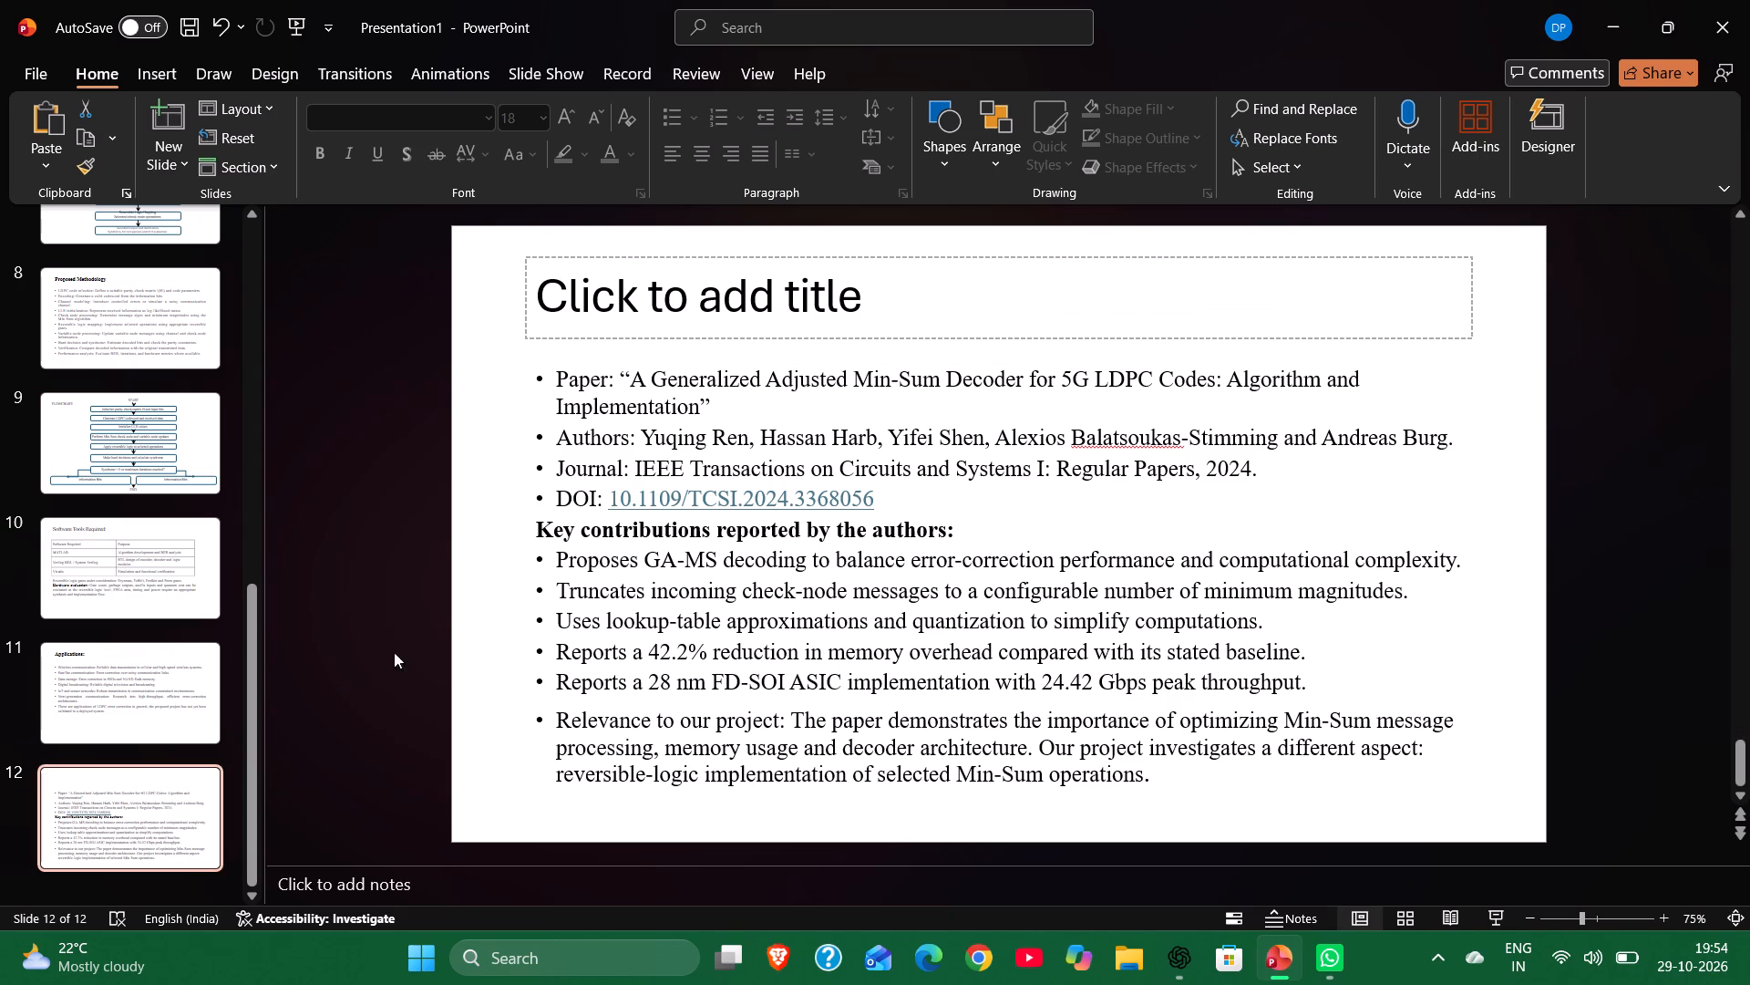
click(622, 334)
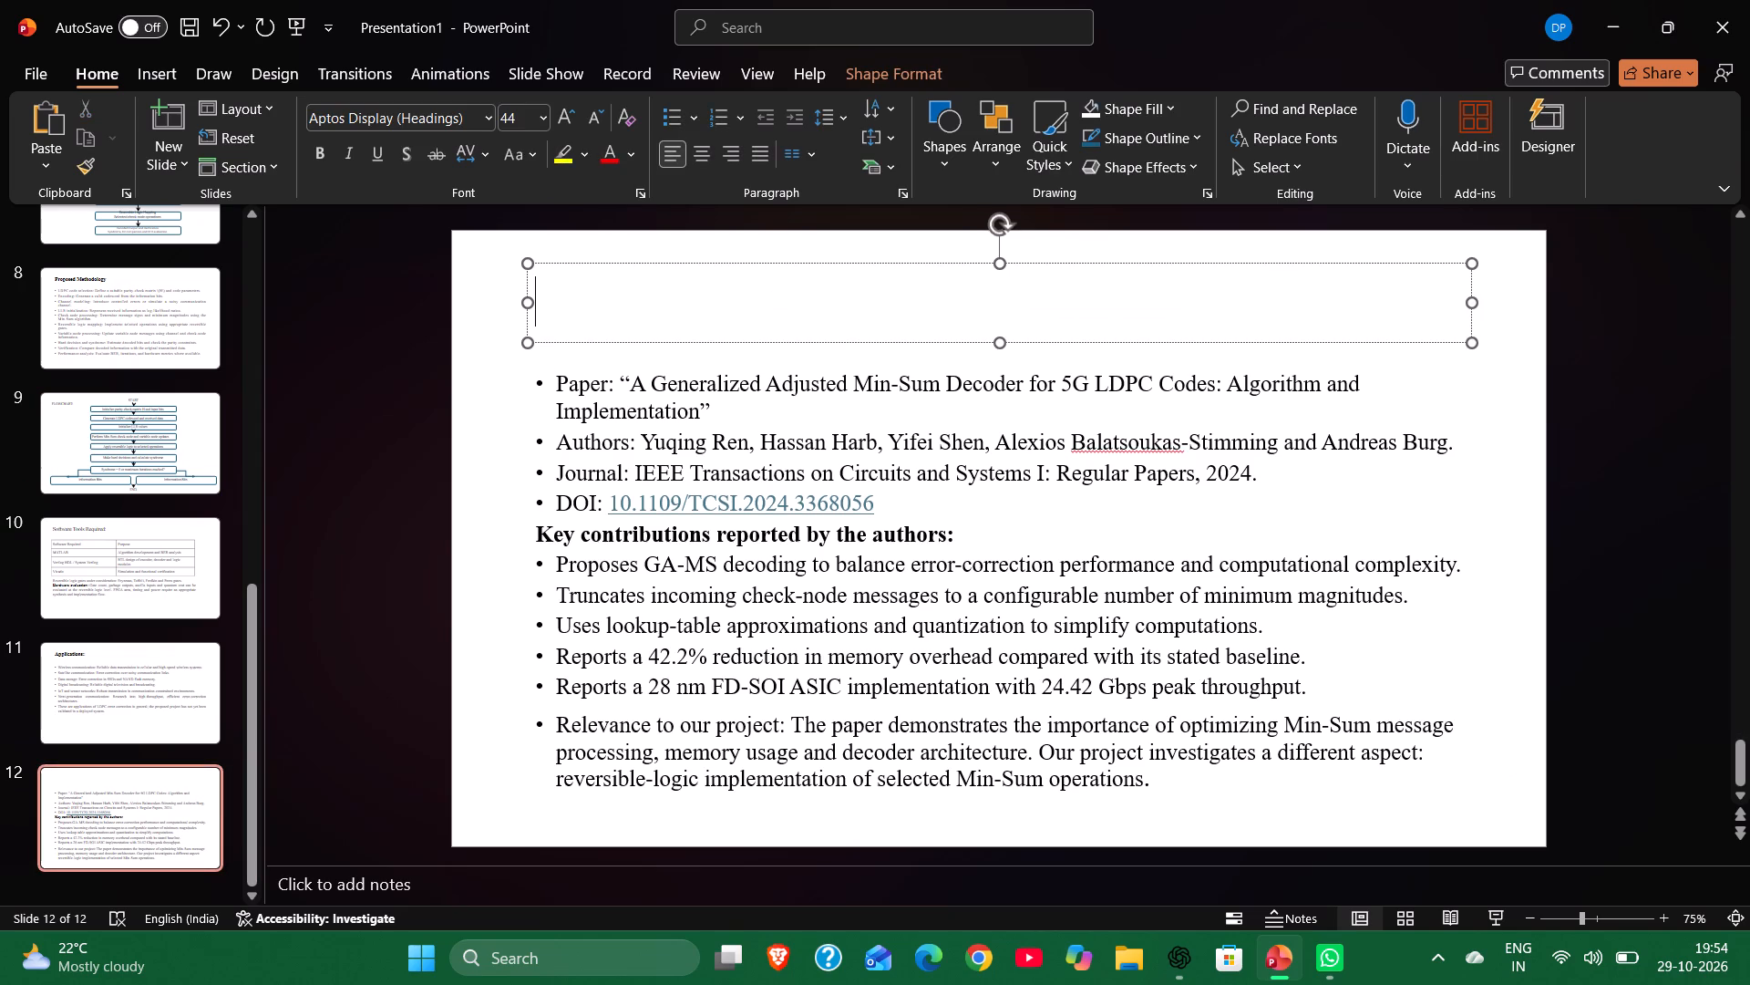
drag(1004, 342, 998, 321)
click(859, 304)
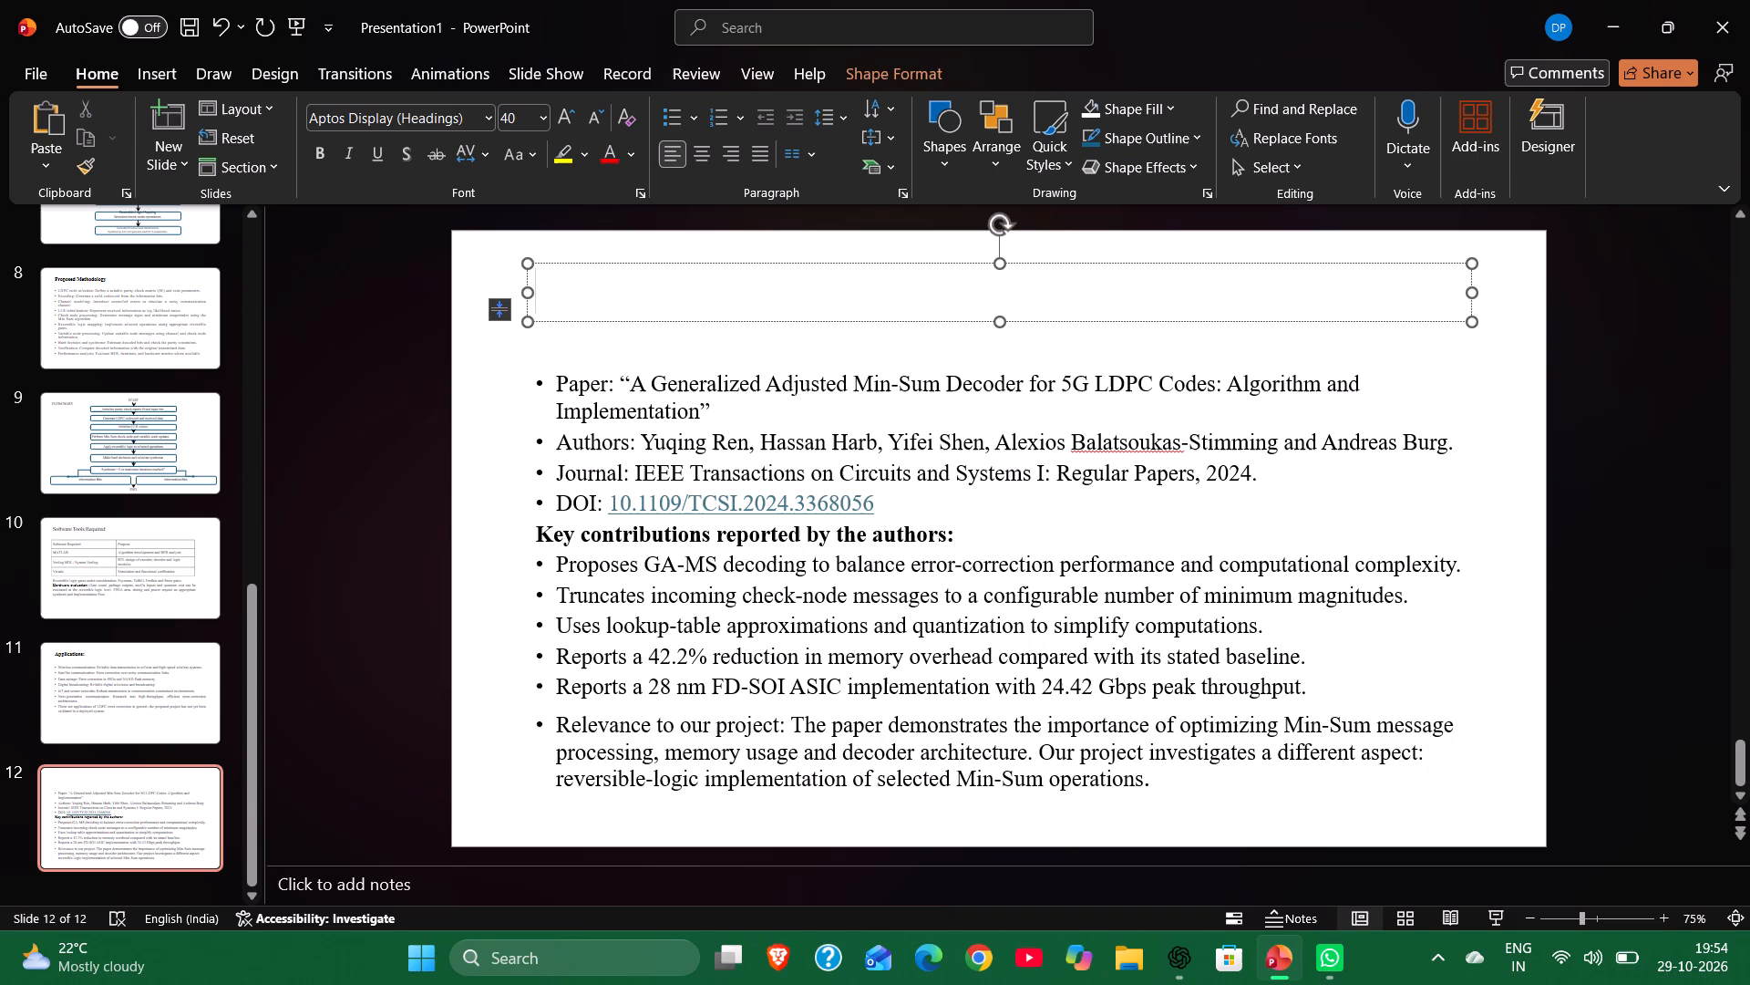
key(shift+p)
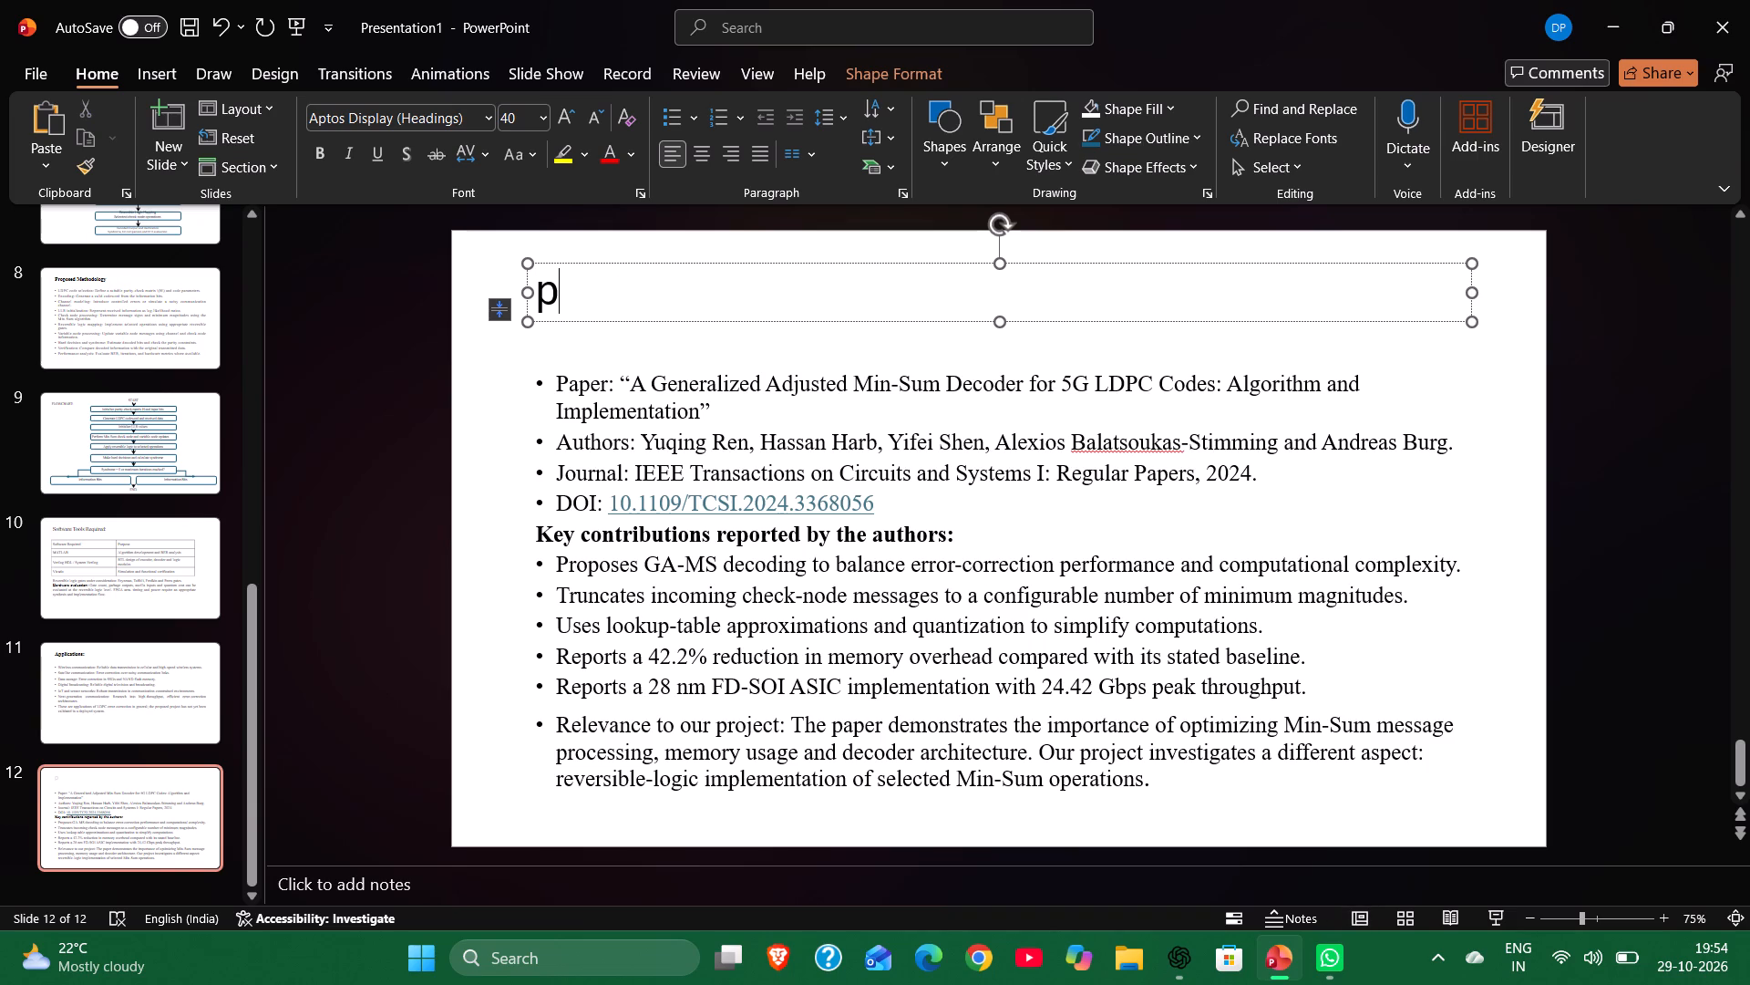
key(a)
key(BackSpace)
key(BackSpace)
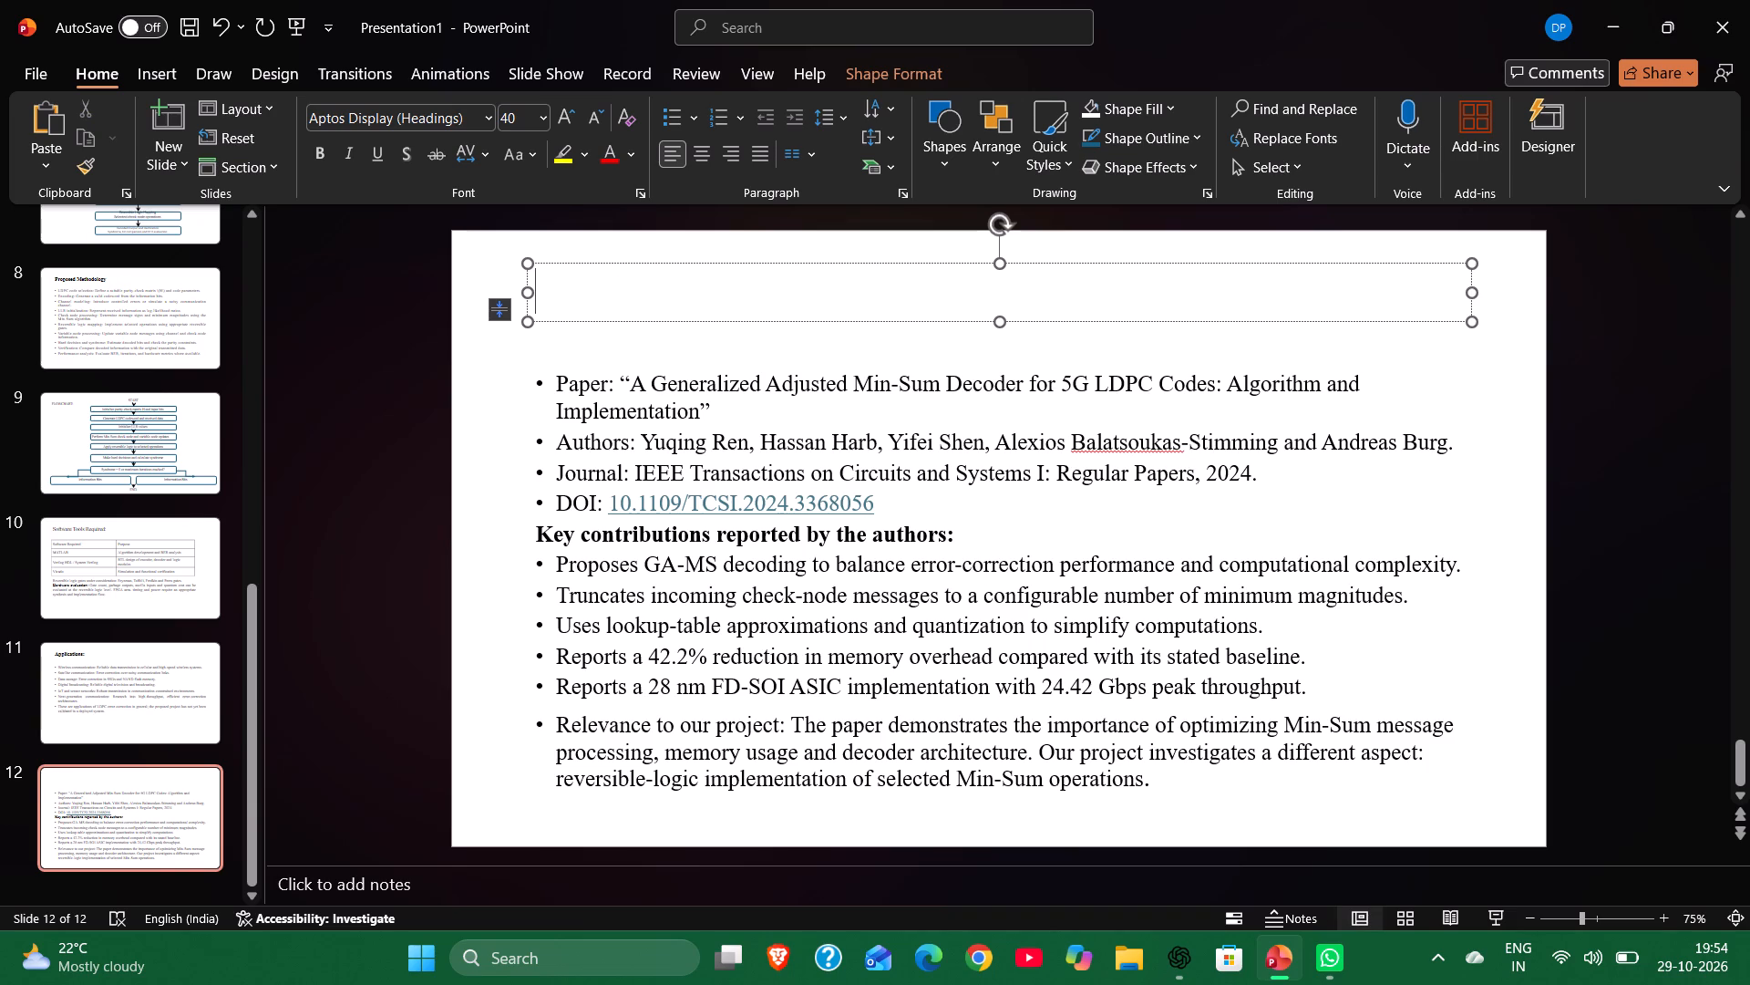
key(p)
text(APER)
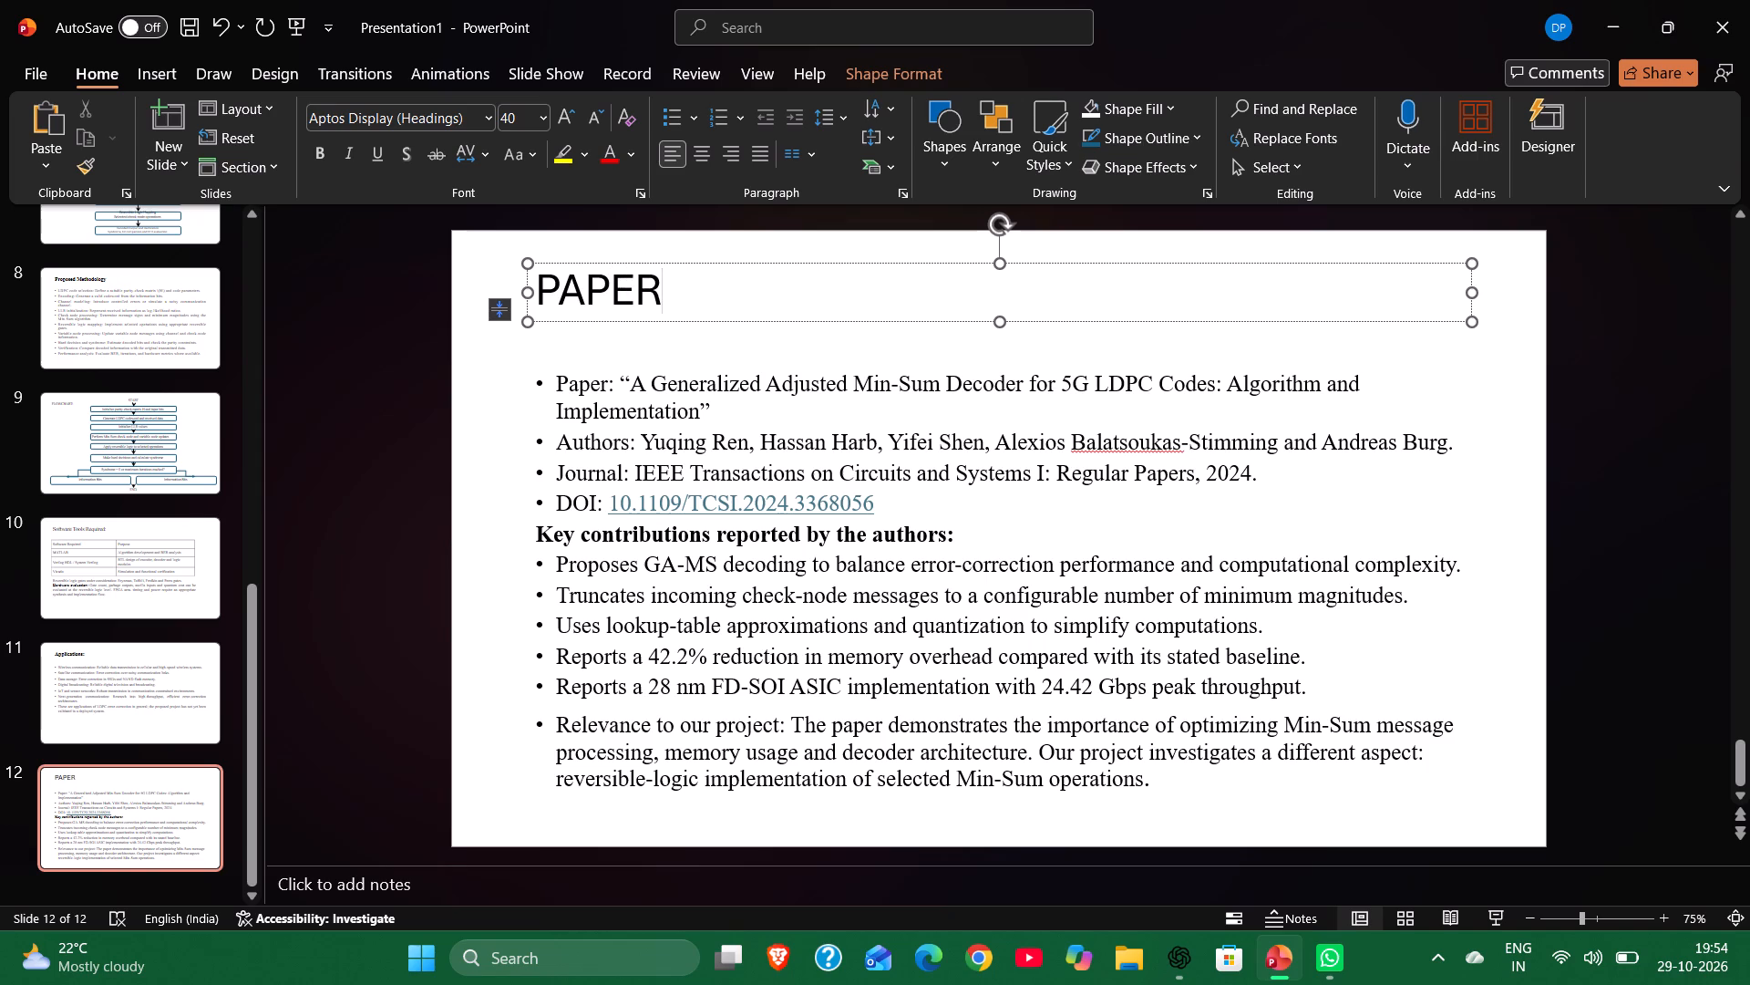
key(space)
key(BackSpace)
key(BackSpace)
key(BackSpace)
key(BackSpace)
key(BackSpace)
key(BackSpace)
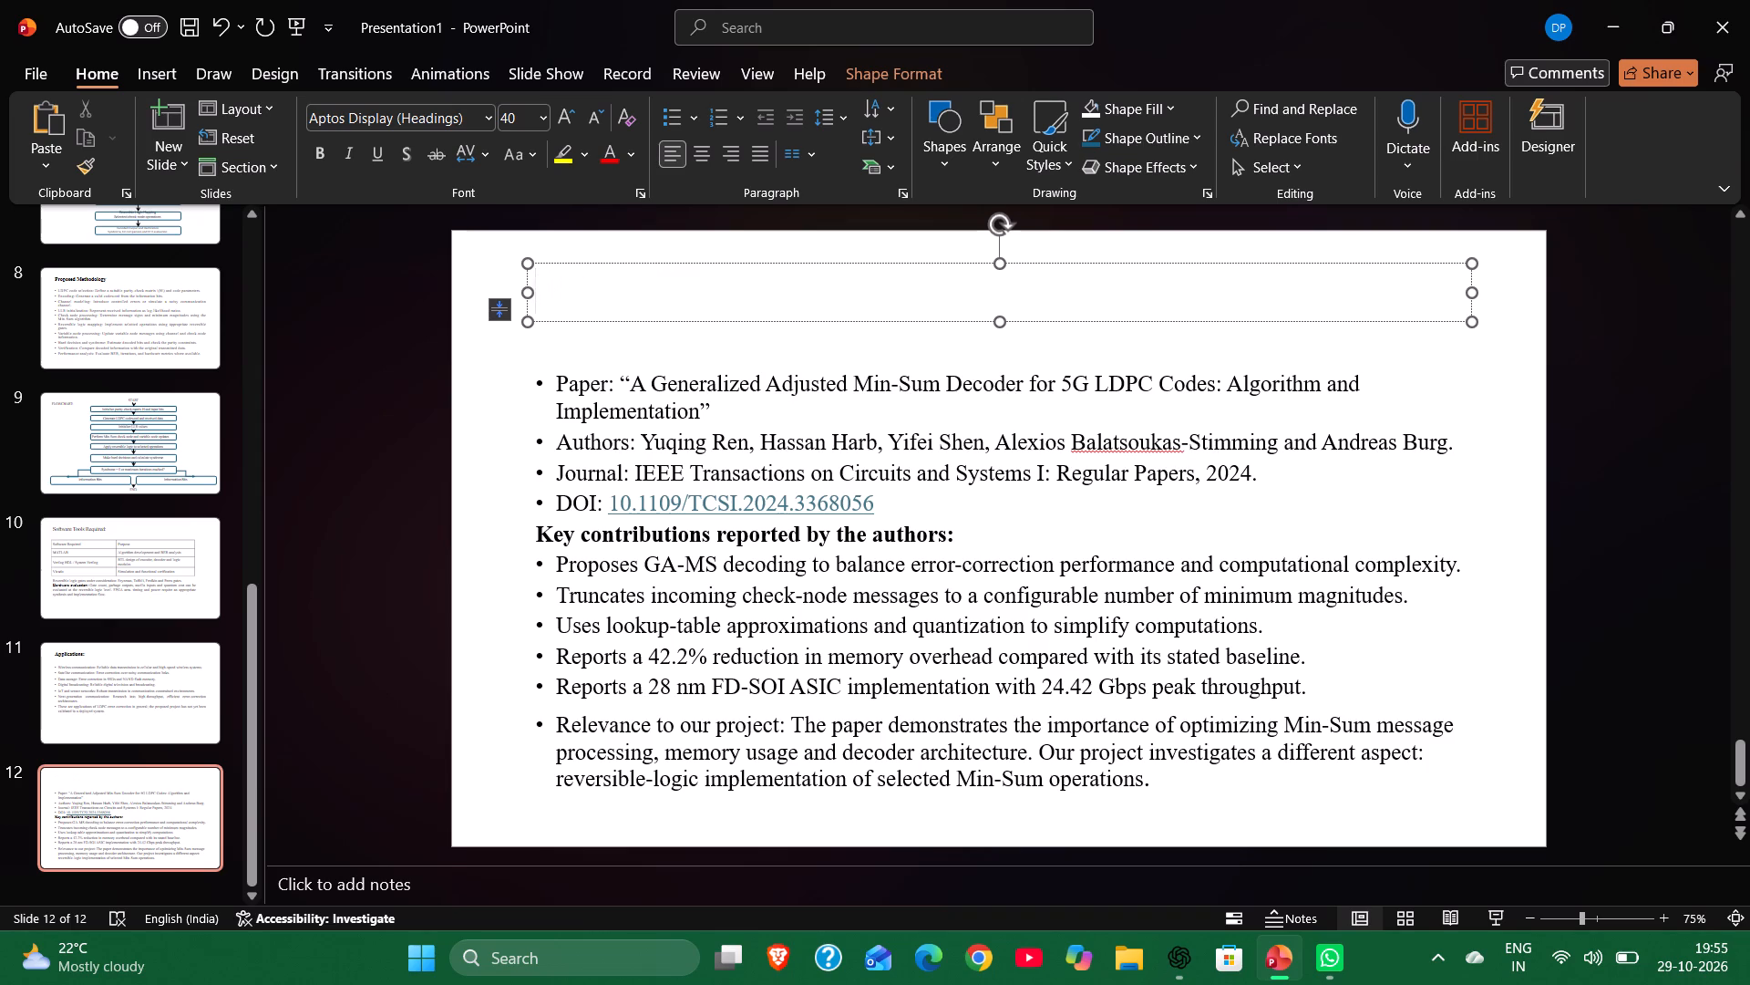
Enter "BASE PAPER" as the title of slide 12.
text(BASE)
key(space)
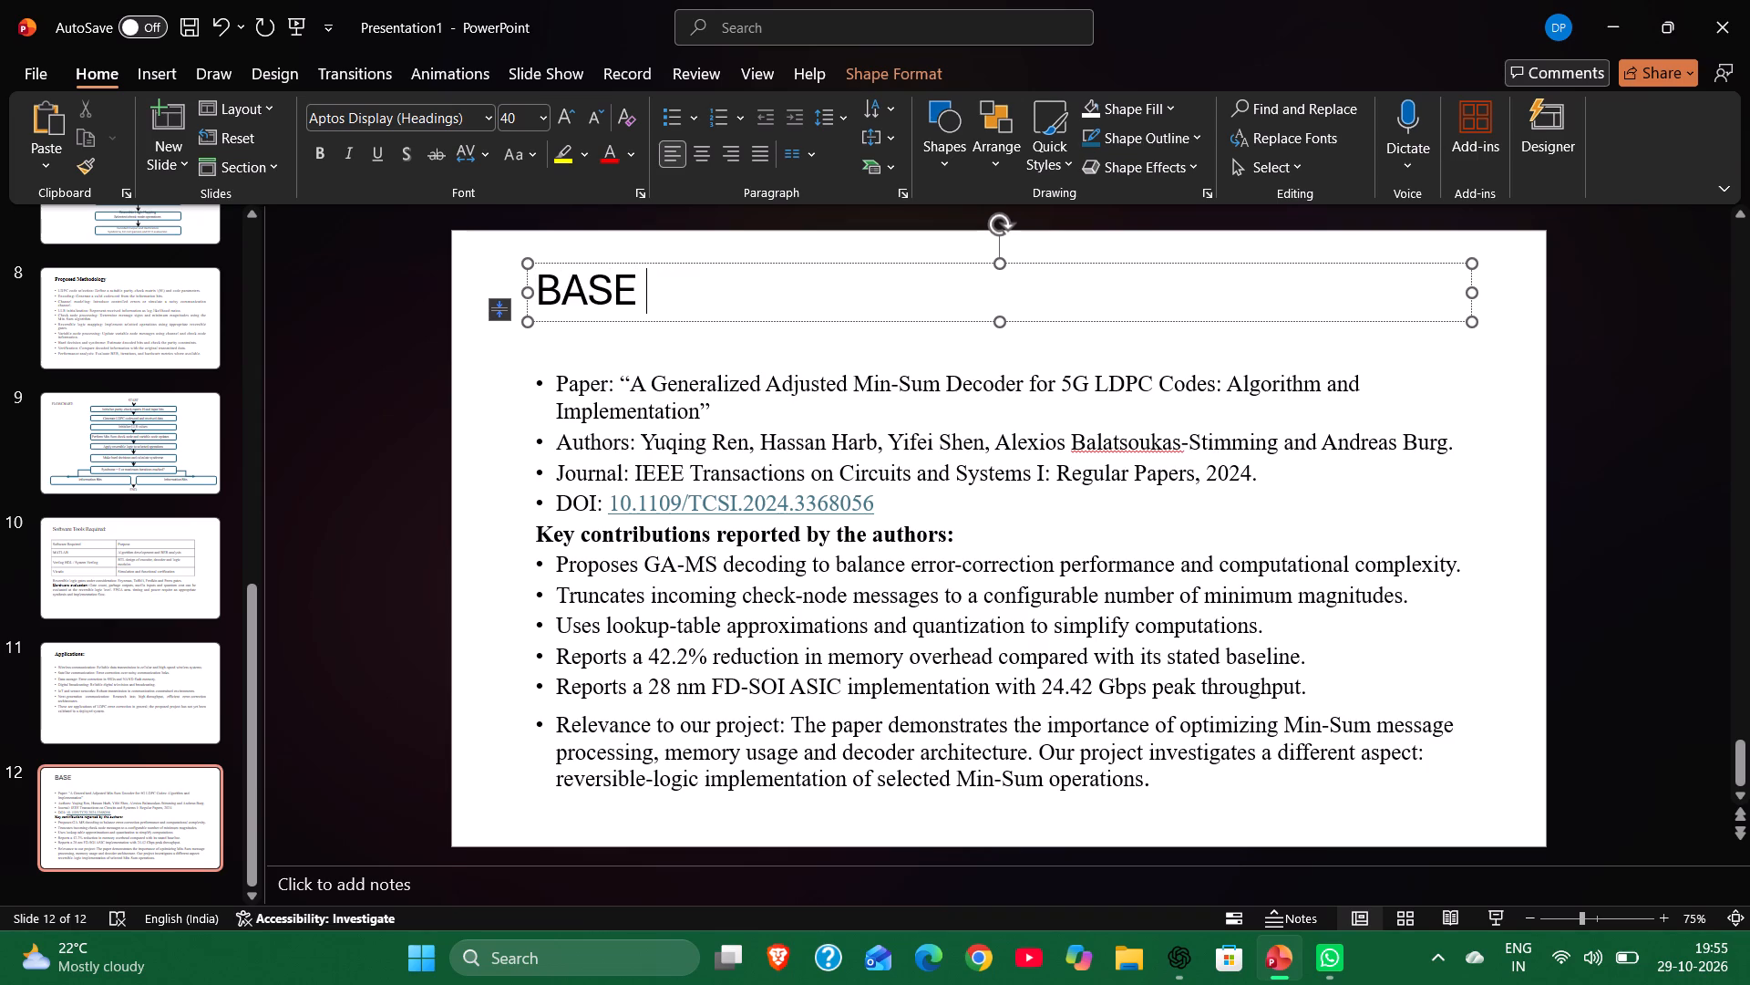
text(PAPER)
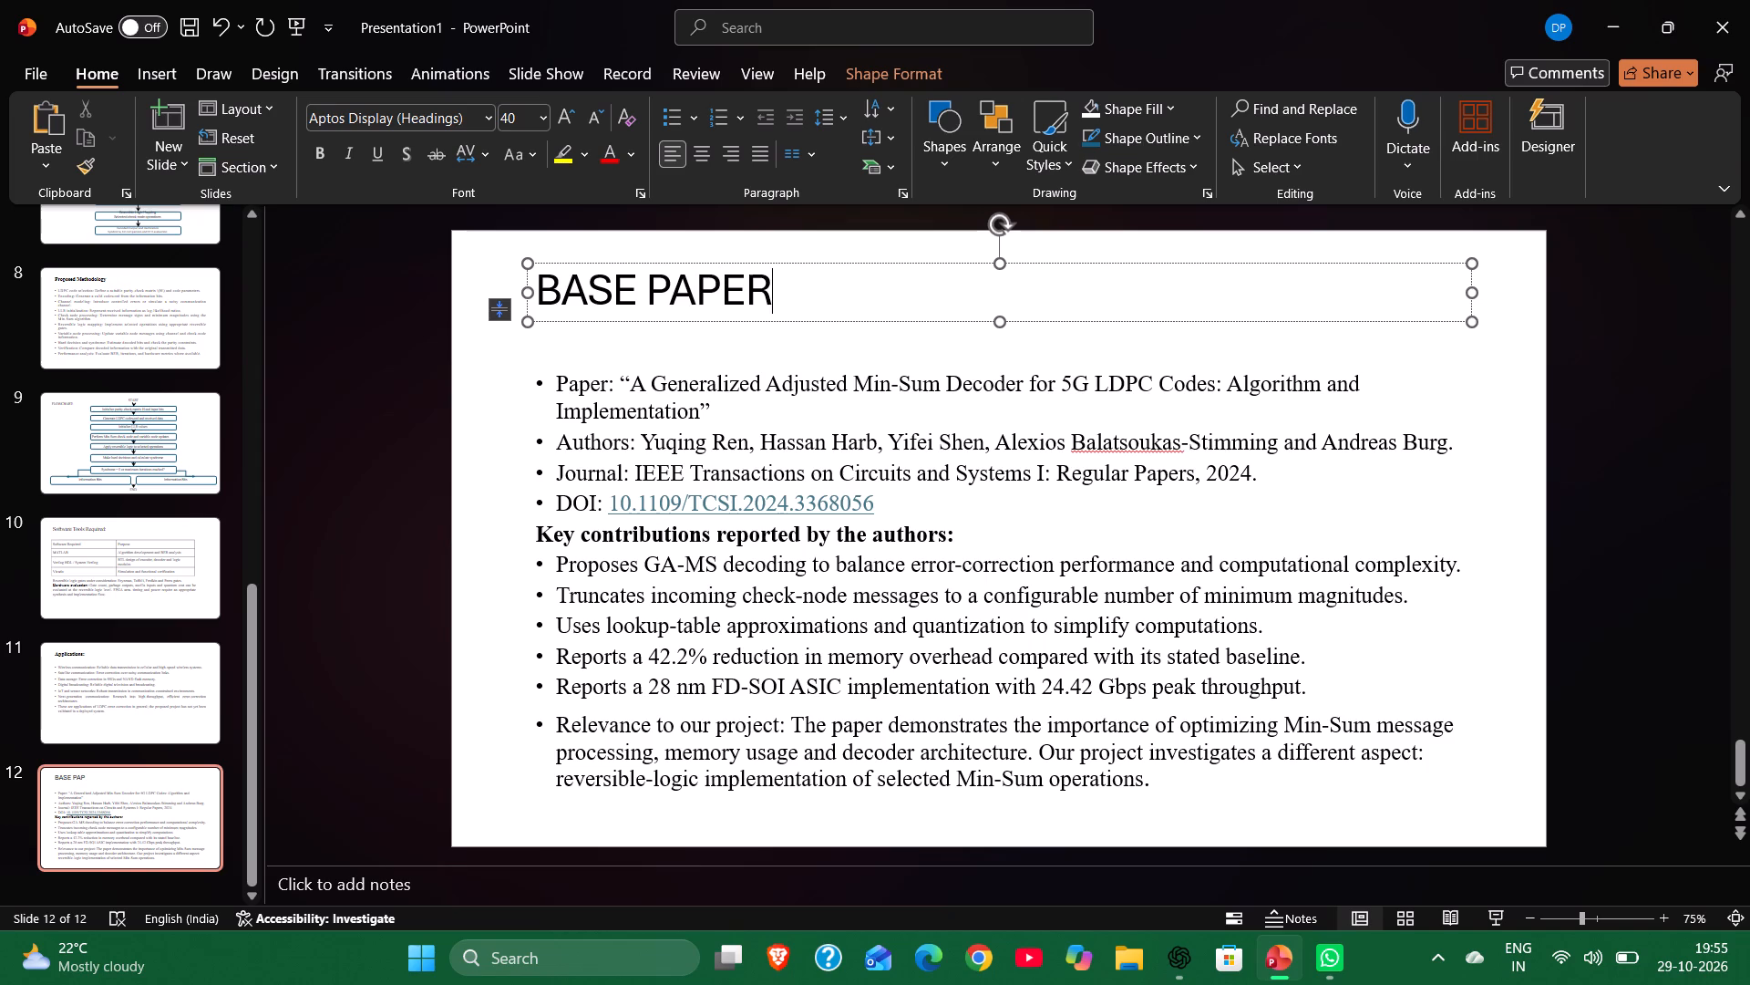
Format the BASE PAPER title in Times New Roman at size 28.
drag(803, 296, 619, 296)
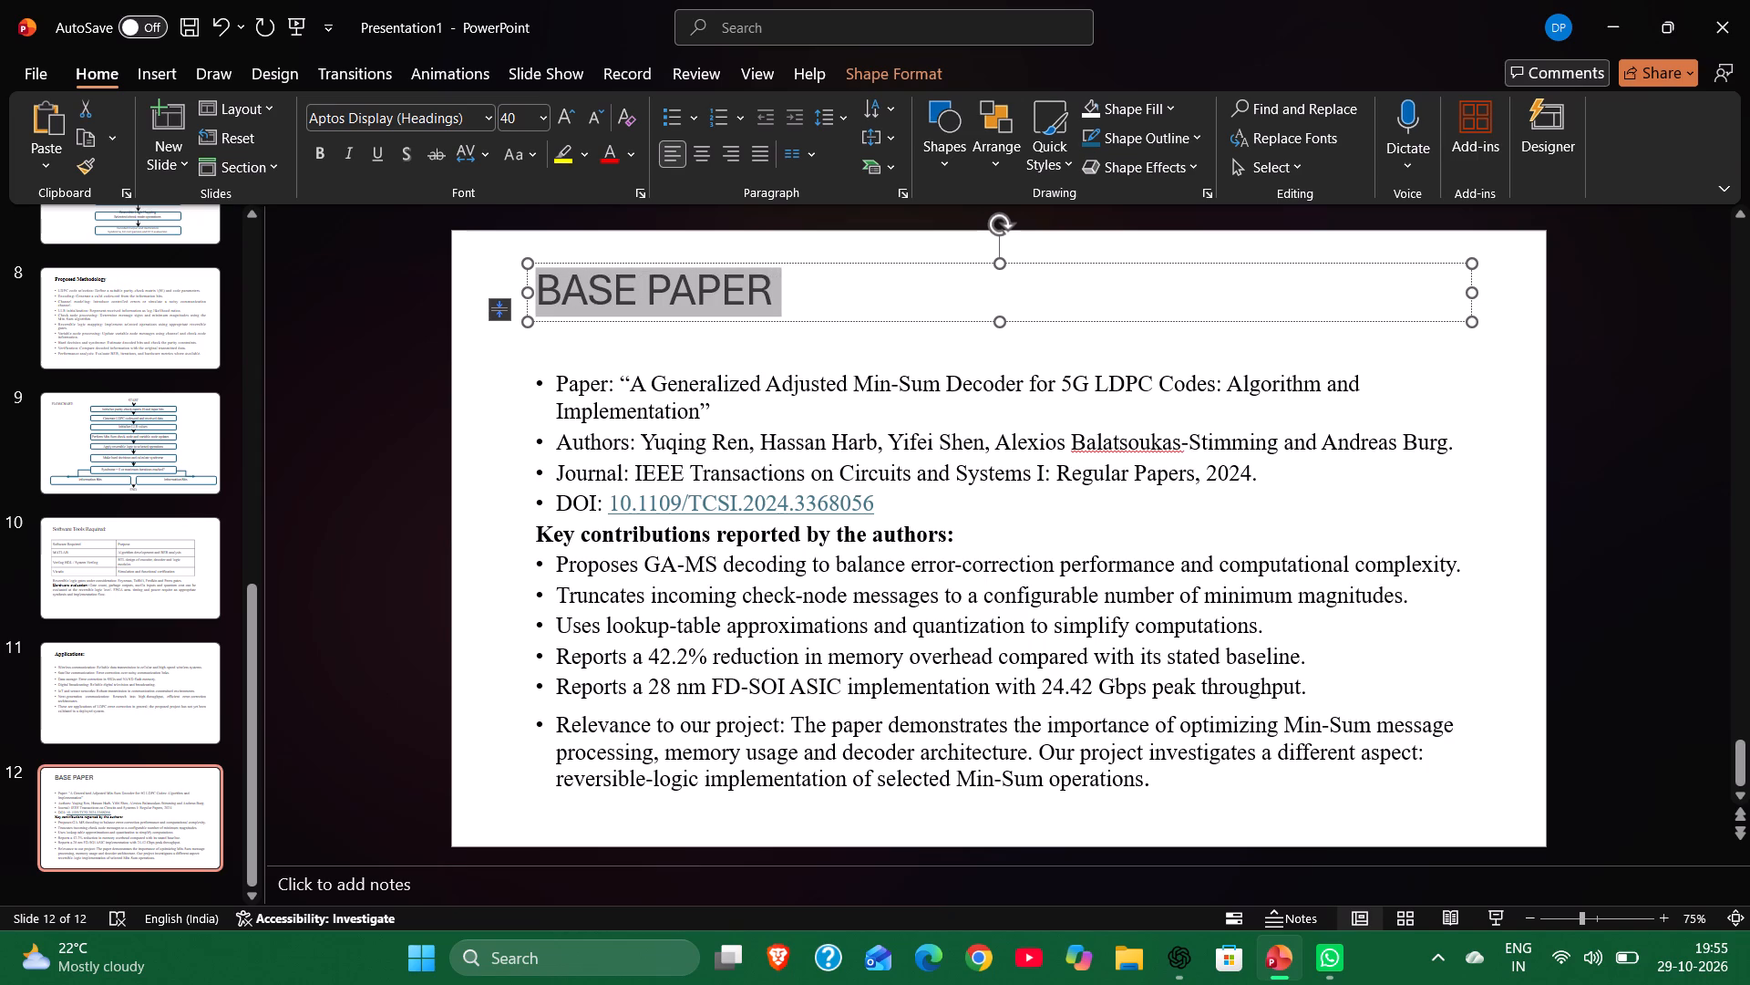
drag(619, 296, 592, 296)
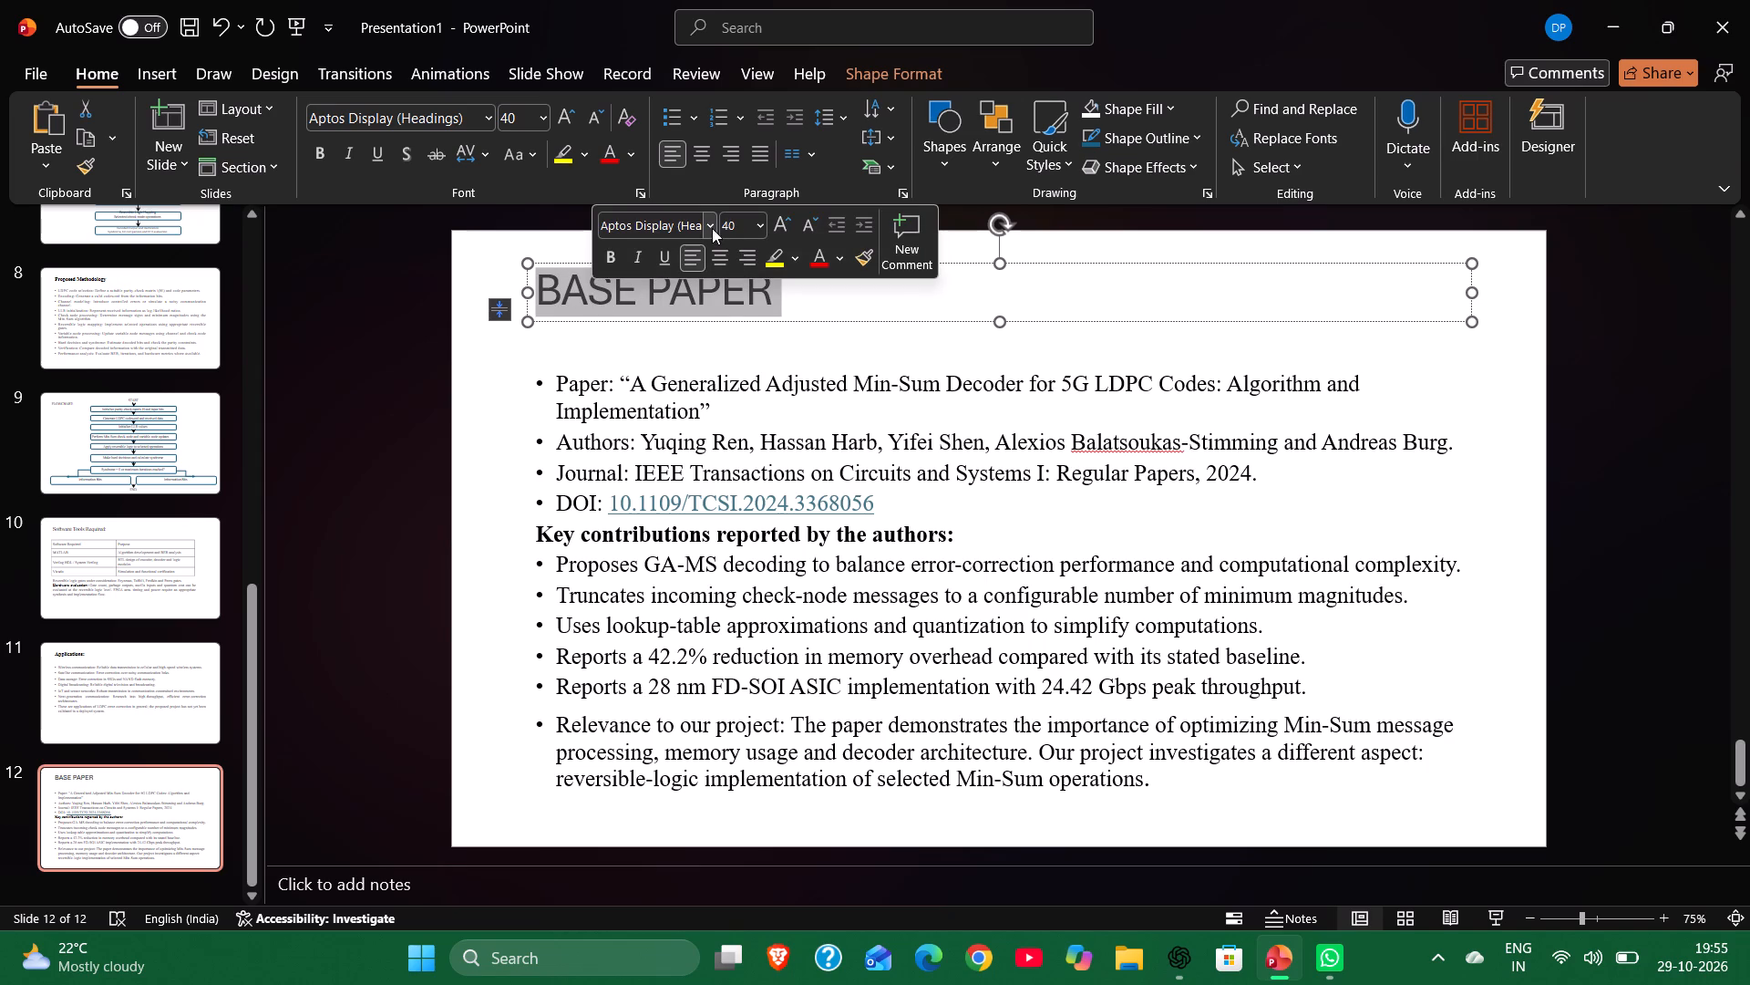
click(712, 228)
click(712, 389)
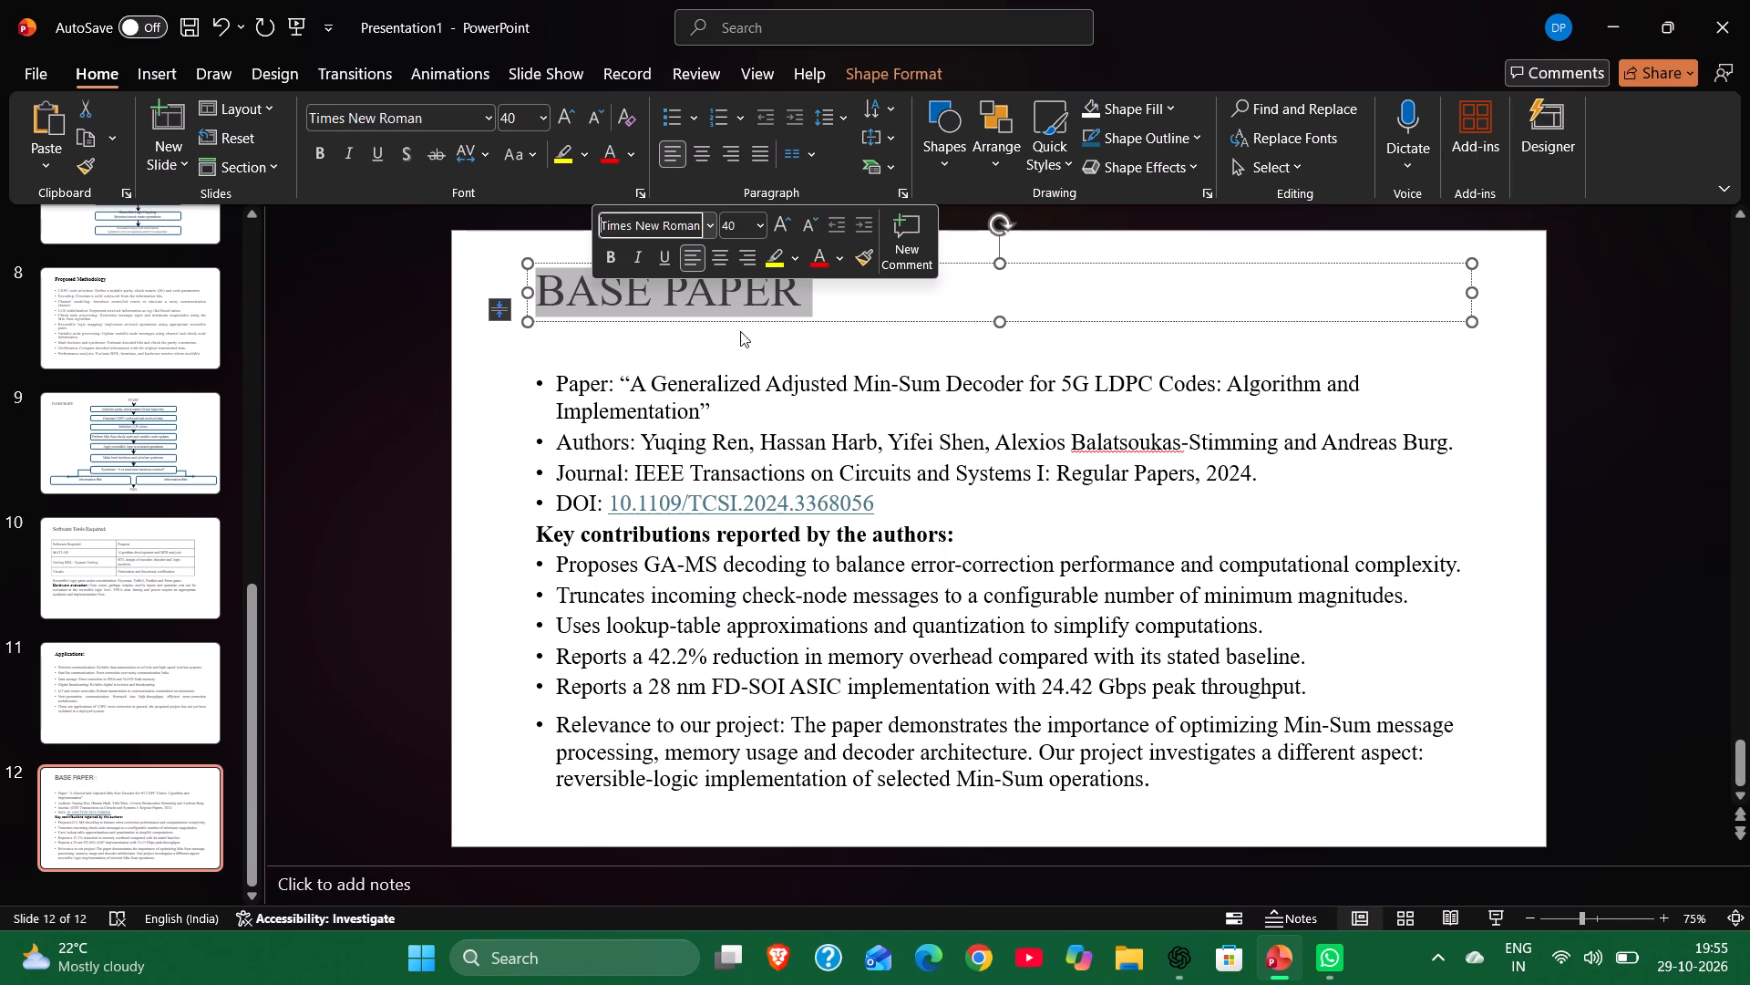
click(762, 230)
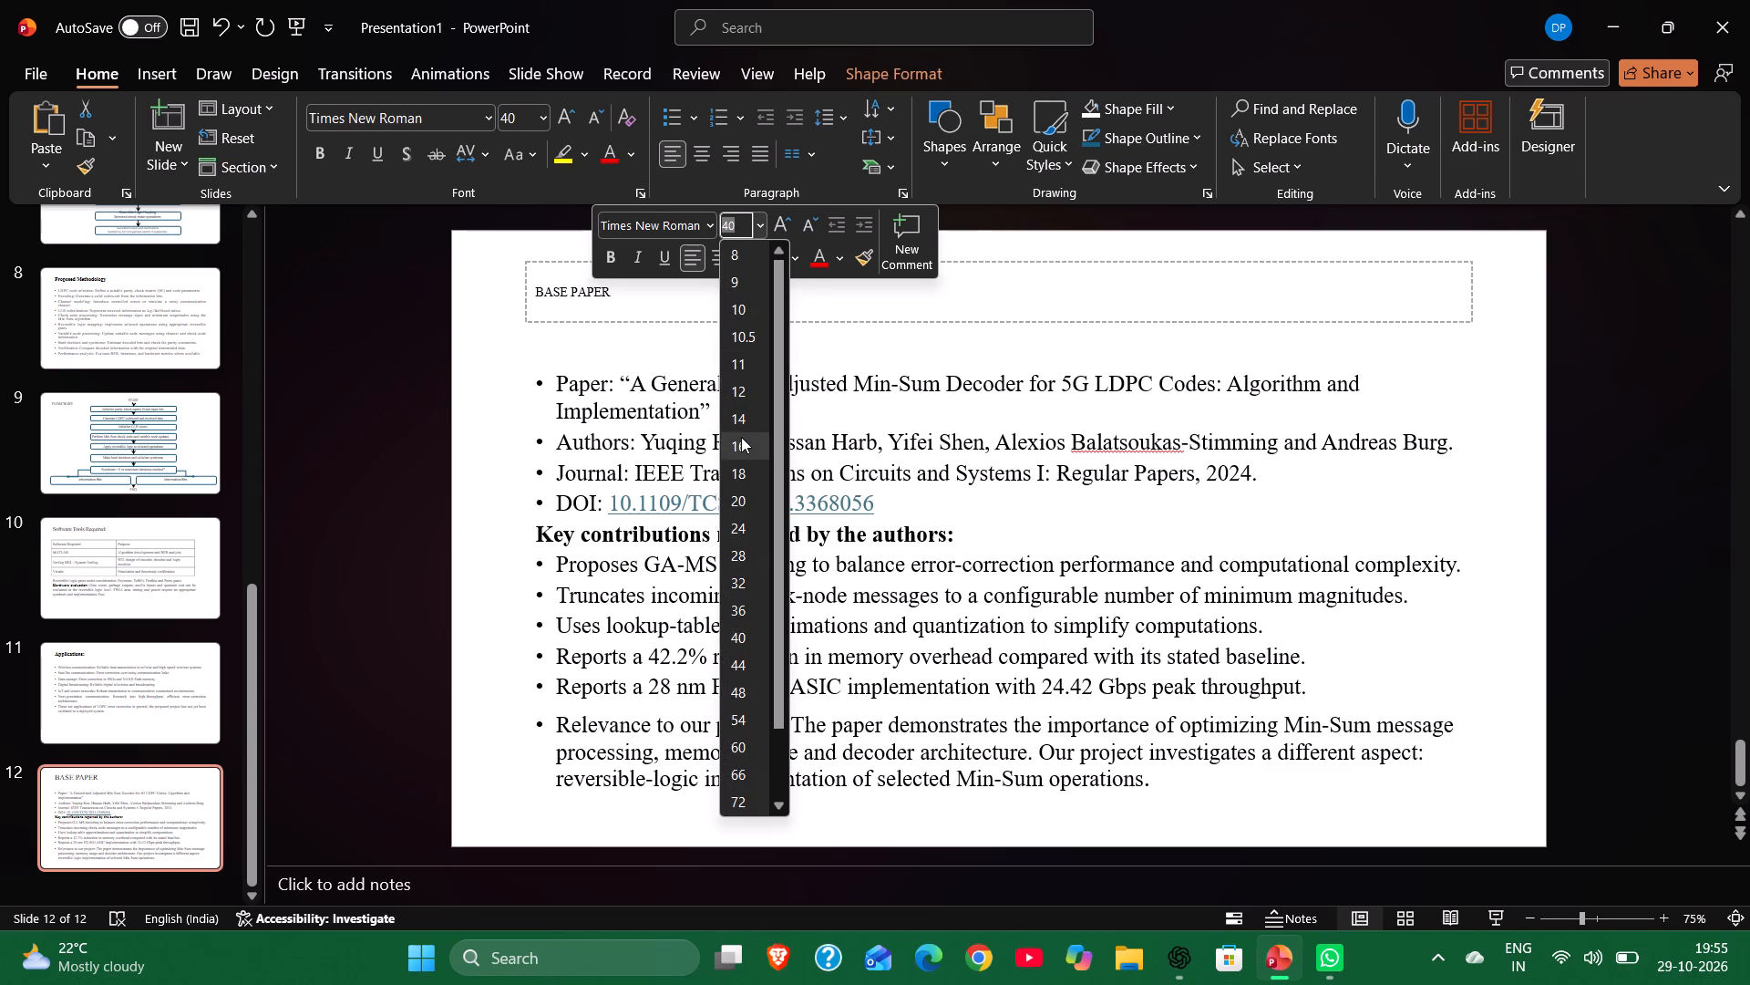
click(753, 555)
click(951, 325)
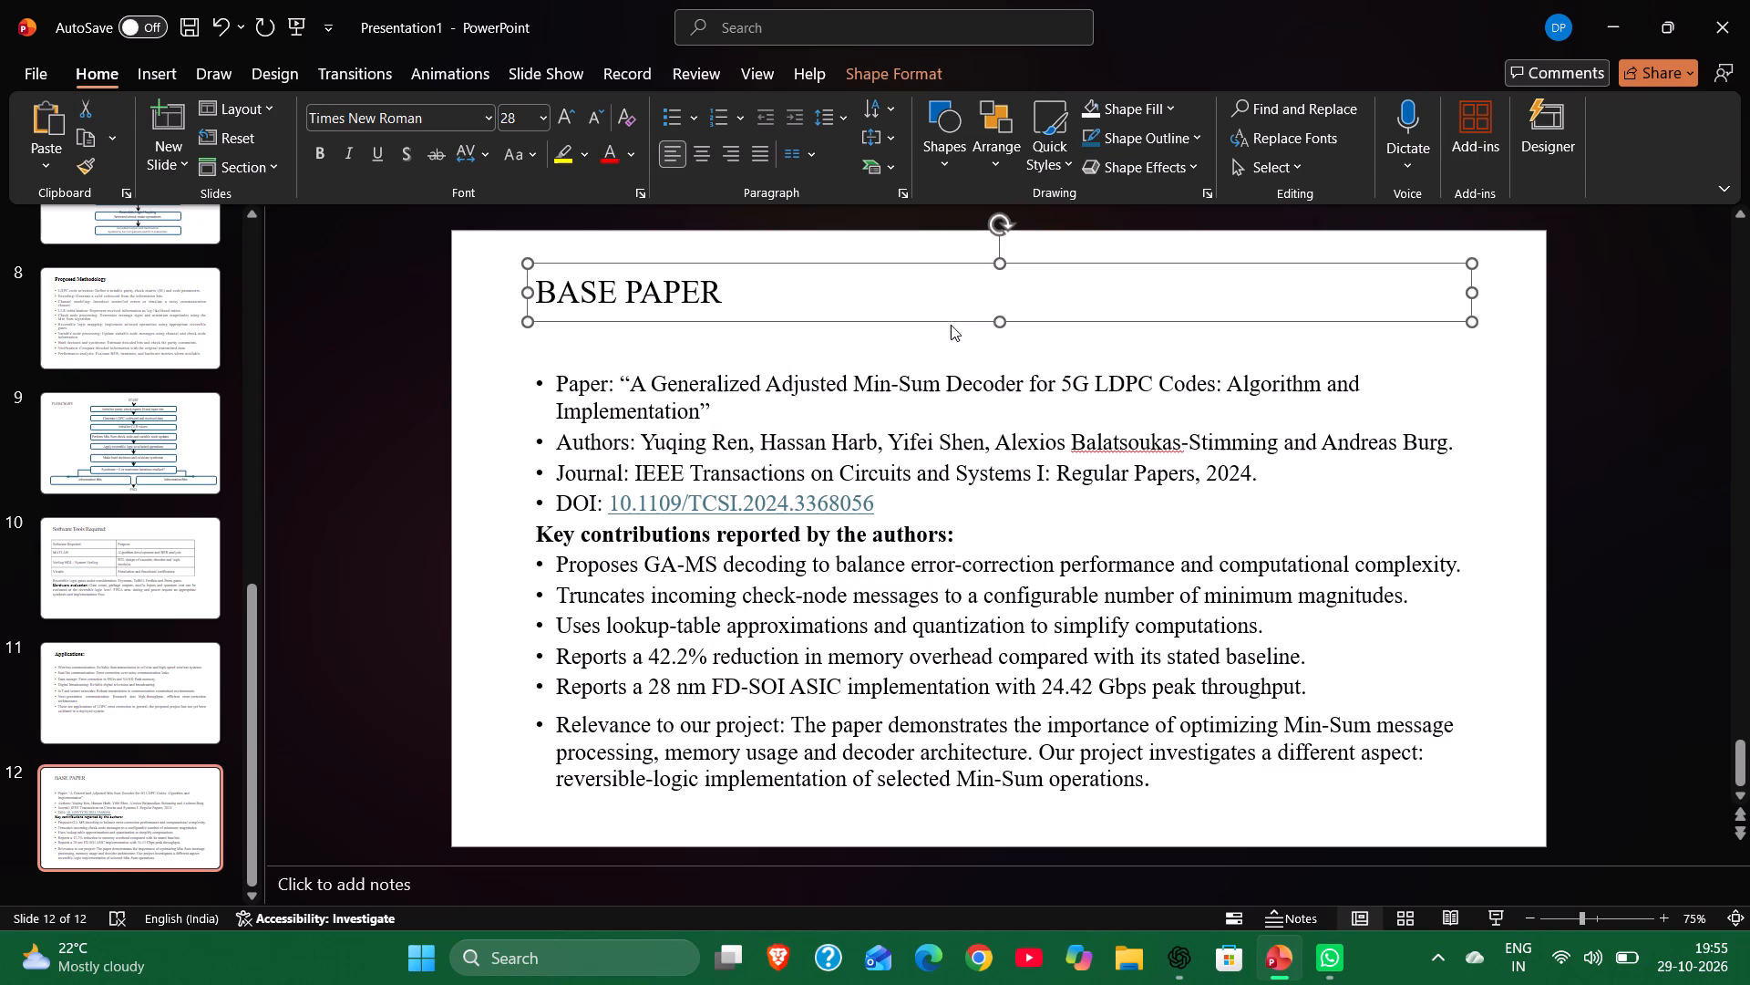
Extend the top edge of slide 12's body text box upward to sit just beneath the title.
click(978, 363)
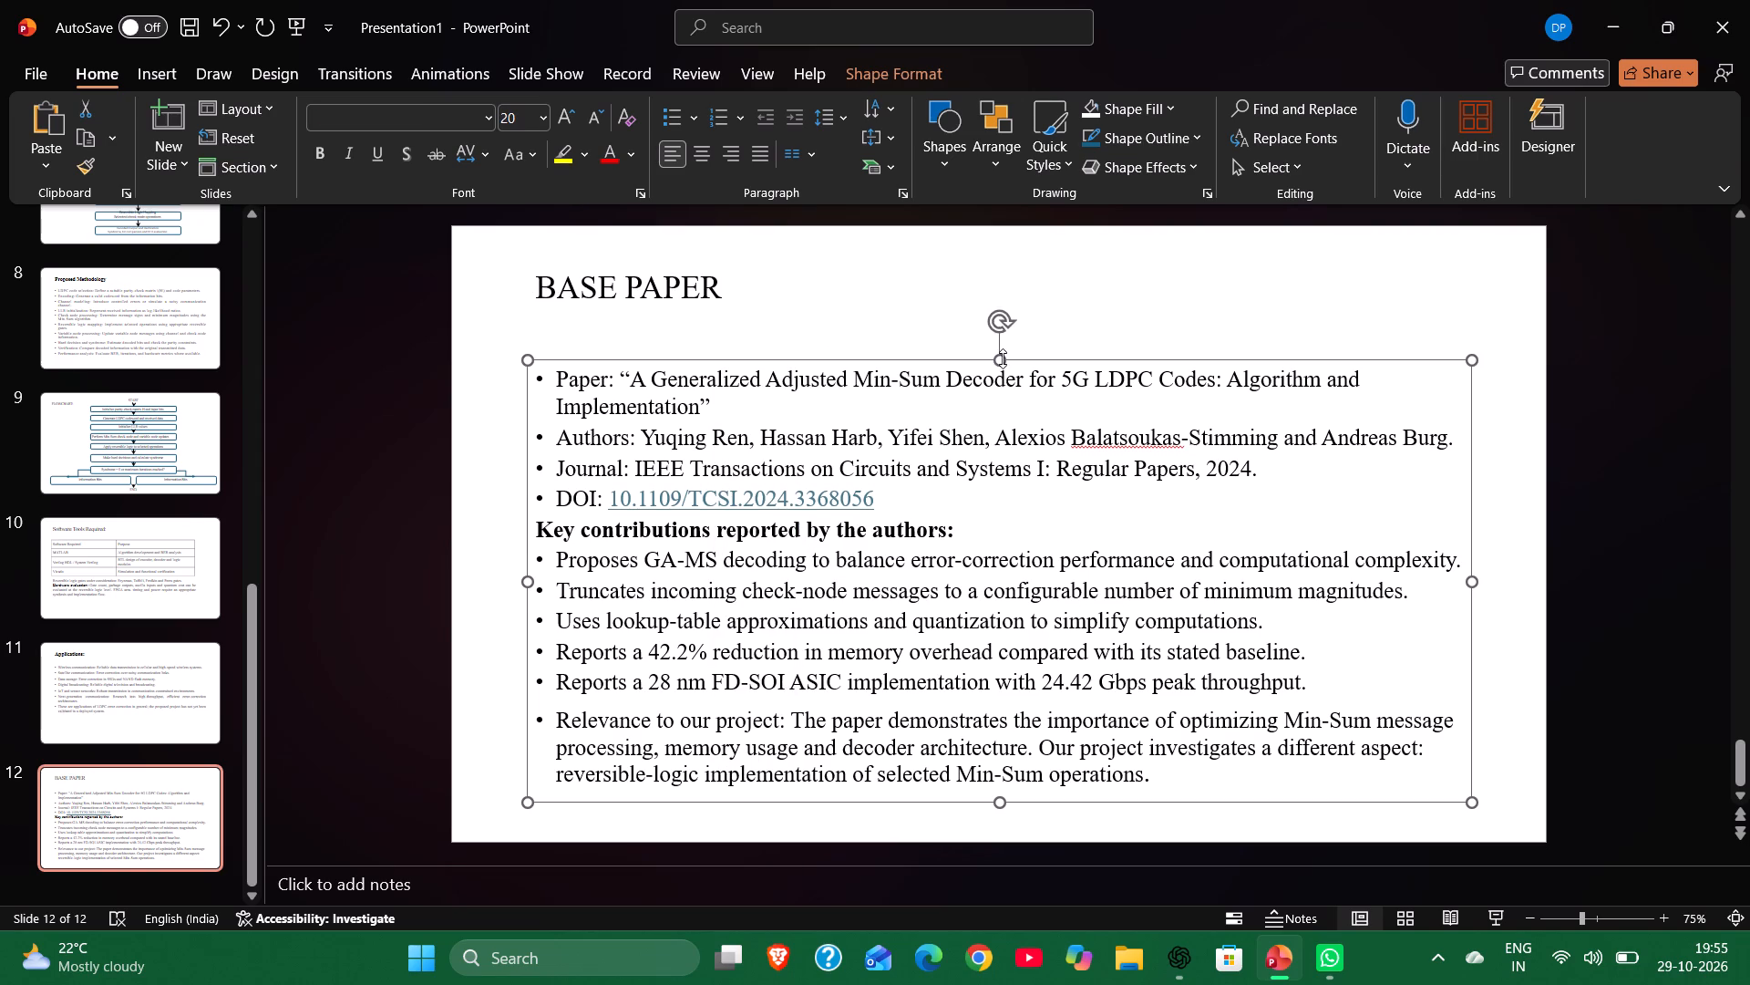
drag(1003, 358, 1002, 323)
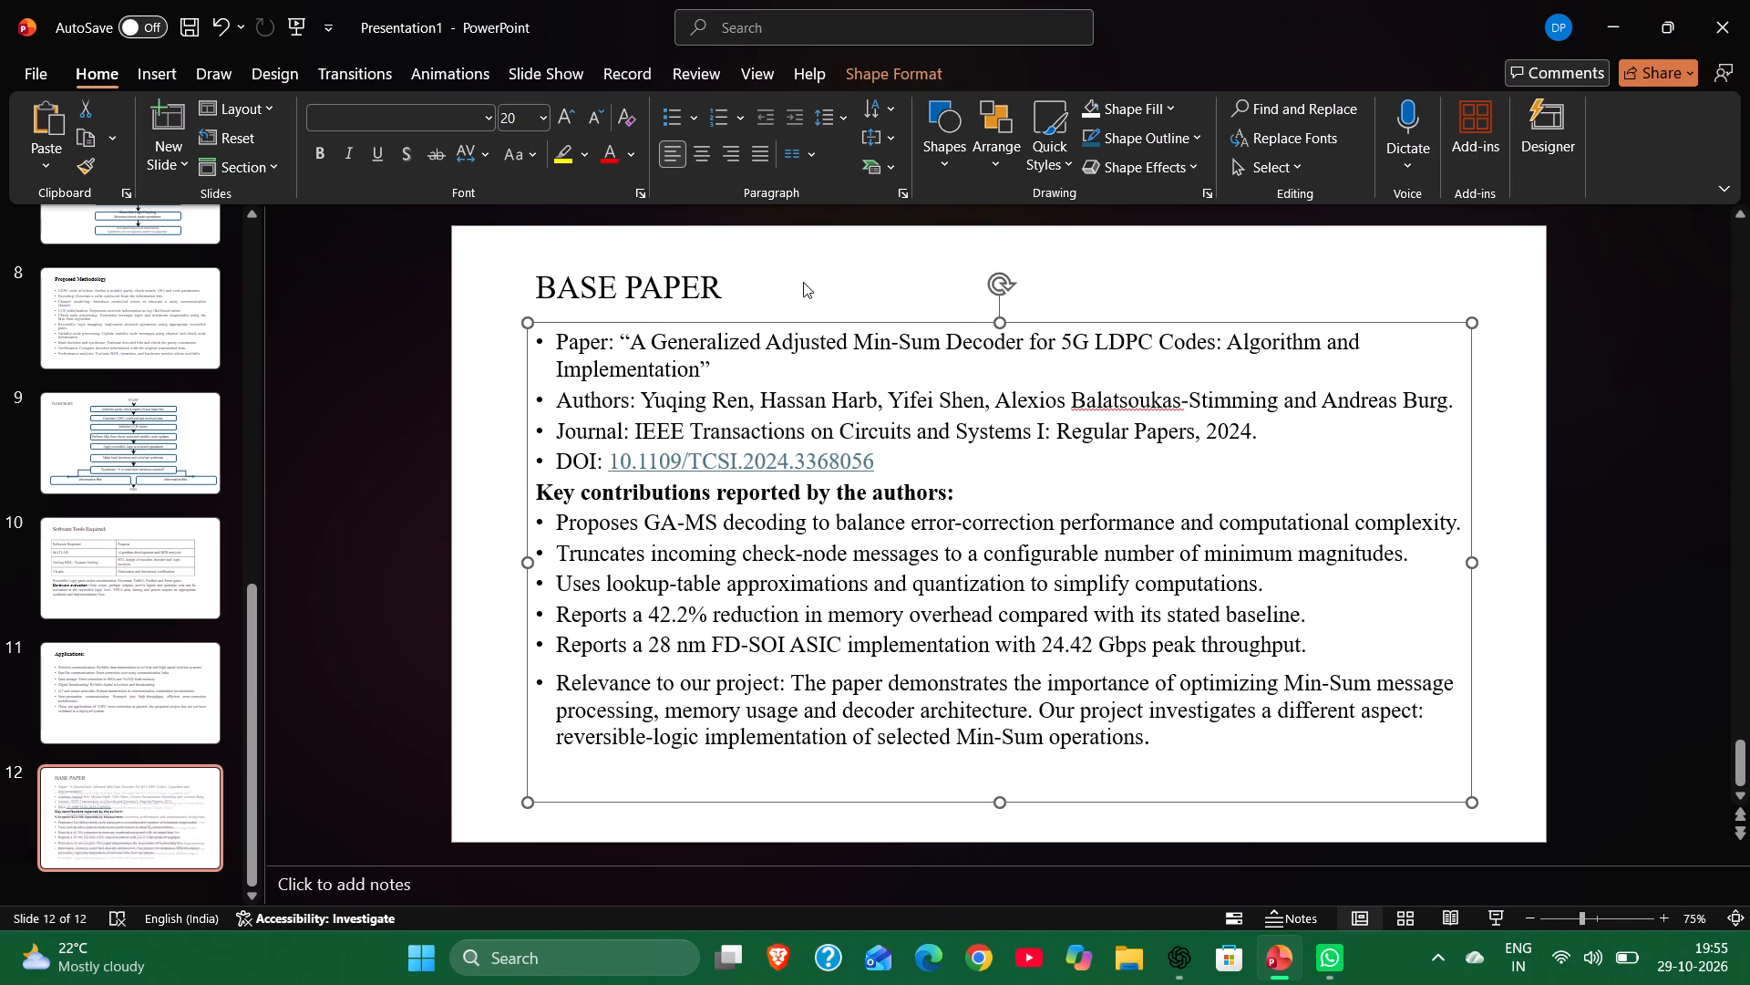
Append a colon to the BASE PAPER title on slide 12.
click(770, 288)
double_click(740, 285)
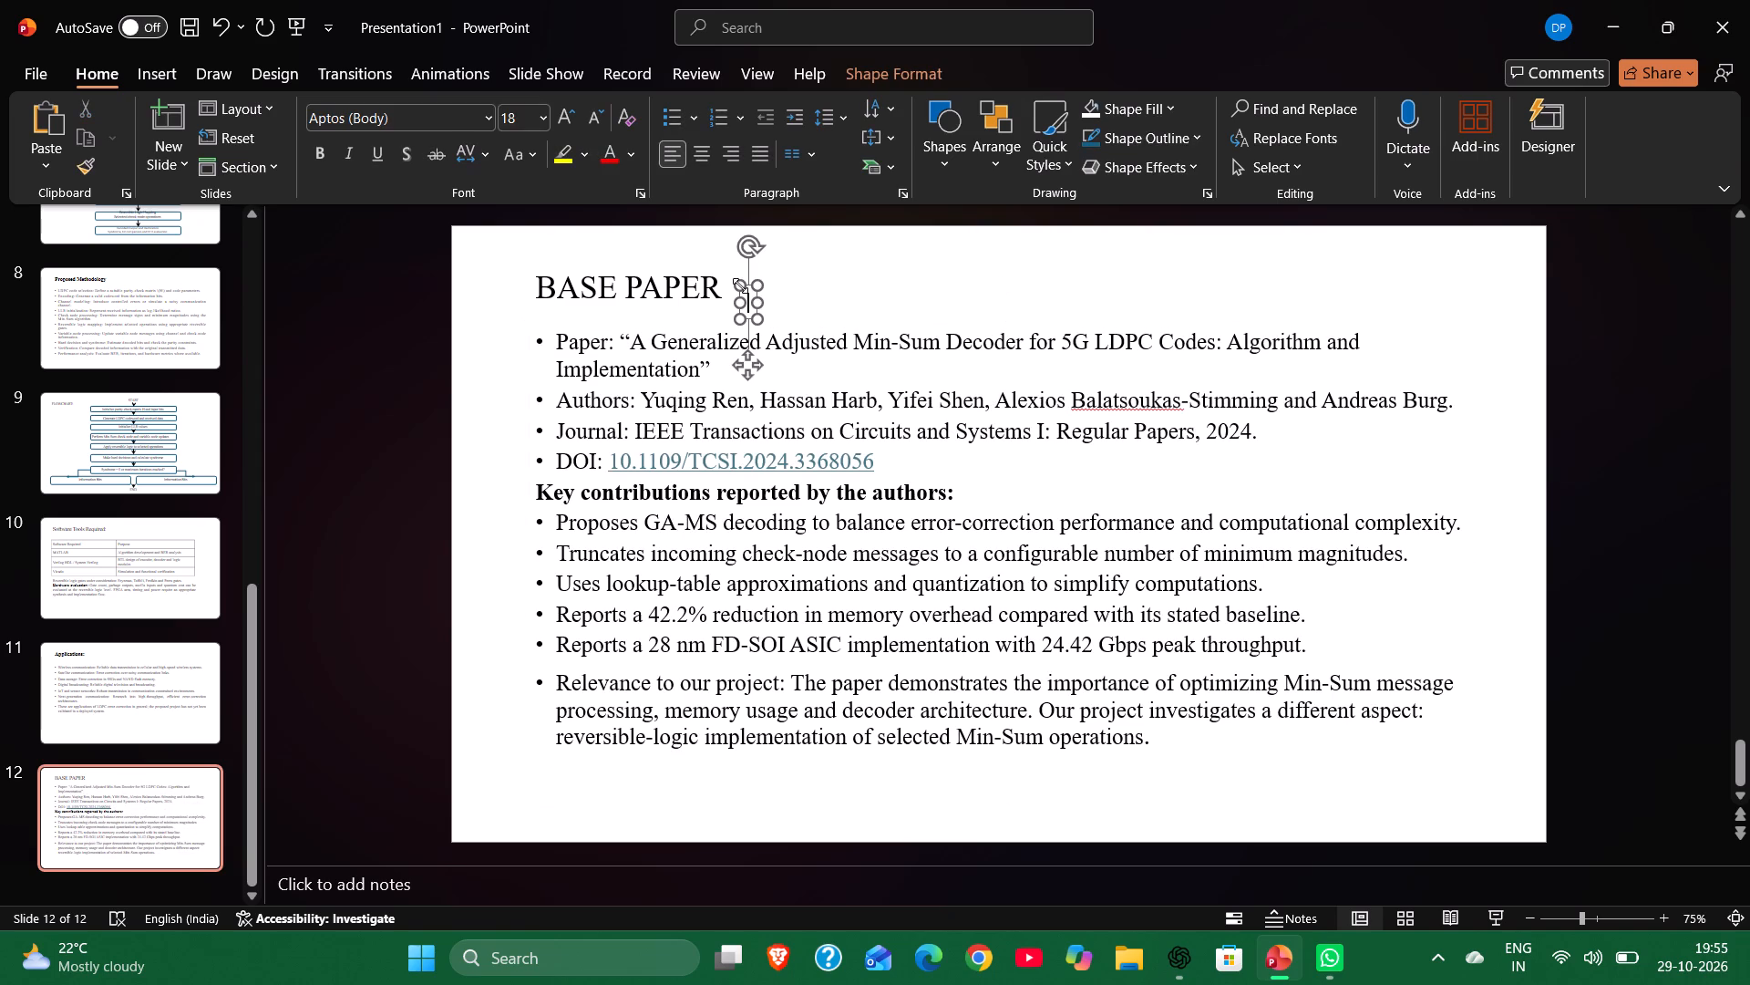
click(722, 285)
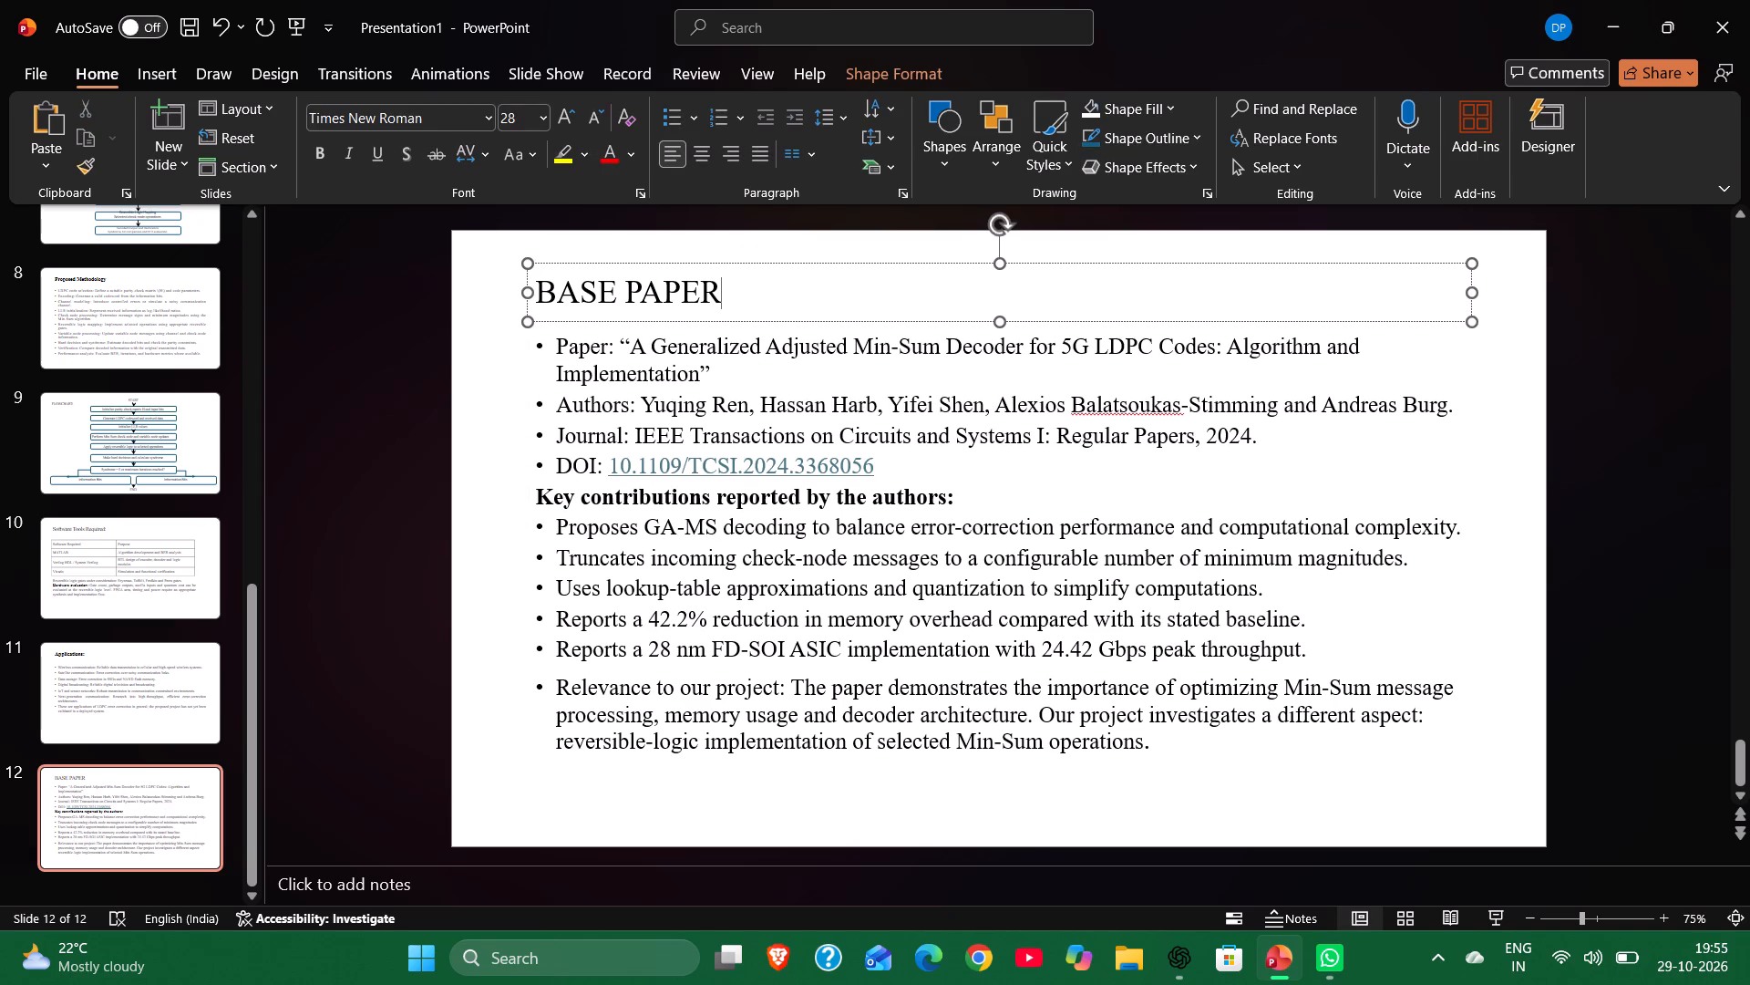
key(shift+colon)
click(326, 433)
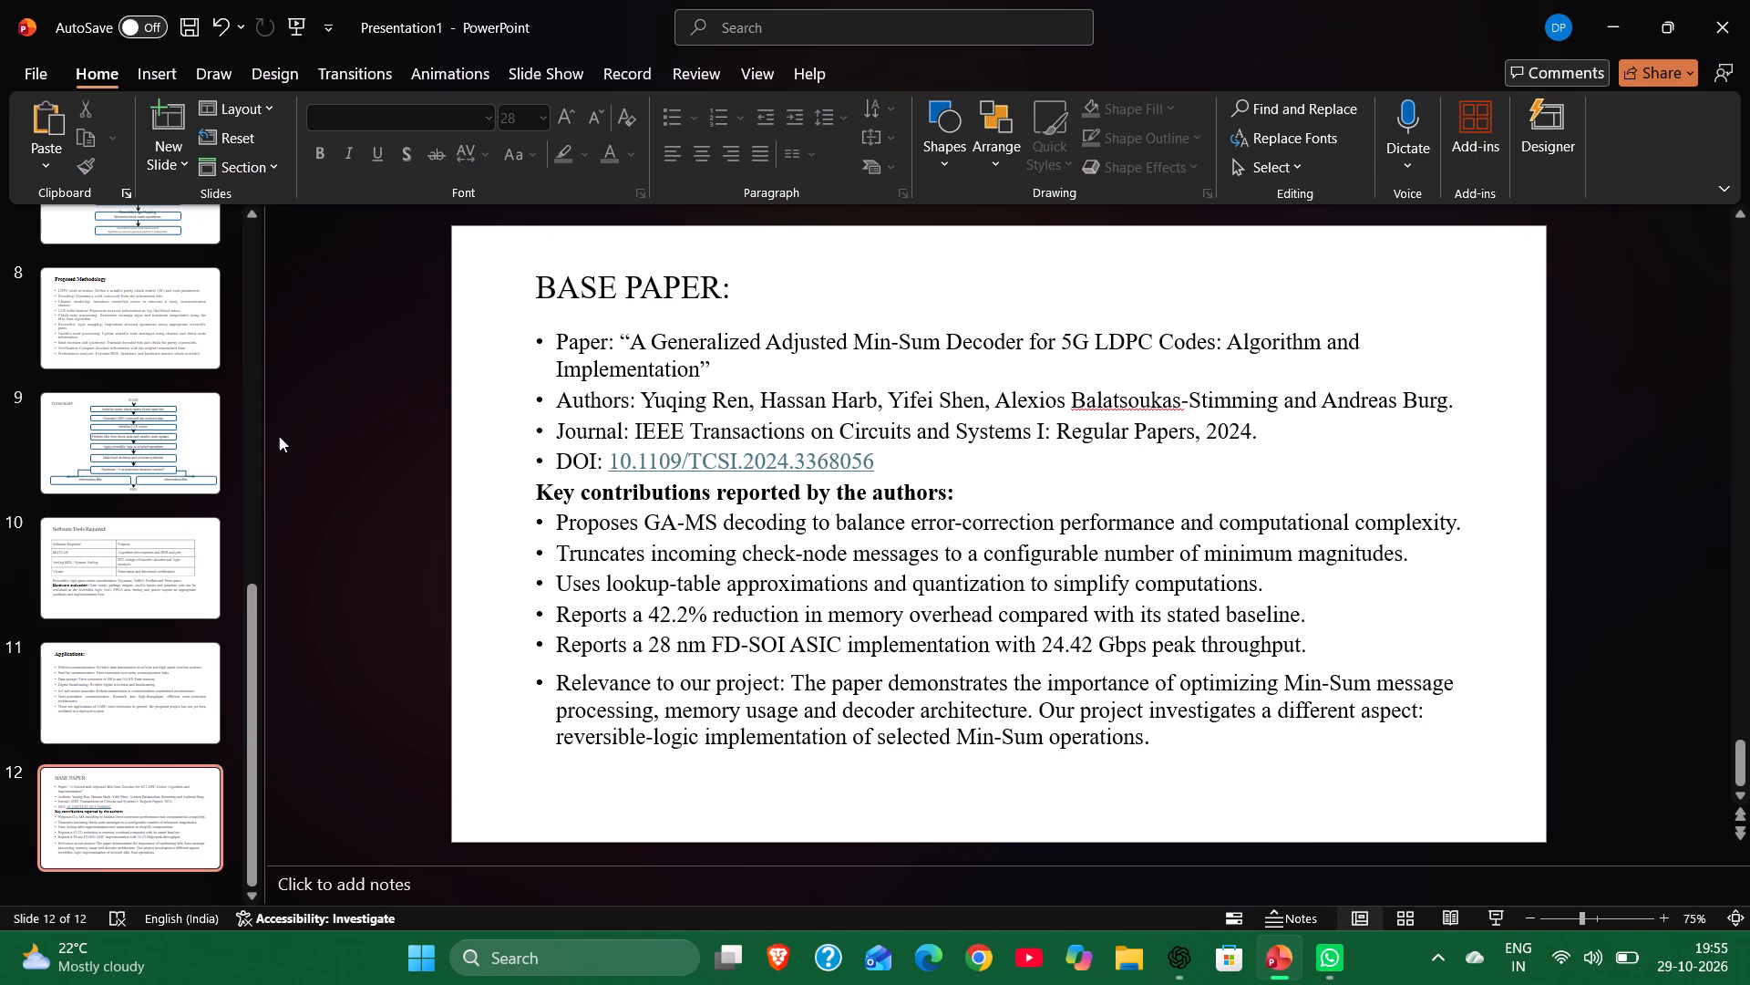
Add a new blank title-and-content slide after slide 12.
scroll(132, 622, down, 6)
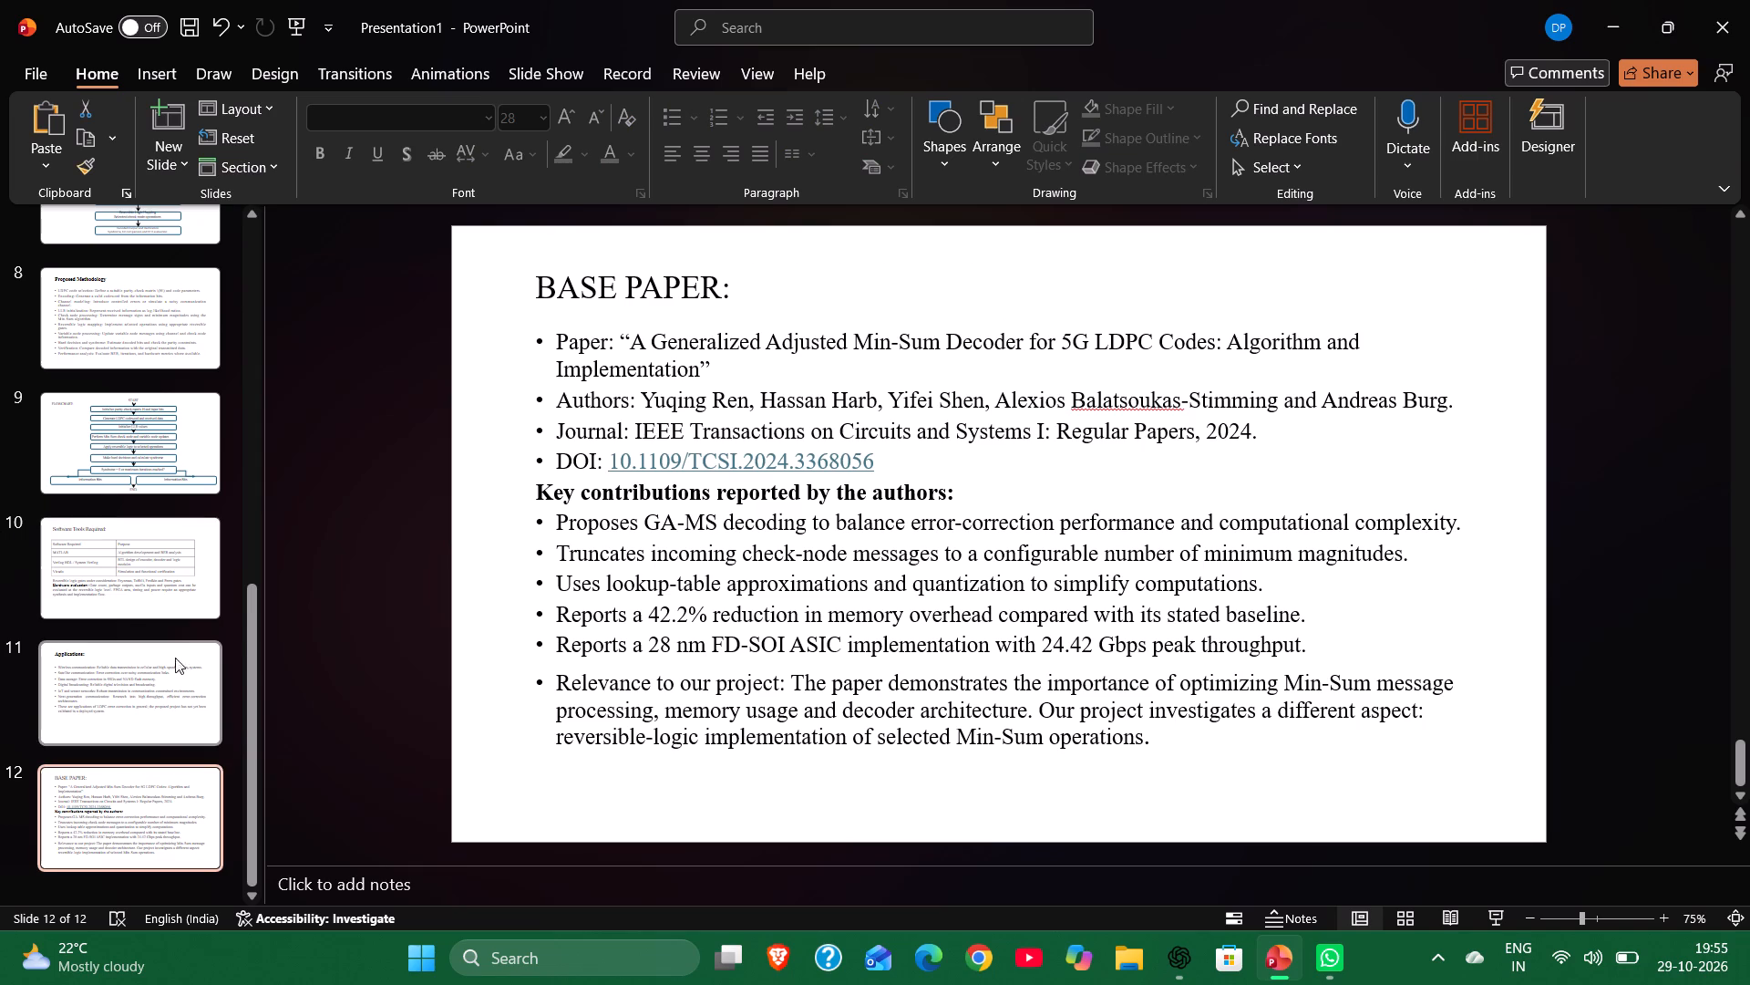
click(163, 114)
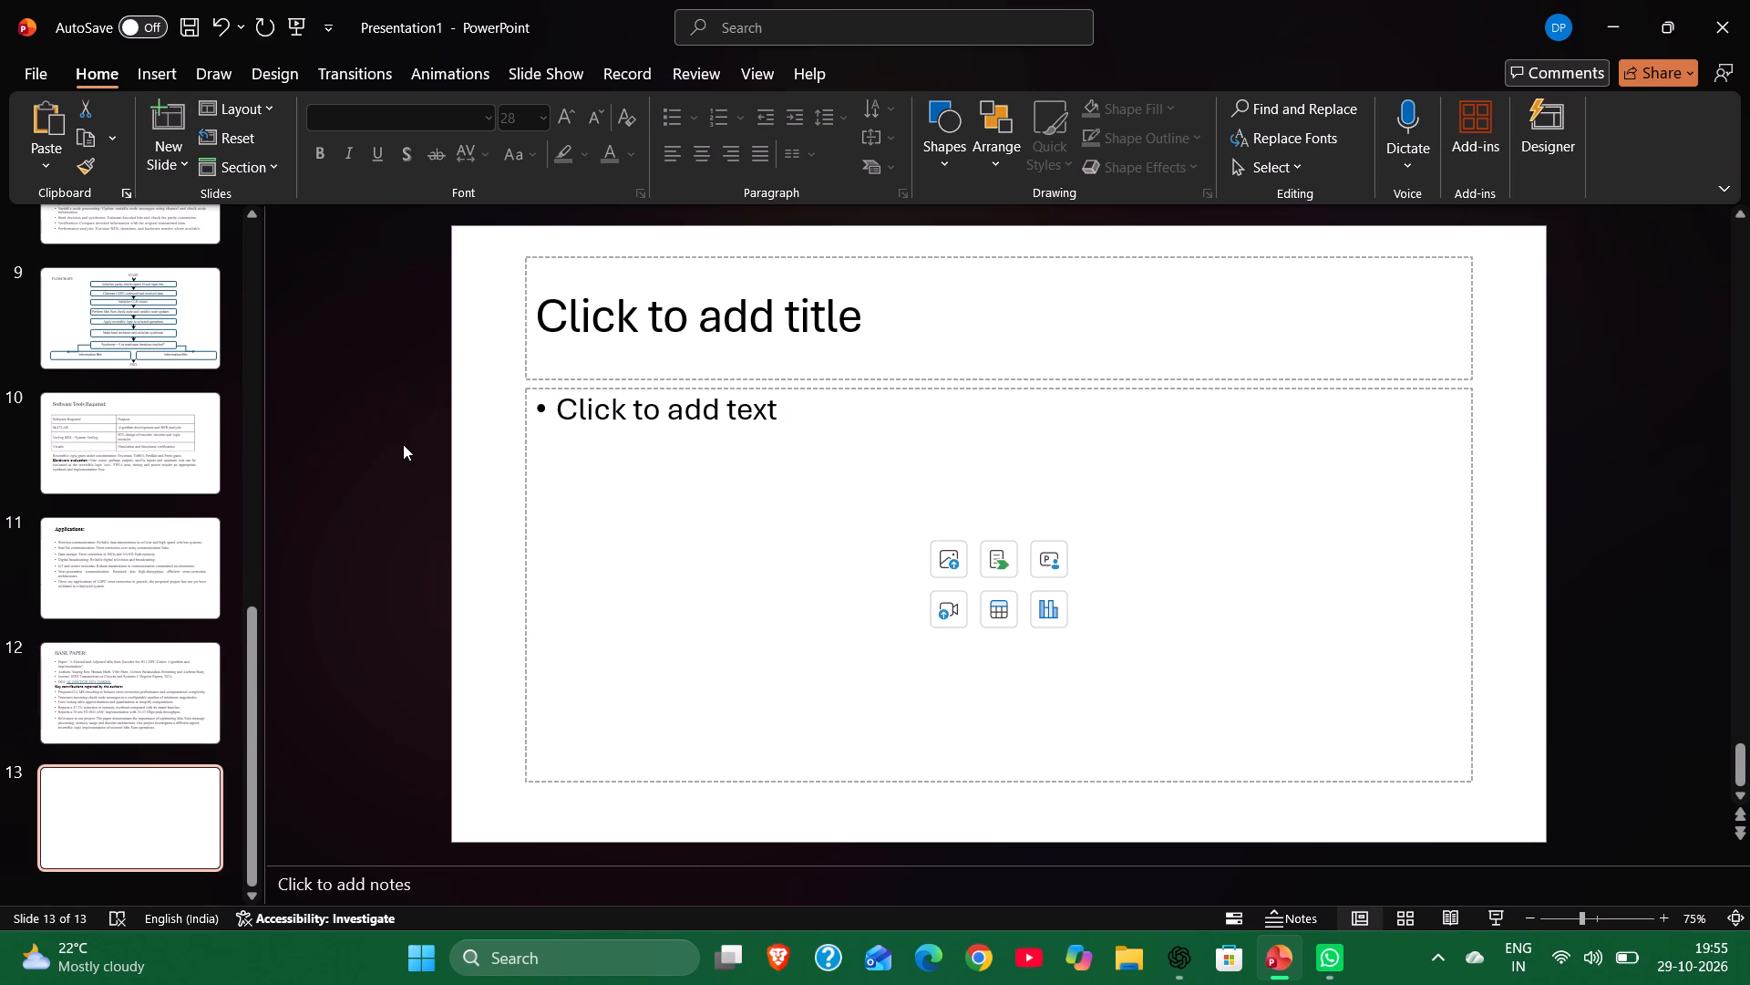
On slide 13, shorten the title placeholder from its bottom edge and extend the body placeholder's top edge up to just beneath it.
click(648, 385)
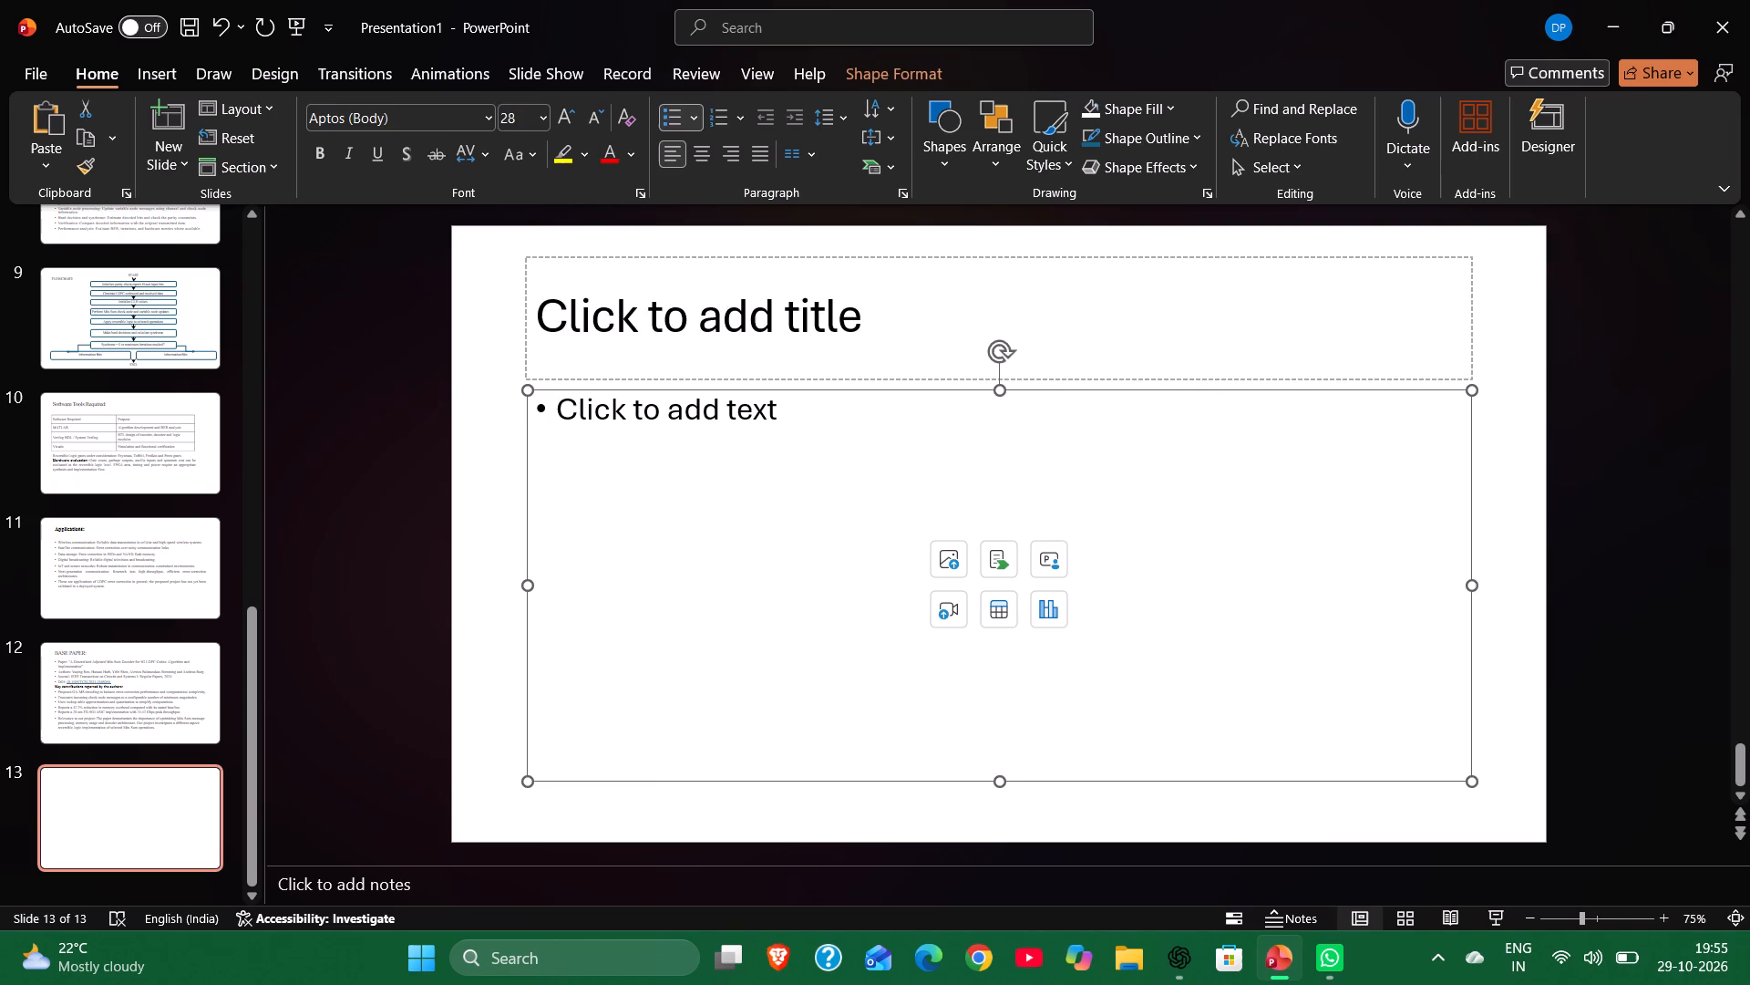
click(664, 327)
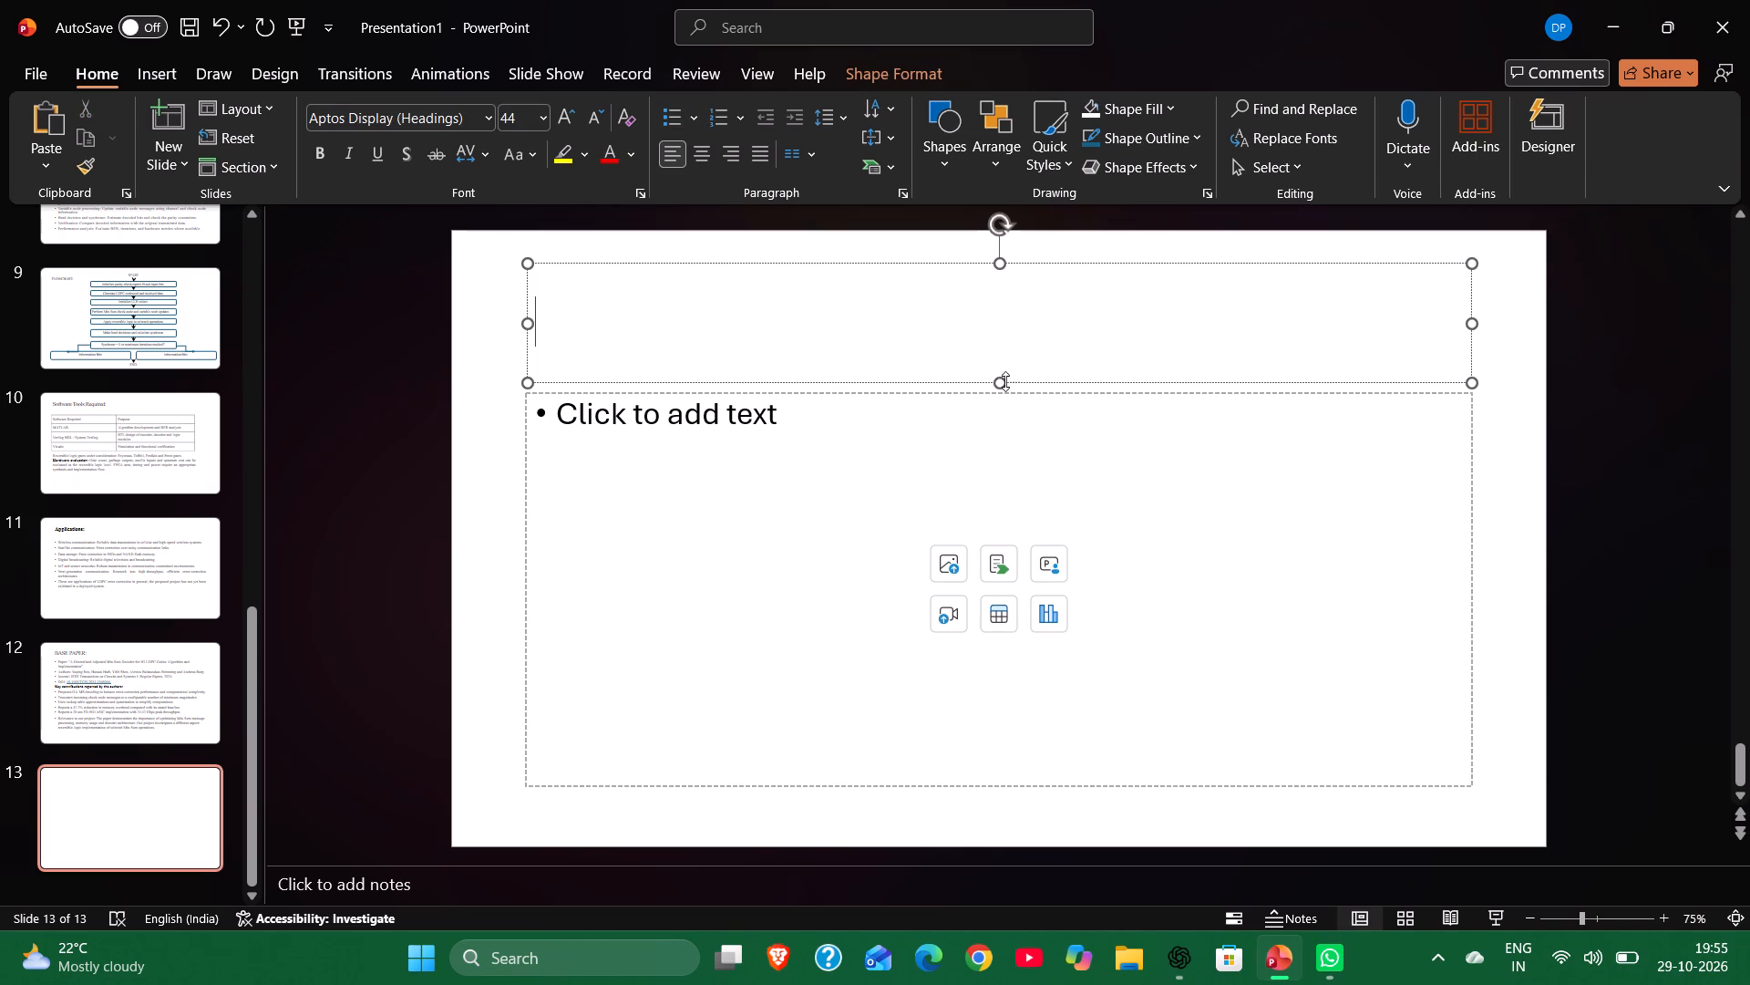
drag(1001, 381, 1002, 329)
drag(993, 430, 1001, 389)
drag(1001, 389, 1002, 339)
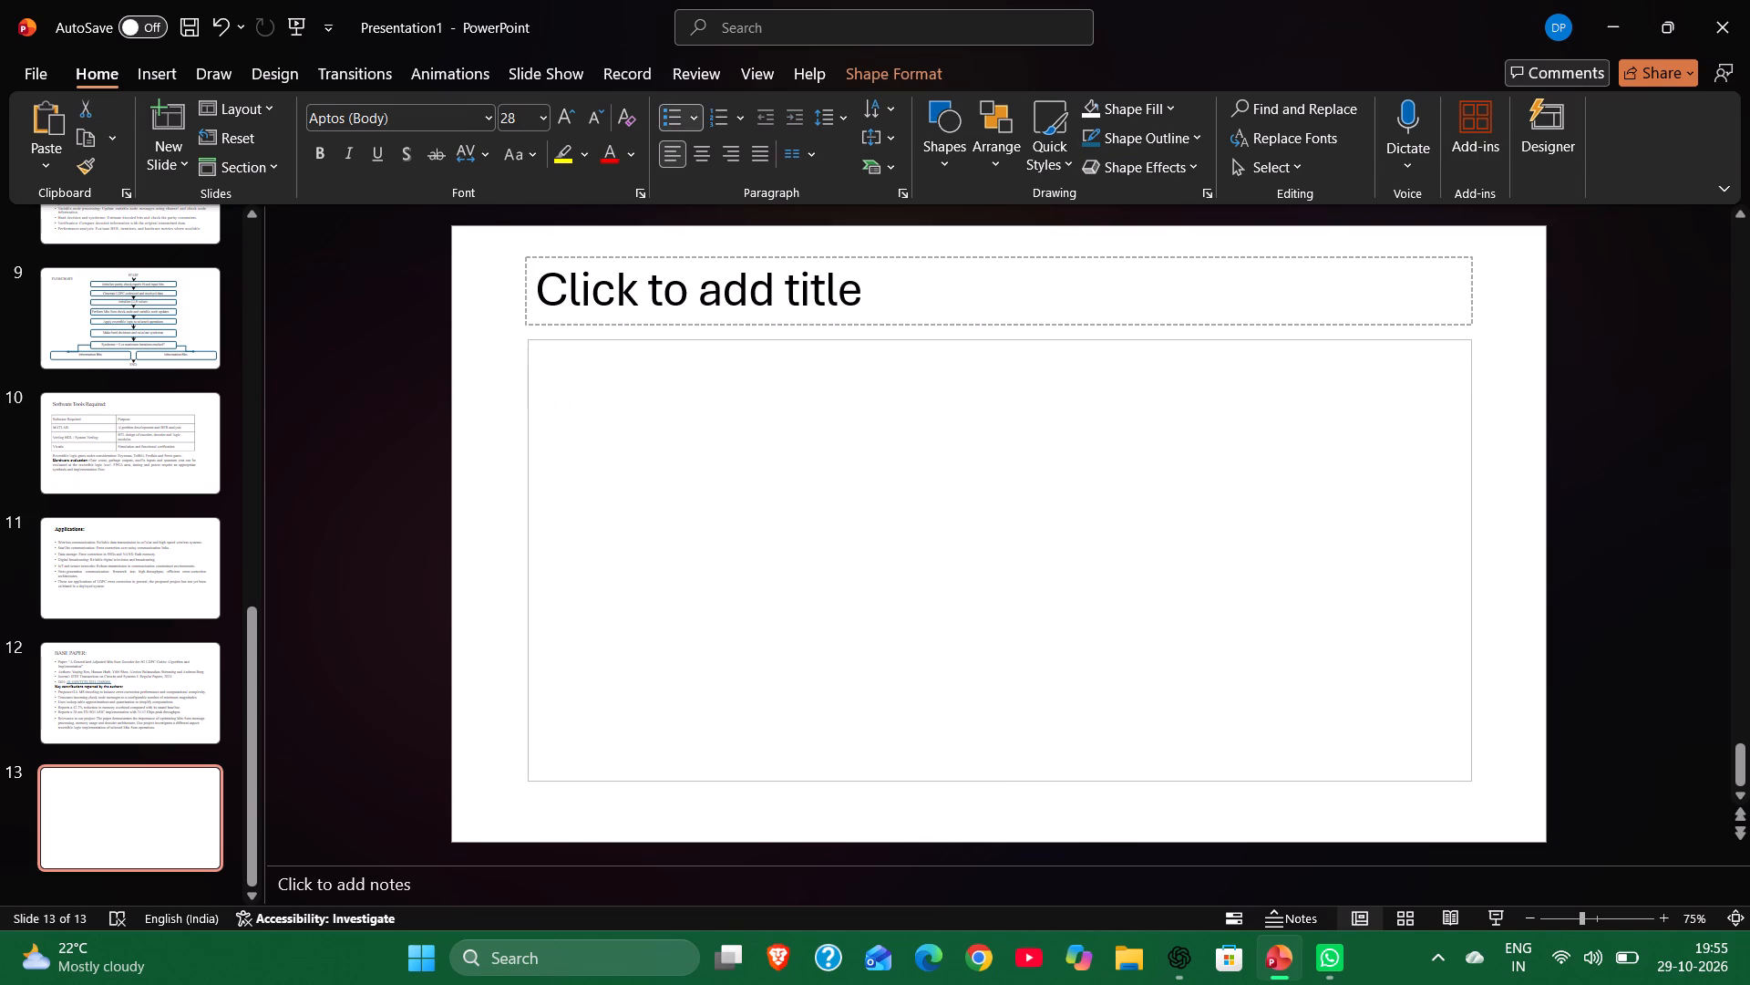
drag(1002, 339, 999, 342)
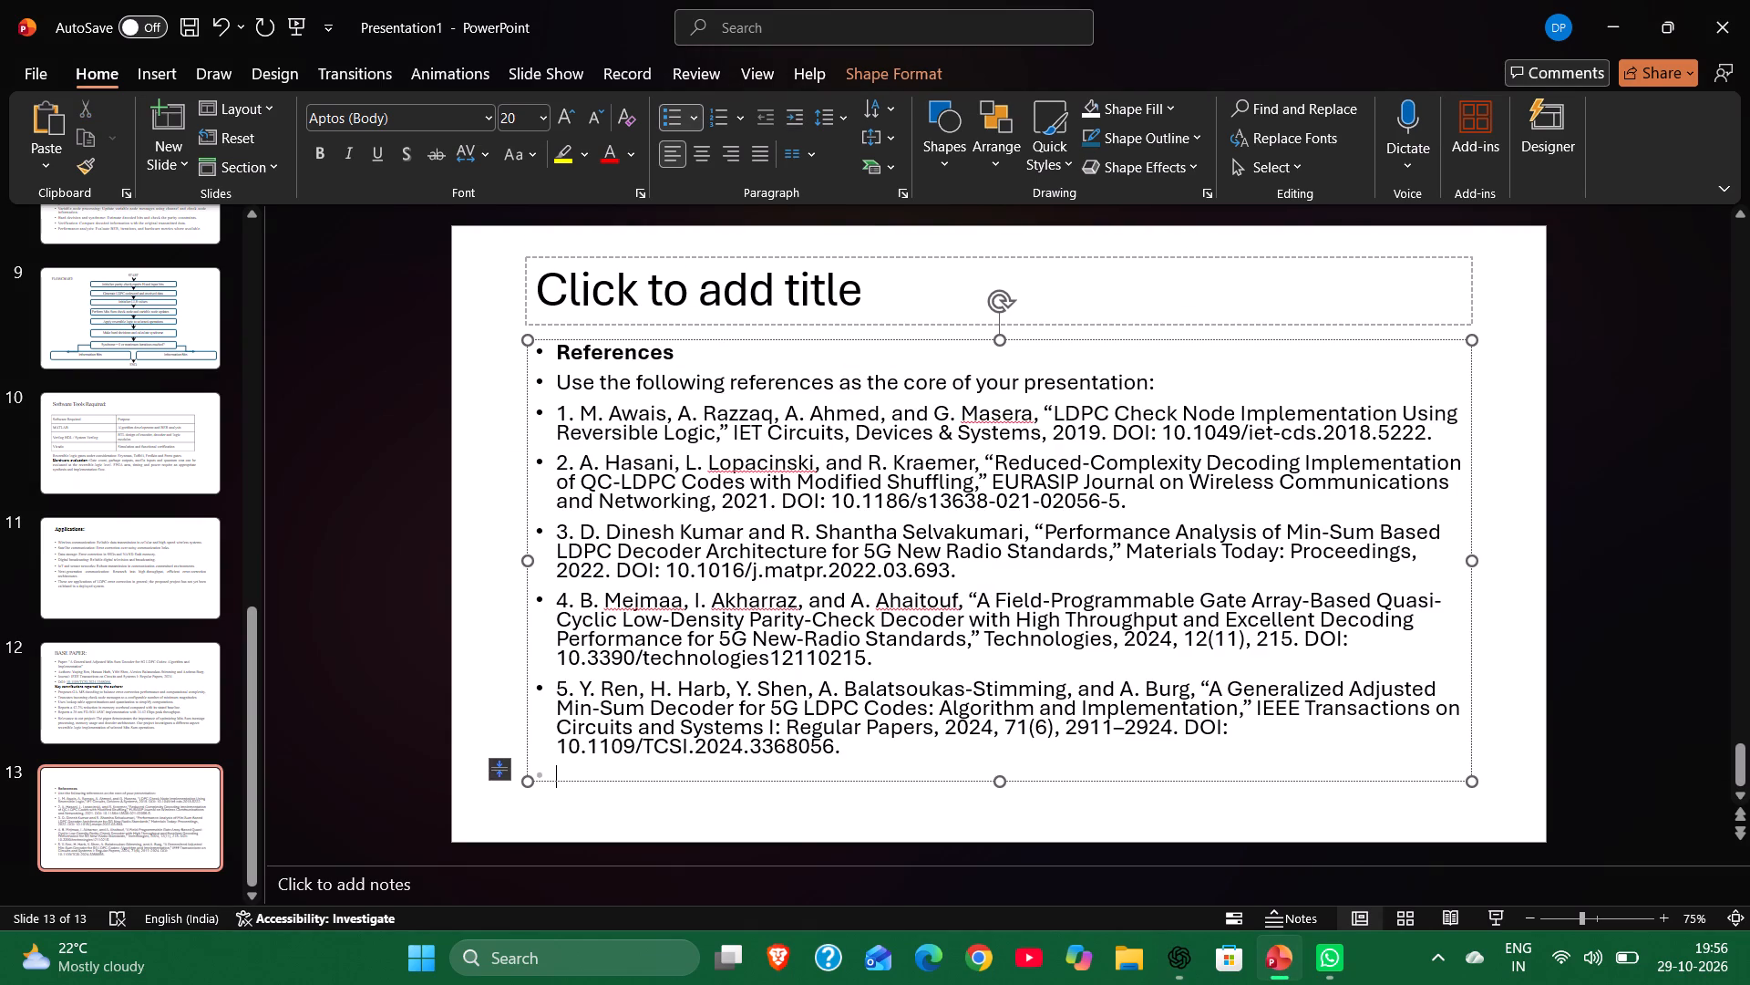
Delete the "References" heading and the "Use the following references as the core of your presentation:" line from slide 13's body.
drag(686, 352, 528, 354)
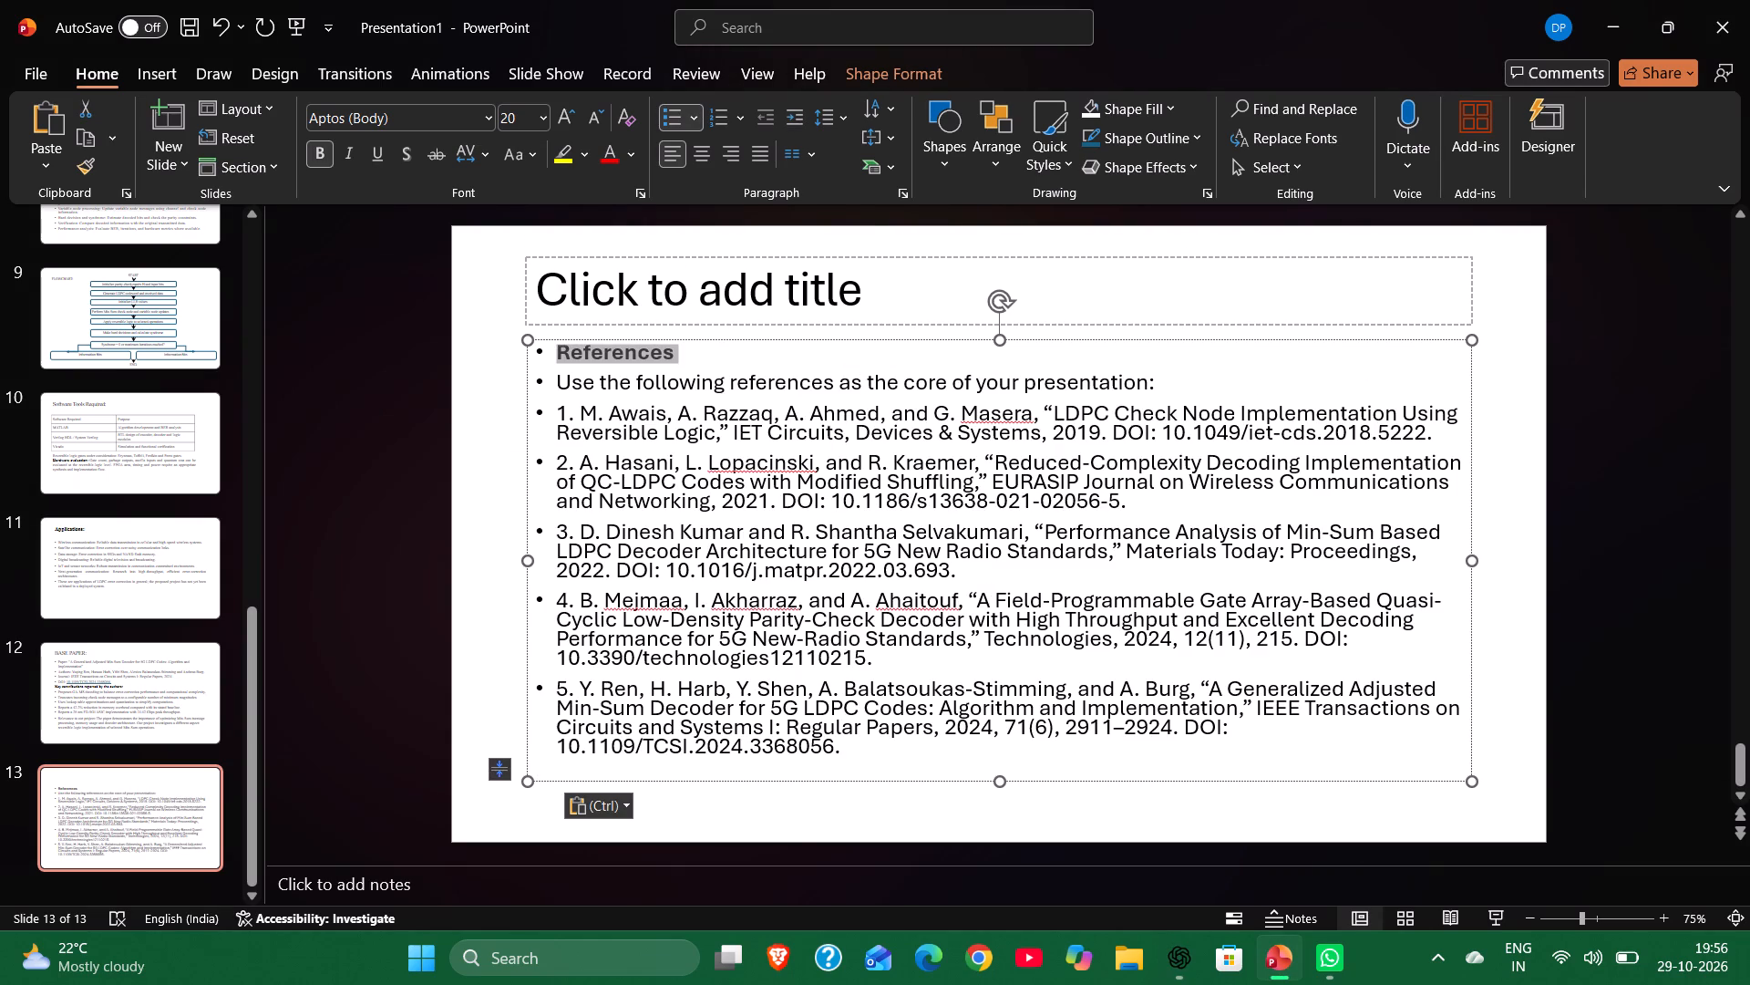
drag(528, 354, 530, 356)
key(BackSpace)
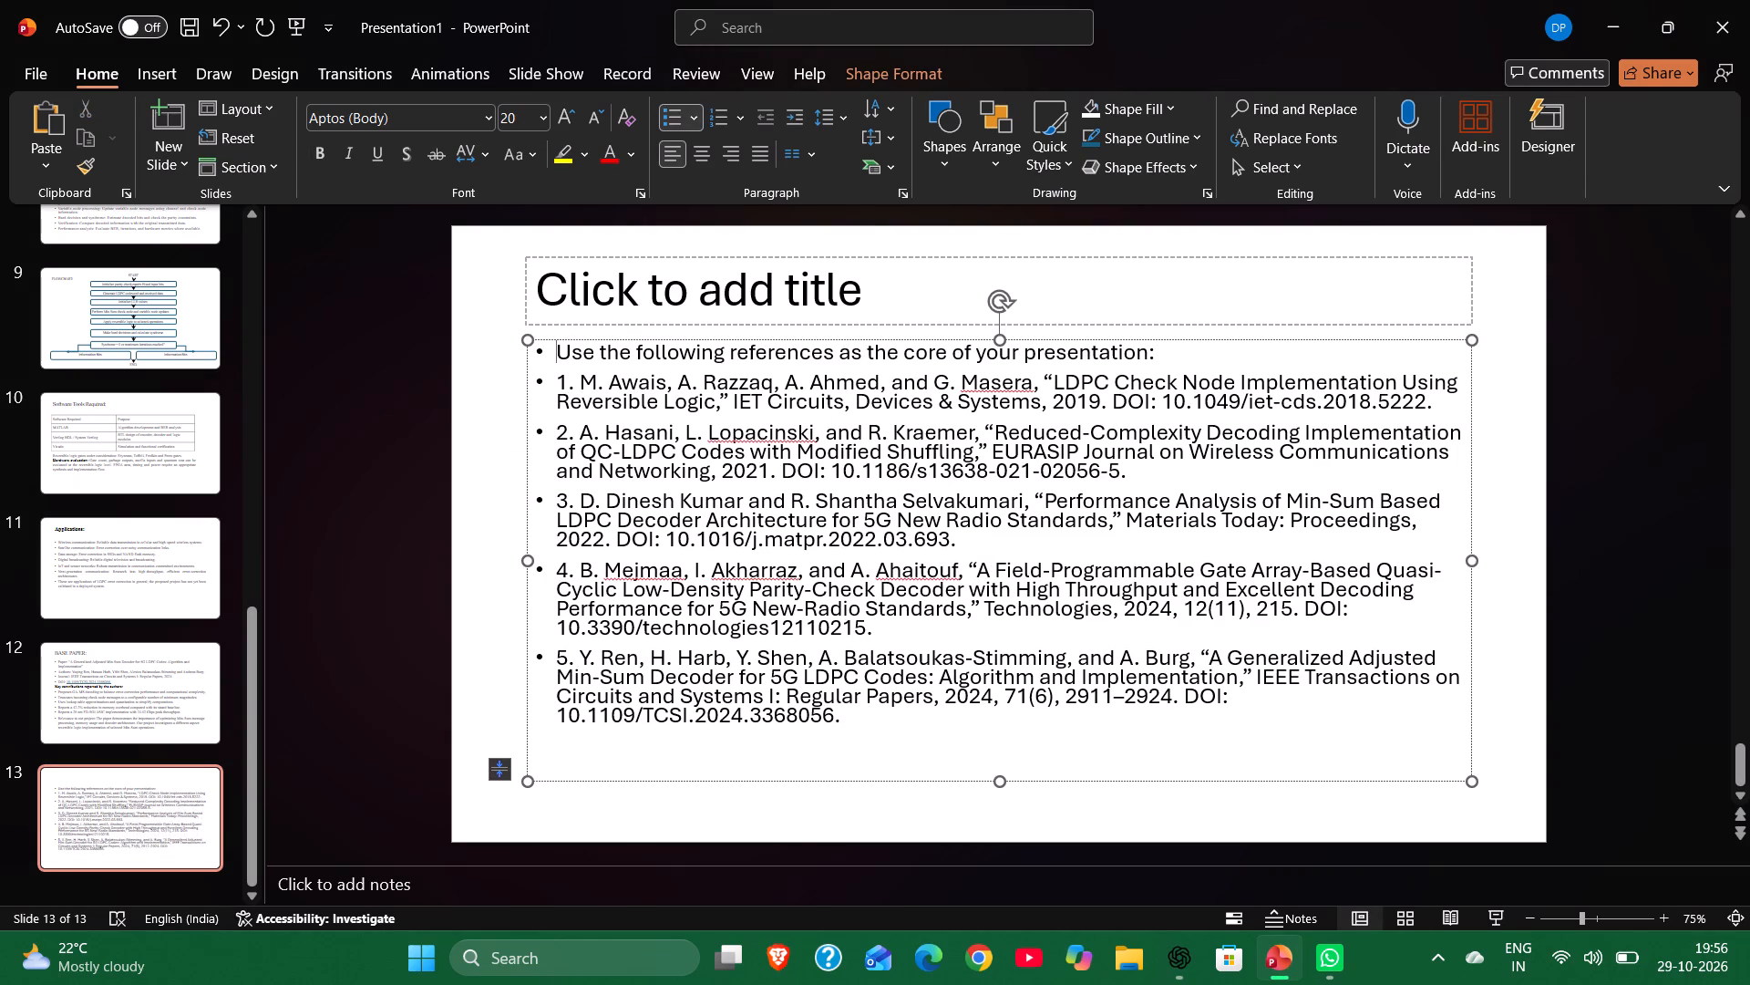
drag(1155, 351, 548, 345)
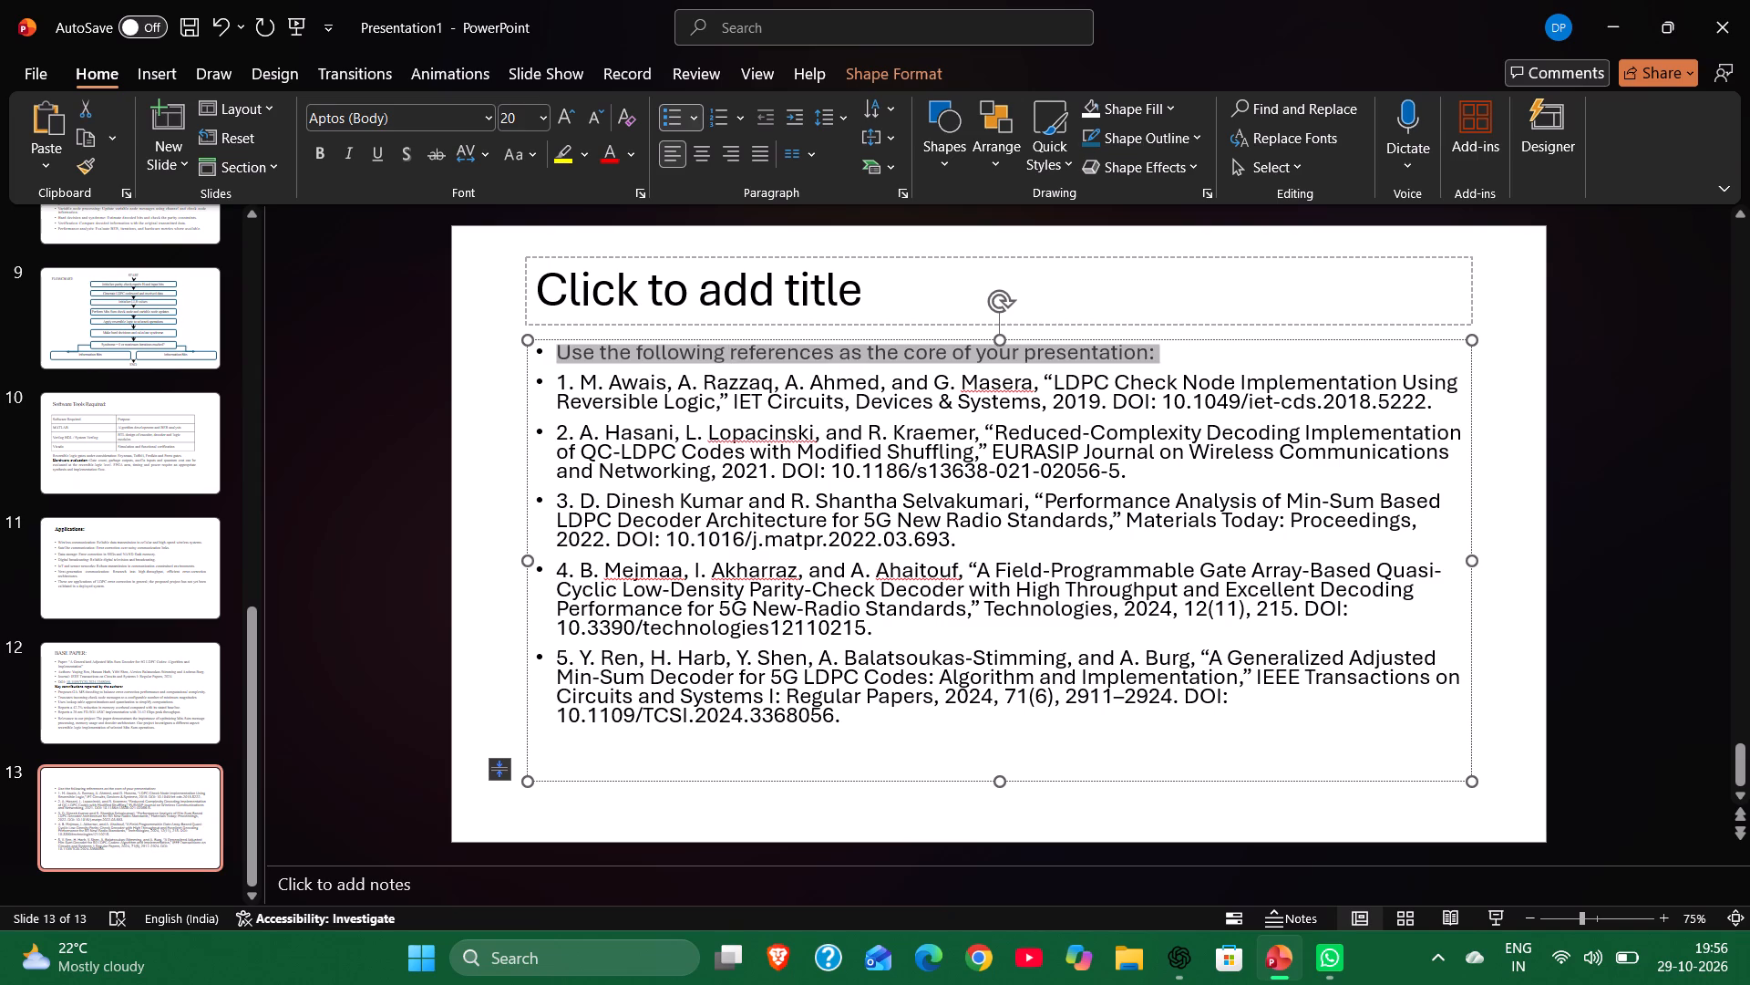
drag(548, 345, 536, 358)
key(BackSpace)
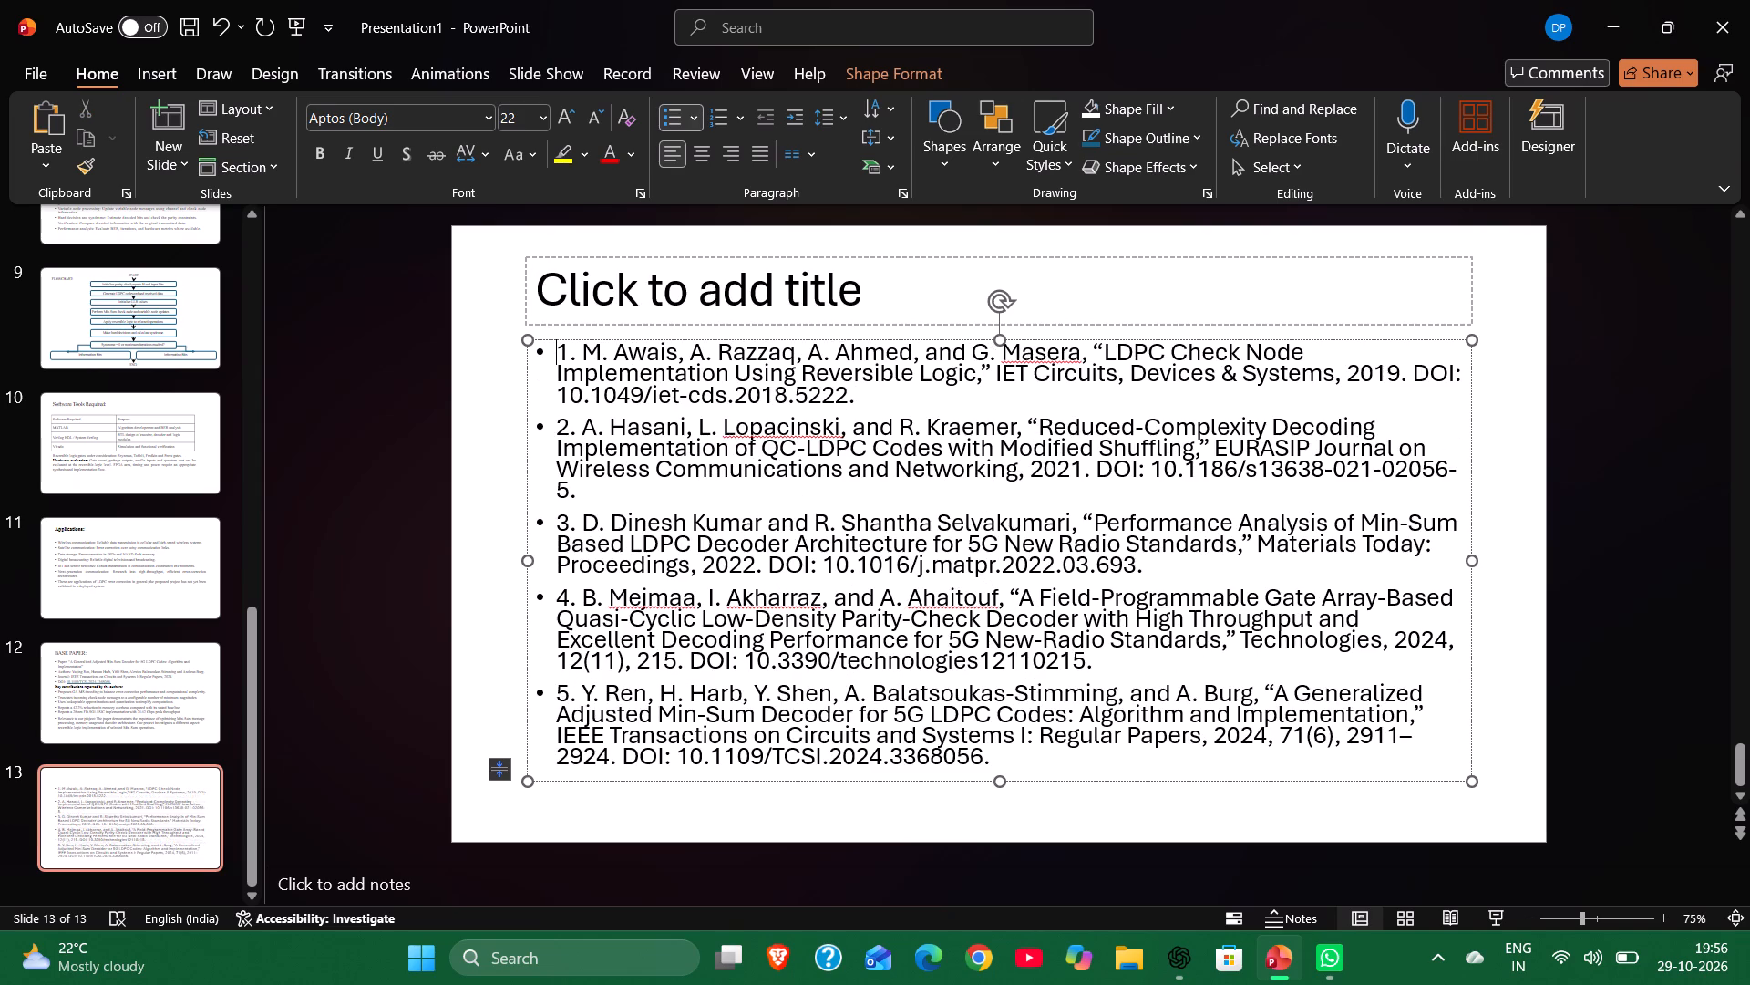
Set all of slide 13's body text to the Times New Roman font.
key(ctrl+a)
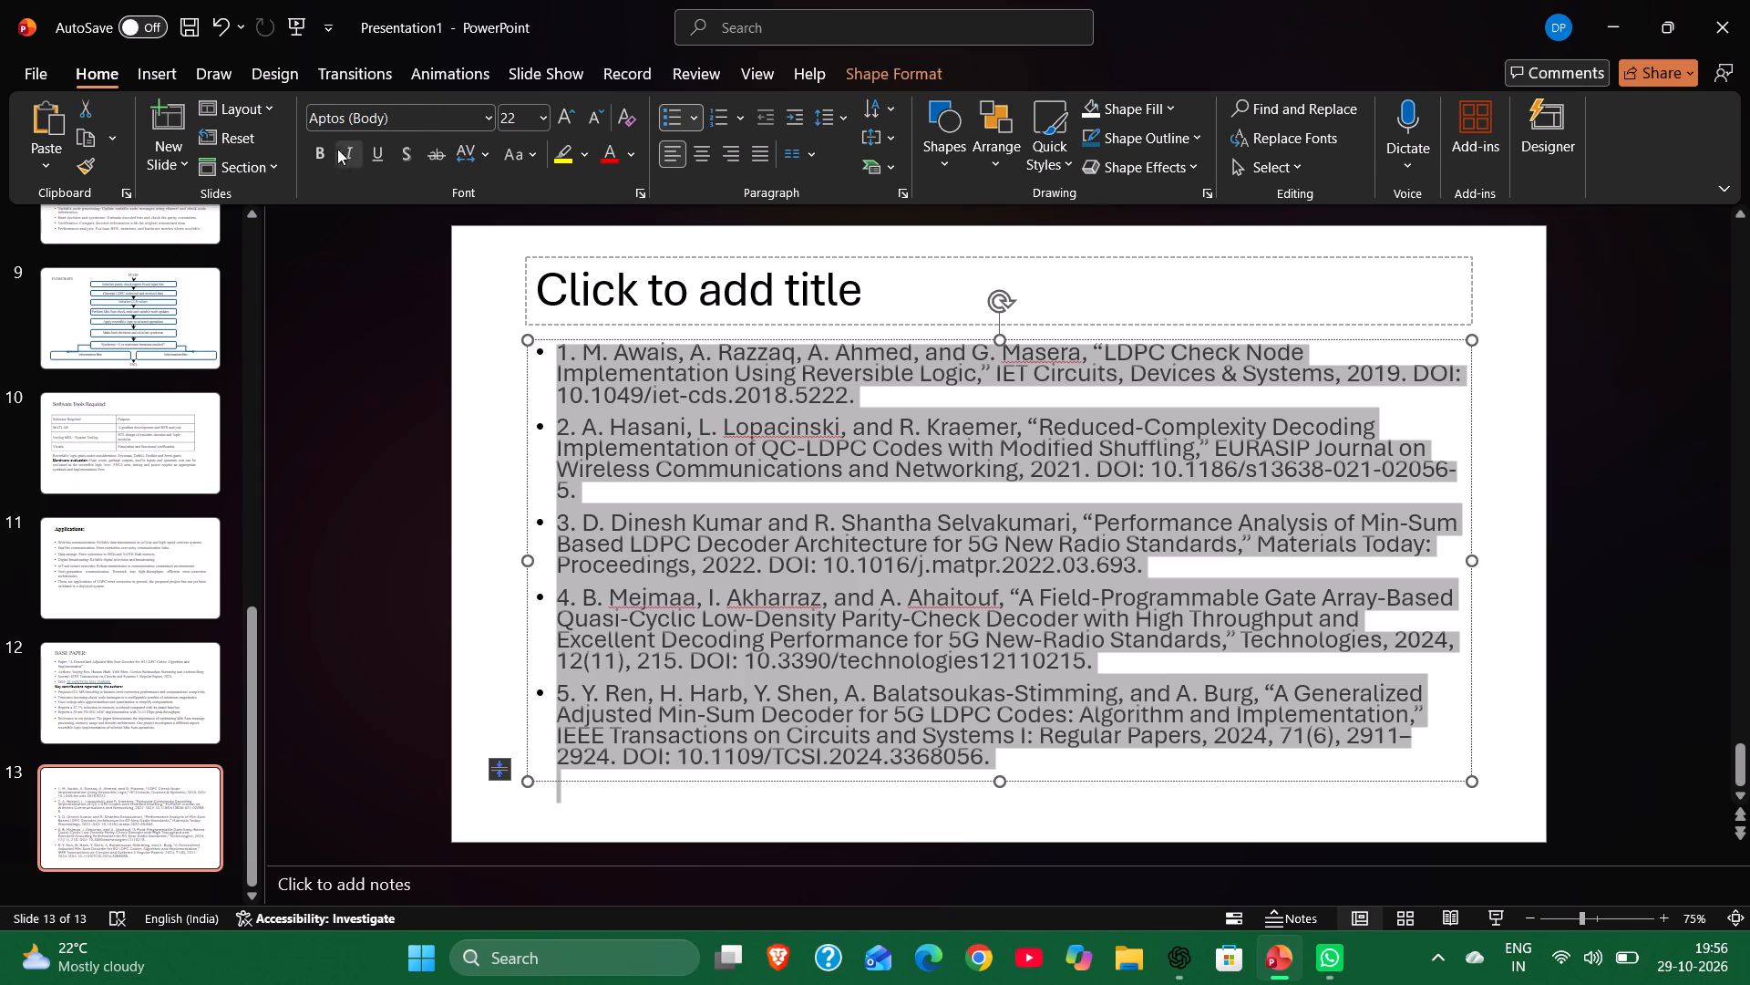
click(480, 111)
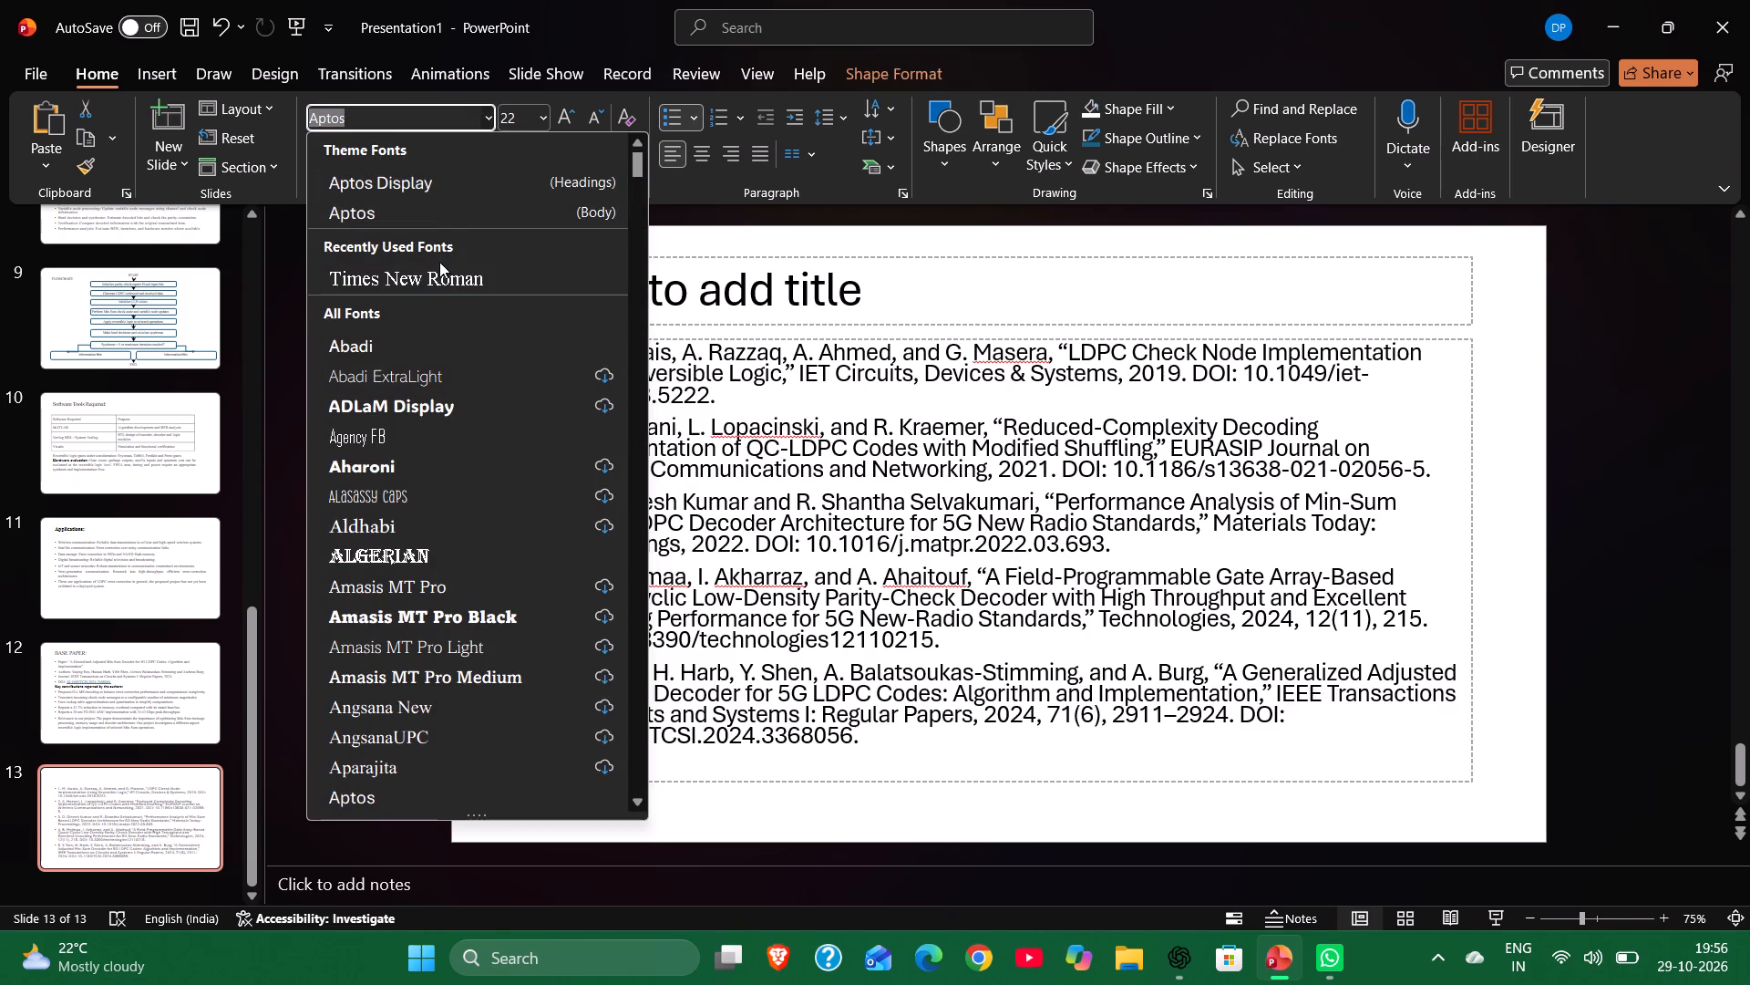
click(439, 270)
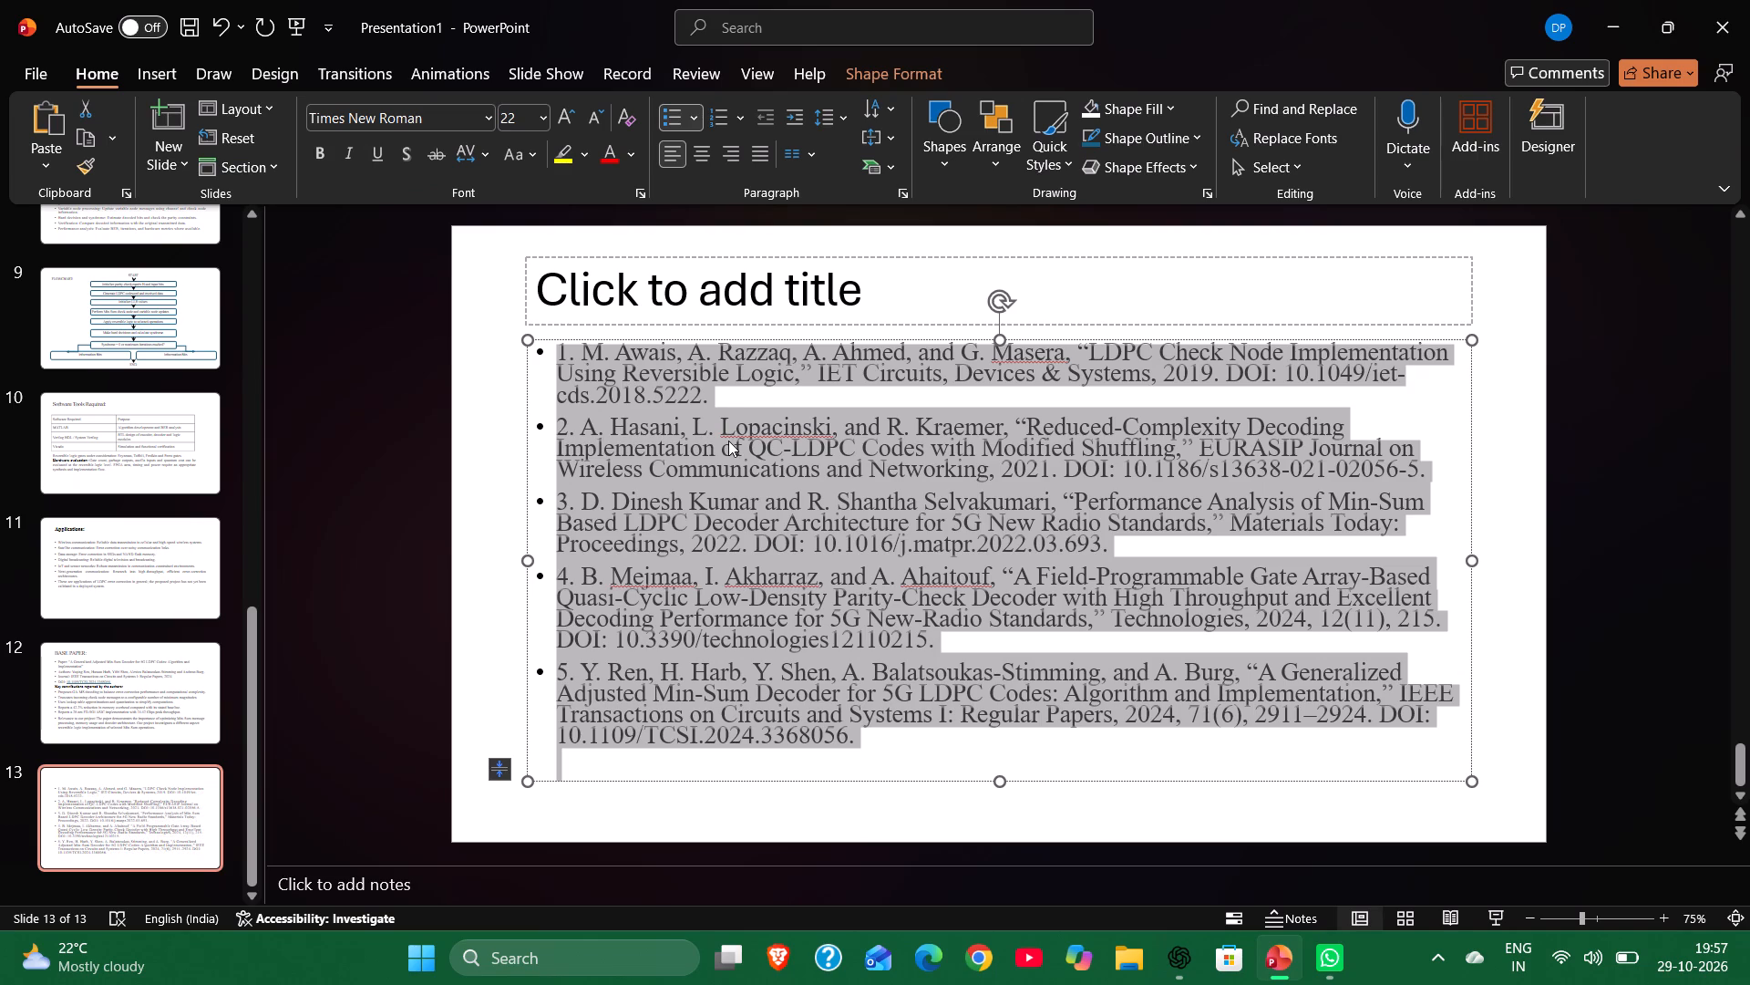
click(728, 441)
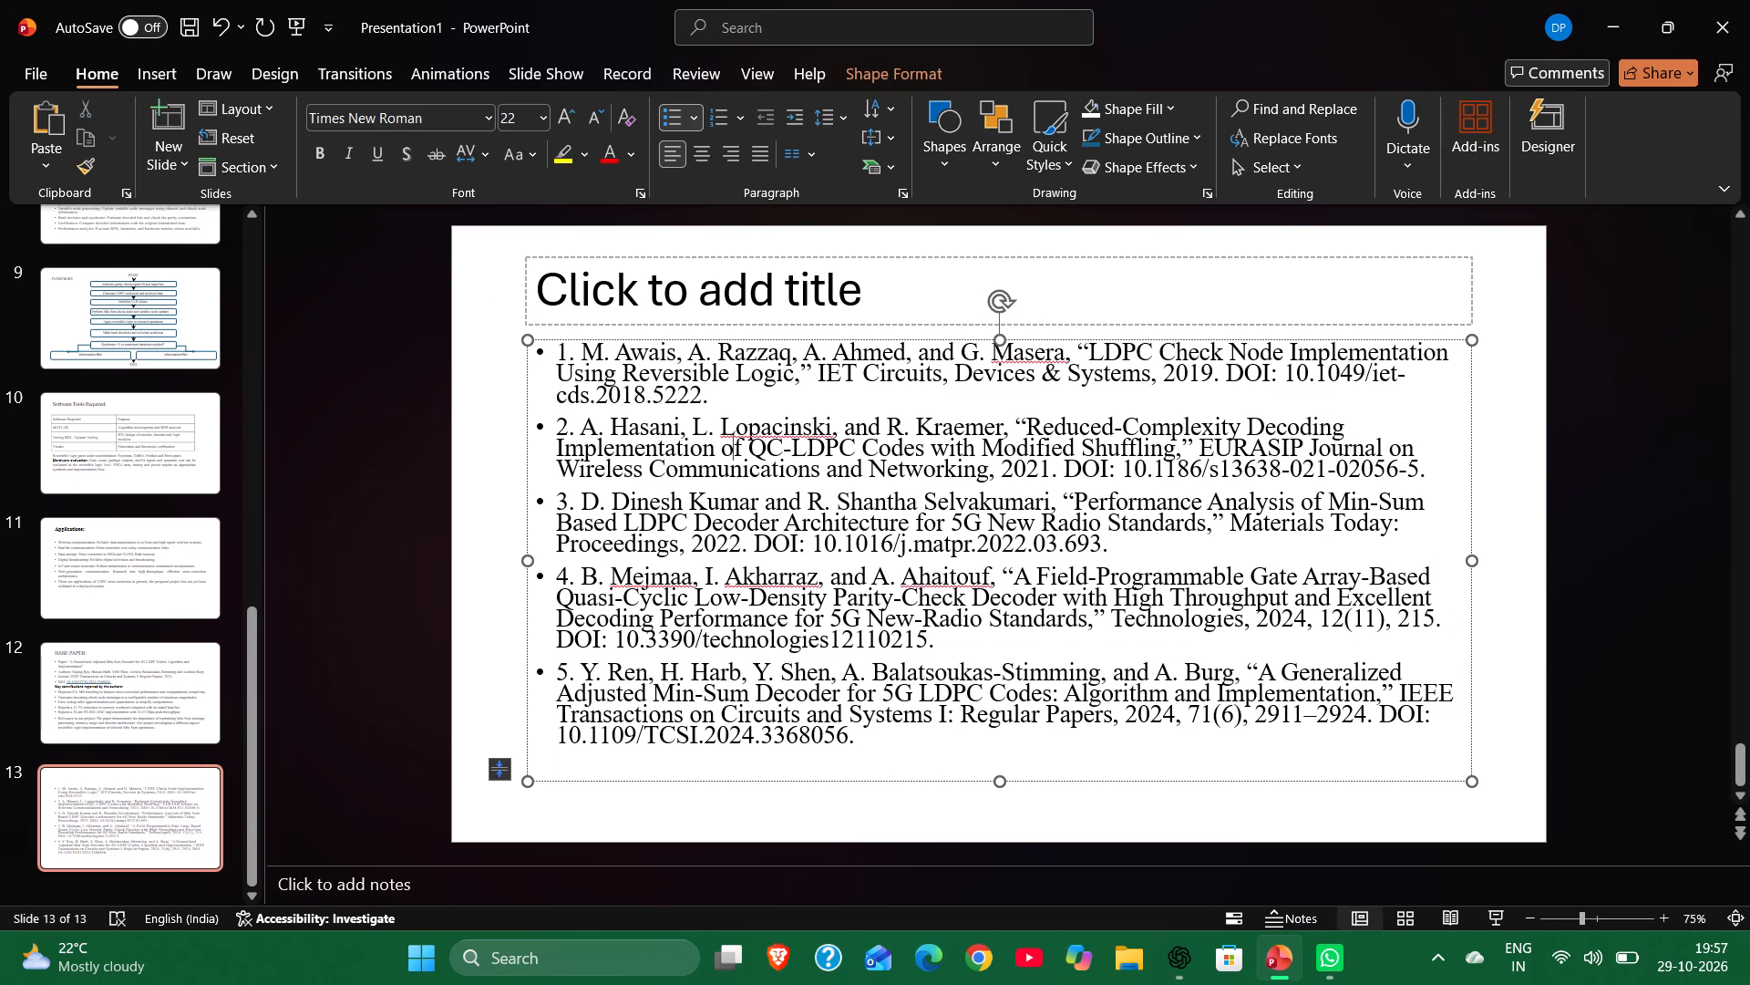
Shorten slide 13's title placeholder slightly more from its bottom edge.
click(684, 289)
drag(997, 327, 994, 315)
Enter "REFERENCES:" as slide 13's title.
click(678, 281)
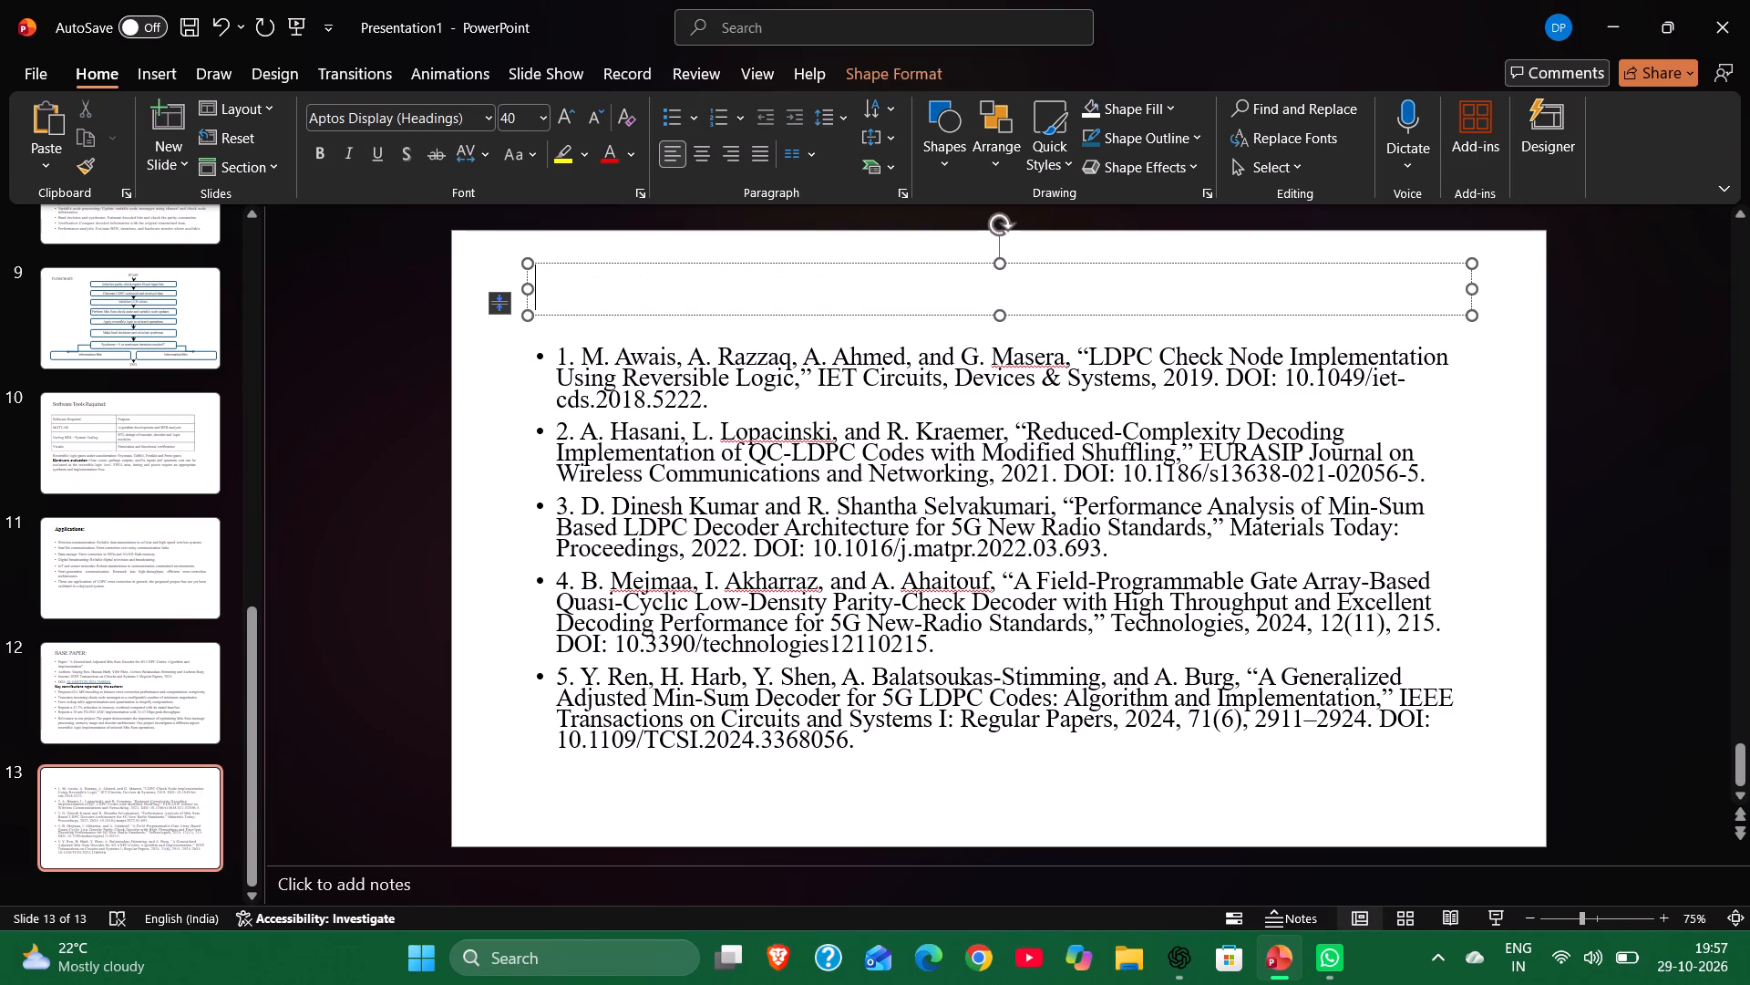
key(r)
text(EFERENCES)
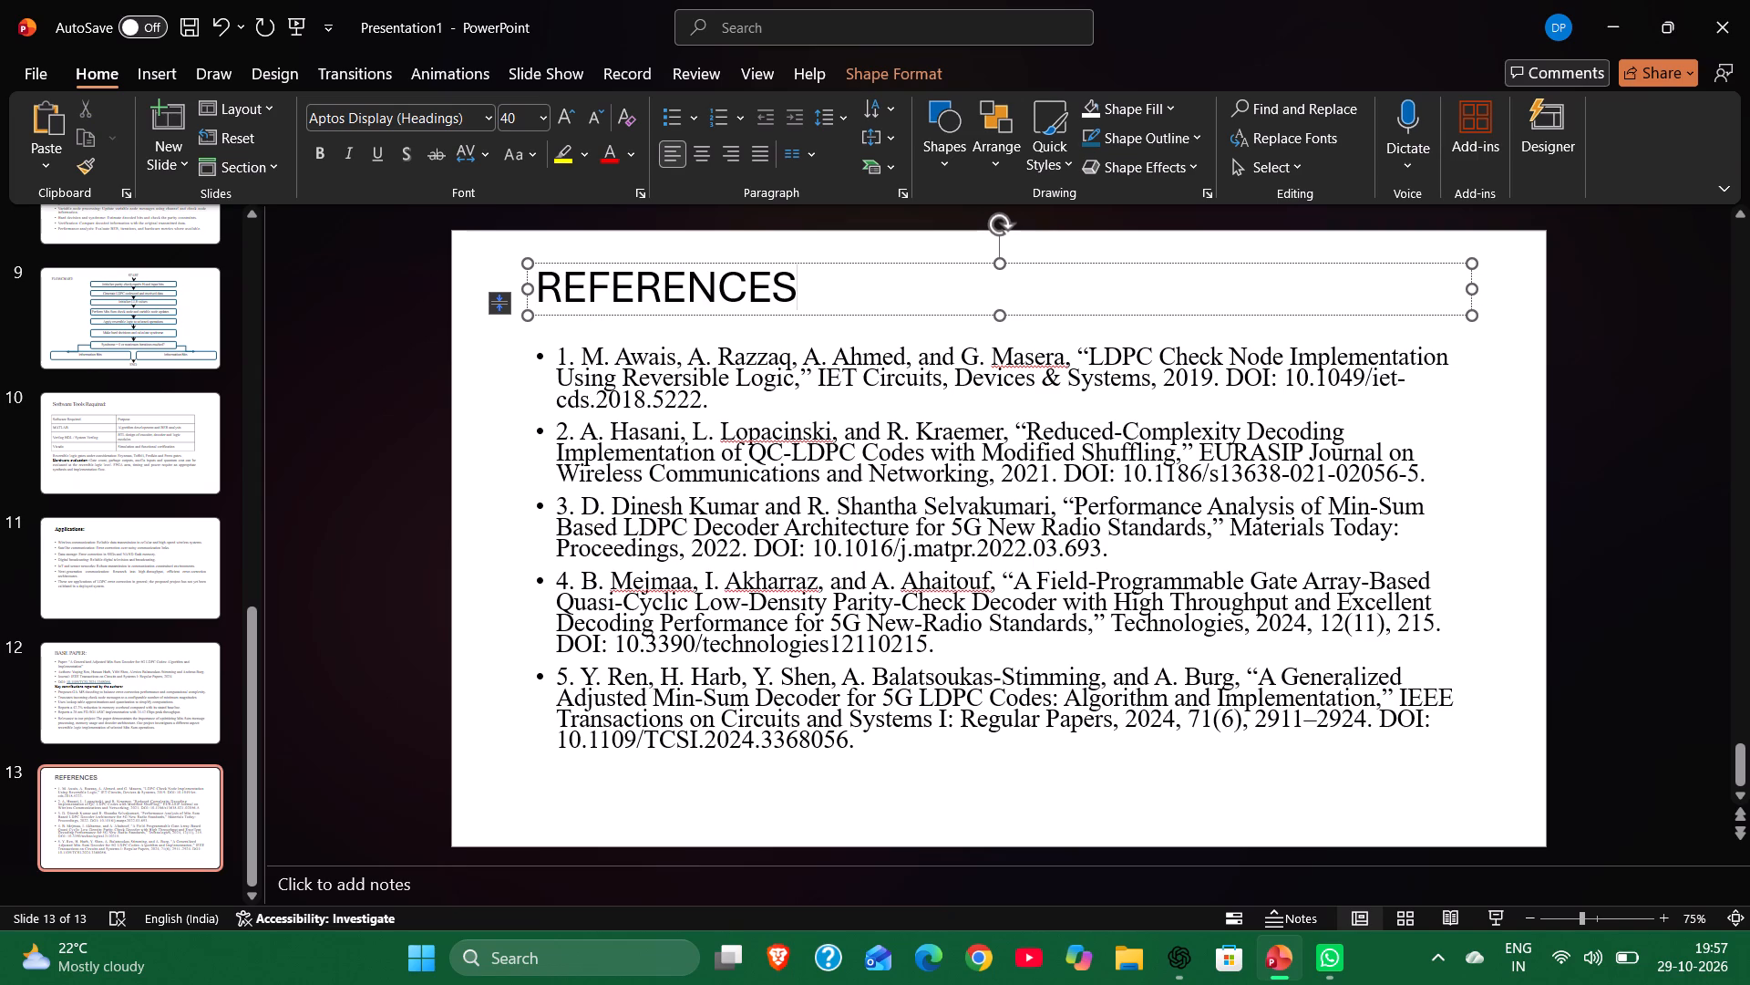
key(shift+colon)
Format slide 13's whole title in Times New Roman at font size 28.
key(ctrl+a)
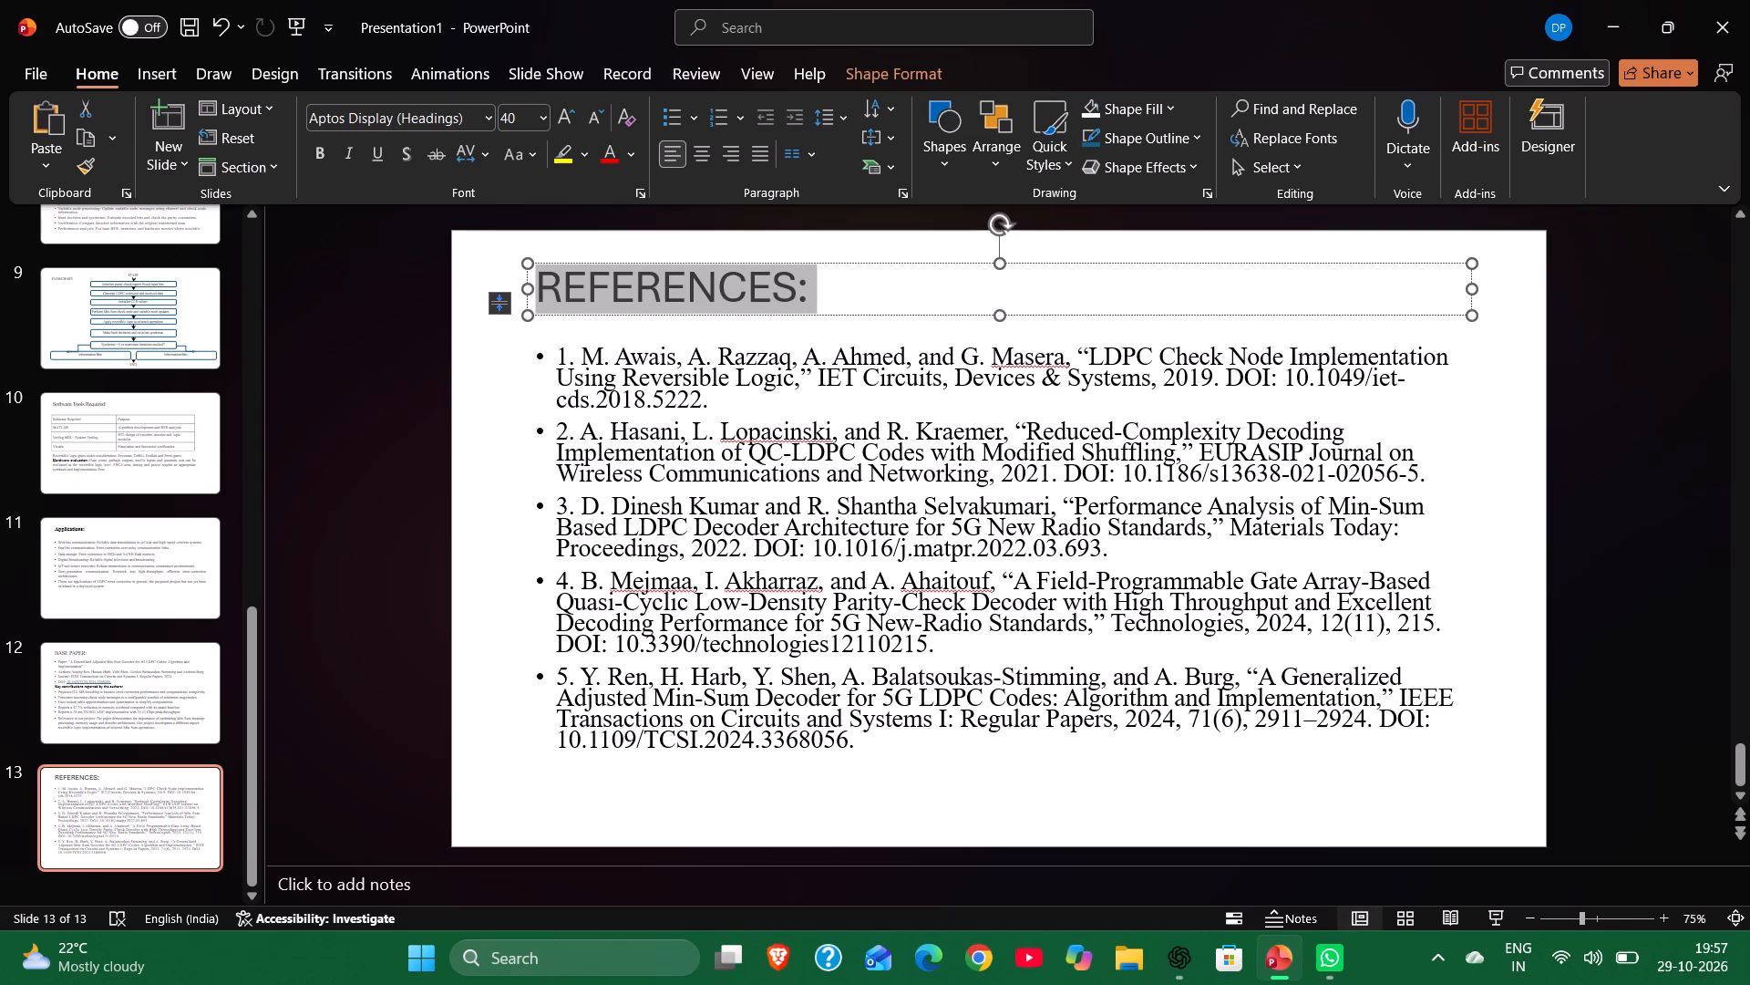
click(480, 117)
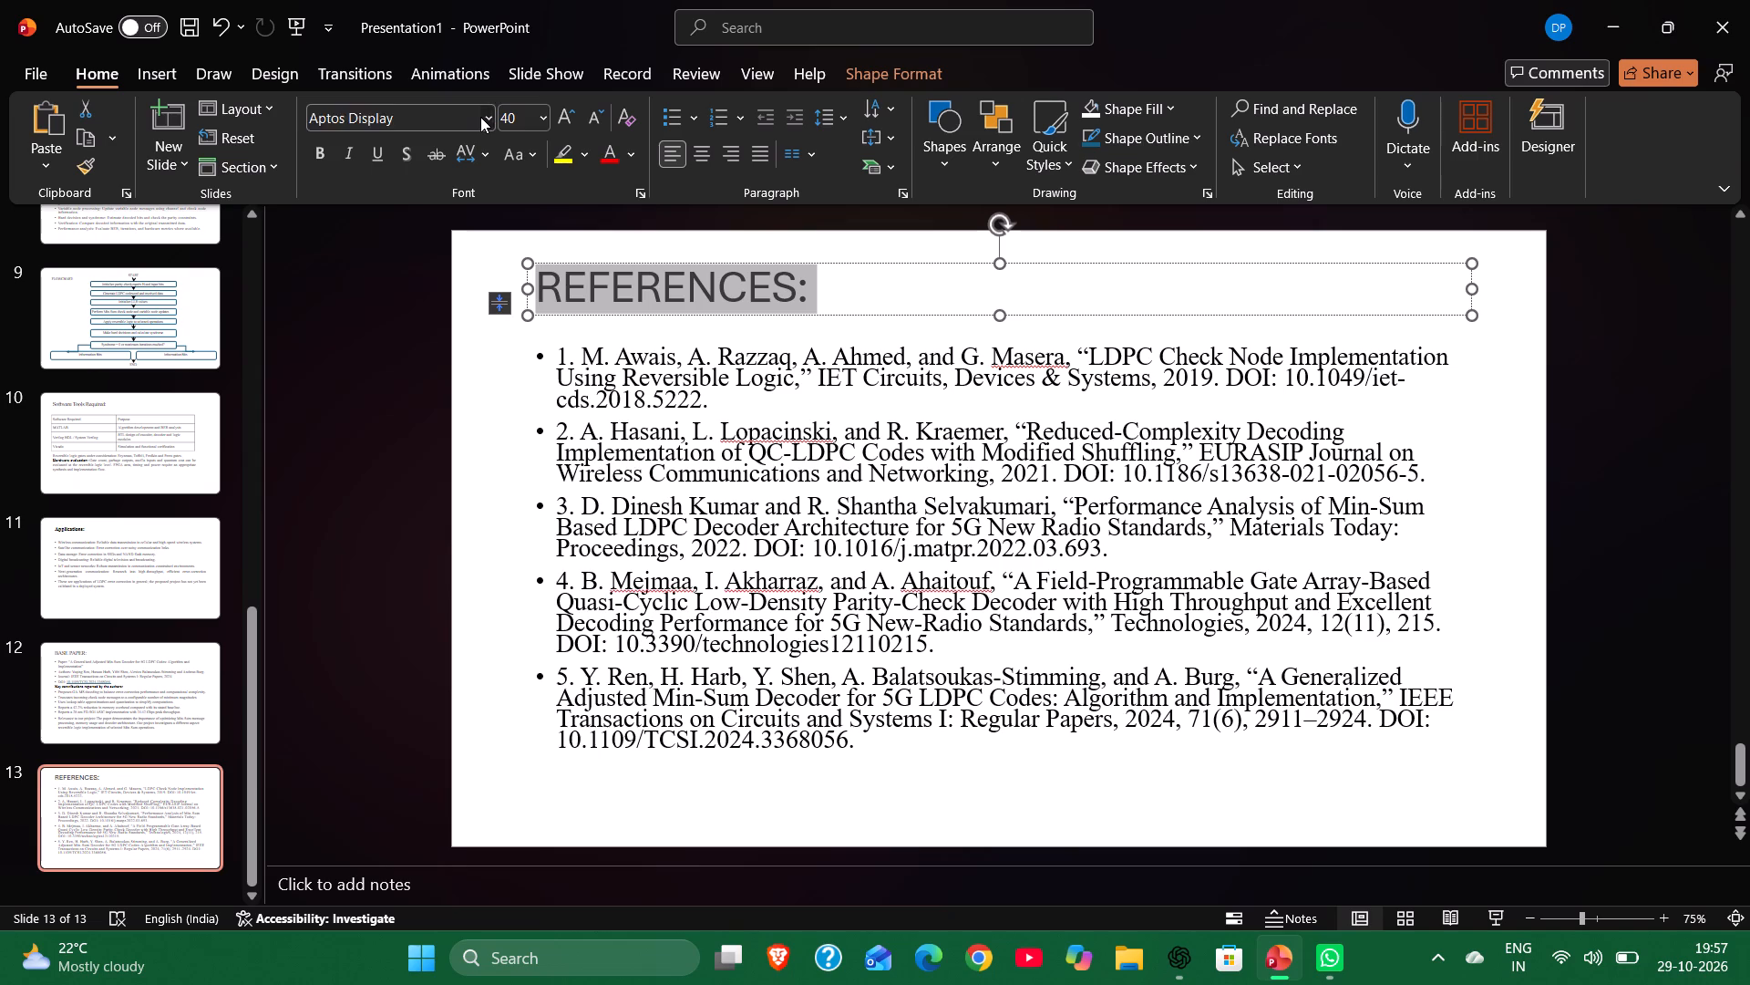
click(469, 265)
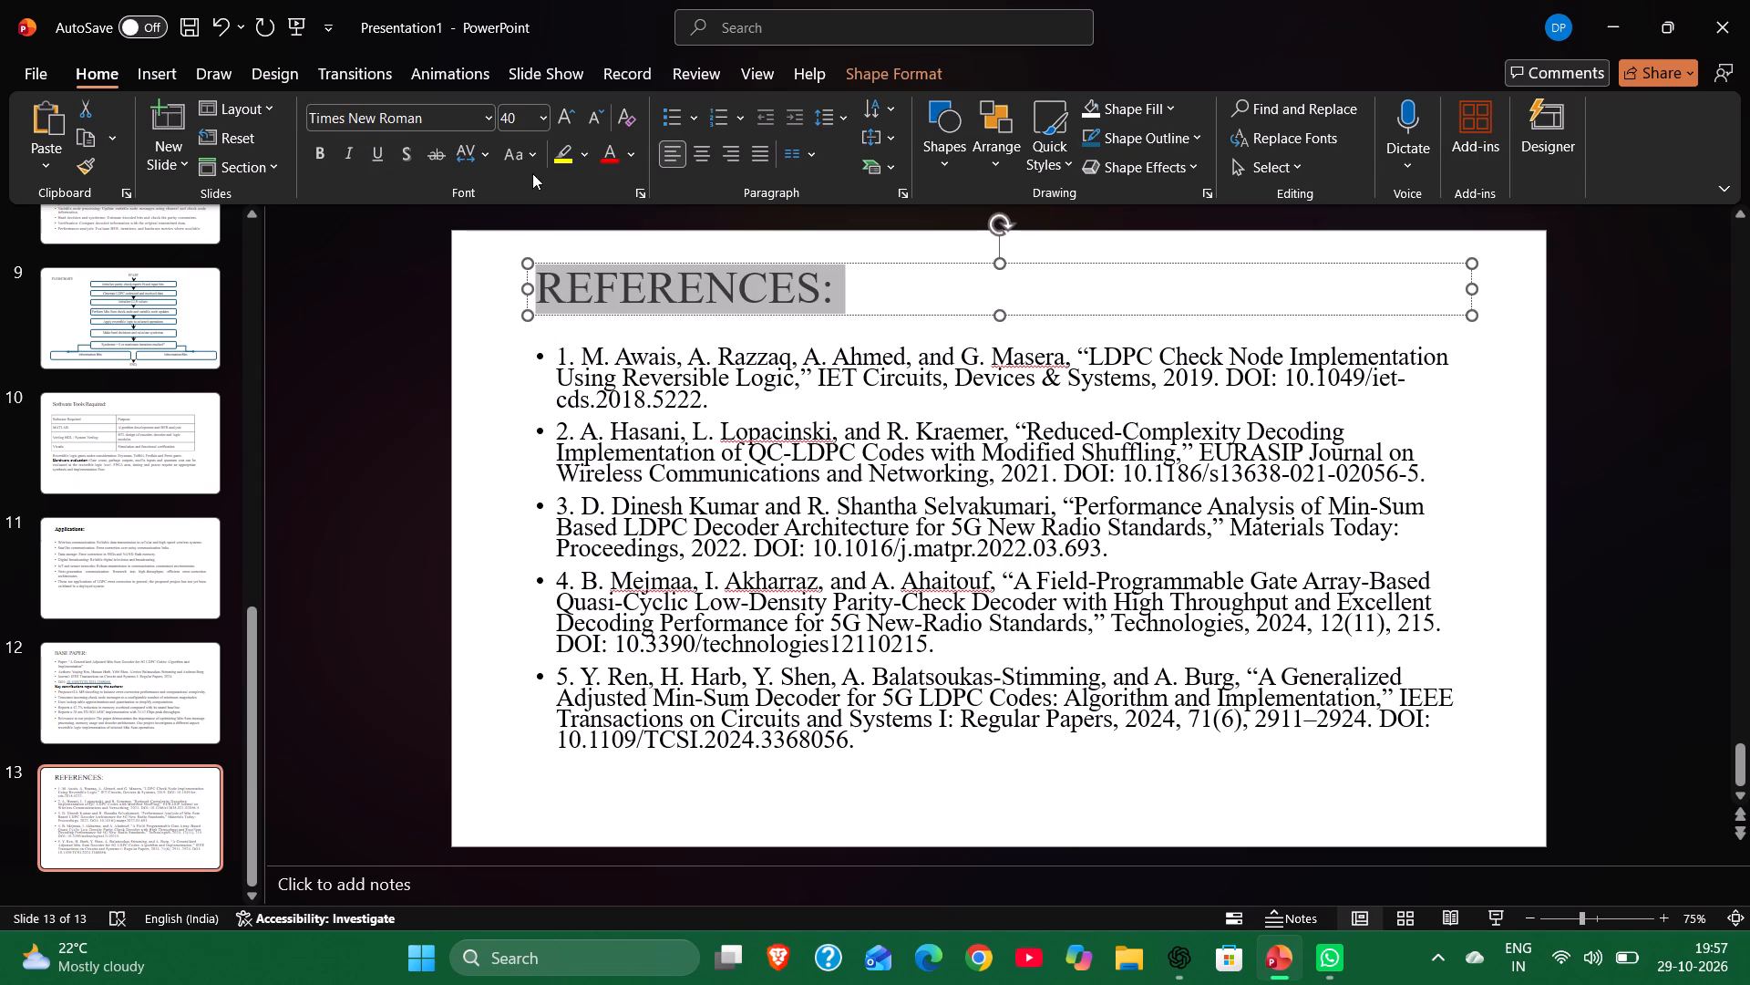
drag(540, 122, 539, 441)
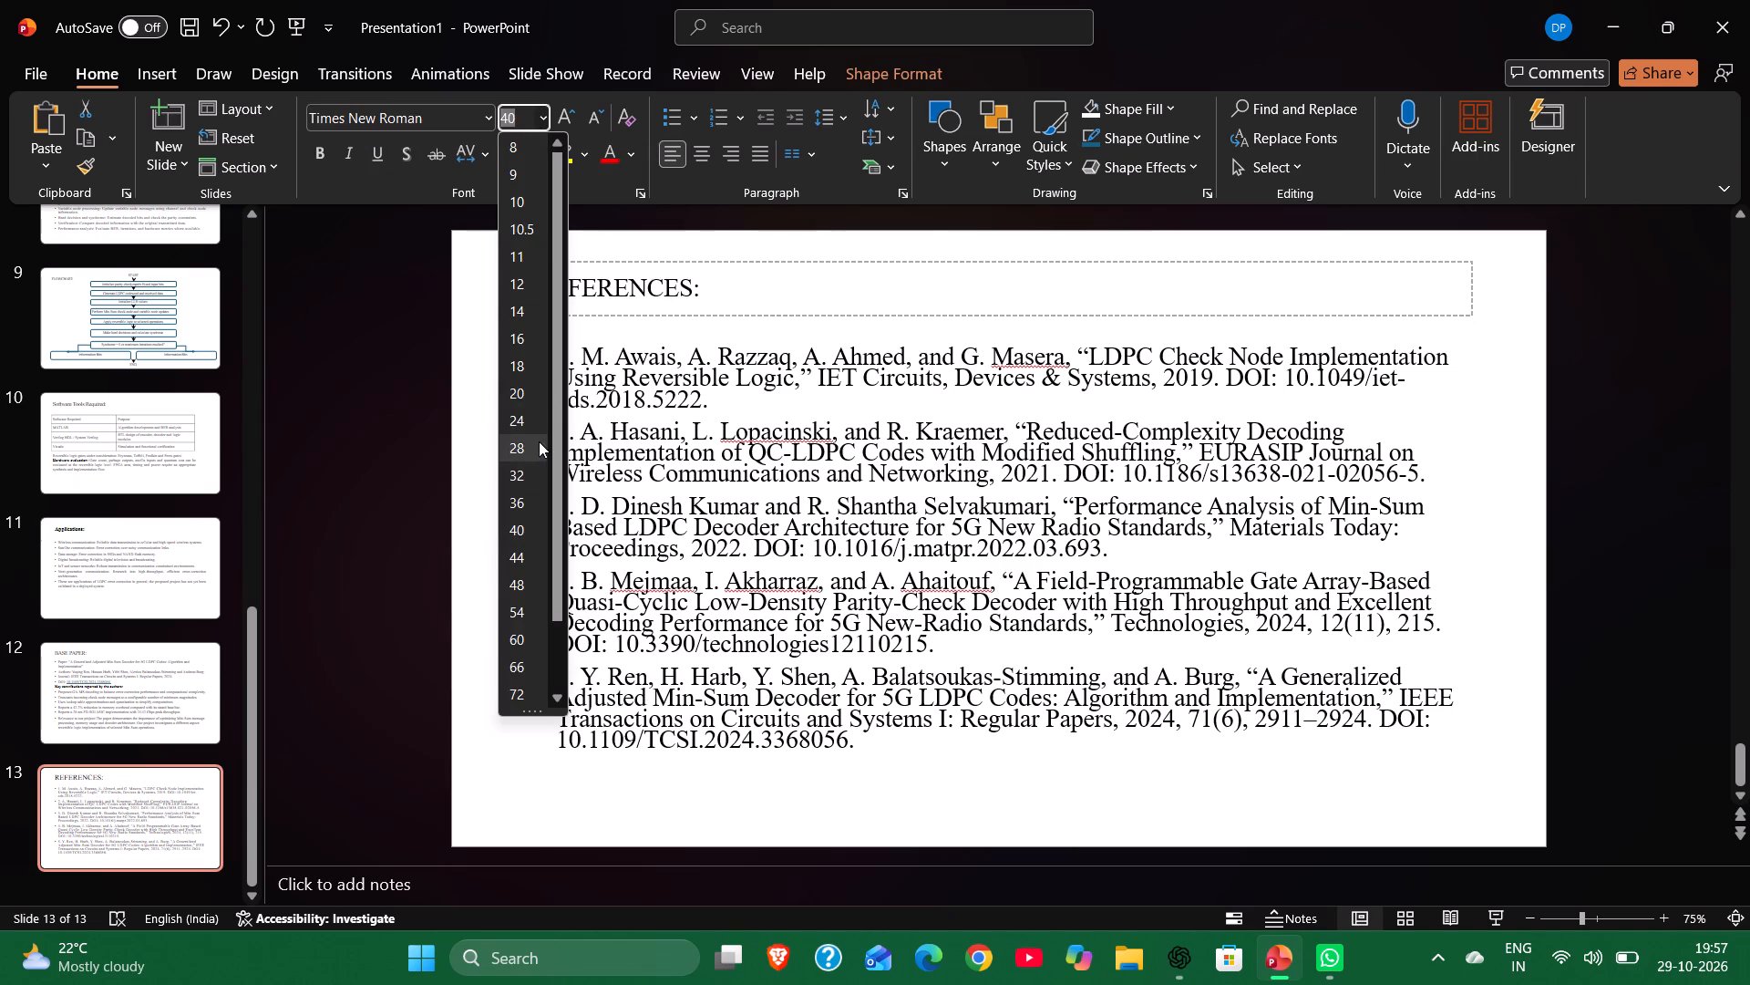
drag(539, 441, 531, 448)
click(531, 448)
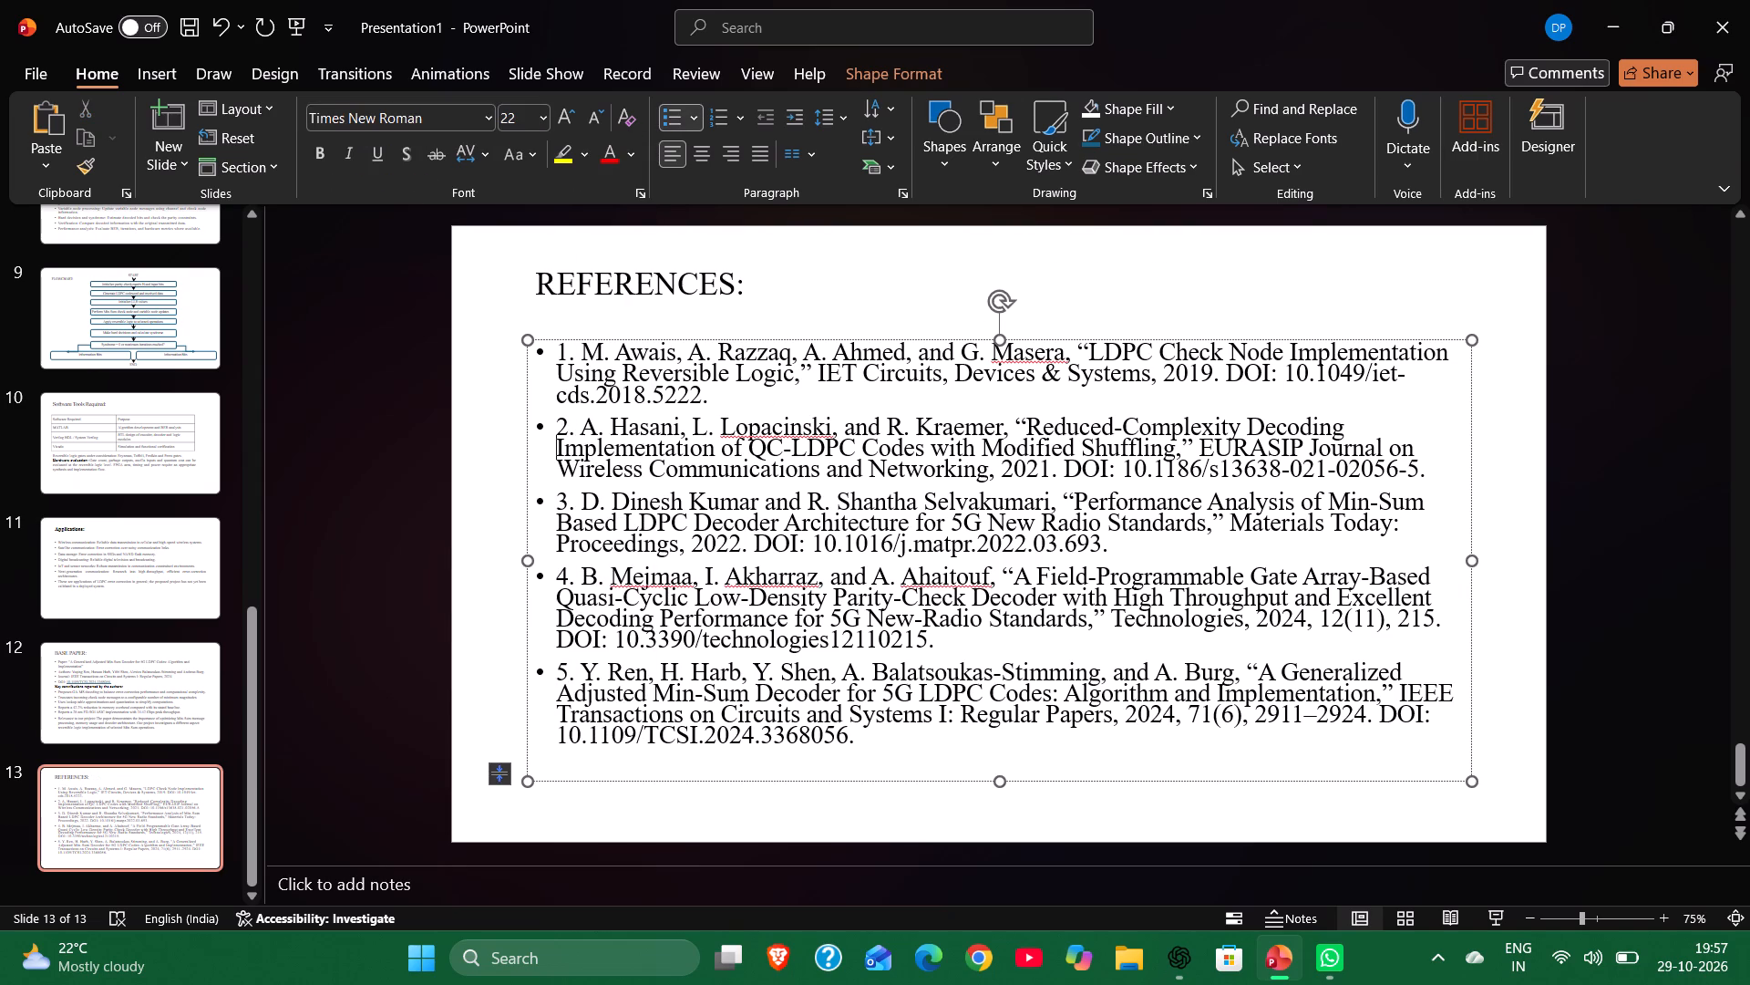
Extend slide 13's body placeholder upward so its top edge sits closer beneath the "REFERENCES:" title.
drag(997, 341, 991, 318)
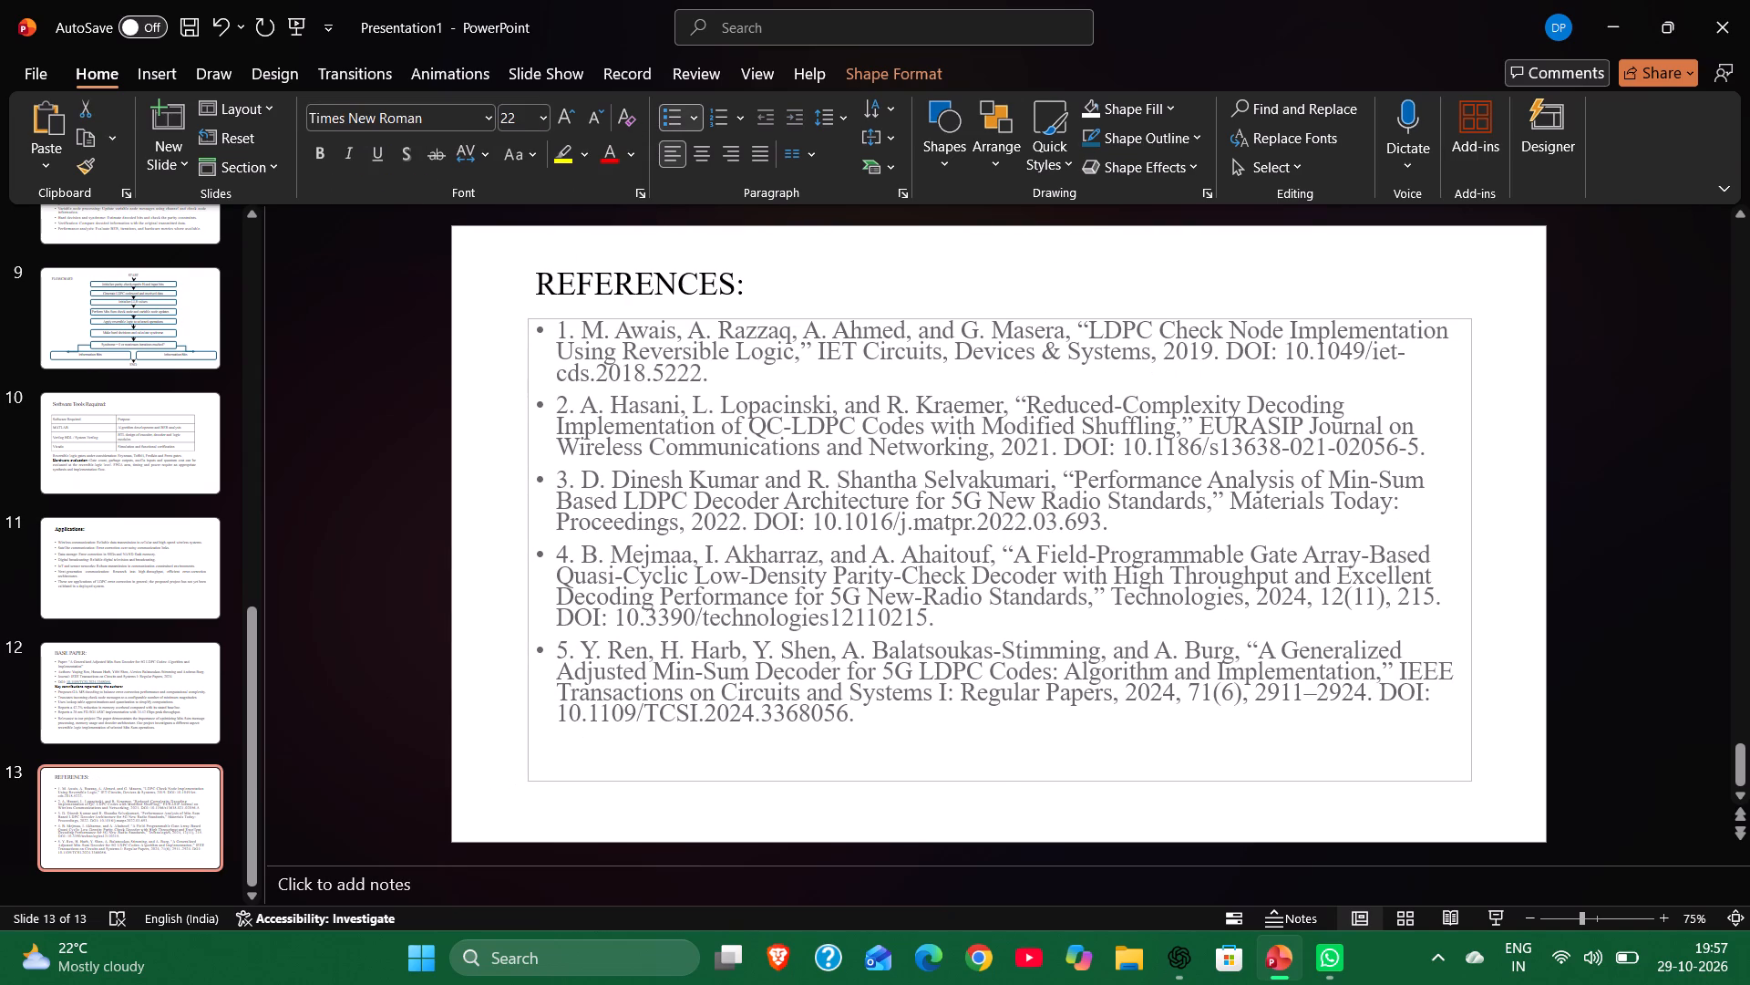
drag(991, 318, 989, 317)
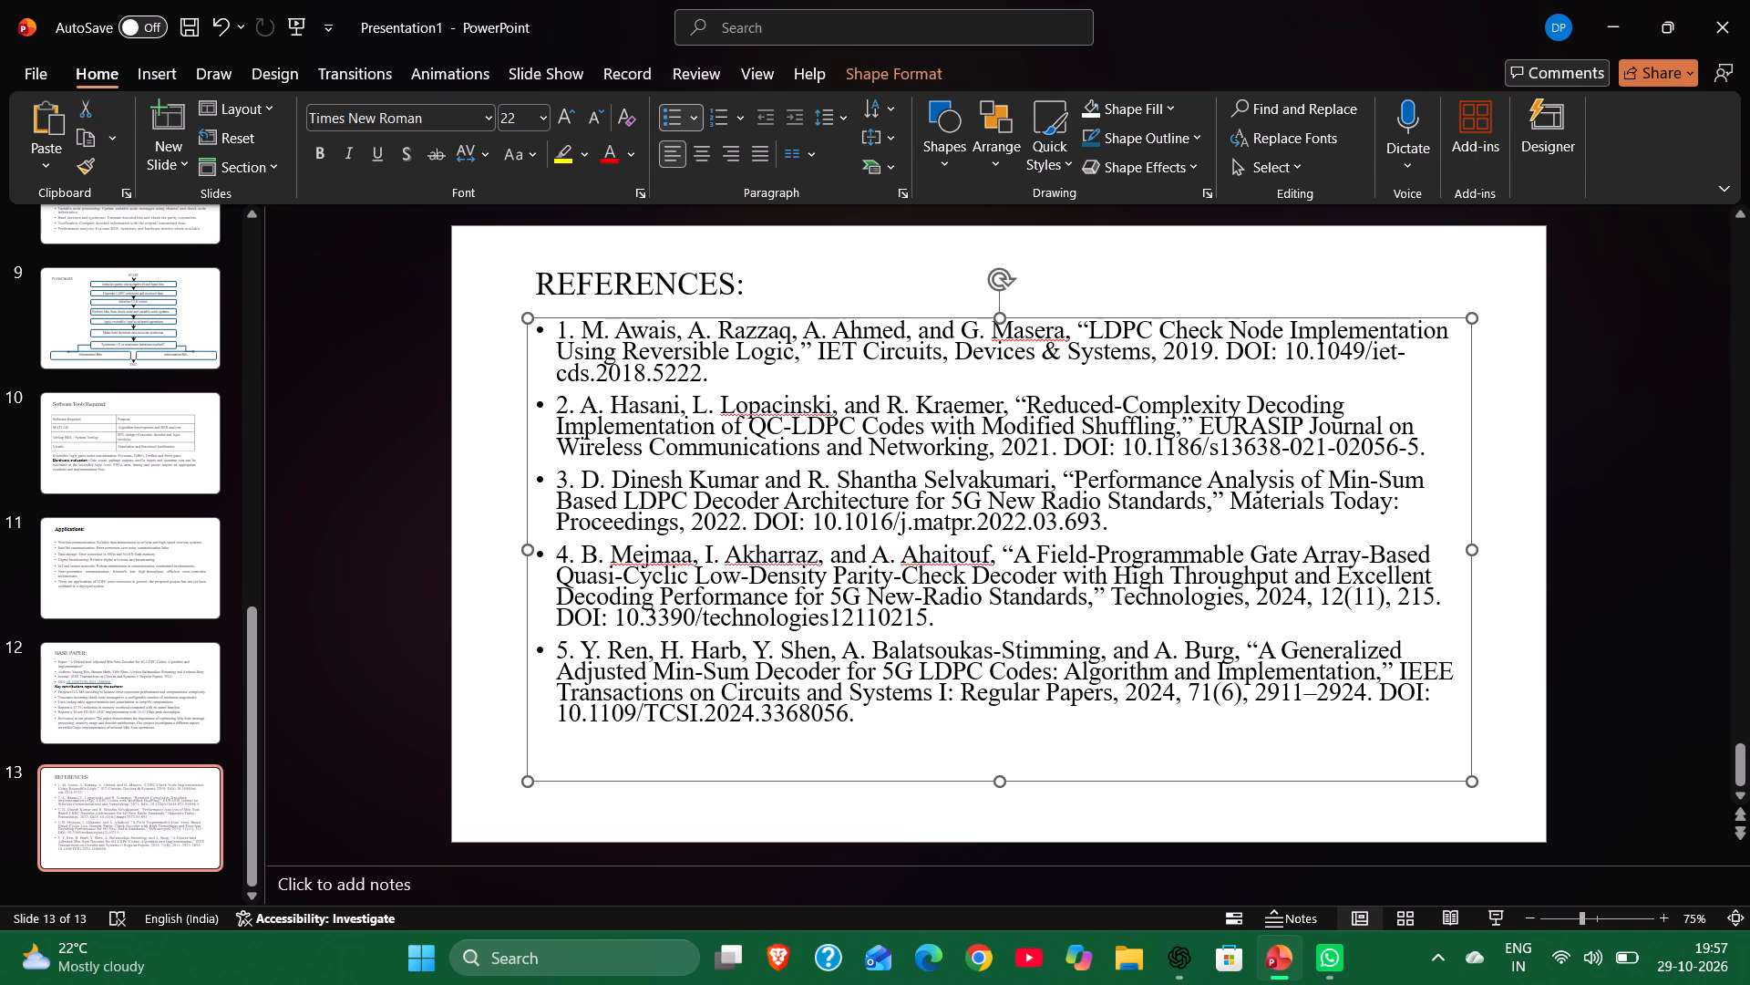
click(1019, 725)
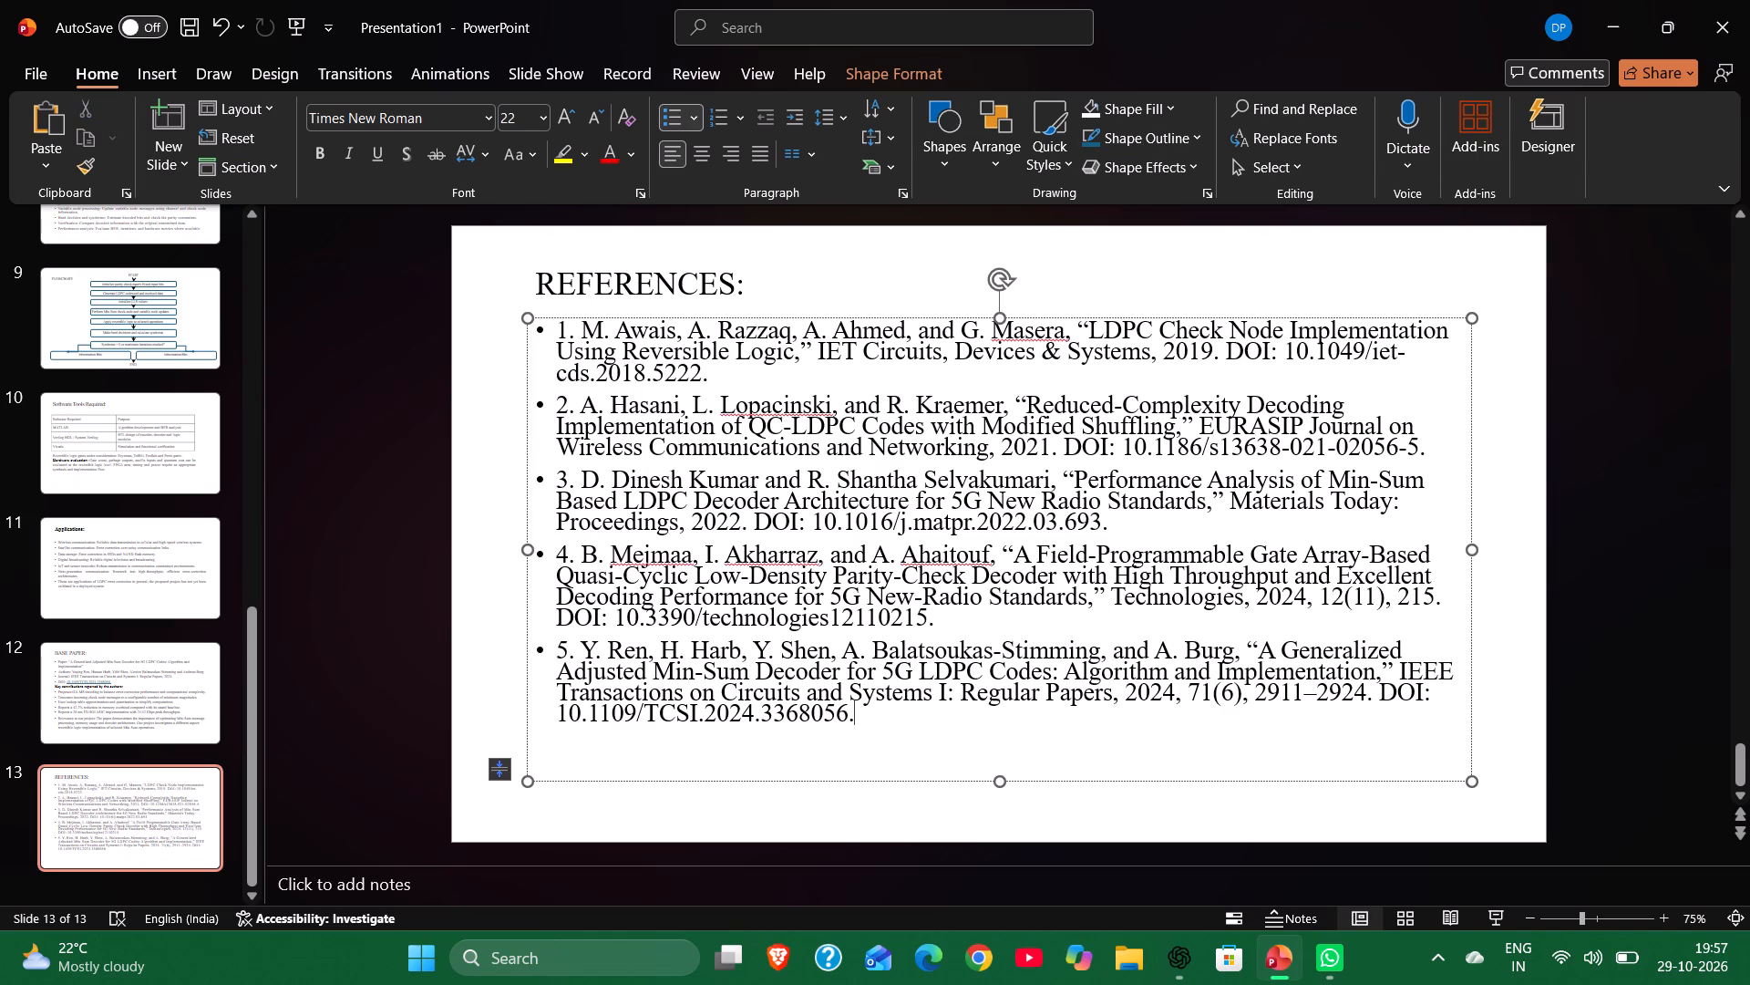
click(326, 735)
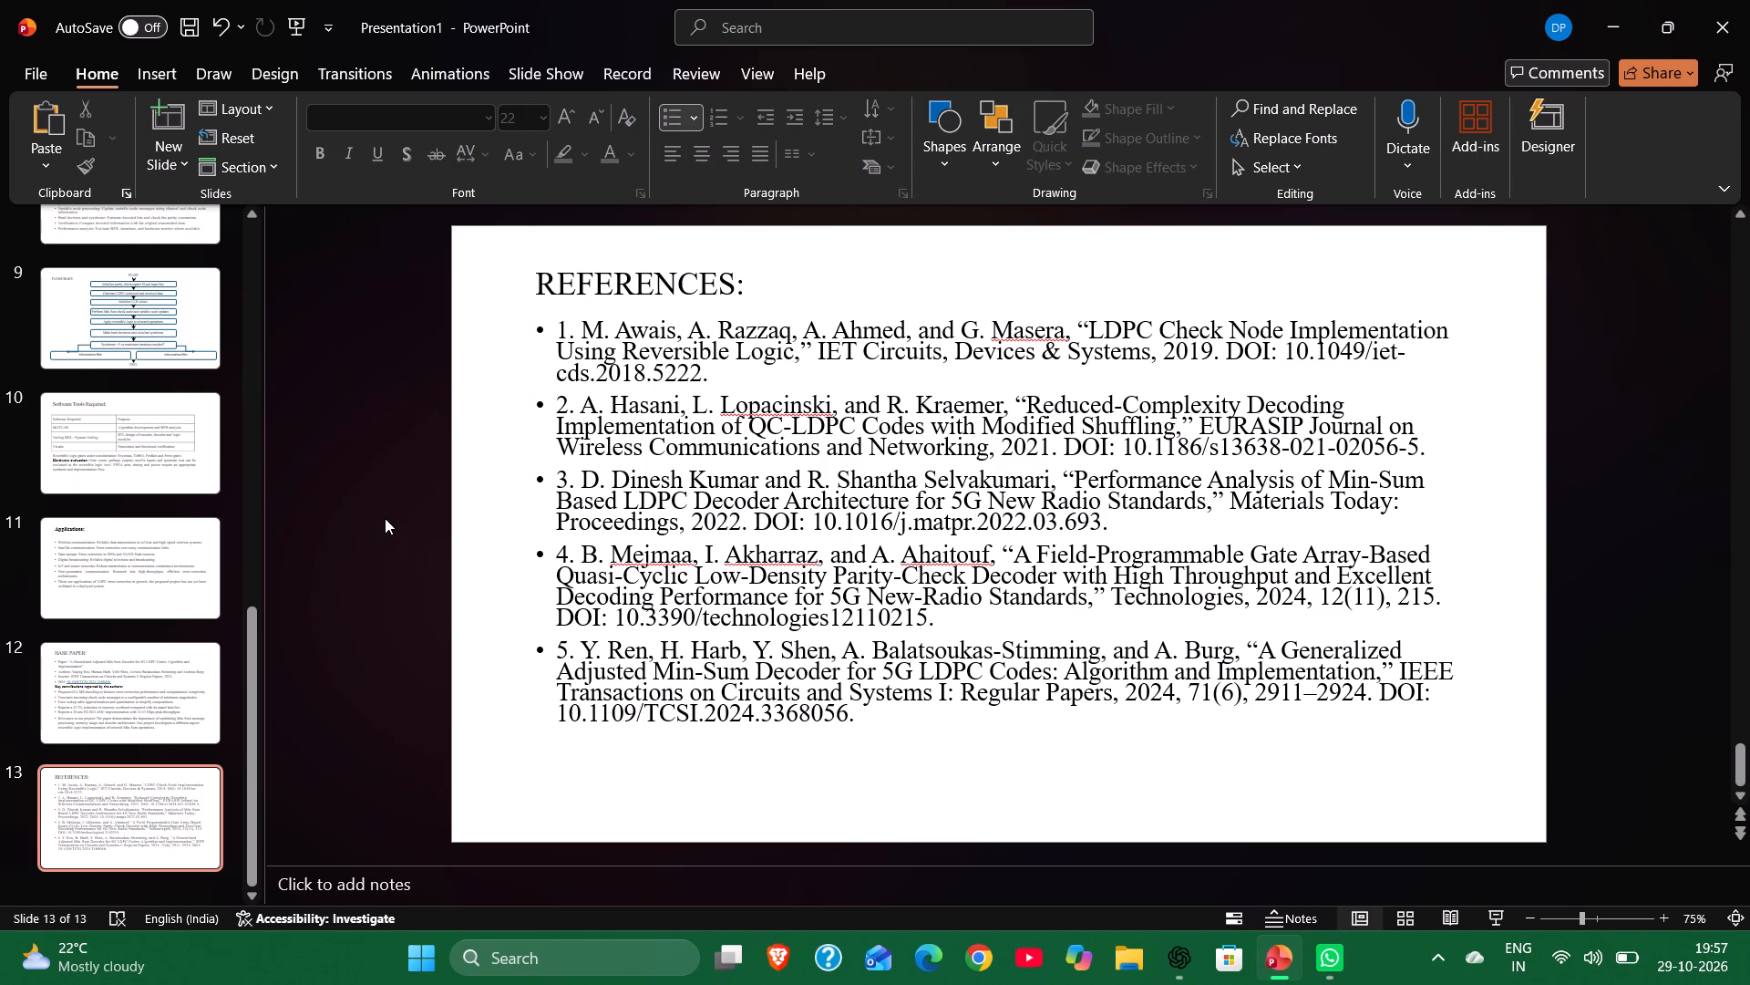
Save the presentation as "REVIEW-3 PPT" in the OneDrive Documents folder.
click(466, 35)
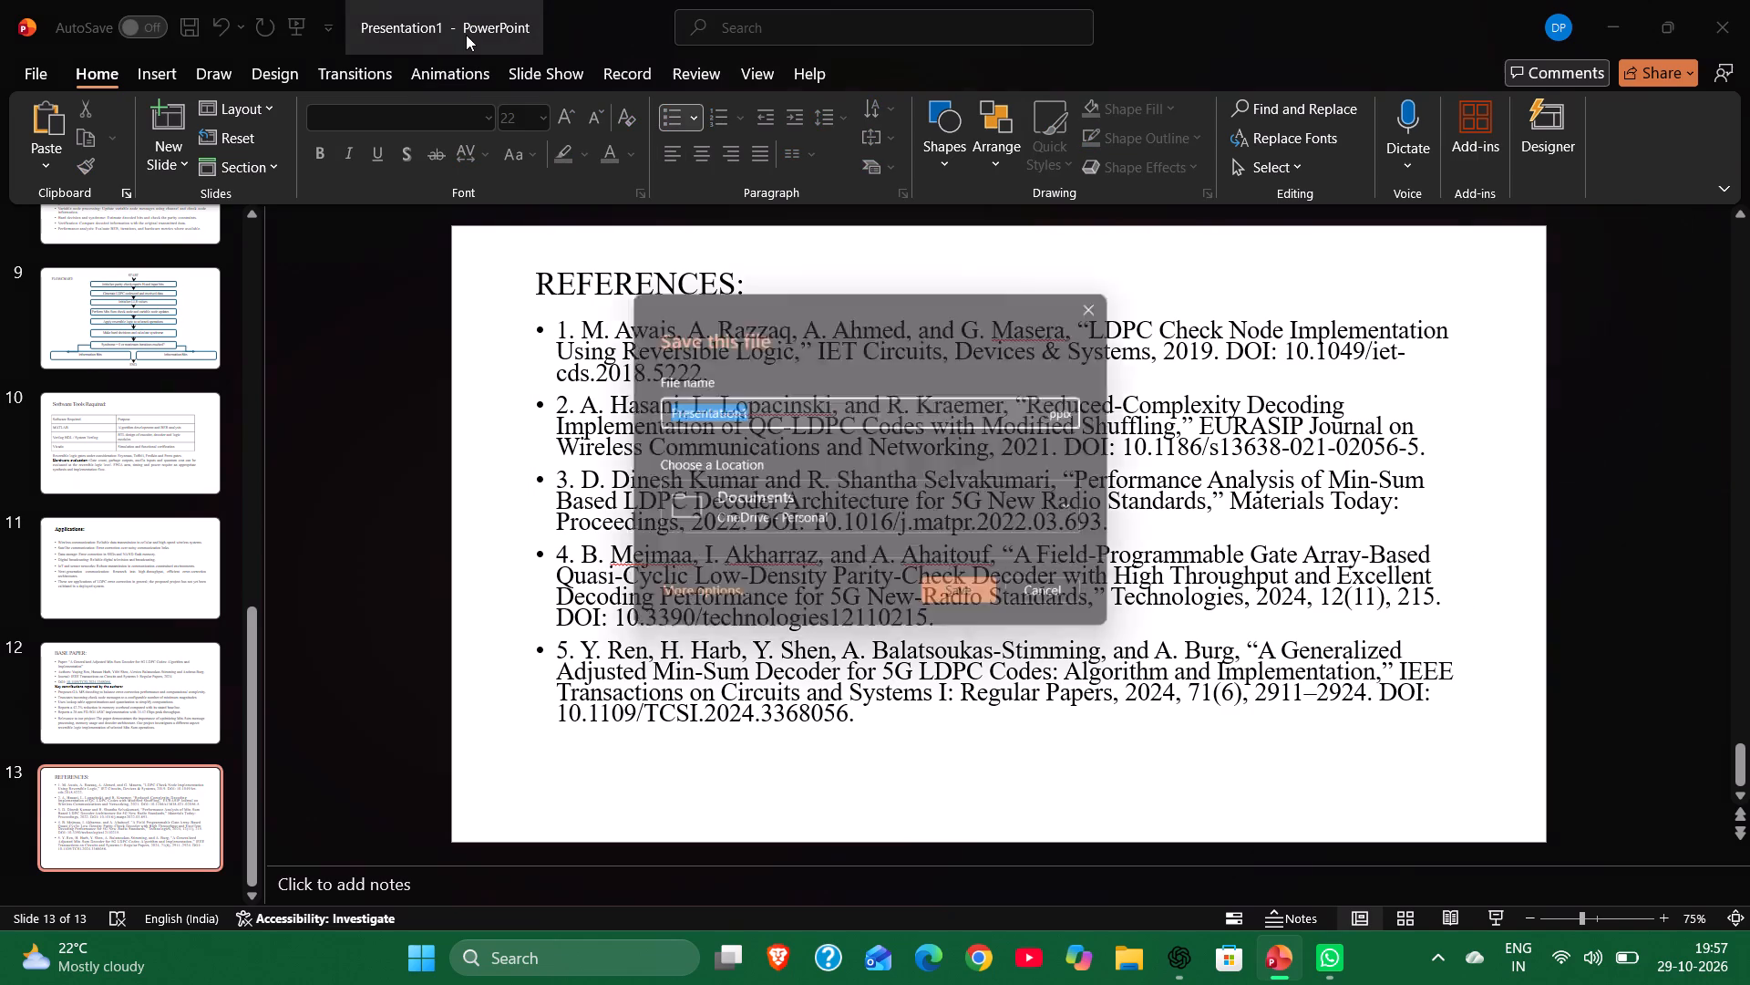
key(BackSpace)
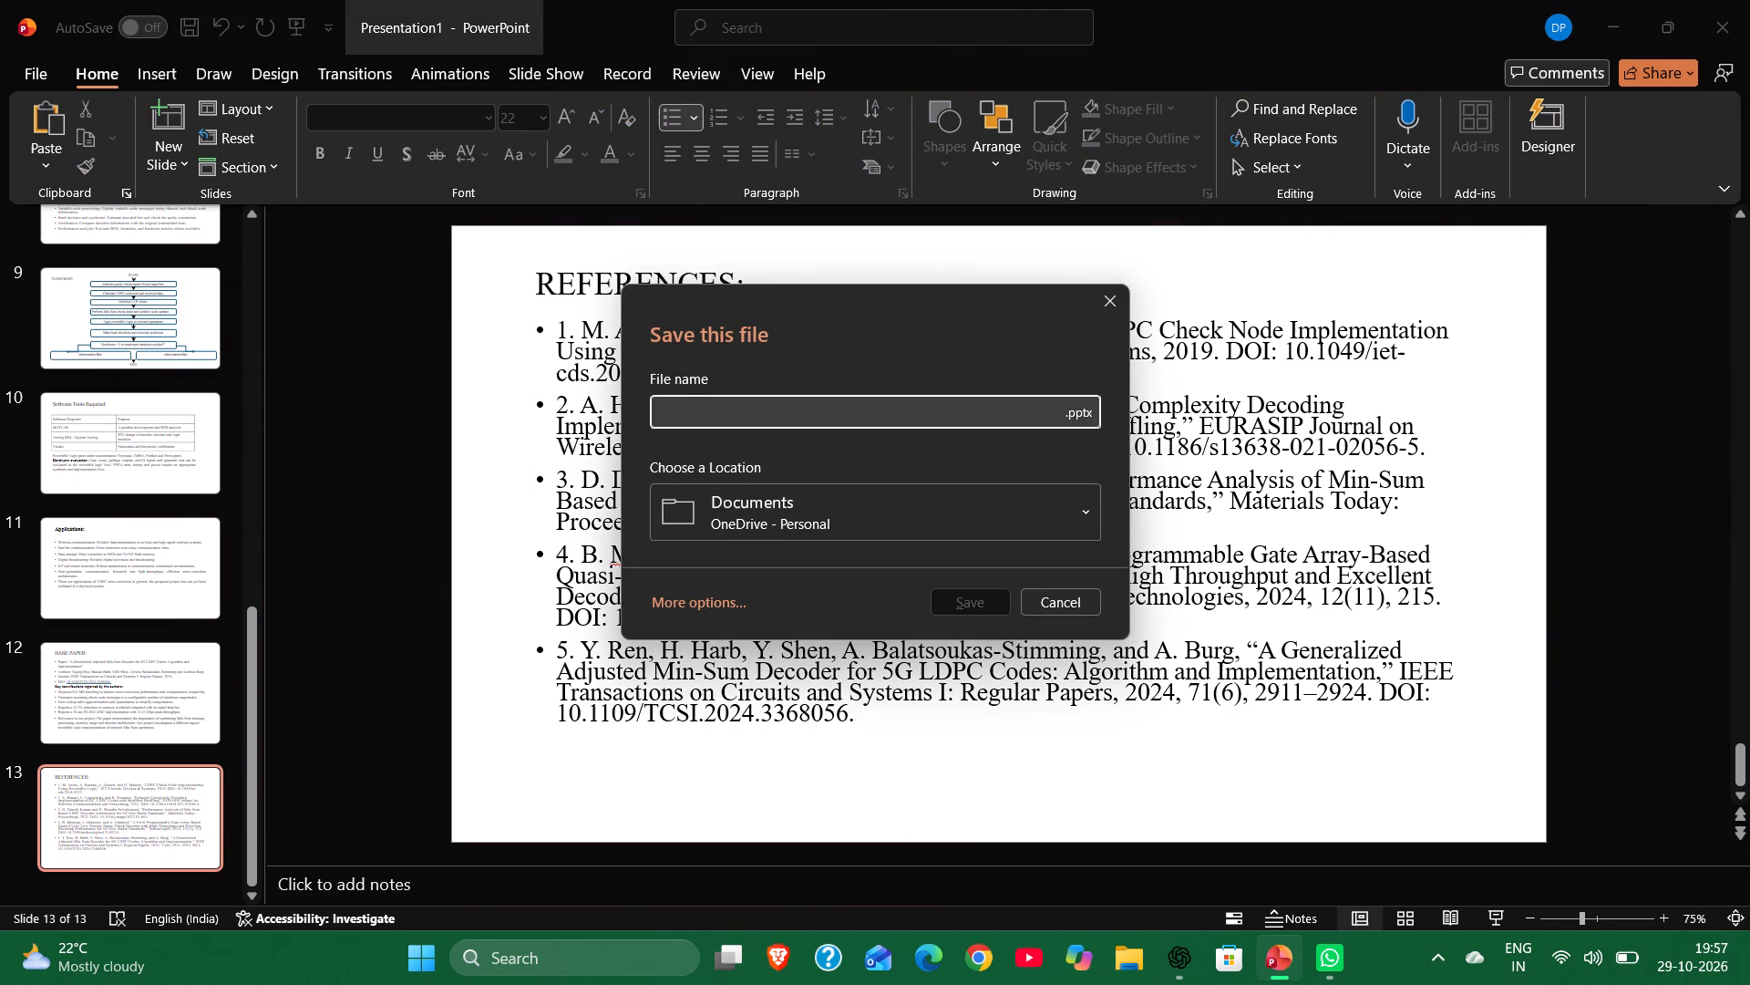
text(REVIEW)
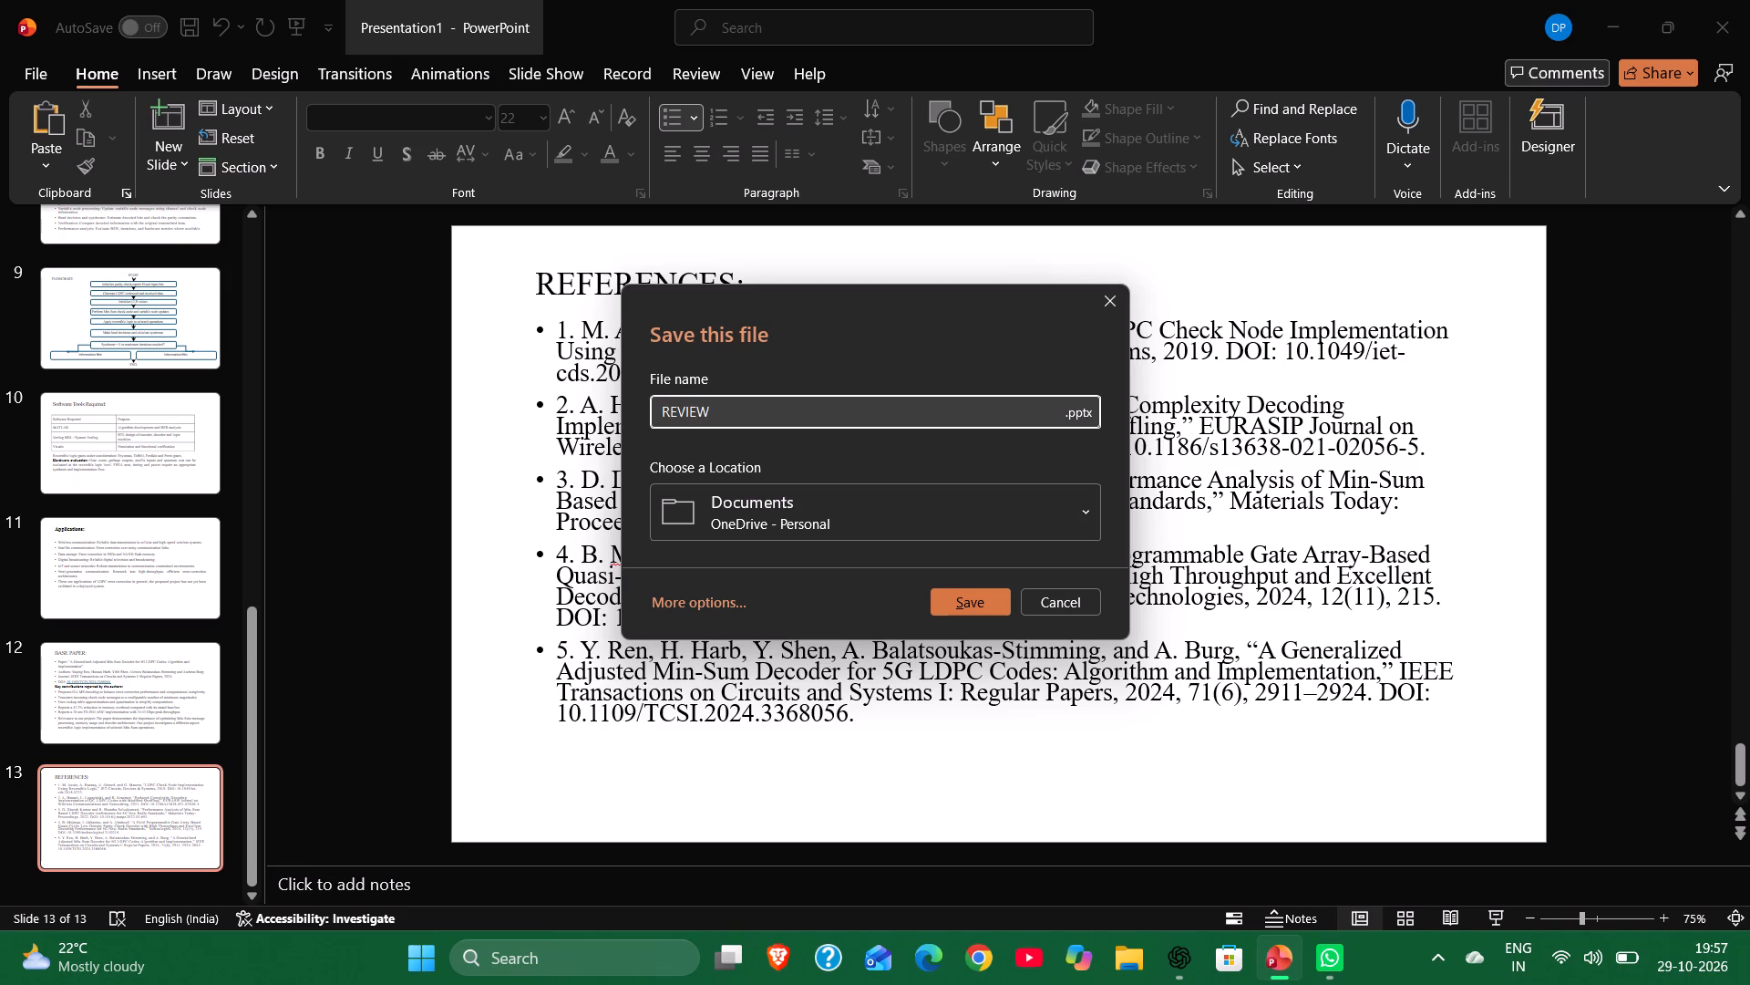
text(-3 PPT)
click(954, 606)
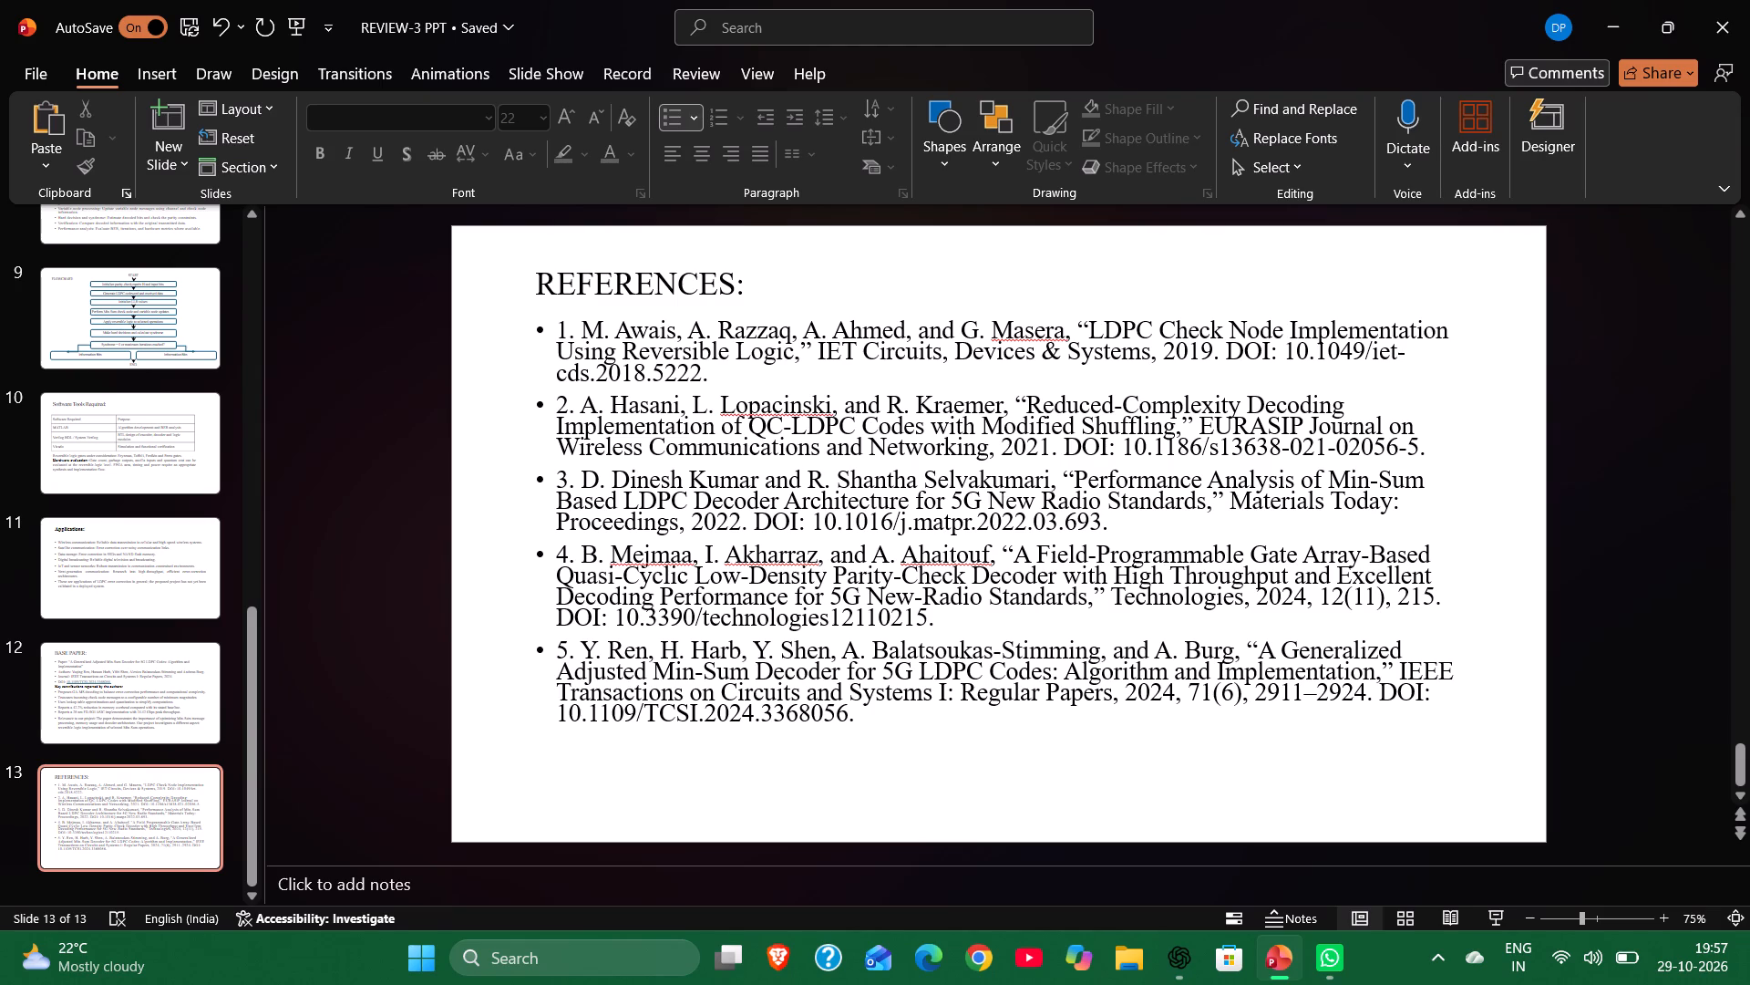
Set the line spacing of all five references on slide 13 to 1.0.
drag(560, 326, 1073, 741)
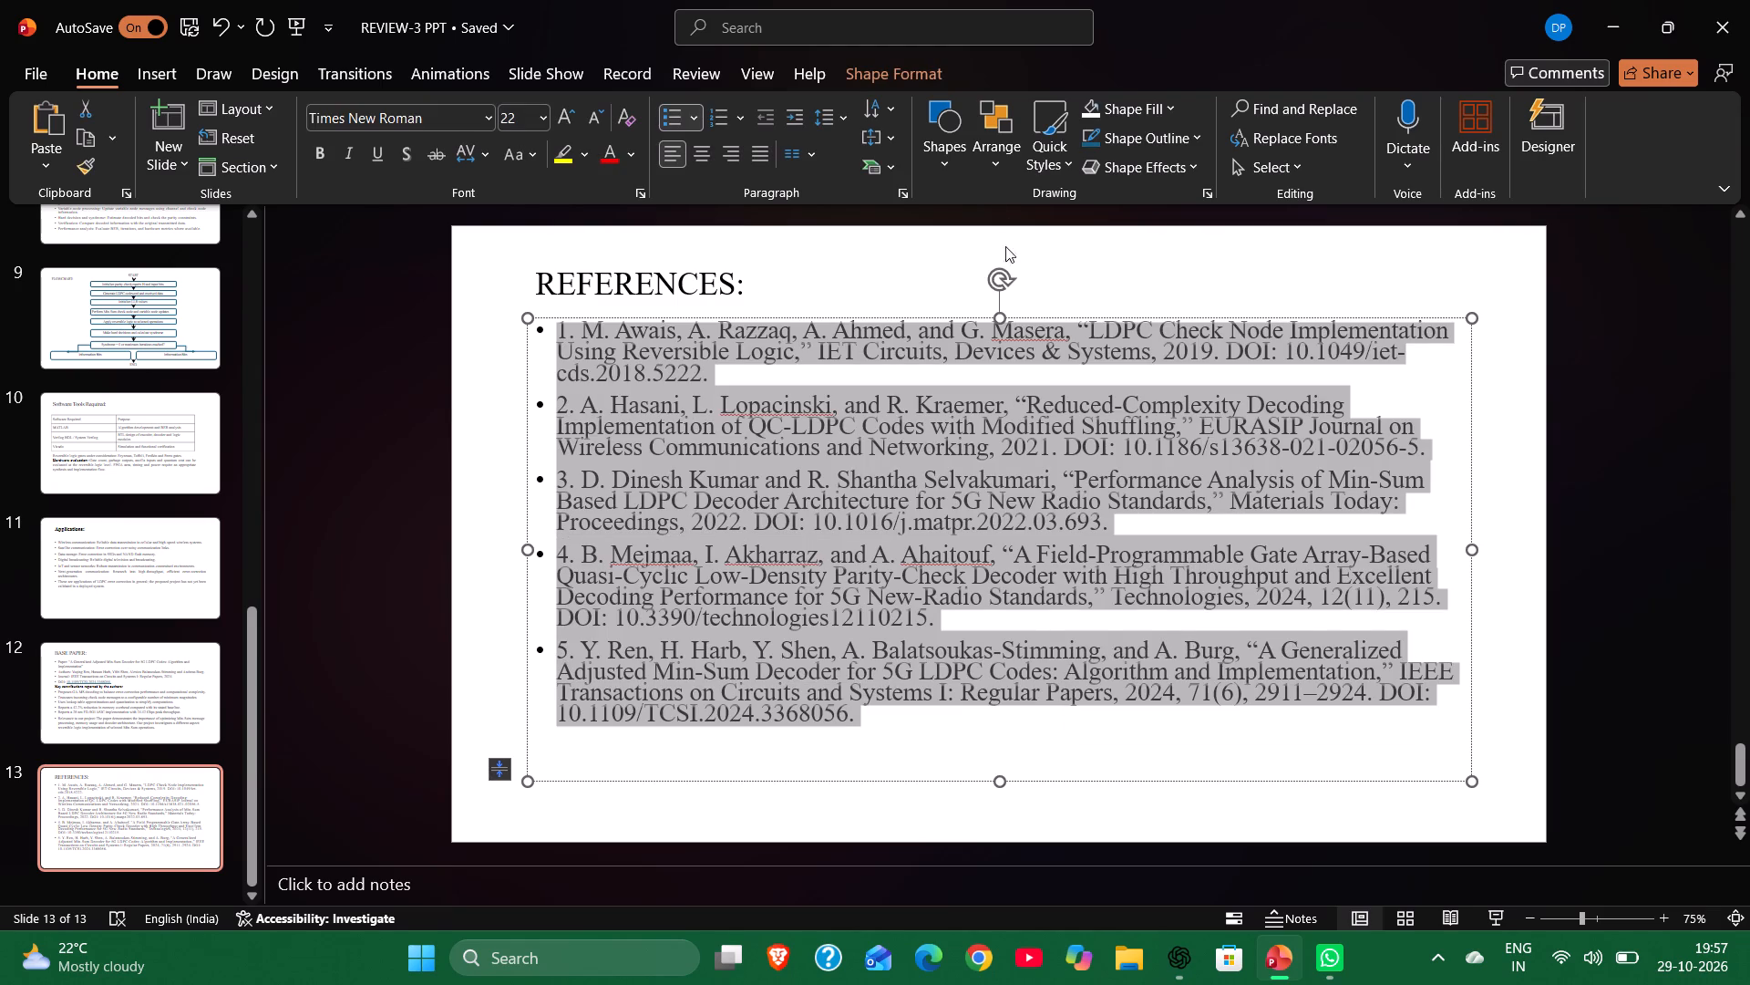
click(915, 32)
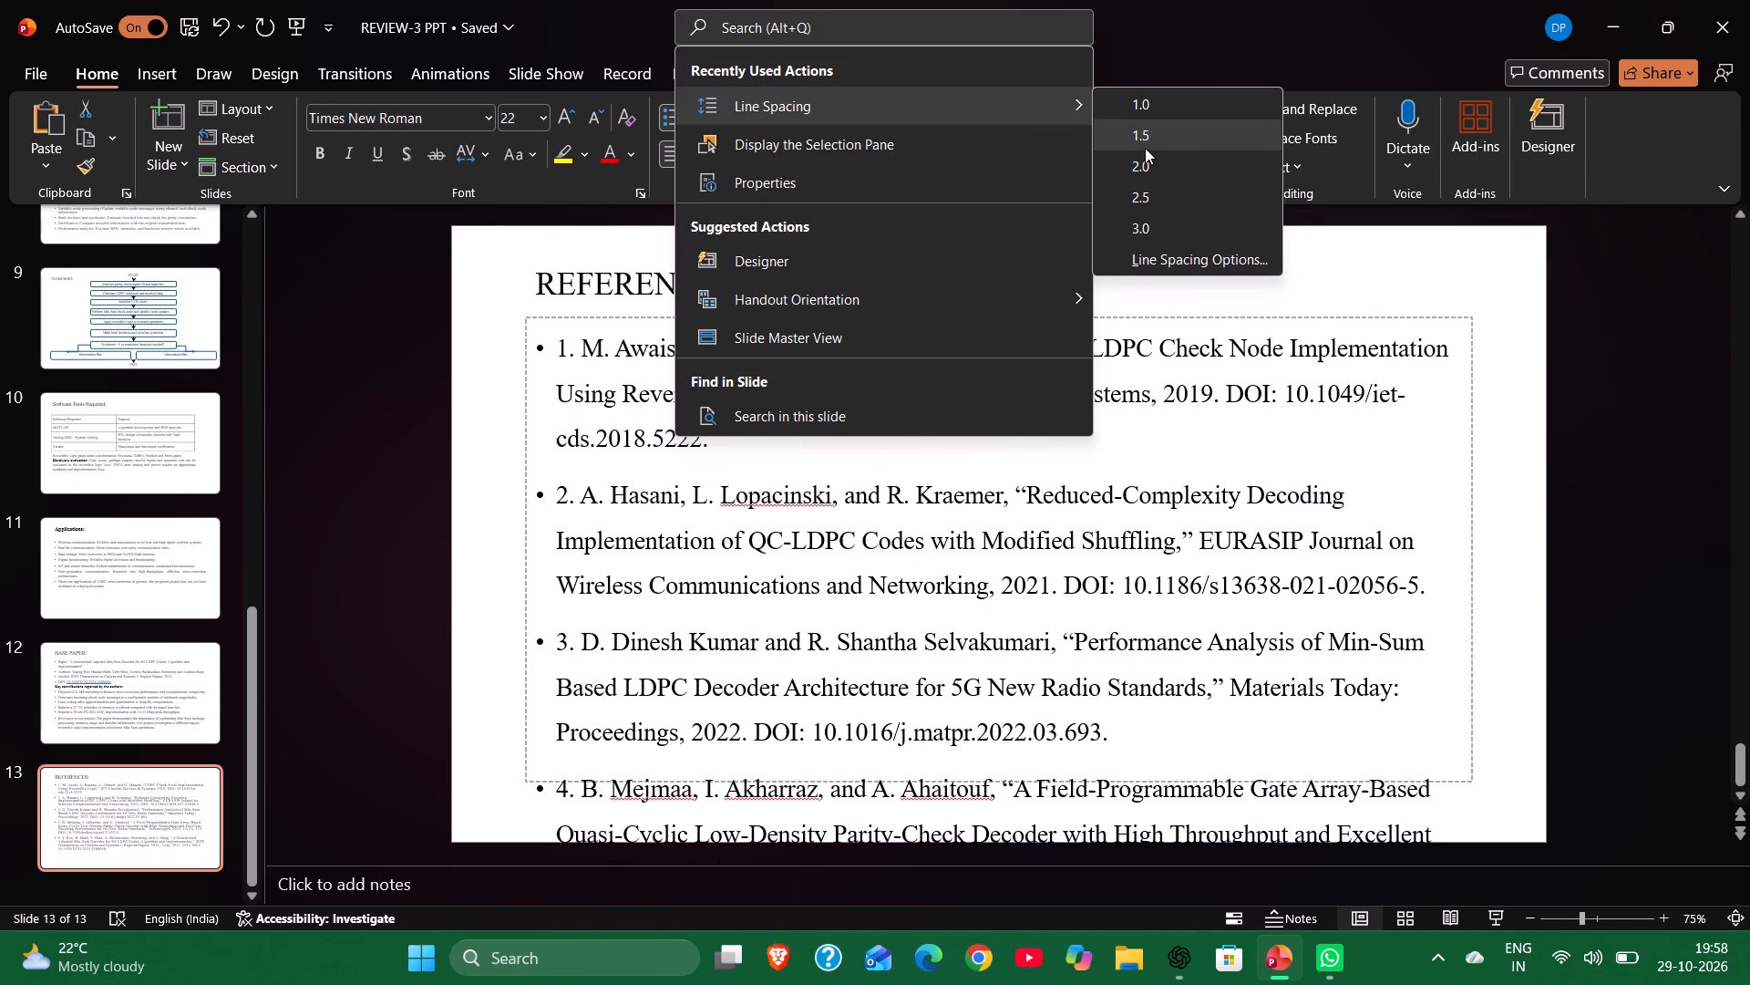
click(1137, 109)
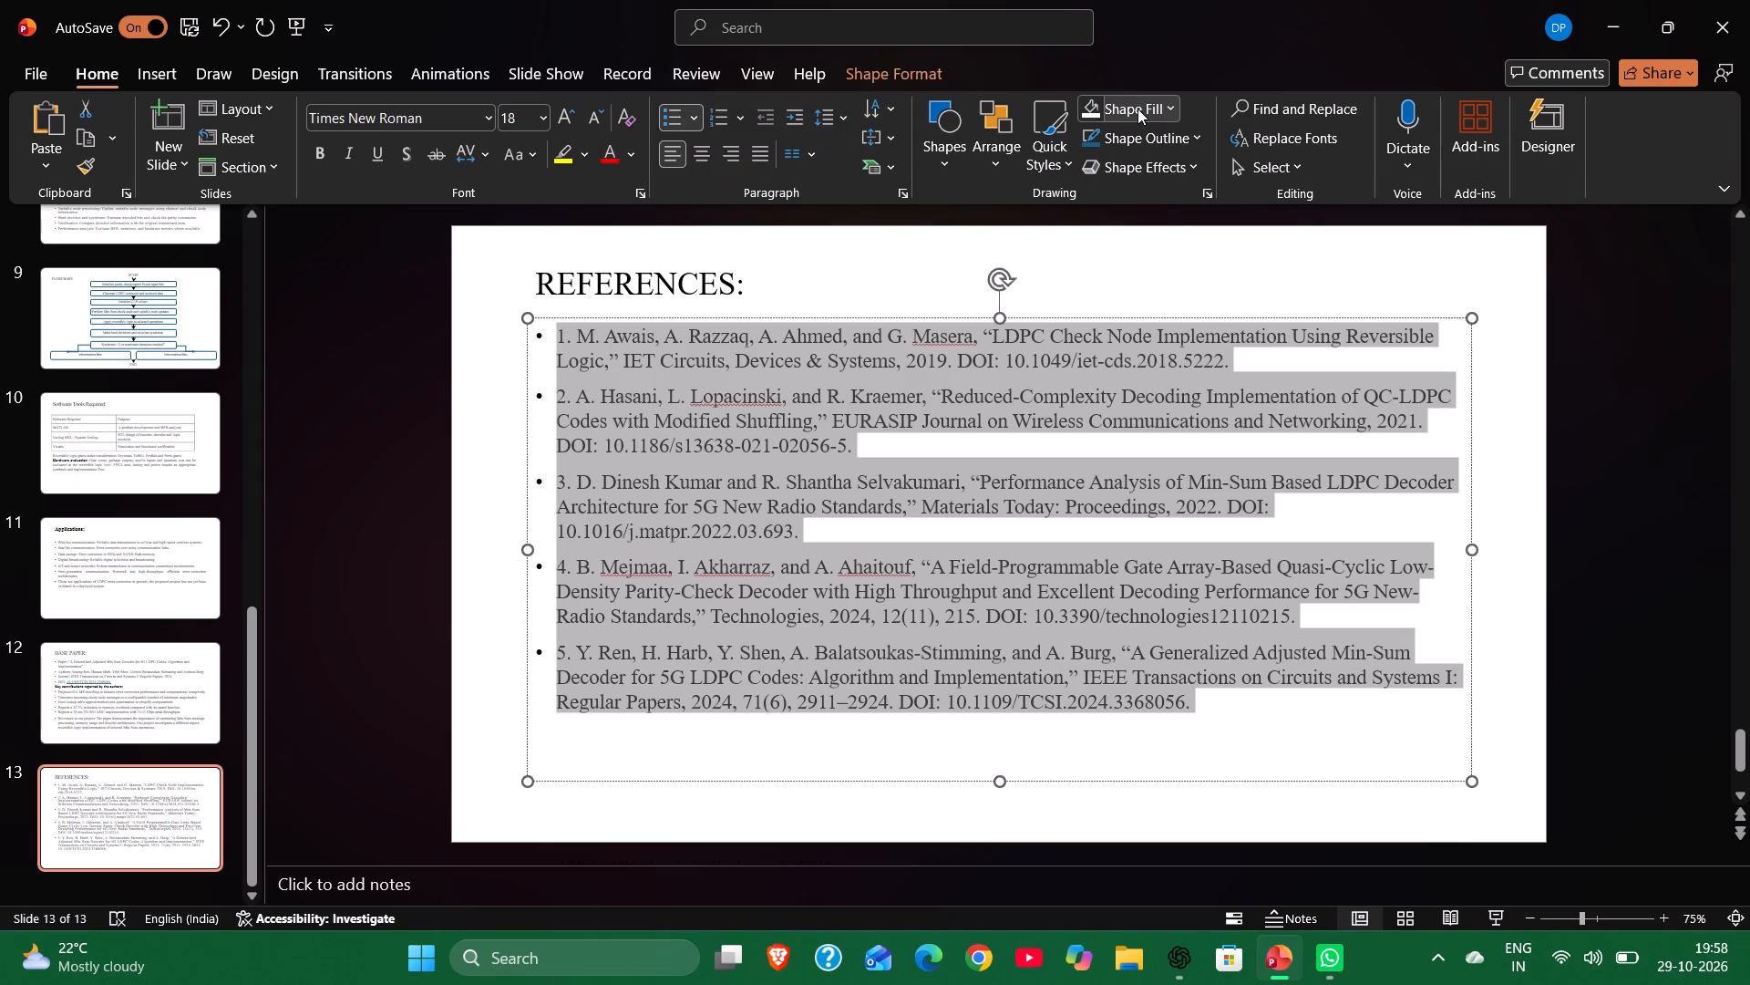
Set the font size of the selected references on slide 13 to 20.
click(548, 116)
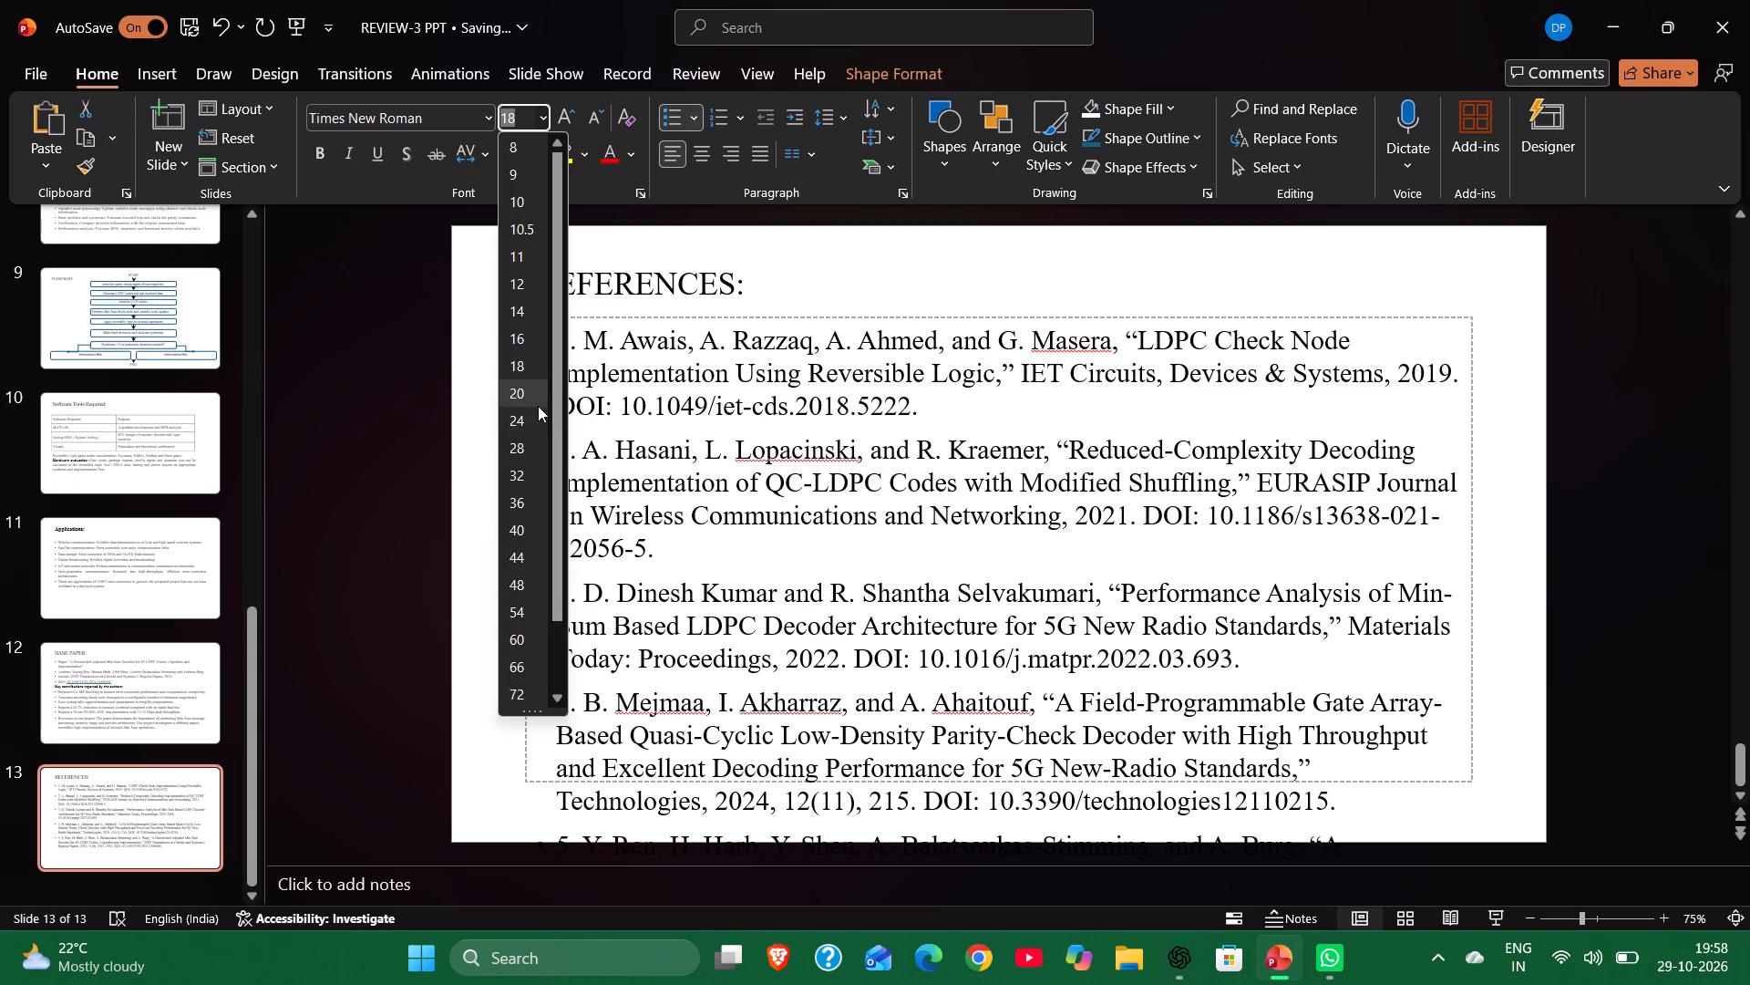
click(535, 394)
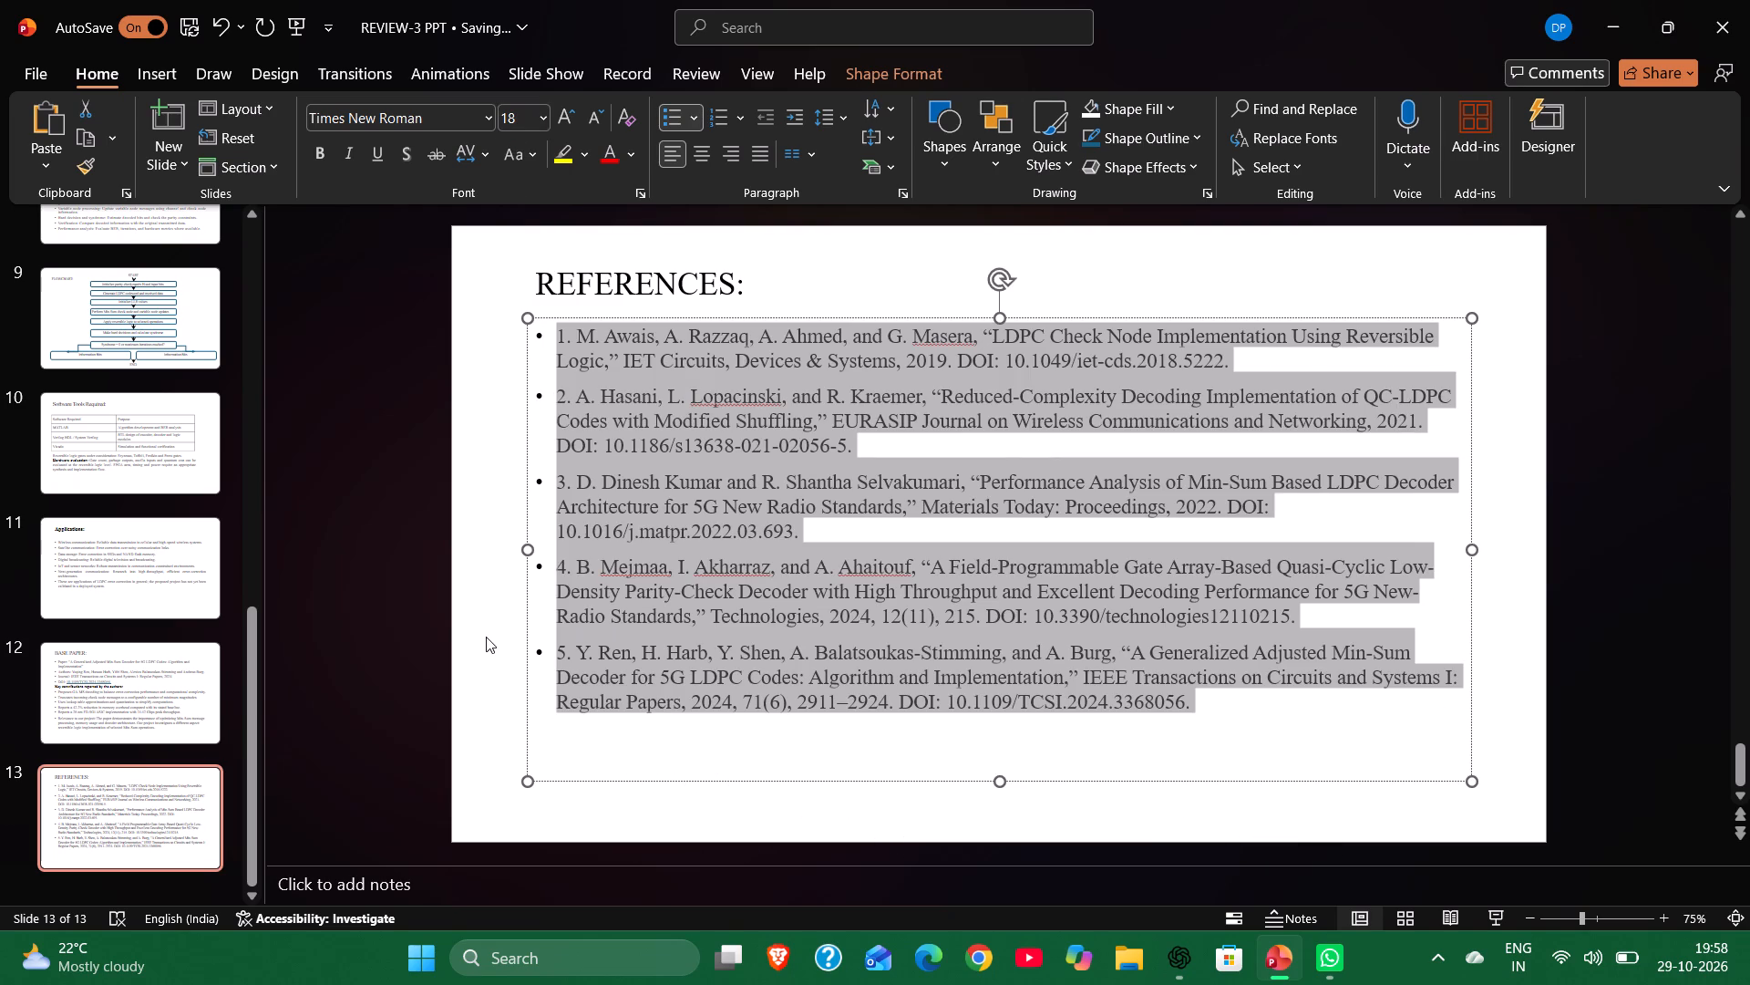
click(446, 634)
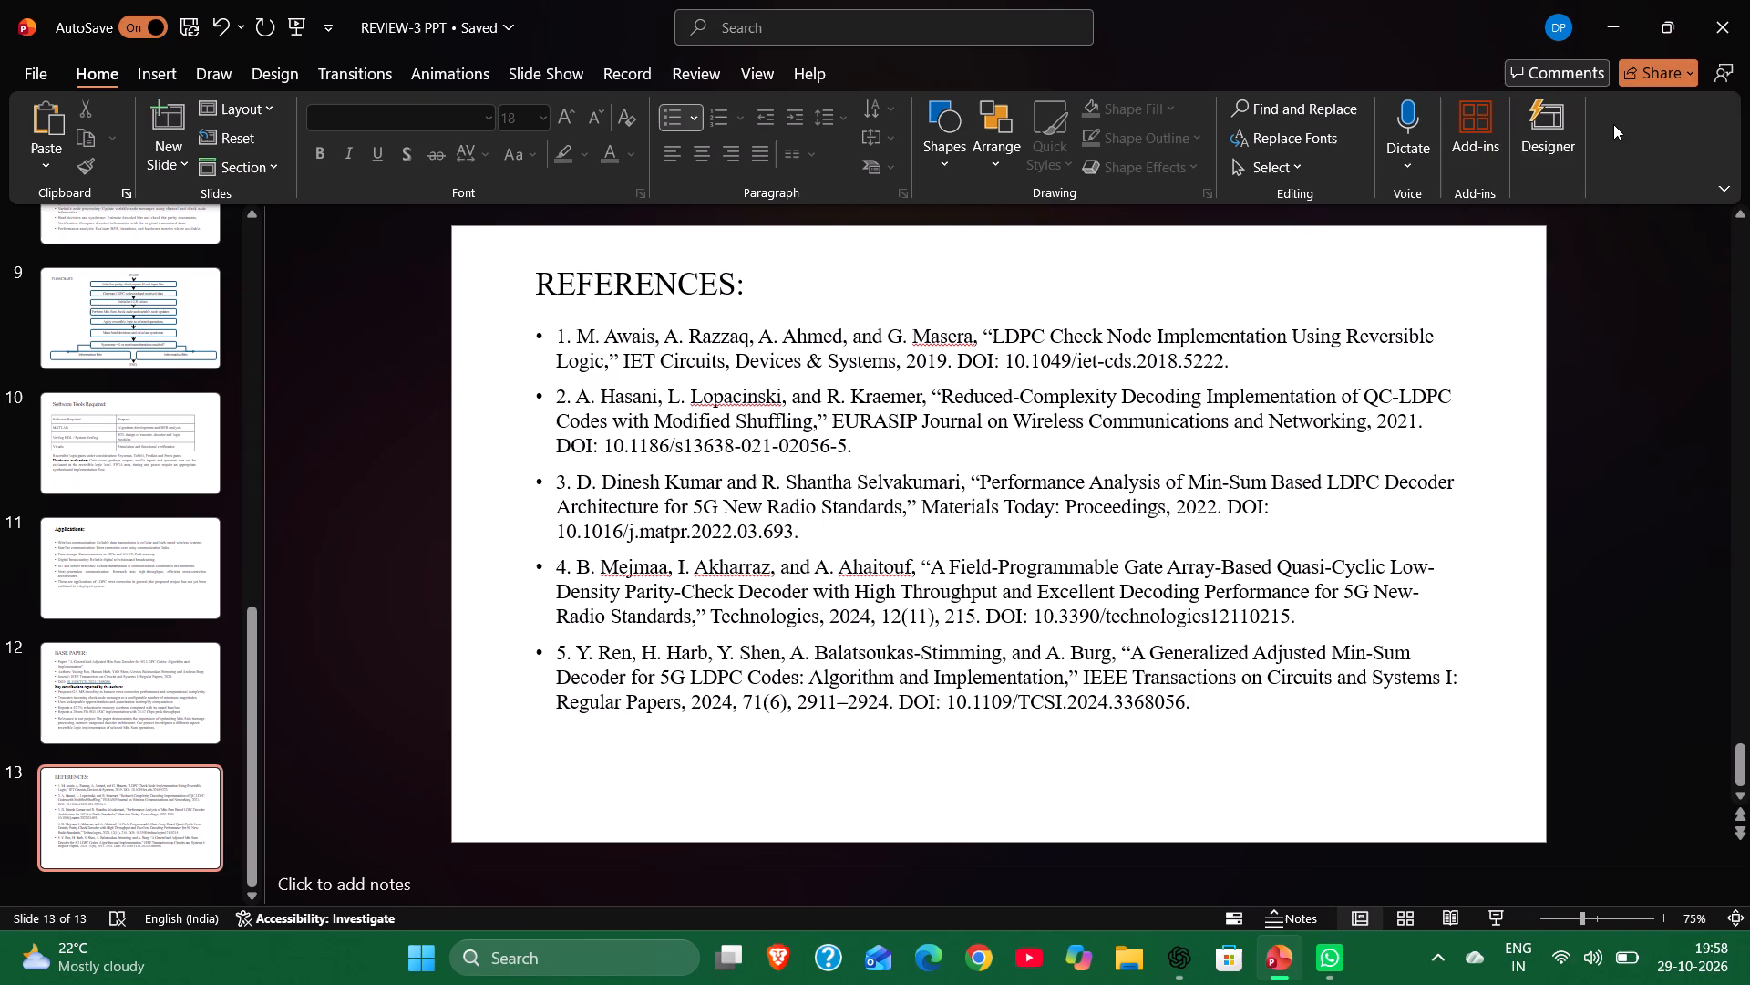
Save the finished REVIEW-3 PPT presentation again and close it.
key(ctrl+s)
click(201, 35)
click(189, 33)
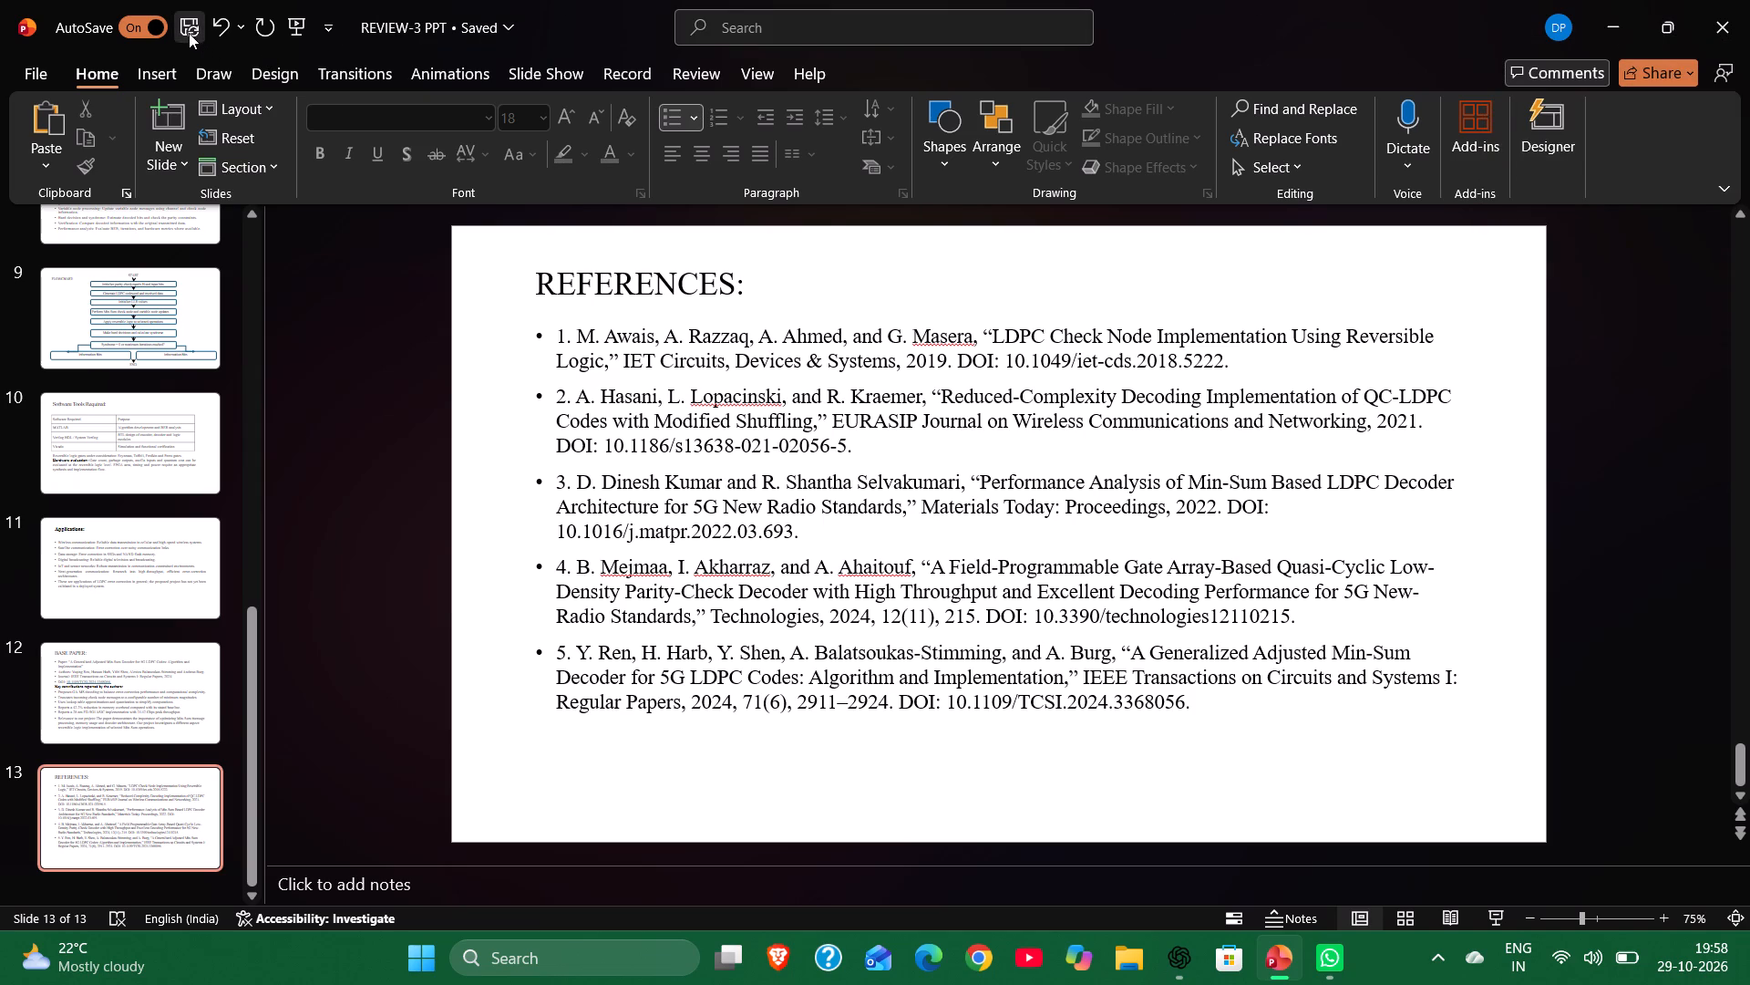
click(1749, 36)
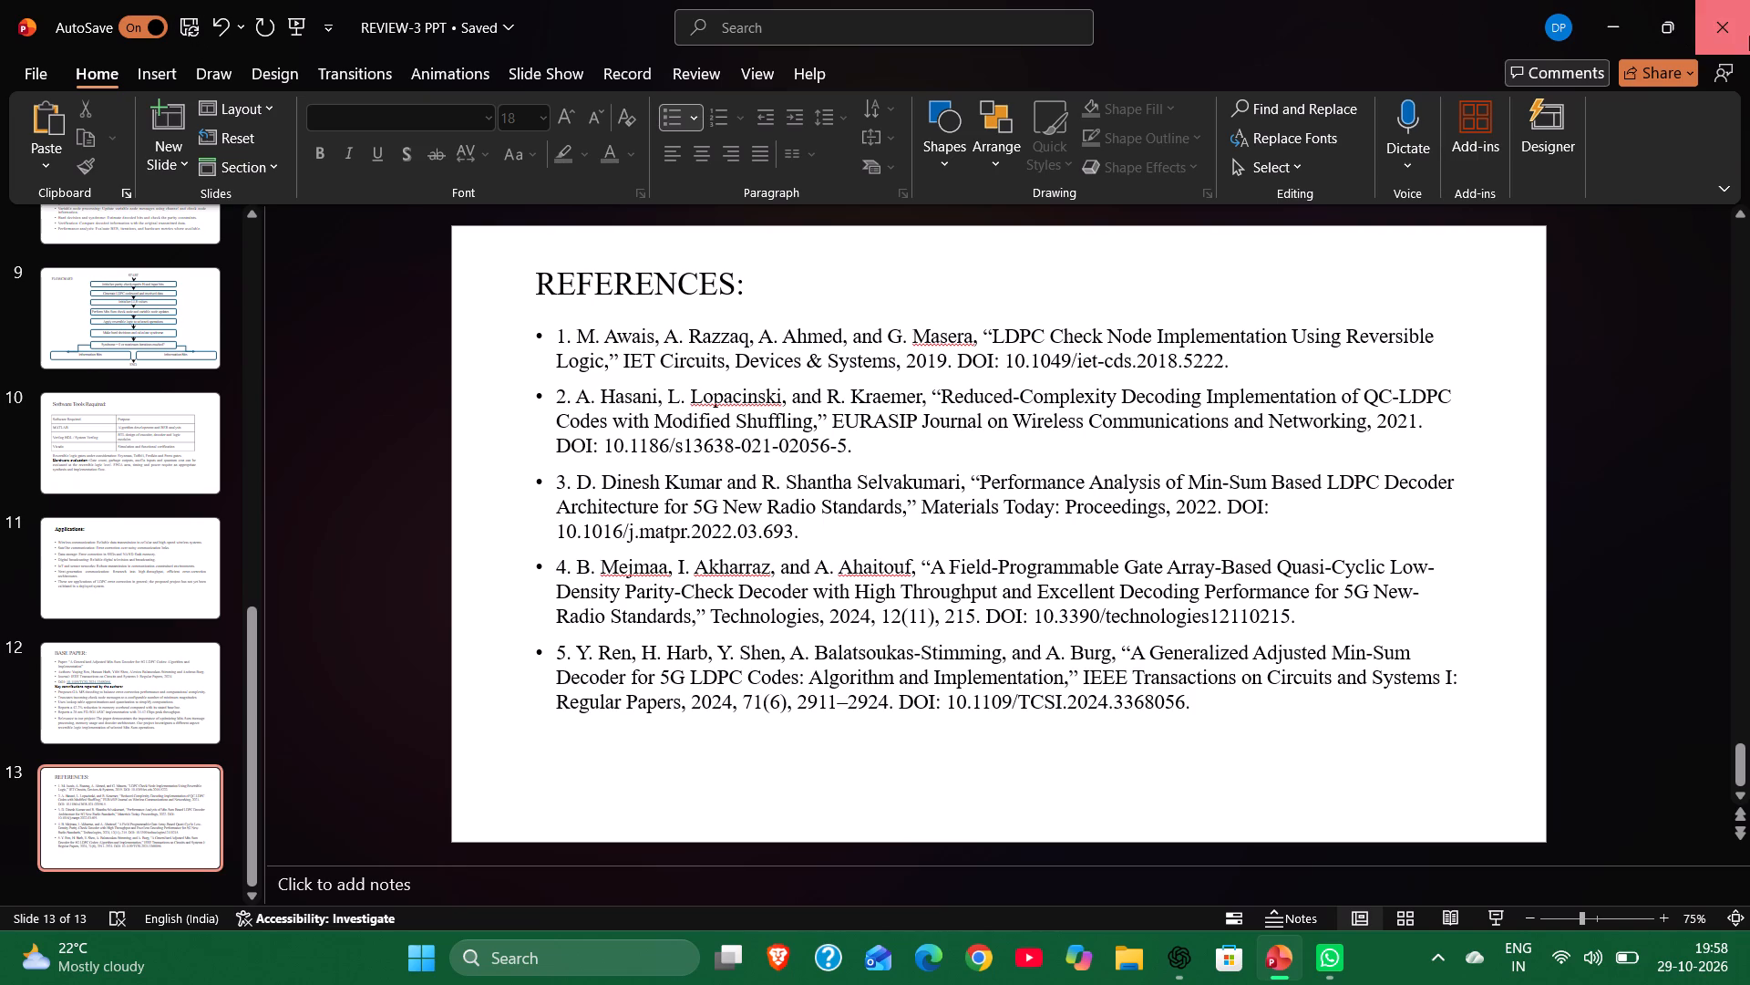